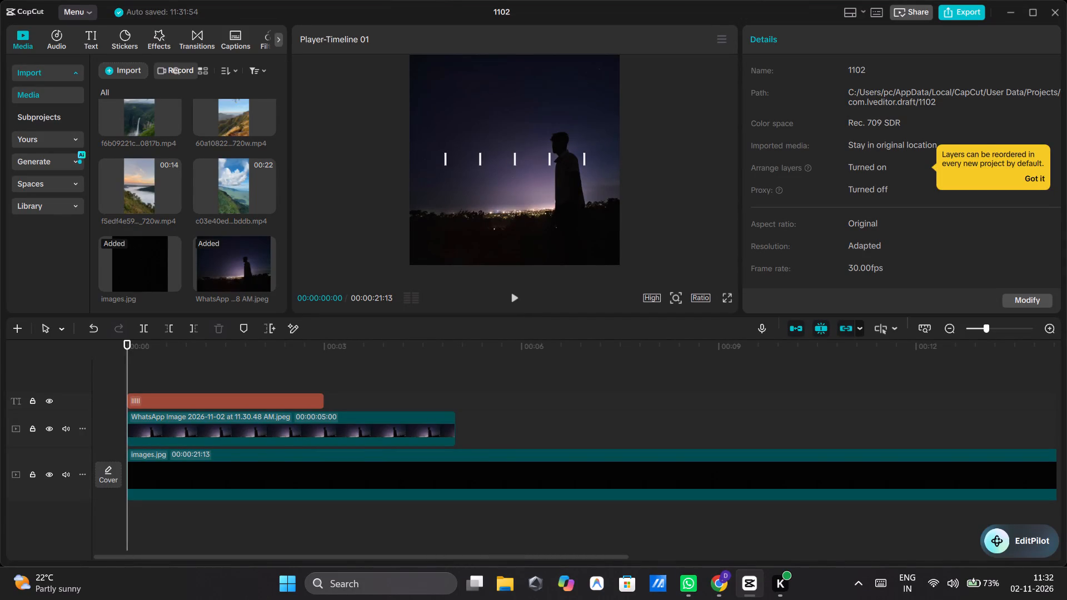
# Extend the night silhouette photo clip above the black background clip from the timeline start to a duration of 00:00:17:00.
pyautogui.moveTo(456, 426); pyautogui.dragTo(1046, 370)
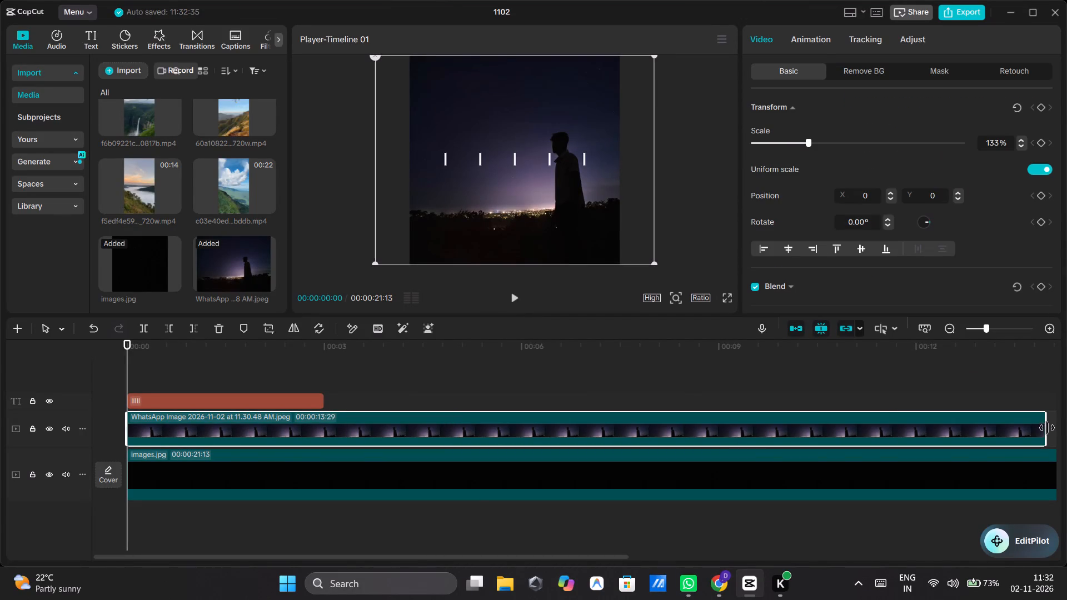
pyautogui.moveTo(1045, 428); pyautogui.dragTo(1066, 417)
pyautogui.hscroll(8, 661, 419)
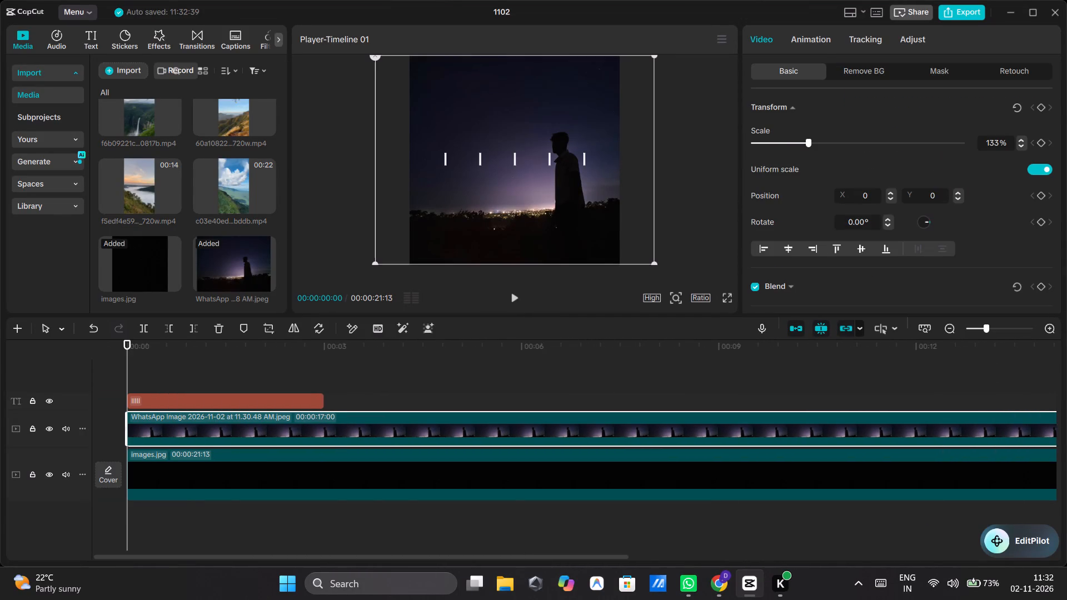
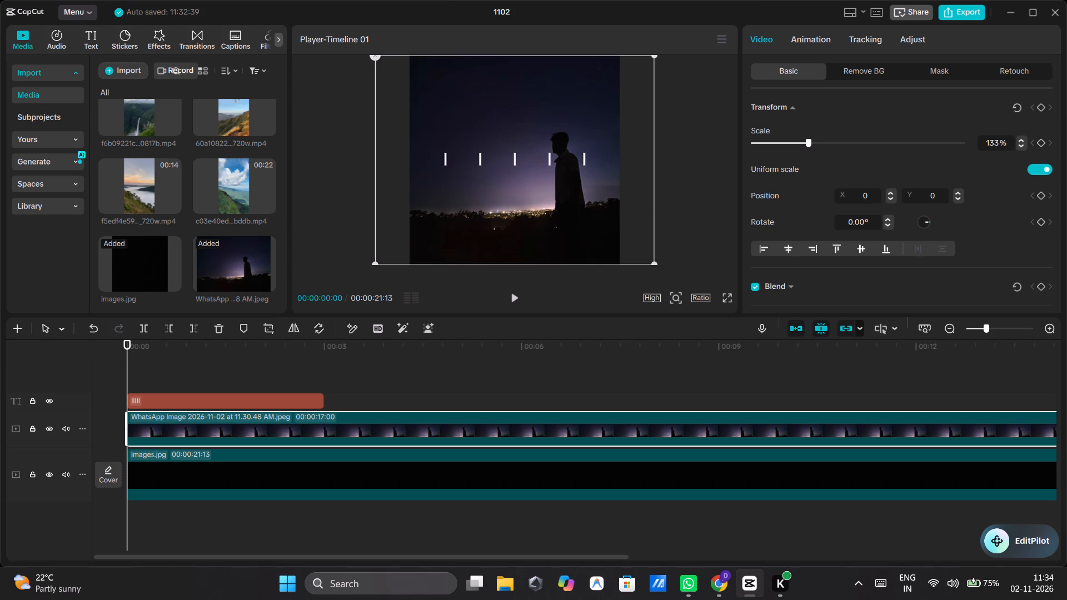
# Add the f5edf4e59…_720w.mp4 sunset clip at 00:00 on its own track above the text and WhatsApp image tracks.
pyautogui.scroll(8, 139, 245)
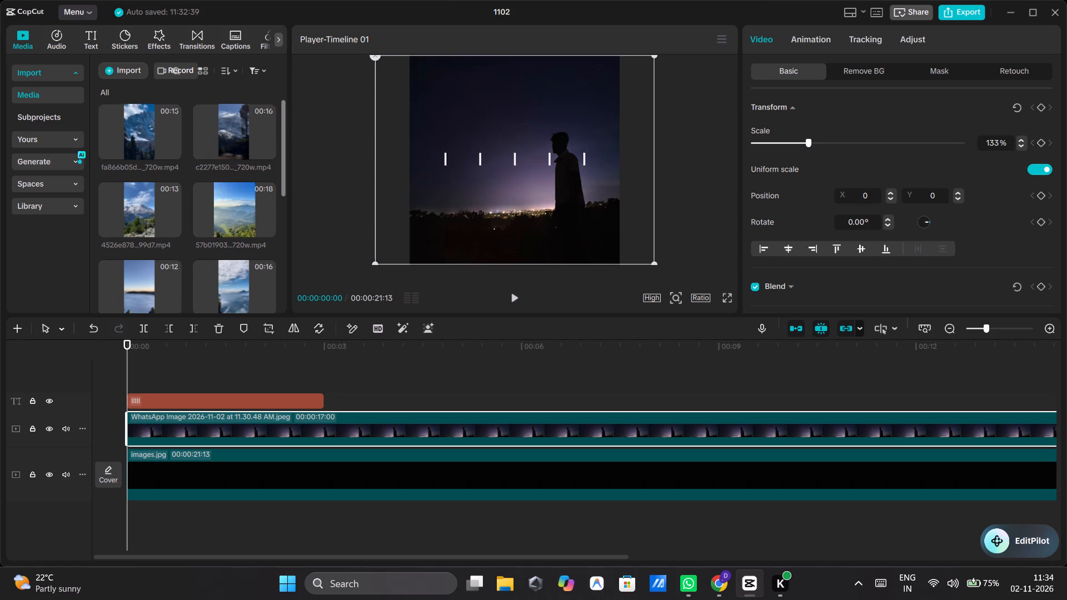
pyautogui.scroll(-4, 225, 237)
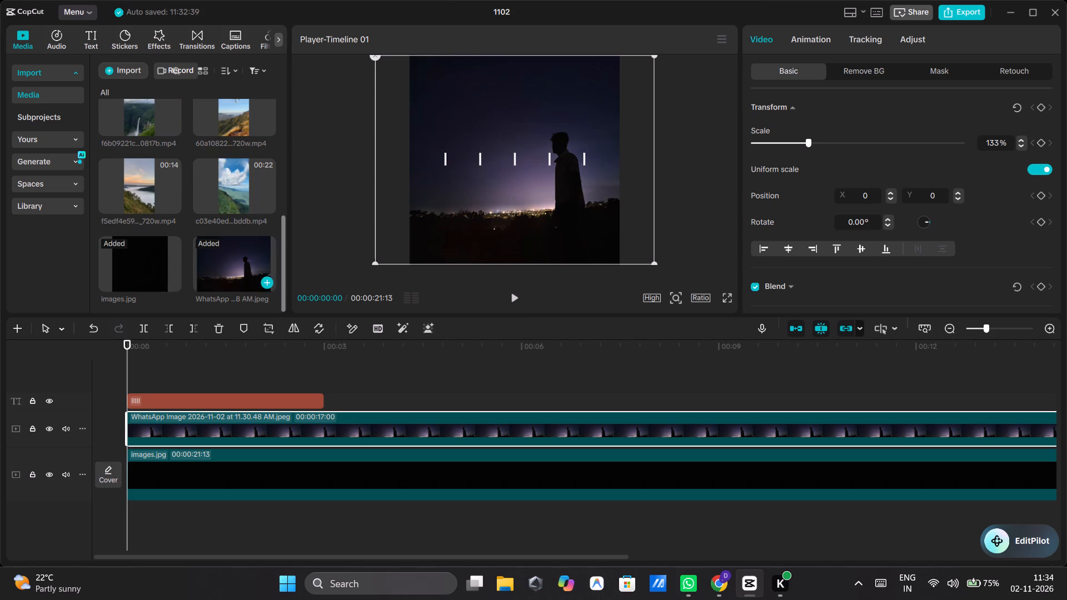
pyautogui.scroll(-2, 225, 237)
pyautogui.click(174, 202)
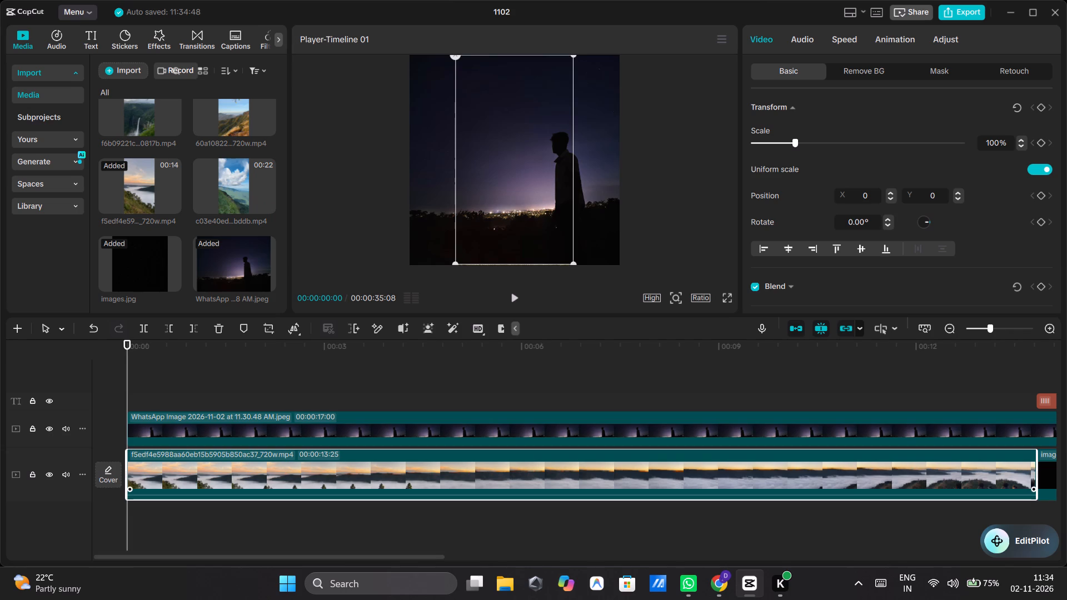
pyautogui.moveTo(363, 481); pyautogui.dragTo(363, 384)
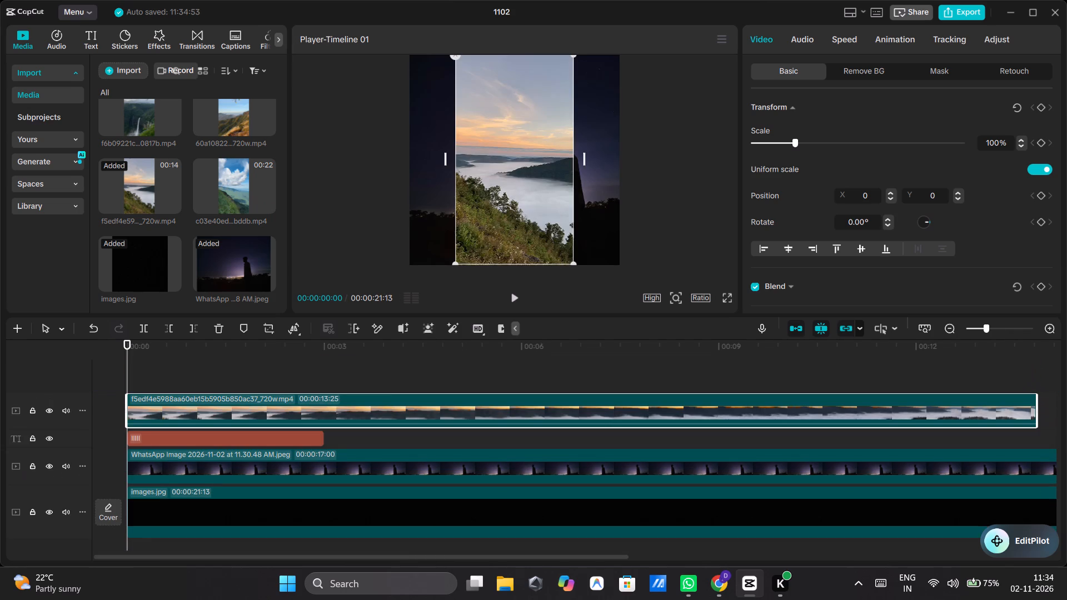
# Move the vertical-bars text clip to the track above the sunset clip, starting at 00:00.
pyautogui.moveTo(302, 438); pyautogui.dragTo(311, 369)
pyautogui.moveTo(292, 396); pyautogui.dragTo(288, 360)
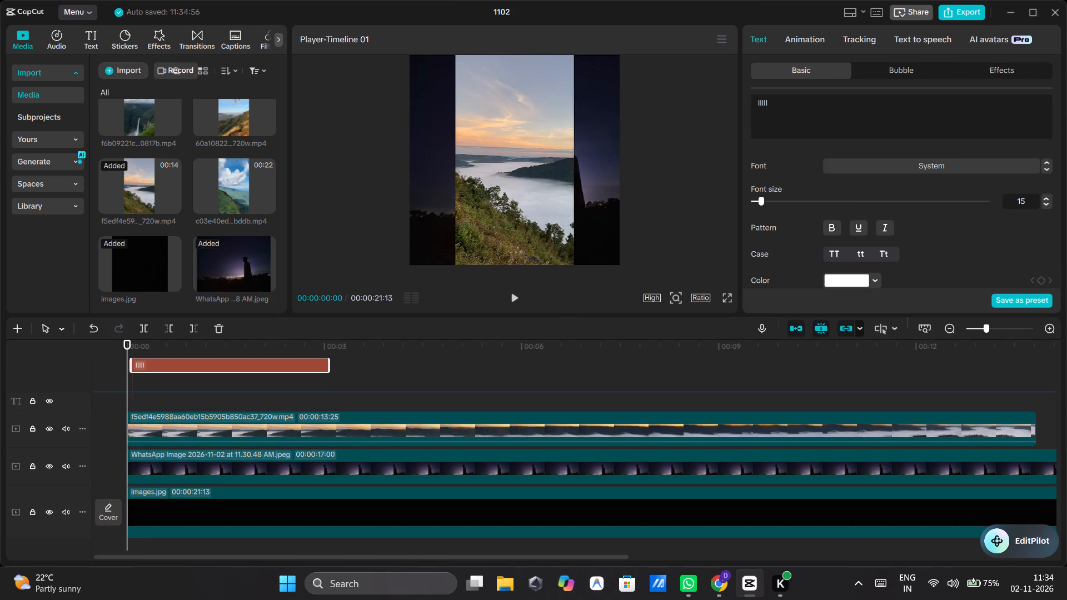
pyautogui.moveTo(288, 360); pyautogui.dragTo(290, 352)
pyautogui.moveTo(268, 396); pyautogui.dragTo(258, 396)
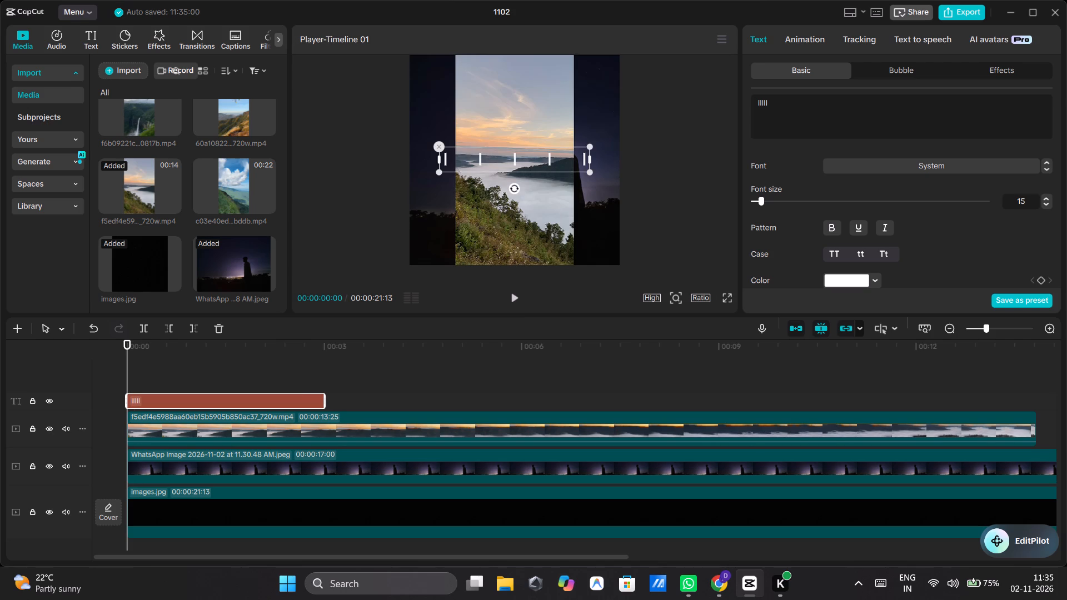
pyautogui.click(656, 203)
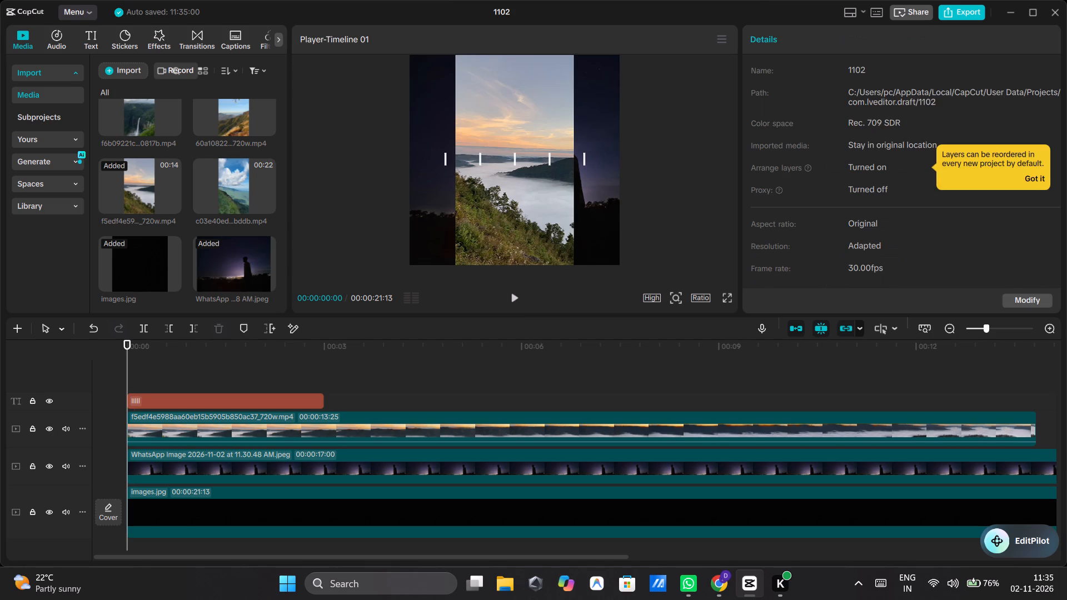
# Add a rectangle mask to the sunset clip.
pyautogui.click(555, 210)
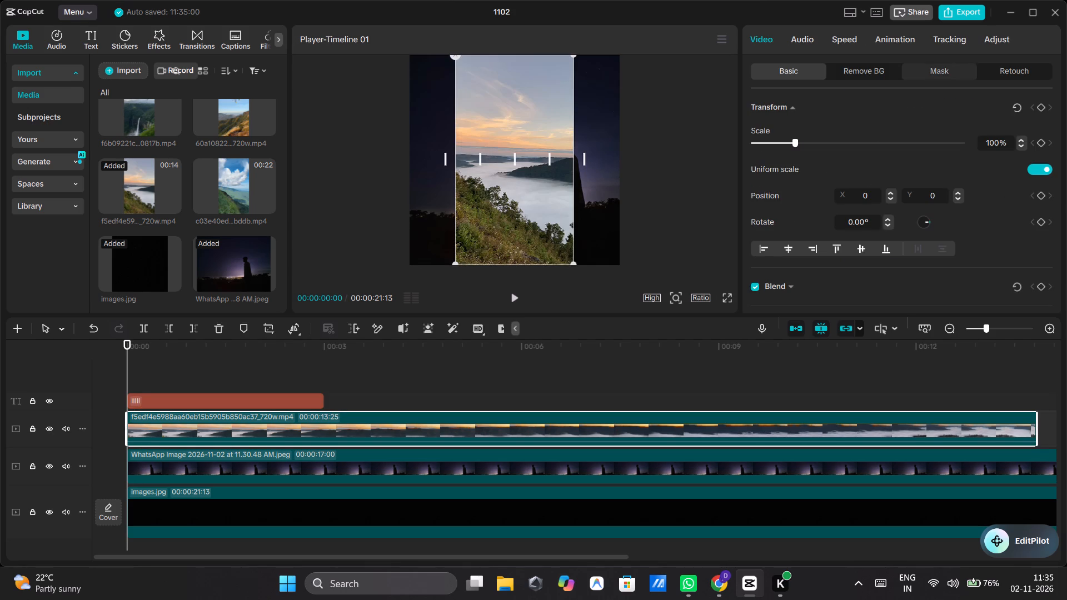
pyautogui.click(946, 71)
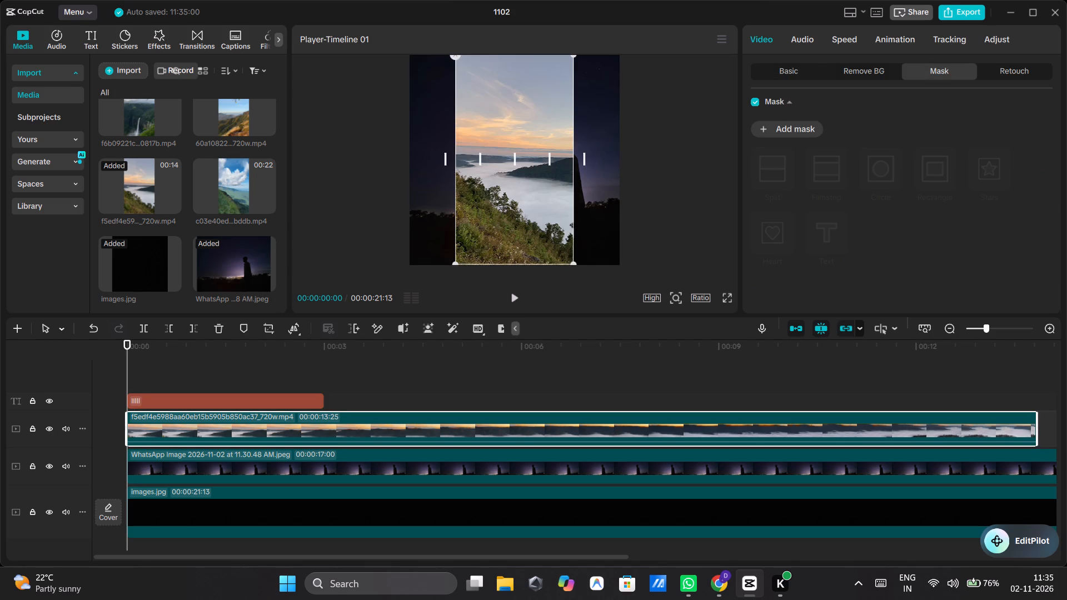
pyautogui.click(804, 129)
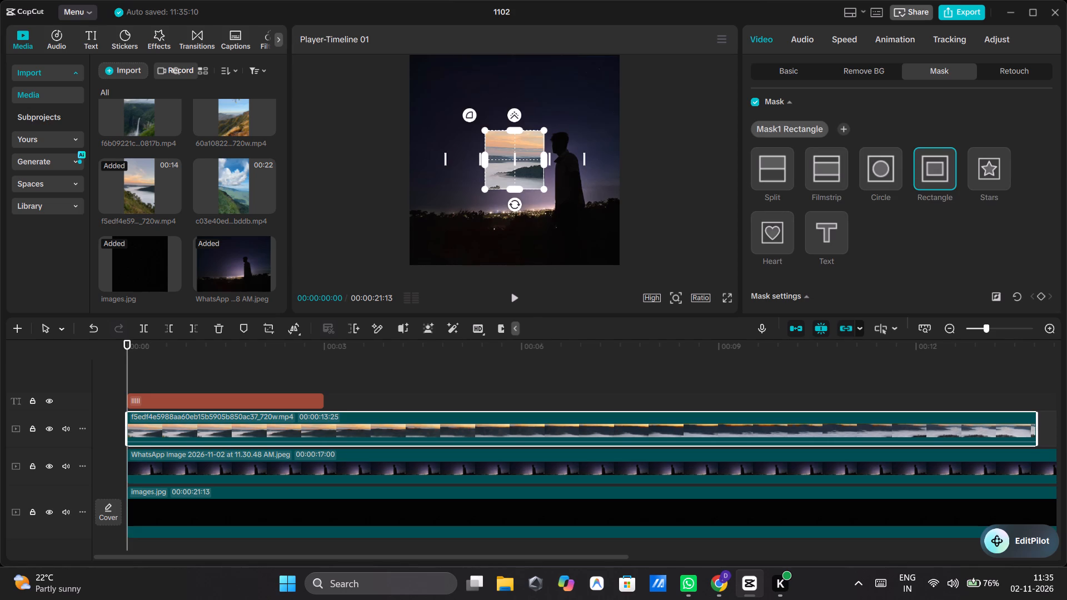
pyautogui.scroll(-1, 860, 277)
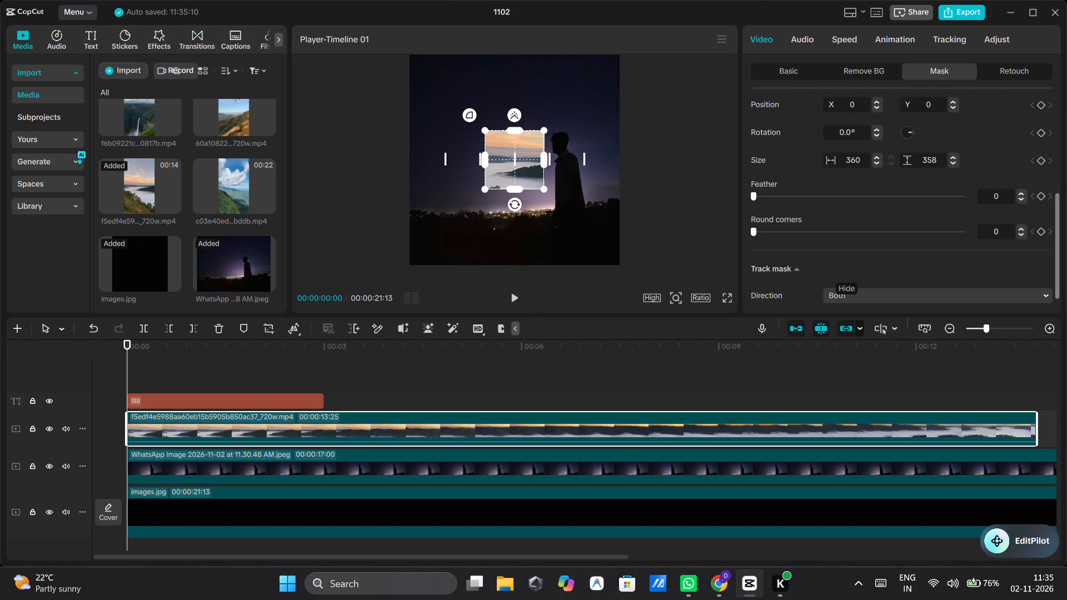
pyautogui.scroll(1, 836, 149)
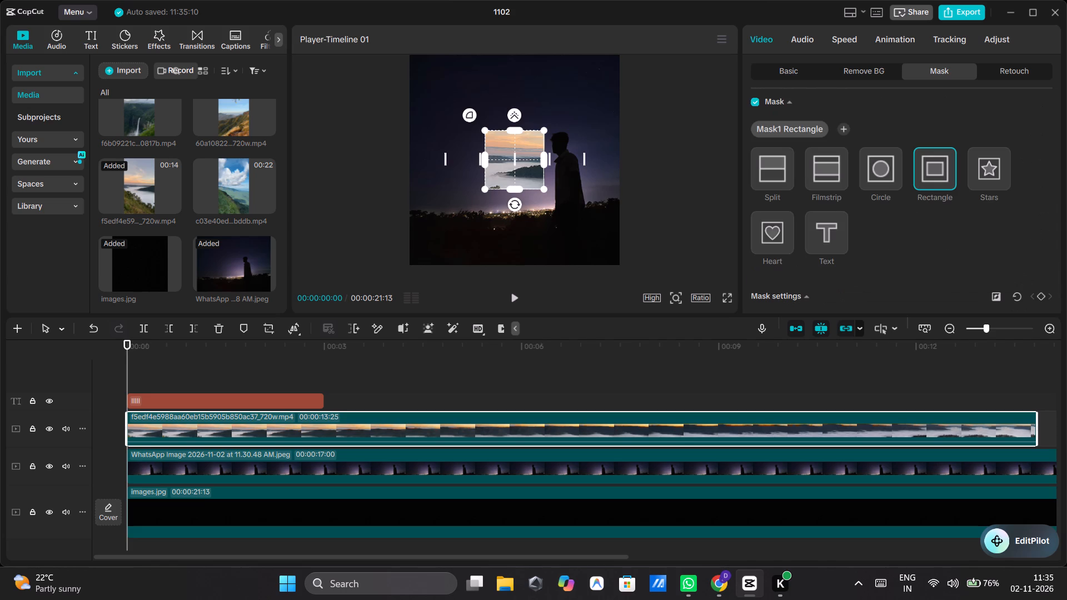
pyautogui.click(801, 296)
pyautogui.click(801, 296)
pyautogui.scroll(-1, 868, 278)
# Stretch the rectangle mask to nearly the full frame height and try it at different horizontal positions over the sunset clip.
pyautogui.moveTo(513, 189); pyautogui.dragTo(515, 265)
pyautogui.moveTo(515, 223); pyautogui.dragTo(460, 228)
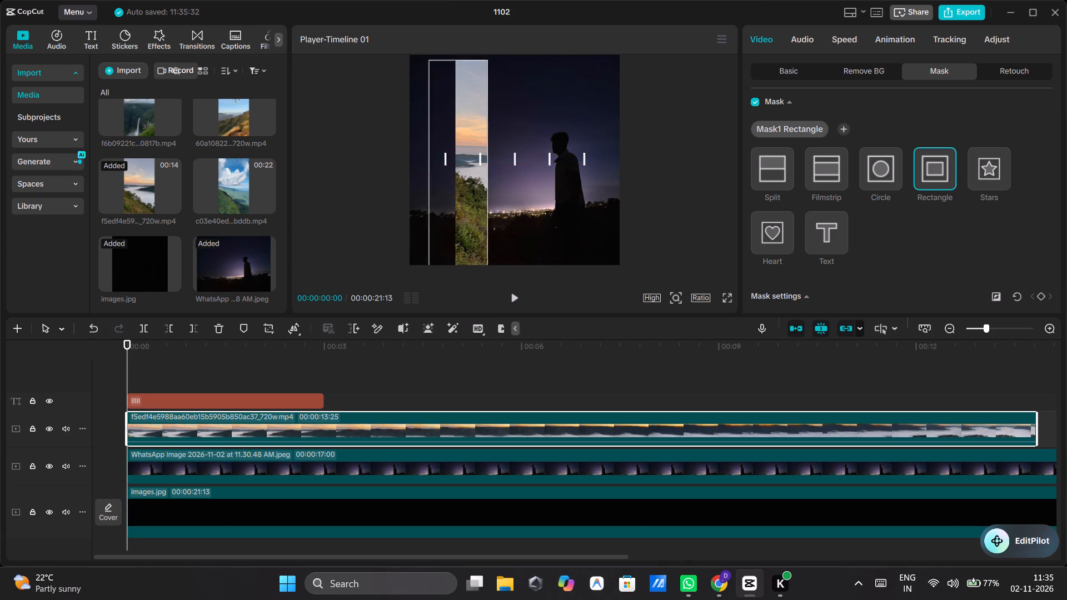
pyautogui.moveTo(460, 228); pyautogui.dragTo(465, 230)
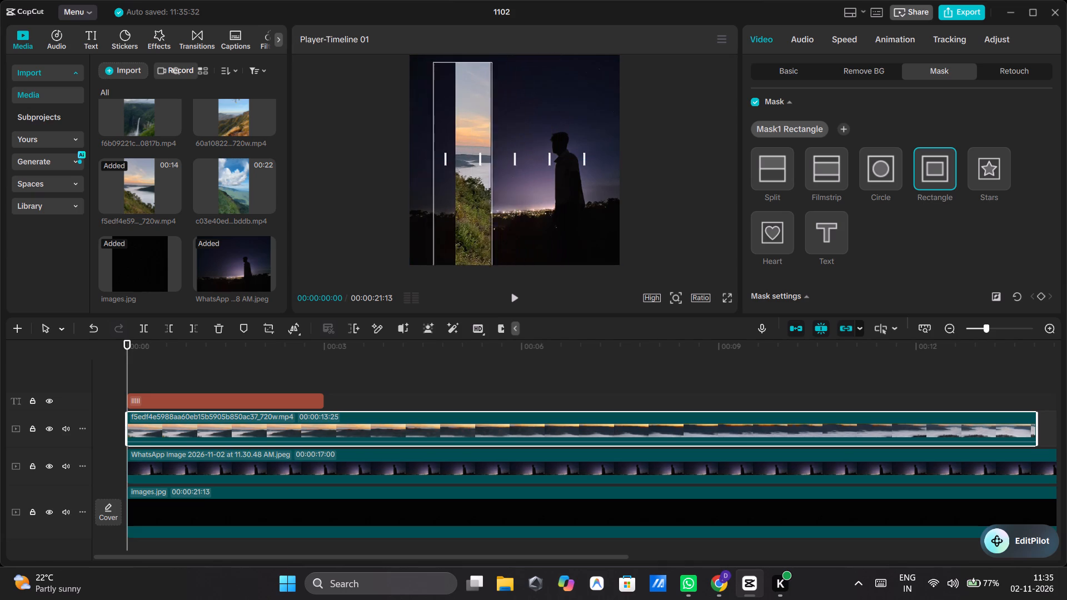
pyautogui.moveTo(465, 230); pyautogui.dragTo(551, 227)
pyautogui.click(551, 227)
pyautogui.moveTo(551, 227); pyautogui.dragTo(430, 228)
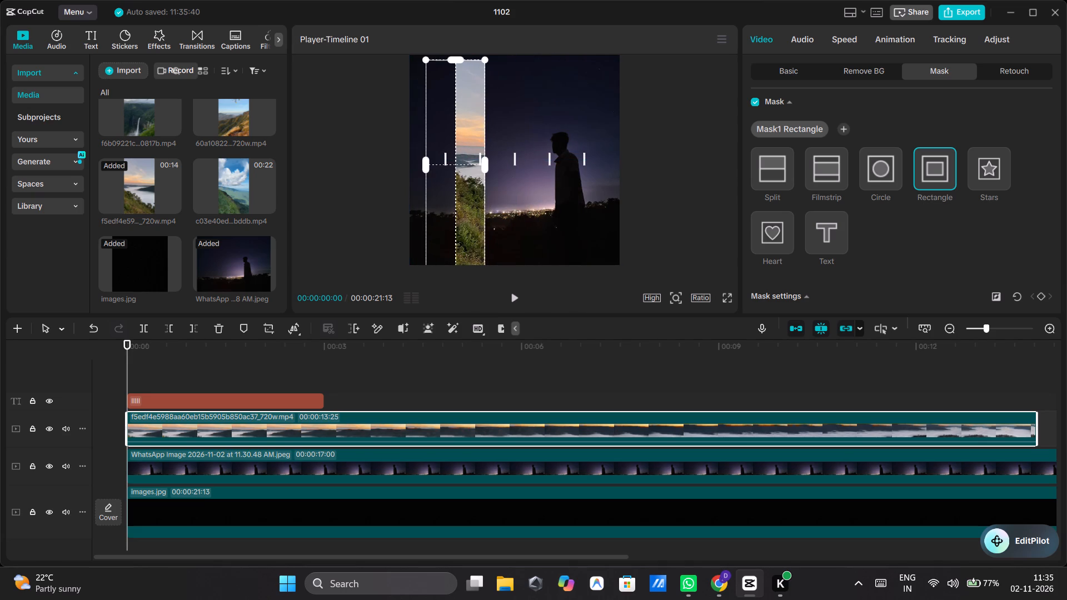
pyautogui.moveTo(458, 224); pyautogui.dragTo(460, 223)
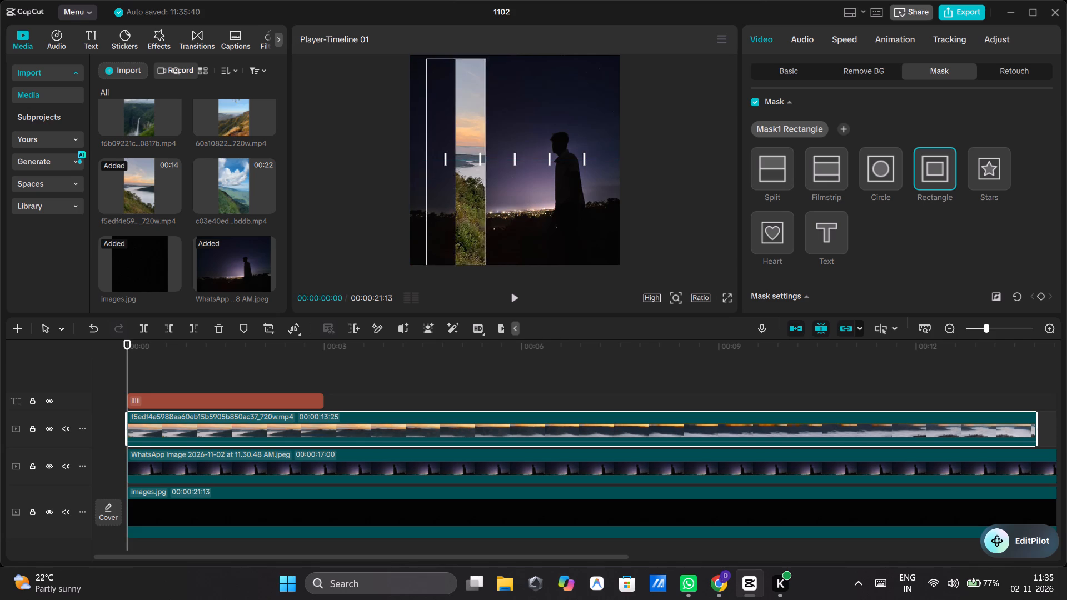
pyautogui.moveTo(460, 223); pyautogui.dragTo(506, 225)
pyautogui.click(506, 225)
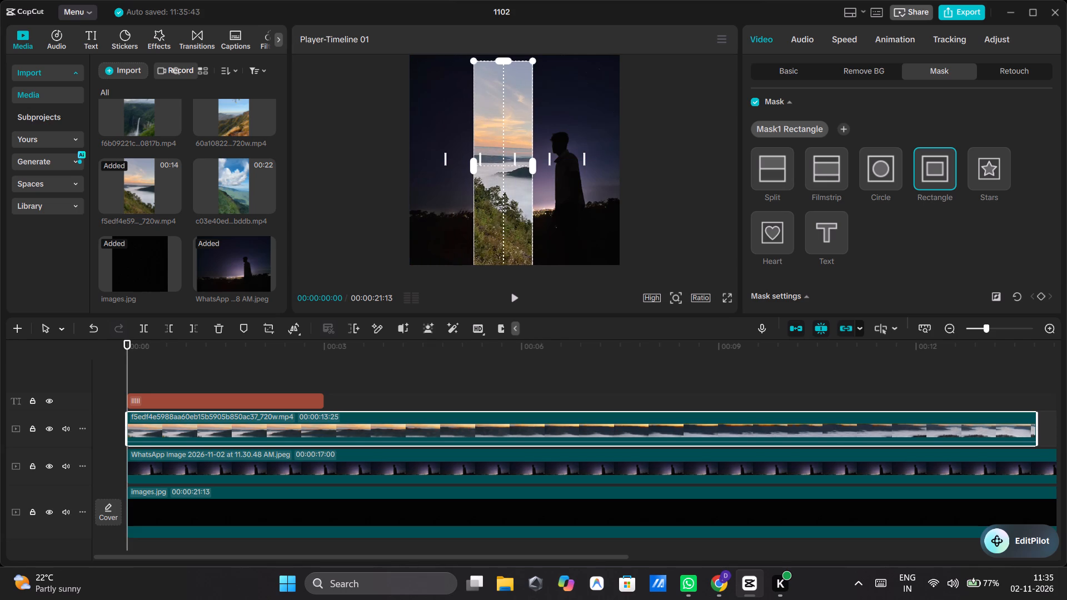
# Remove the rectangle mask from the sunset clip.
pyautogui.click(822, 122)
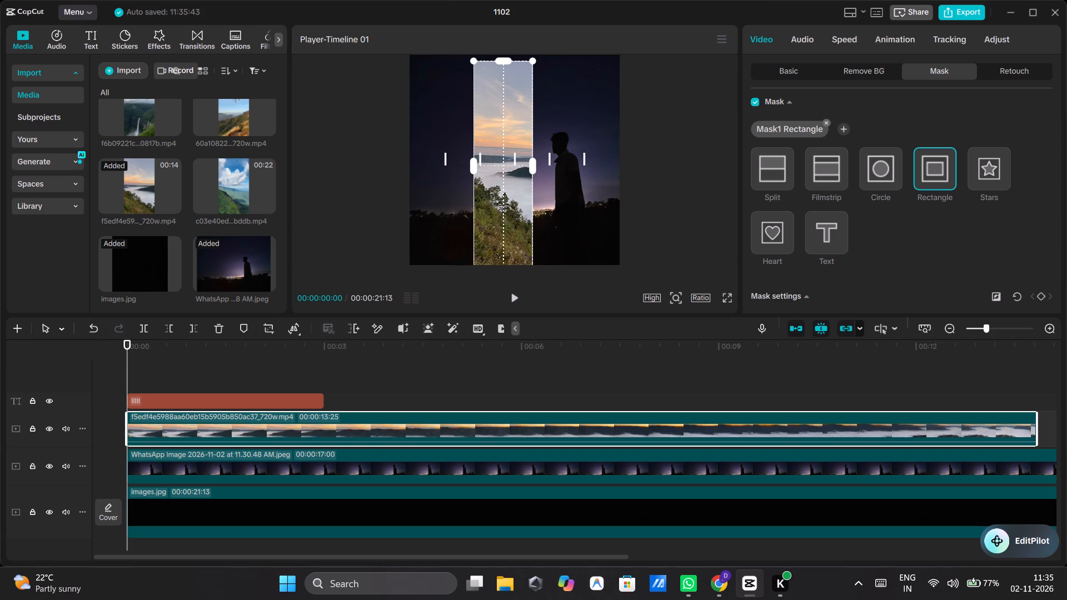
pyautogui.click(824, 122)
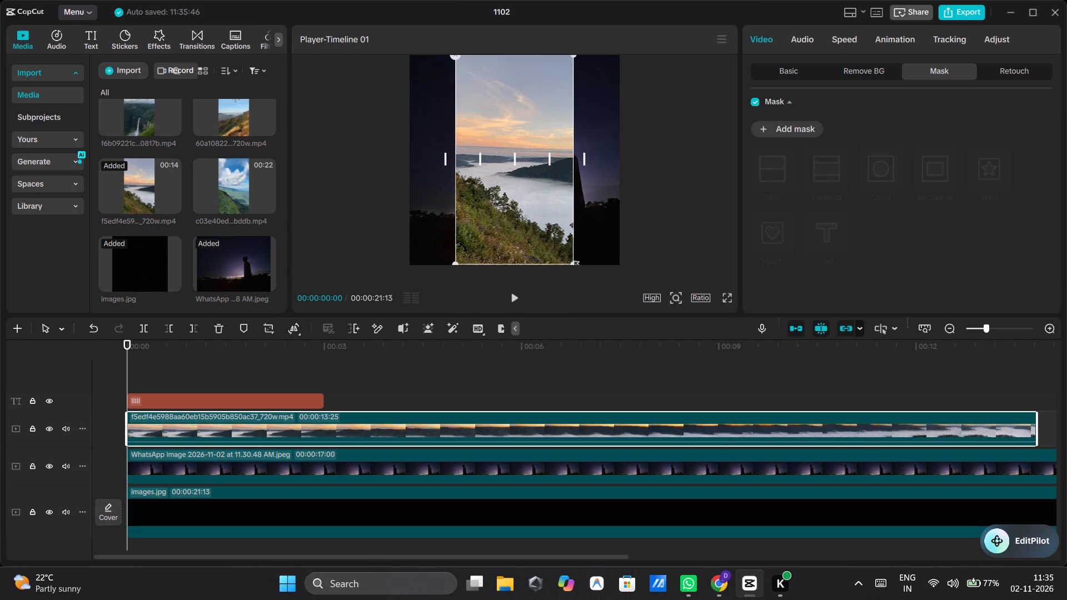
# Shift the sunset clip toward the frame's left side, partly past its edge, keeping it vertically centred.
pyautogui.moveTo(539, 238); pyautogui.dragTo(484, 233)
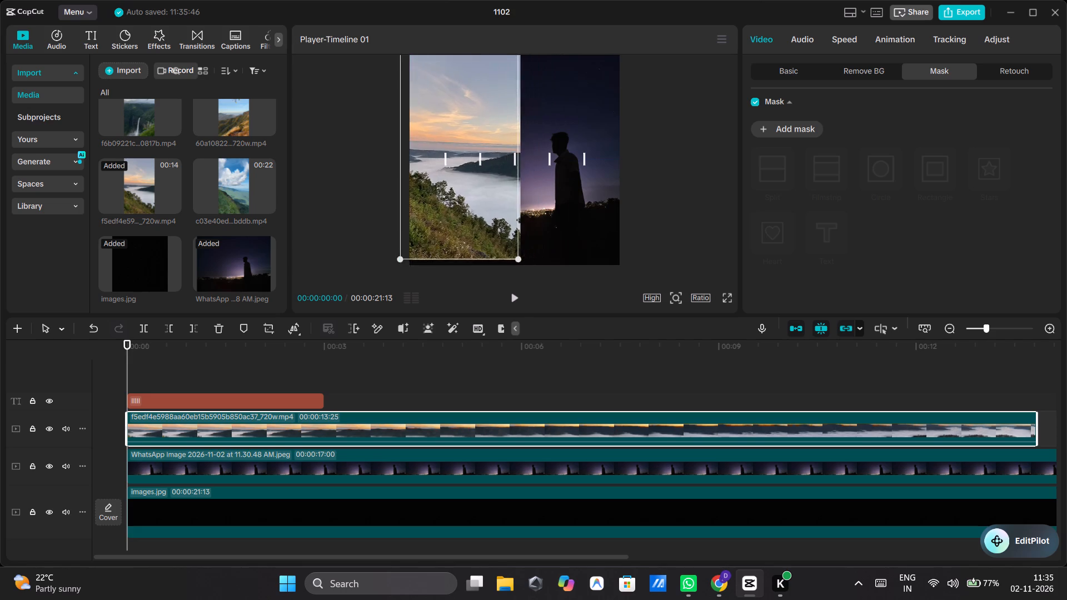
pyautogui.moveTo(484, 233); pyautogui.dragTo(480, 238)
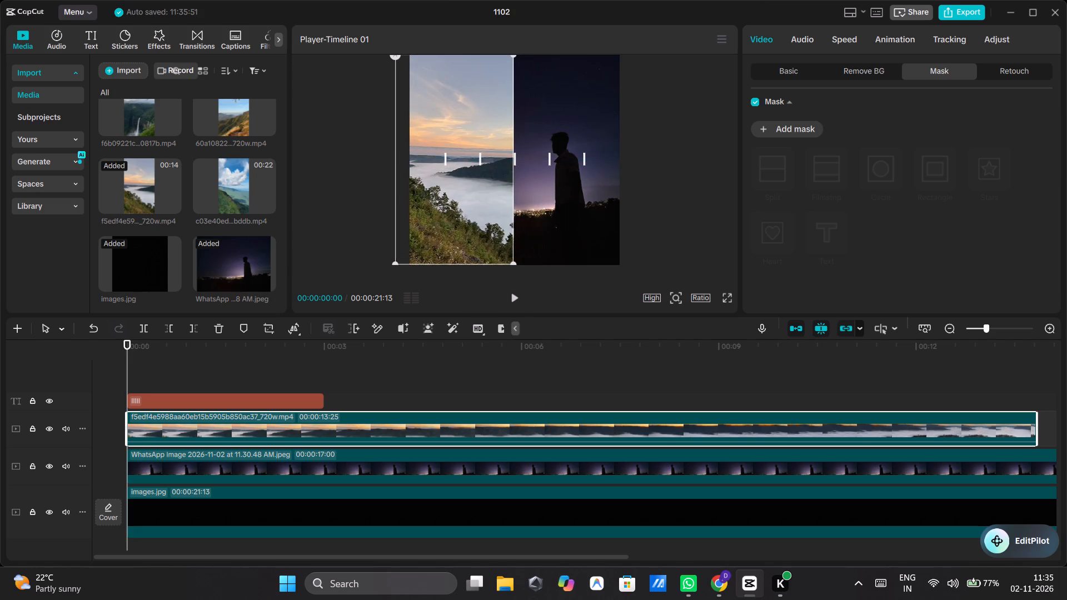
pyautogui.moveTo(480, 238); pyautogui.dragTo(455, 238)
# Mask the sunset clip with a full-height rectangle whose right edge meets the first vertical guide bar.
pyautogui.click(779, 125)
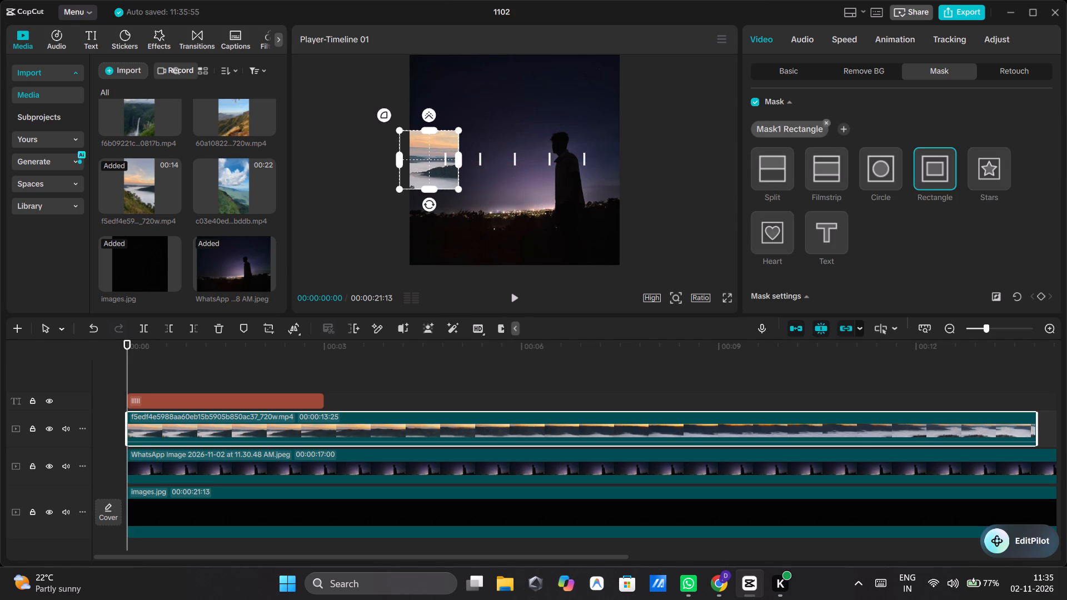
pyautogui.click(424, 194)
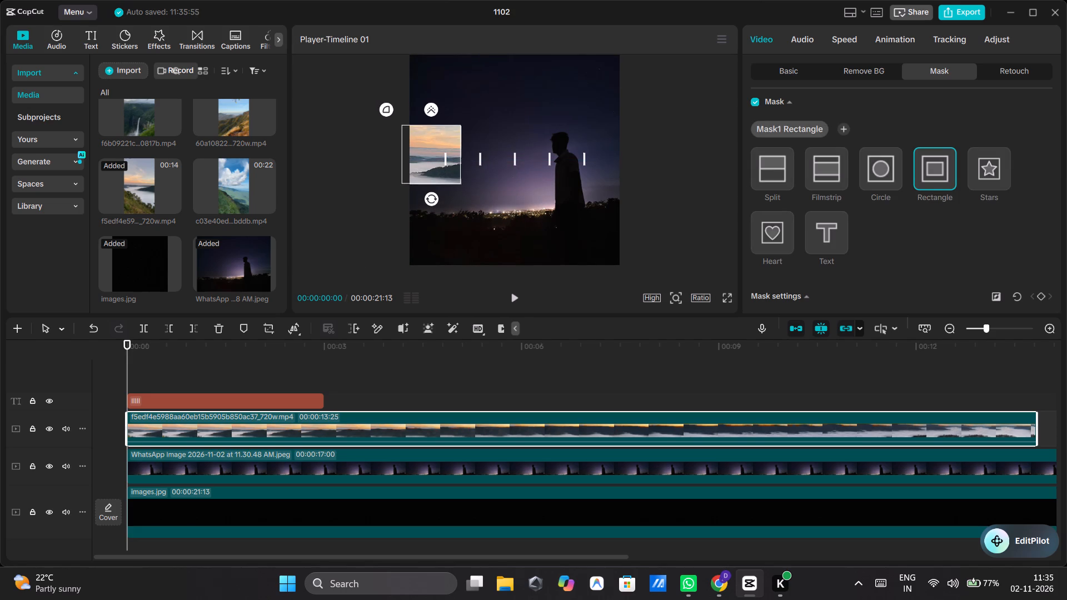
pyautogui.moveTo(430, 187); pyautogui.dragTo(424, 271)
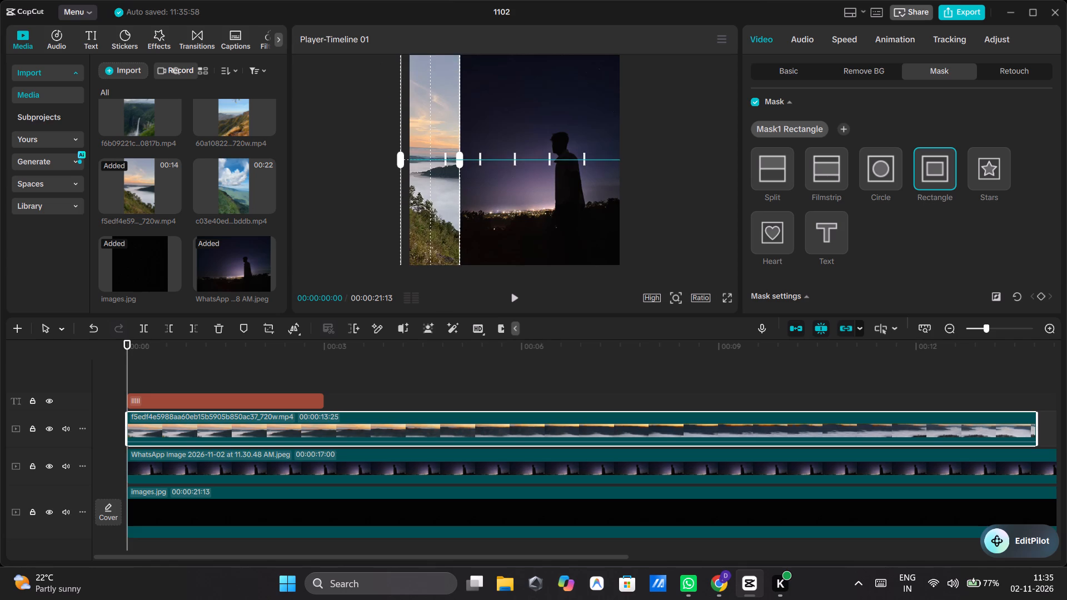
pyautogui.moveTo(424, 271); pyautogui.dragTo(425, 266)
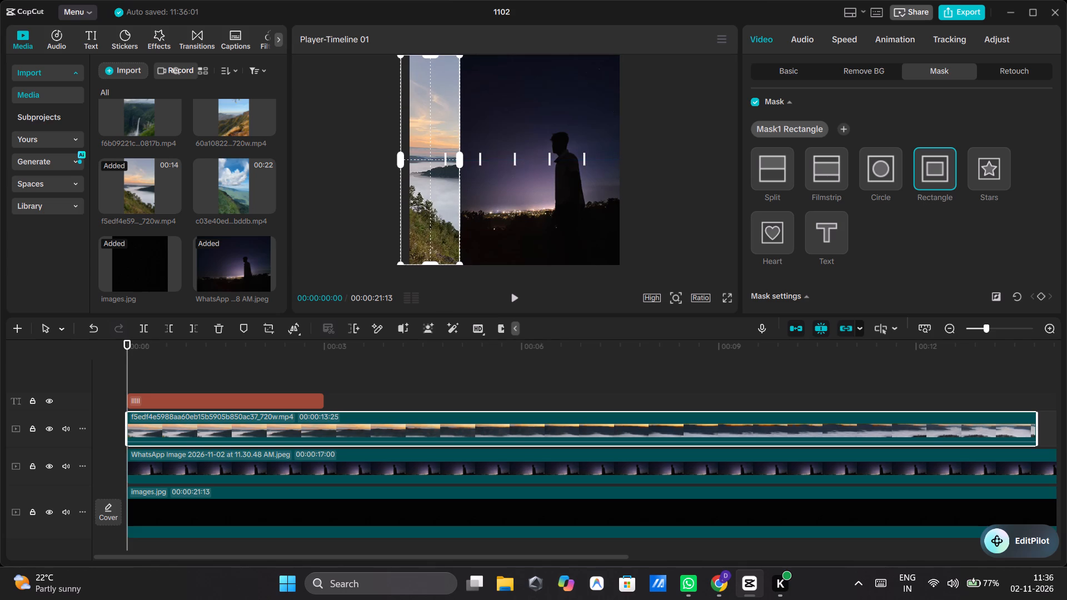
pyautogui.moveTo(439, 231); pyautogui.dragTo(427, 231)
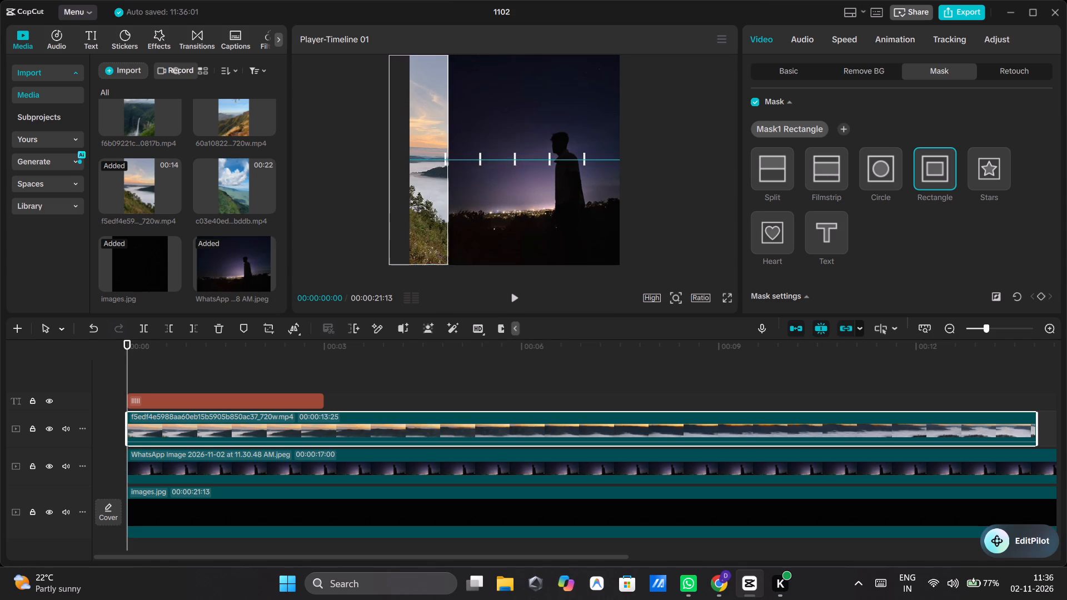
pyautogui.moveTo(427, 231); pyautogui.dragTo(426, 232)
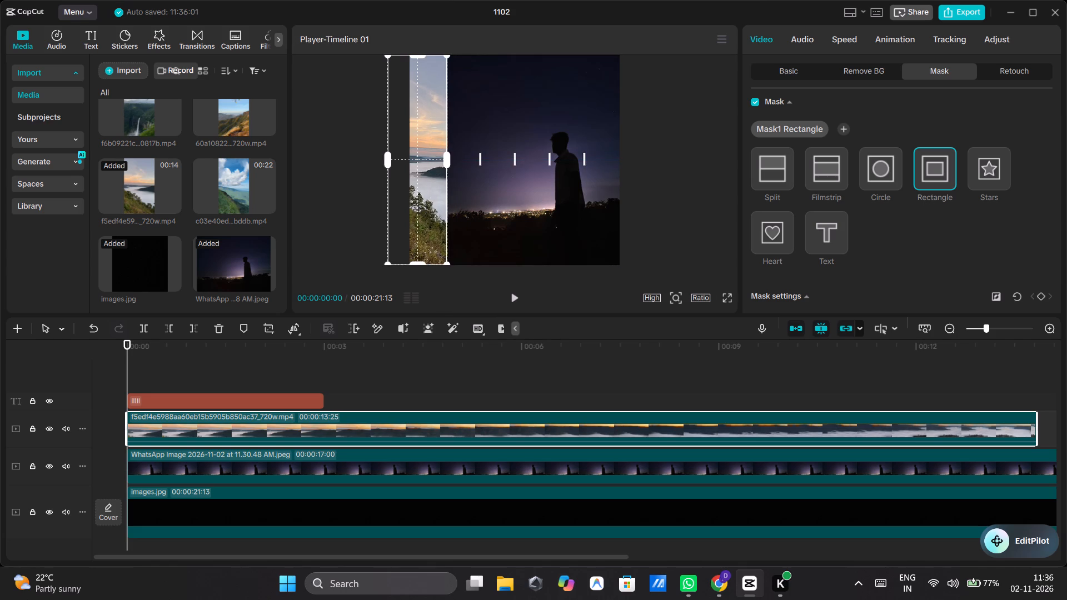
pyautogui.click(619, 297)
pyautogui.click(591, 282)
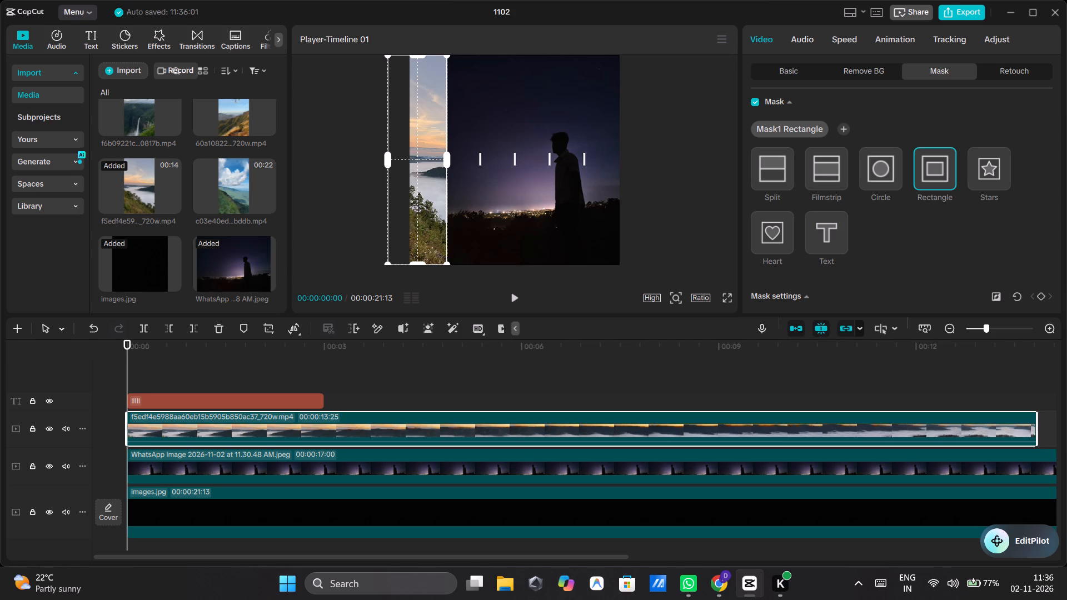
pyautogui.click(591, 282)
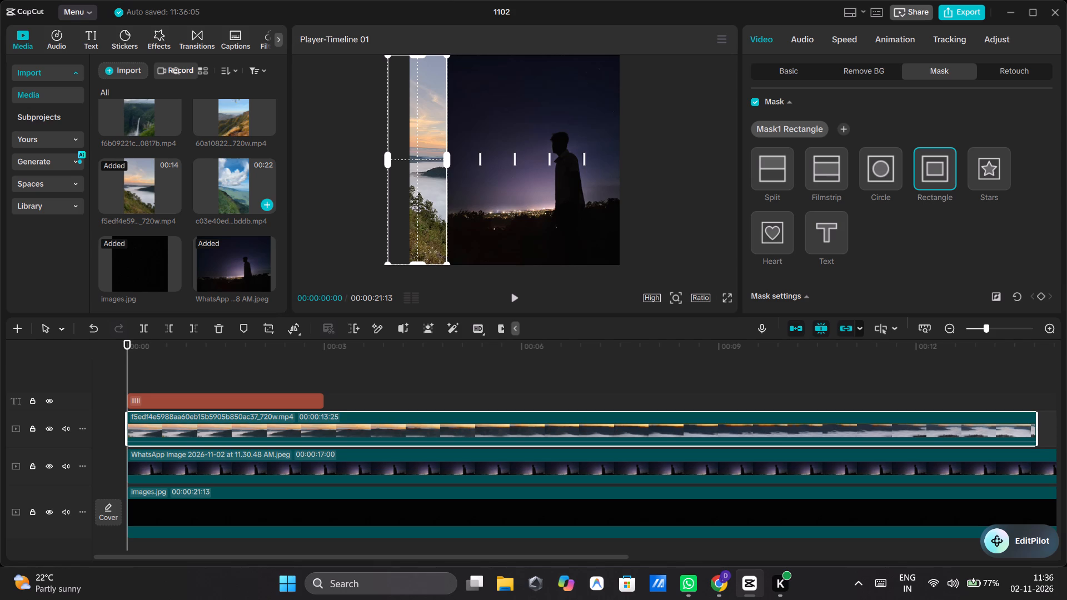
# Add the c03e40ed…bddb.mp4 blue-sky clip on its own track above the text and sunset clips.
pyautogui.click(270, 207)
pyautogui.moveTo(238, 516); pyautogui.dragTo(238, 516)
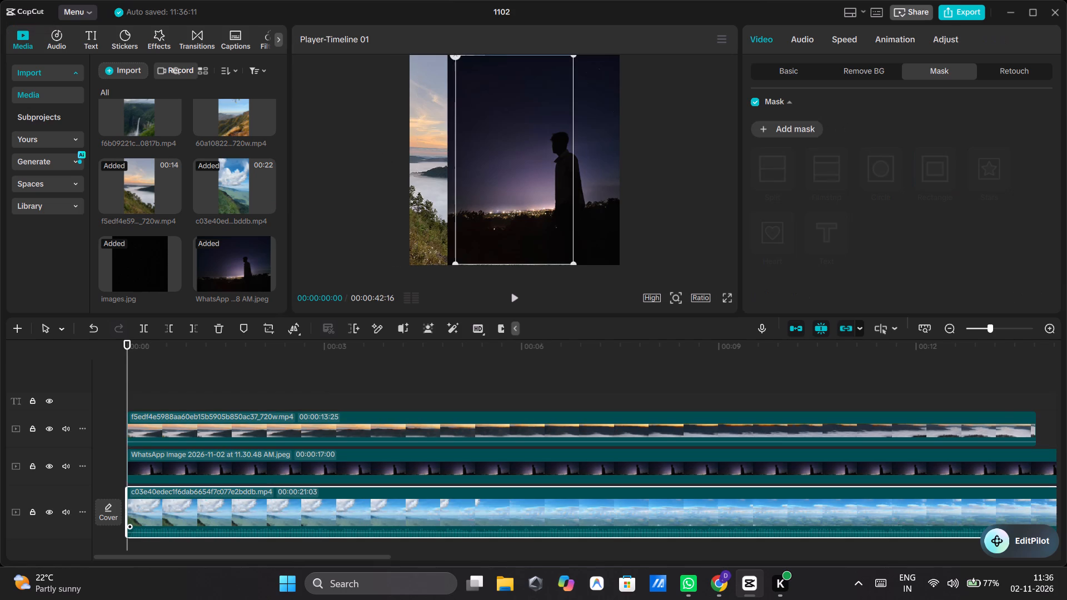
pyautogui.moveTo(238, 516); pyautogui.dragTo(245, 398)
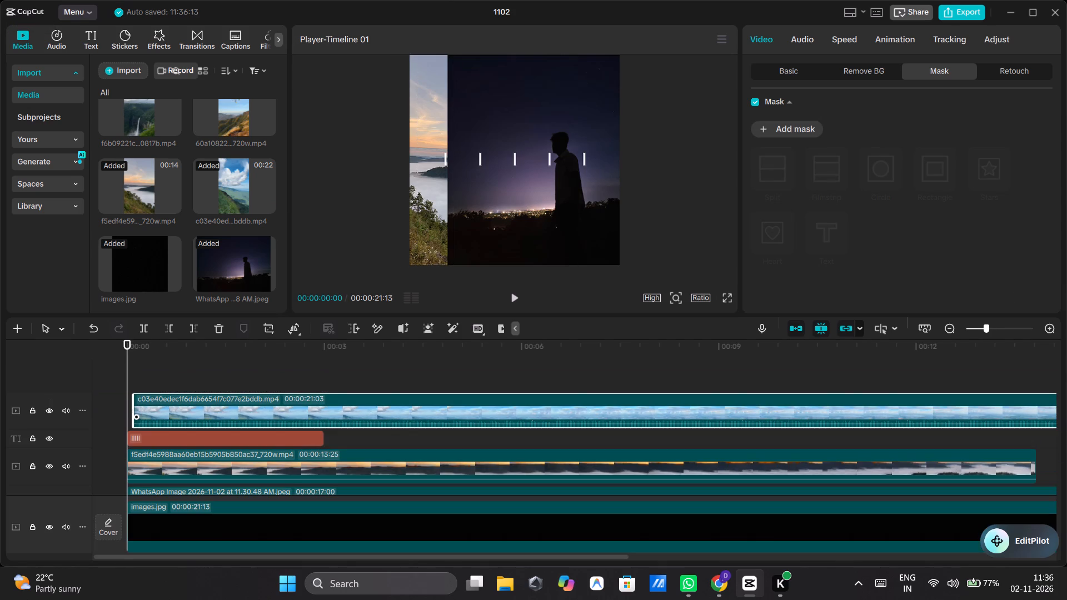
# Place the vertical-bars text track above the blue-sky clip and align both clips to start at 00:00.
pyautogui.moveTo(213, 443); pyautogui.dragTo(220, 379)
pyautogui.moveTo(225, 425); pyautogui.dragTo(223, 425)
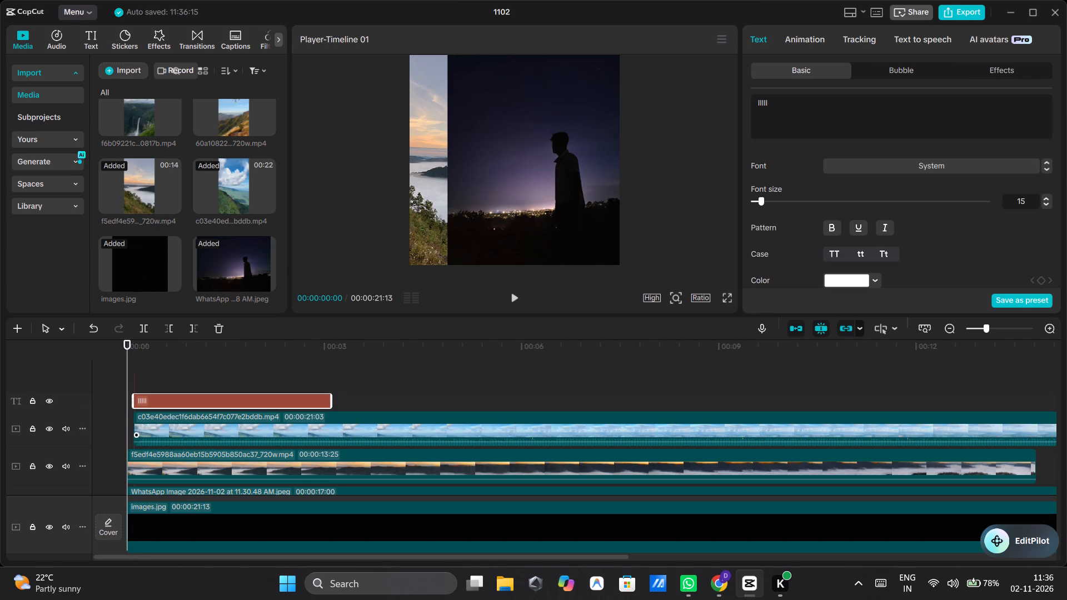
pyautogui.moveTo(223, 425); pyautogui.dragTo(203, 421)
pyautogui.moveTo(228, 399); pyautogui.dragTo(210, 399)
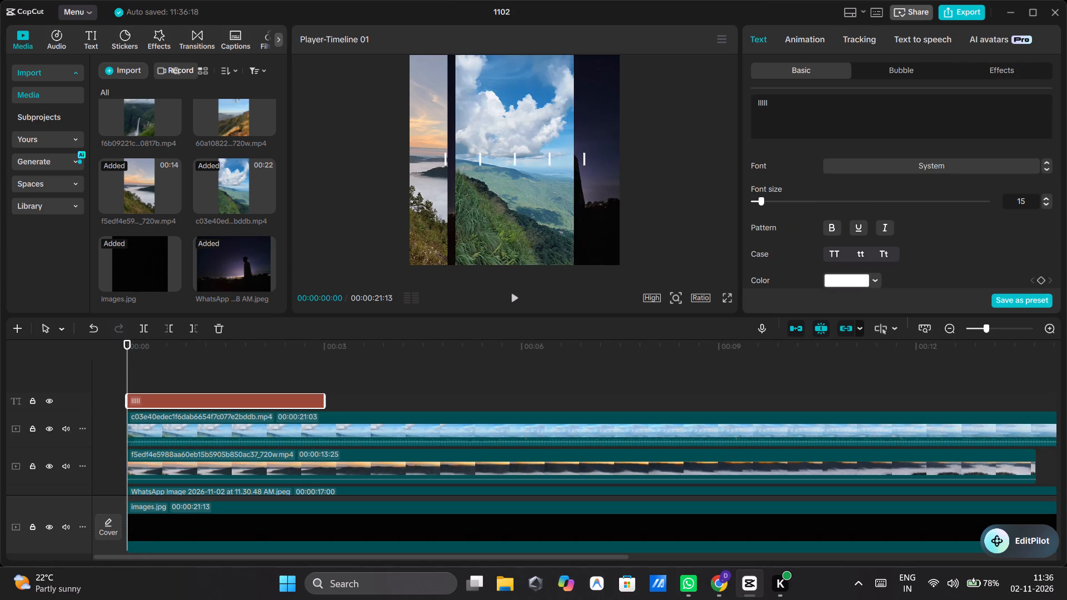
# Shift the blue-sky clip toward the frame's left side so it covers the first two guide bars, keeping it vertically centred.
pyautogui.click(540, 233)
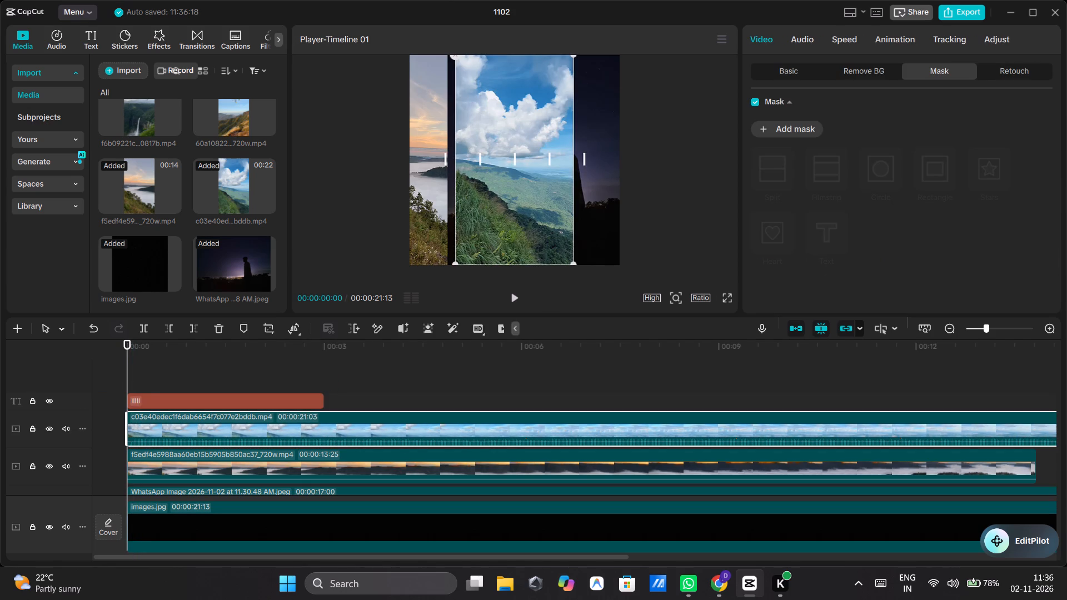
pyautogui.moveTo(537, 233); pyautogui.dragTo(529, 231)
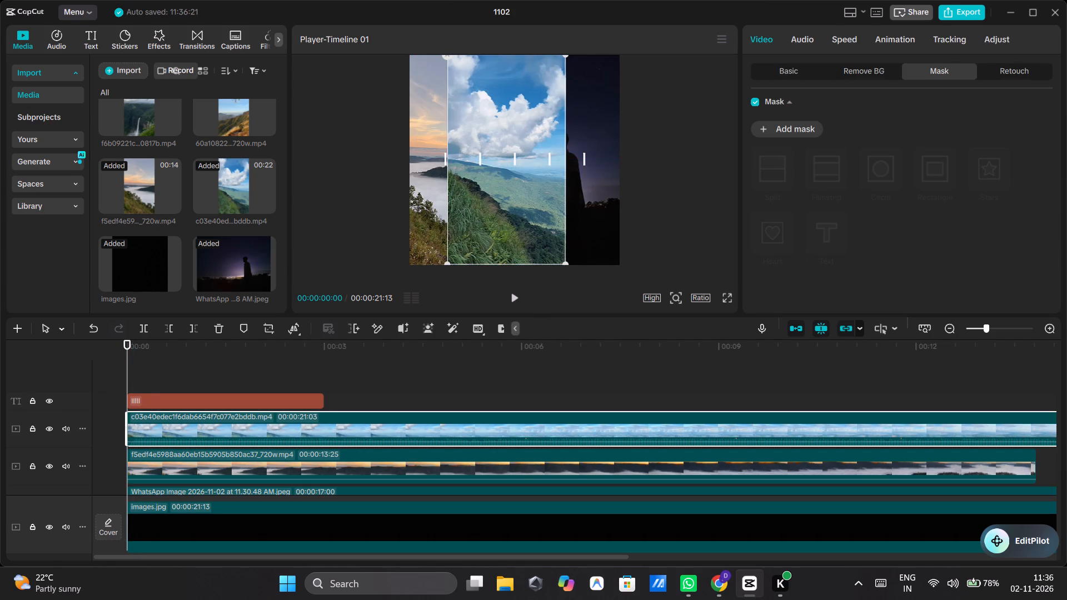
pyautogui.moveTo(529, 231); pyautogui.dragTo(507, 232)
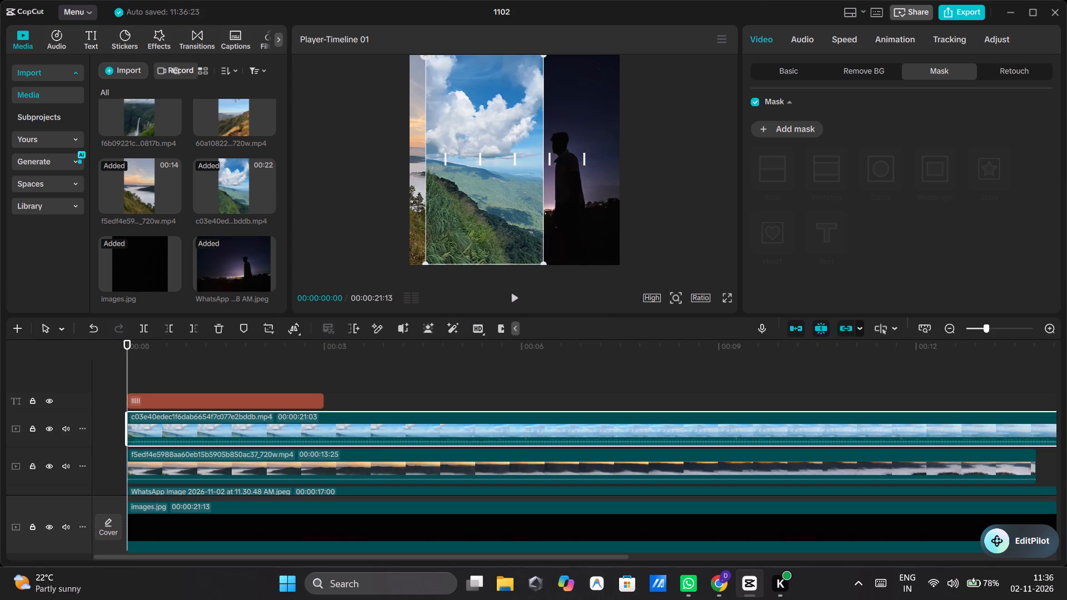
# Mask the blue-sky clip with a full-height rectangle spanning from the first to the second vertical guide bar, meeting the sunset strip.
pyautogui.click(791, 132)
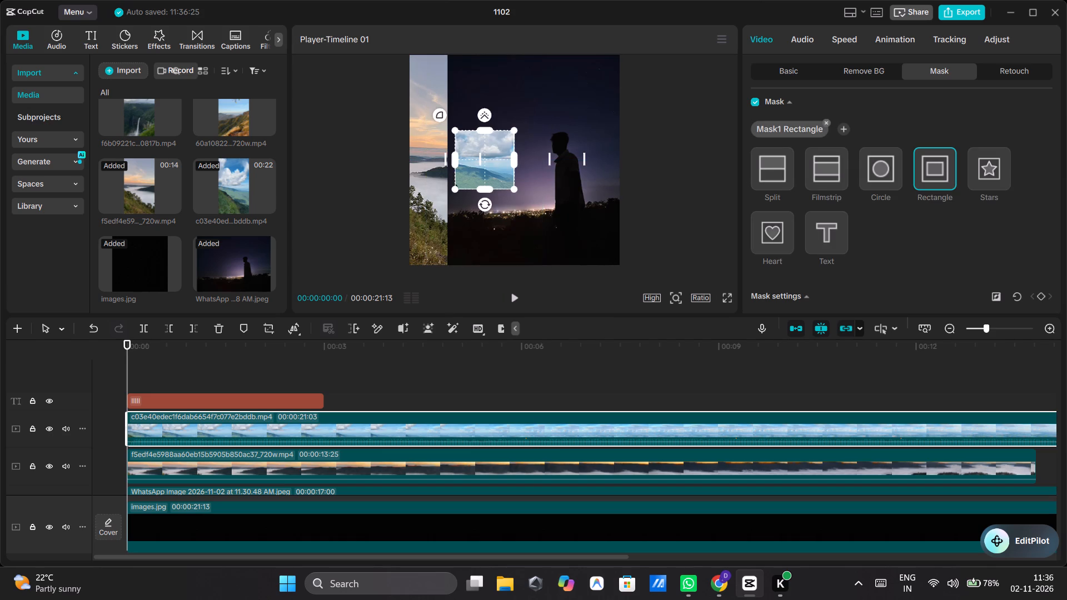
pyautogui.moveTo(481, 186); pyautogui.dragTo(475, 238)
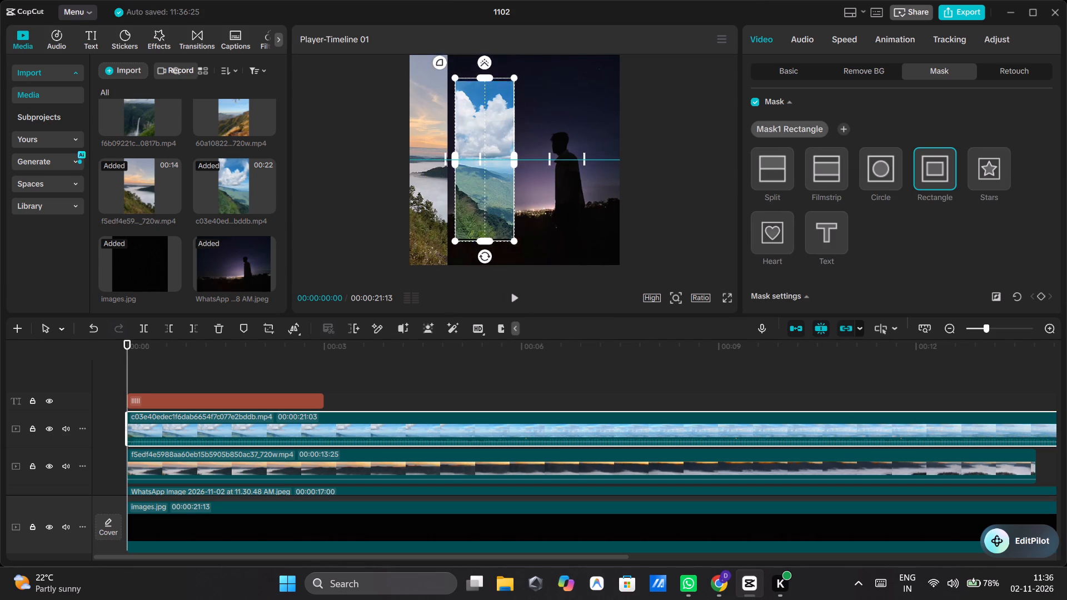
pyautogui.moveTo(475, 238); pyautogui.dragTo(470, 261)
pyautogui.moveTo(478, 239); pyautogui.dragTo(473, 239)
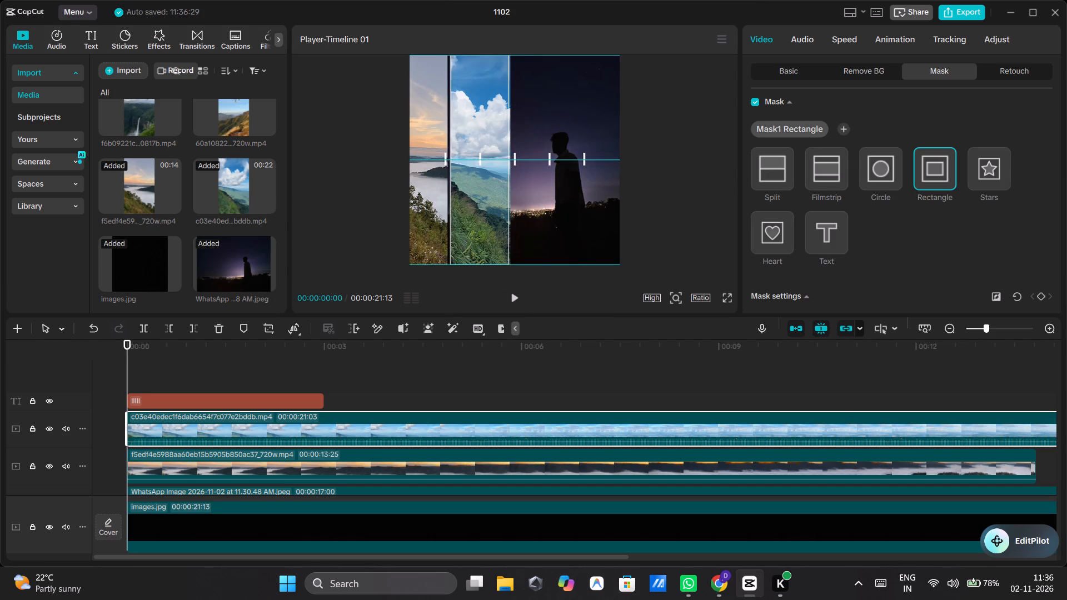
pyautogui.moveTo(473, 239); pyautogui.dragTo(471, 239)
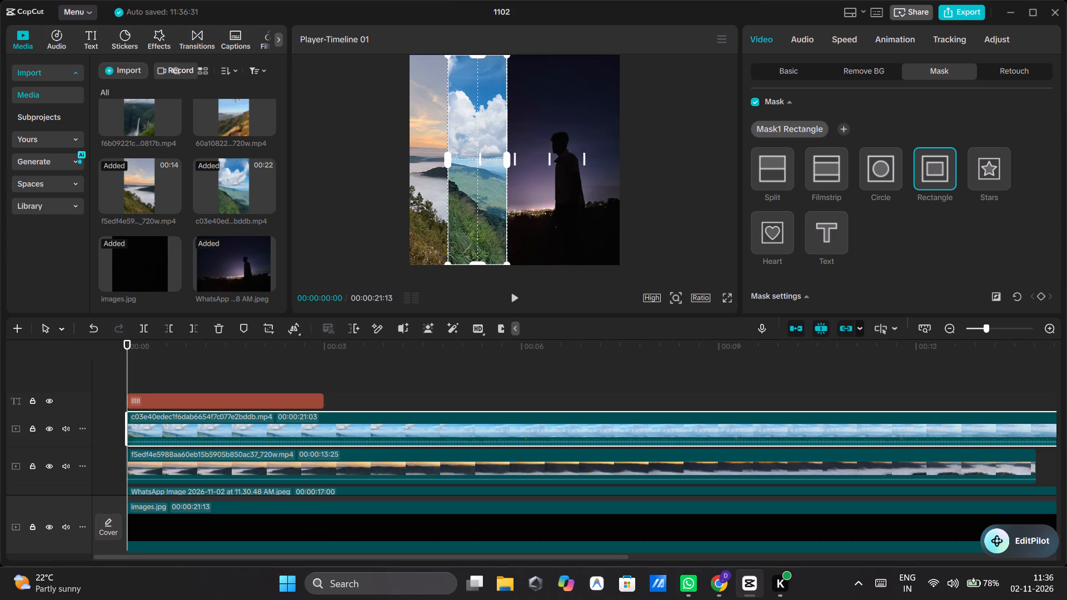
pyautogui.moveTo(506, 161); pyautogui.dragTo(485, 165)
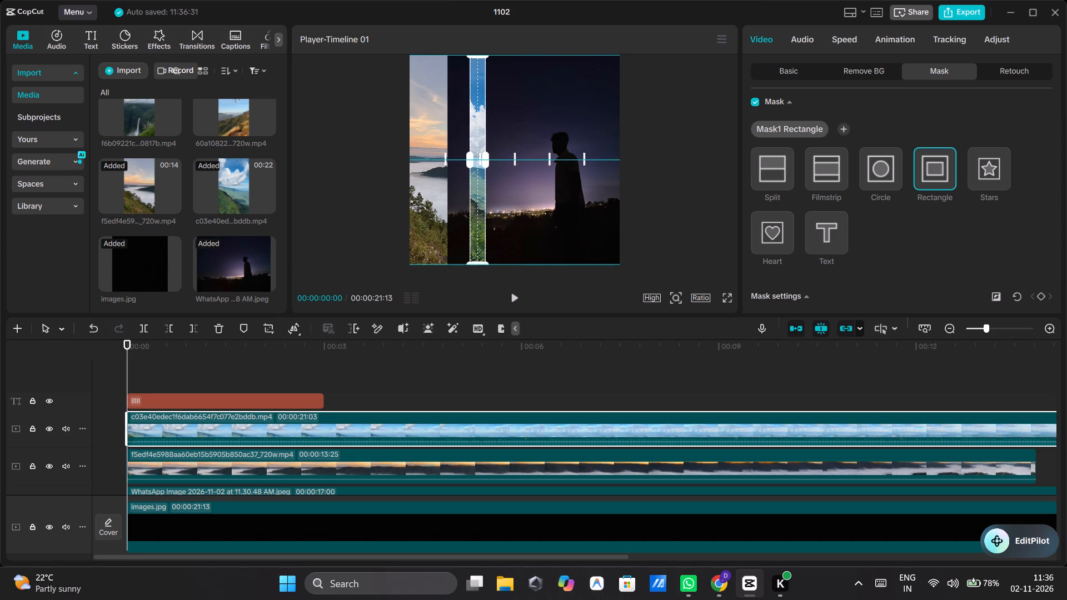
pyautogui.moveTo(485, 165); pyautogui.dragTo(487, 168)
pyautogui.moveTo(476, 183); pyautogui.dragTo(457, 186)
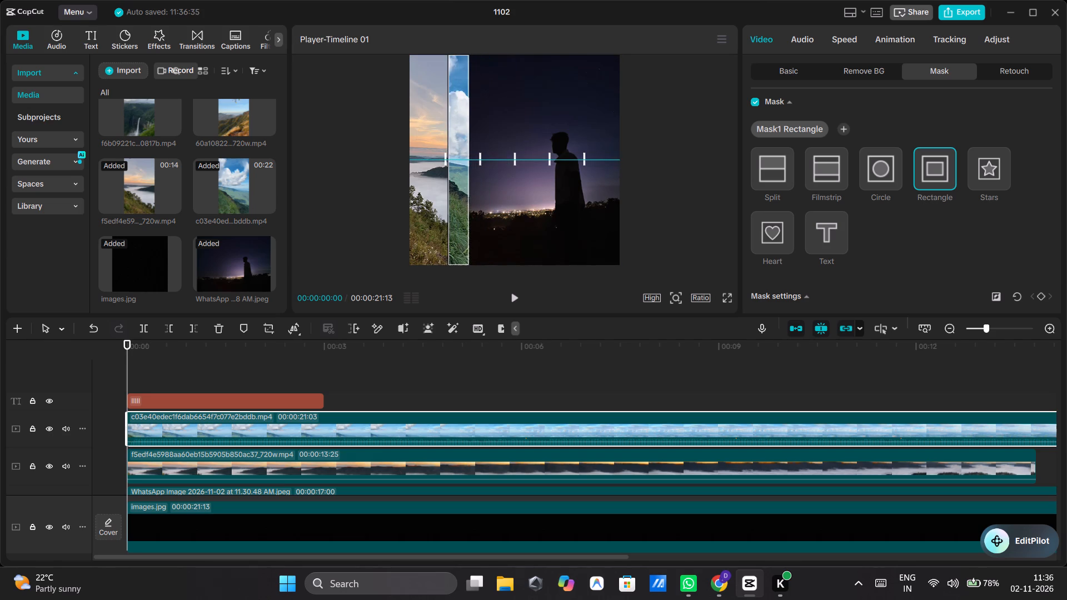
pyautogui.moveTo(457, 186); pyautogui.dragTo(456, 186)
pyautogui.moveTo(468, 163); pyautogui.dragTo(473, 165)
pyautogui.click(463, 172)
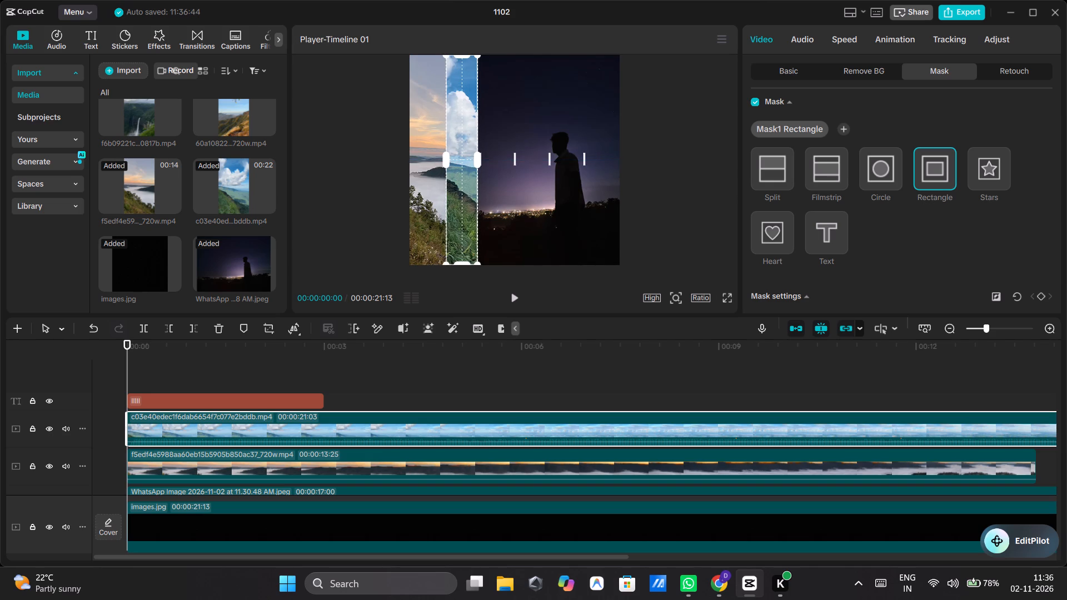
pyautogui.click(476, 163)
pyautogui.click(463, 181)
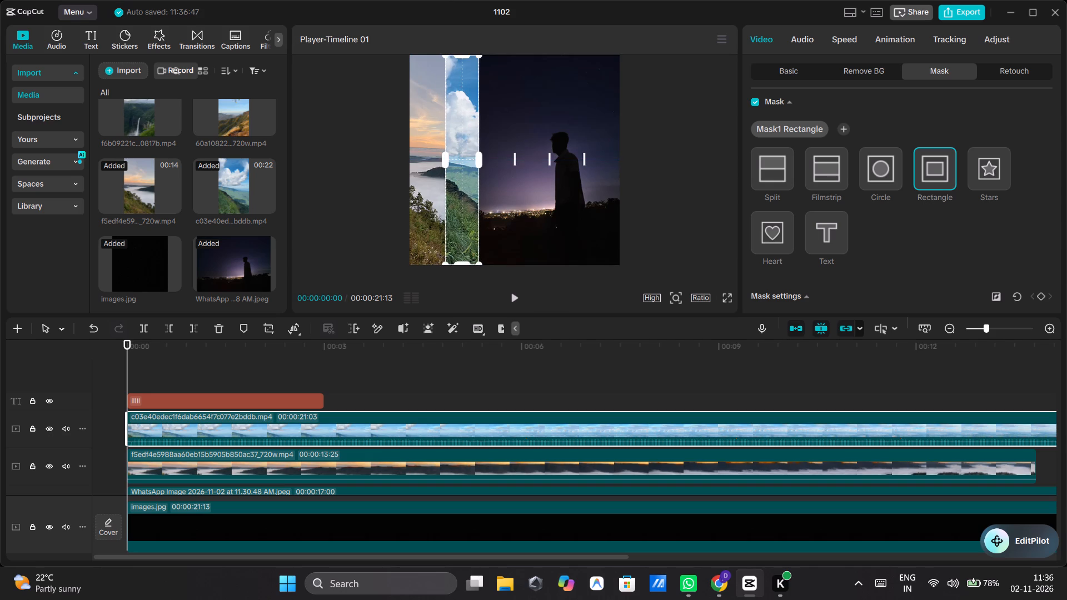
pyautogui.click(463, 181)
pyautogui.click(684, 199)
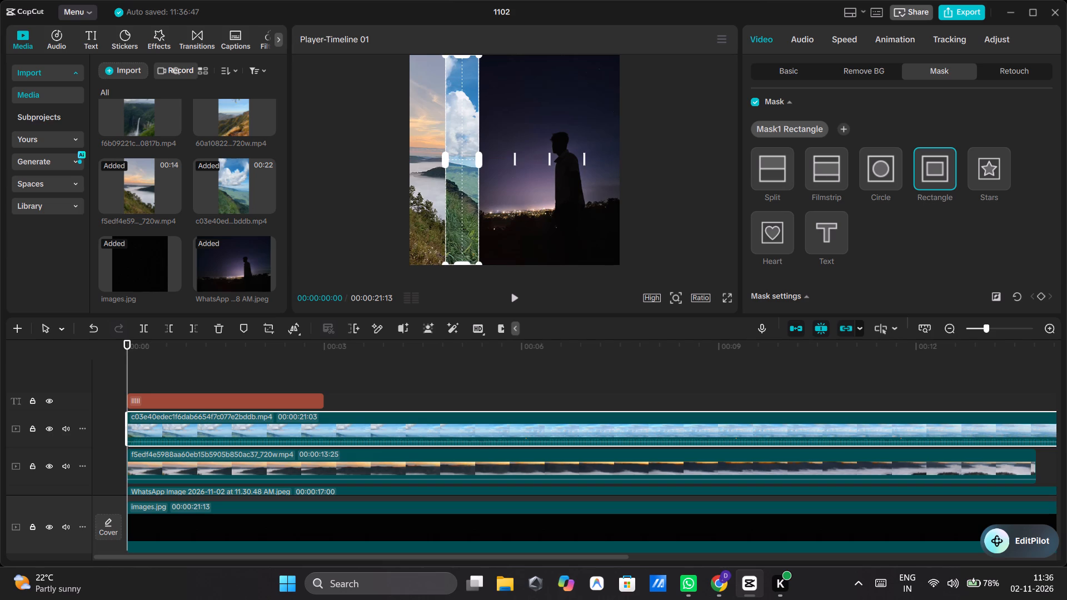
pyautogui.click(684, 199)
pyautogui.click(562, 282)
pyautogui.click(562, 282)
# Add the f6b09221c…0817b.mp4 waterfall clip on its own track above the text and blue-sky clips, starting at 00:00.
pyautogui.click(173, 127)
pyautogui.moveTo(281, 533); pyautogui.dragTo(278, 405)
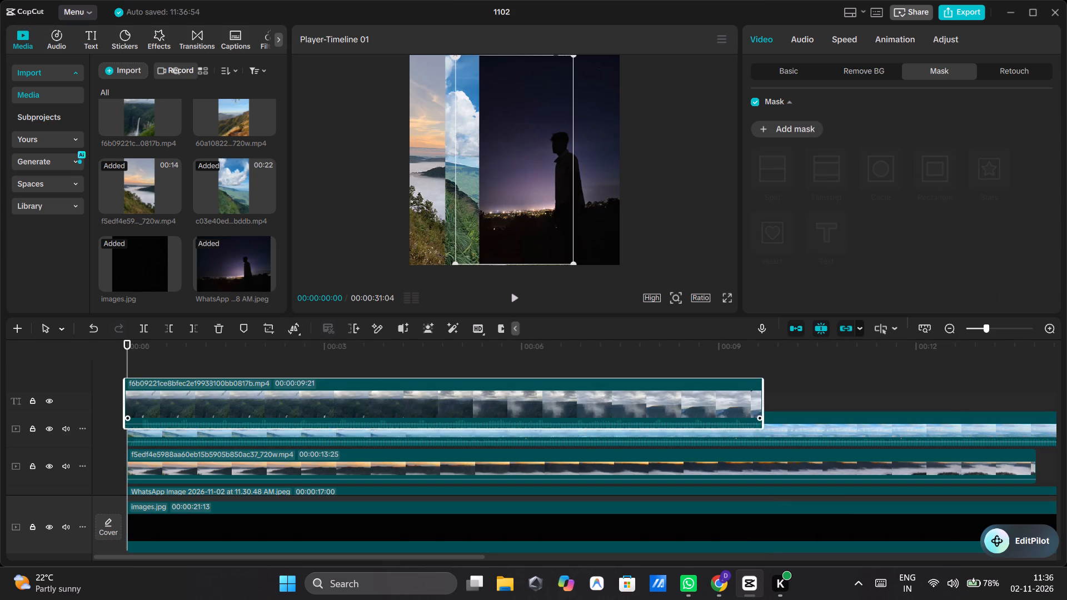
pyautogui.moveTo(278, 405); pyautogui.dragTo(288, 391)
pyautogui.moveTo(282, 411); pyautogui.dragTo(276, 411)
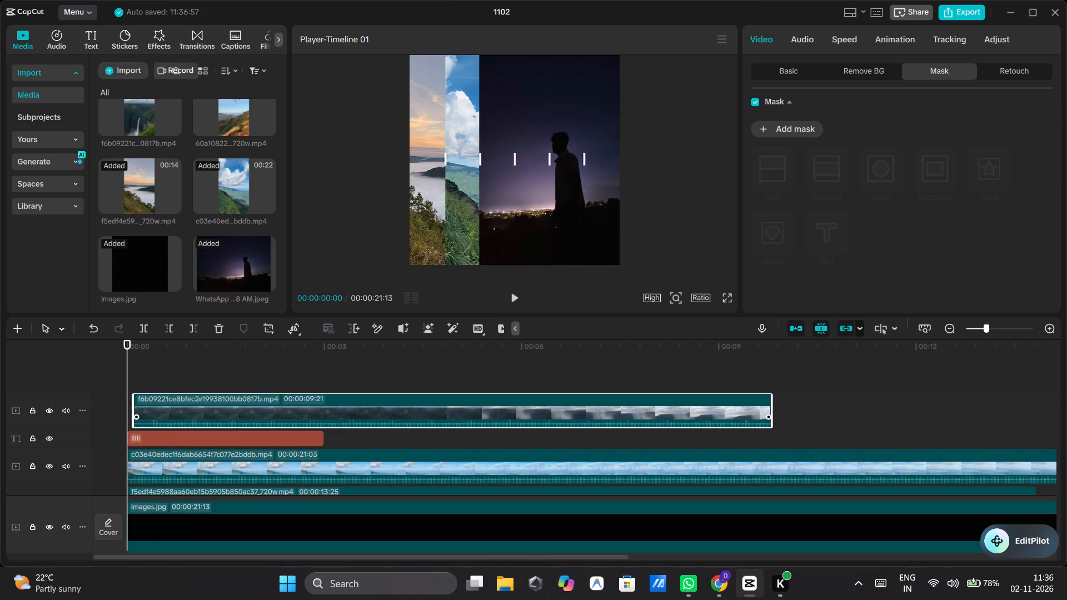
pyautogui.moveTo(276, 411); pyautogui.dragTo(271, 410)
# Move the vertical-bars text to a track above the waterfall clip, starting at 00:00.
pyautogui.moveTo(260, 444); pyautogui.dragTo(266, 376)
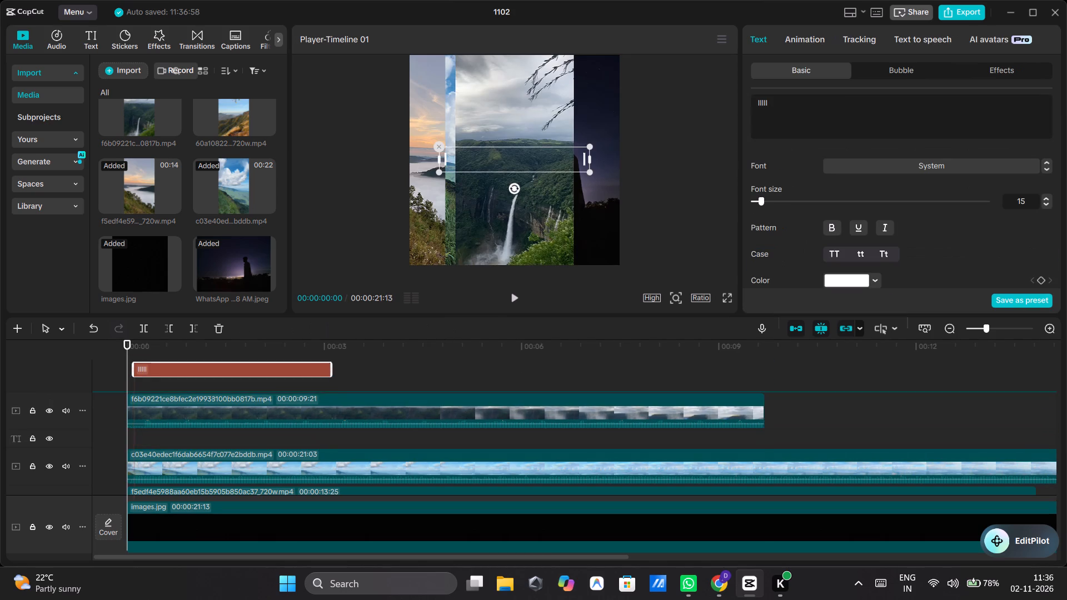
pyautogui.moveTo(266, 376); pyautogui.dragTo(263, 378)
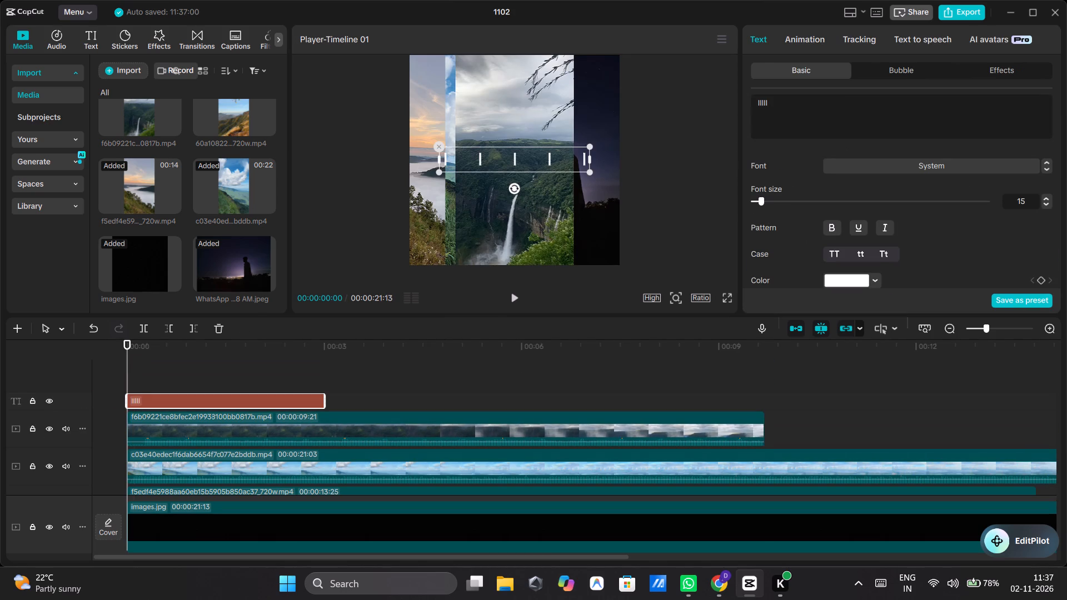
# Shift the waterfall clip toward the frame's right side so its left edge meets the second guide bar, keeping it vertically centred.
pyautogui.moveTo(527, 233); pyautogui.dragTo(574, 233)
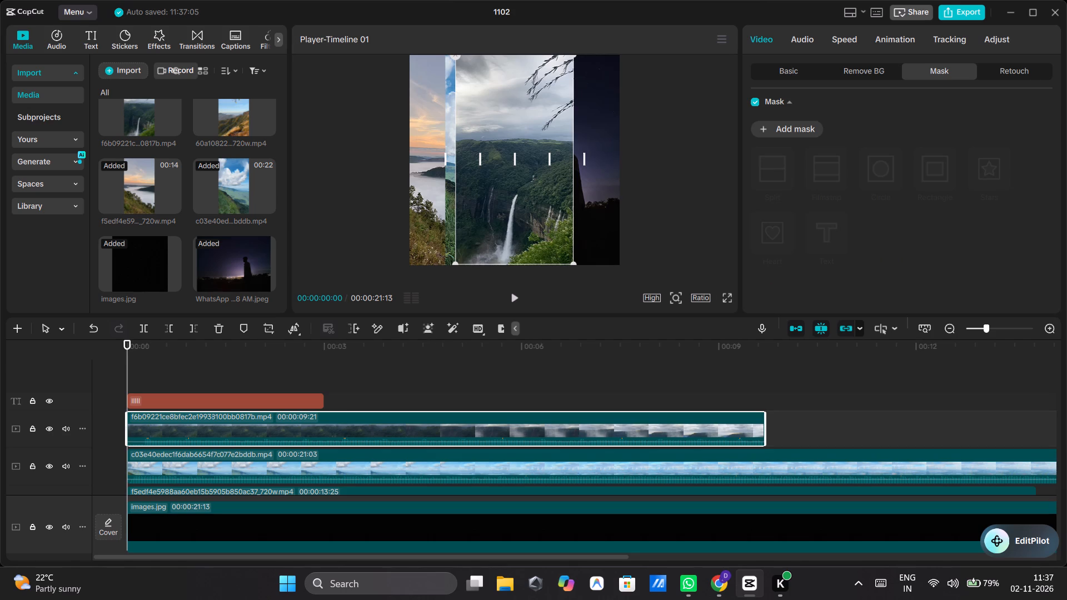
pyautogui.moveTo(551, 214); pyautogui.dragTo(581, 218)
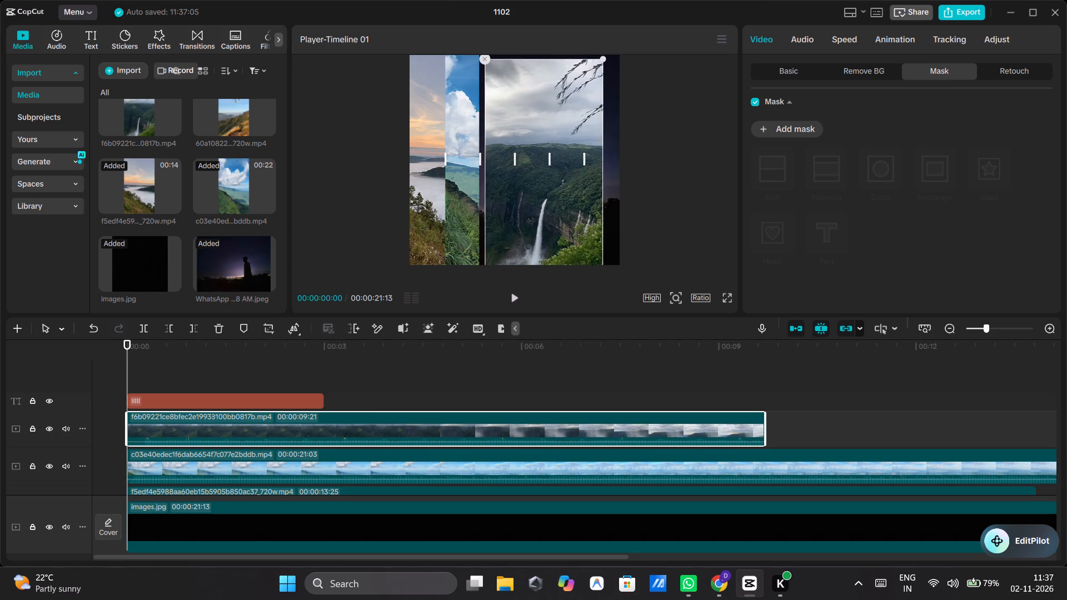
pyautogui.moveTo(581, 218); pyautogui.dragTo(575, 214)
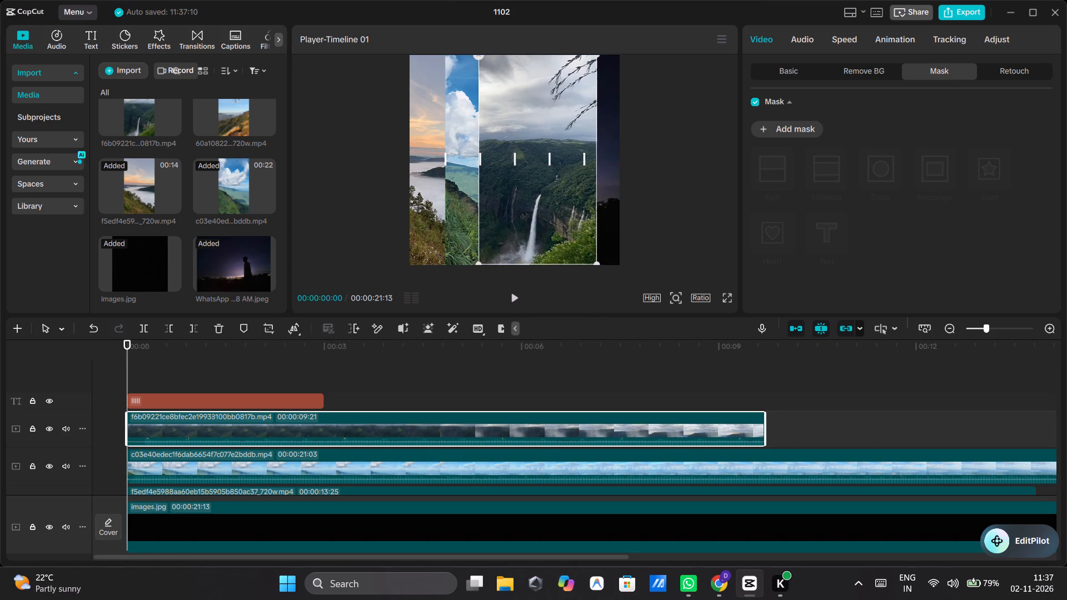
# Mask the waterfall clip with a full-height rectangle spanning from the second to the third vertical guide bar.
pyautogui.click(786, 123)
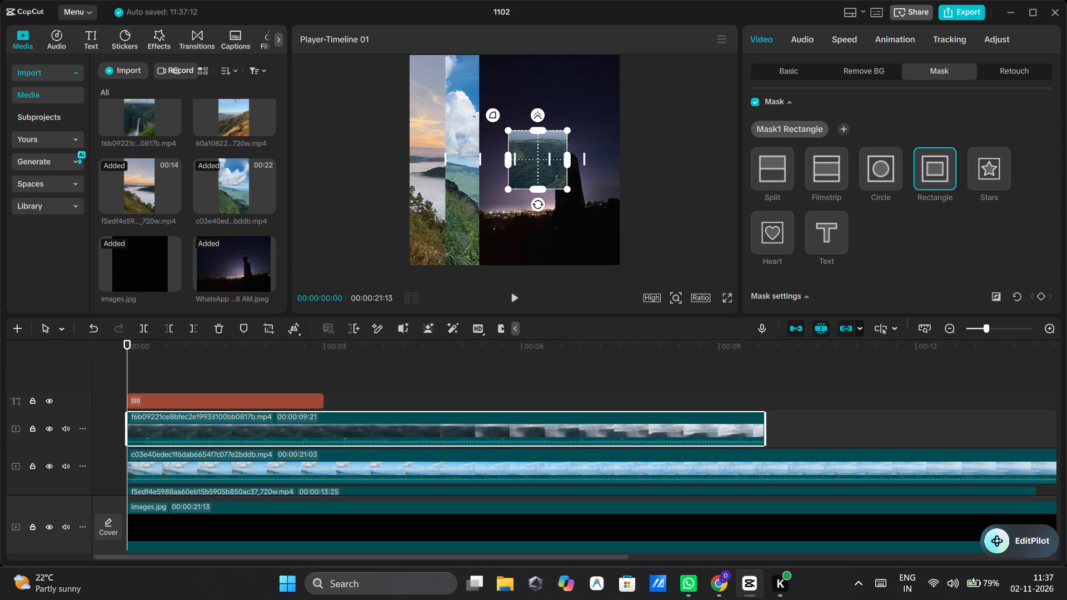
pyautogui.moveTo(537, 188); pyautogui.dragTo(540, 264)
pyautogui.moveTo(567, 159); pyautogui.dragTo(554, 162)
pyautogui.moveTo(538, 192); pyautogui.dragTo(499, 197)
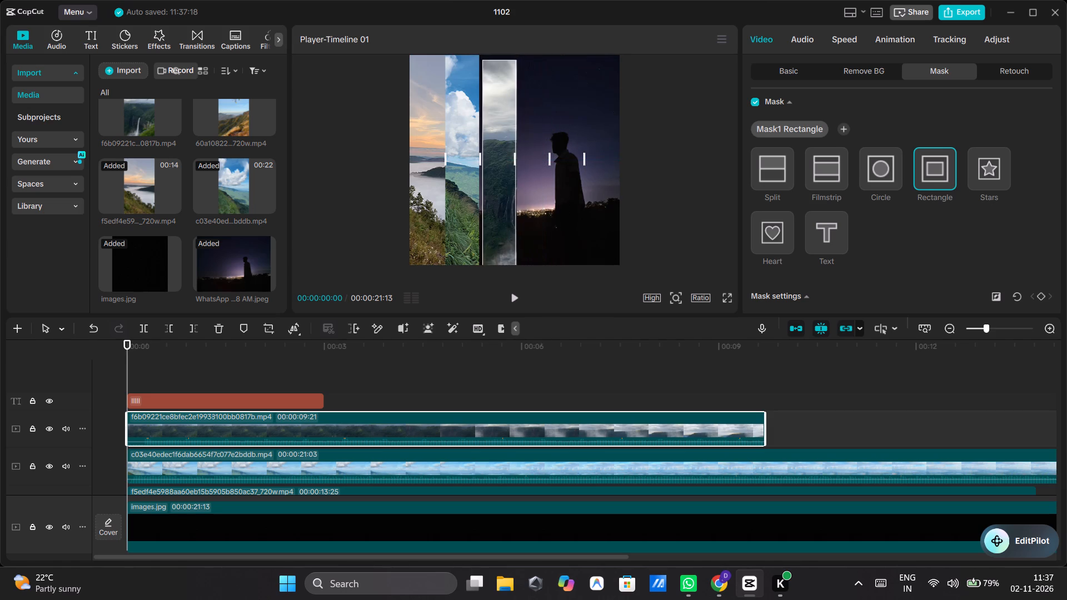
pyautogui.moveTo(499, 197); pyautogui.dragTo(496, 197)
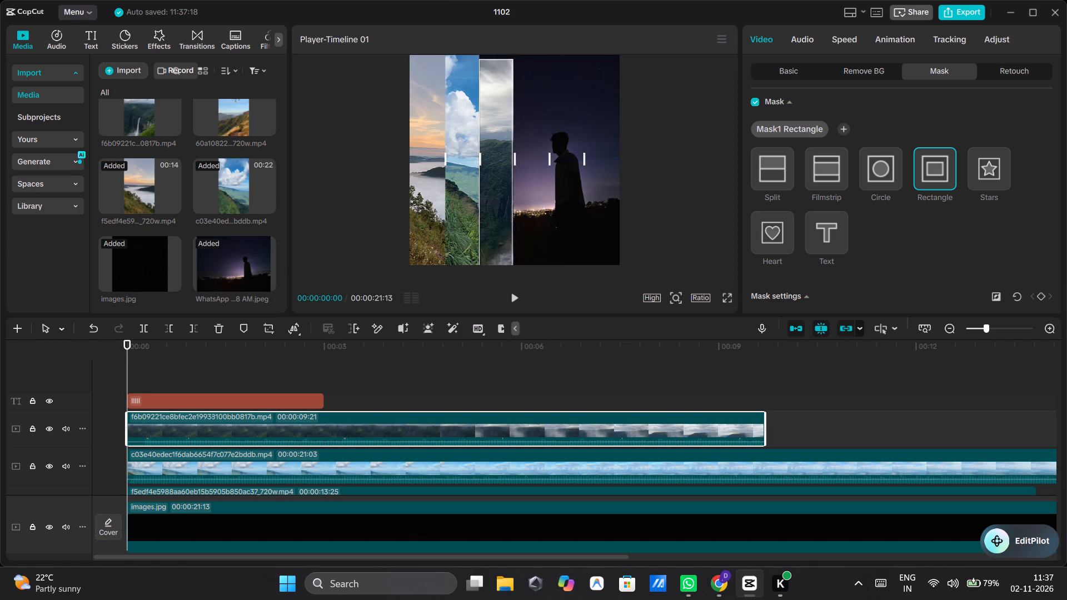
pyautogui.moveTo(496, 197); pyautogui.dragTo(511, 193)
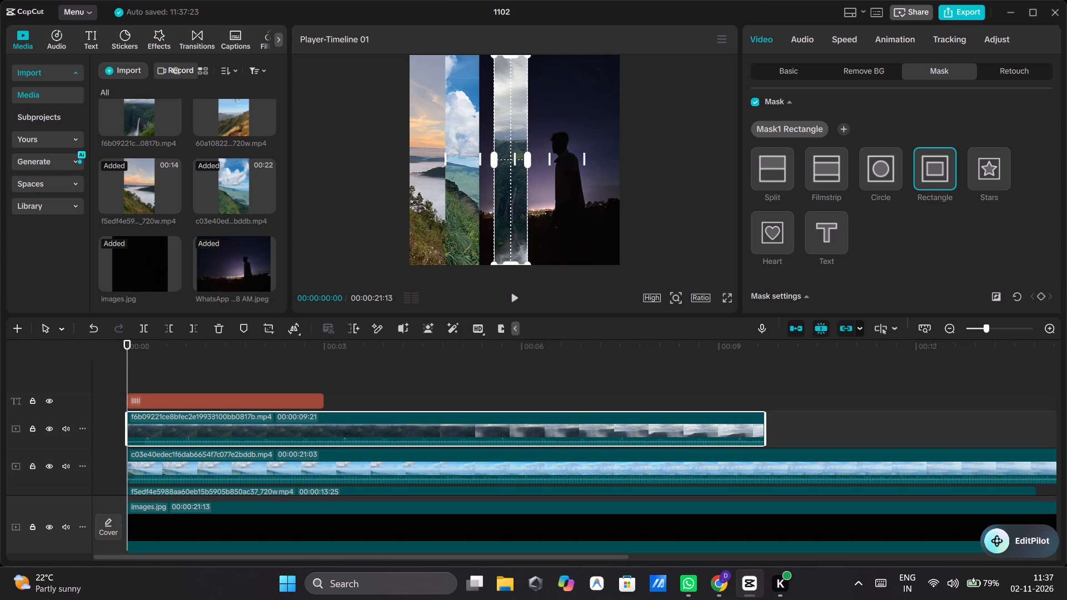
pyautogui.click(526, 162)
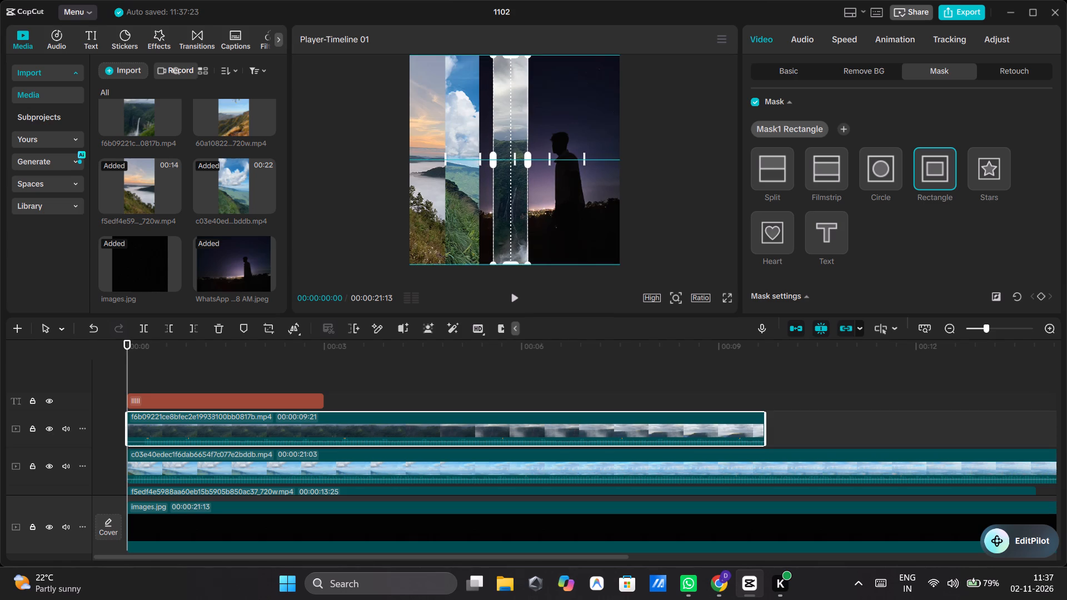
pyautogui.moveTo(510, 194); pyautogui.dragTo(497, 194)
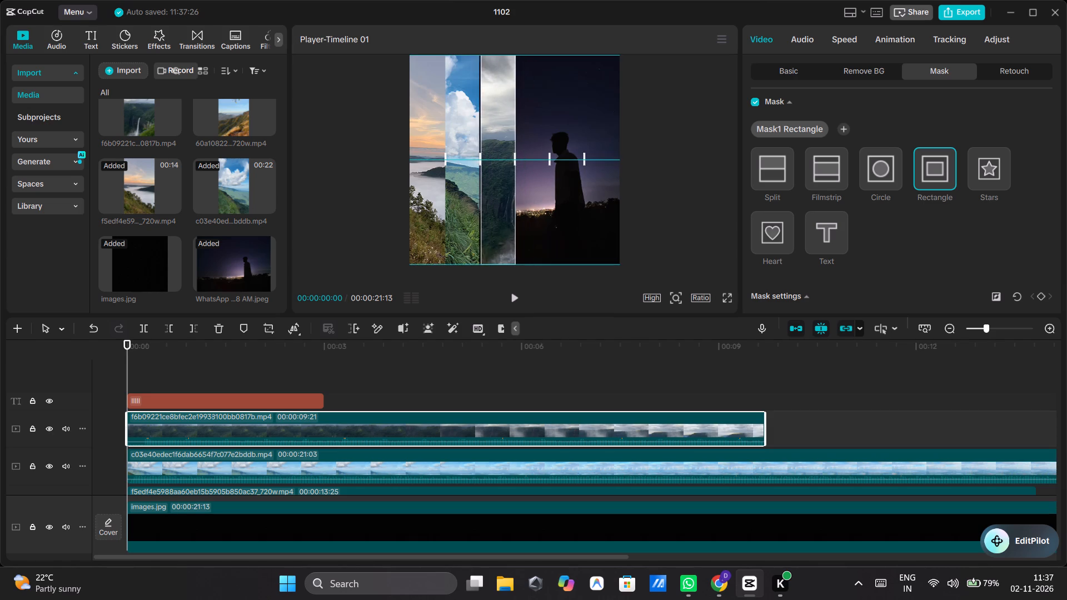
pyautogui.moveTo(497, 194); pyautogui.dragTo(496, 194)
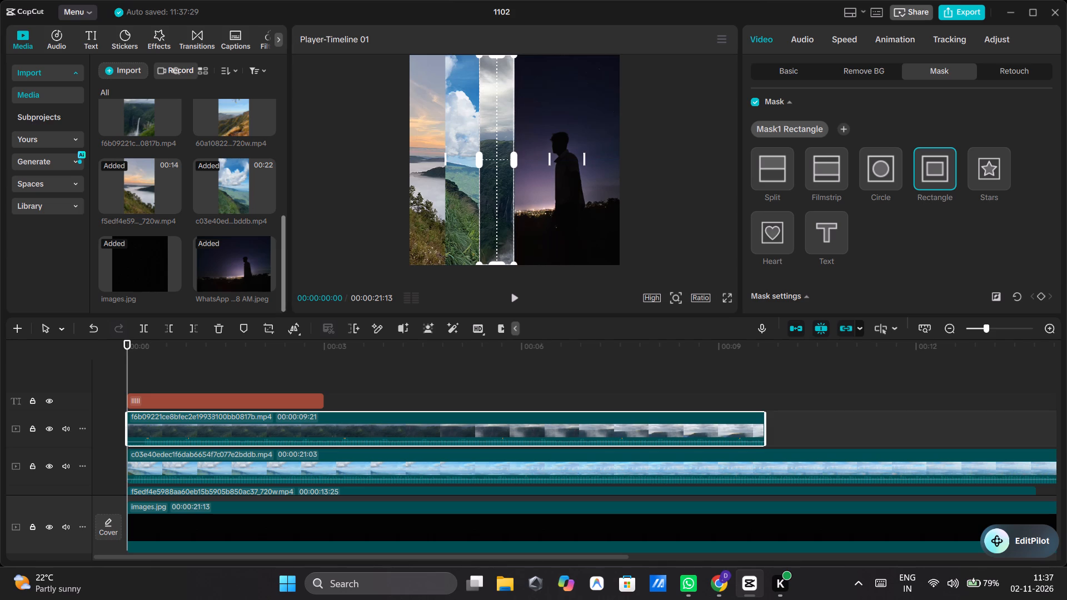
# Add a second f6b09221c…0817b.mp4 waterfall clip and the 60a10822…720w.mp4 hillside clip on separate overlay tracks starting at 00:00, waterfall uppermost.
pyautogui.click(172, 128)
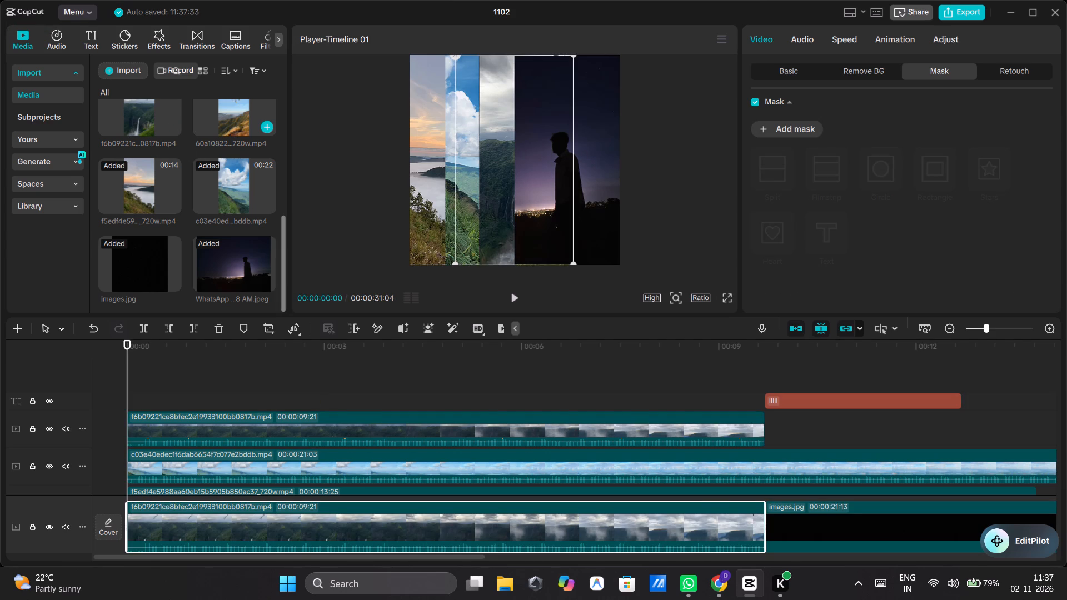
pyautogui.click(265, 124)
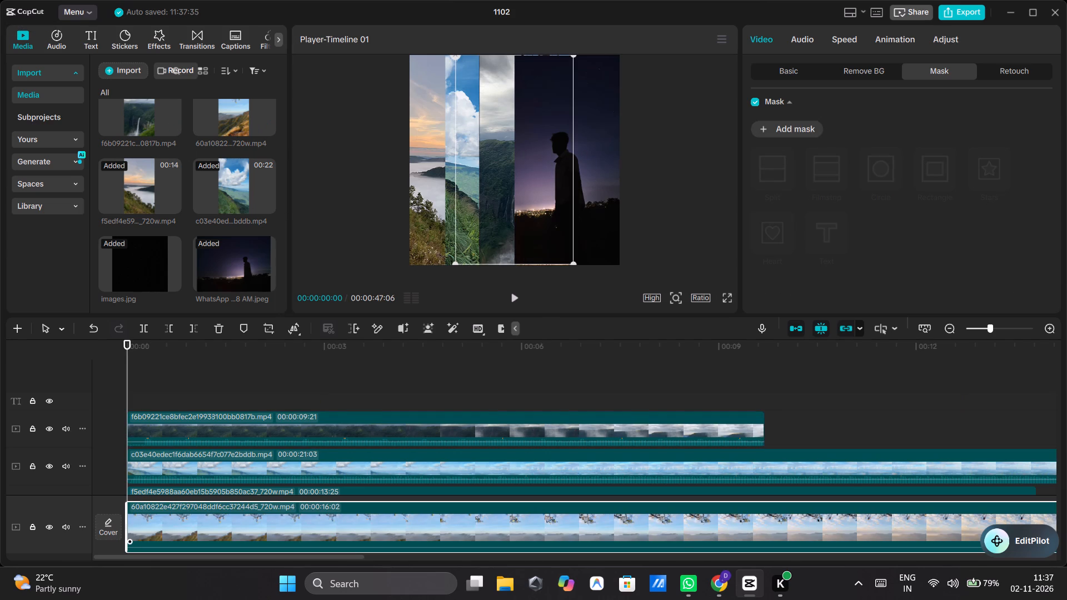
pyautogui.moveTo(256, 521); pyautogui.dragTo(250, 386)
pyautogui.moveTo(233, 518); pyautogui.dragTo(236, 364)
# Move the vertical-bars text to the top track, starting at 00:00.
pyautogui.moveTo(220, 479); pyautogui.dragTo(222, 388)
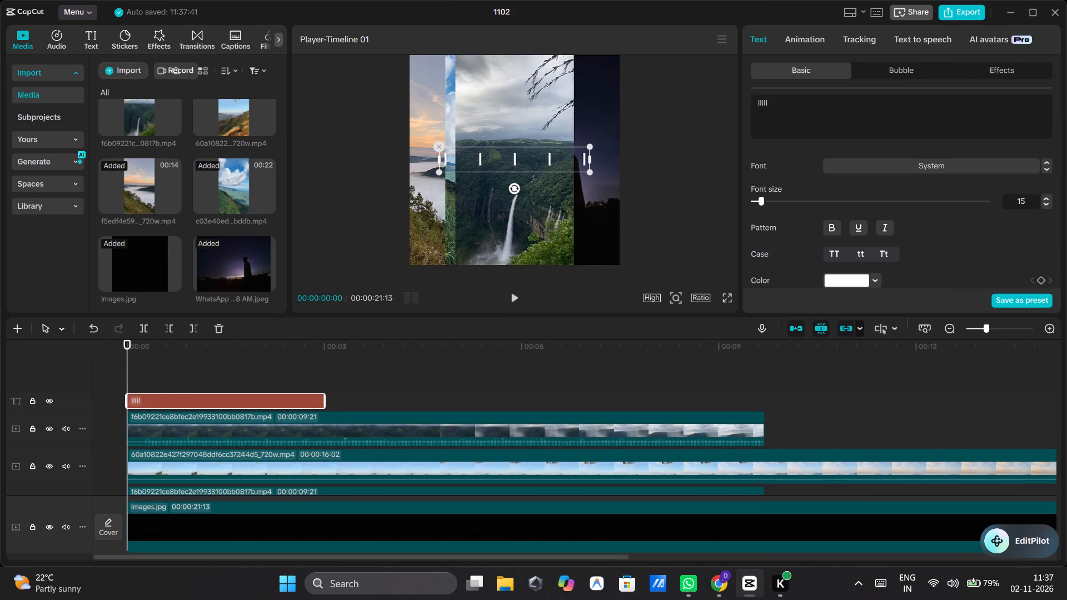
# Shift the second waterfall clip toward the frame's left side, partly past its edge, with its right edge just beyond the first guide bar.
pyautogui.moveTo(548, 234); pyautogui.dragTo(584, 236)
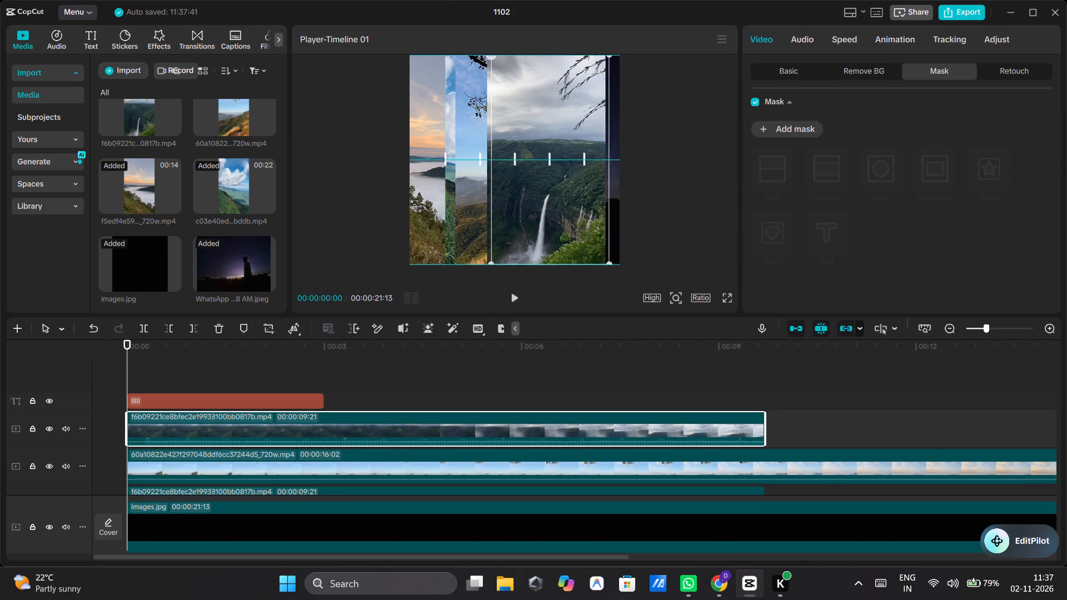
pyautogui.moveTo(584, 236); pyautogui.dragTo(443, 232)
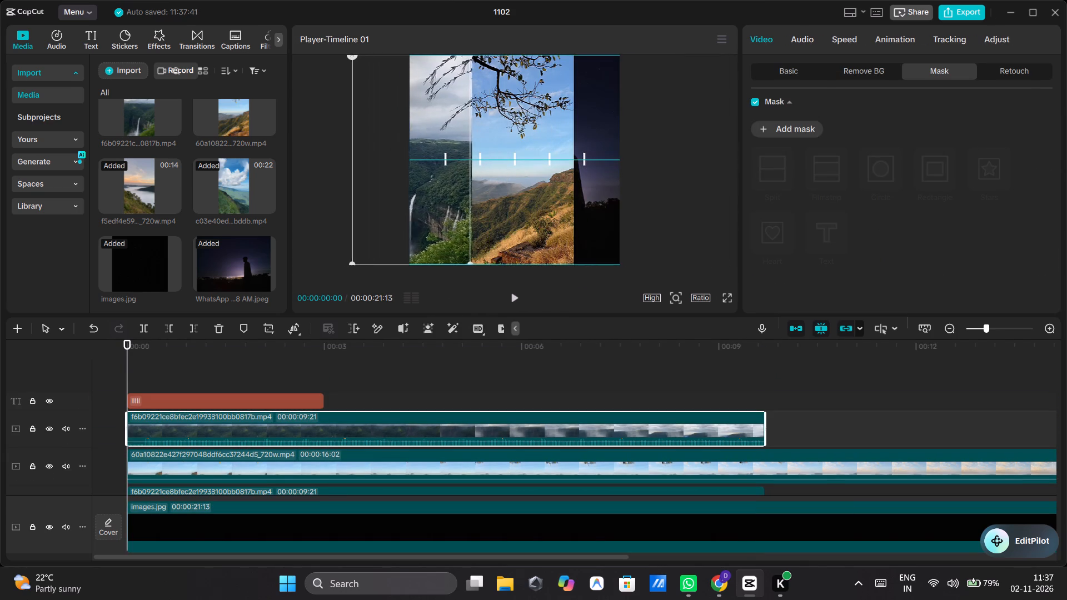
pyautogui.moveTo(443, 232); pyautogui.dragTo(428, 238)
# Move the hillside clip across the frame so its left edge sits at the third guide bar.
pyautogui.moveTo(527, 221); pyautogui.dragTo(626, 224)
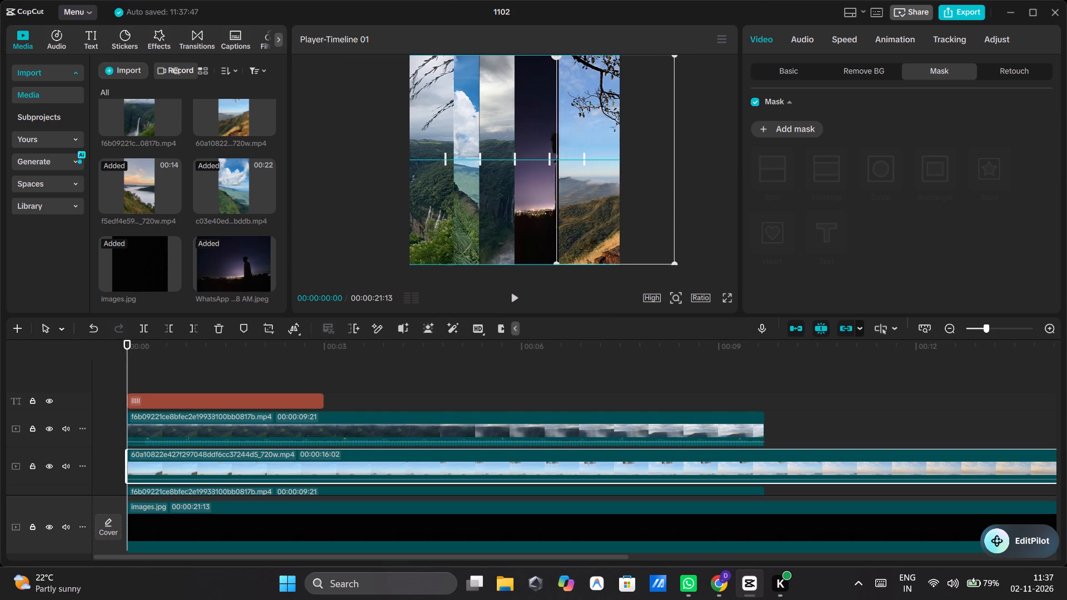
pyautogui.moveTo(626, 224); pyautogui.dragTo(588, 223)
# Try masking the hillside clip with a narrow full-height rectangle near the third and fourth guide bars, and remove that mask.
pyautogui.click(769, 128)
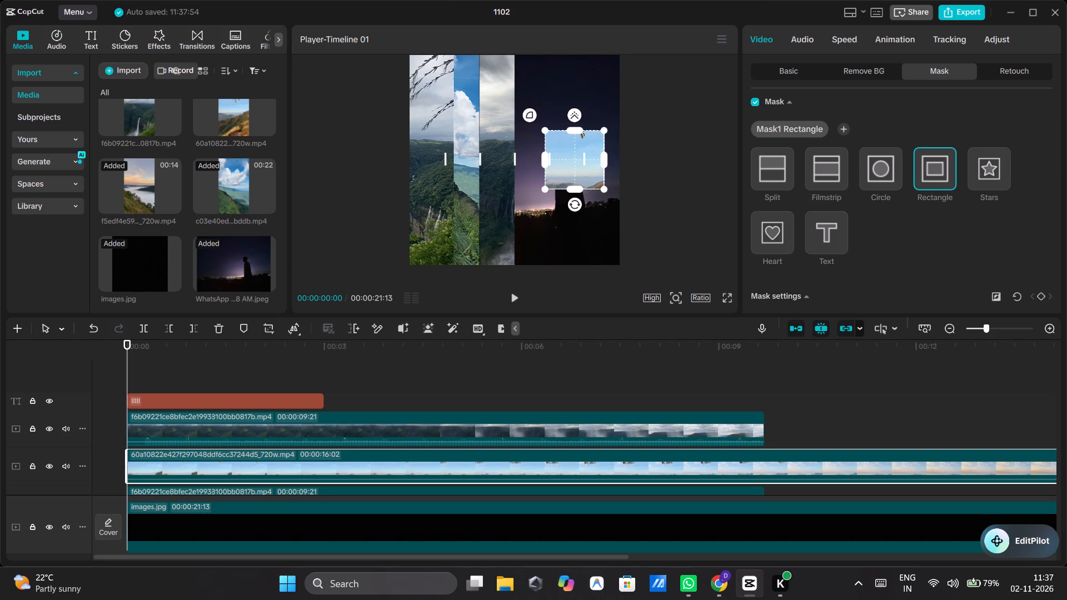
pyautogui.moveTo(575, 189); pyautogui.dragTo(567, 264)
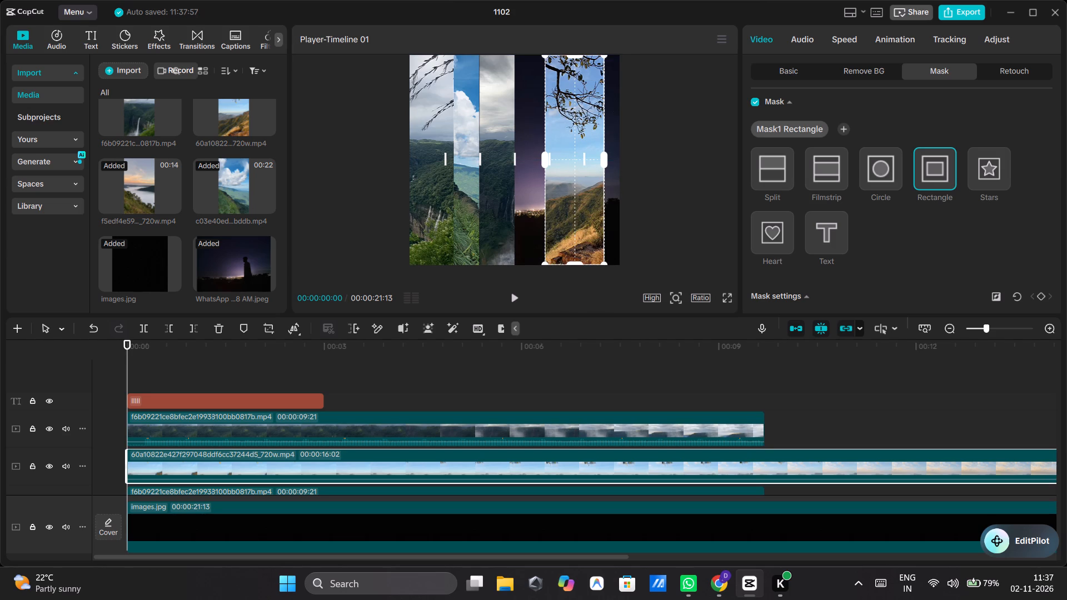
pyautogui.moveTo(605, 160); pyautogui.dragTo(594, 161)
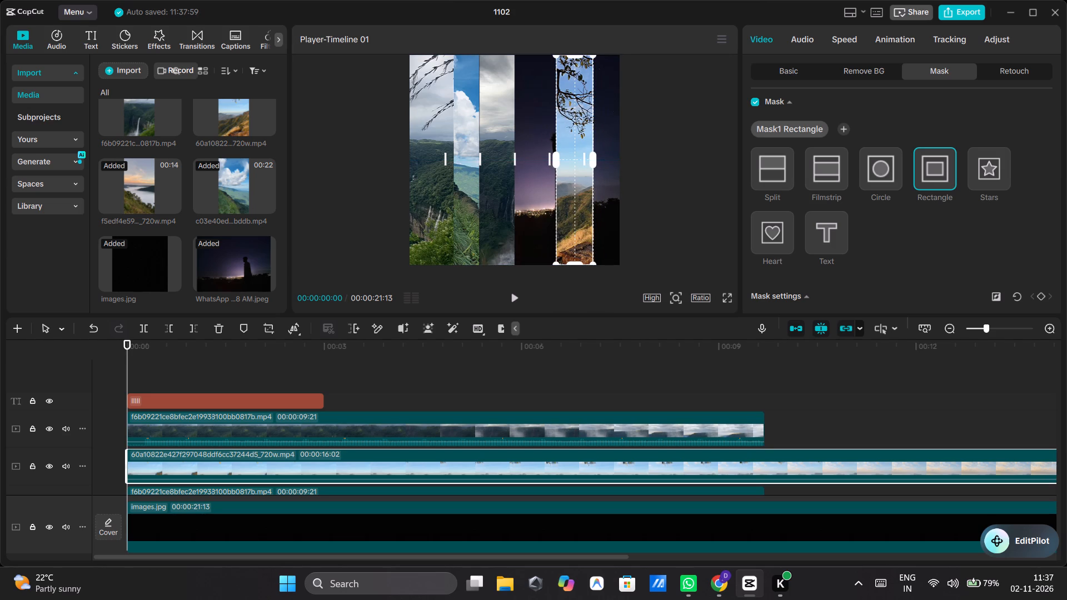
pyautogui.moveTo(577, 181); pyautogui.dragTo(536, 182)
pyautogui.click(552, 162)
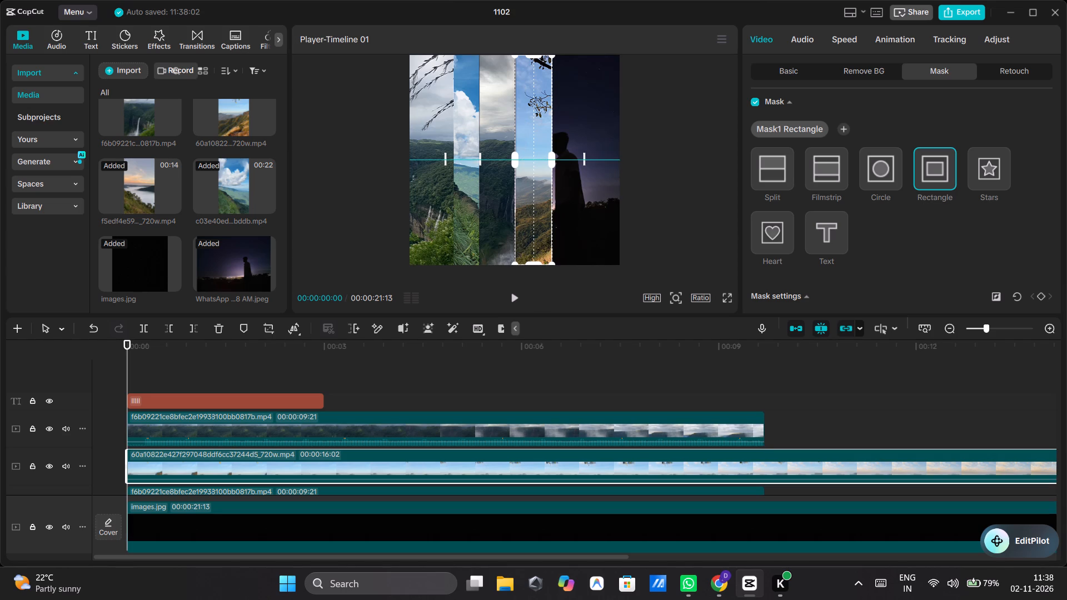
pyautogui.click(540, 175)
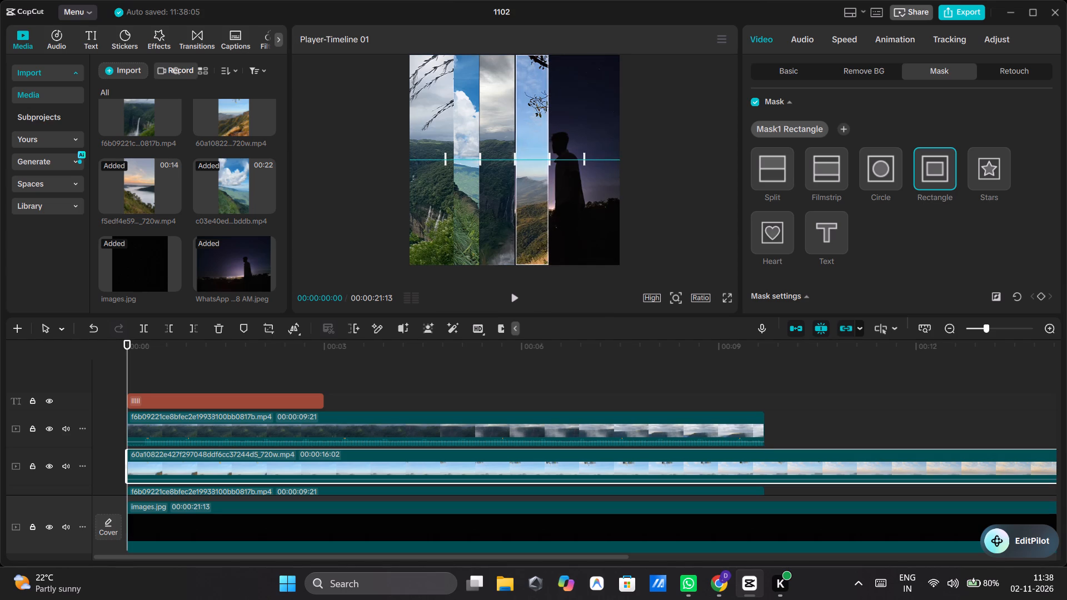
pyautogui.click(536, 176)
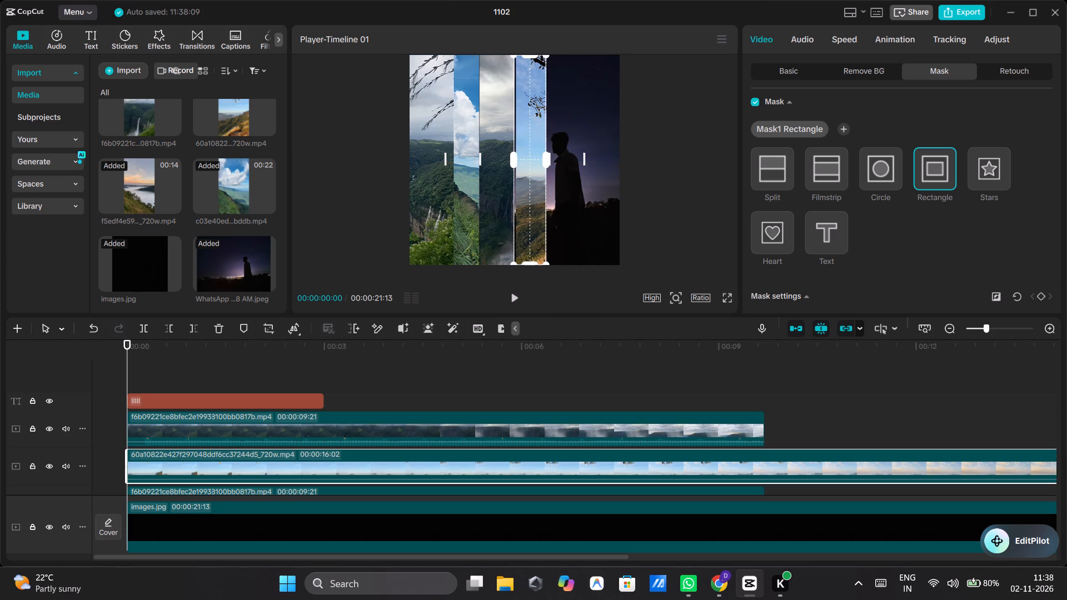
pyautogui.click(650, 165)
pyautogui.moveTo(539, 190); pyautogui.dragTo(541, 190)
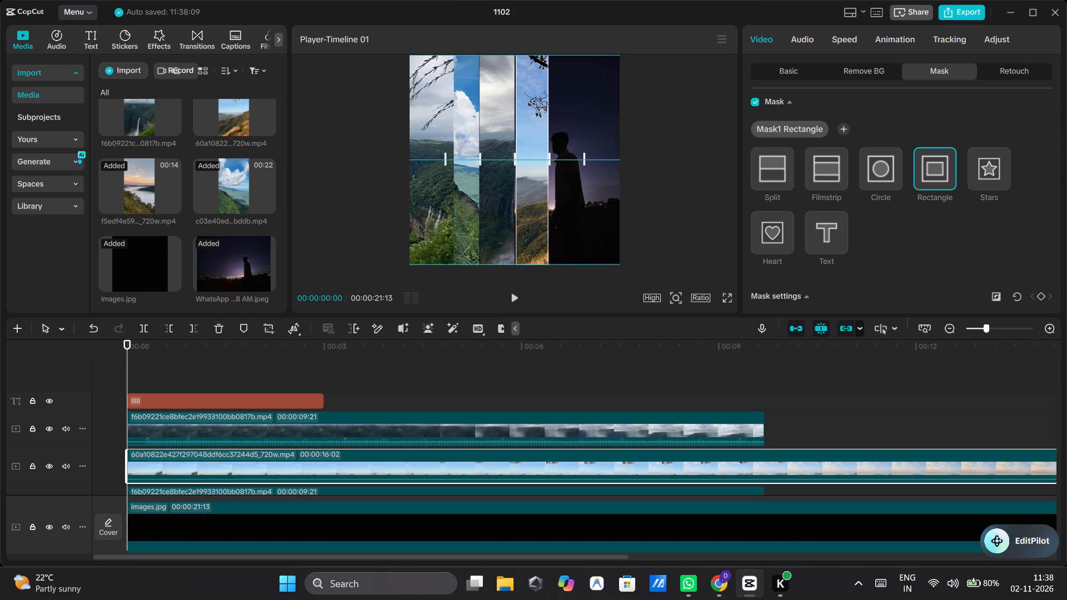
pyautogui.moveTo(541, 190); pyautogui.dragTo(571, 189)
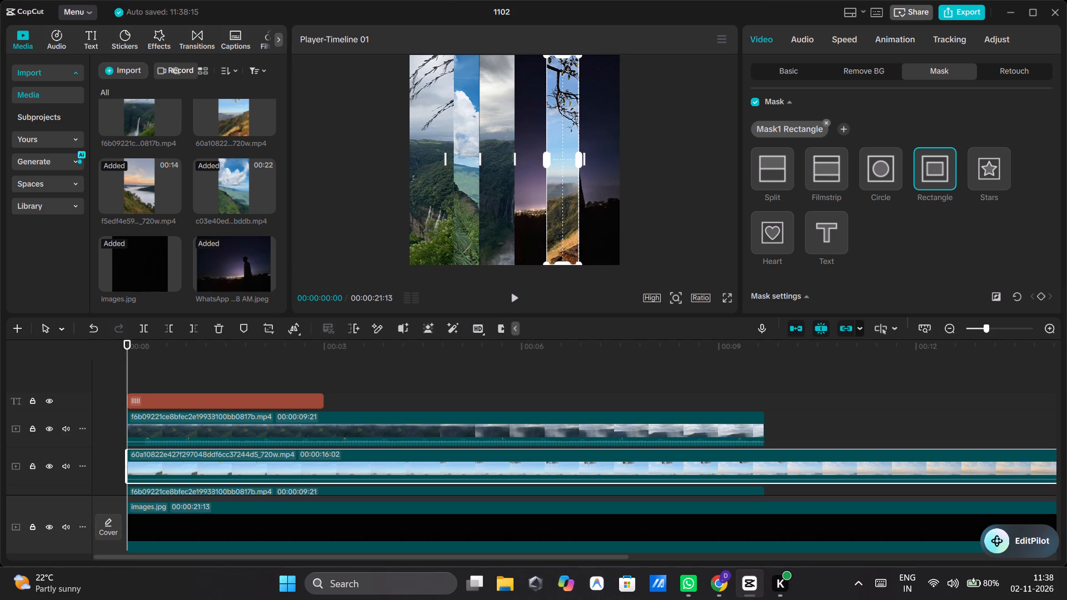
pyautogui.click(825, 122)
# Nudge the hillside clip slightly left so its left edge sits just before the third guide bar.
pyautogui.moveTo(616, 182); pyautogui.dragTo(610, 182)
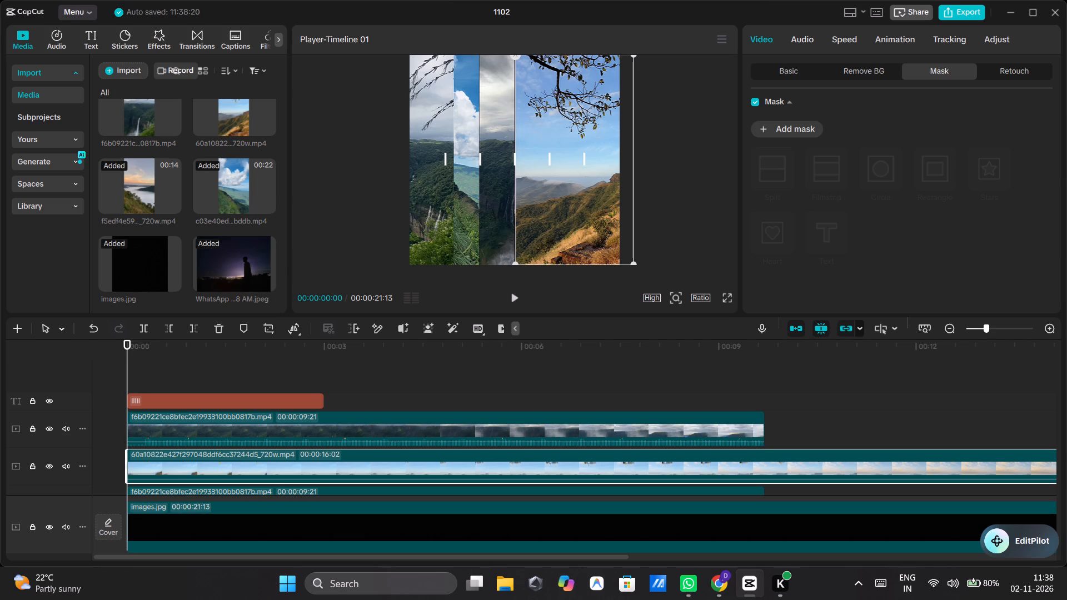
pyautogui.moveTo(604, 183); pyautogui.dragTo(595, 184)
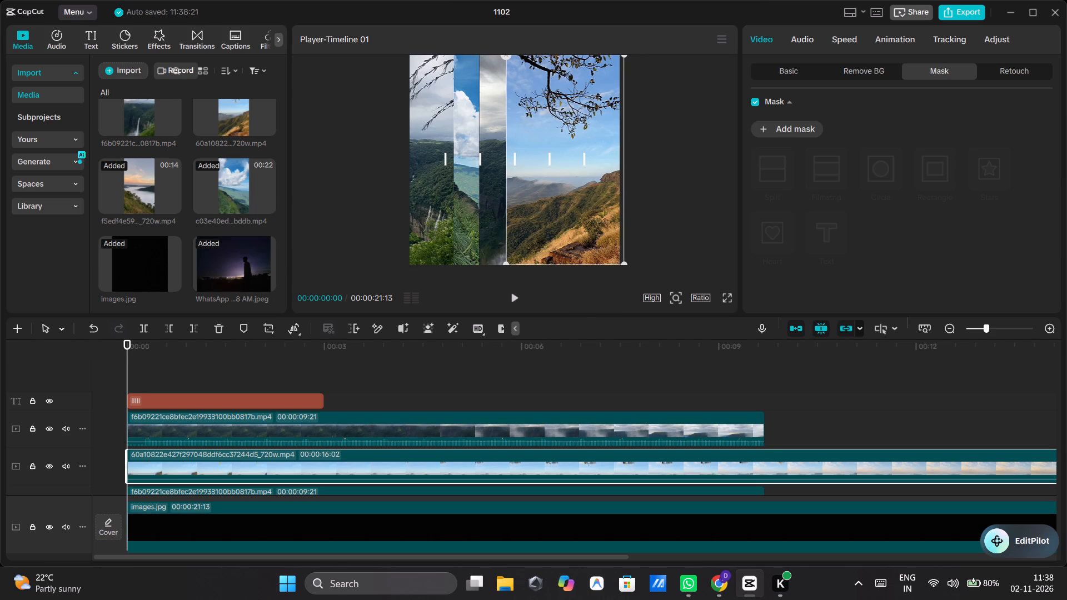
# Mask the hillside clip with a full-height rectangle spanning from the third to the fourth vertical guide bar.
pyautogui.click(764, 128)
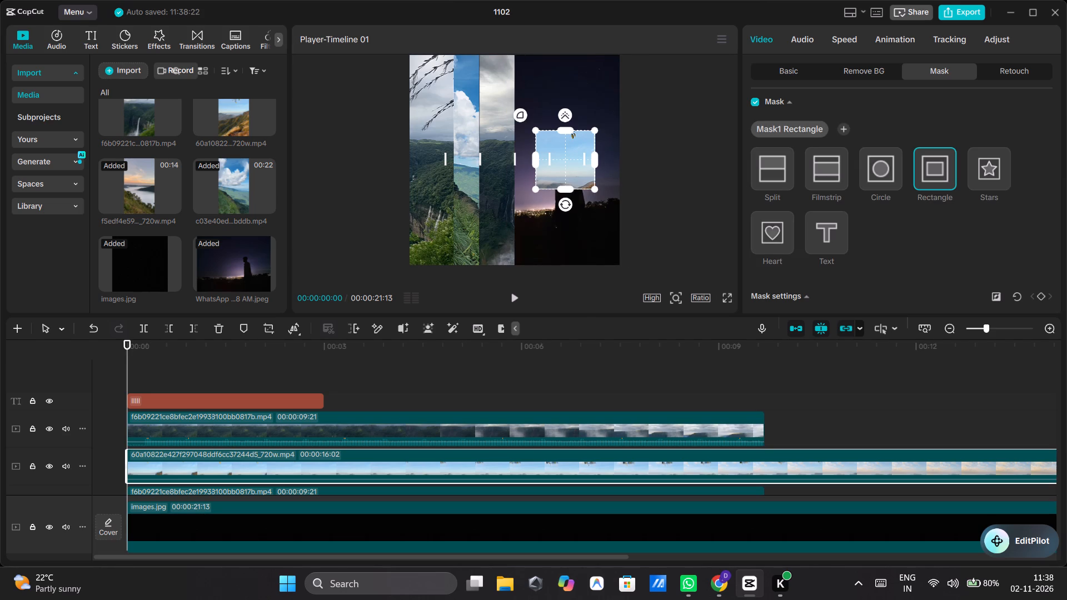
pyautogui.moveTo(567, 190); pyautogui.dragTo(567, 262)
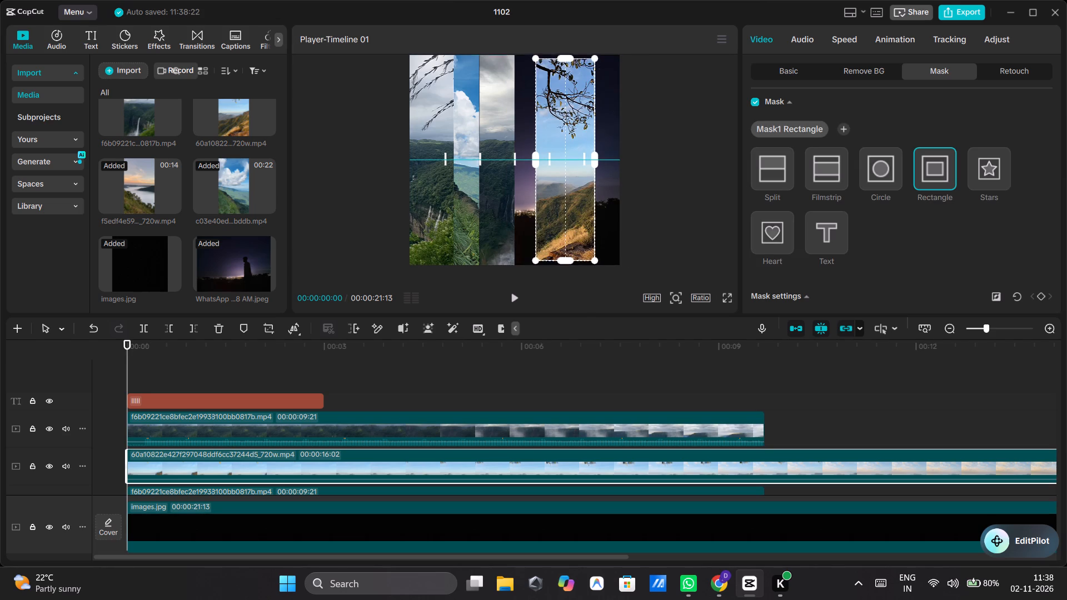
pyautogui.moveTo(567, 262); pyautogui.dragTo(567, 263)
pyautogui.moveTo(597, 160); pyautogui.dragTo(586, 163)
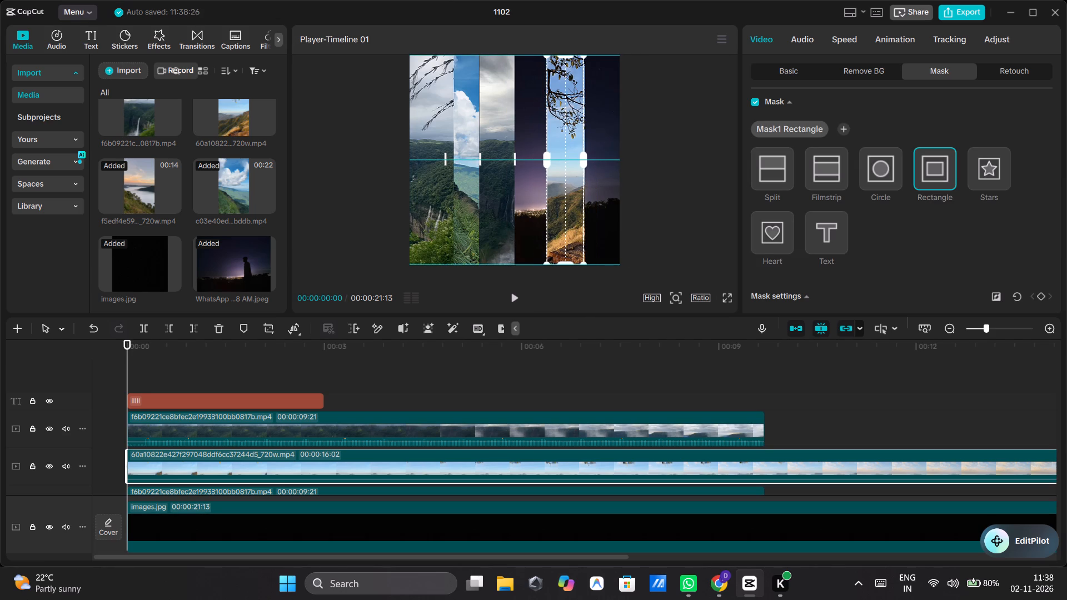
pyautogui.moveTo(586, 163); pyautogui.dragTo(586, 163)
pyautogui.moveTo(547, 191); pyautogui.dragTo(516, 198)
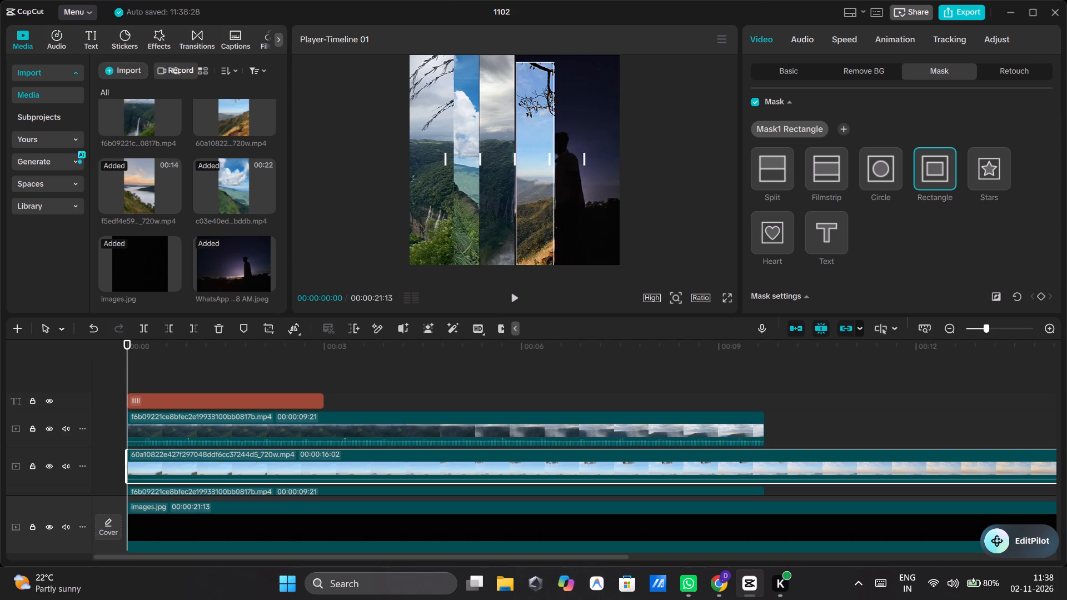
pyautogui.moveTo(516, 198); pyautogui.dragTo(514, 196)
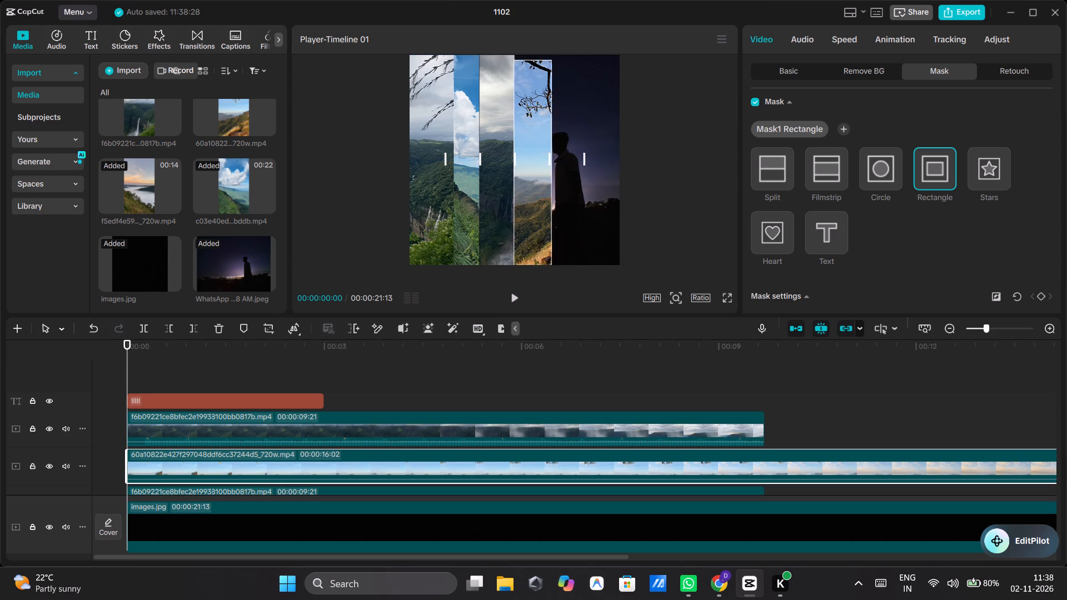
pyautogui.moveTo(514, 196); pyautogui.dragTo(515, 192)
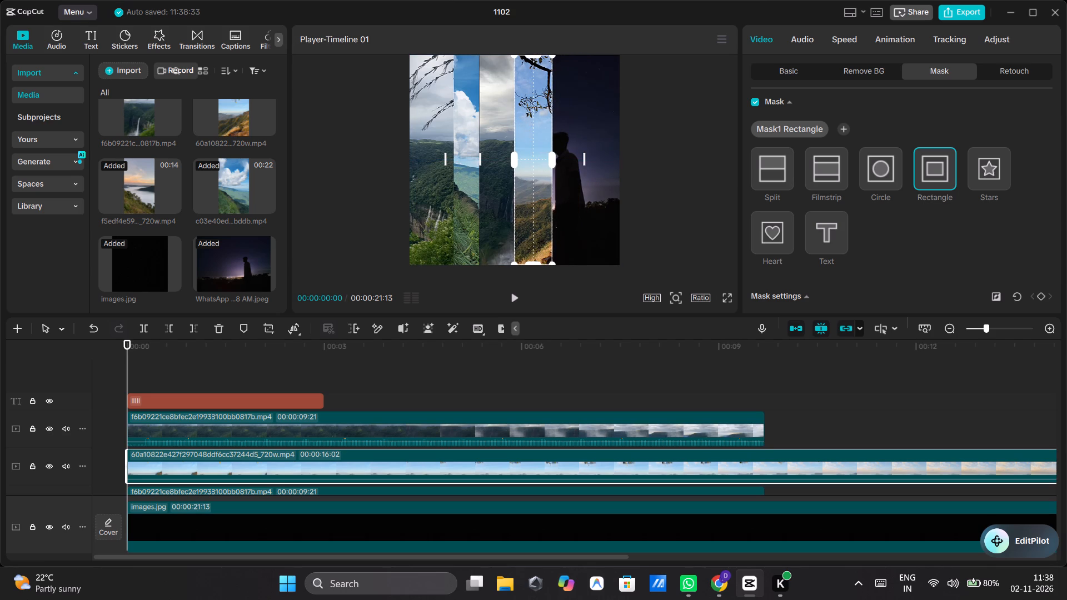
pyautogui.click(550, 157)
pyautogui.click(535, 182)
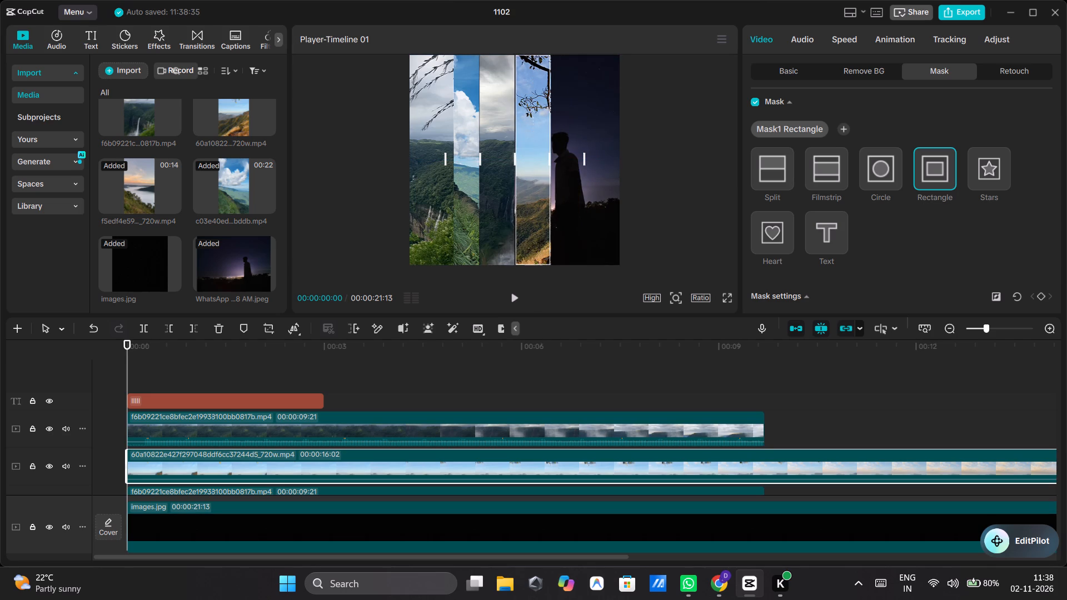
pyautogui.click(659, 180)
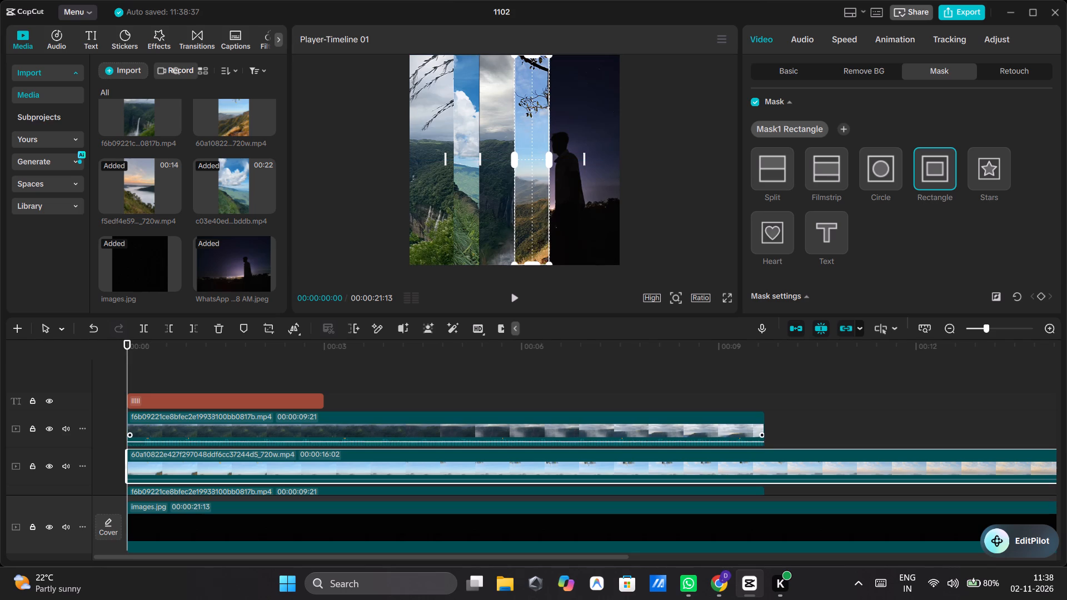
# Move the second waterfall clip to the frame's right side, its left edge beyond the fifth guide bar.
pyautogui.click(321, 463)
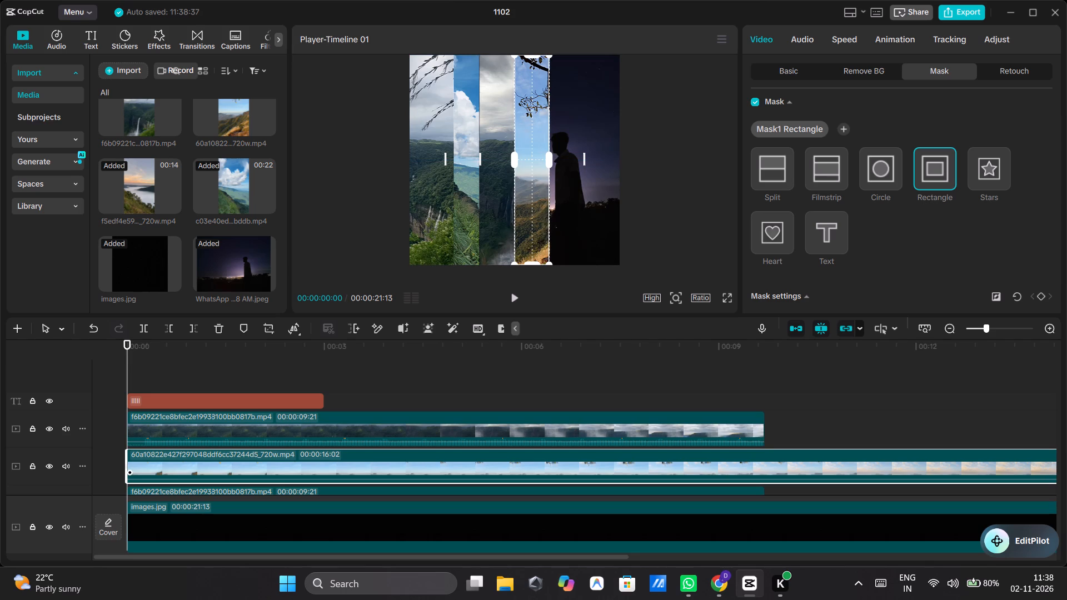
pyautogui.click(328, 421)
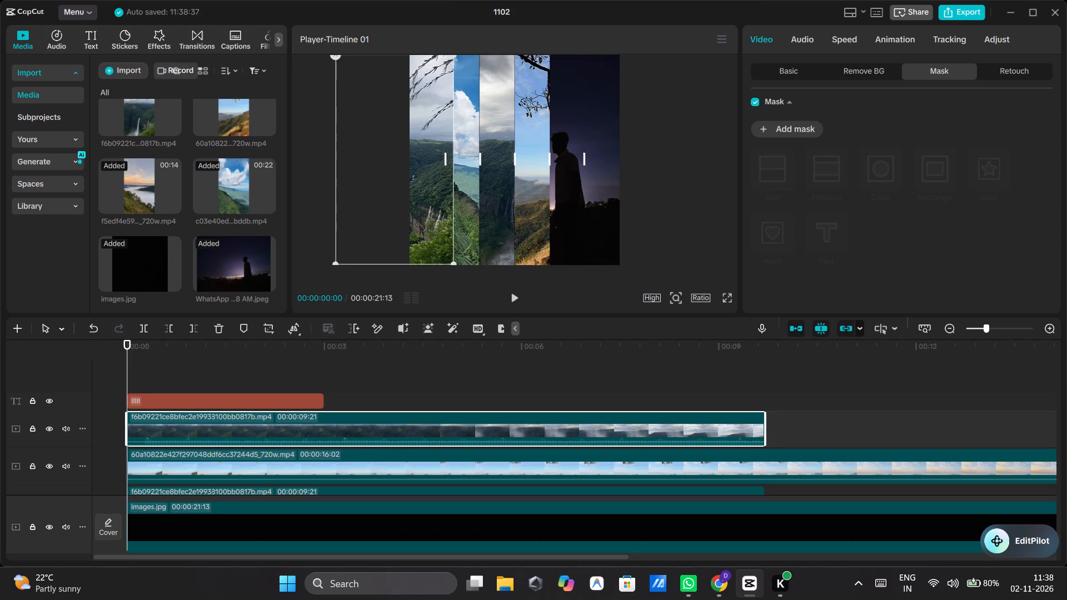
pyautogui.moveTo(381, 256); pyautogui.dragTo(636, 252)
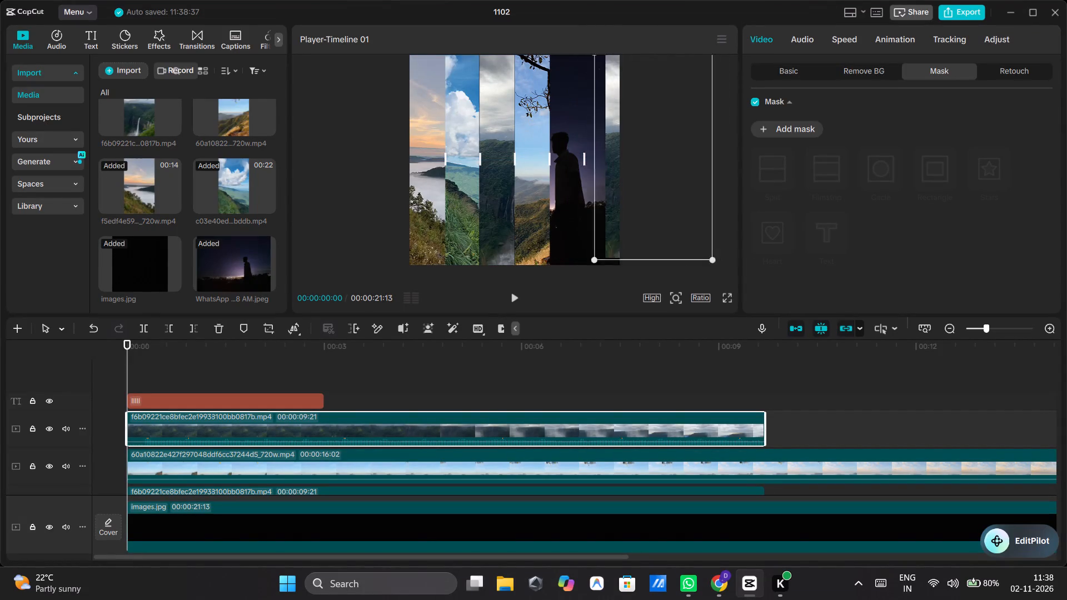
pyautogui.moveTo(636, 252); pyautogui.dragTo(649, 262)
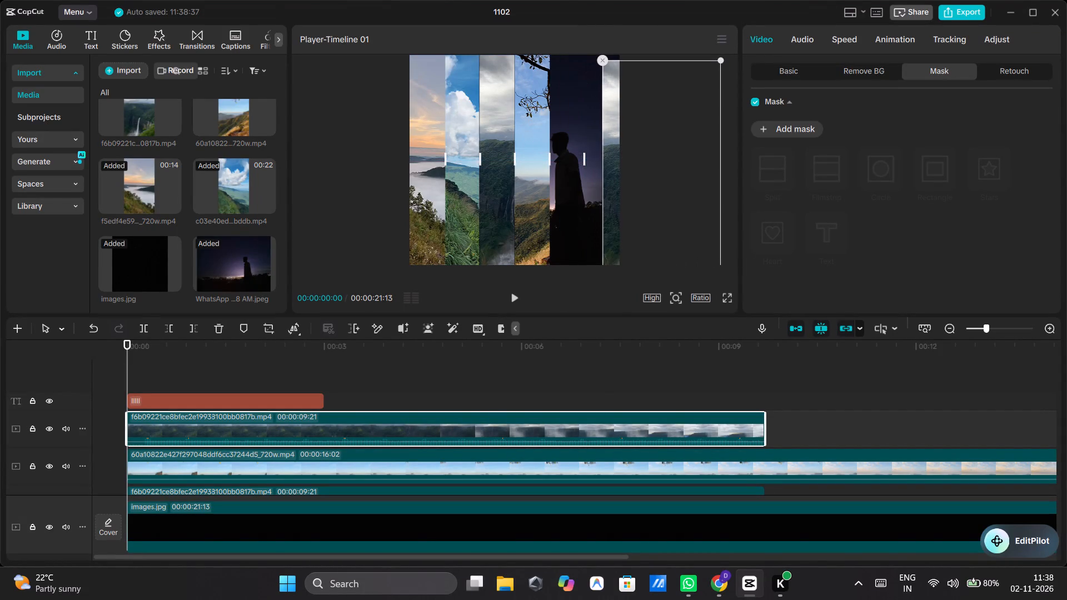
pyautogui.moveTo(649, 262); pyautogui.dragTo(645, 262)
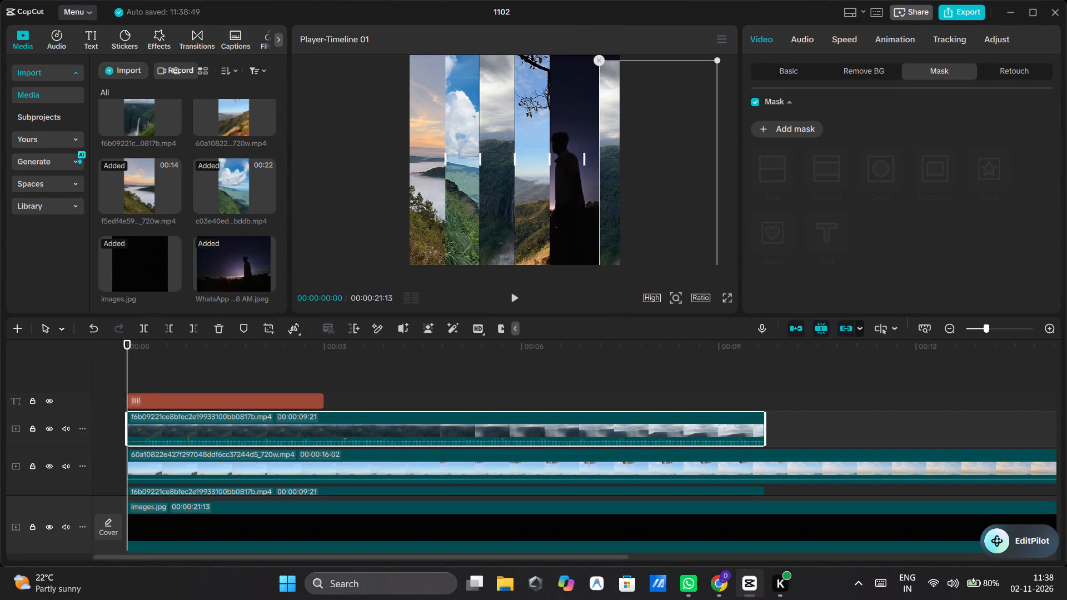
# Delete the second, unmasked waterfall clip from its overlay track.
pyautogui.rightClick(457, 414)
pyautogui.click(539, 116)
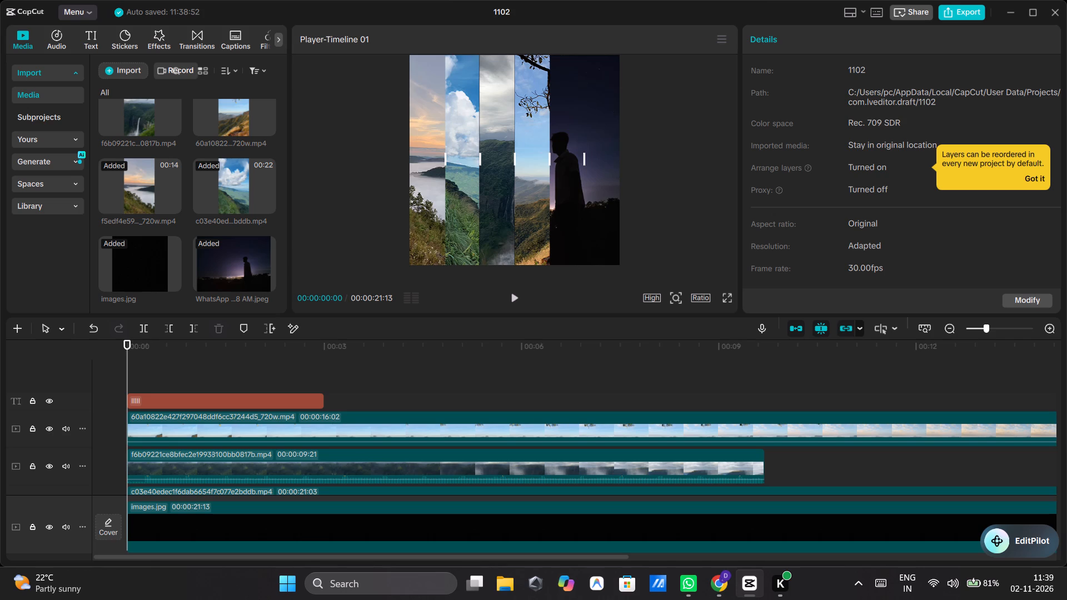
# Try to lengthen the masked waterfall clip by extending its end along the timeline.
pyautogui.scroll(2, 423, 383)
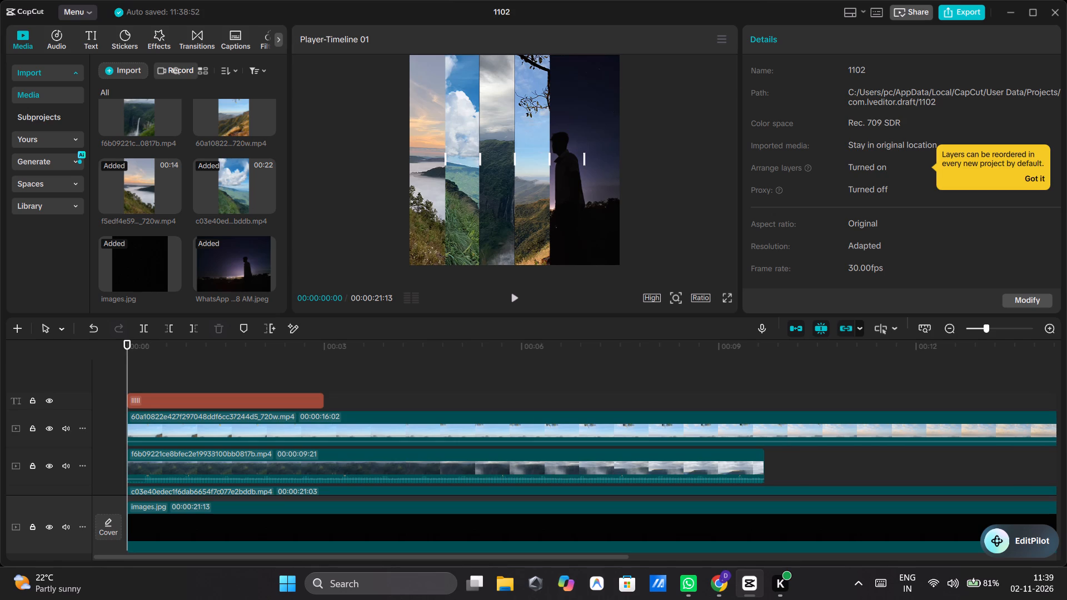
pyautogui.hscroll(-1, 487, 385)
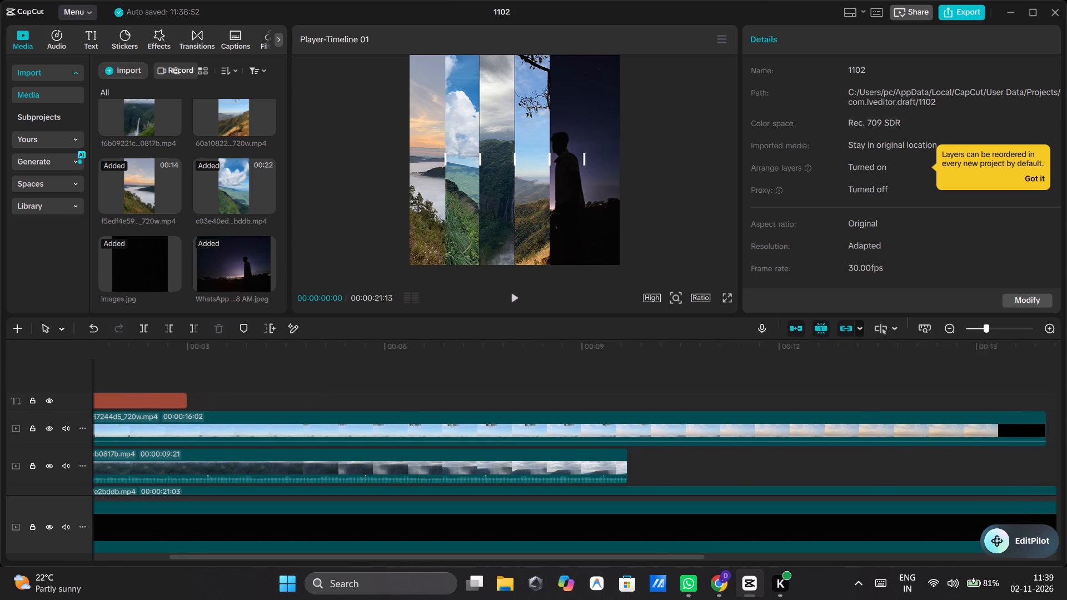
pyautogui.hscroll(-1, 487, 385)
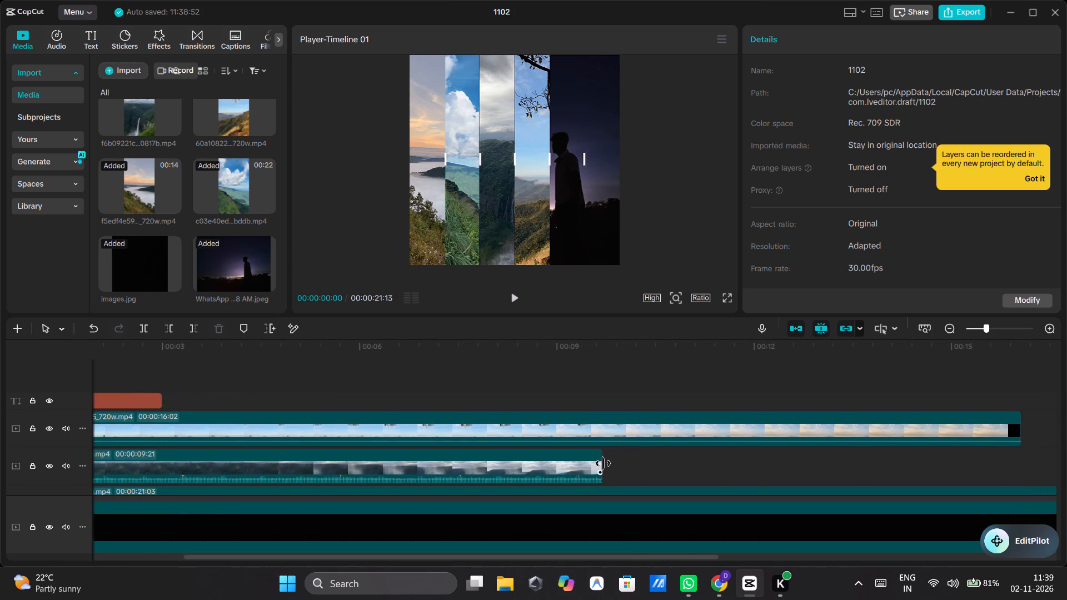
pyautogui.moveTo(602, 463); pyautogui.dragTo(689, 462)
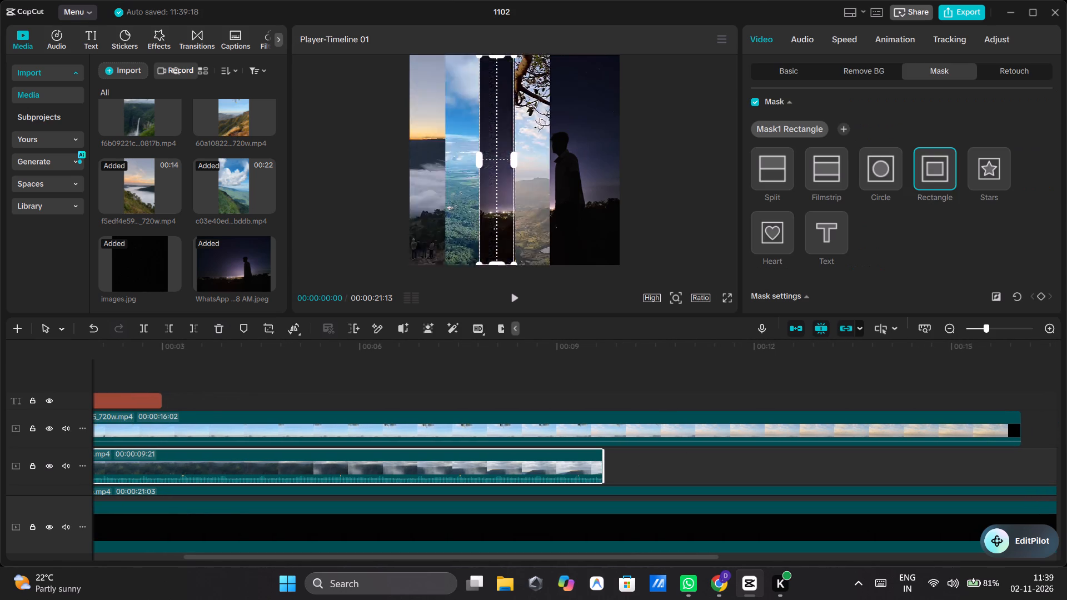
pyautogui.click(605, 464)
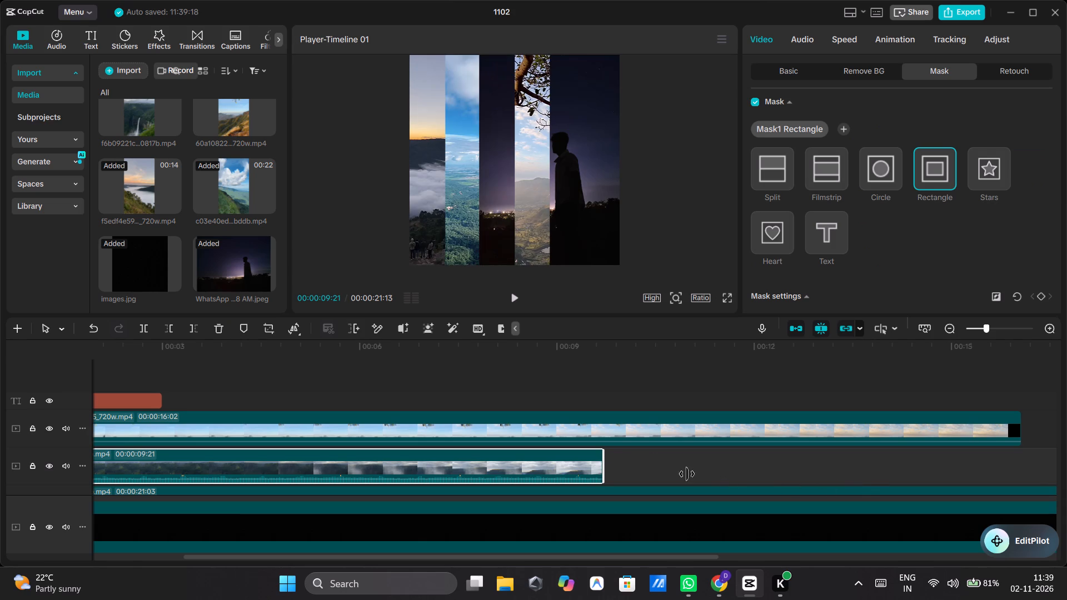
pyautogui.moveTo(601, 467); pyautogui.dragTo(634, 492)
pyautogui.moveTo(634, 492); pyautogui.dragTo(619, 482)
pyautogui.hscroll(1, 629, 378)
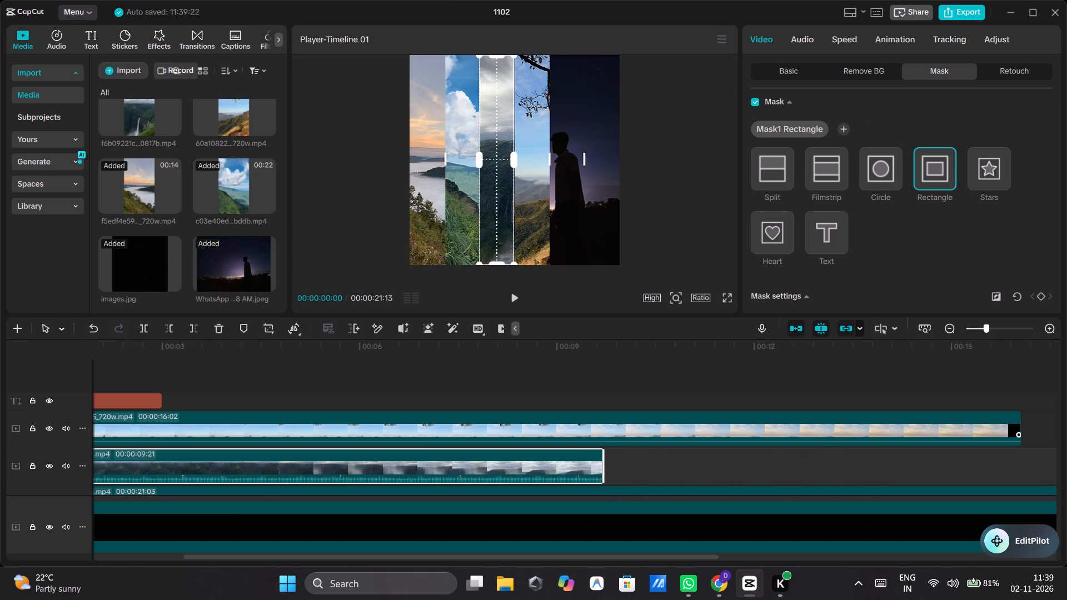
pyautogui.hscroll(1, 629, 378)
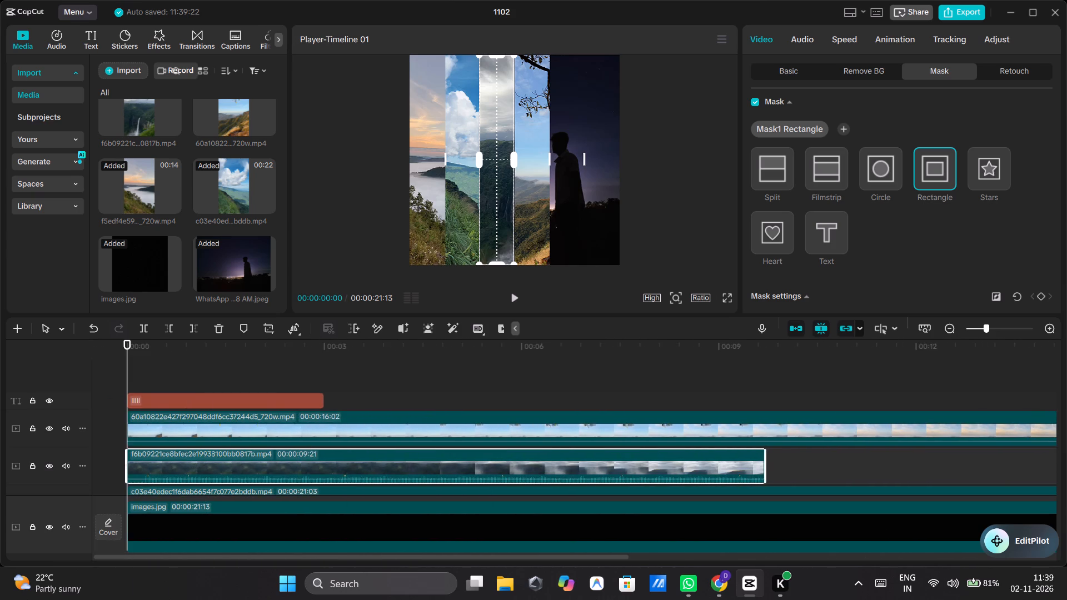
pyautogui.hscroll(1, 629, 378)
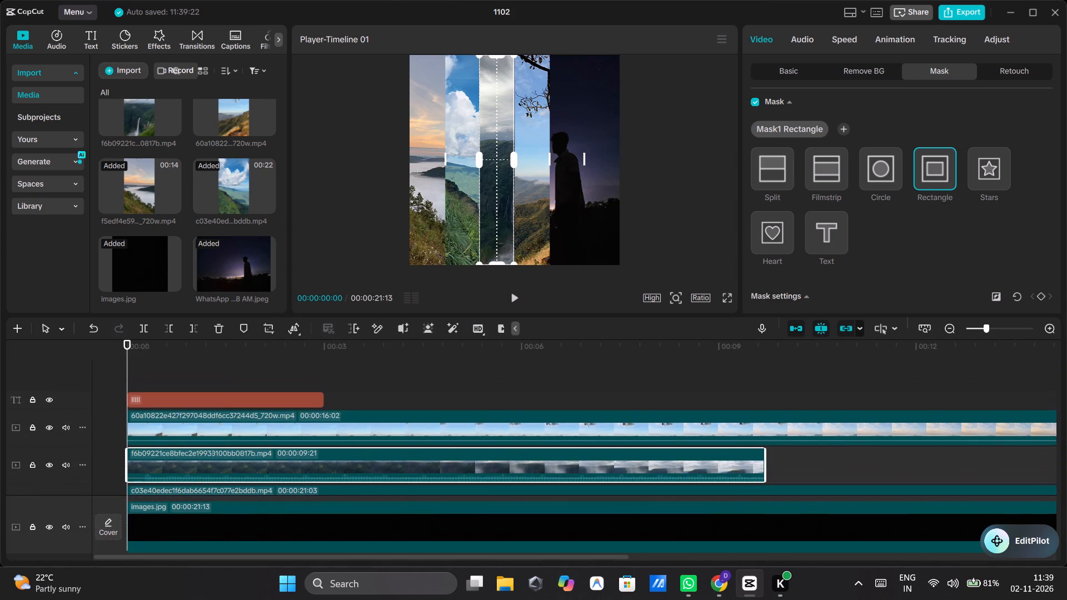
# Preview the collage by scrubbing through the timeline and playing the opening seconds from the start.
pyautogui.hscroll(1, 629, 378)
pyautogui.hscroll(-1, 614, 376)
pyautogui.click(575, 383)
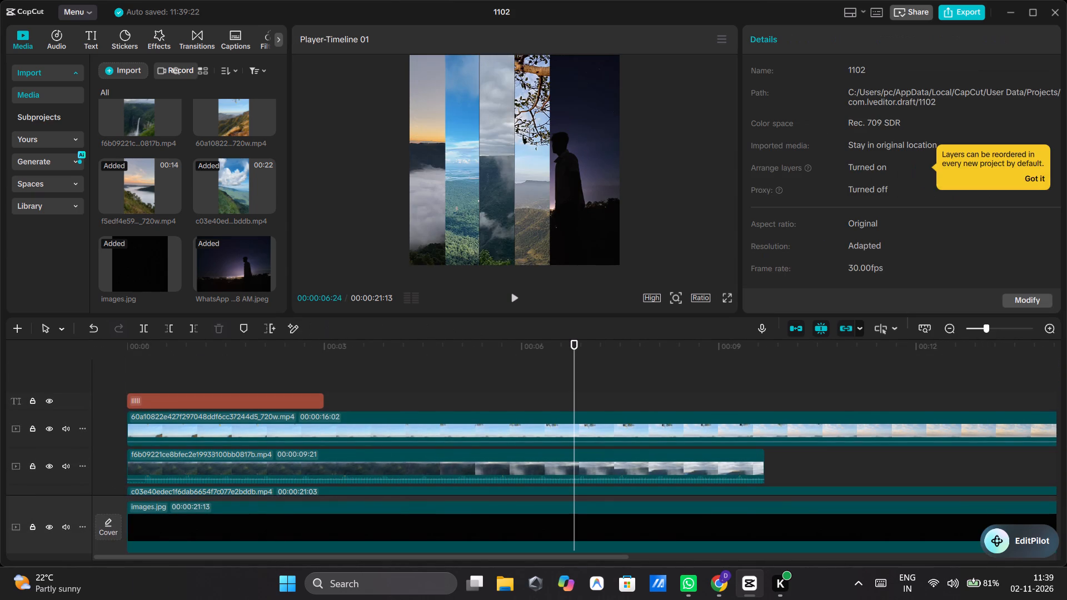
pyautogui.moveTo(355, 379); pyautogui.dragTo(328, 365)
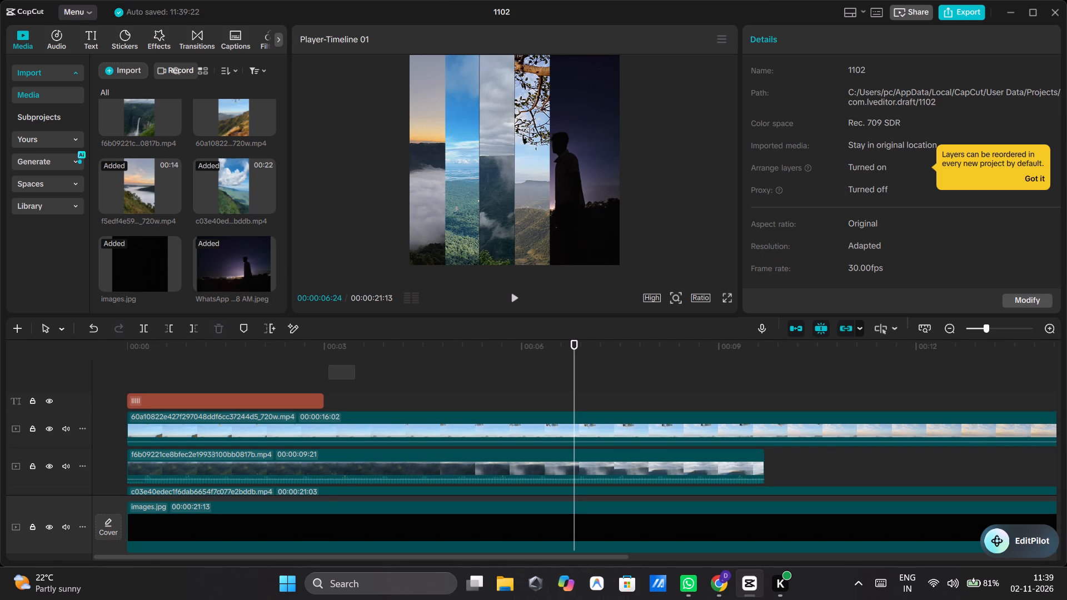
pyautogui.doubleClick(328, 365)
pyautogui.moveTo(328, 365); pyautogui.dragTo(165, 363)
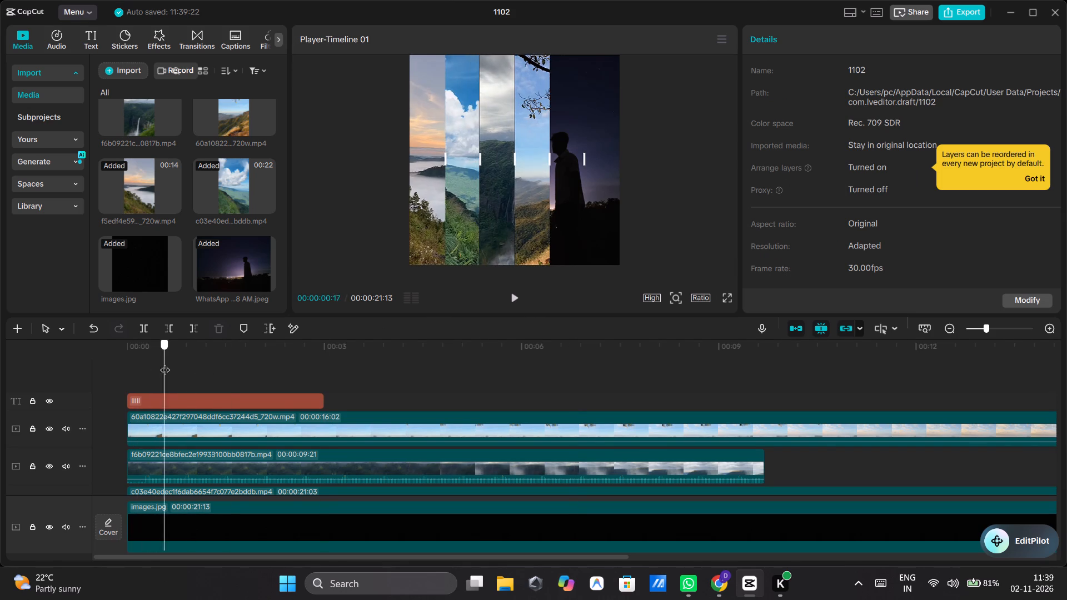
pyautogui.moveTo(165, 363); pyautogui.dragTo(118, 376)
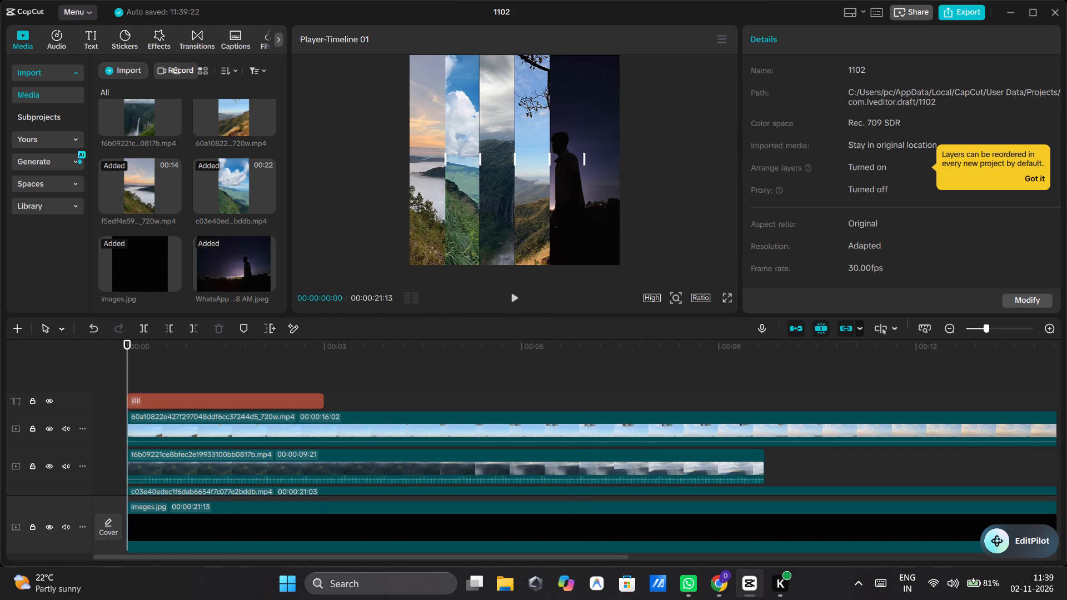
pyautogui.click(511, 298)
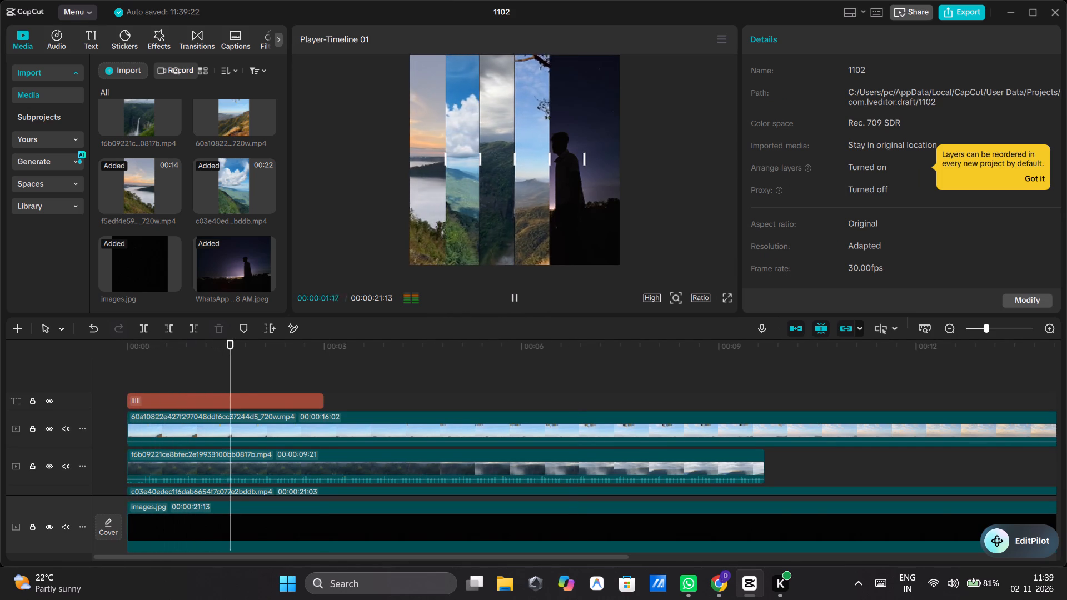
pyautogui.click(511, 298)
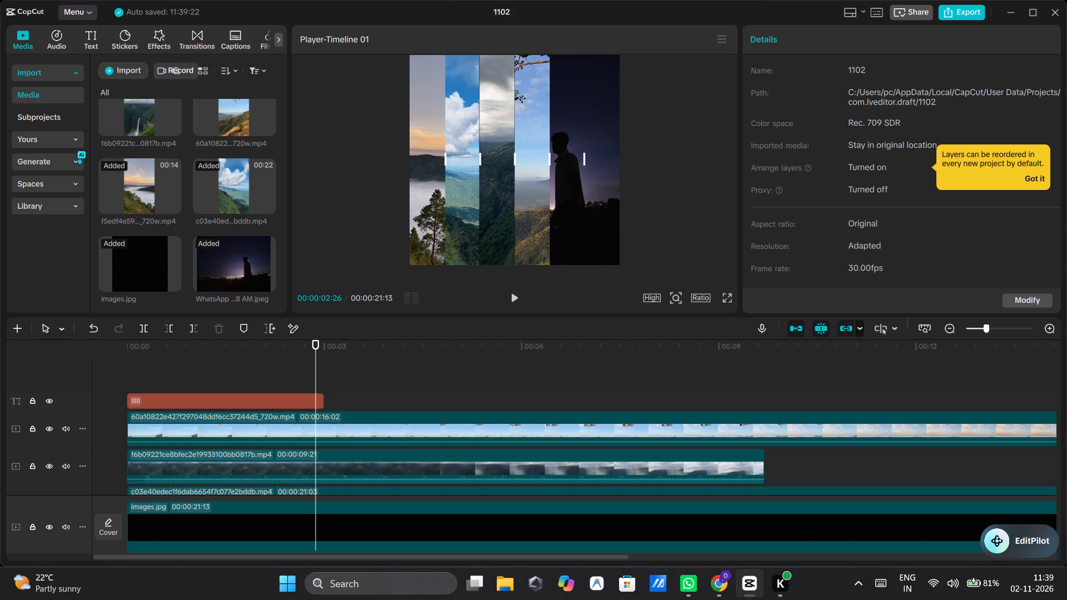
# Add the 12-second misty sunrise clip (b7d0ffe15…6a8bd.mp4) on its own overlay track from the timeline start, beneath the guide-bar text.
pyautogui.scroll(1, 250, 211)
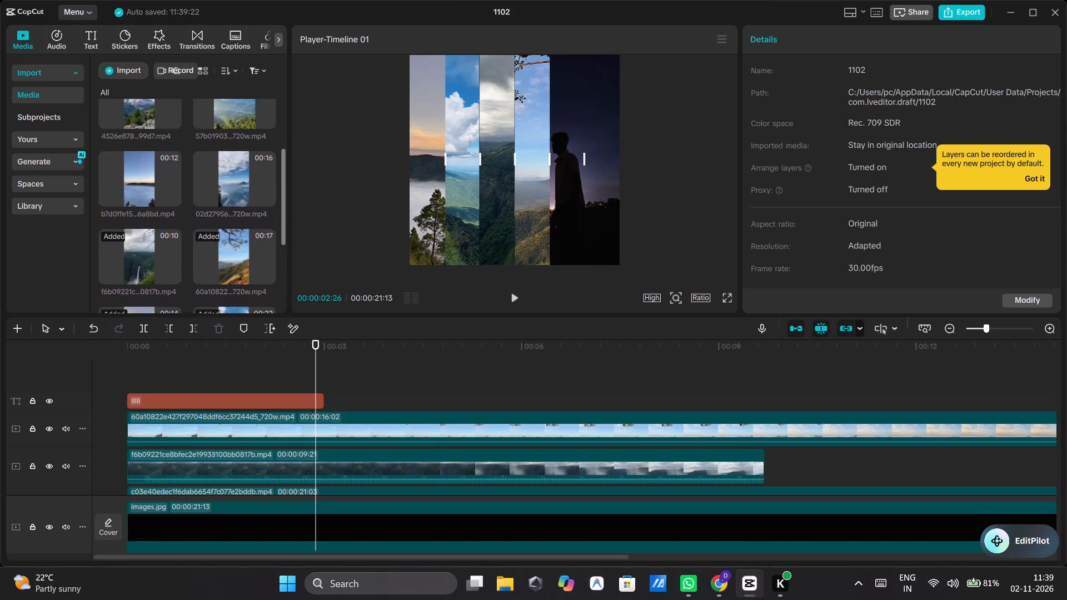
pyautogui.scroll(1, 250, 211)
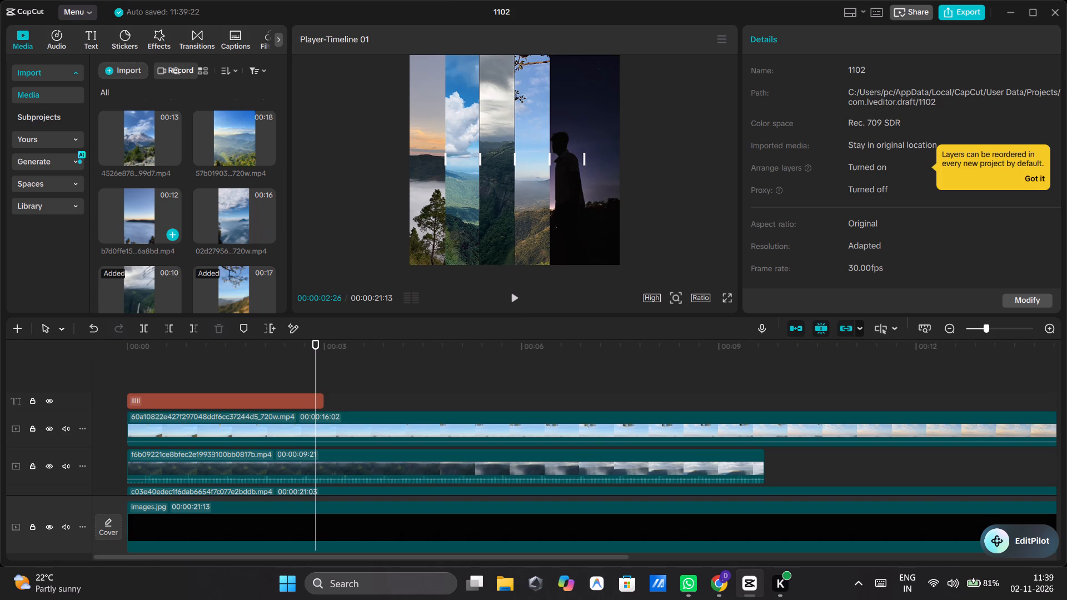
pyautogui.click(173, 233)
pyautogui.moveTo(243, 521); pyautogui.dragTo(243, 492)
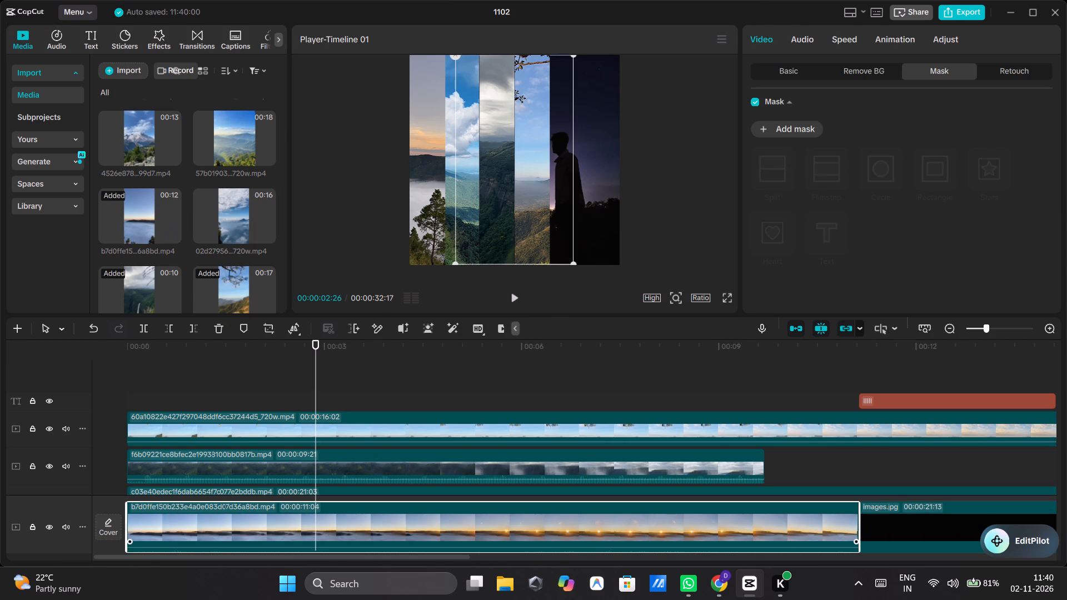
pyautogui.moveTo(243, 492); pyautogui.dragTo(244, 375)
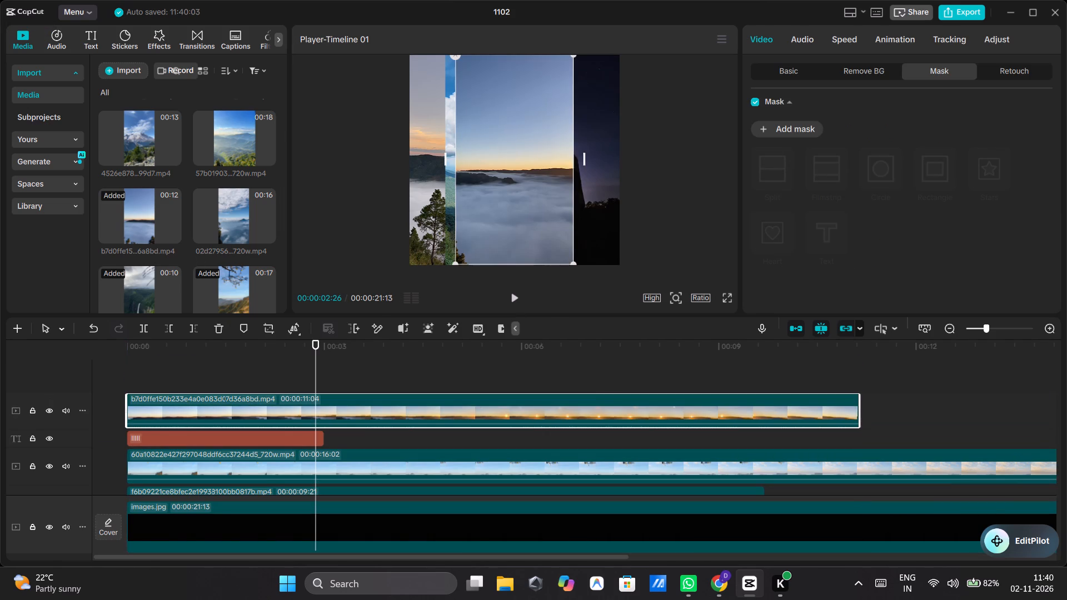
pyautogui.moveTo(216, 436); pyautogui.dragTo(216, 382)
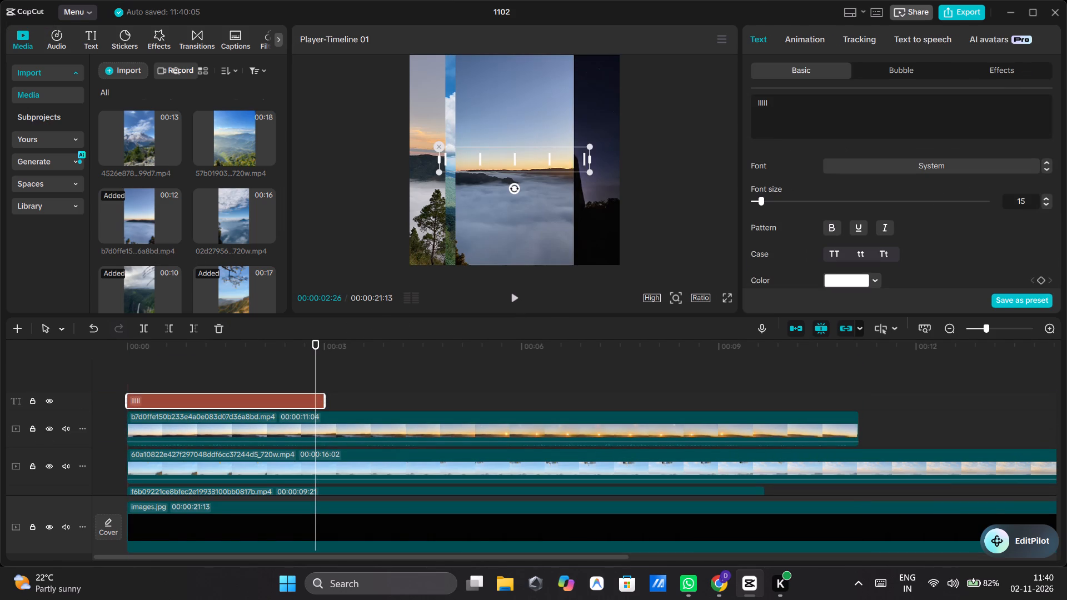
# Shift the misty sunrise clip to the frame's right side and mask it to a full-height rectangle between the fourth and fifth guide bars.
pyautogui.moveTo(523, 239); pyautogui.dragTo(618, 240)
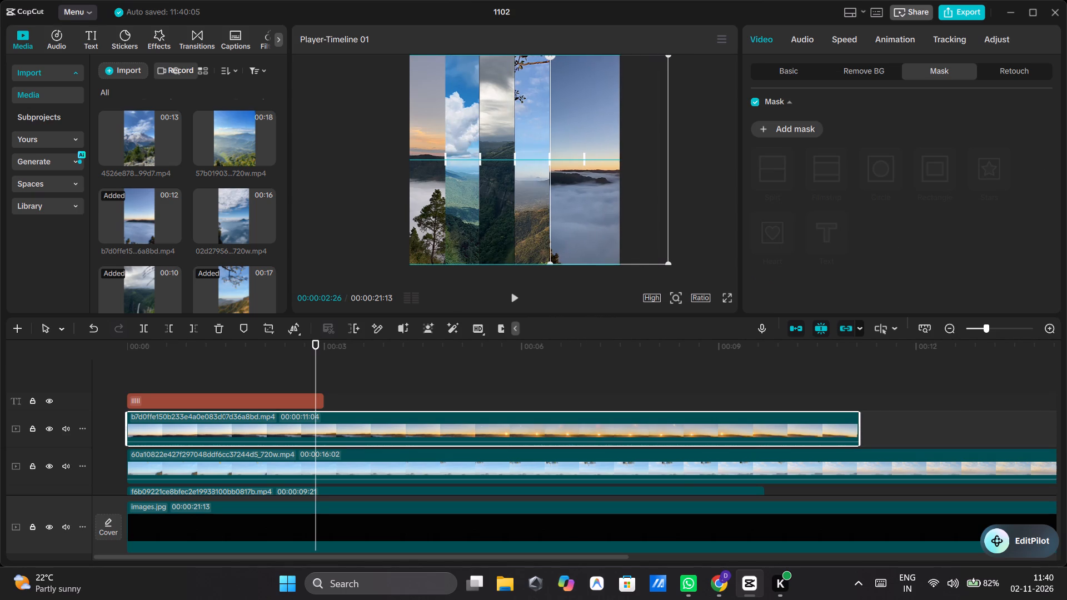
pyautogui.moveTo(618, 240); pyautogui.dragTo(609, 238)
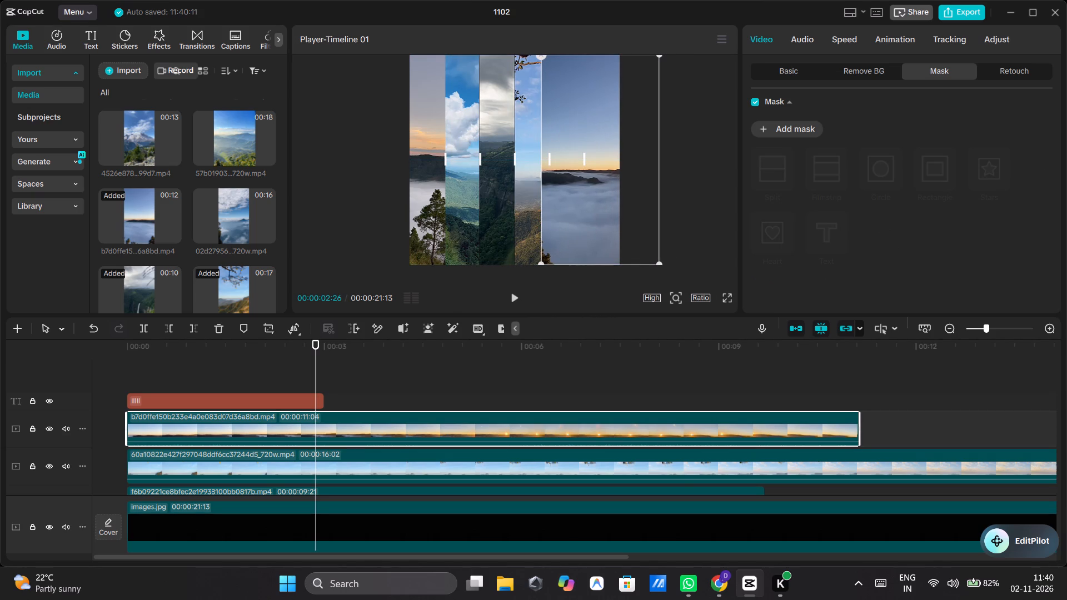
pyautogui.click(761, 128)
pyautogui.moveTo(600, 187); pyautogui.dragTo(602, 262)
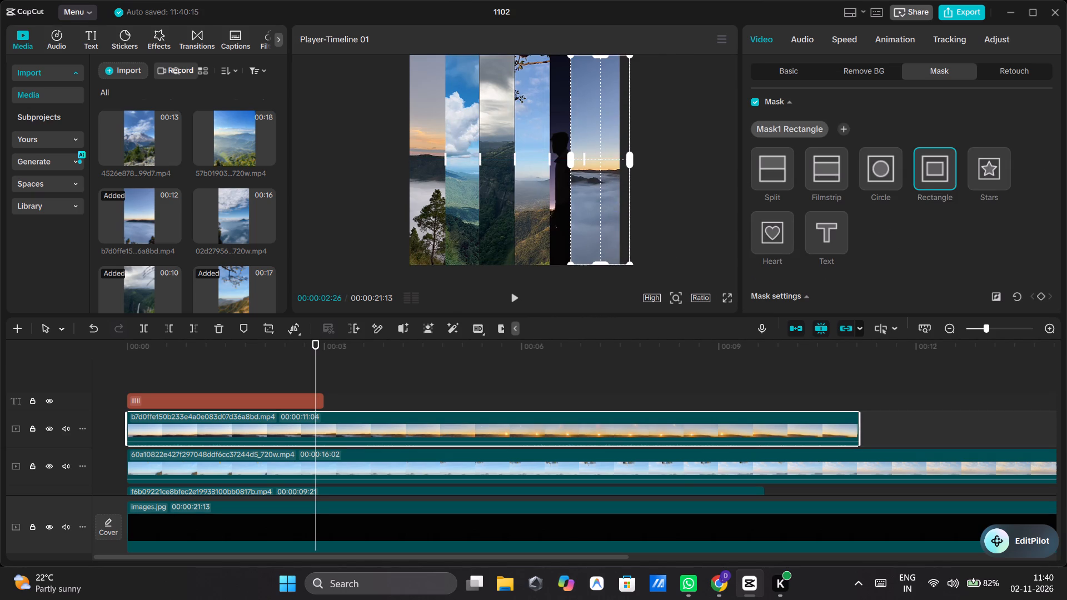
pyautogui.moveTo(598, 208); pyautogui.dragTo(579, 209)
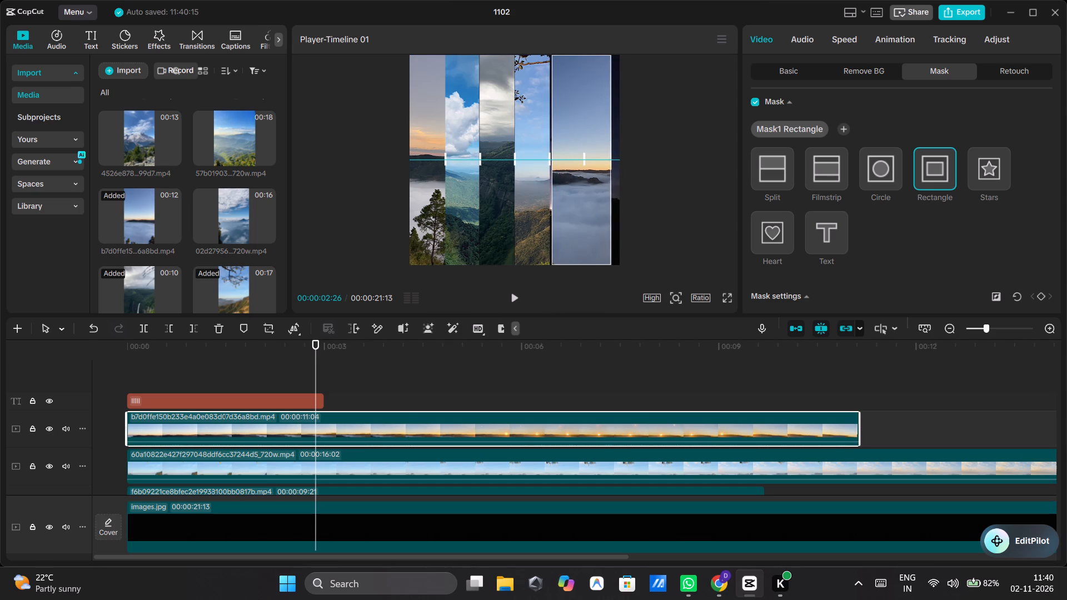
pyautogui.moveTo(579, 209); pyautogui.dragTo(577, 211)
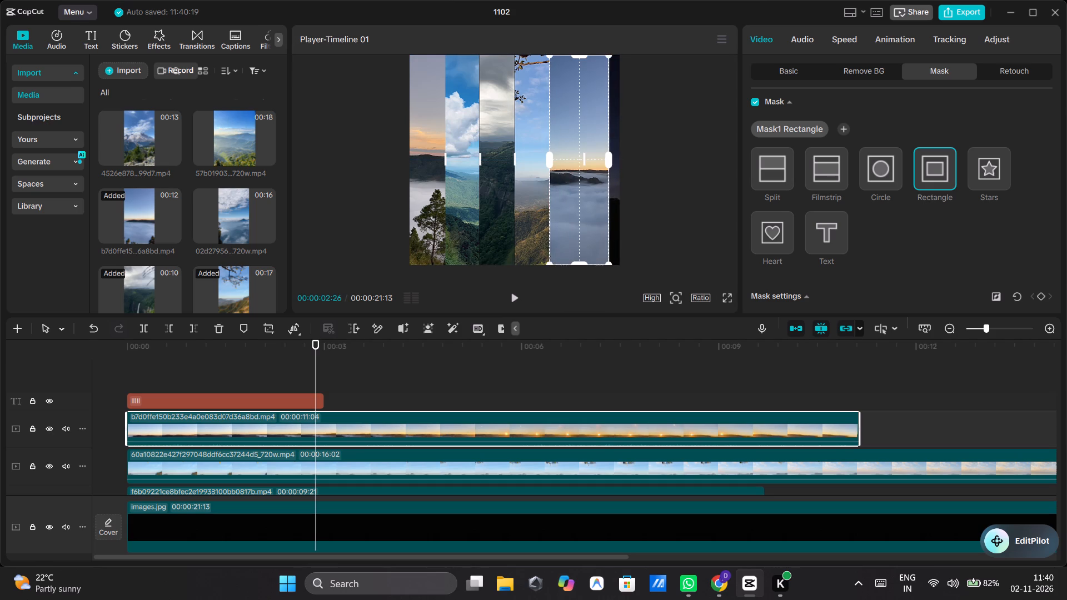
pyautogui.moveTo(610, 156); pyautogui.dragTo(596, 162)
pyautogui.moveTo(580, 186); pyautogui.dragTo(579, 186)
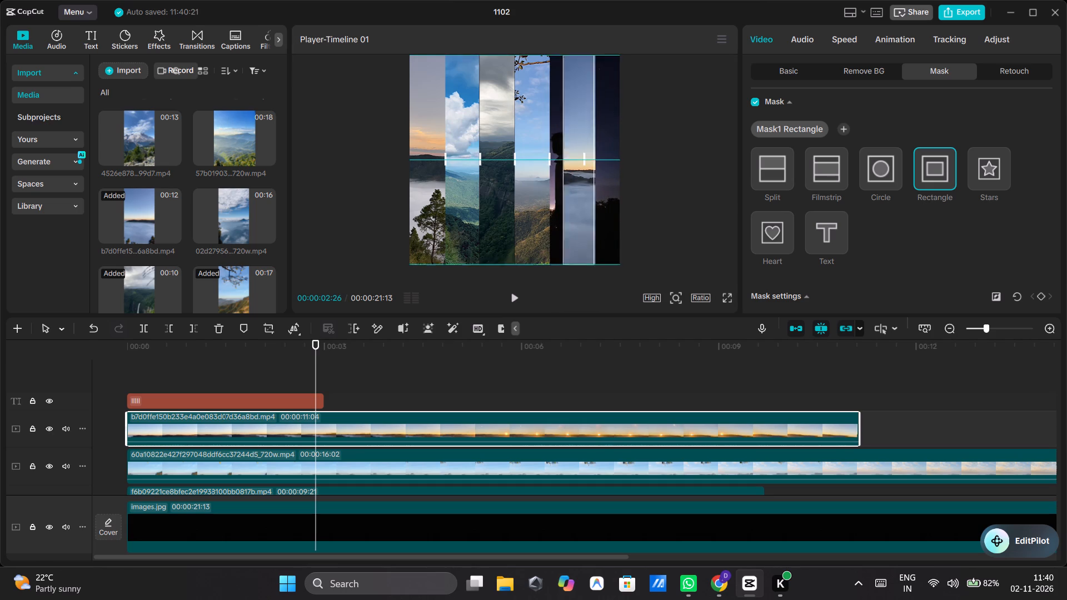
pyautogui.moveTo(579, 186); pyautogui.dragTo(567, 188)
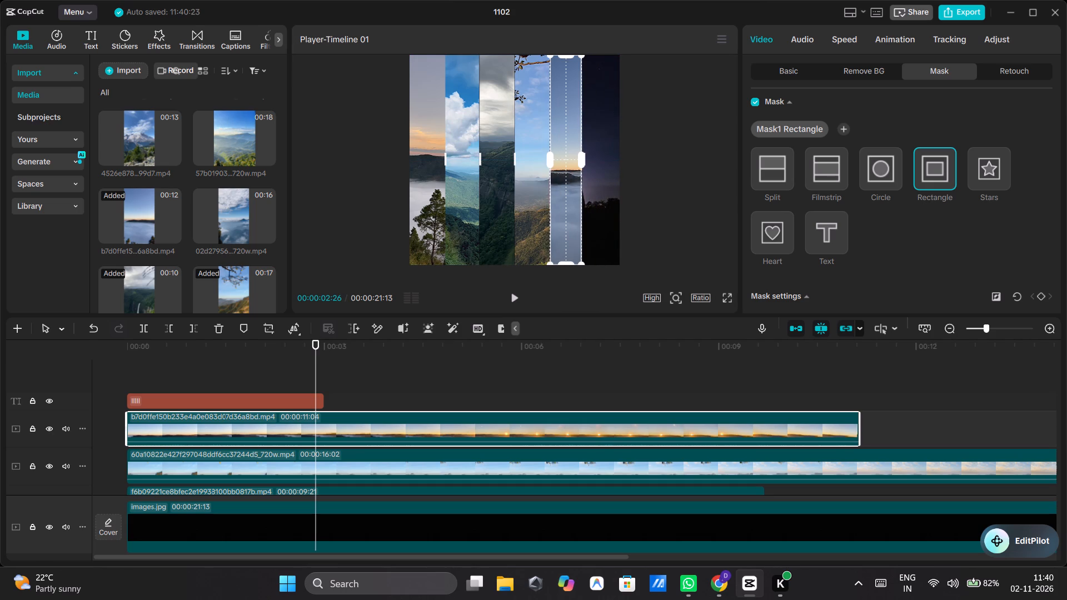
pyautogui.click(584, 158)
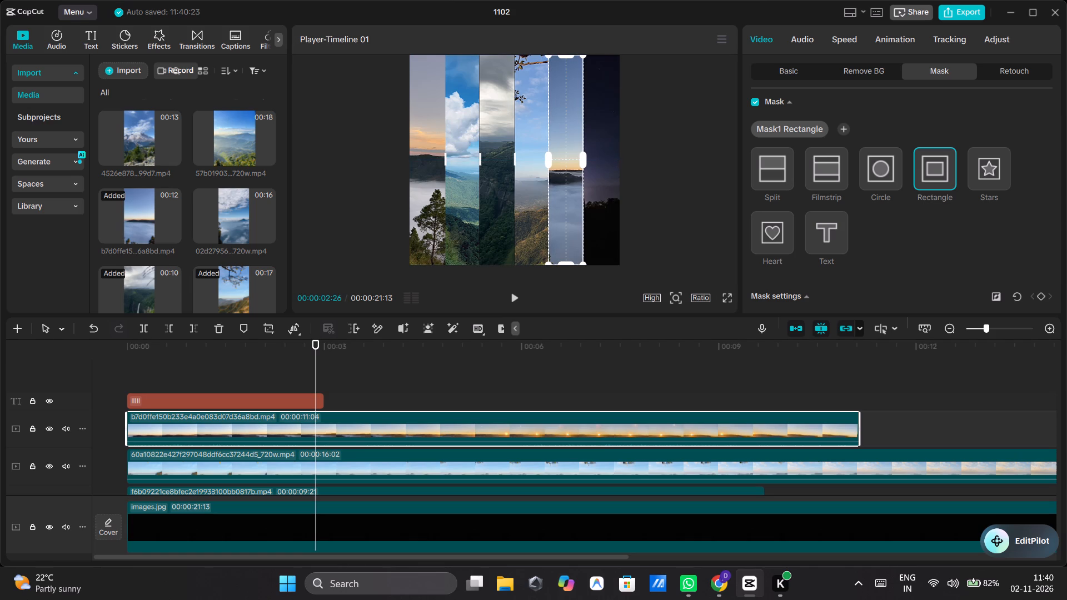
pyautogui.click(574, 174)
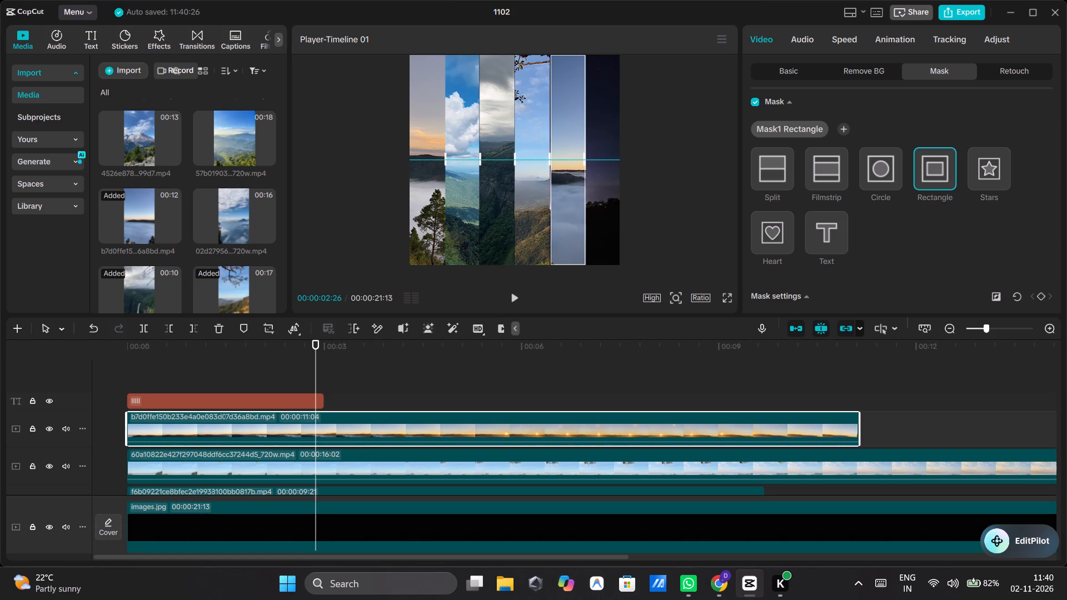
pyautogui.click(638, 171)
pyautogui.click(638, 171)
pyautogui.moveTo(638, 171); pyautogui.dragTo(415, 233)
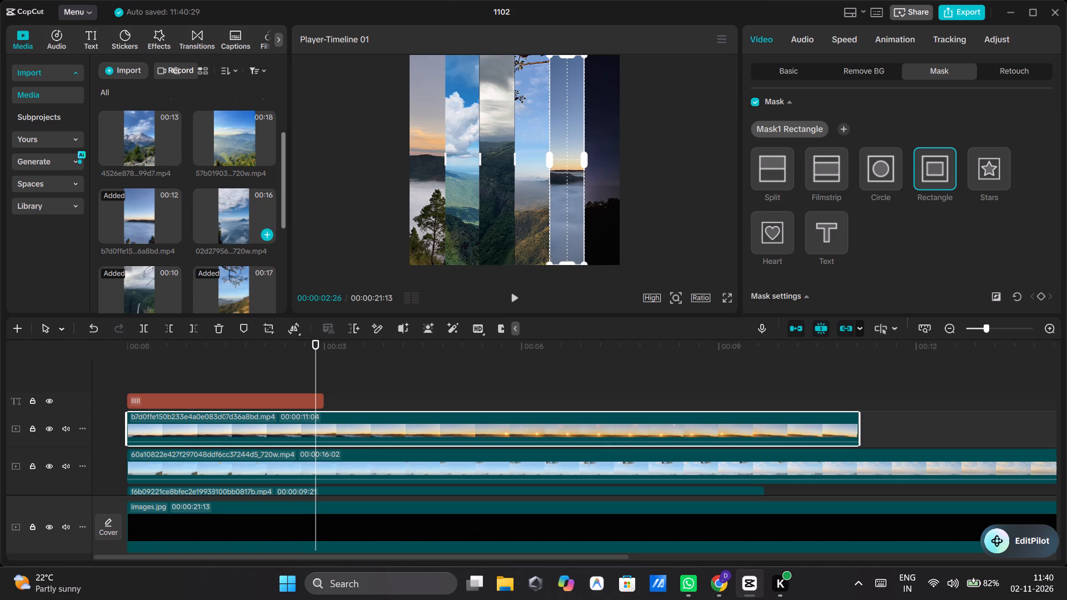
# Add the 16-second cloudy mountain clip (02d27956…720w.mp4) on its own overlay track from the timeline start, beneath the guide-bar text.
pyautogui.click(266, 230)
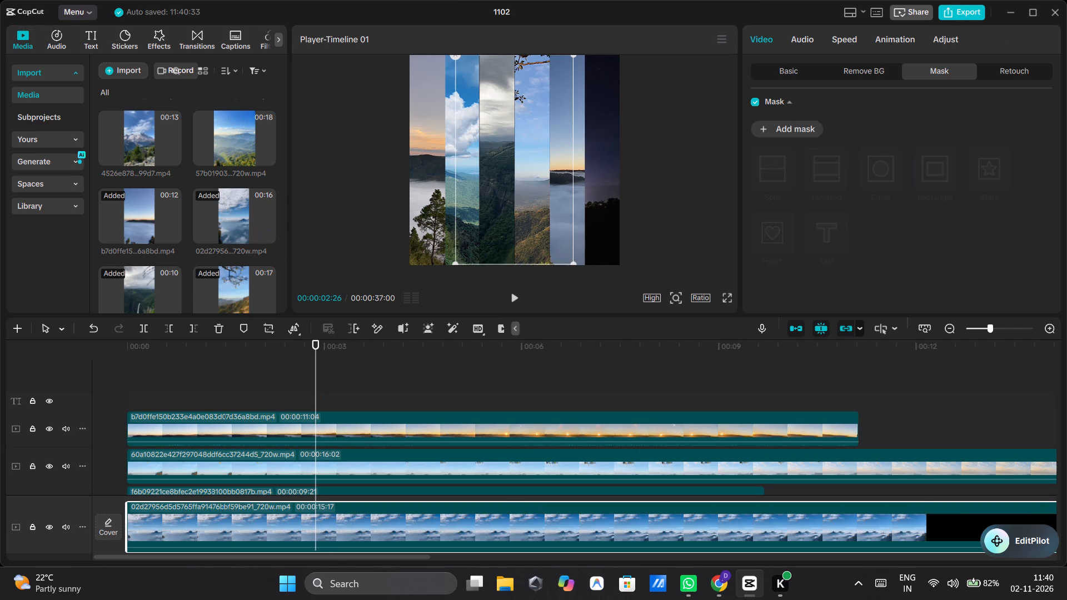
pyautogui.moveTo(265, 518); pyautogui.dragTo(272, 376)
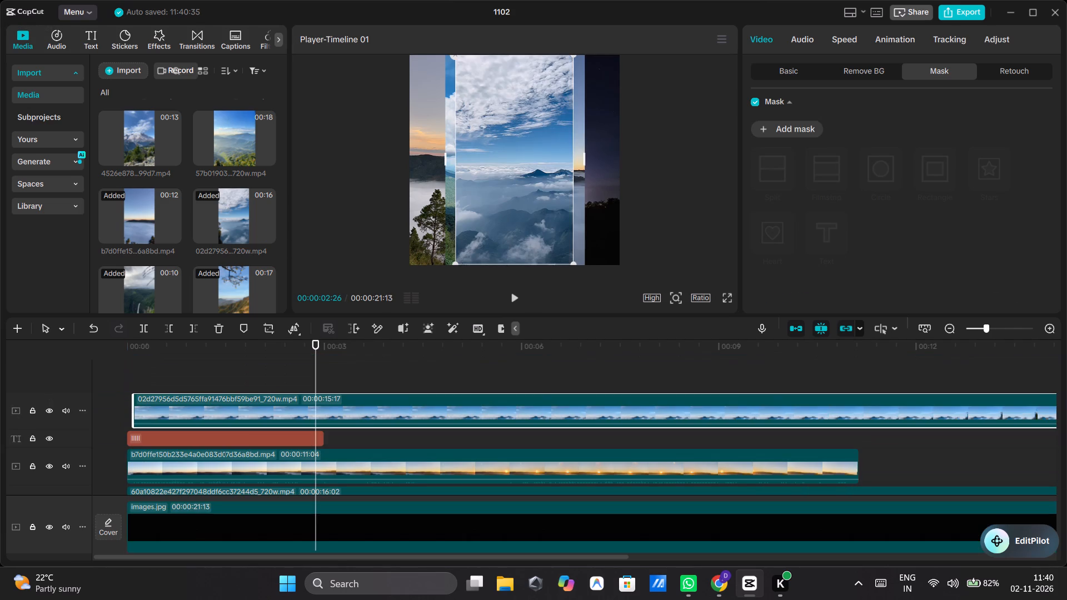
pyautogui.moveTo(233, 415); pyautogui.dragTo(218, 417)
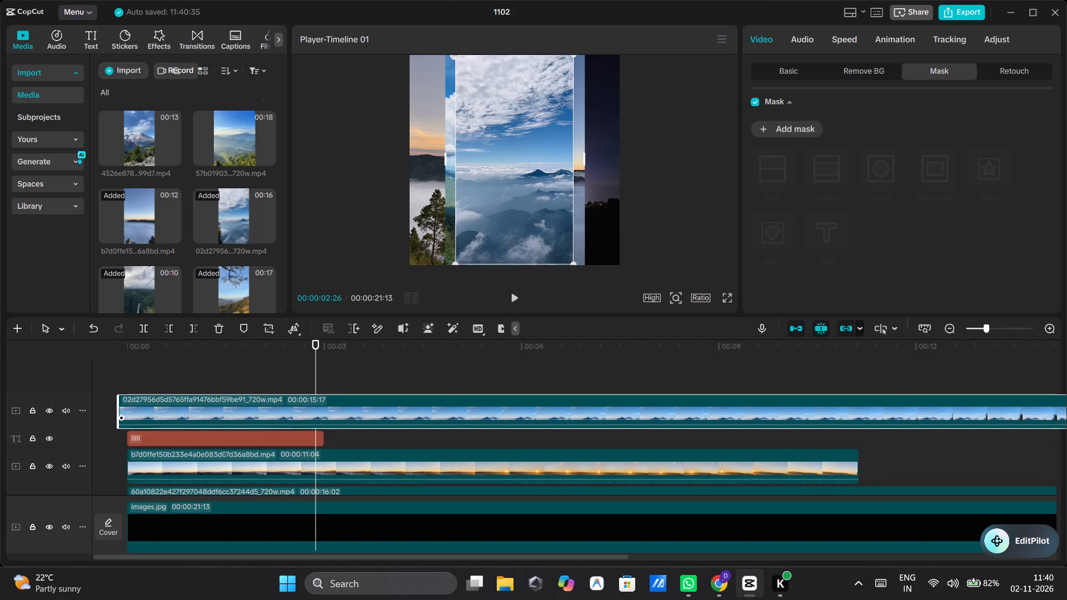
pyautogui.moveTo(218, 417); pyautogui.dragTo(220, 417)
pyautogui.moveTo(205, 435); pyautogui.dragTo(225, 378)
pyautogui.moveTo(212, 392); pyautogui.dragTo(193, 397)
pyautogui.moveTo(193, 397); pyautogui.dragTo(178, 399)
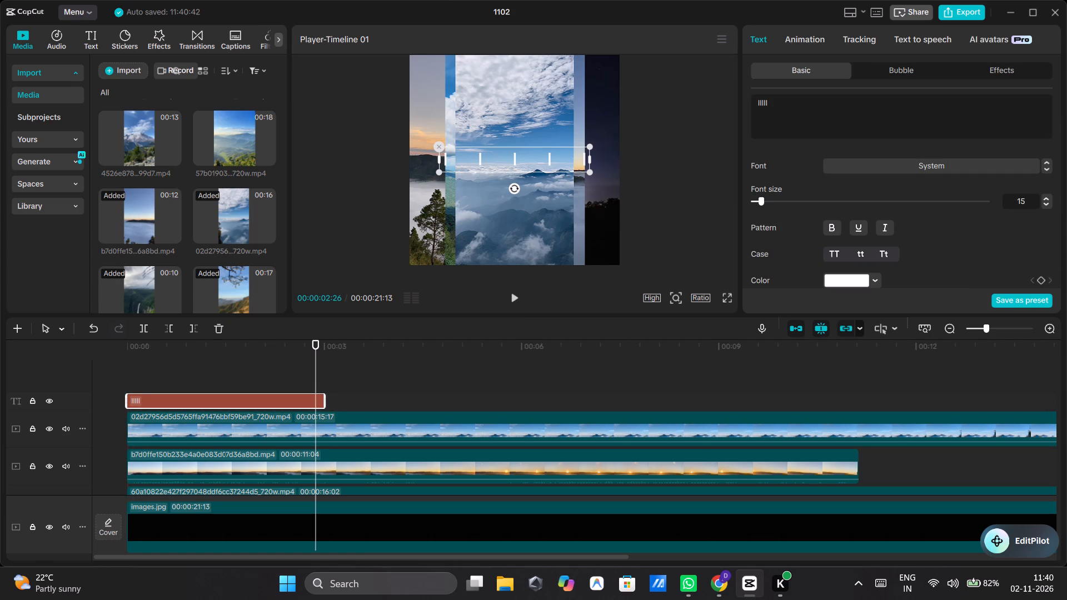
# Shift the cloudy mountain clip to the frame's right side and mask it to a full-height rectangle from the fifth guide bar to the frame's edge.
pyautogui.moveTo(501, 237); pyautogui.dragTo(579, 239)
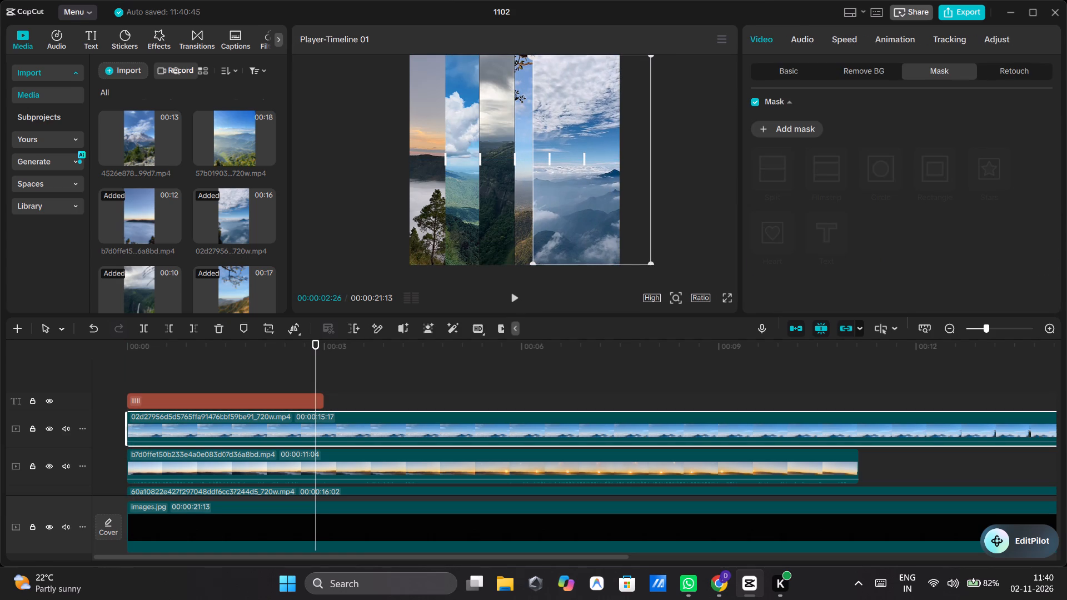
pyautogui.click(777, 126)
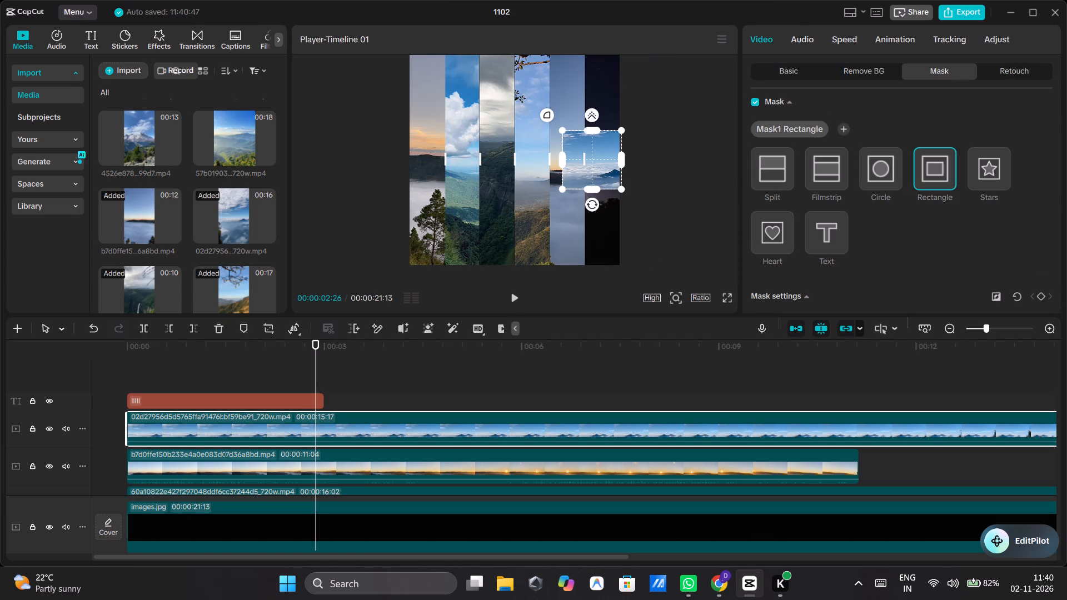
pyautogui.moveTo(596, 191); pyautogui.dragTo(587, 264)
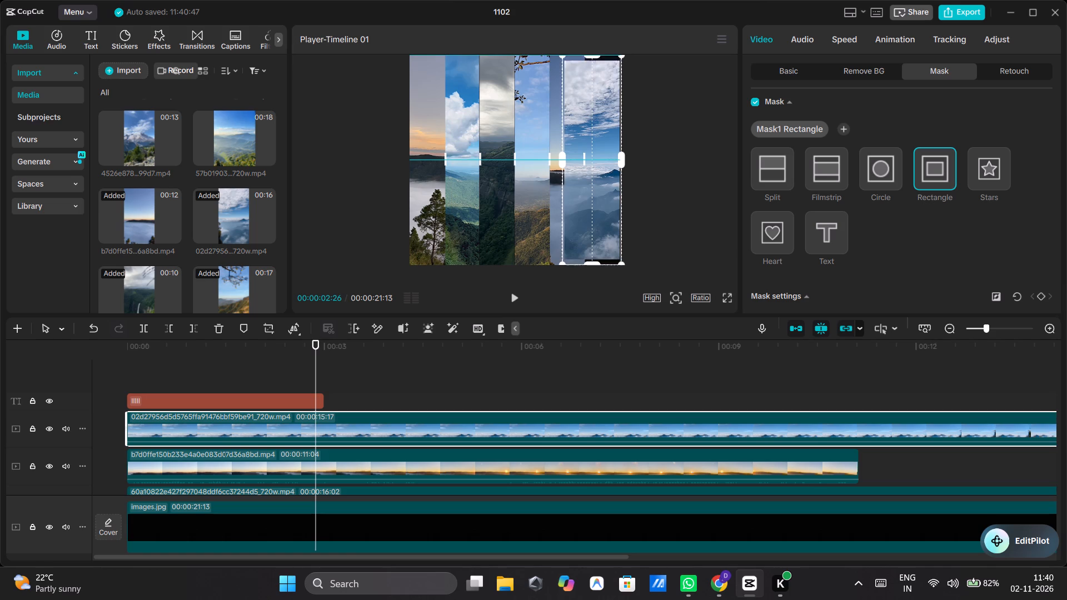
pyautogui.moveTo(587, 264); pyautogui.dragTo(587, 266)
pyautogui.moveTo(621, 157); pyautogui.dragTo(611, 159)
pyautogui.moveTo(588, 196); pyautogui.dragTo(607, 198)
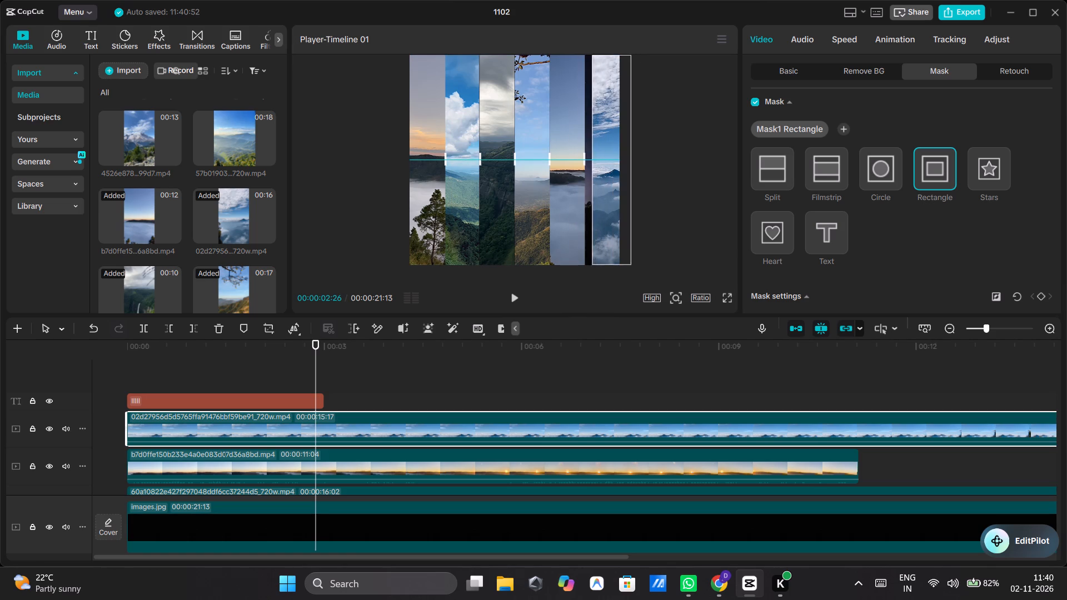
pyautogui.moveTo(607, 198); pyautogui.dragTo(601, 199)
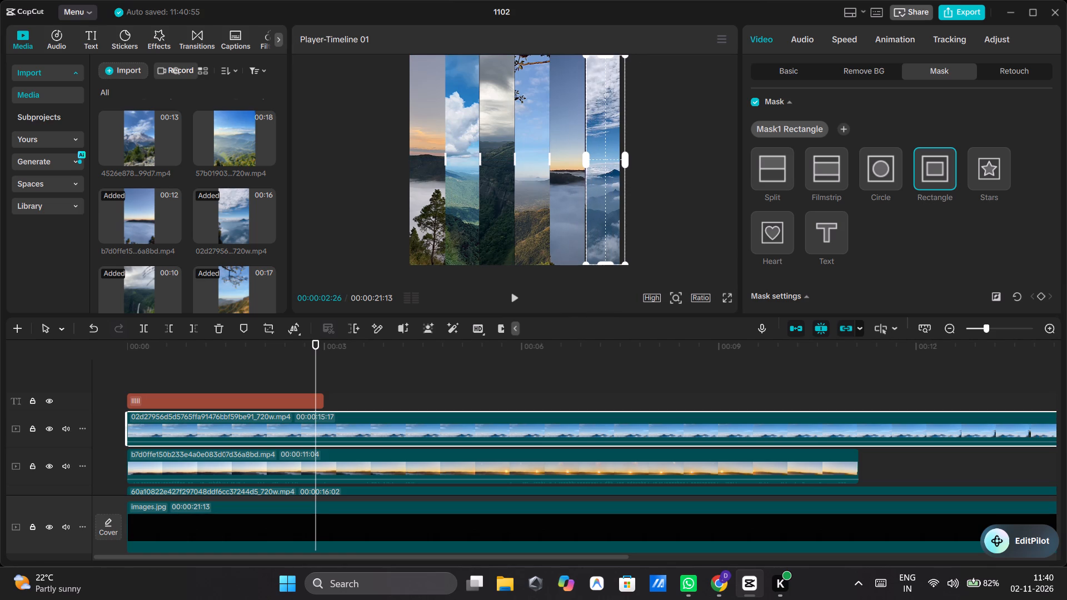
pyautogui.click(627, 160)
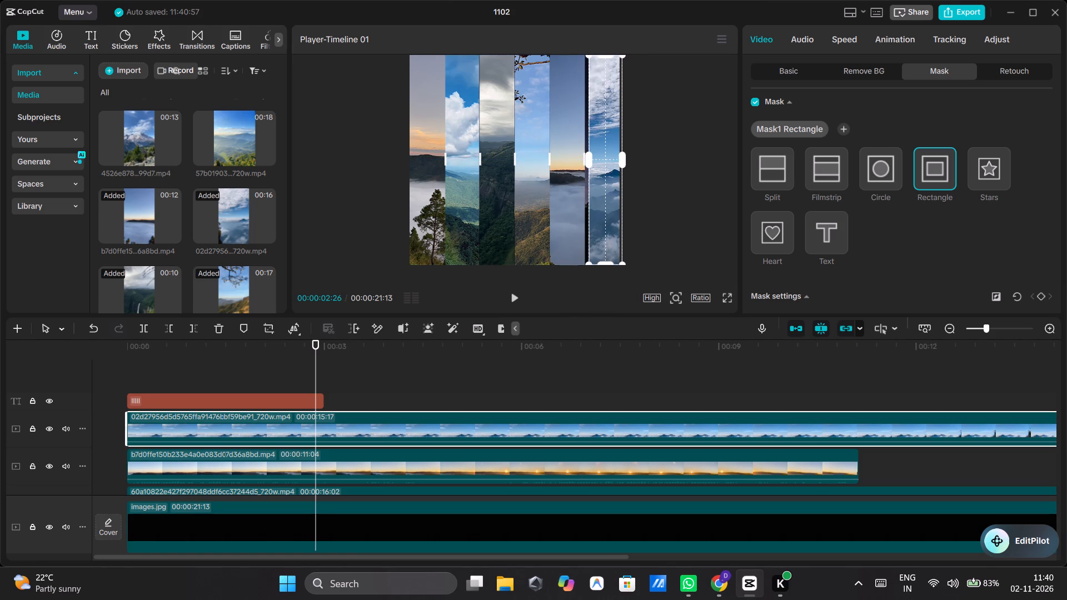
pyautogui.click(613, 178)
pyautogui.click(610, 178)
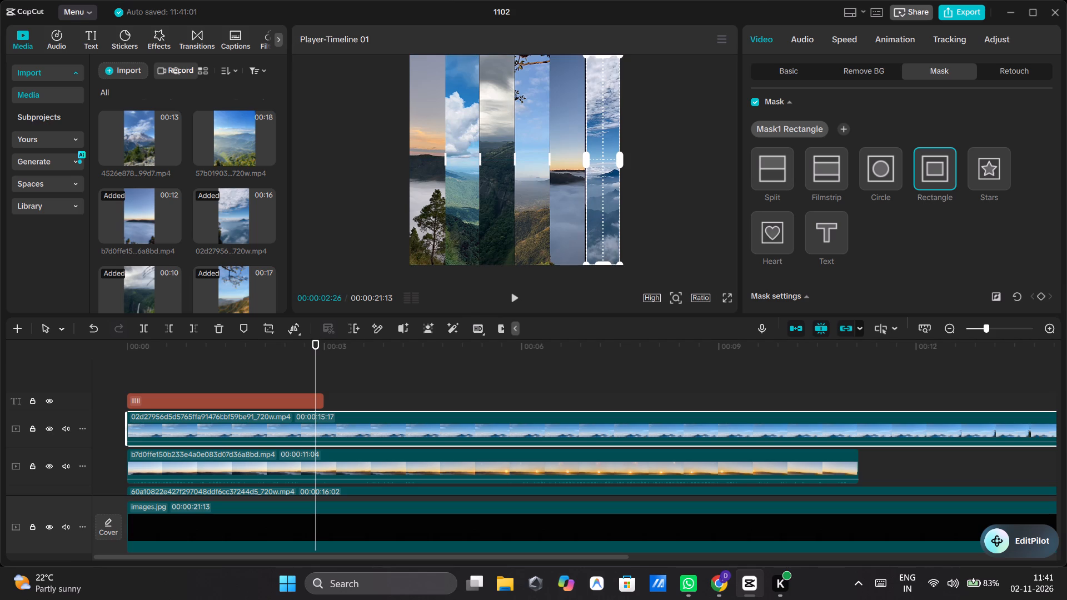
pyautogui.click(587, 161)
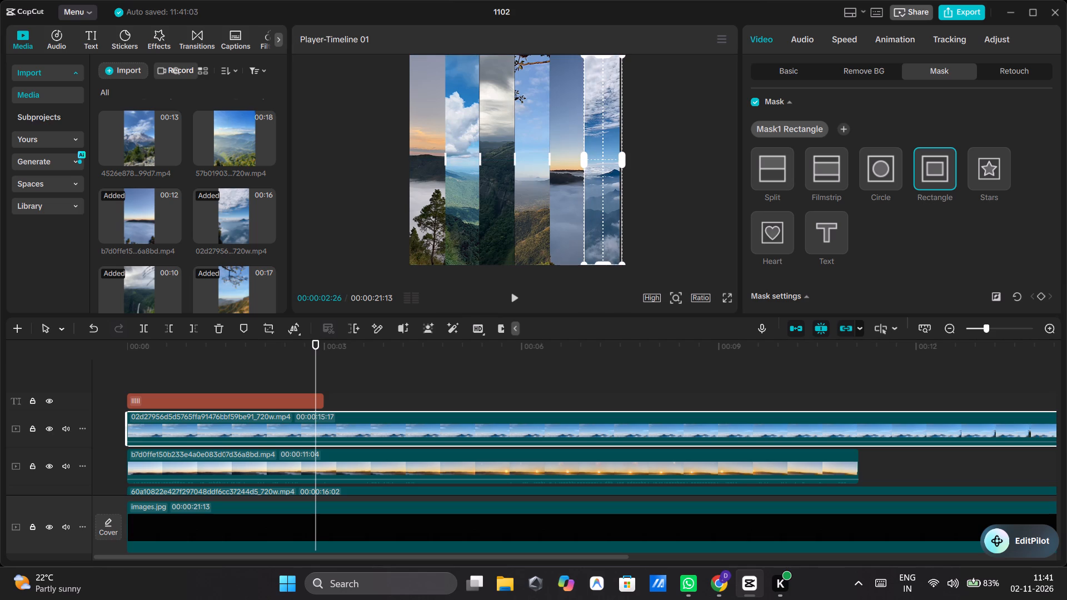
pyautogui.click(649, 192)
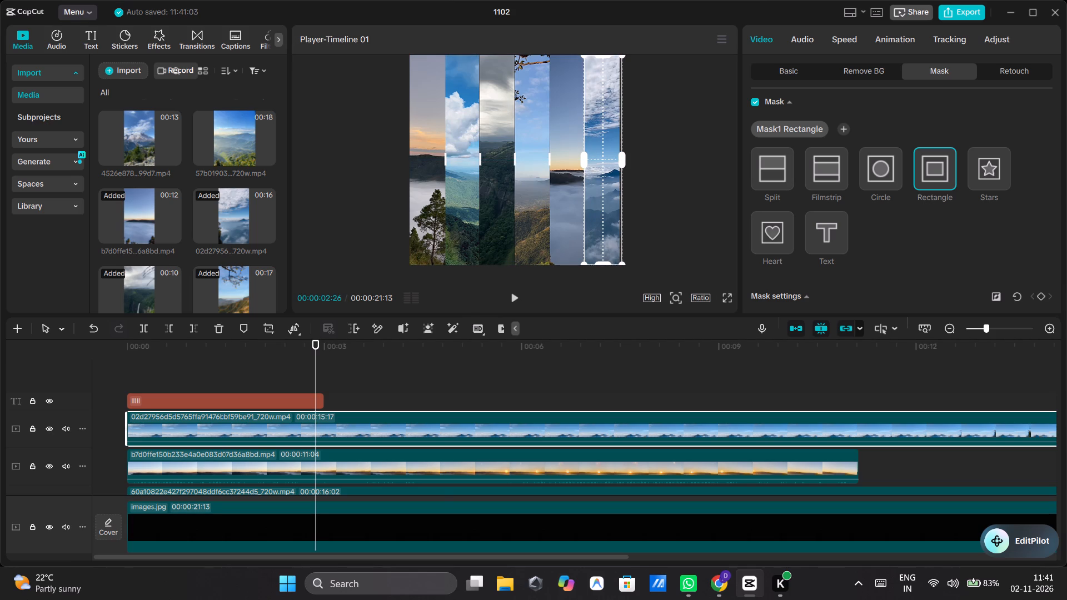
# Duplicate the night silhouette photo (WhatsApp Image 2026-11-02 at 11.30.48 AM.jpeg) at the start of the timeline.
pyautogui.click(443, 376)
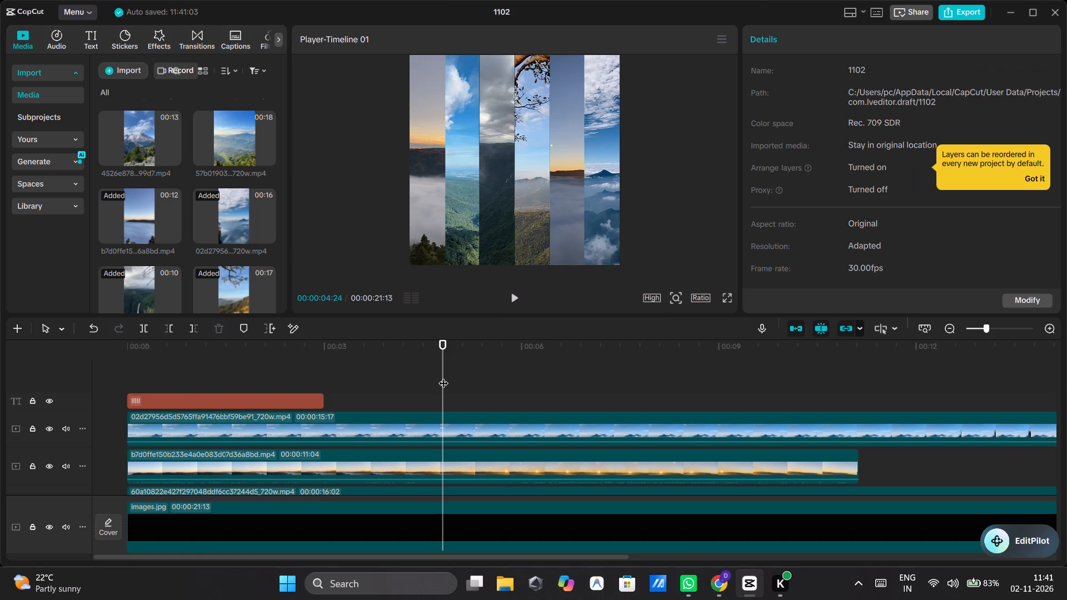
pyautogui.moveTo(443, 376); pyautogui.dragTo(23, 373)
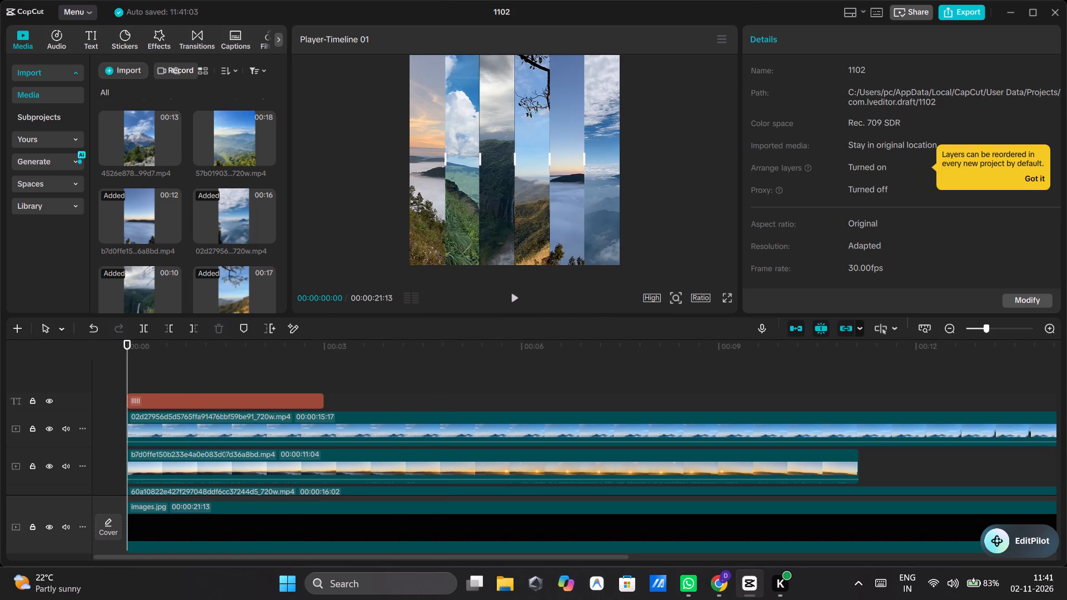
pyautogui.scroll(-2, 349, 501)
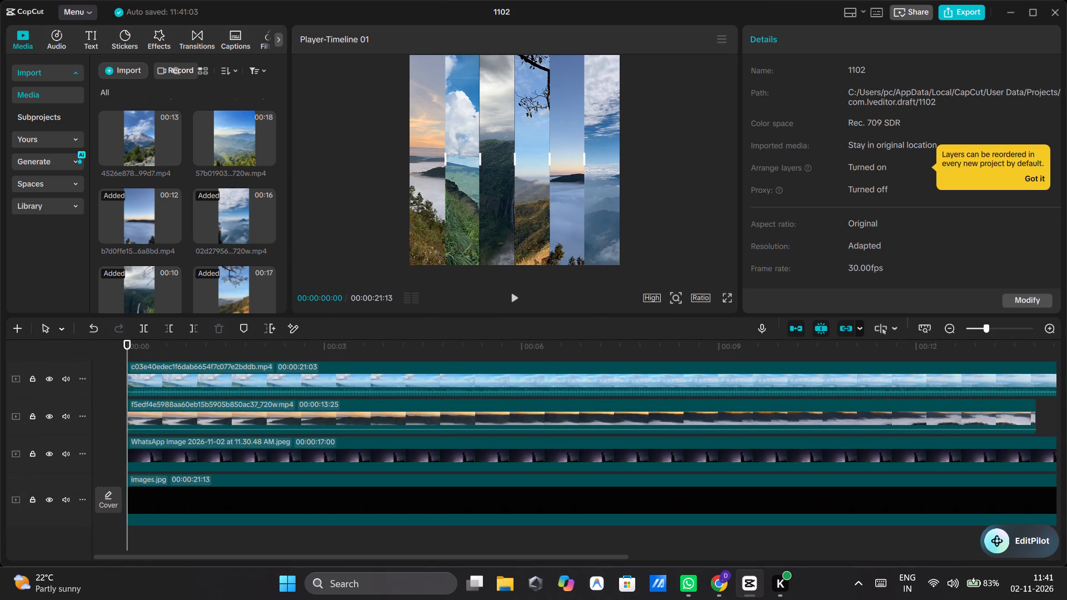
pyautogui.rightClick(347, 464)
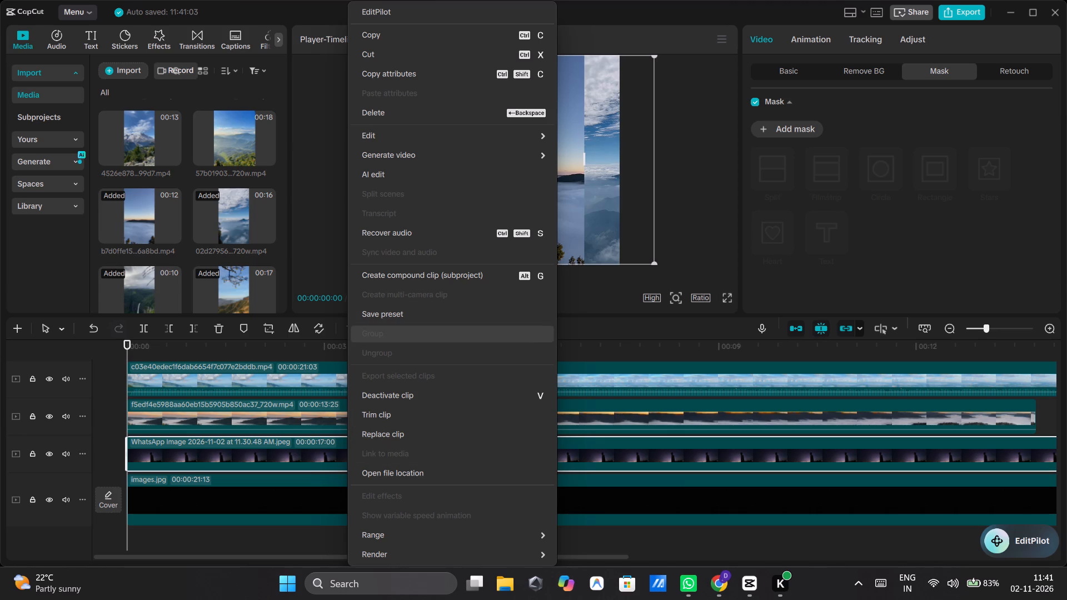
pyautogui.click(424, 38)
pyautogui.scroll(4, 346, 423)
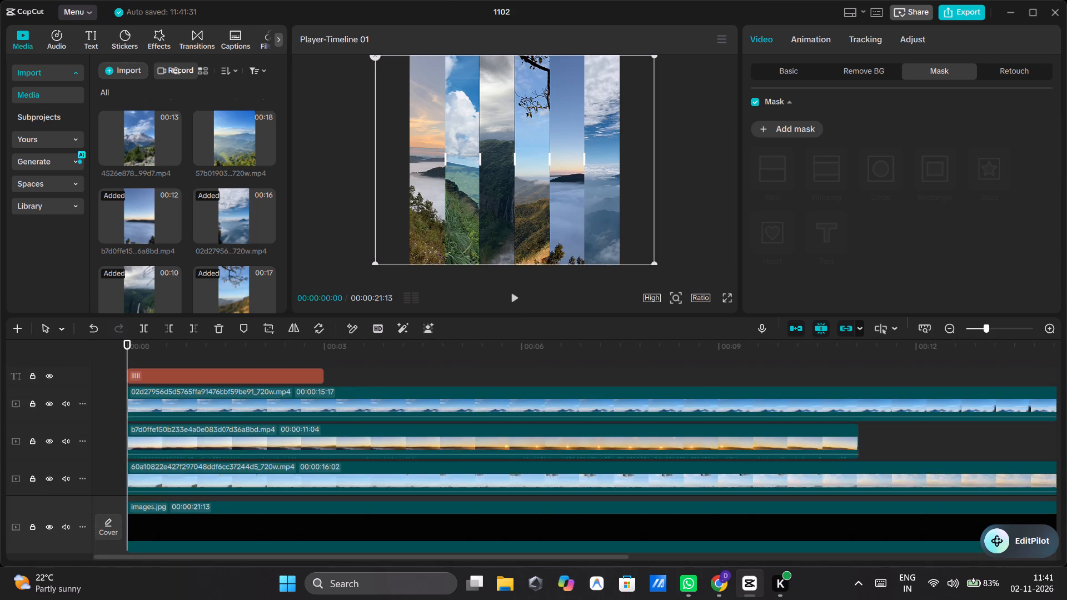
pyautogui.hotkey('ctrl', 'v')
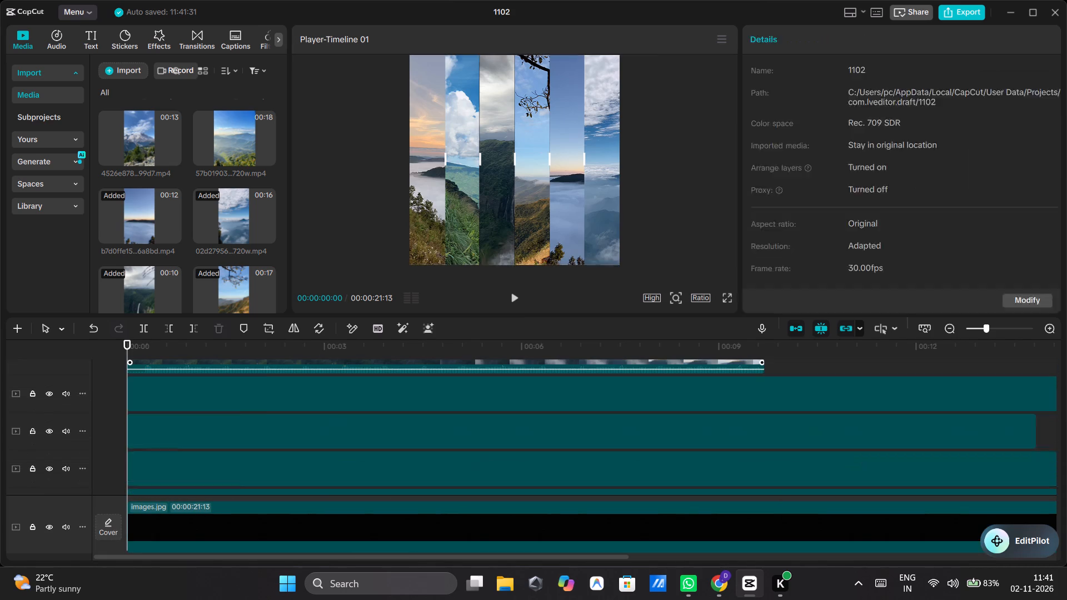
# Move the duplicated night silhouette photo to a new topmost track above the guide-bar text, starting at 00:00.
pyautogui.scroll(-1, 273, 459)
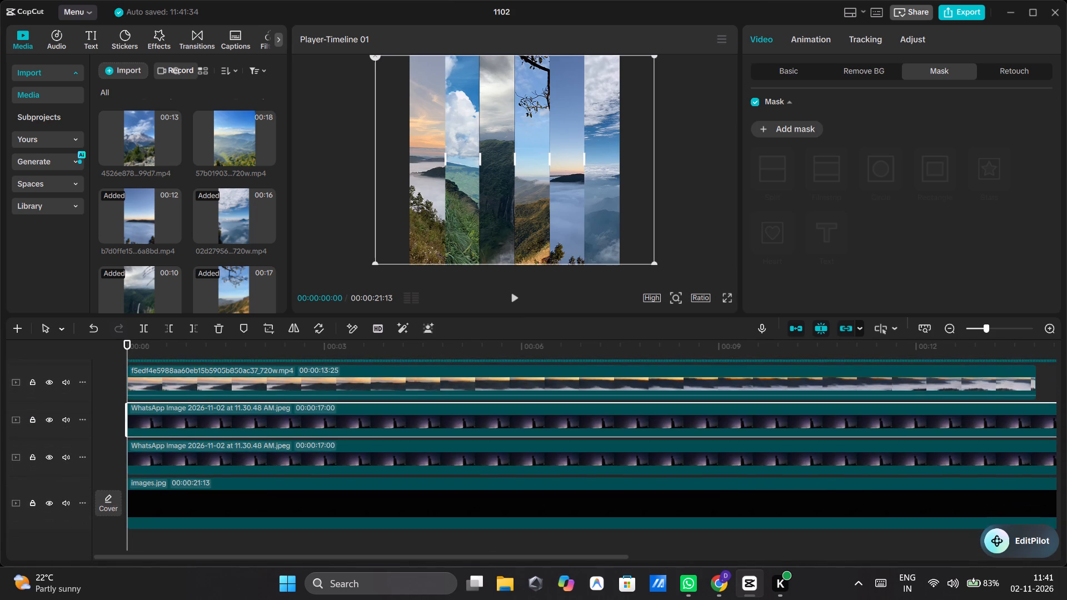
pyautogui.moveTo(257, 418); pyautogui.dragTo(252, 359)
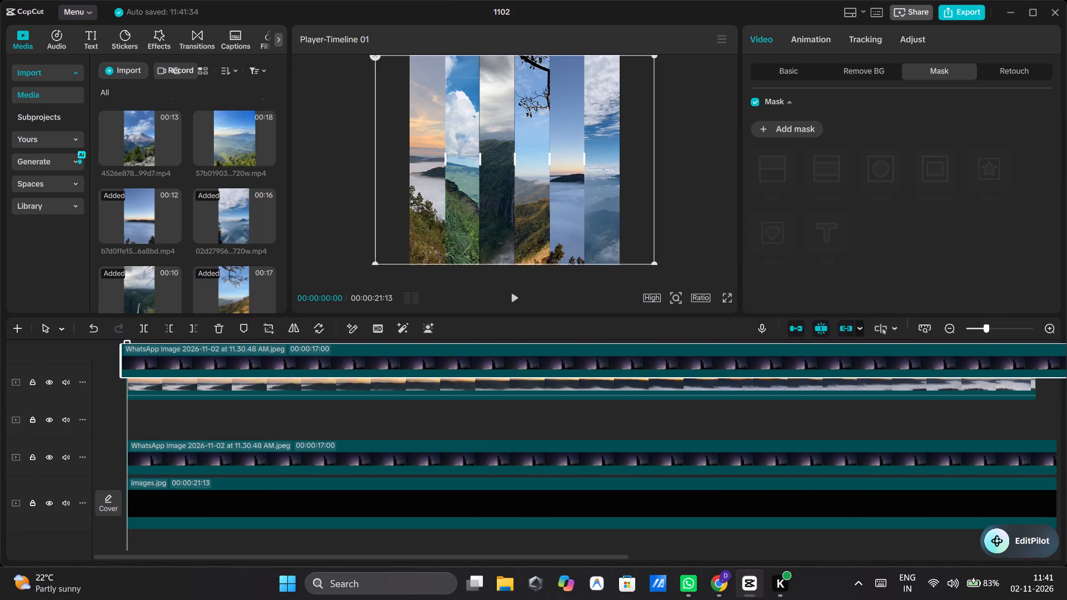
pyautogui.moveTo(252, 359); pyautogui.dragTo(256, 346)
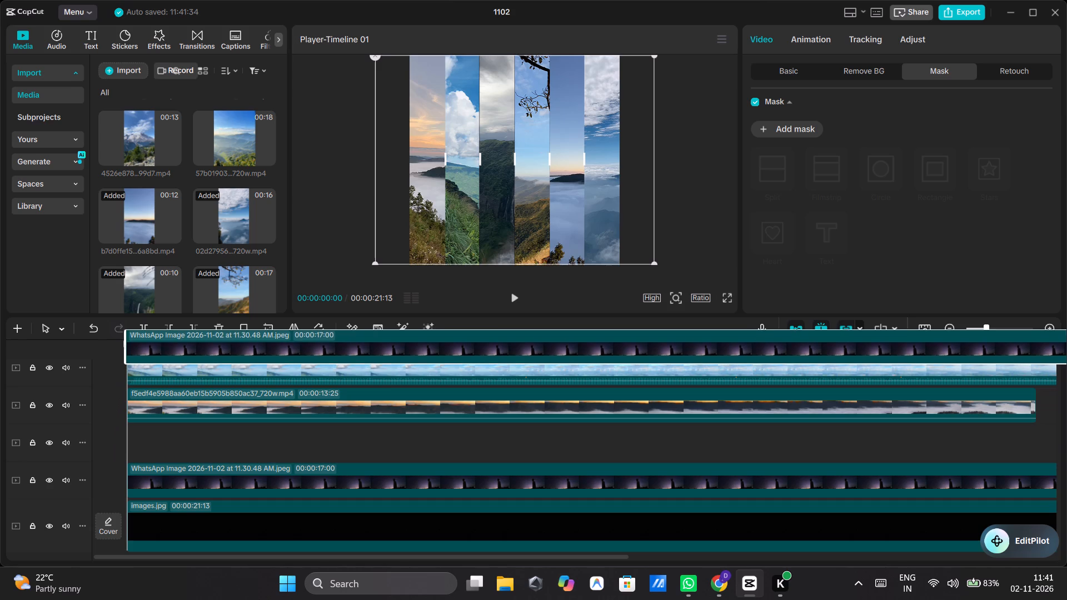
pyautogui.moveTo(256, 346); pyautogui.dragTo(254, 321)
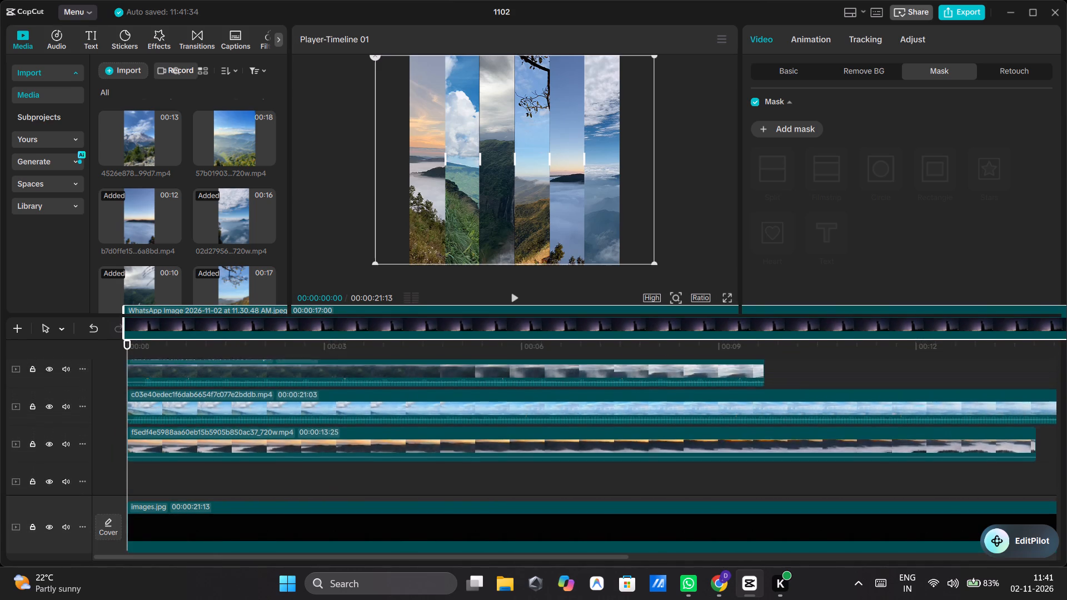
pyautogui.moveTo(254, 321); pyautogui.dragTo(255, 323)
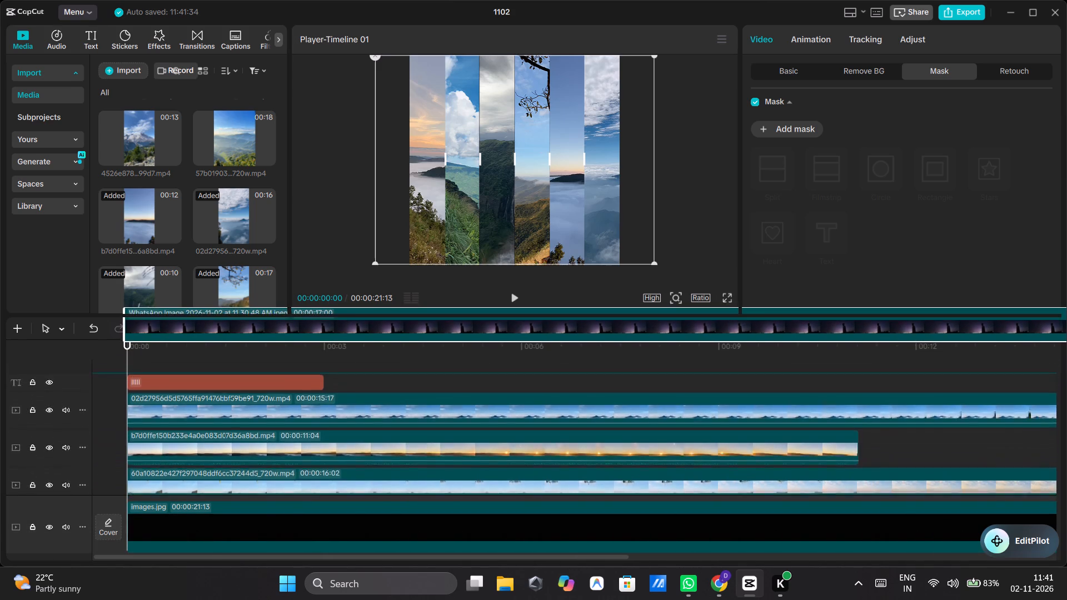
pyautogui.moveTo(255, 323); pyautogui.dragTo(251, 382)
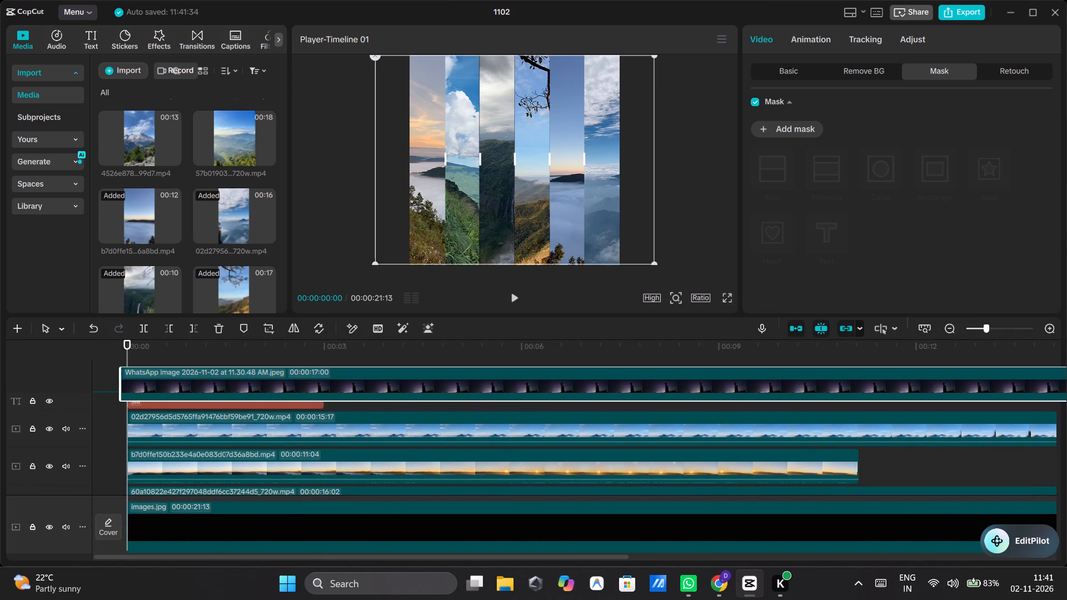
pyautogui.moveTo(251, 382); pyautogui.dragTo(251, 380)
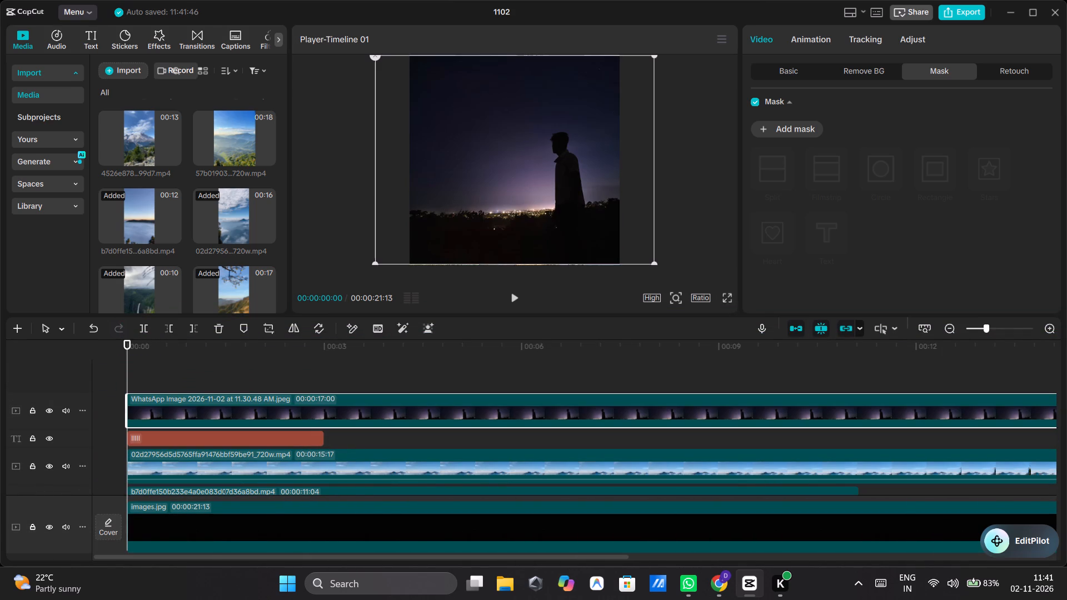
# Delete the guide-bar text clip from the timeline.
pyautogui.rightClick(234, 431)
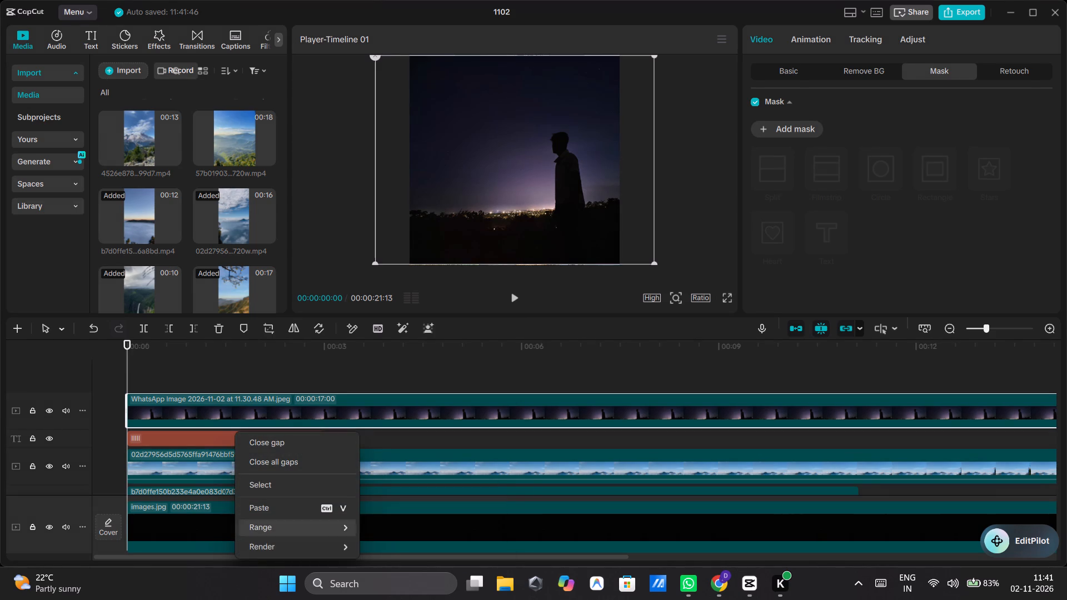
pyautogui.click(200, 442)
pyautogui.rightClick(200, 442)
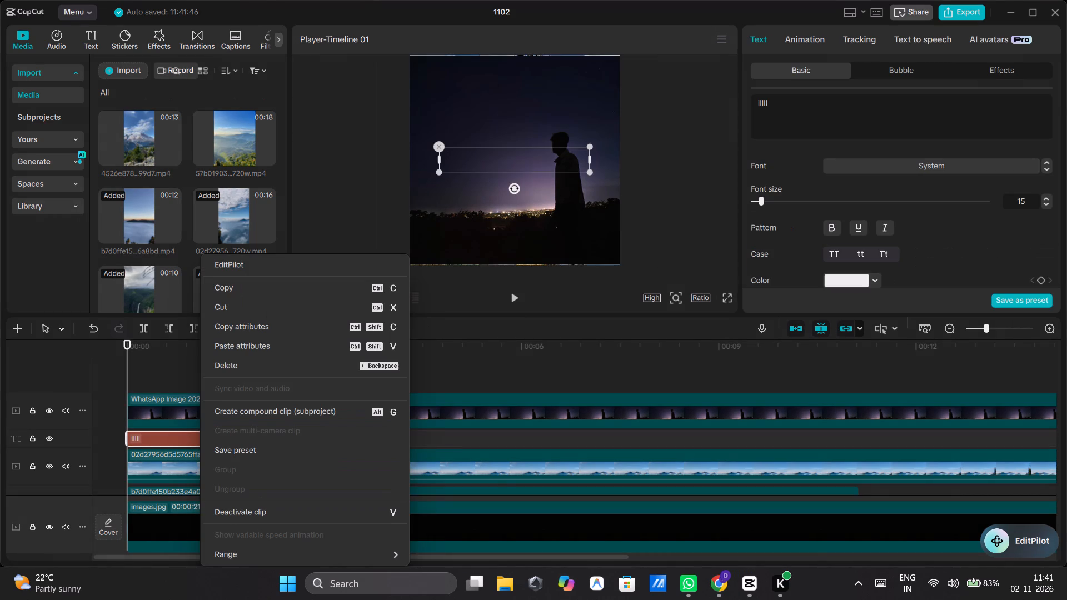
pyautogui.click(228, 364)
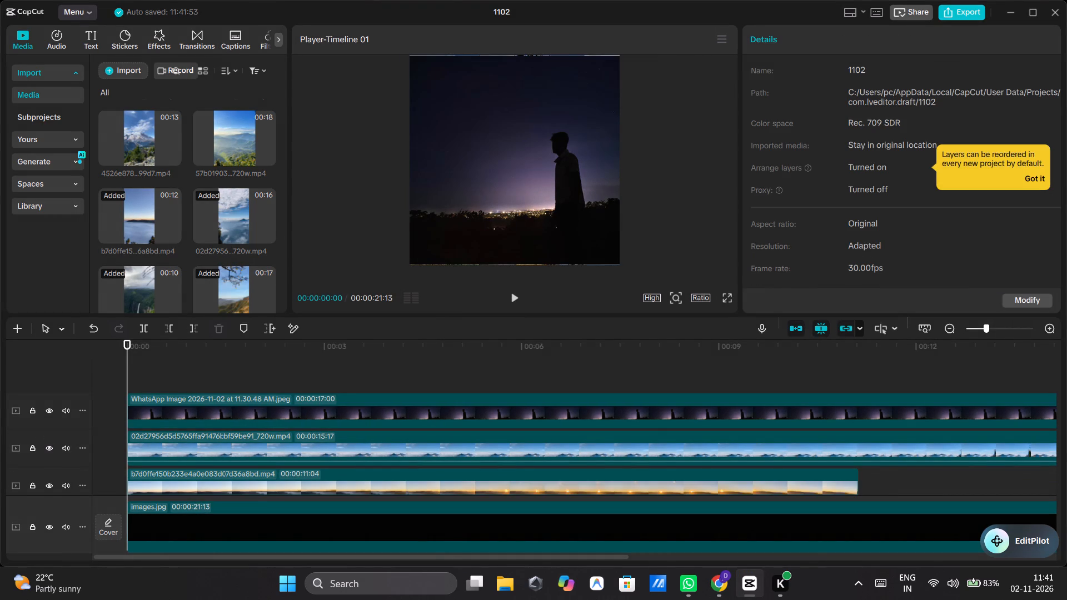
# Remove the background from the topmost night silhouette photo so only the man's figure remains over the mountain strips.
pyautogui.click(480, 213)
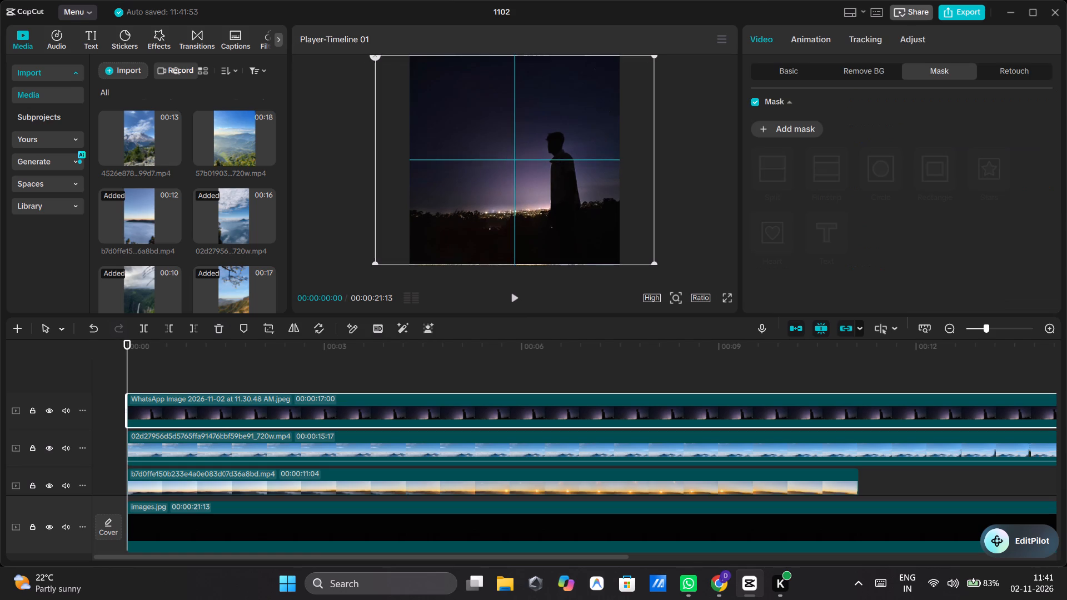
pyautogui.click(692, 220)
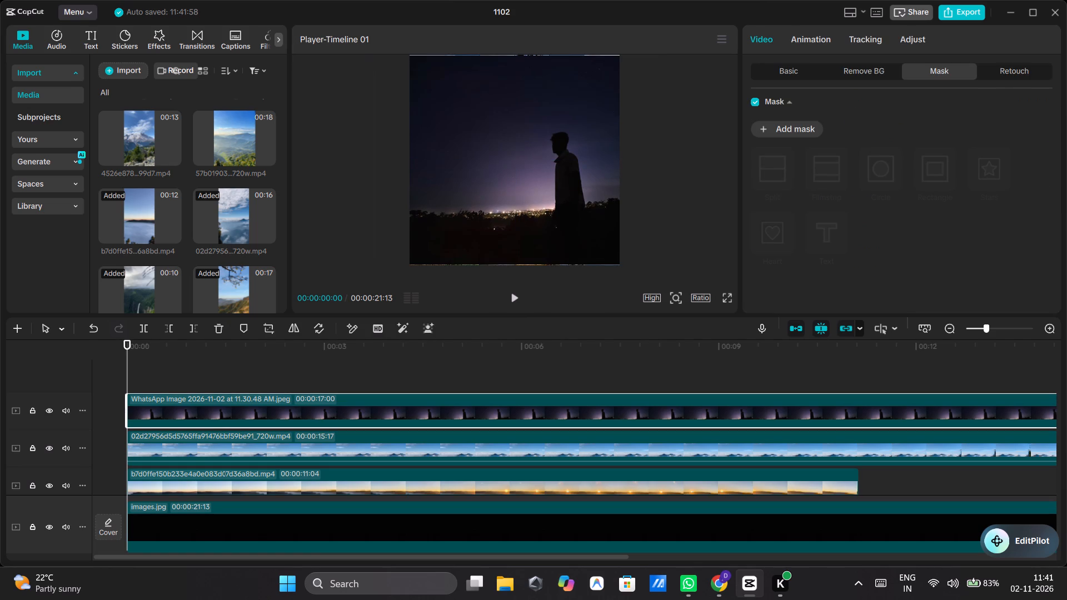
pyautogui.click(585, 239)
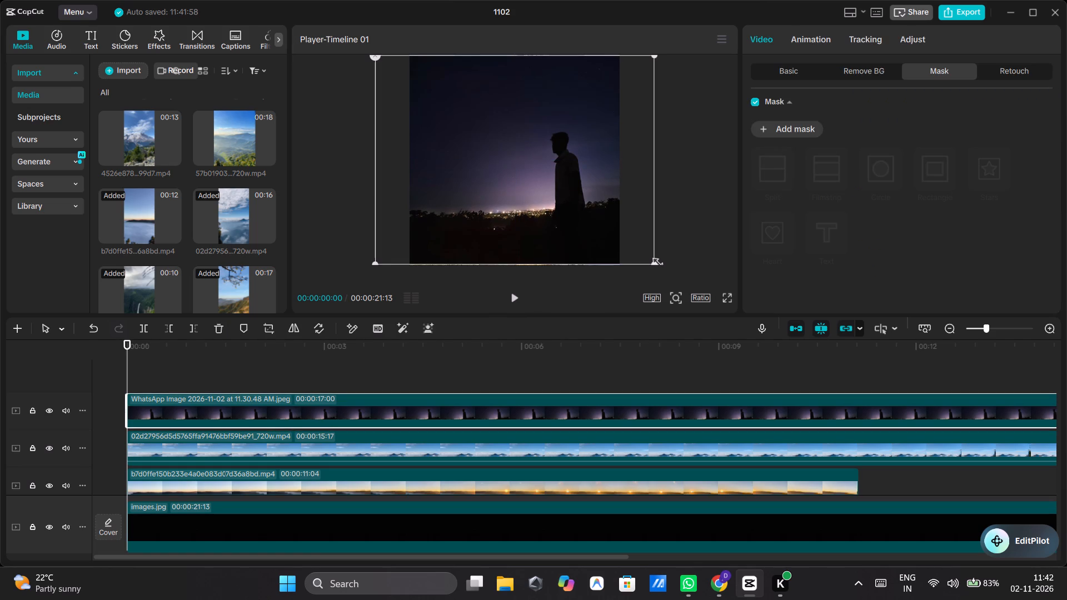
pyautogui.click(655, 261)
pyautogui.click(688, 234)
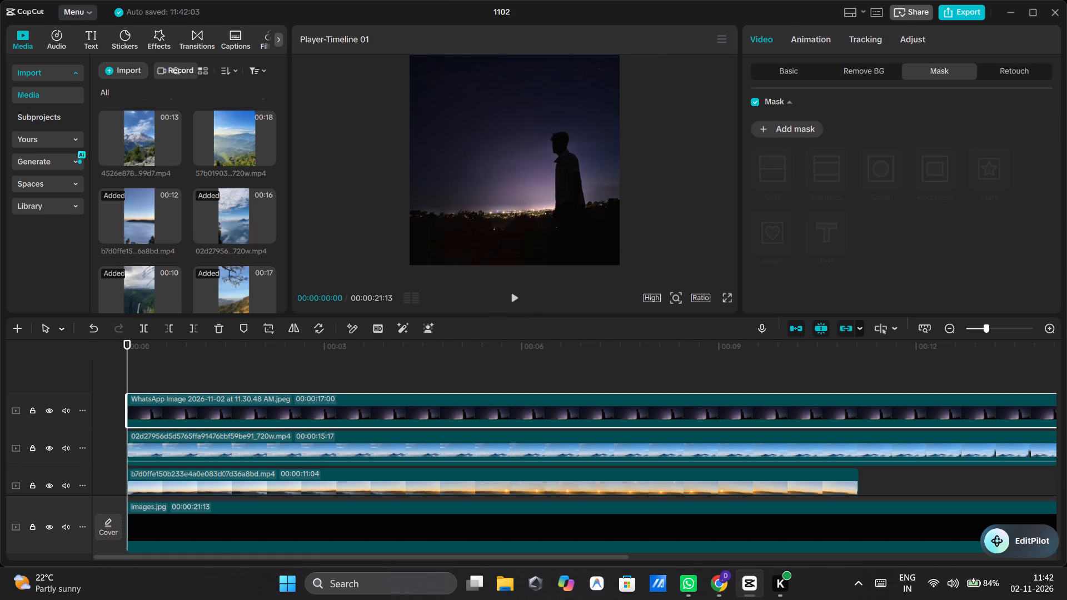
pyautogui.click(578, 224)
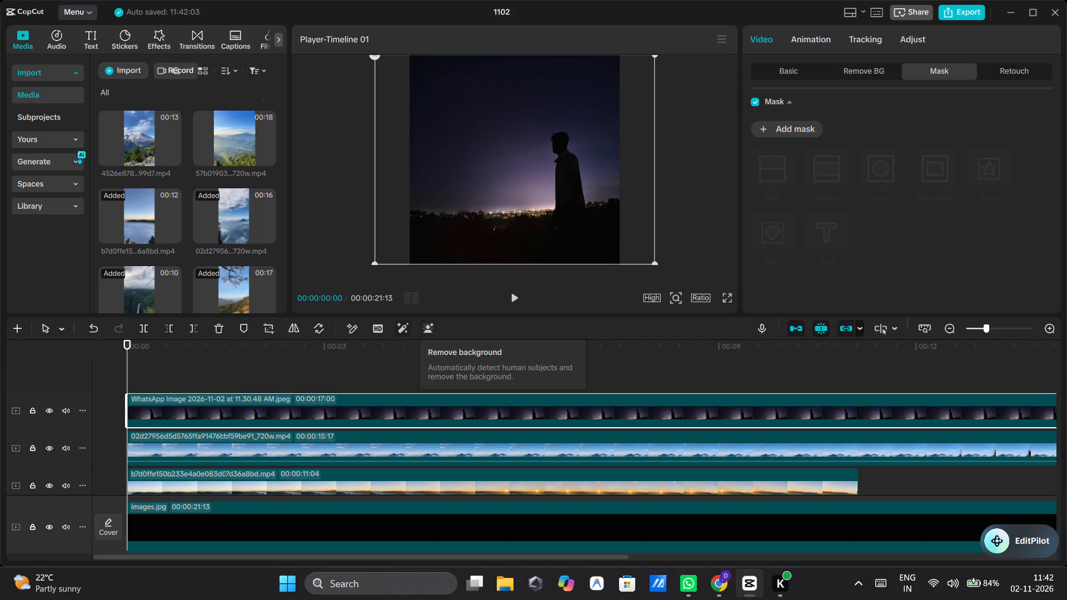
pyautogui.click(431, 327)
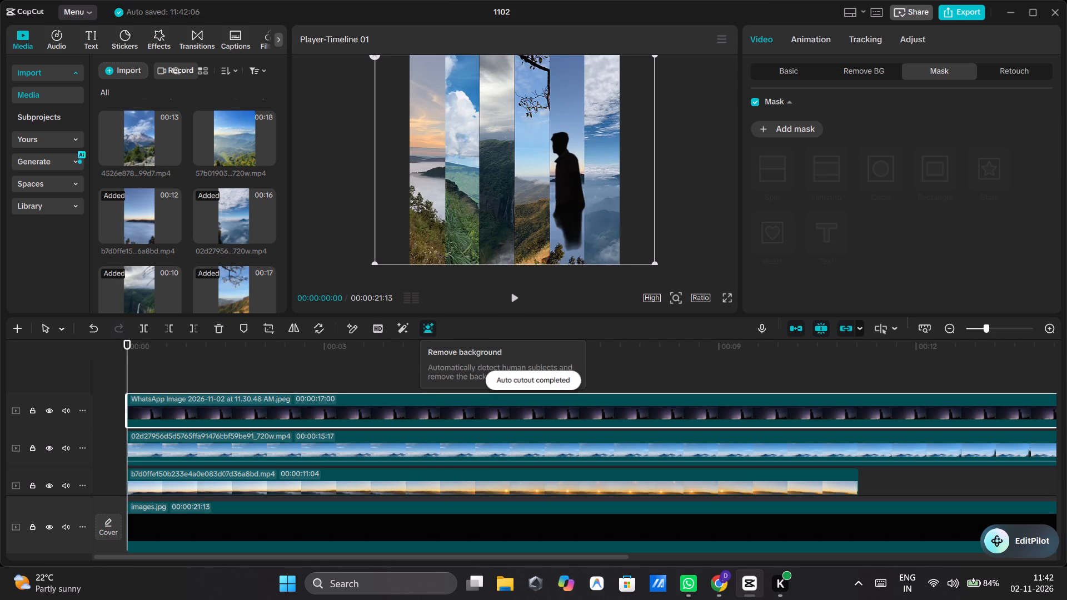
# Reposition the man's cutout lower in the frame, mostly over the fifth strip, with its faded lower end at the bottom edge.
pyautogui.moveTo(574, 179); pyautogui.dragTo(526, 194)
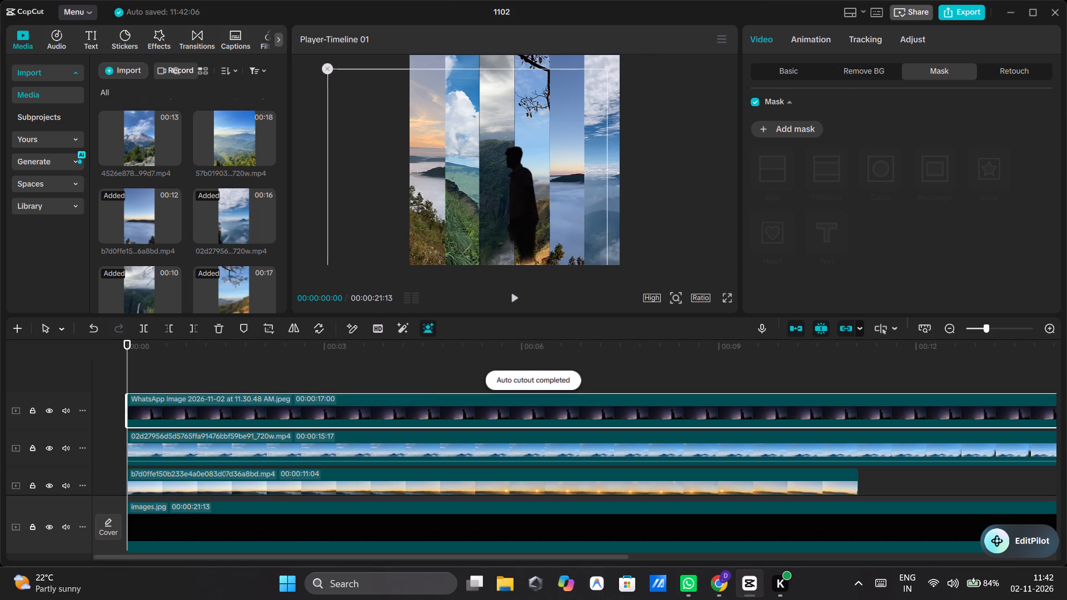
pyautogui.moveTo(526, 194); pyautogui.dragTo(579, 182)
pyautogui.moveTo(579, 182); pyautogui.dragTo(580, 192)
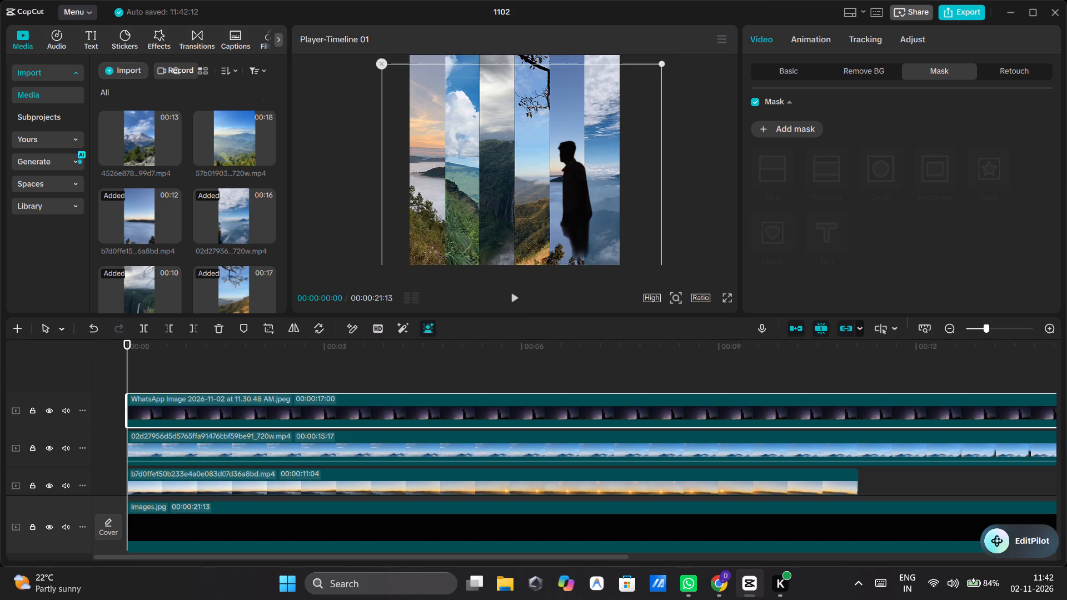
pyautogui.moveTo(580, 192); pyautogui.dragTo(580, 200)
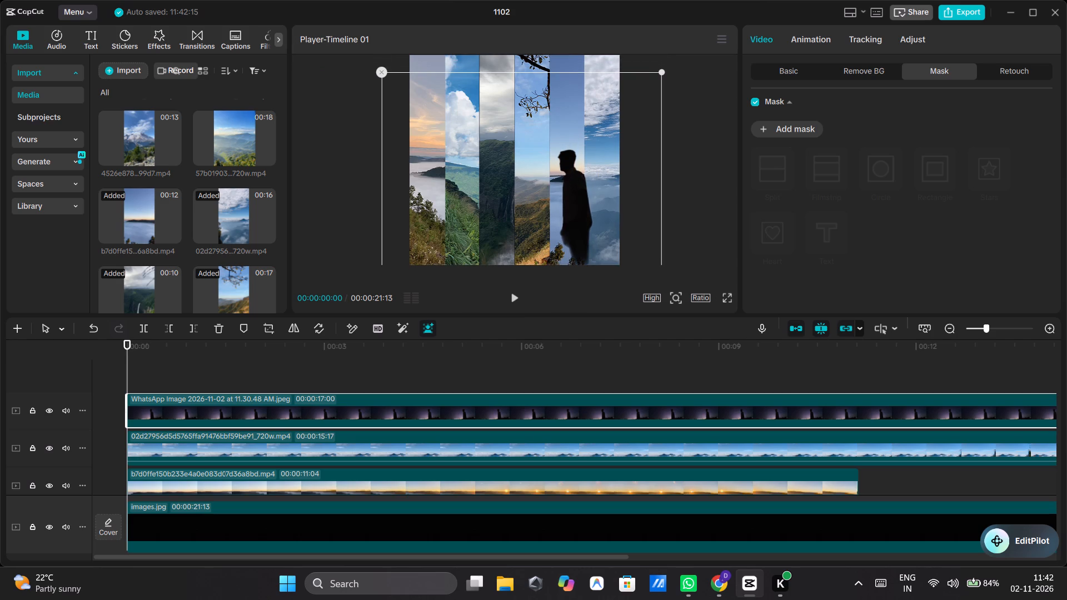
# Play the collage from the start to review the silhouette cutout over the six moving strips.
pyautogui.click(386, 373)
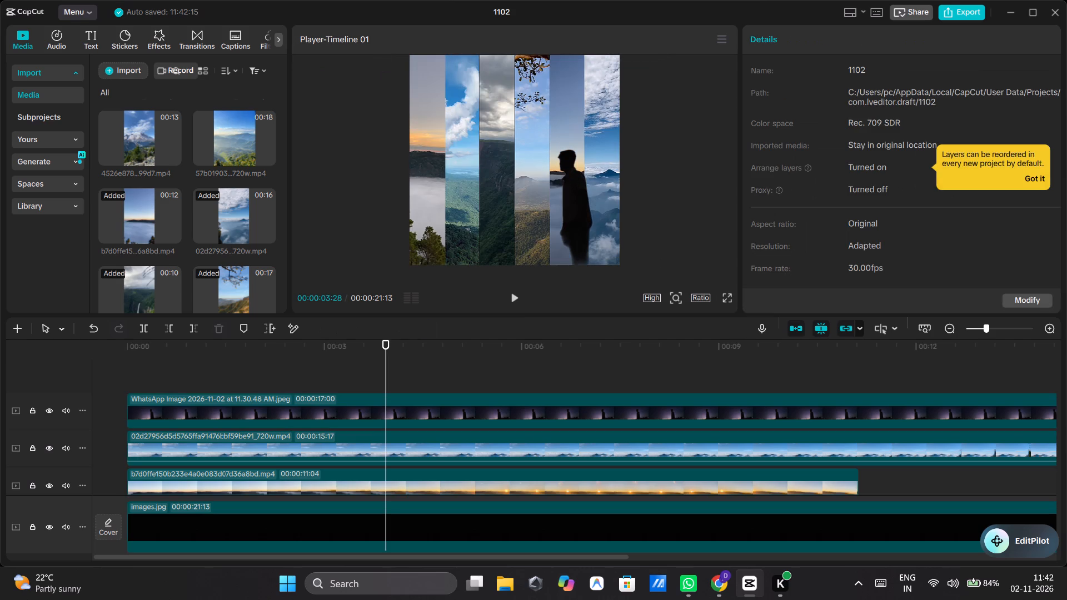
pyautogui.moveTo(237, 365); pyautogui.dragTo(166, 364)
pyautogui.click(166, 364)
pyautogui.moveTo(166, 364); pyautogui.dragTo(97, 372)
pyautogui.click(514, 297)
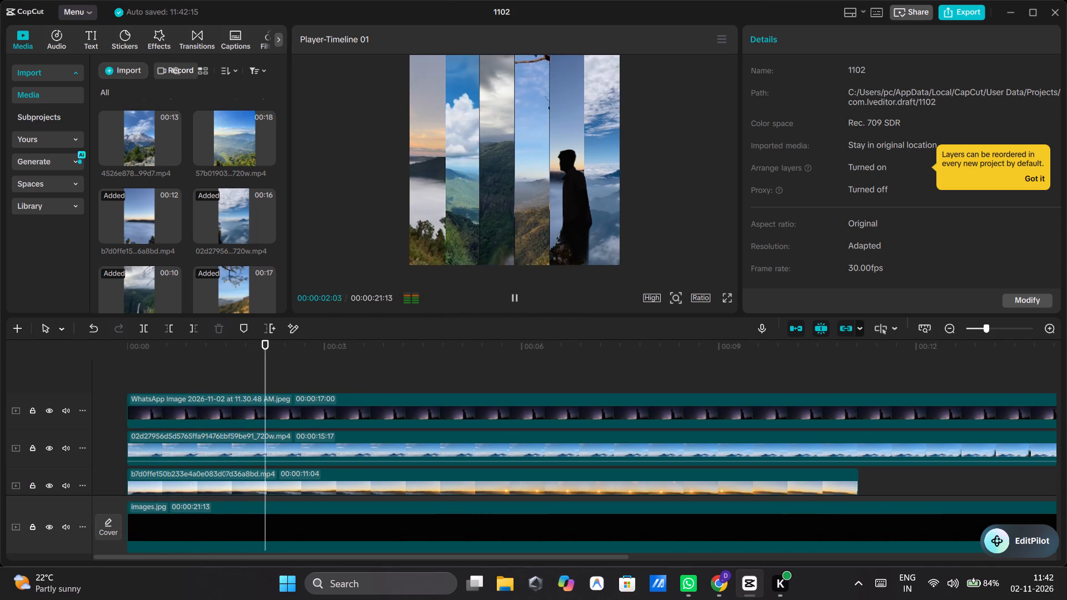
pyautogui.click(514, 297)
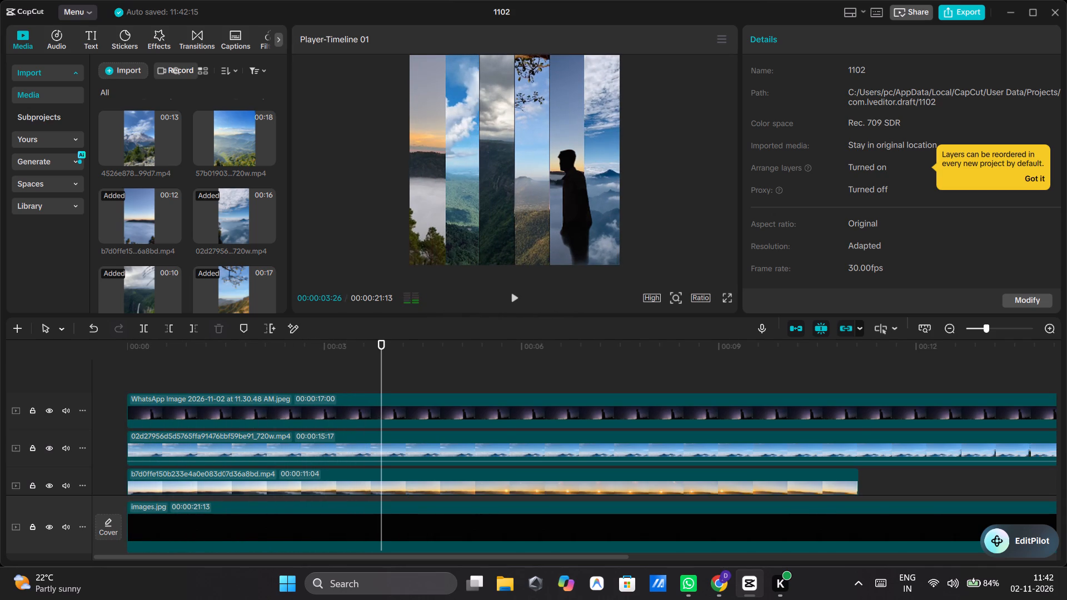
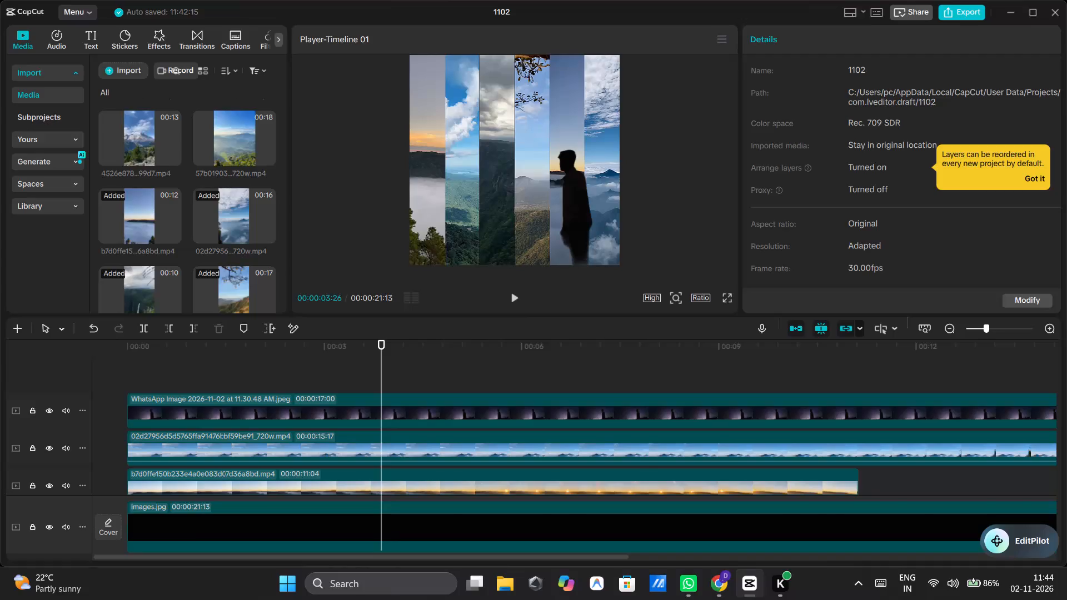
# Return the playhead to 00:00 and play the first three seconds of the collage to recheck the silhouette over the strips.
pyautogui.hscroll(1, 478, 411)
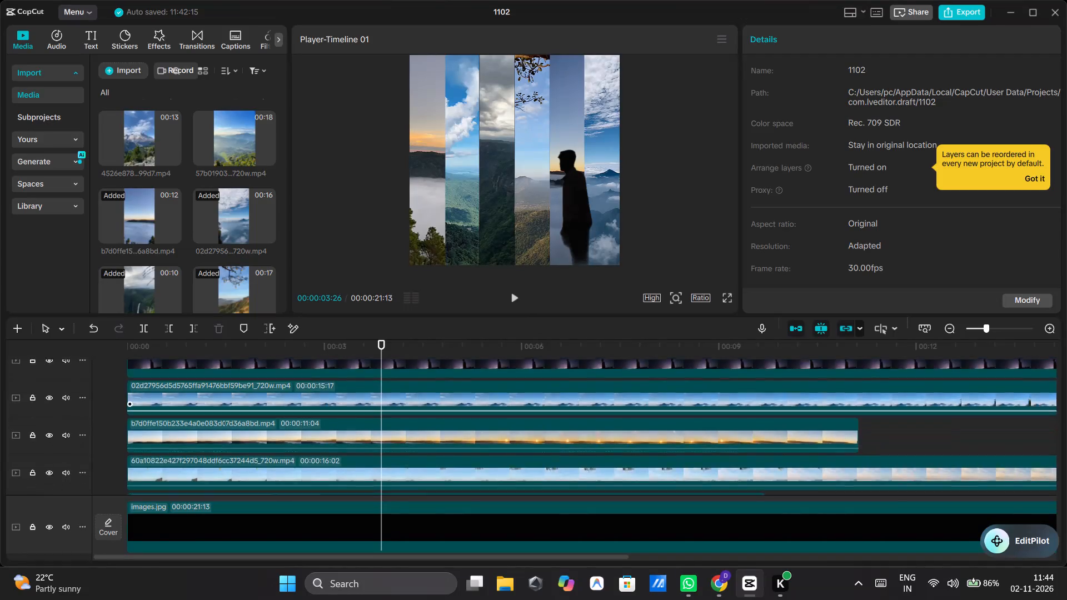
pyautogui.hscroll(1, 478, 411)
pyautogui.scroll(1, 478, 411)
pyautogui.hscroll(1, 478, 411)
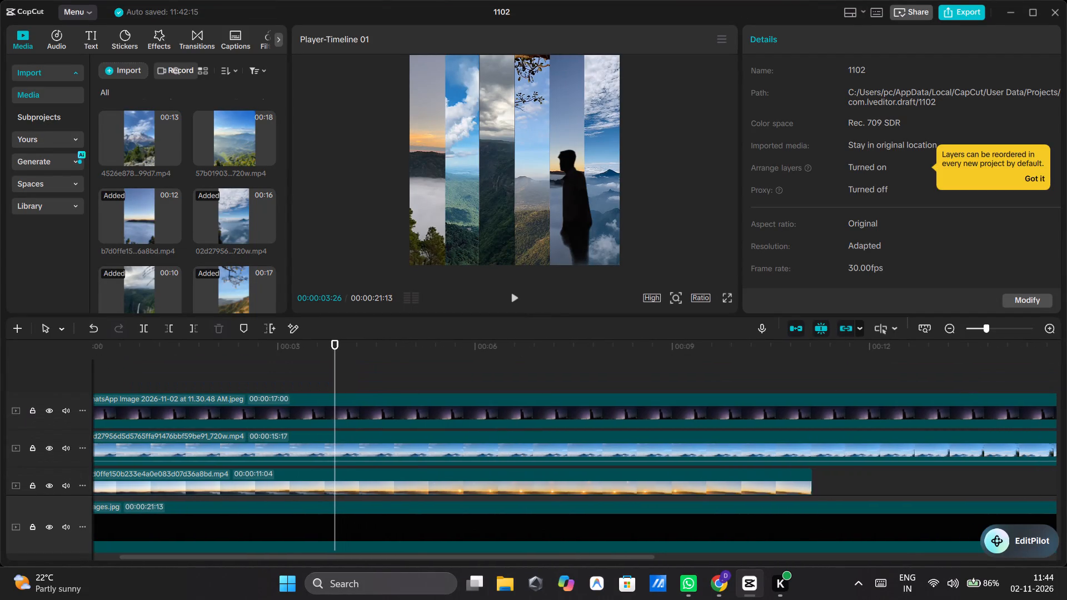
pyautogui.hscroll(6, 478, 411)
pyautogui.moveTo(382, 362); pyautogui.dragTo(293, 362)
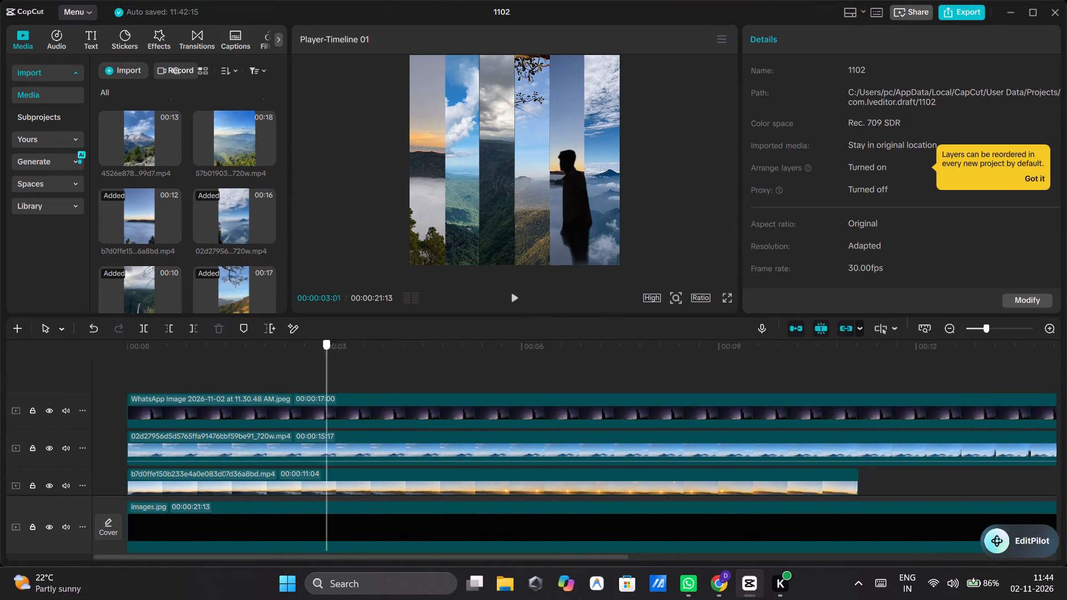
pyautogui.moveTo(293, 362); pyautogui.dragTo(111, 377)
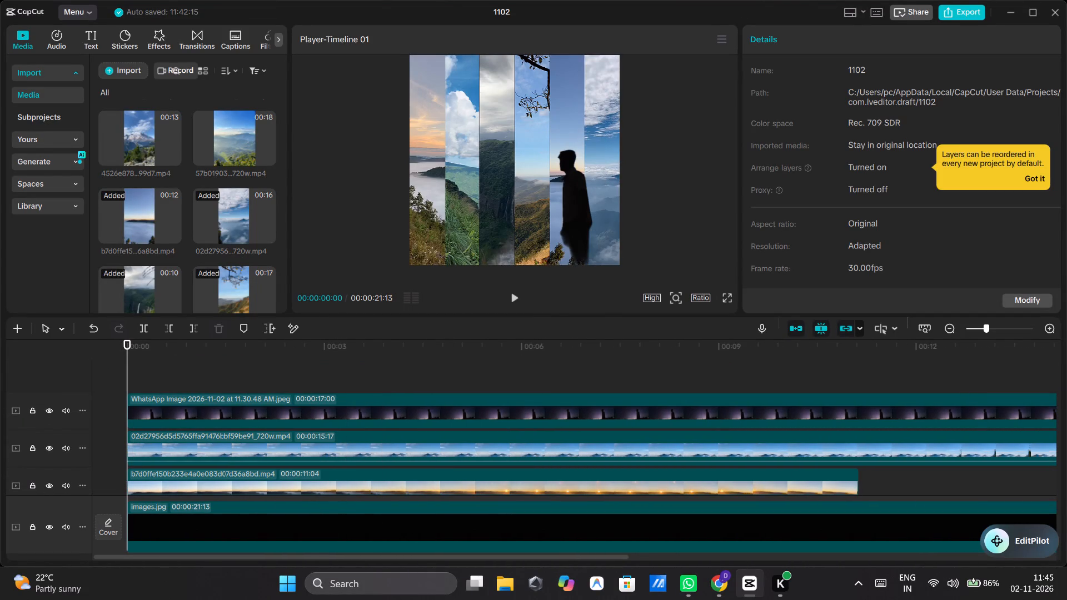
pyautogui.click(517, 299)
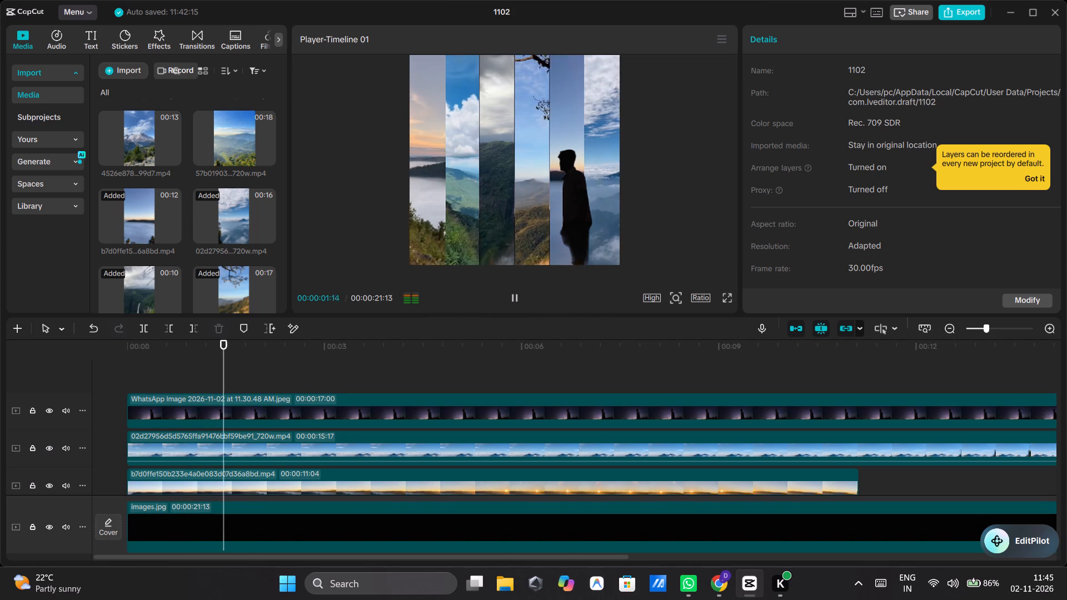
pyautogui.click(517, 299)
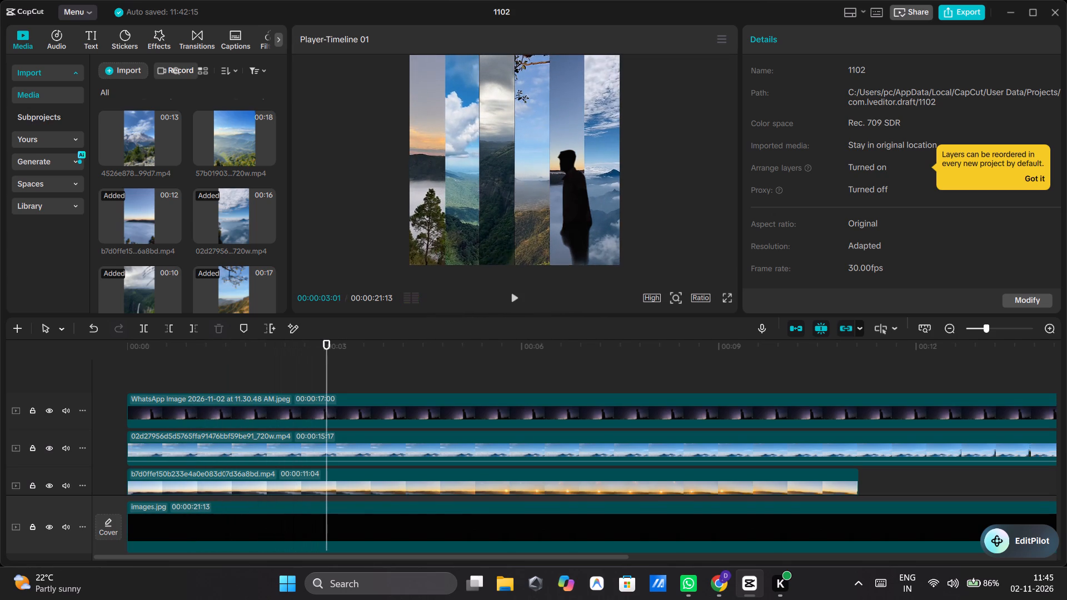
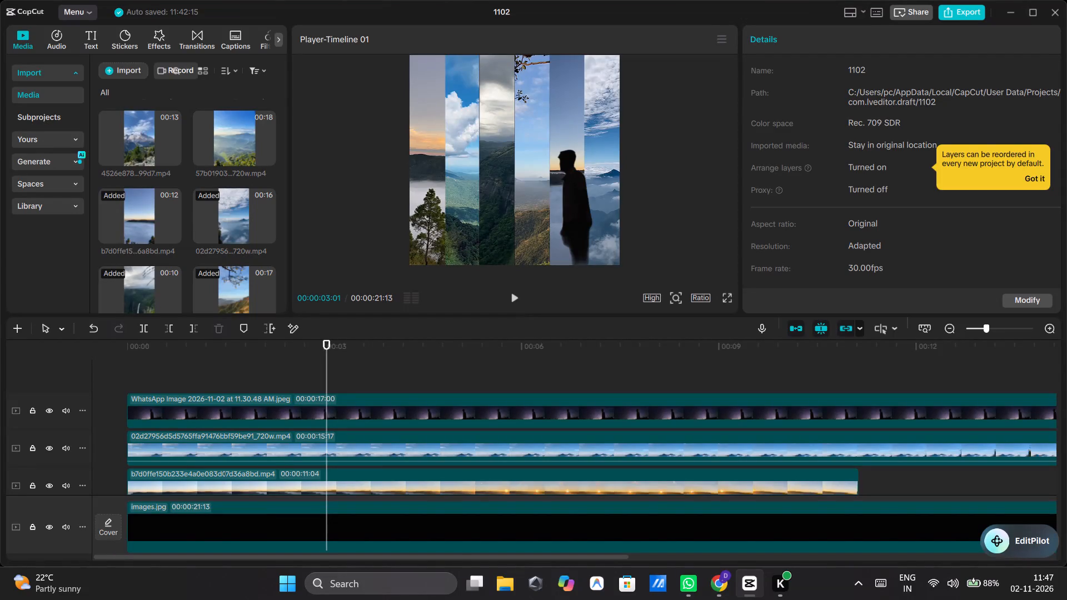
# Select the man's silhouette clip and examine its transform, background removal, stroke, retouch, blend and noise reduction options.
pyautogui.scroll(2, 335, 415)
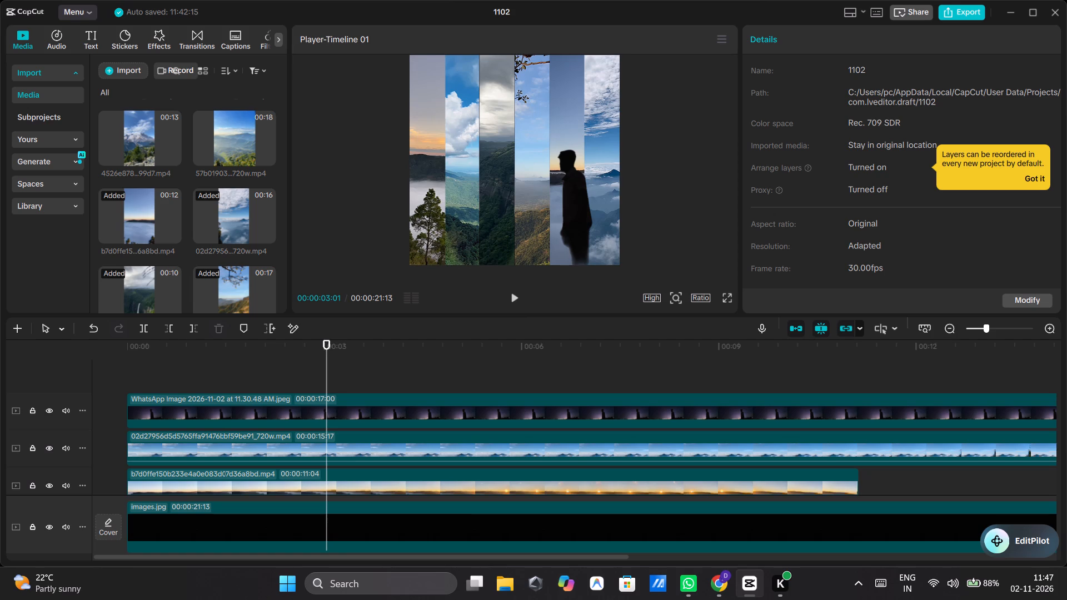
pyautogui.click(567, 193)
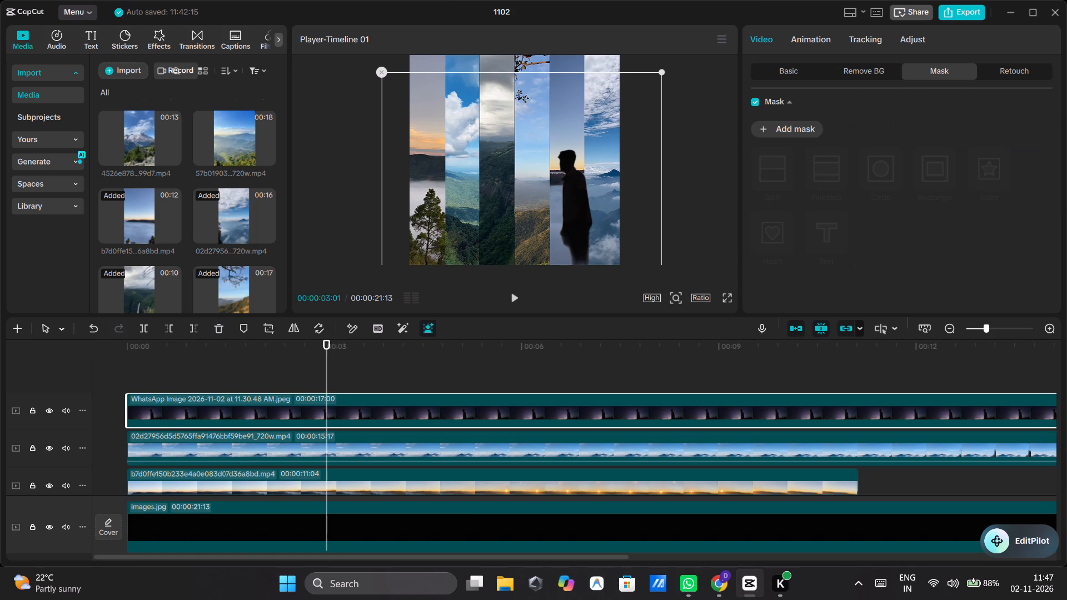
pyautogui.moveTo(570, 184); pyautogui.dragTo(570, 164)
pyautogui.click(878, 72)
pyautogui.click(784, 69)
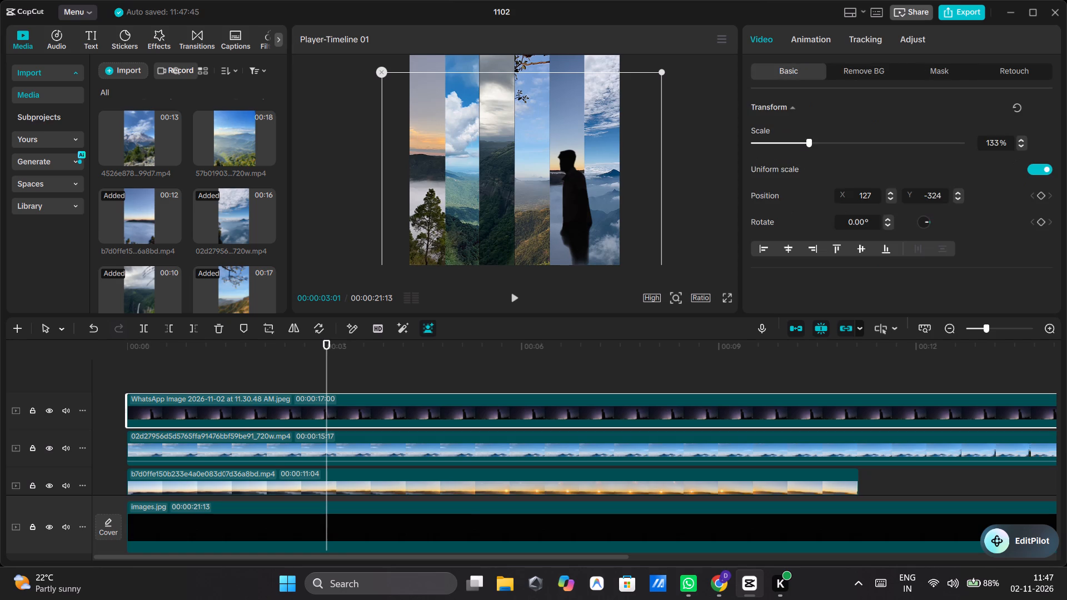
pyautogui.click(863, 75)
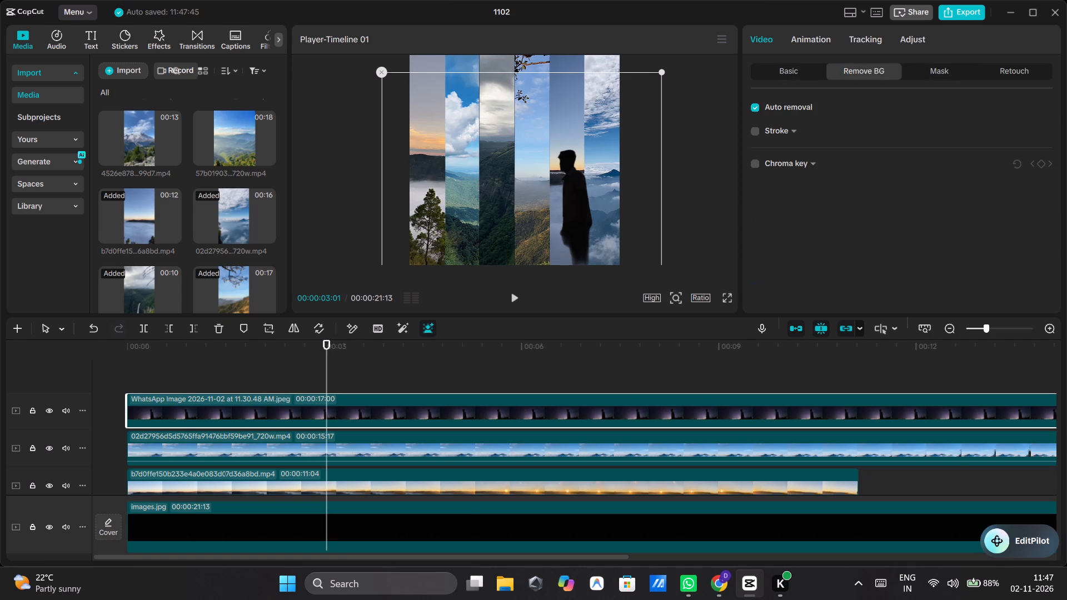
pyautogui.click(796, 128)
pyautogui.click(796, 128)
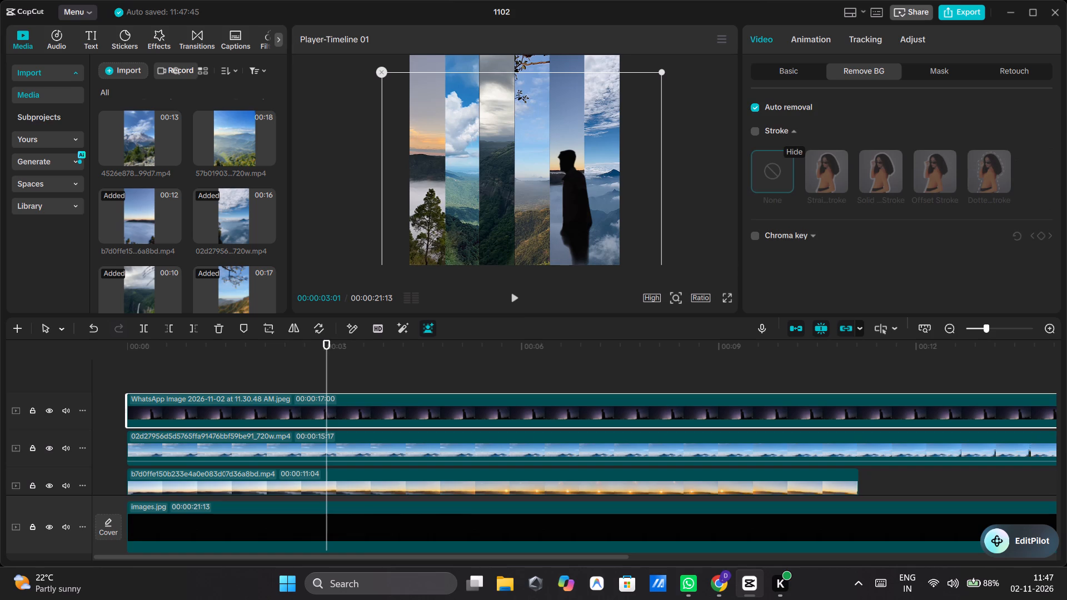
pyautogui.click(938, 71)
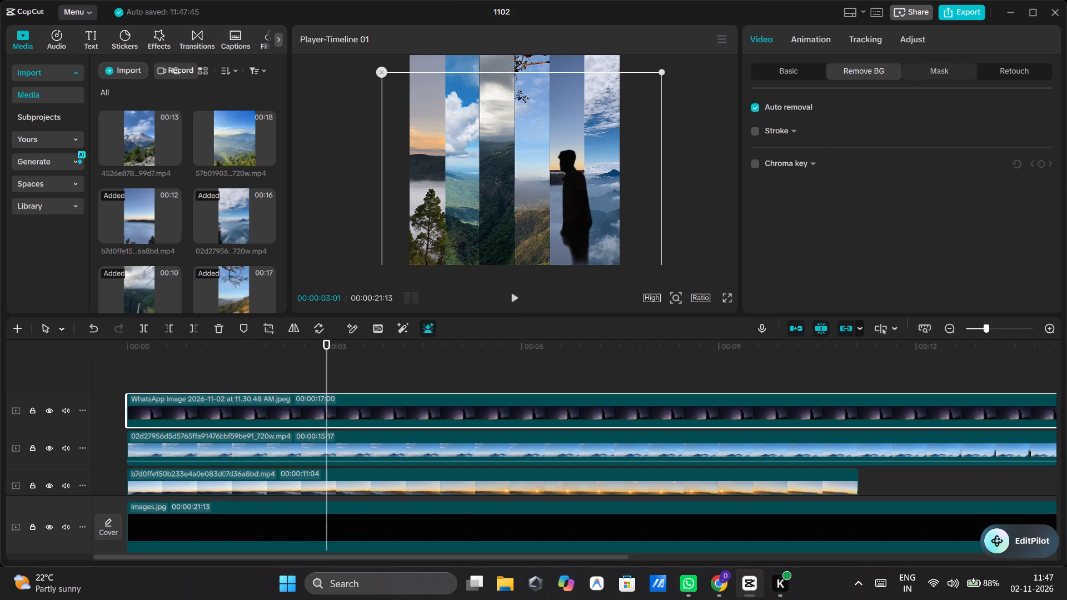
pyautogui.click(1013, 74)
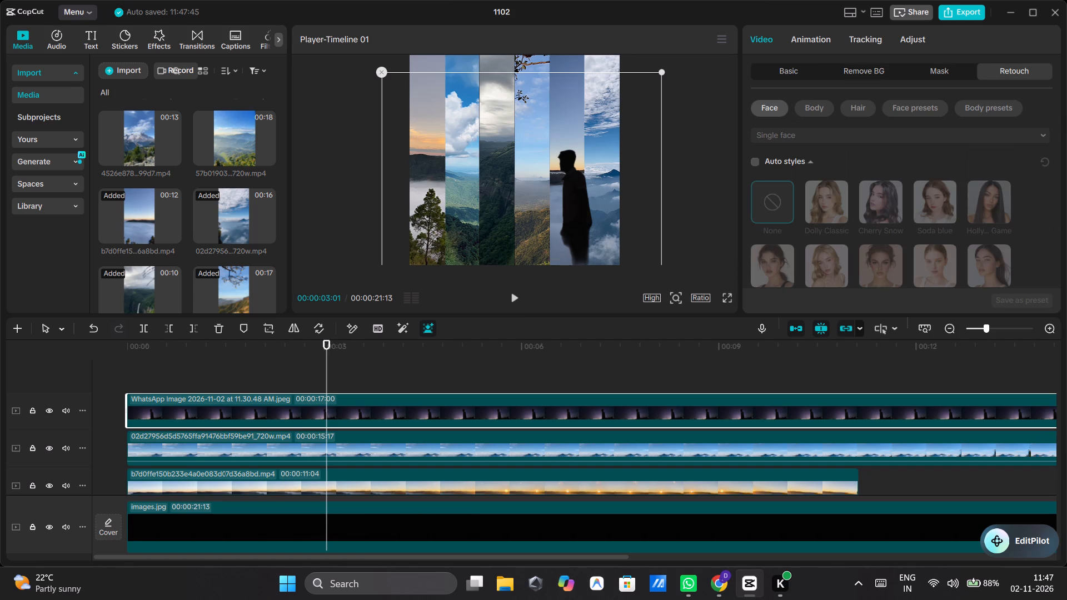
pyautogui.click(785, 68)
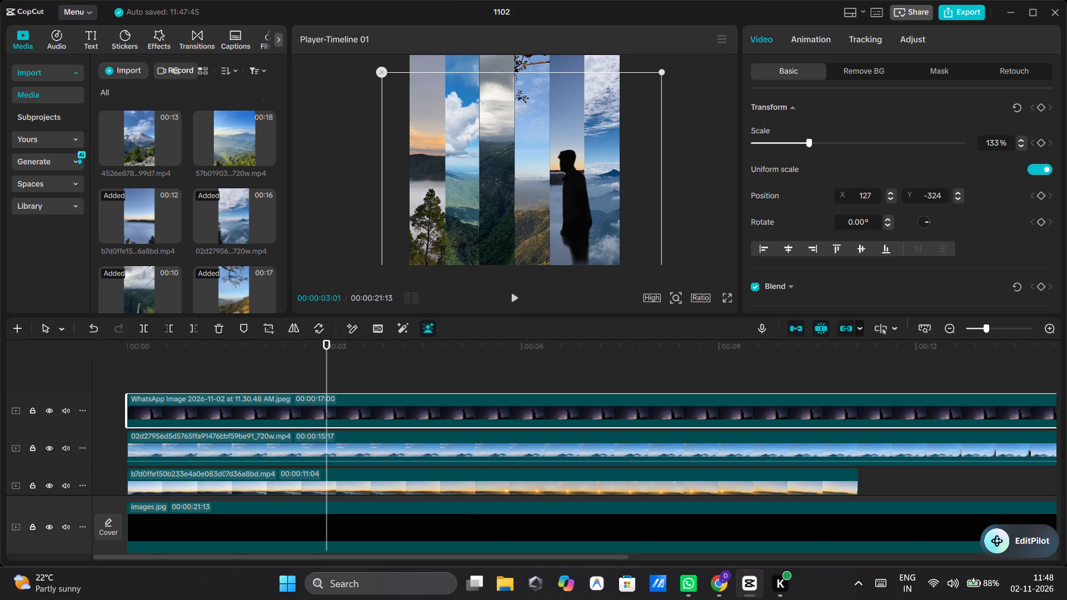
pyautogui.scroll(-1, 807, 239)
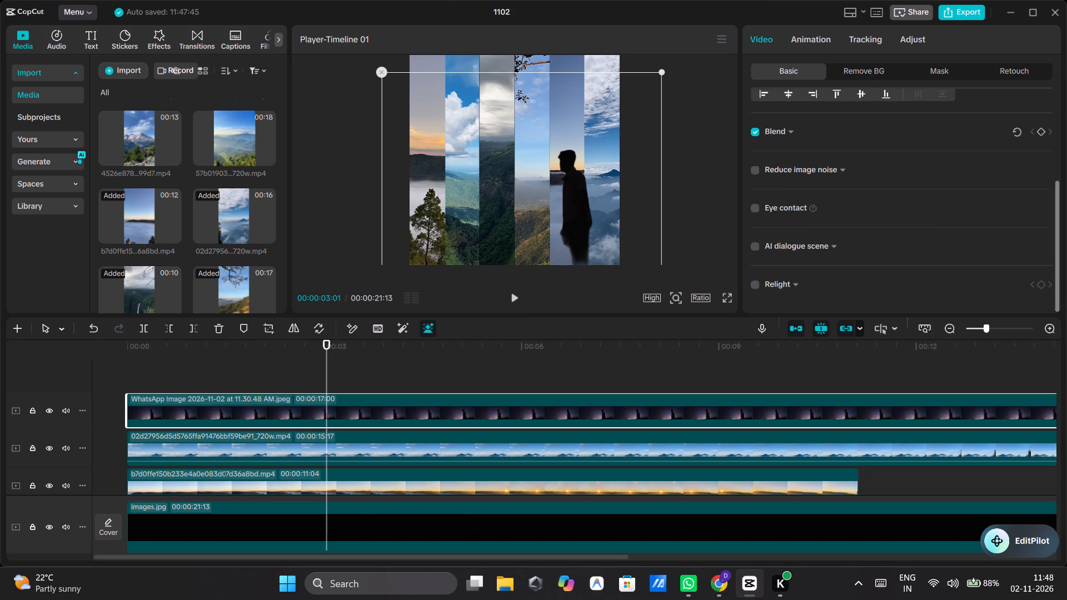
pyautogui.click(1018, 74)
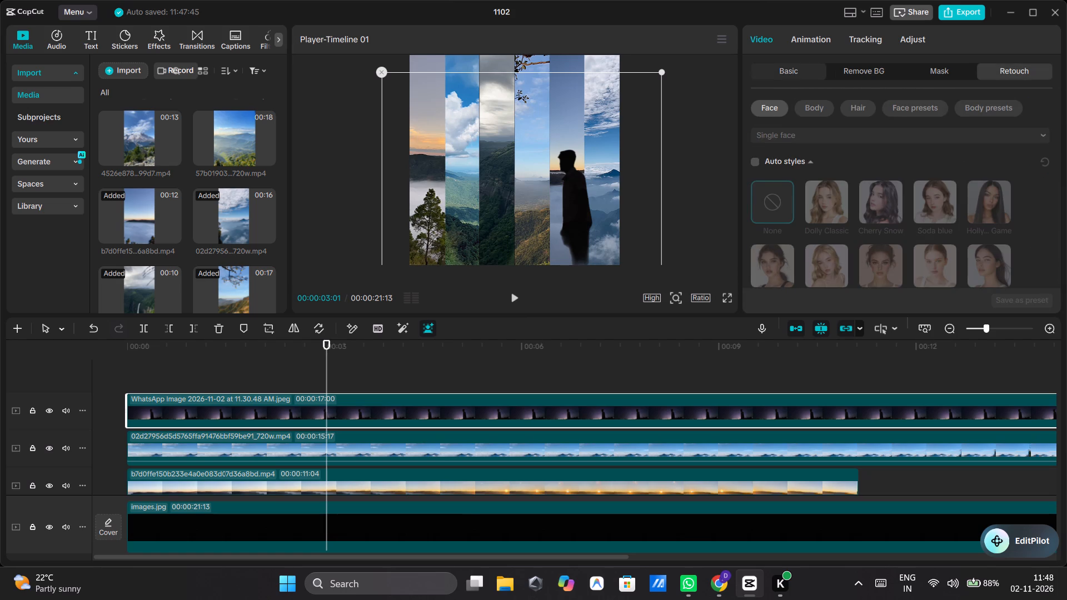
pyautogui.click(782, 70)
pyautogui.scroll(-1, 792, 132)
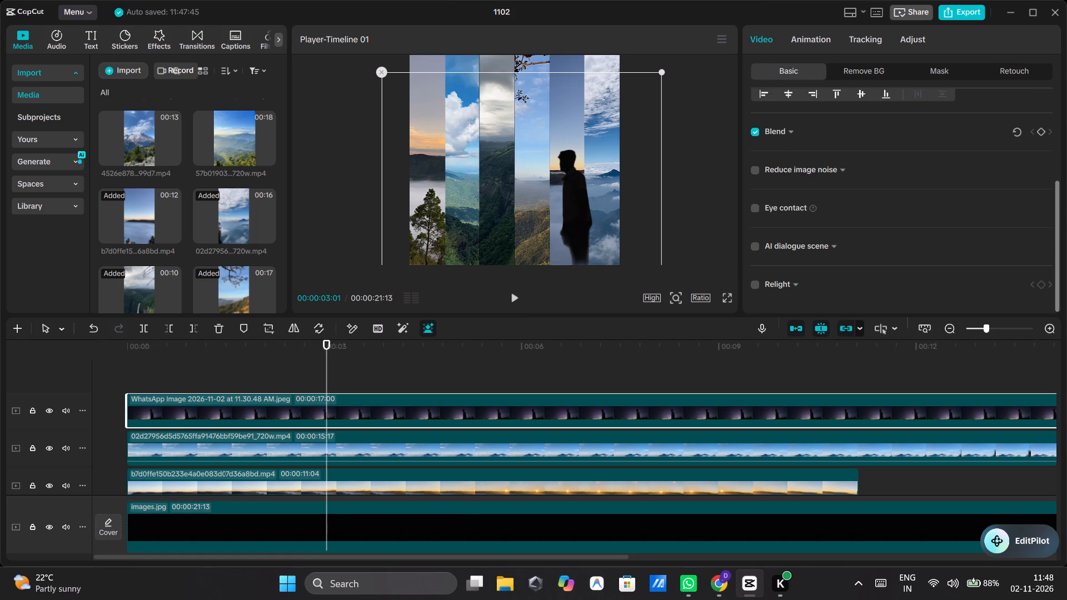
pyautogui.moveTo(850, 171); pyautogui.dragTo(839, 169)
pyautogui.click(839, 169)
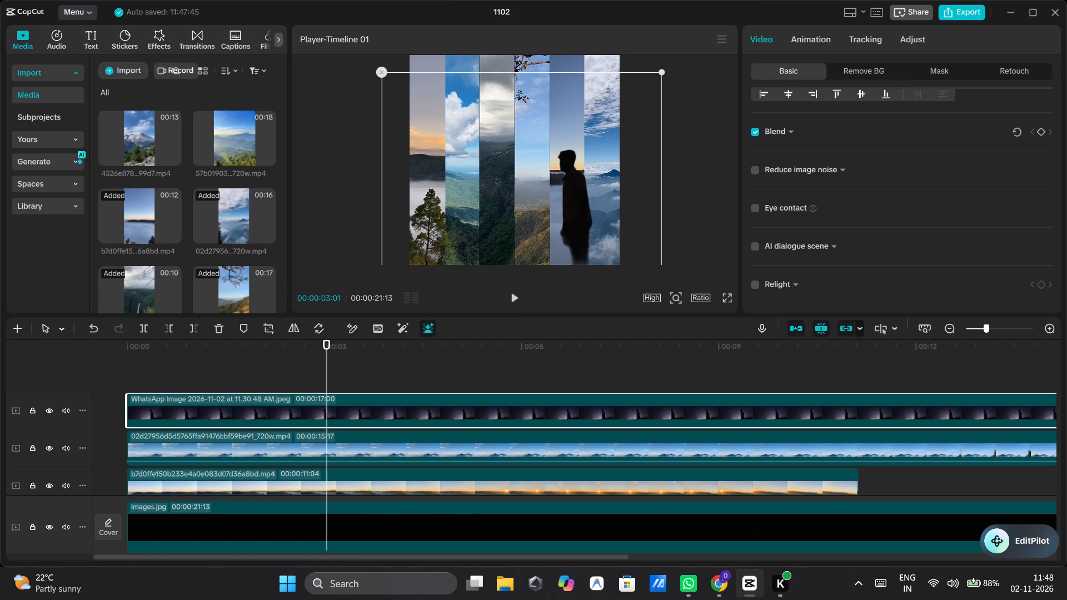
# Open the silhouette clip's basic colour adjustments and look through the colour and lightness controls.
pyautogui.click(914, 45)
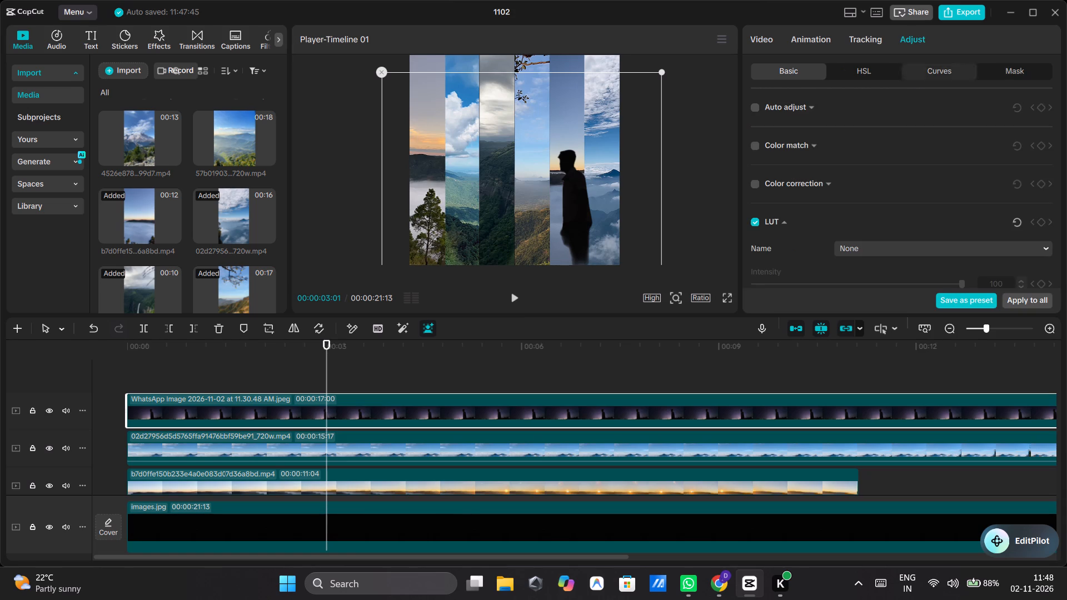
pyautogui.scroll(-2, 814, 166)
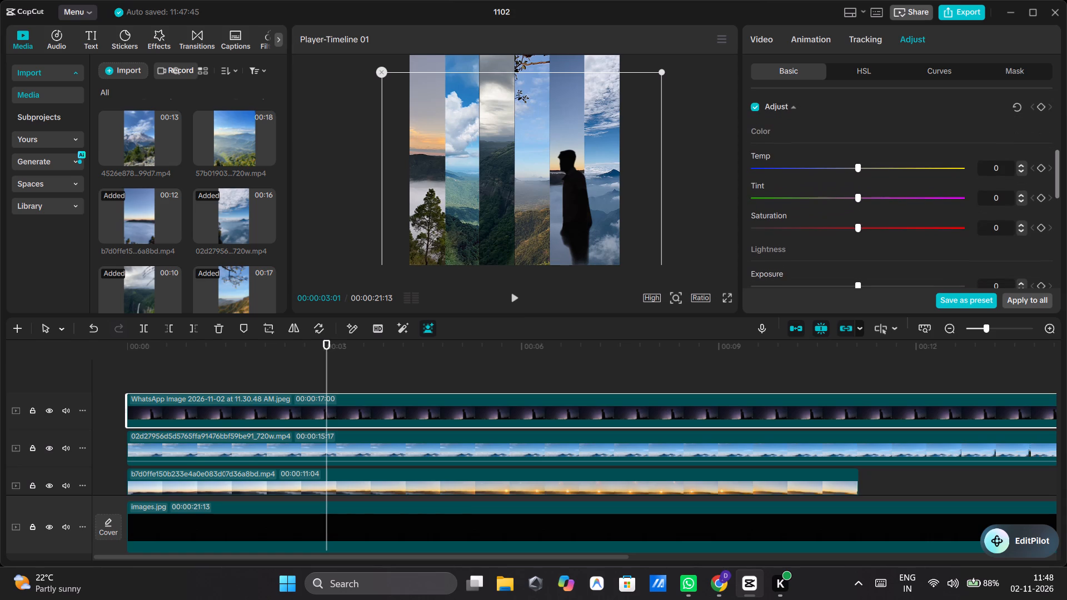
pyautogui.scroll(-1, 814, 166)
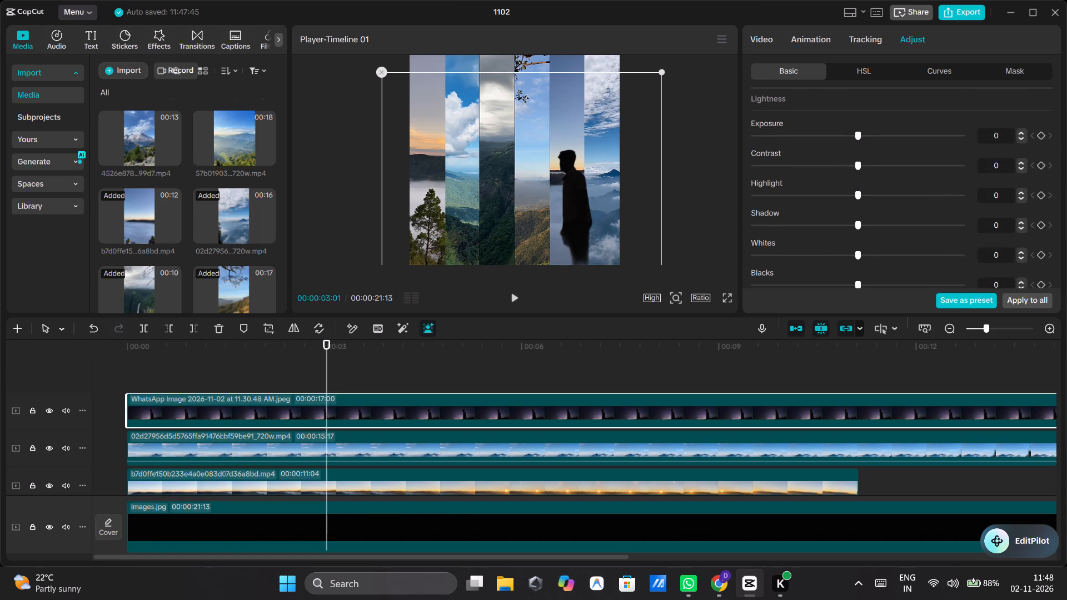
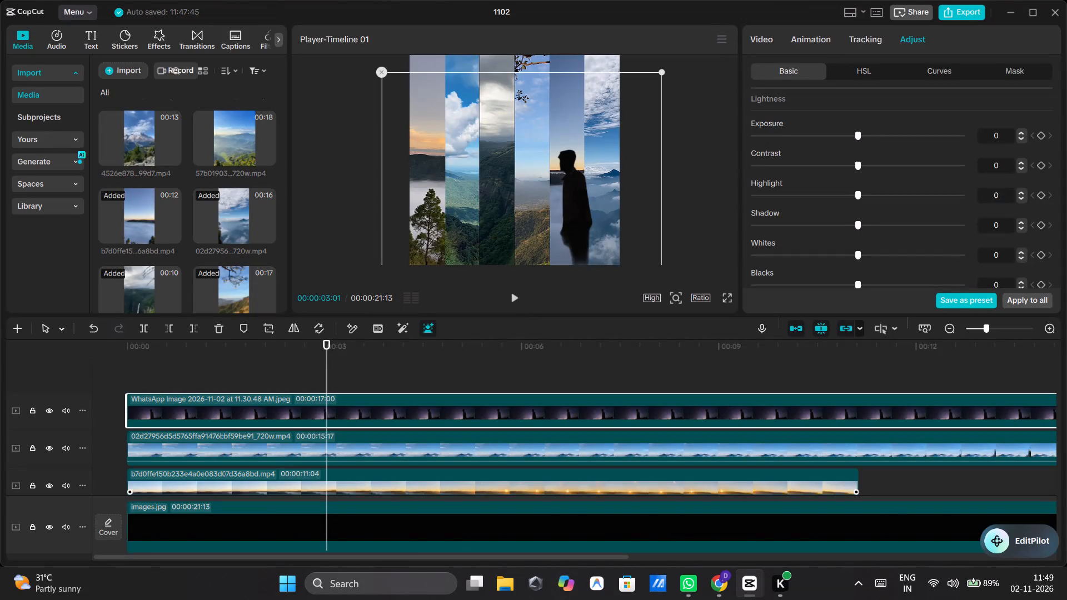
# Trim the starts of the first three landscape strips so they begin progressively later, with durations of 13:15, 20:13 and 08:21.
pyautogui.hscroll(2, 164, 488)
pyautogui.scroll(-4, 221, 510)
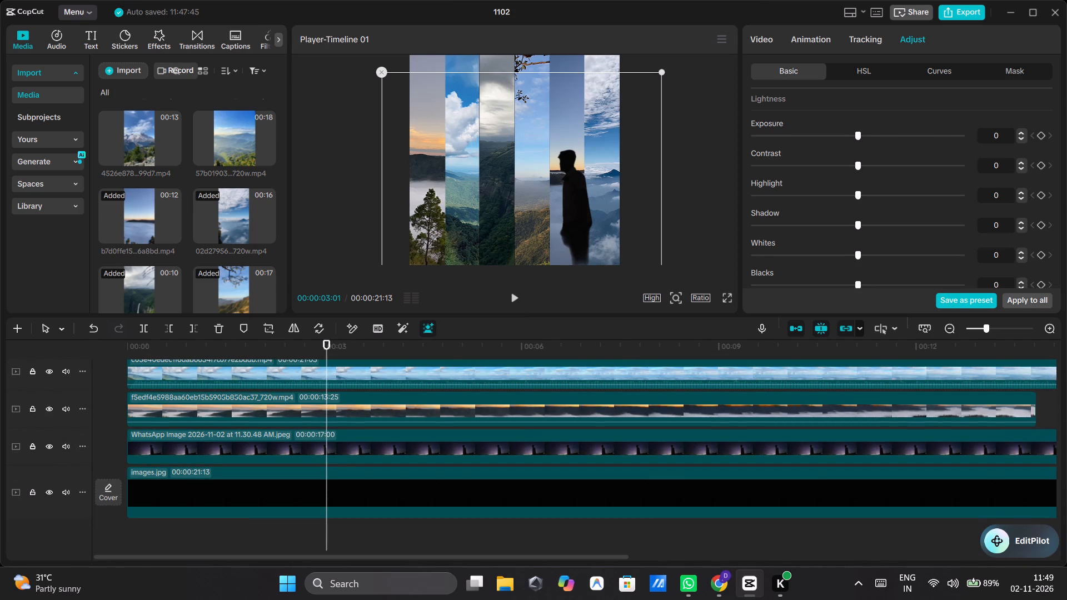
pyautogui.moveTo(127, 406); pyautogui.dragTo(151, 407)
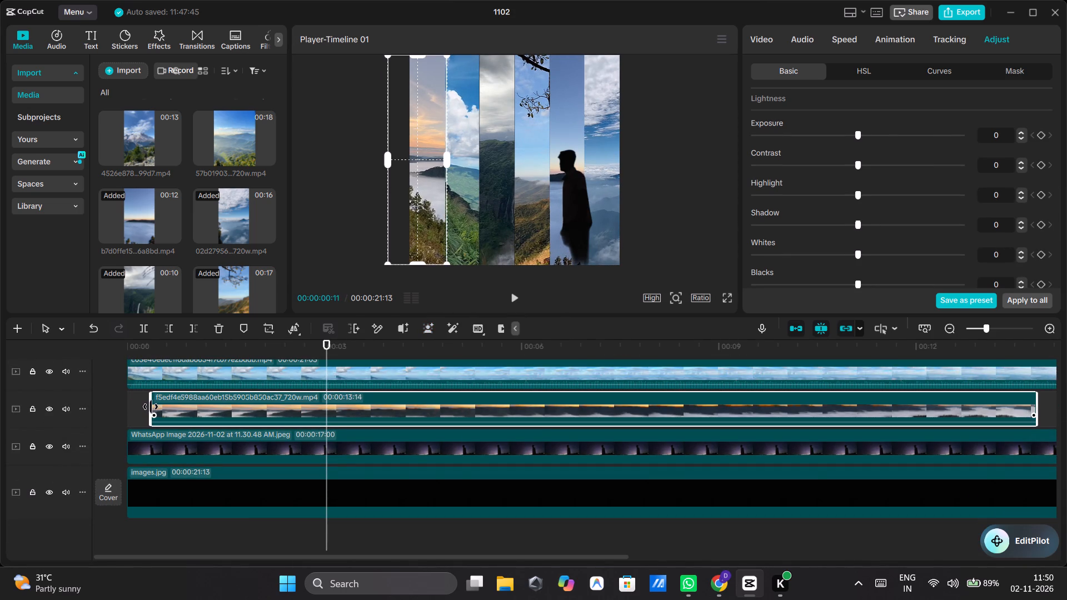
pyautogui.moveTo(151, 407); pyautogui.dragTo(148, 405)
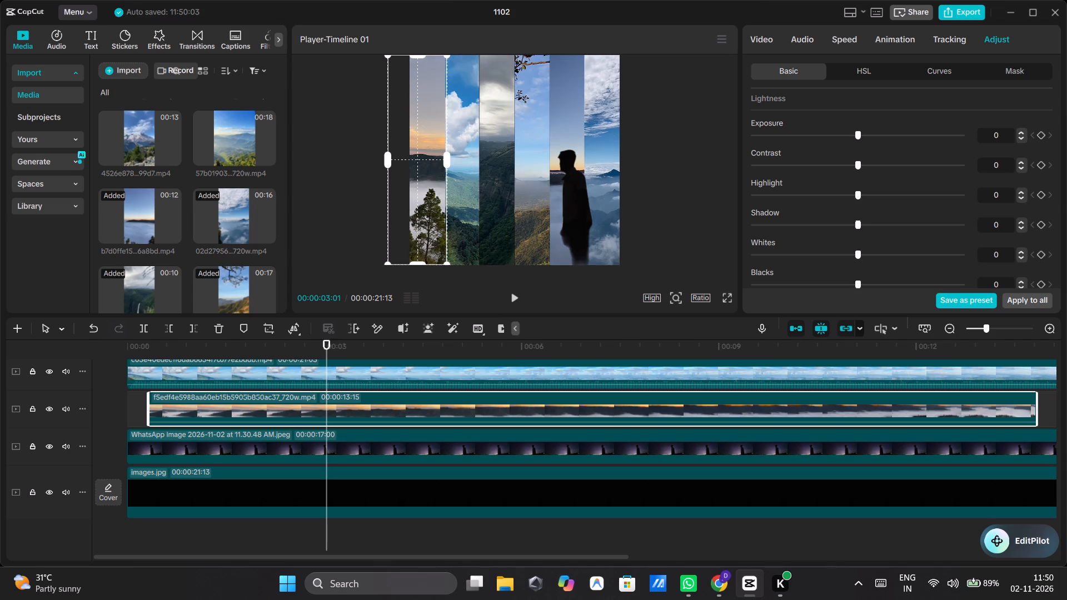
pyautogui.moveTo(129, 373); pyautogui.dragTo(172, 376)
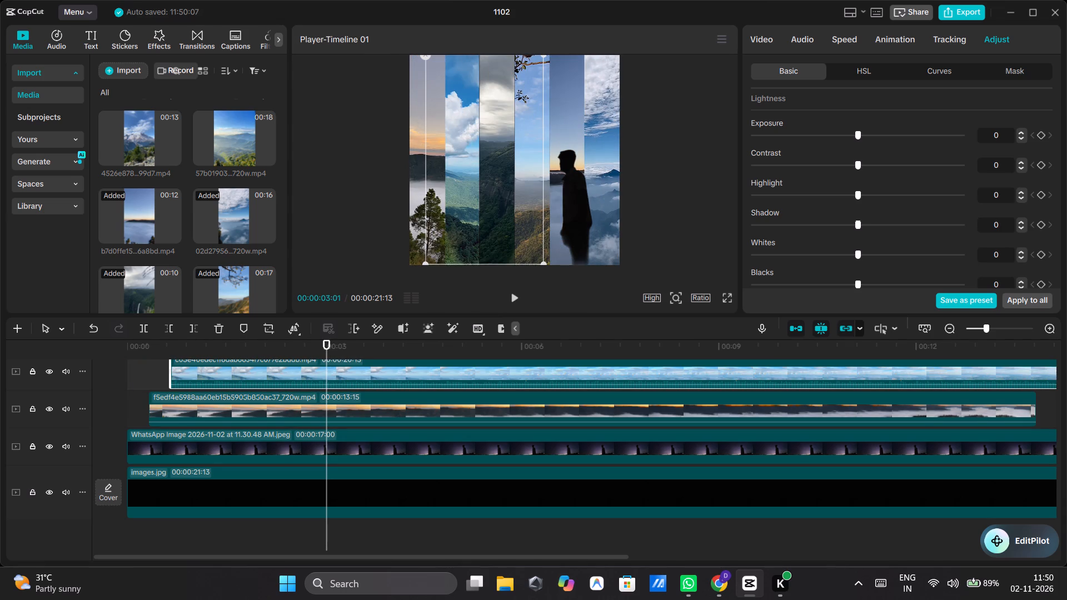
pyautogui.scroll(1, 142, 376)
pyautogui.moveTo(128, 376); pyautogui.dragTo(201, 378)
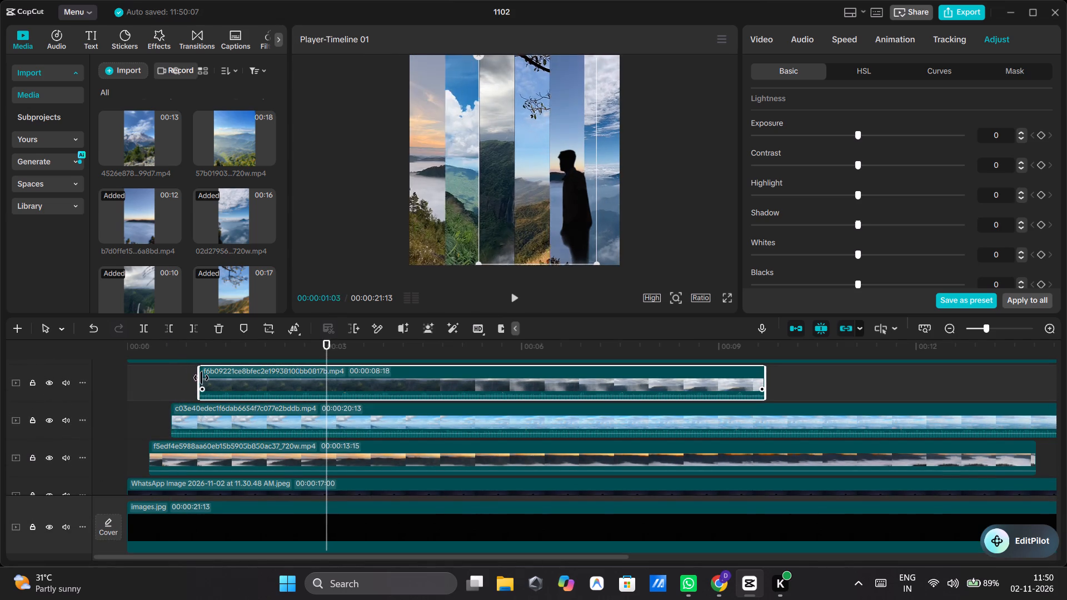
pyautogui.moveTo(201, 378); pyautogui.dragTo(195, 377)
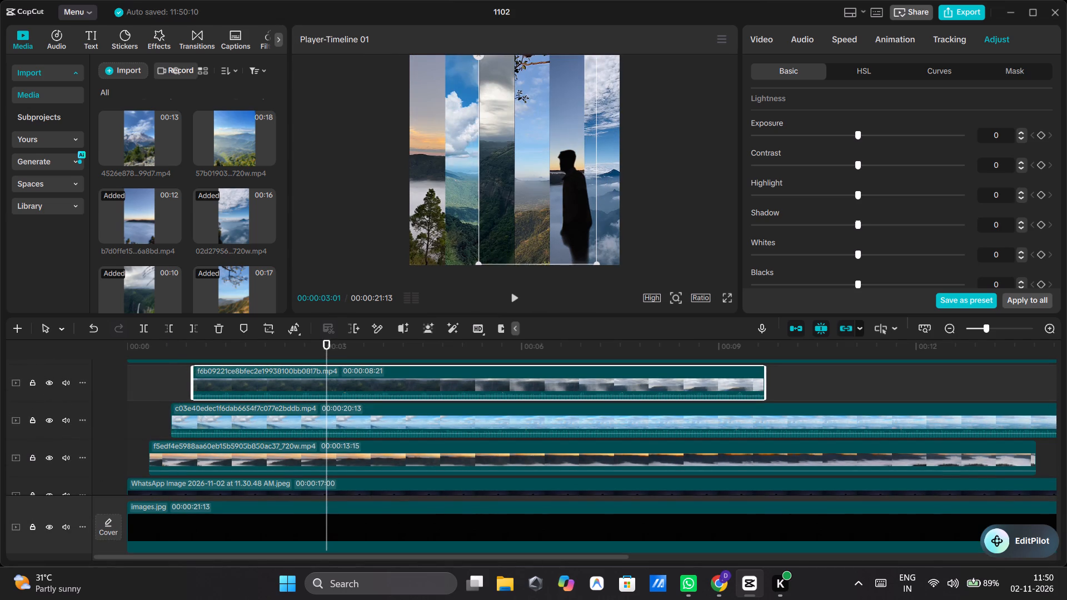
# Continue the staggered entrances by trimming the starts of the fourth, fifth and sixth strips to durations of 14:23, 09:17 and 13:19.
pyautogui.scroll(1, 167, 380)
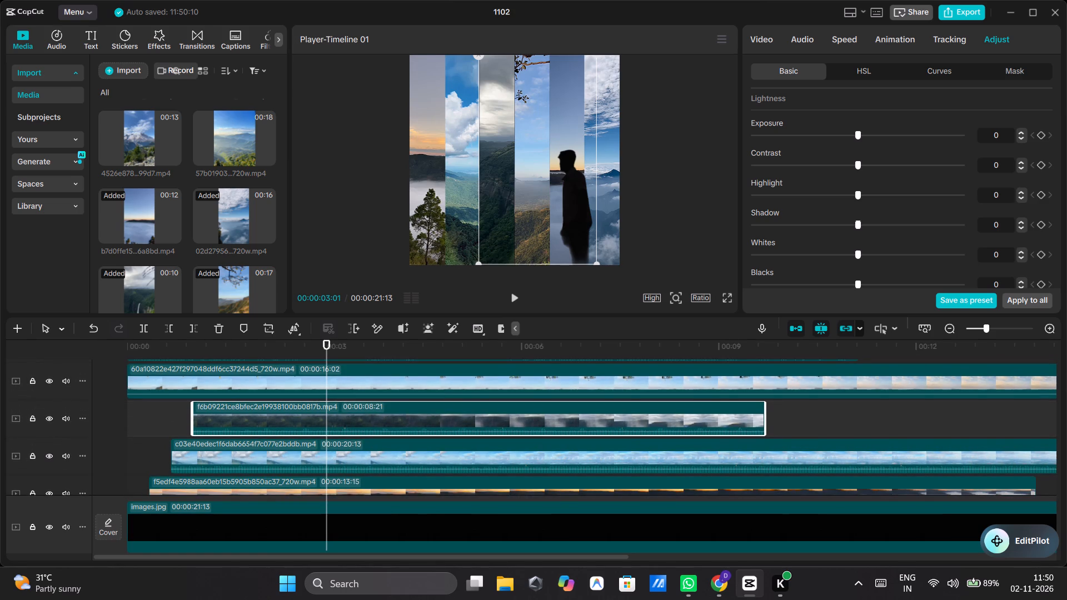
pyautogui.moveTo(127, 373); pyautogui.dragTo(217, 374)
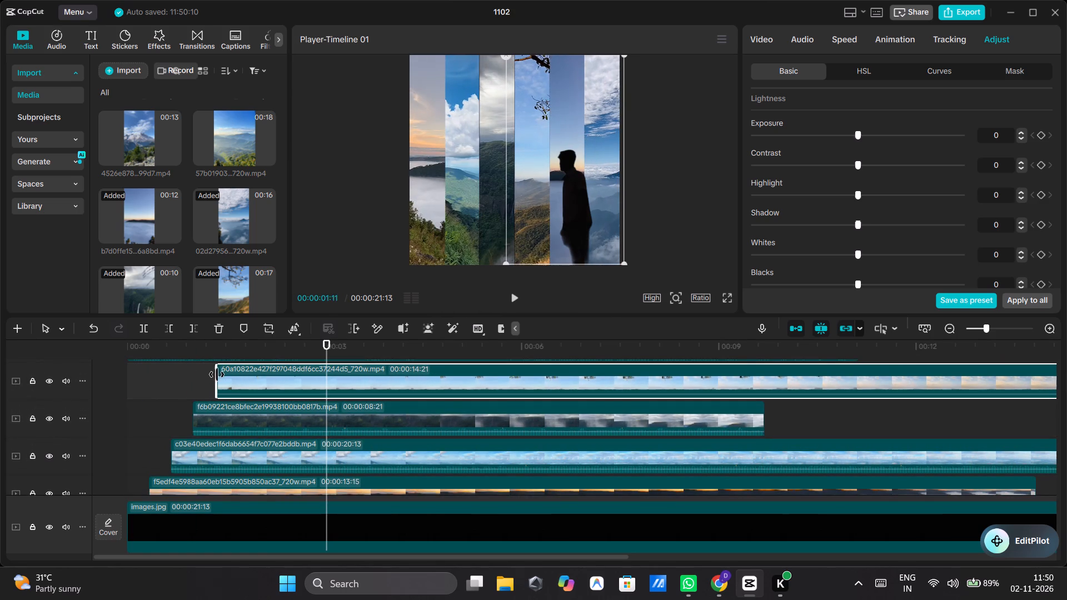
pyautogui.moveTo(217, 374); pyautogui.dragTo(213, 373)
pyautogui.scroll(1, 186, 383)
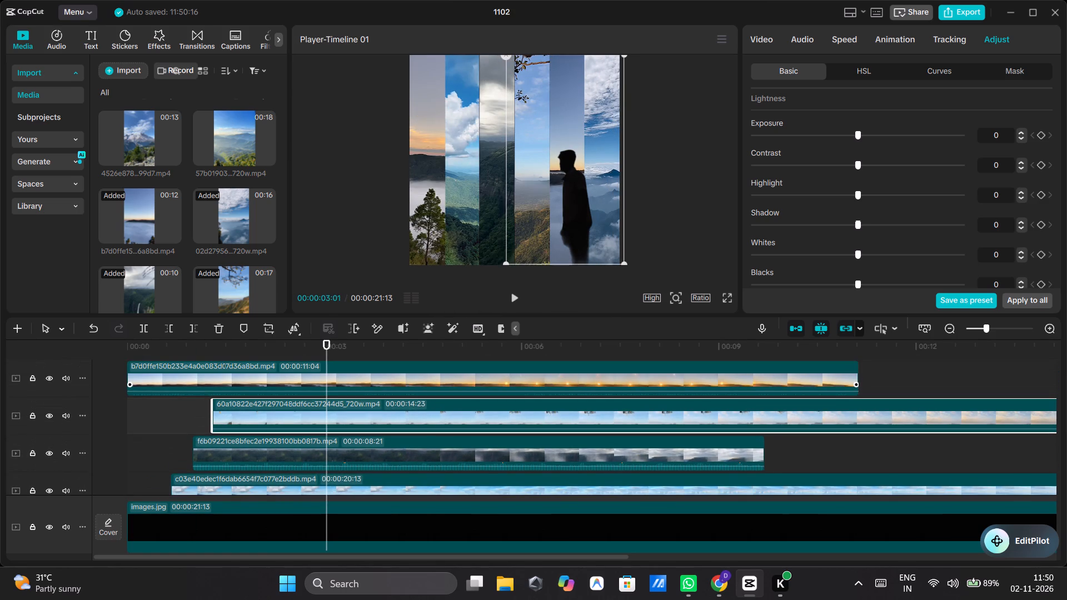
pyautogui.moveTo(128, 371); pyautogui.dragTo(233, 376)
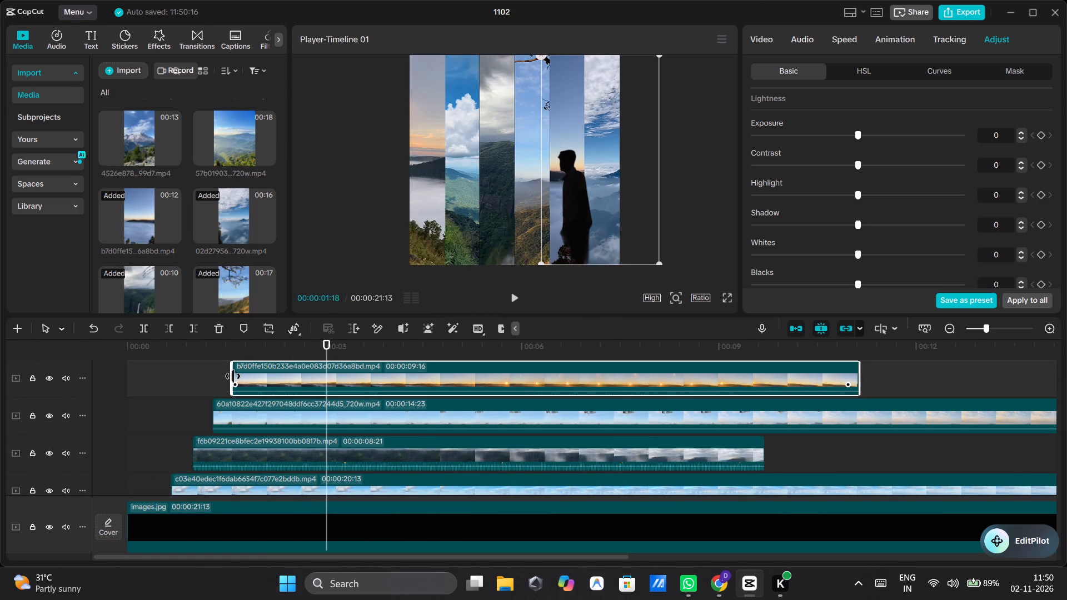
pyautogui.moveTo(233, 376); pyautogui.dragTo(231, 375)
pyautogui.scroll(2, 184, 396)
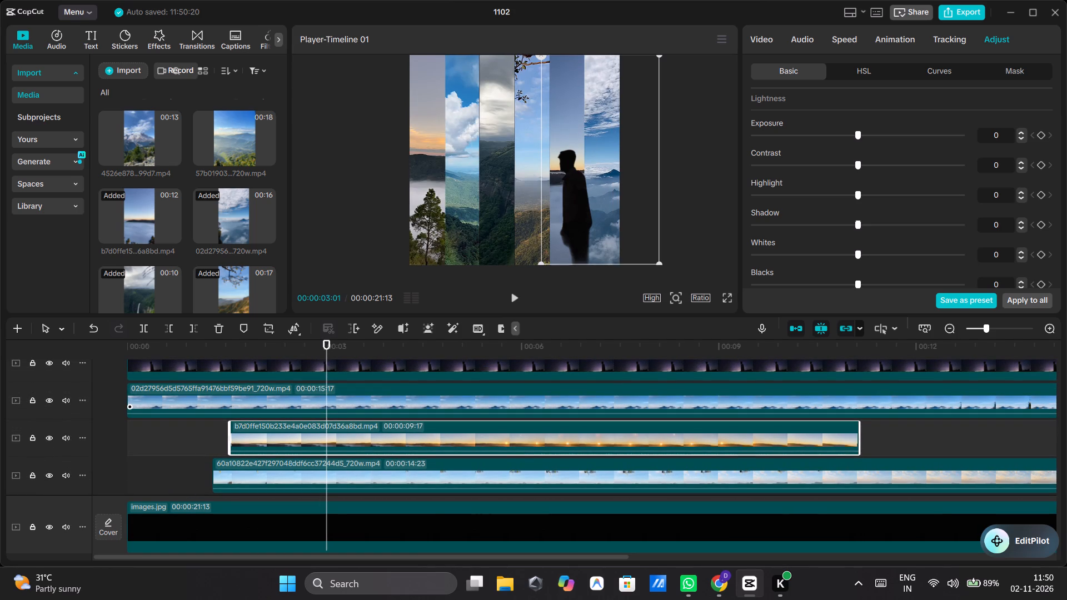
pyautogui.moveTo(128, 392); pyautogui.dragTo(258, 389)
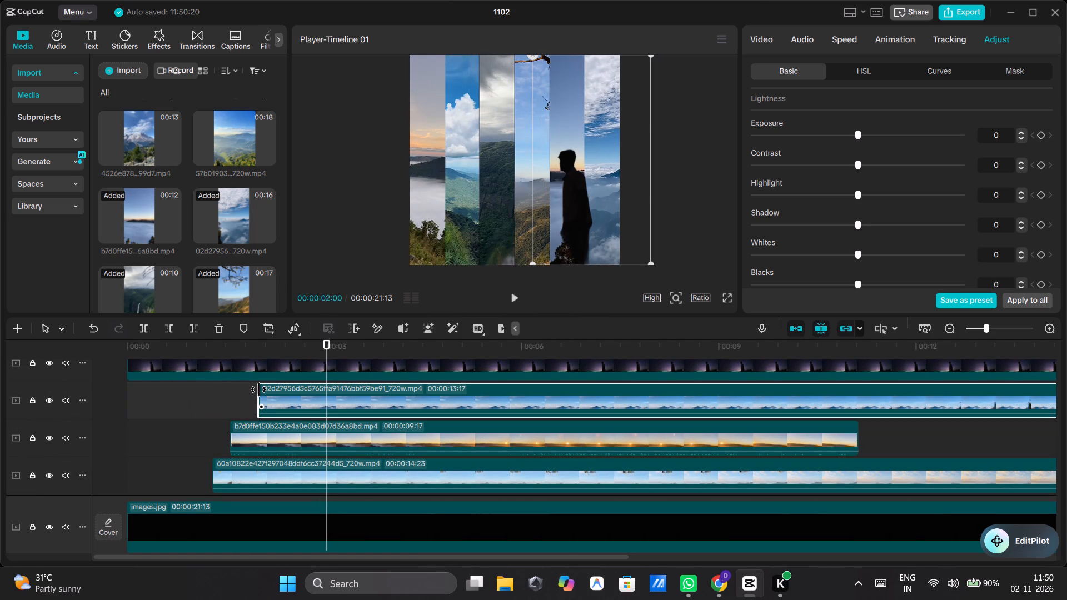
pyautogui.moveTo(258, 389); pyautogui.dragTo(255, 390)
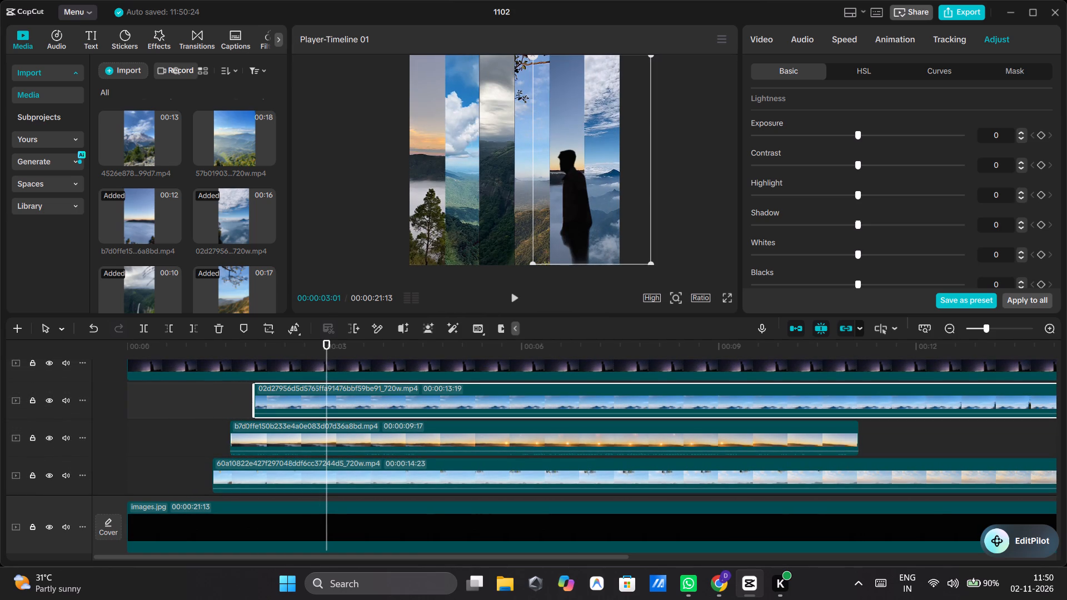
# Play the timeline from the beginning to check the staggered appearance of the strips.
pyautogui.scroll(-4, 183, 425)
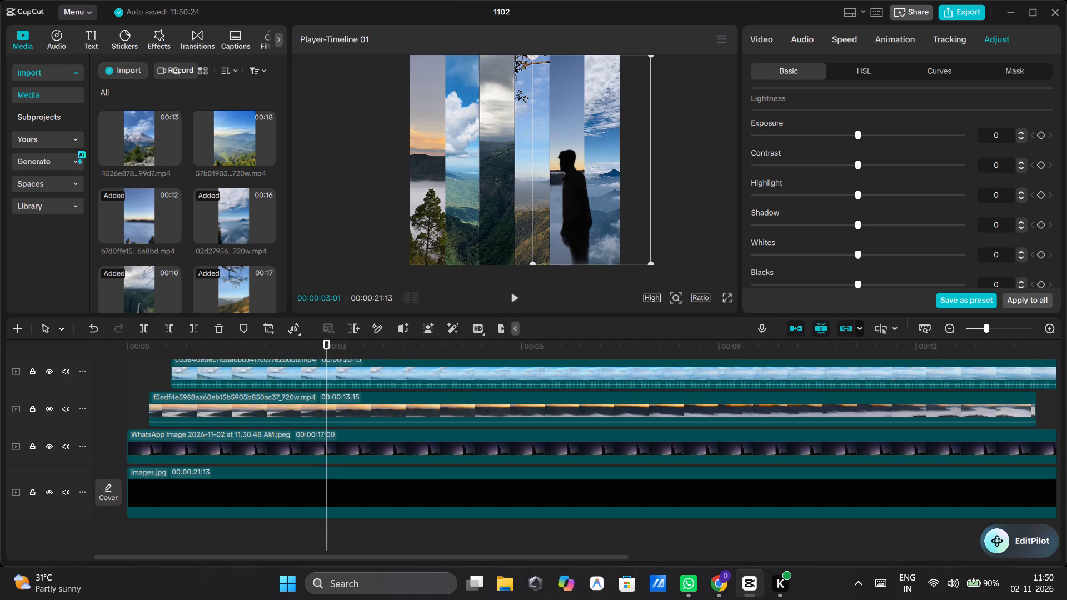
pyautogui.click(123, 379)
pyautogui.click(126, 379)
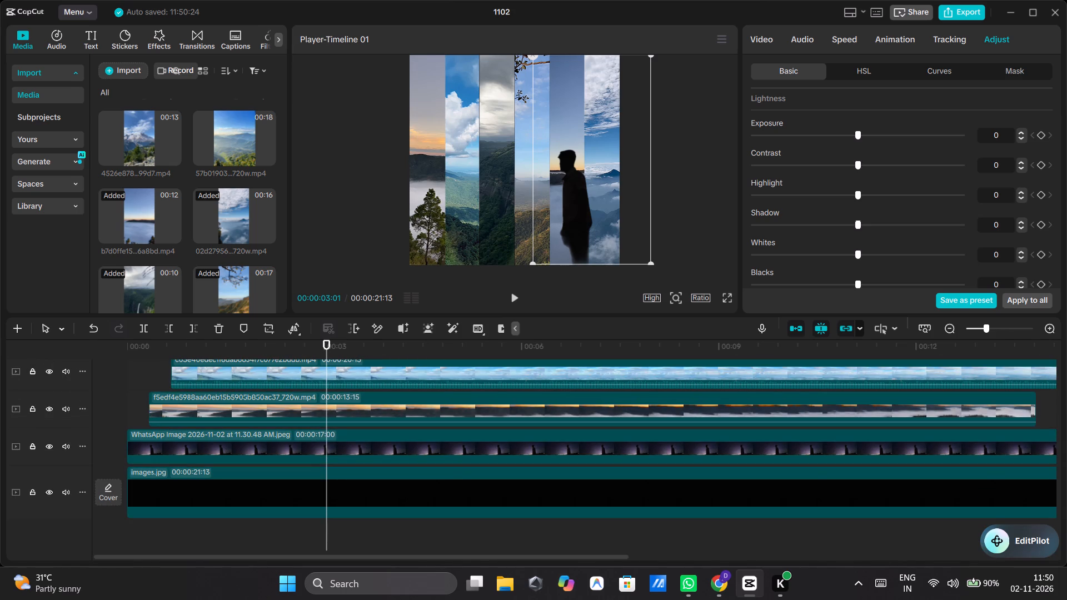
pyautogui.click(128, 379)
pyautogui.click(128, 379)
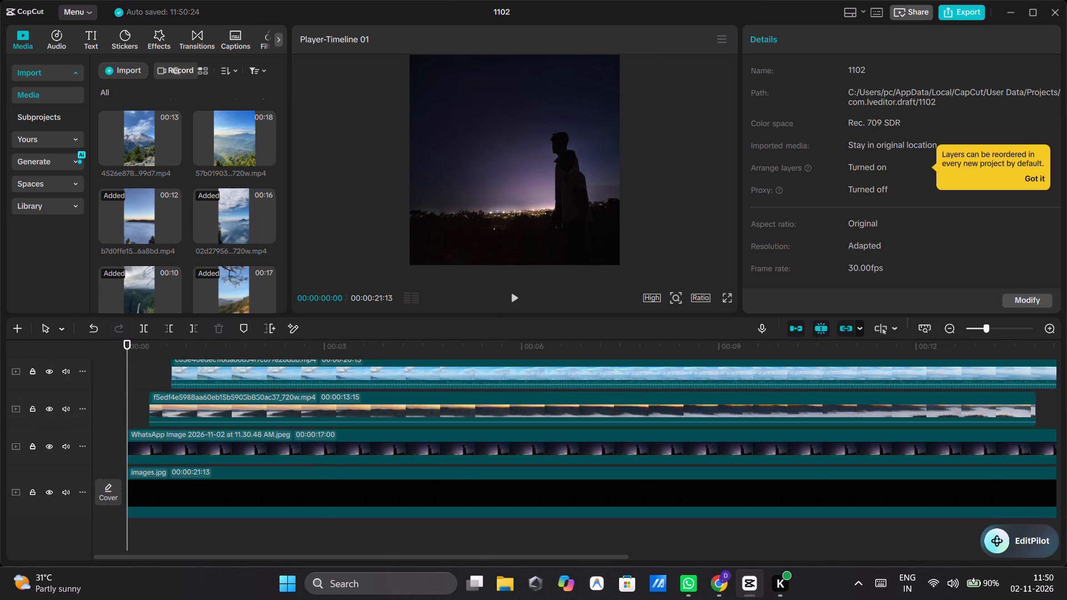
pyautogui.click(511, 294)
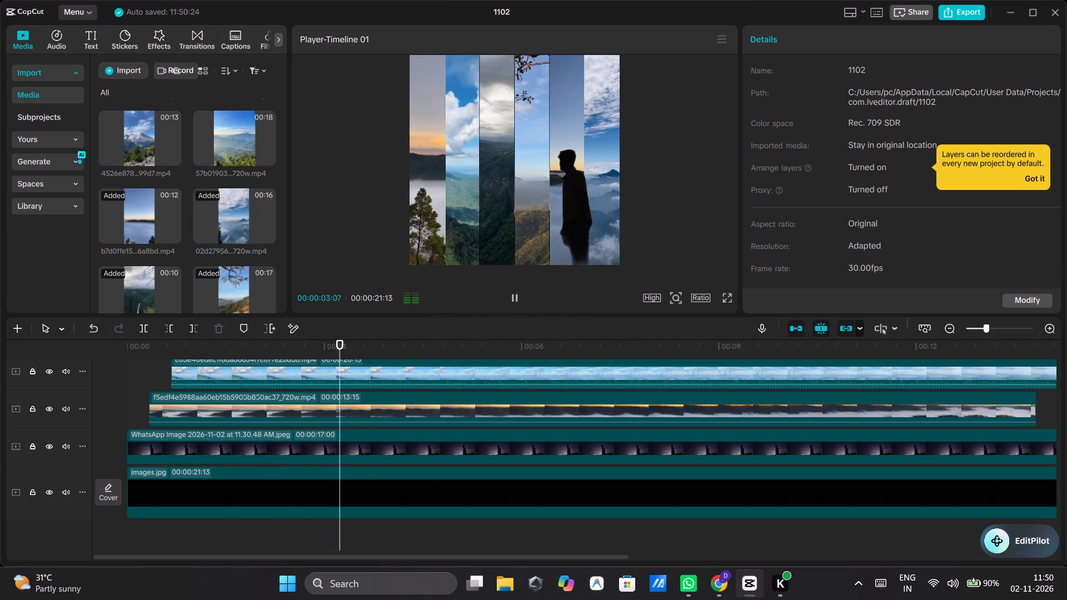
pyautogui.click(512, 294)
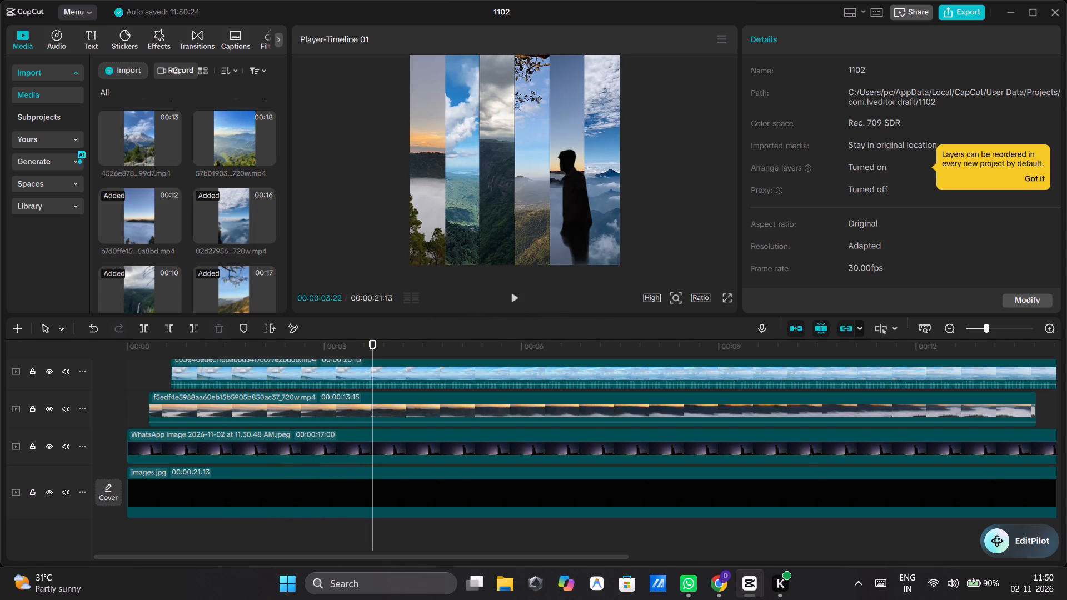
# Mute the tracks of the black background, the lower night photo and the first two landscape strips.
pyautogui.click(68, 492)
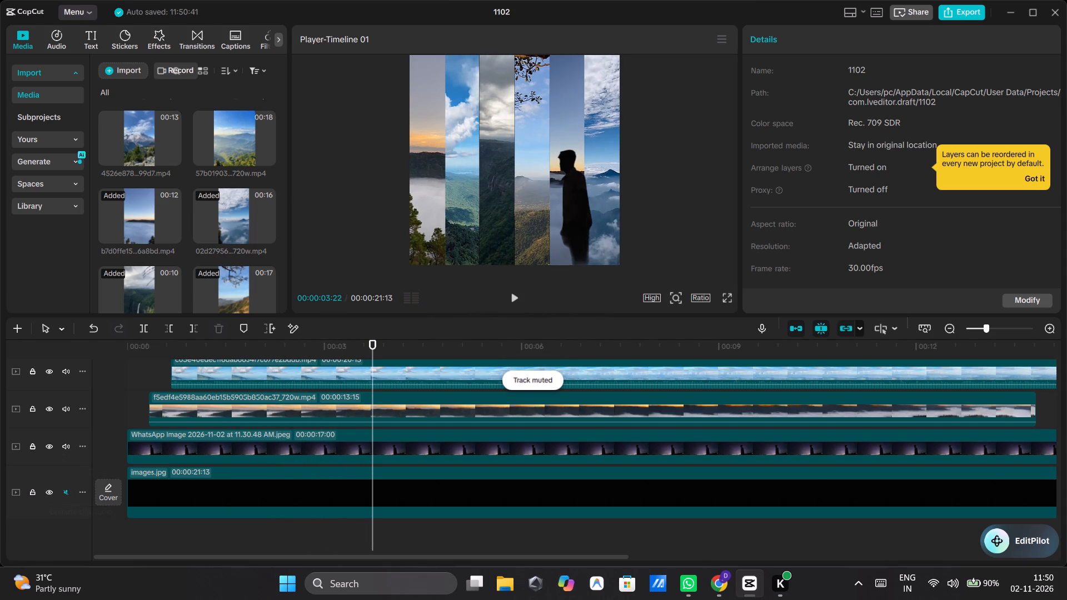
pyautogui.click(64, 451)
pyautogui.click(65, 411)
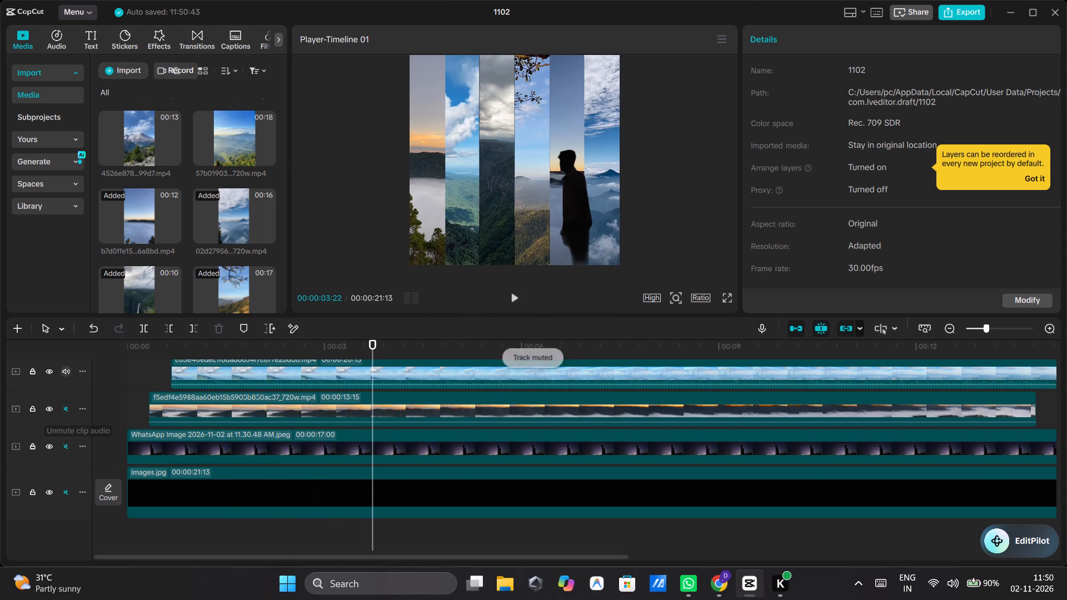
pyautogui.click(67, 364)
pyautogui.click(66, 368)
# Mute the tracks of the fourth, fifth and sixth landscape strips.
pyautogui.scroll(1, 66, 368)
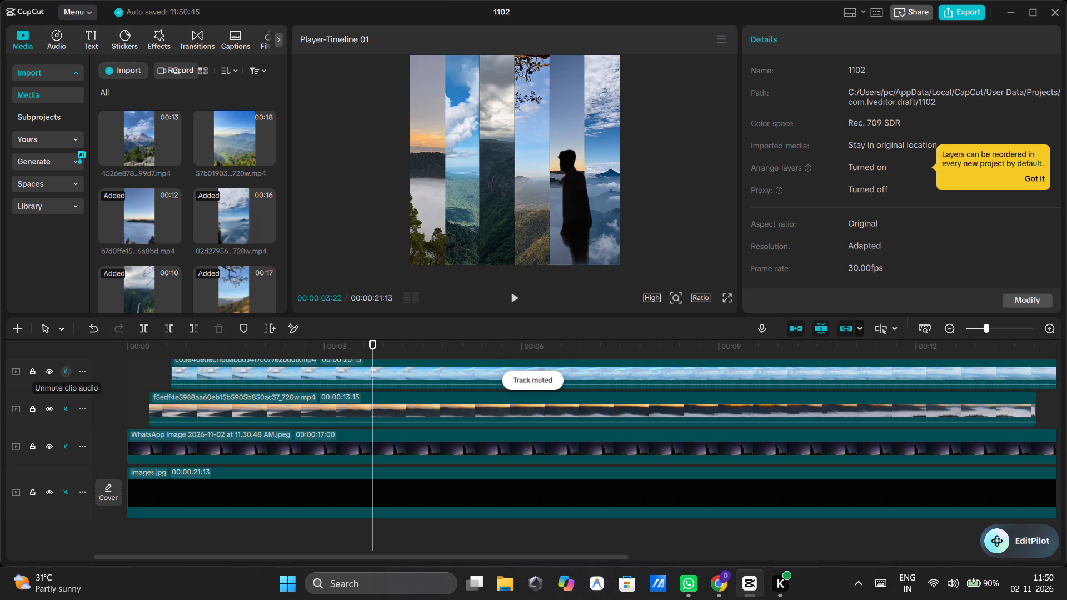
pyautogui.scroll(3, 66, 387)
pyautogui.scroll(-1, 66, 414)
pyautogui.scroll(3, 66, 414)
pyautogui.scroll(1, 141, 380)
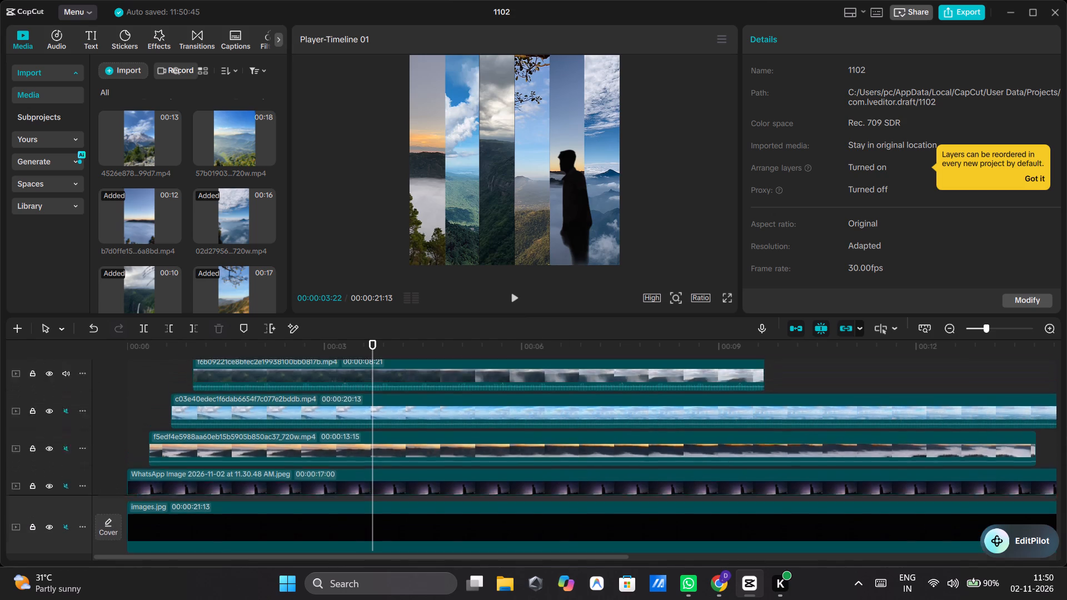
pyautogui.scroll(3, 141, 380)
pyautogui.scroll(-1, 141, 380)
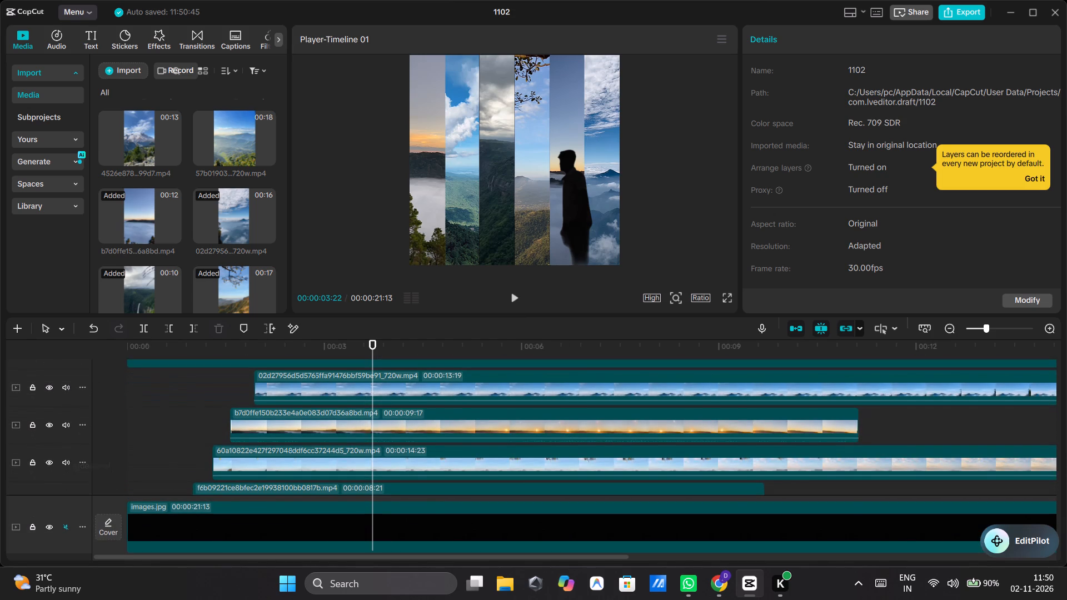
pyautogui.doubleClick(62, 469)
pyautogui.moveTo(62, 468); pyautogui.dragTo(64, 462)
pyautogui.click(64, 462)
pyautogui.click(67, 429)
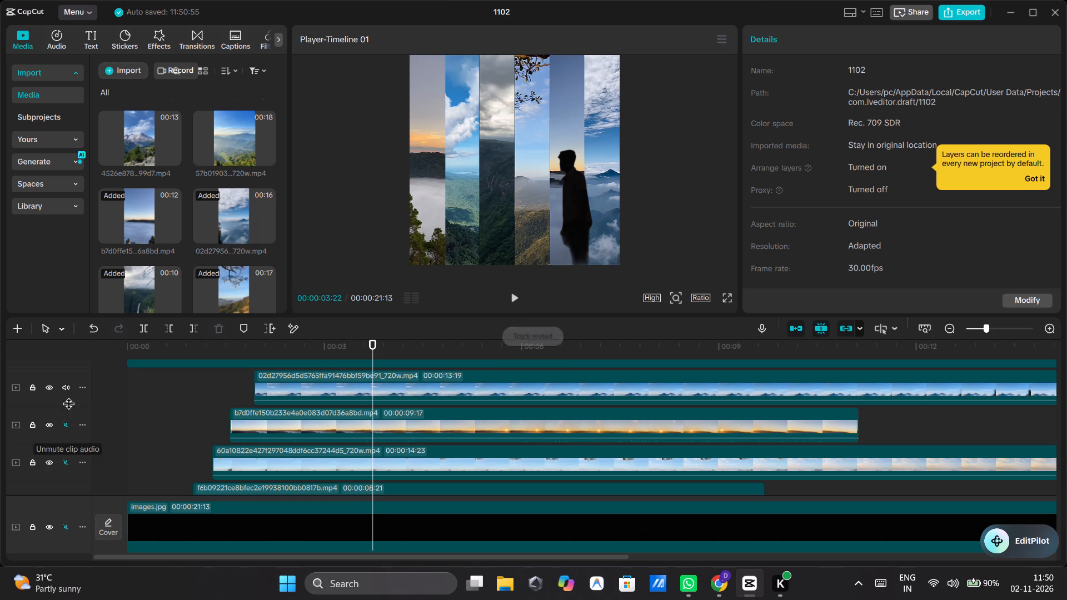
pyautogui.click(69, 384)
# Mute the tracks of the third landscape strip and the man's silhouette on top.
pyautogui.scroll(-1, 114, 426)
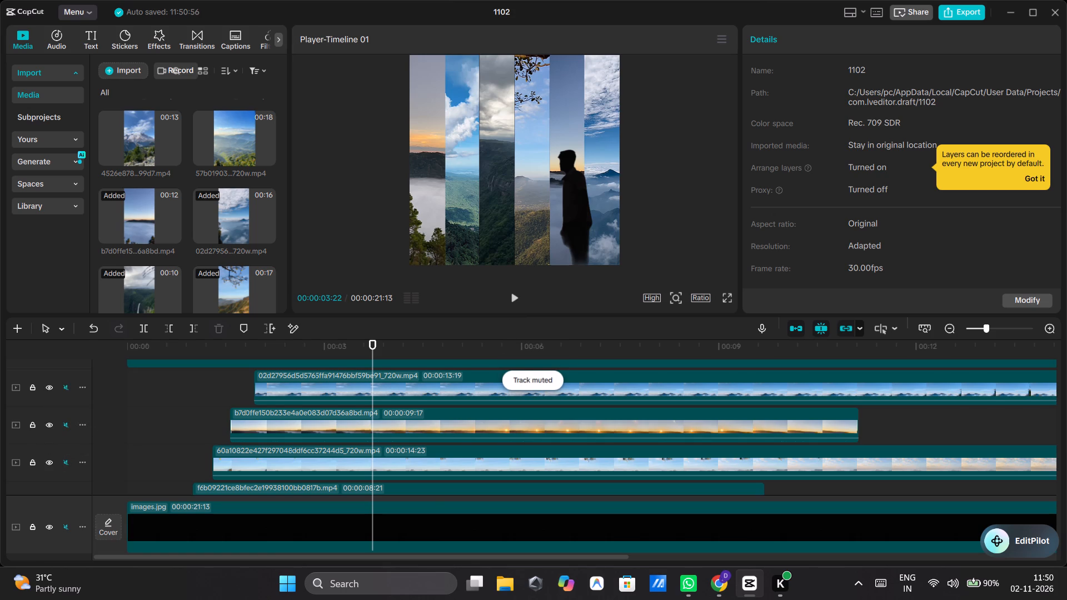
pyautogui.scroll(-2, 137, 426)
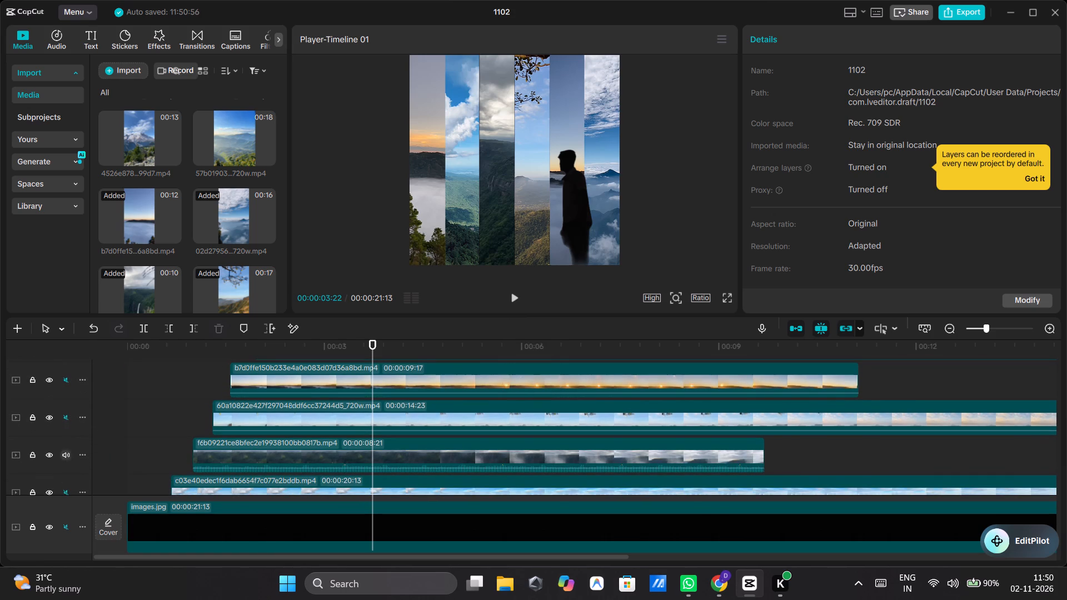
pyautogui.click(66, 452)
pyautogui.scroll(4, 126, 408)
pyautogui.click(69, 407)
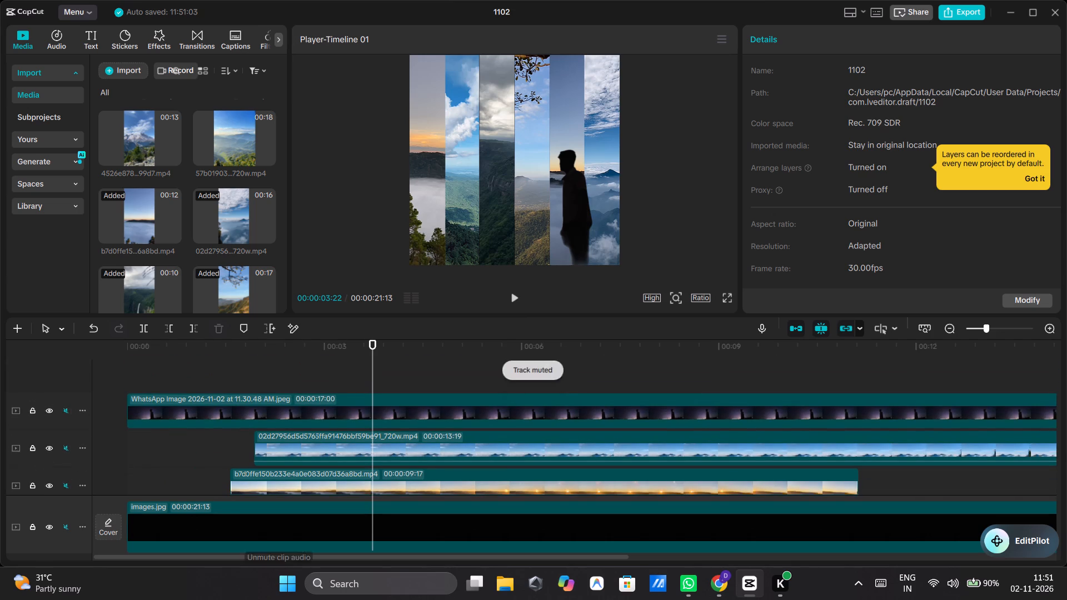
# Play the muted collage from the beginning to review the strip entrances, and return the playhead to the start.
pyautogui.scroll(-4, 278, 529)
pyautogui.click(126, 371)
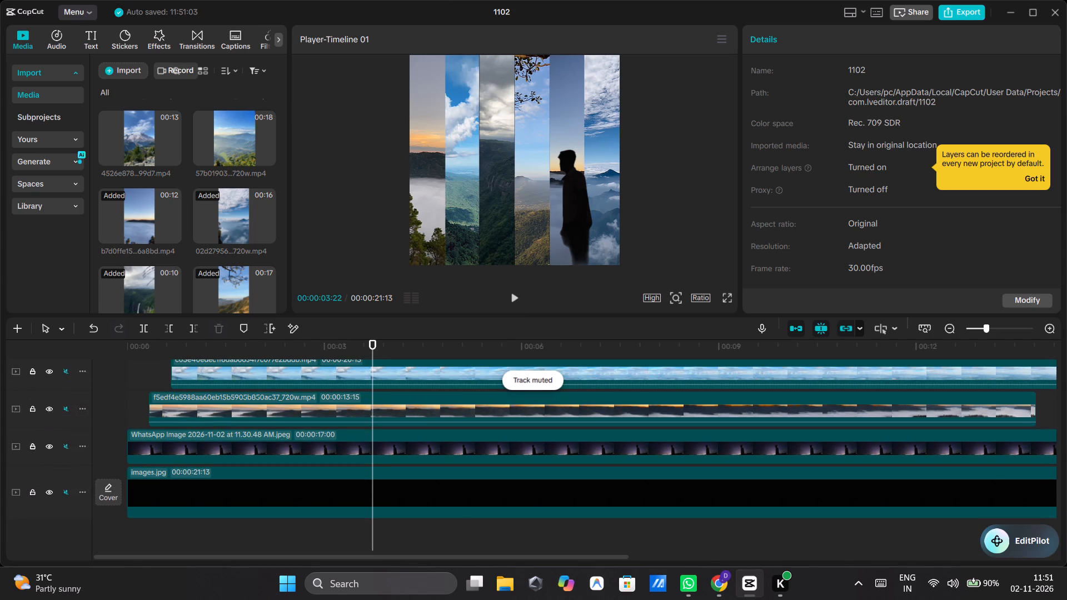
pyautogui.click(126, 371)
pyautogui.doubleClick(130, 373)
pyautogui.moveTo(130, 373); pyautogui.dragTo(122, 374)
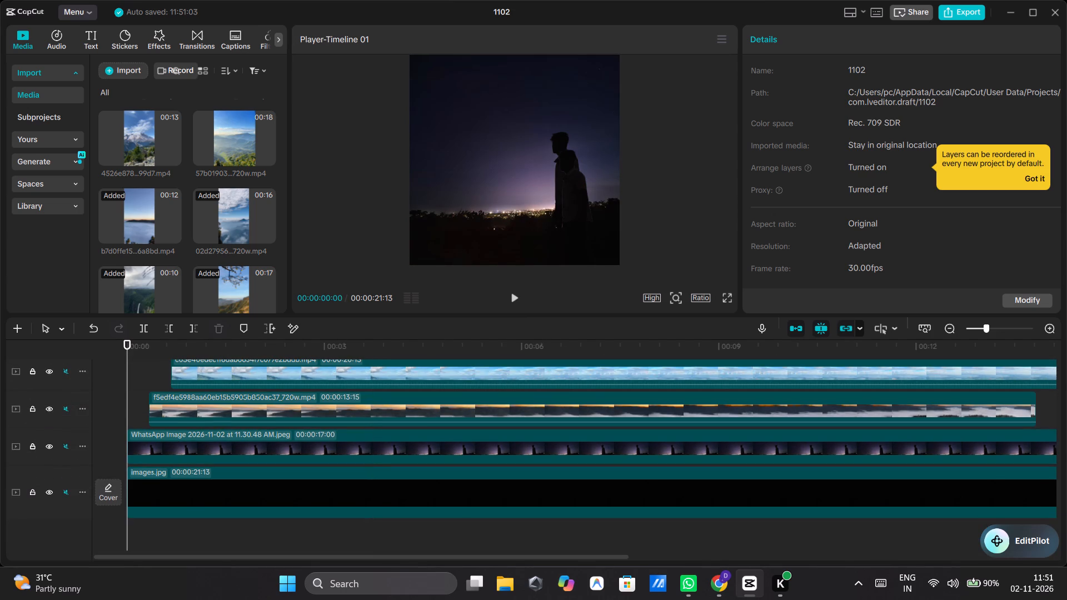
pyautogui.click(516, 301)
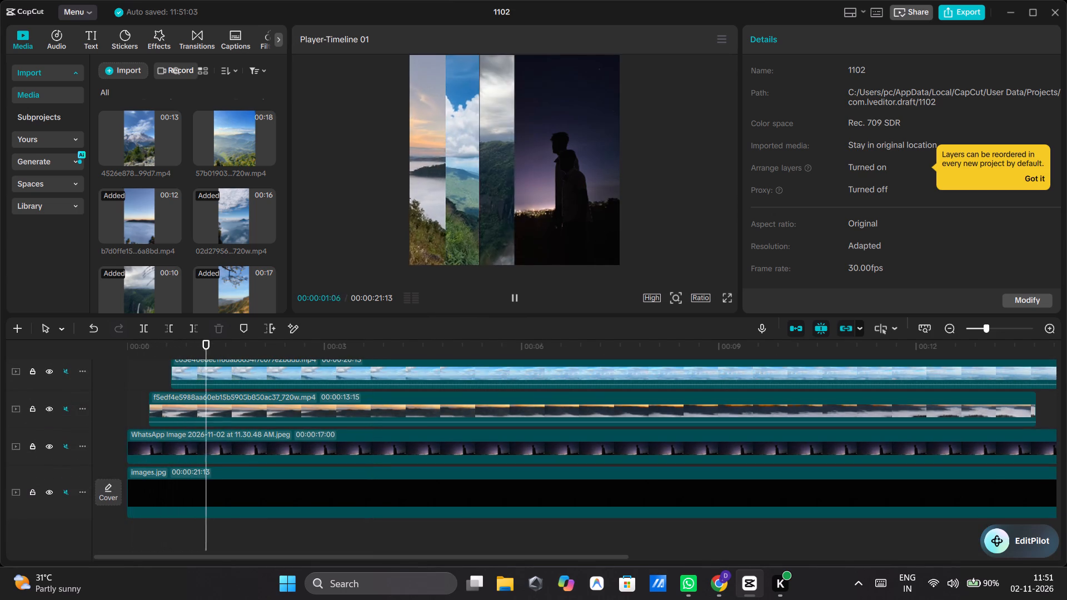
pyautogui.click(516, 301)
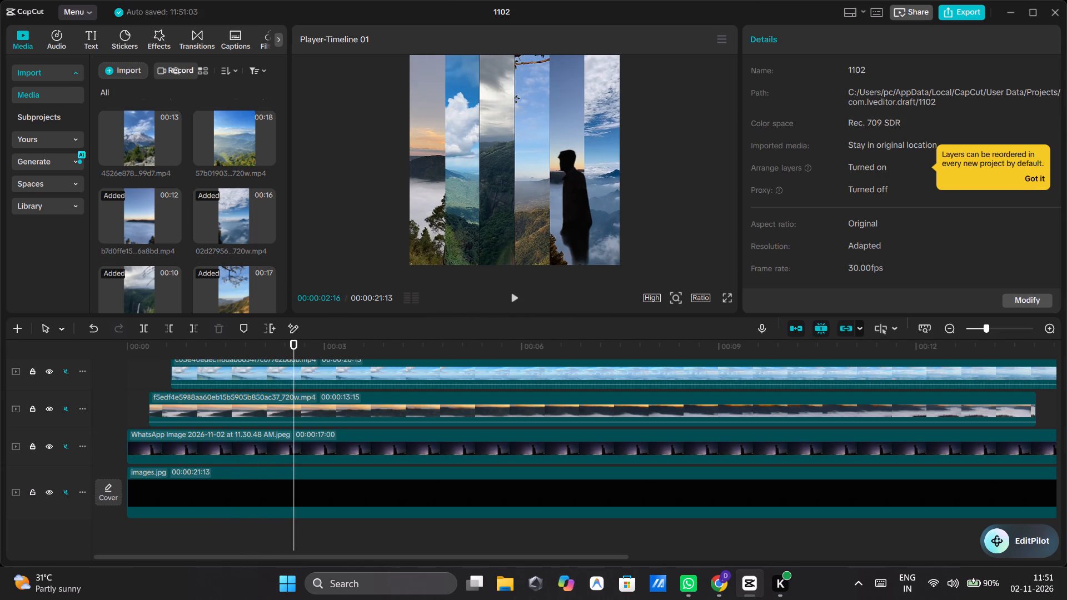
pyautogui.click(516, 301)
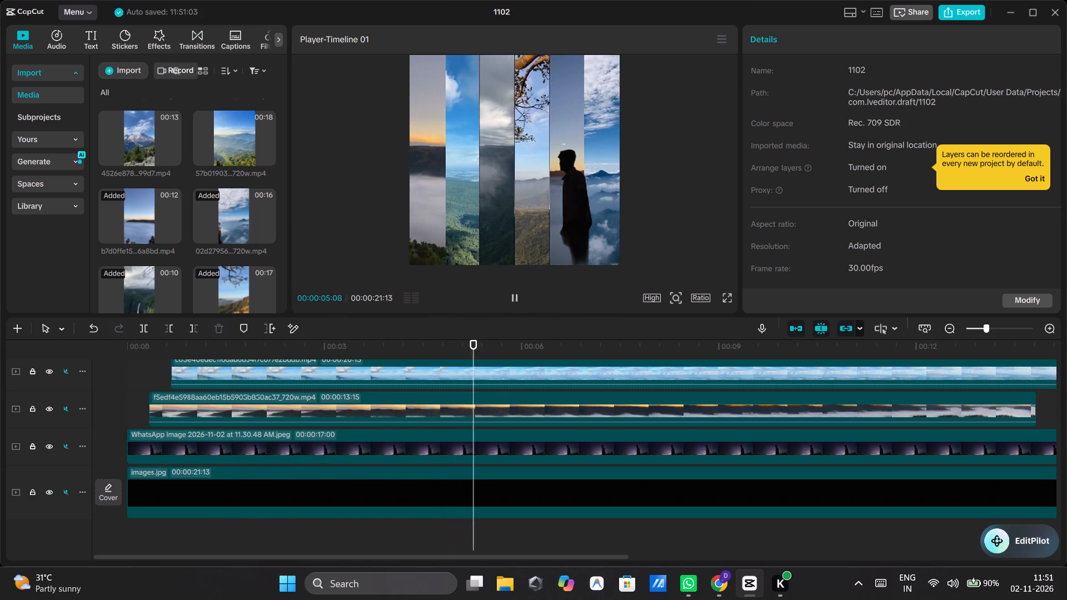
pyautogui.click(516, 301)
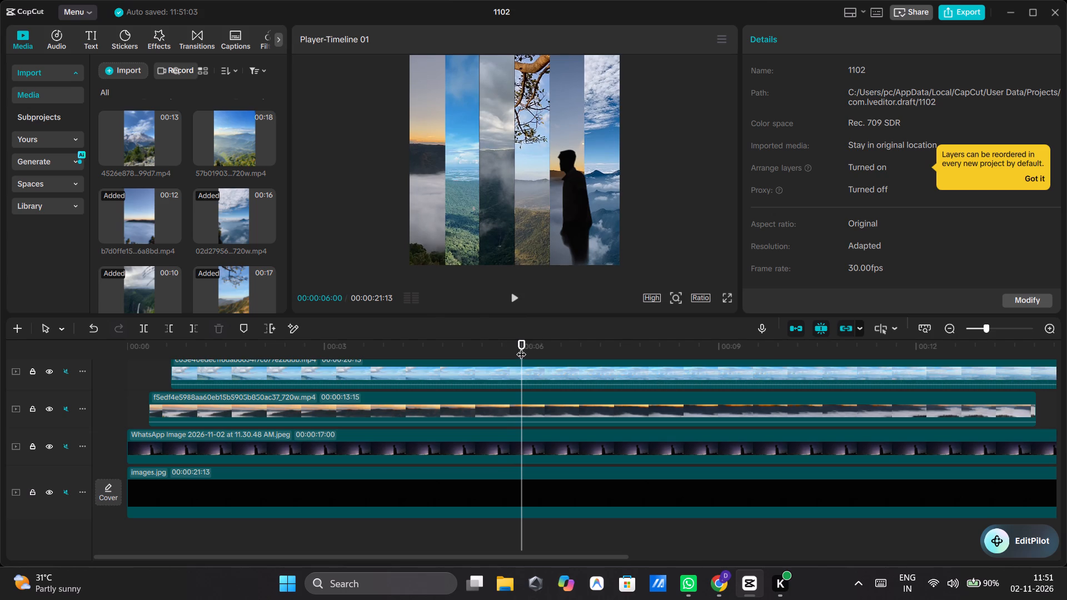
pyautogui.moveTo(521, 347); pyautogui.dragTo(0, 468)
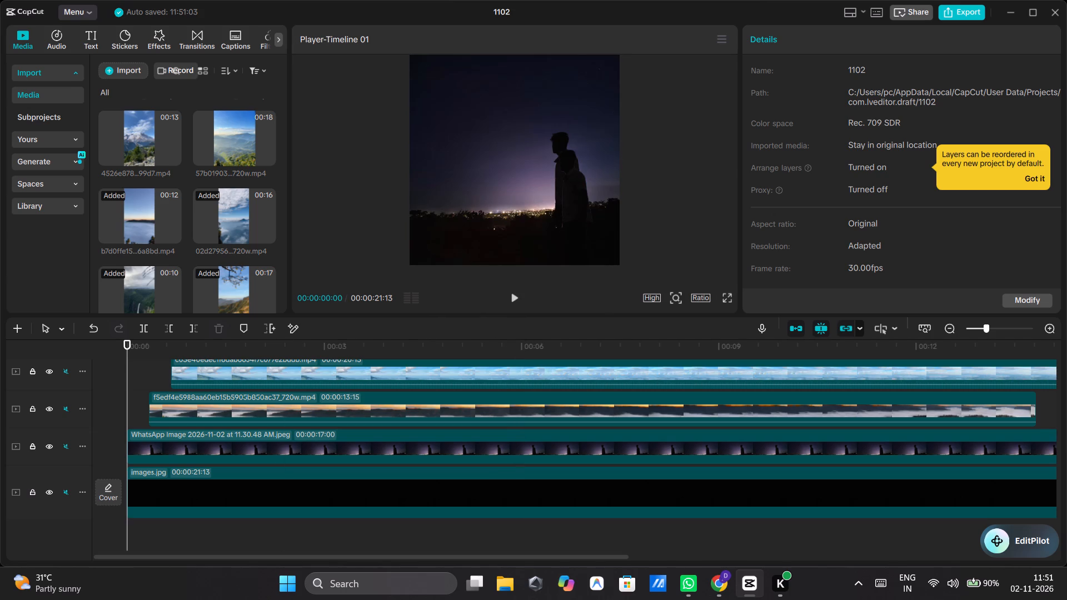
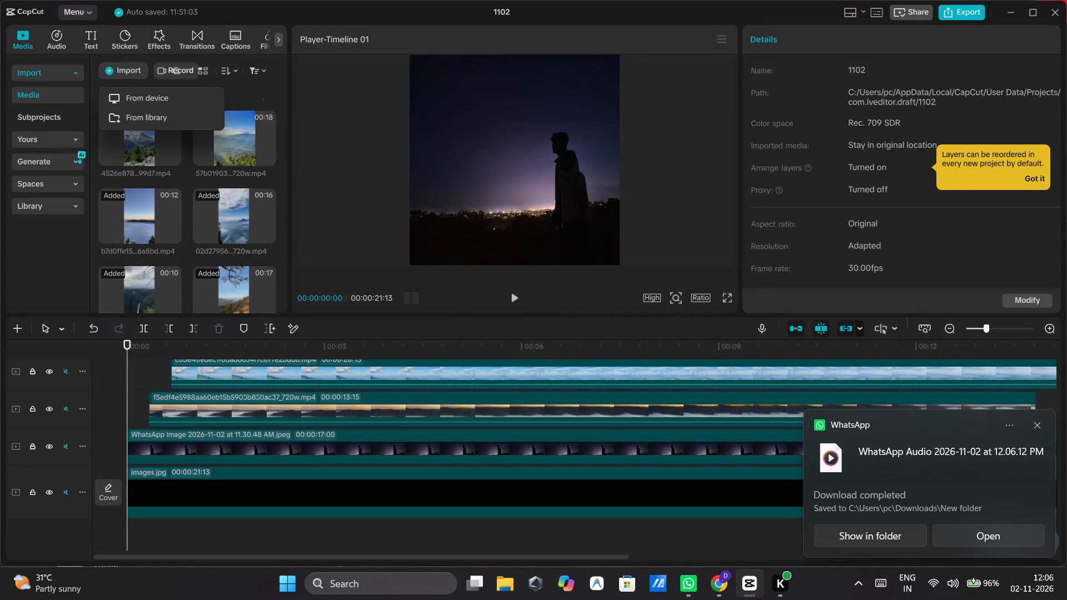
# Import the WhatsApp Audio 2026-11-02 at 12.06.12 PM file from the device and add it to the timeline's start.
pyautogui.click(143, 97)
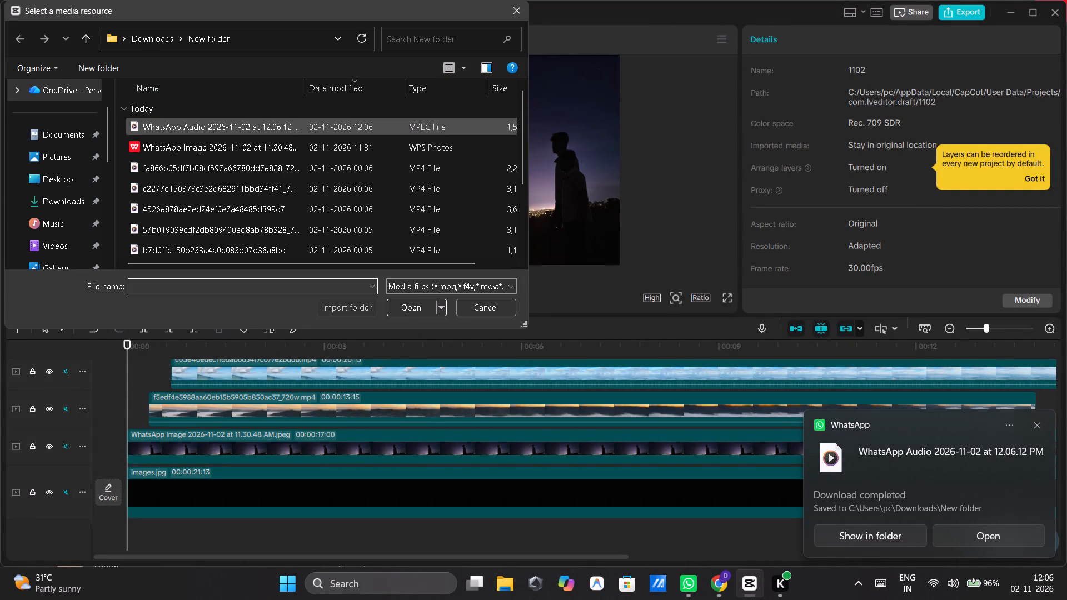
pyautogui.doubleClick(173, 128)
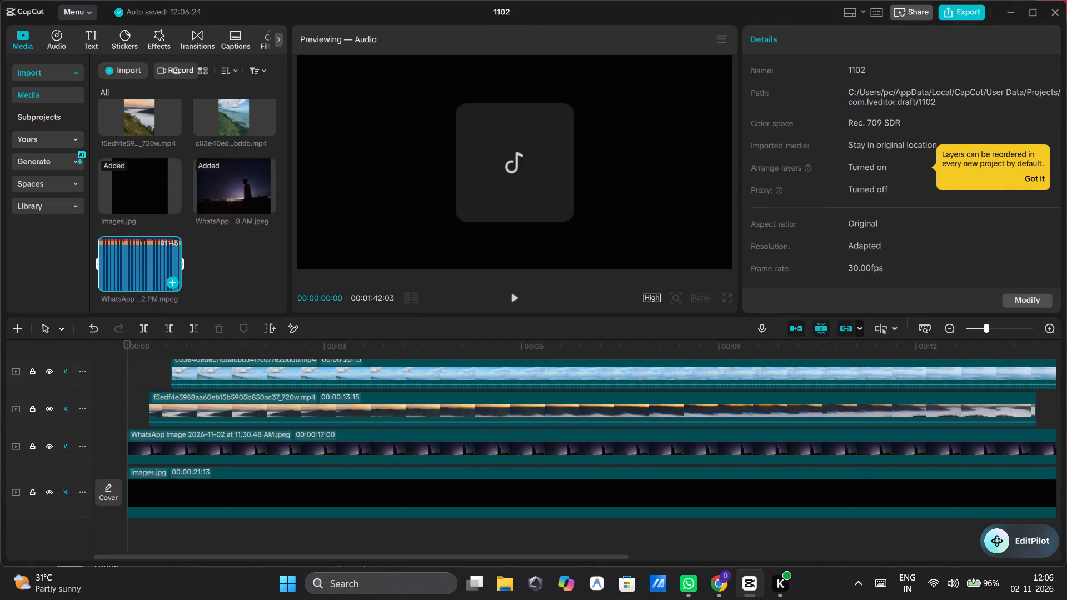
pyautogui.click(171, 279)
pyautogui.scroll(-1, 293, 425)
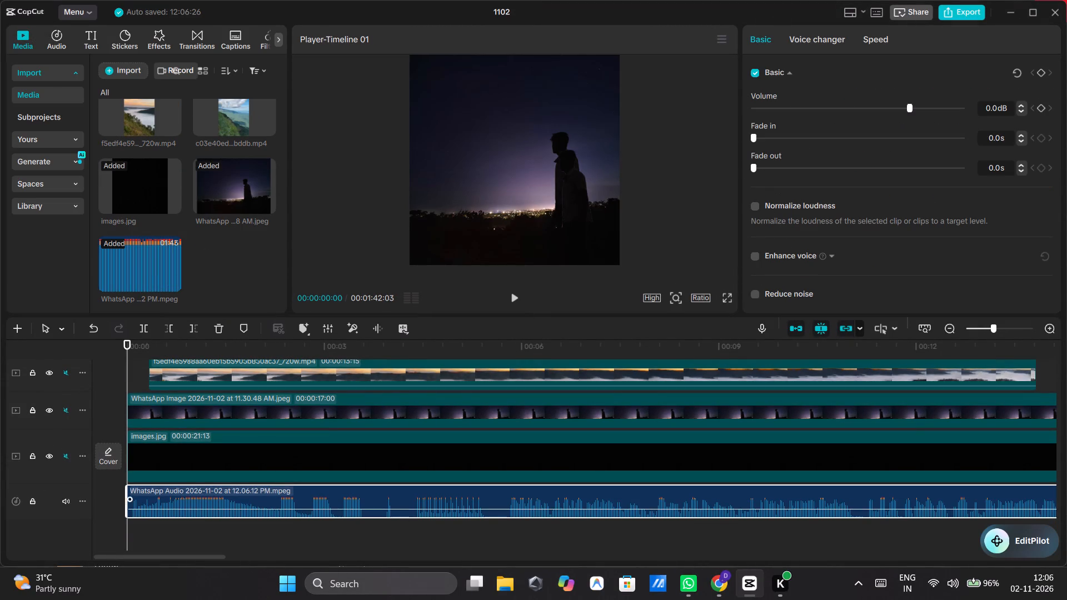
# Play the collage with its new soundtrack from the beginning, and stop the playhead at about 00:00:07:25.
pyautogui.click(513, 296)
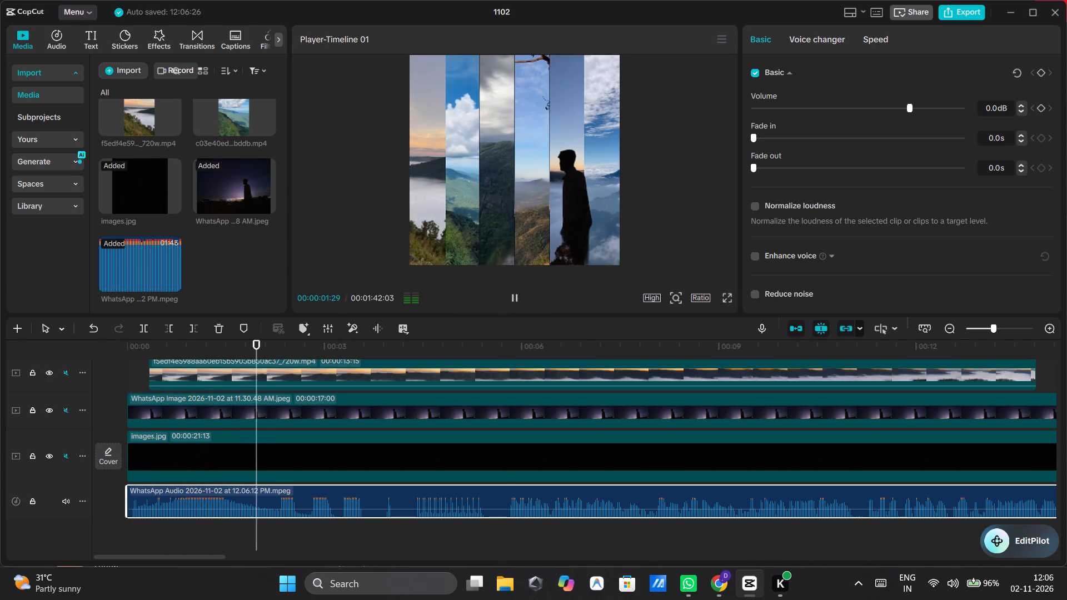
pyautogui.click(513, 296)
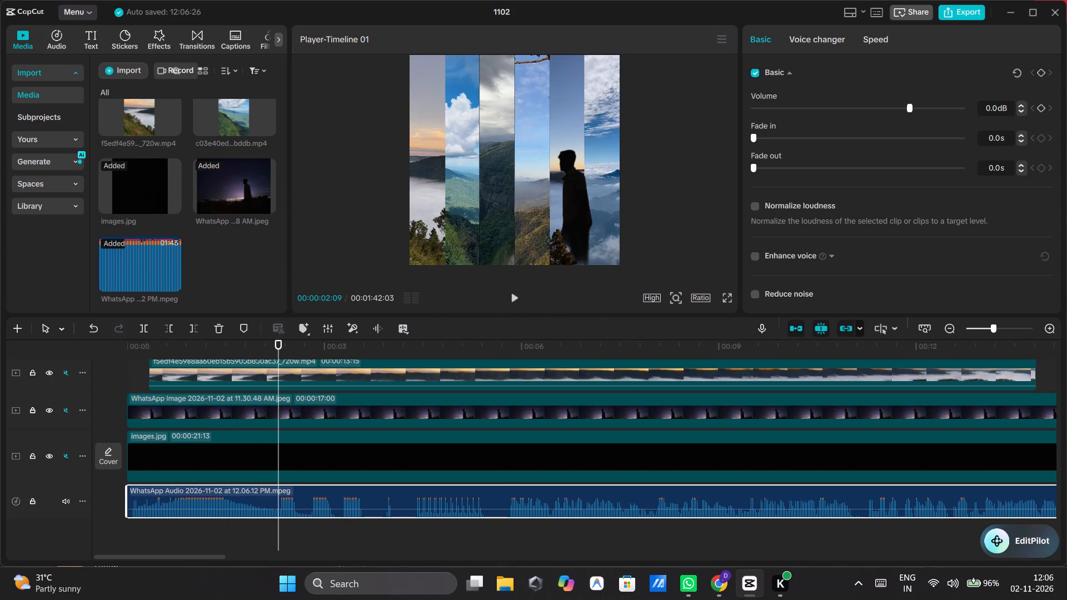
pyautogui.click(513, 296)
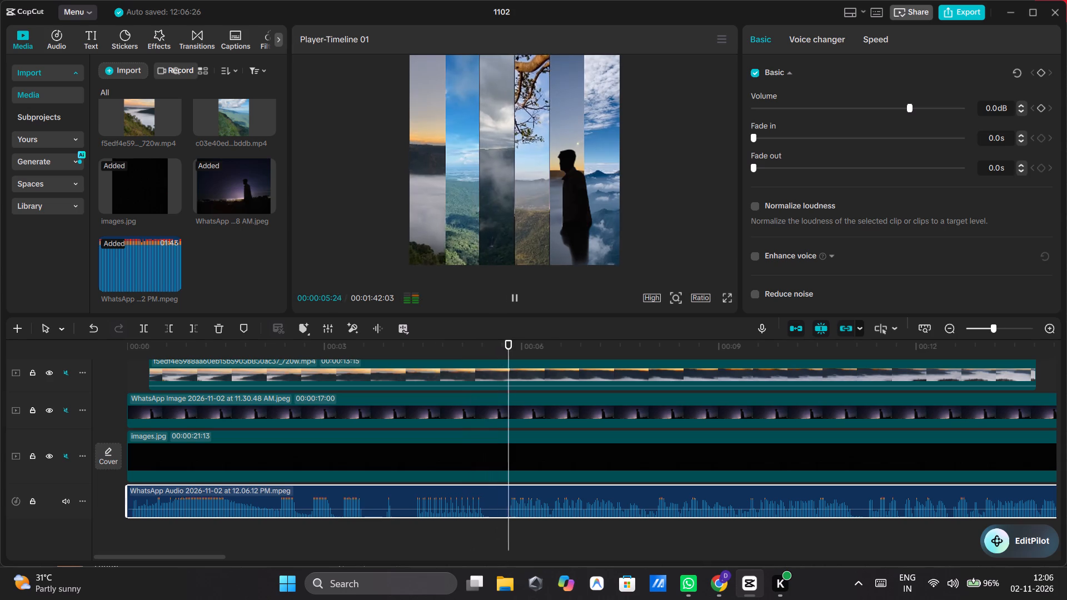
pyautogui.click(513, 296)
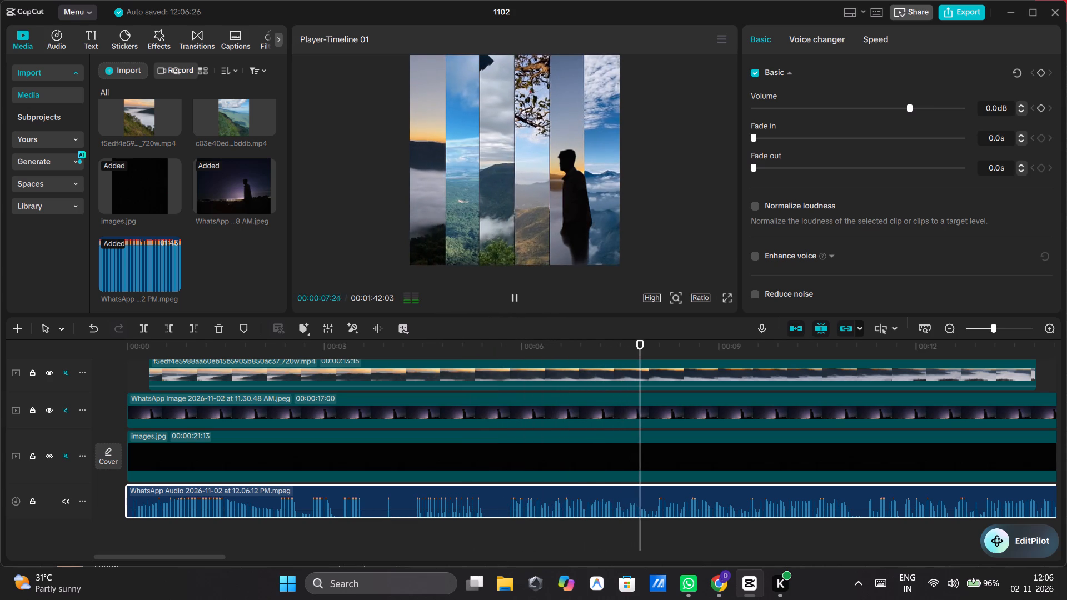
pyautogui.moveTo(645, 344); pyautogui.dragTo(643, 344)
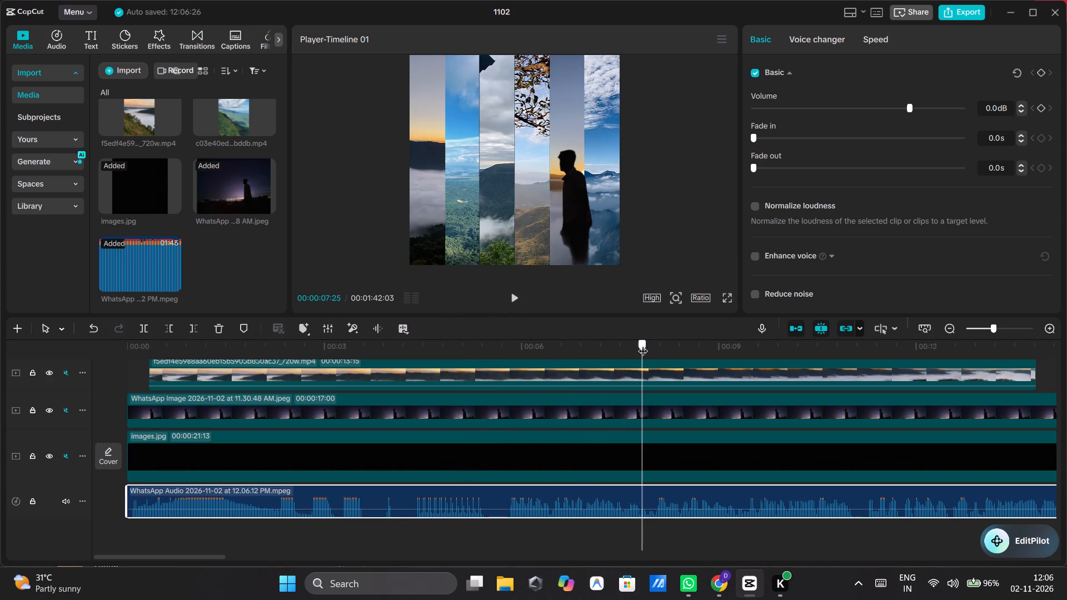
# Position the playhead at 00:00:07:00 on the timeline, with the WhatsApp audio clip selected.
pyautogui.moveTo(643, 344); pyautogui.dragTo(609, 354)
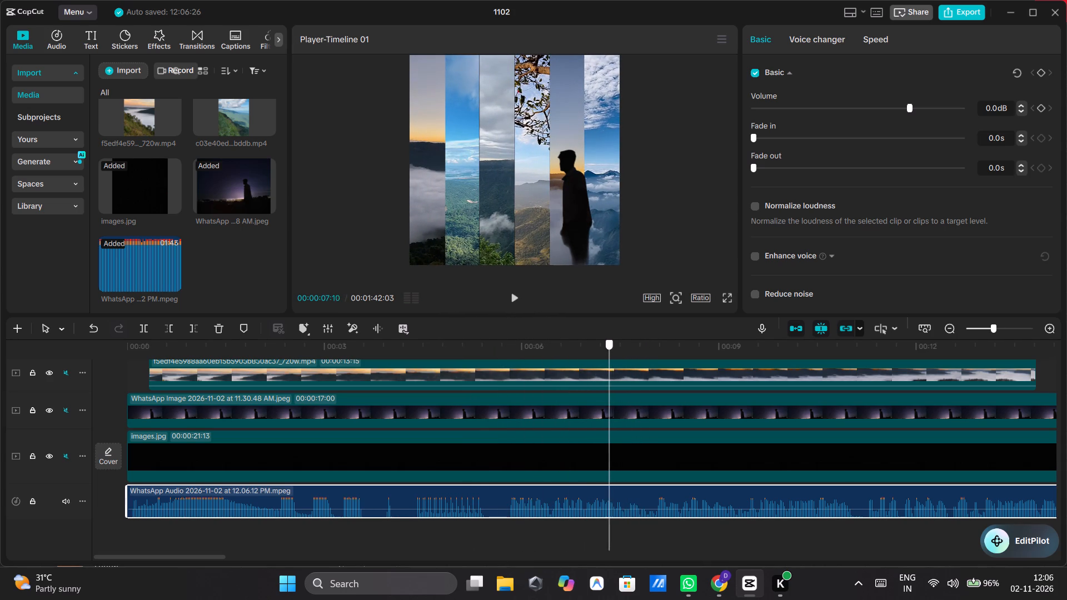
pyautogui.moveTo(609, 354); pyautogui.dragTo(596, 358)
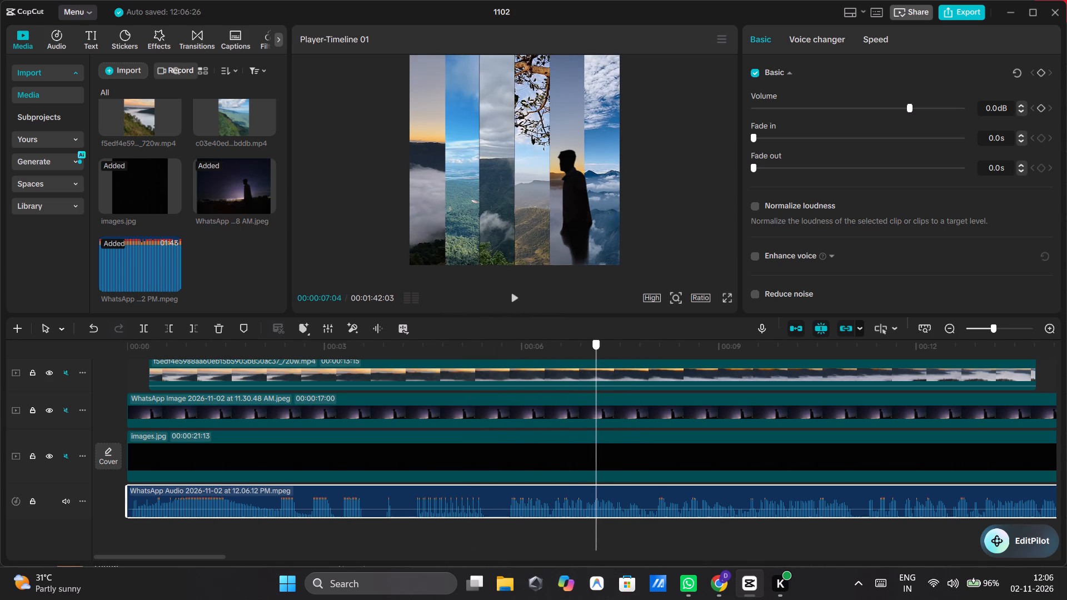
pyautogui.moveTo(596, 358); pyautogui.dragTo(587, 371)
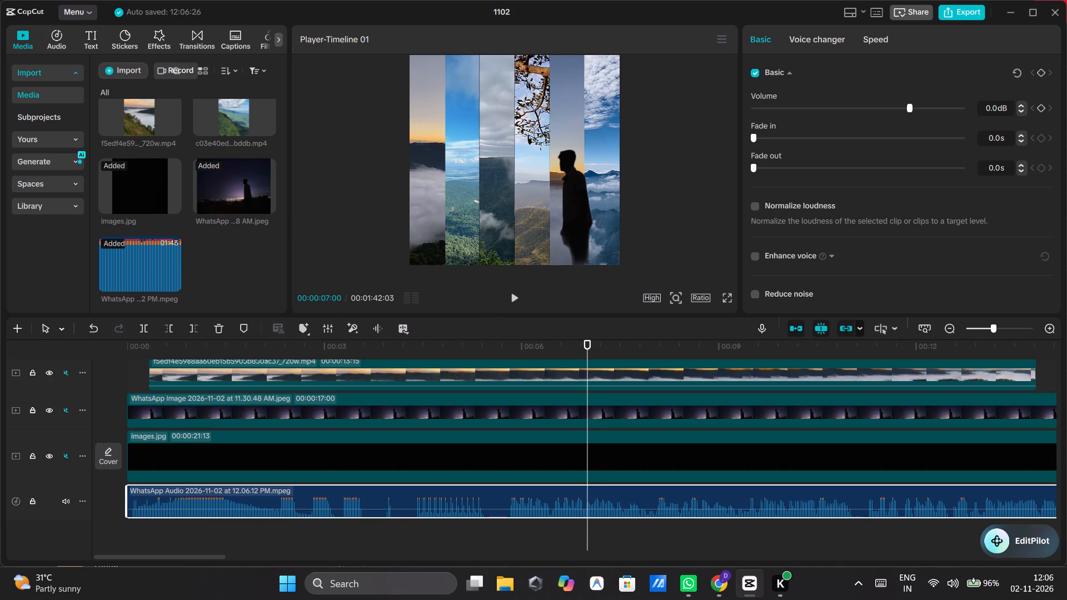
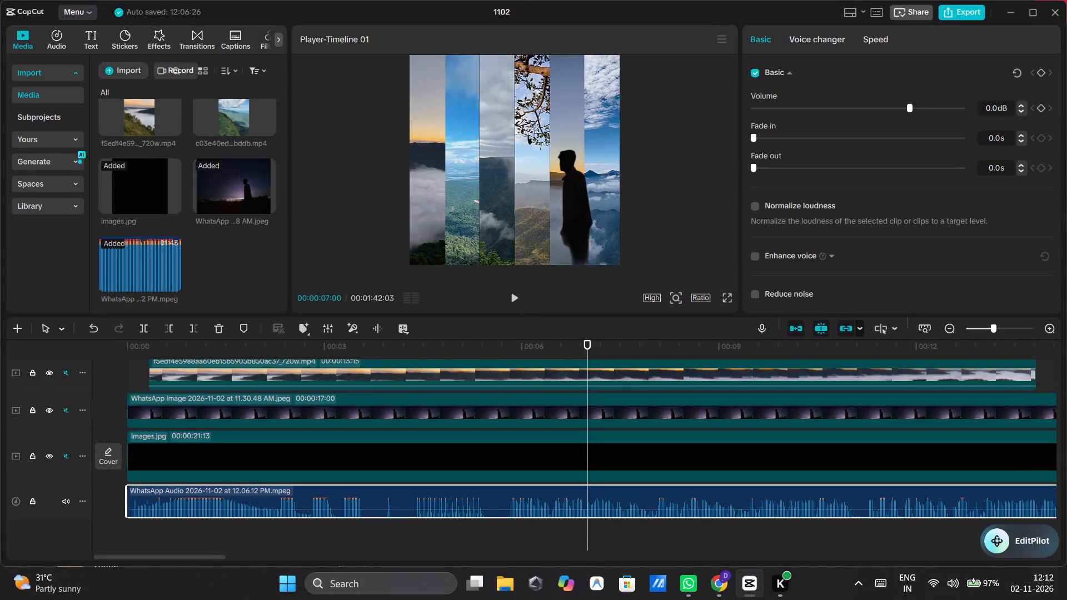
# Split the WhatsApp audio at 00:01:22:20 and remove the portion before the cut.
pyautogui.moveTo(585, 529); pyautogui.dragTo(926, 534)
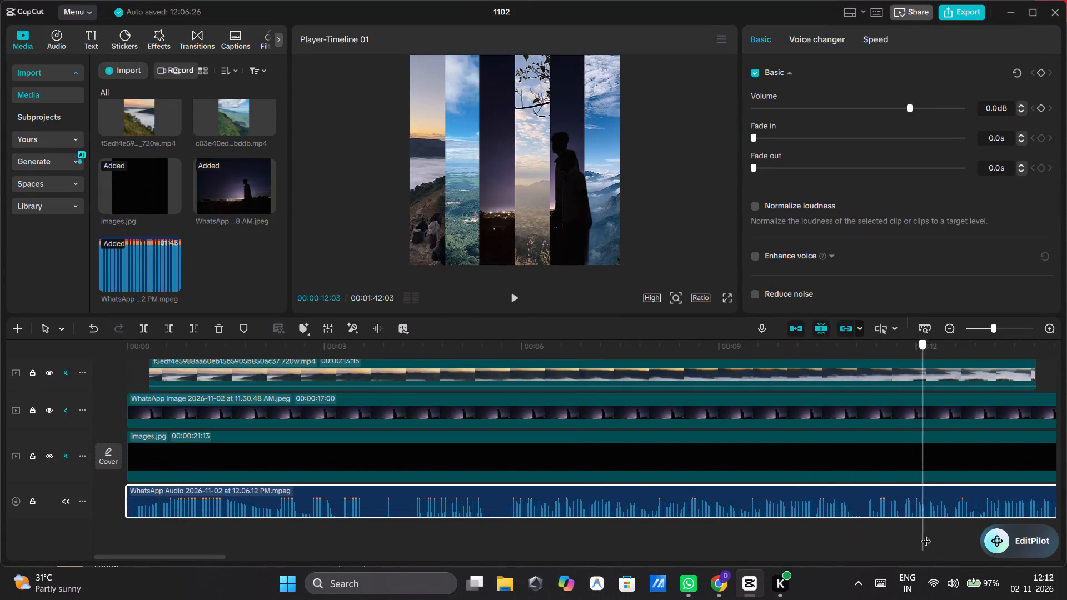
pyautogui.moveTo(926, 534); pyautogui.dragTo(1066, 533)
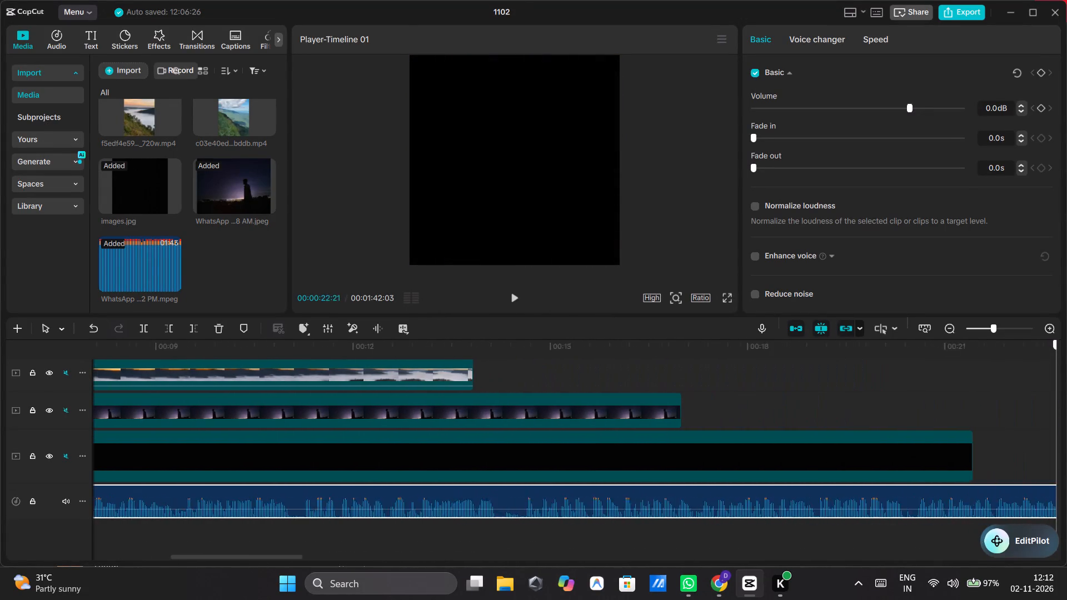
pyautogui.moveTo(1066, 533); pyautogui.dragTo(1066, 533)
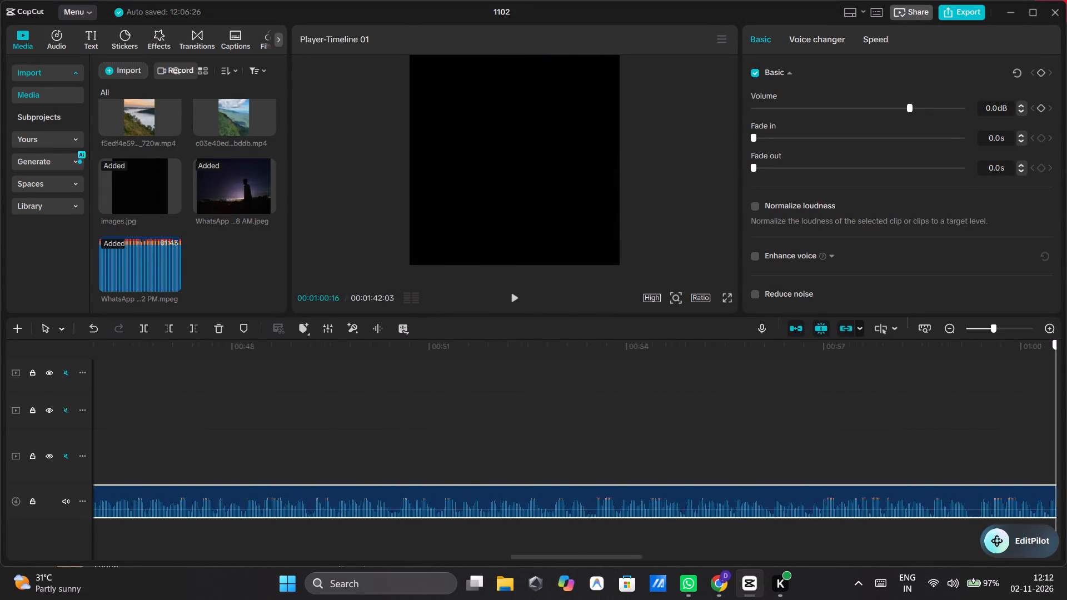
pyautogui.moveTo(1066, 533); pyautogui.dragTo(1043, 539)
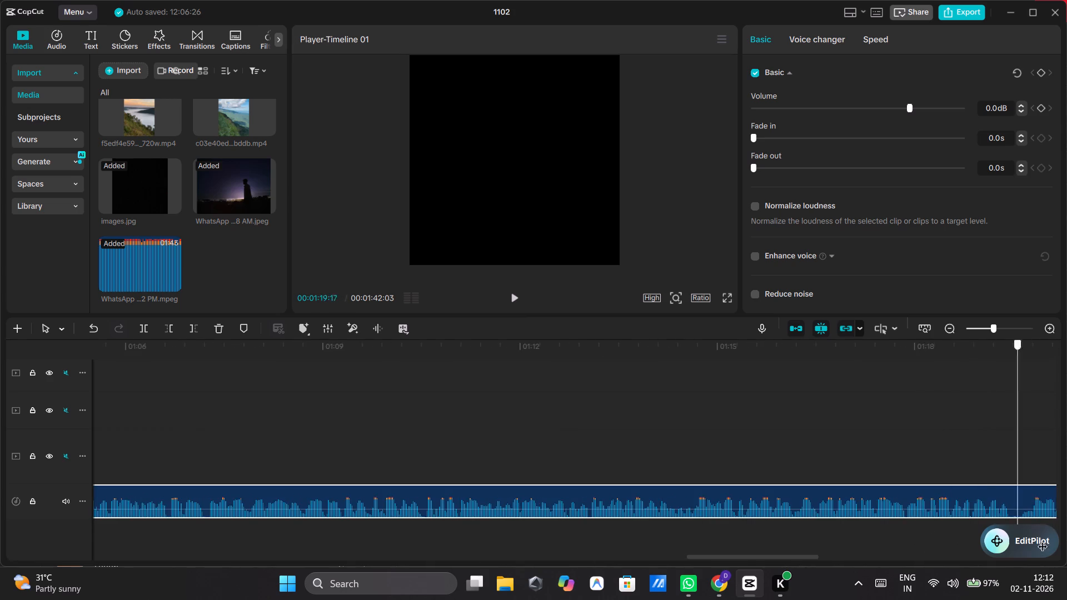
pyautogui.moveTo(1043, 539); pyautogui.dragTo(1003, 559)
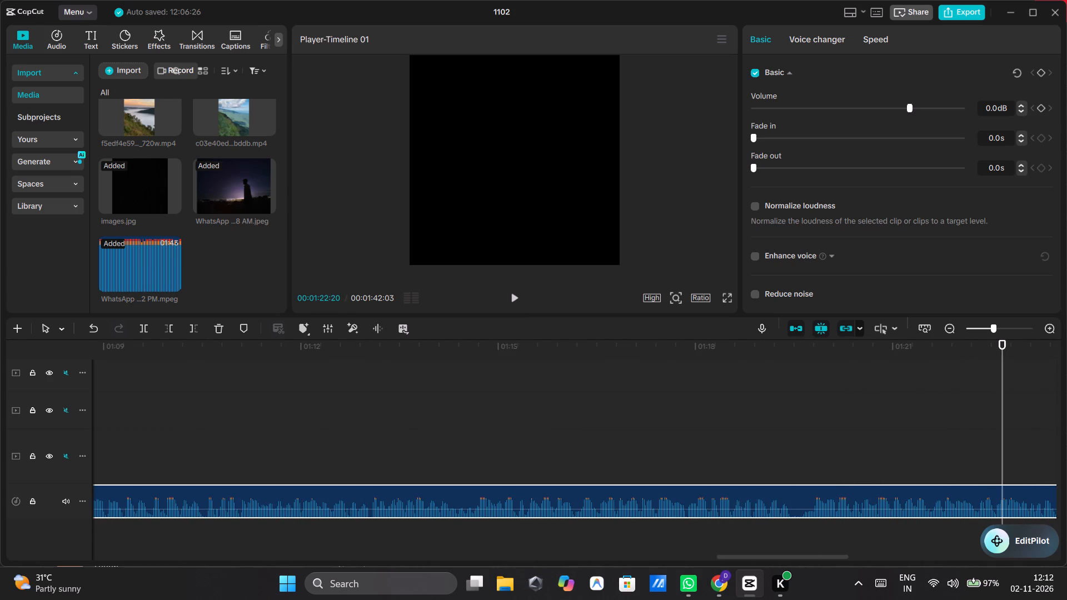
pyautogui.hotkey('ctrl', 'b')
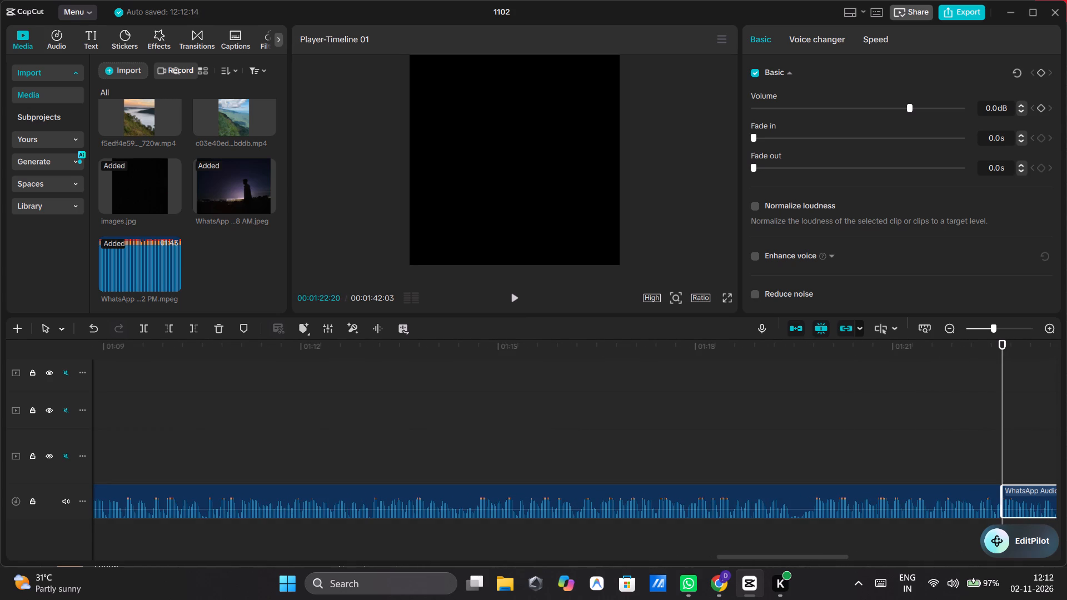
pyautogui.rightClick(913, 495)
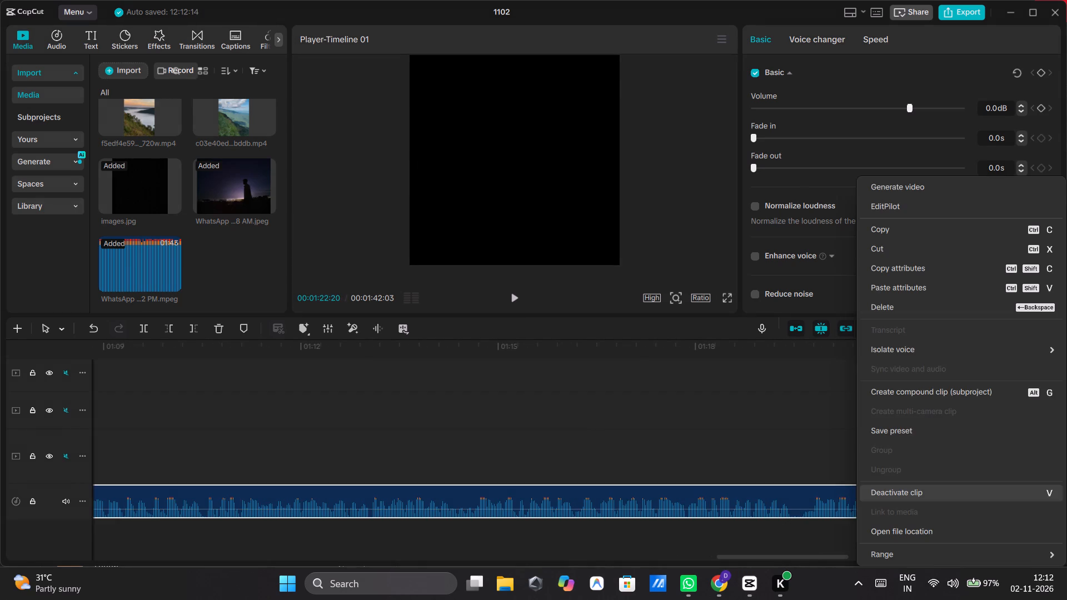
# Delete the WhatsApp audio portion before the cut and move the remaining clip earlier, to about 00:01:08 on the timeline.
pyautogui.click(905, 306)
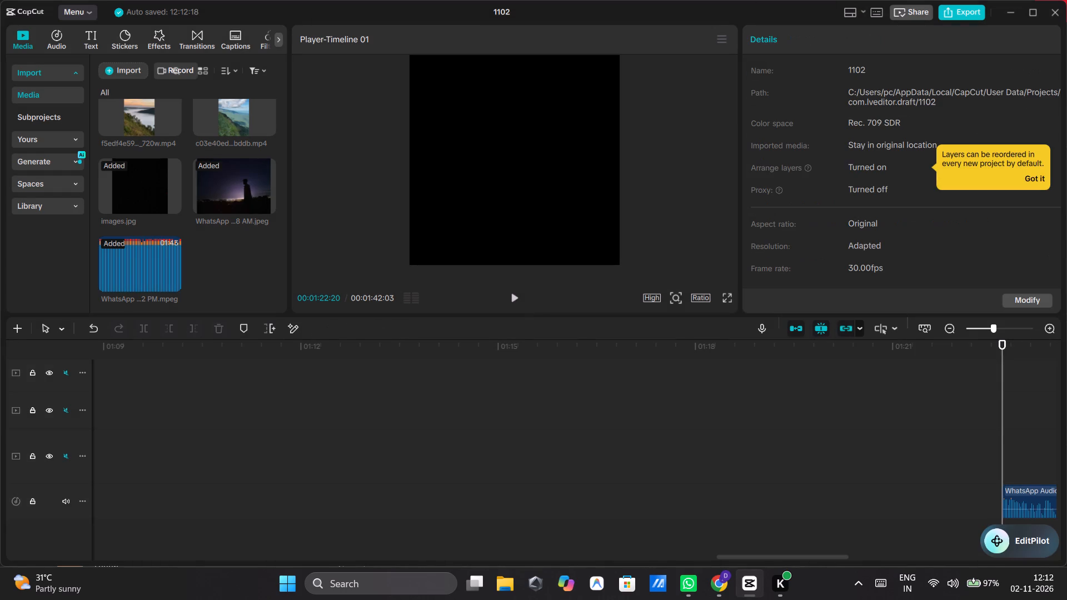
pyautogui.moveTo(1038, 499); pyautogui.dragTo(849, 516)
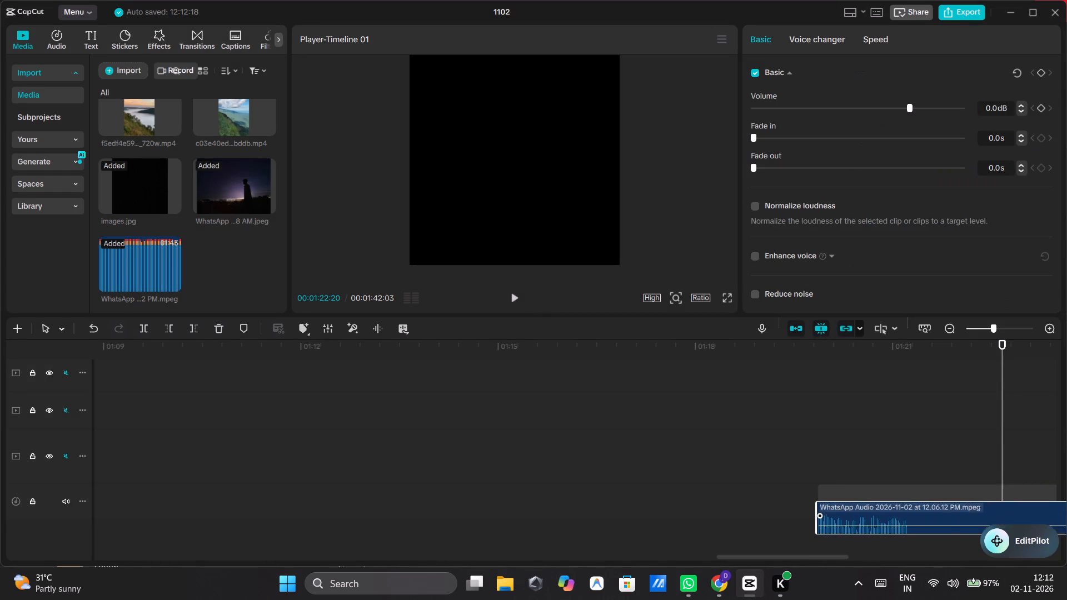
pyautogui.moveTo(849, 516); pyautogui.dragTo(0, 533)
pyautogui.moveTo(256, 494); pyautogui.dragTo(373, 488)
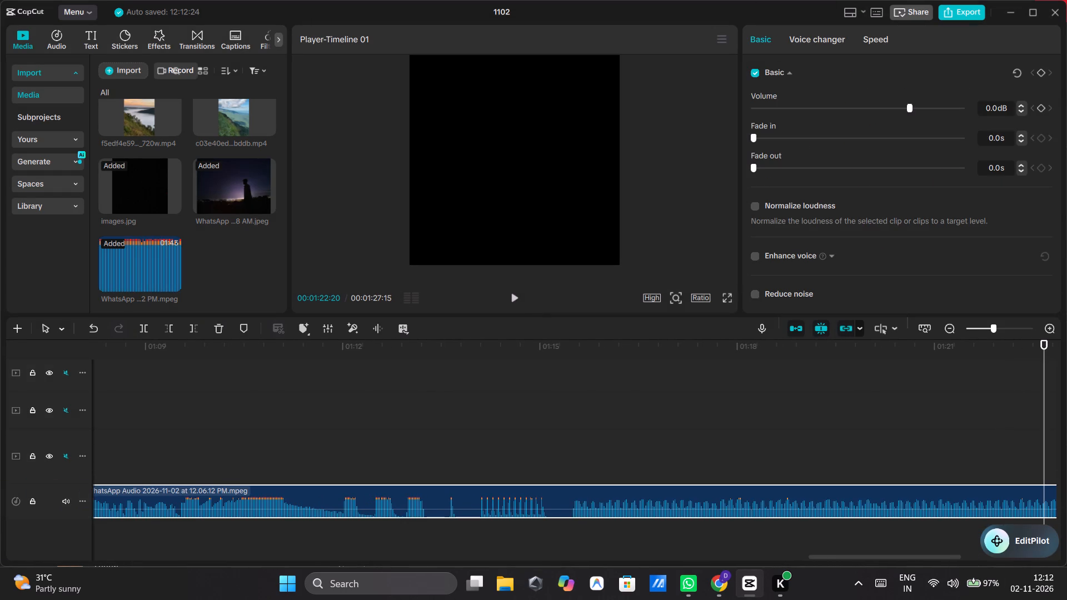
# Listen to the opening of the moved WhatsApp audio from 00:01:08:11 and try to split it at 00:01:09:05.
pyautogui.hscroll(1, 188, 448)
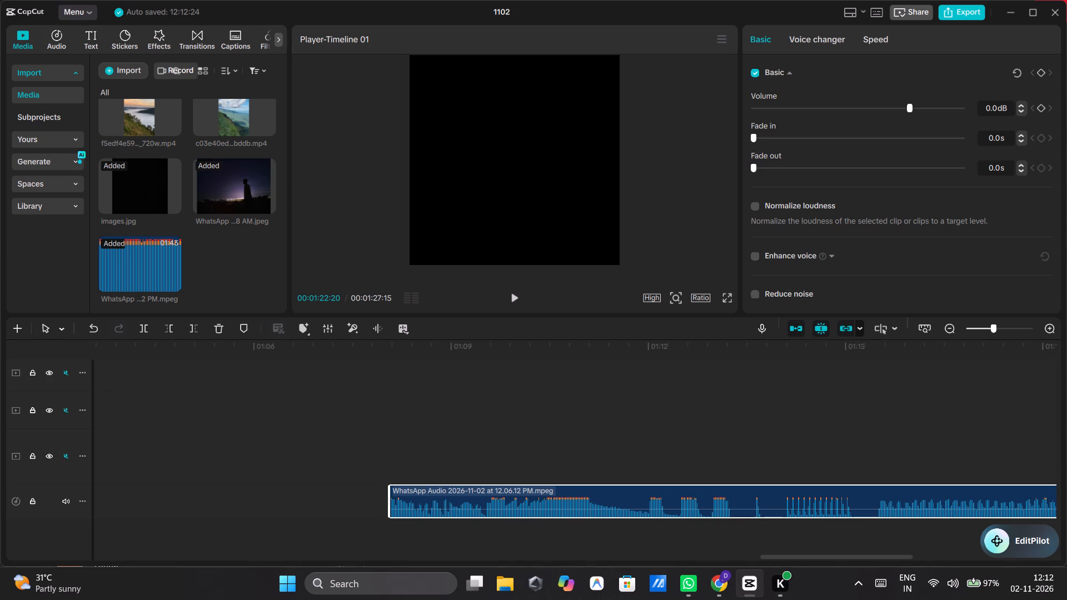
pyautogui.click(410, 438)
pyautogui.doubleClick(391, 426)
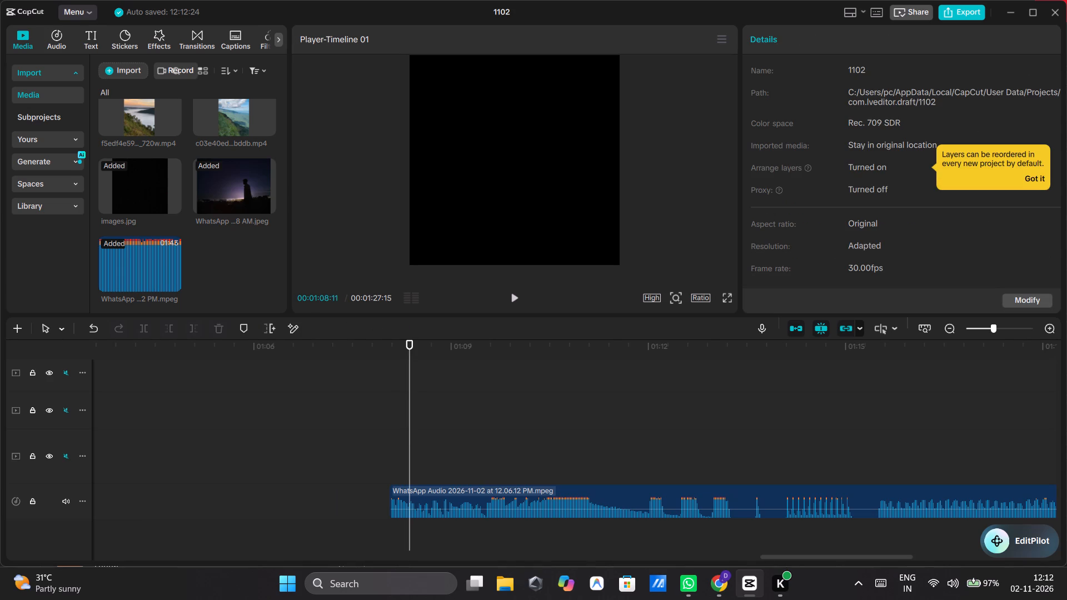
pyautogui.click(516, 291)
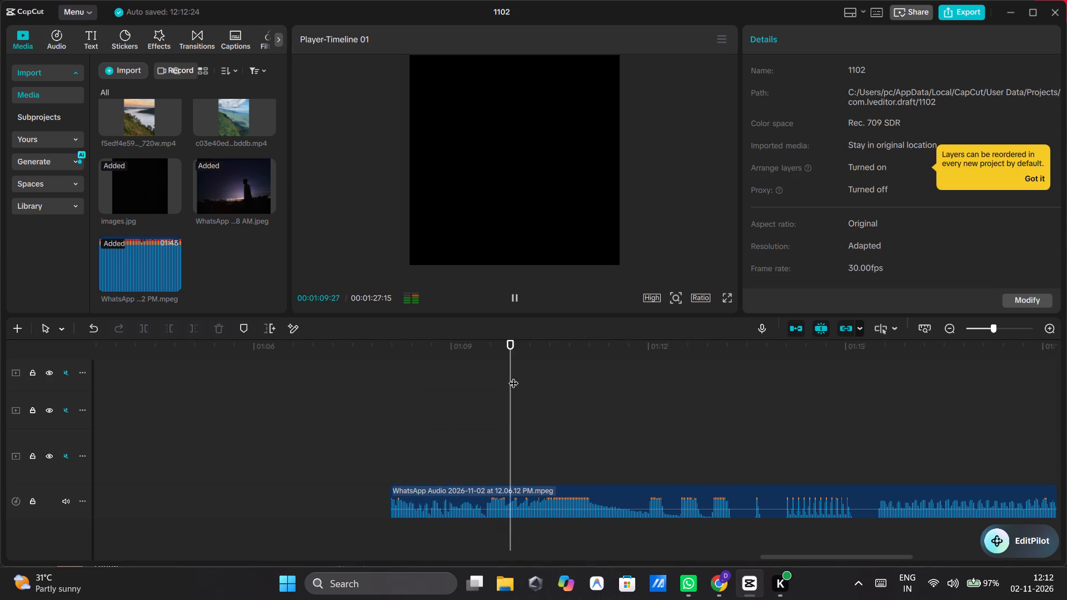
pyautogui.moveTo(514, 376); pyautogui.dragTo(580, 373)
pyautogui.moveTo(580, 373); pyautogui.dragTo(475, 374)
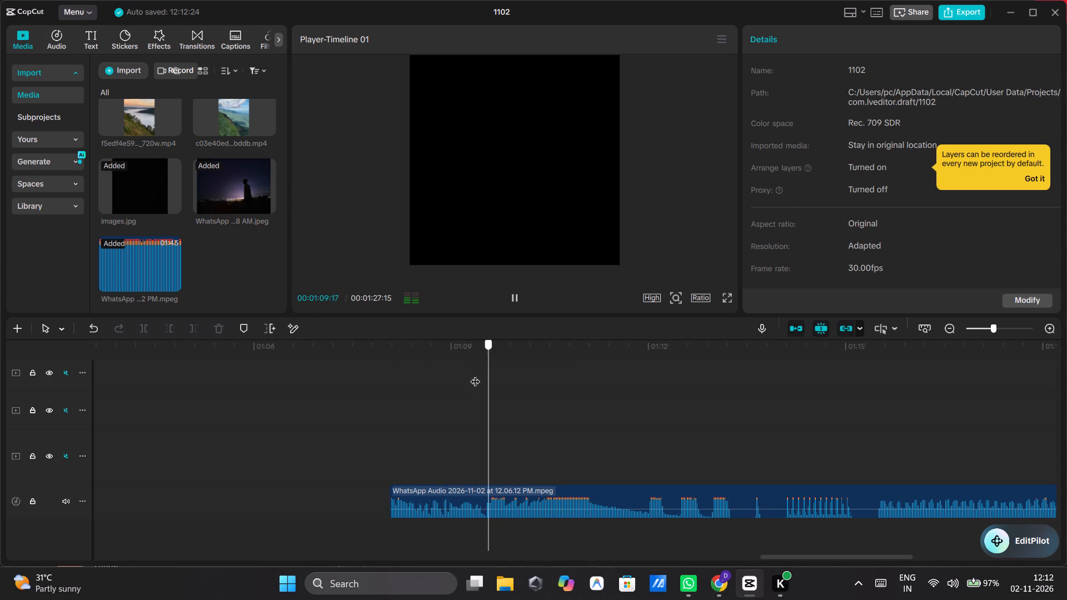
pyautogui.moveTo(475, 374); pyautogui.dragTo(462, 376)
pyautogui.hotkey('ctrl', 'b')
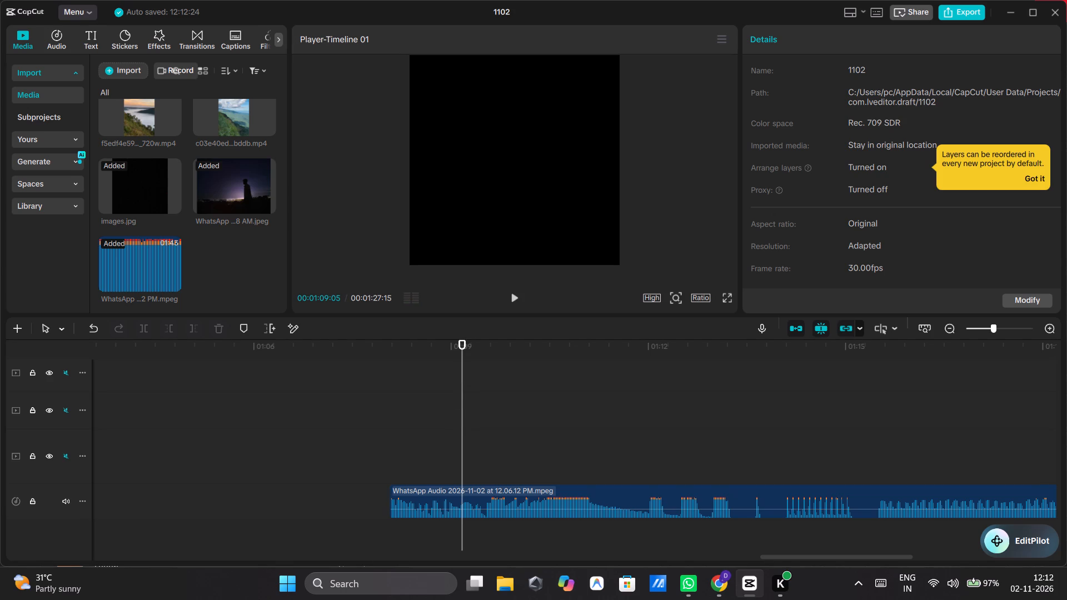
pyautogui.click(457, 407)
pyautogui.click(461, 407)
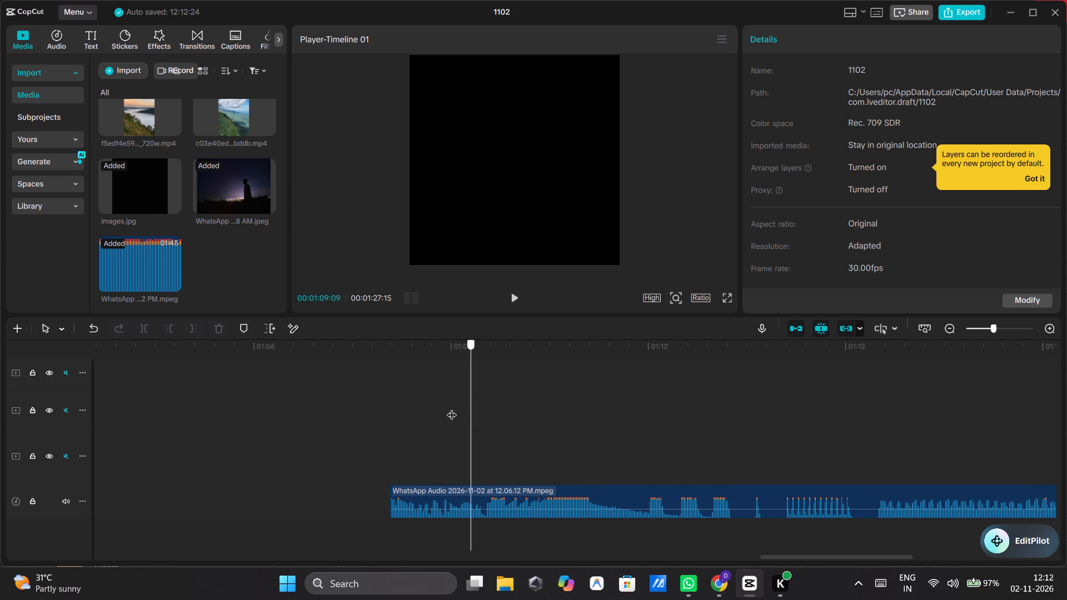
# Move the WhatsApp audio clip to the very start of the timeline, aligned with the silhouette and background images.
pyautogui.moveTo(468, 501); pyautogui.dragTo(390, 501)
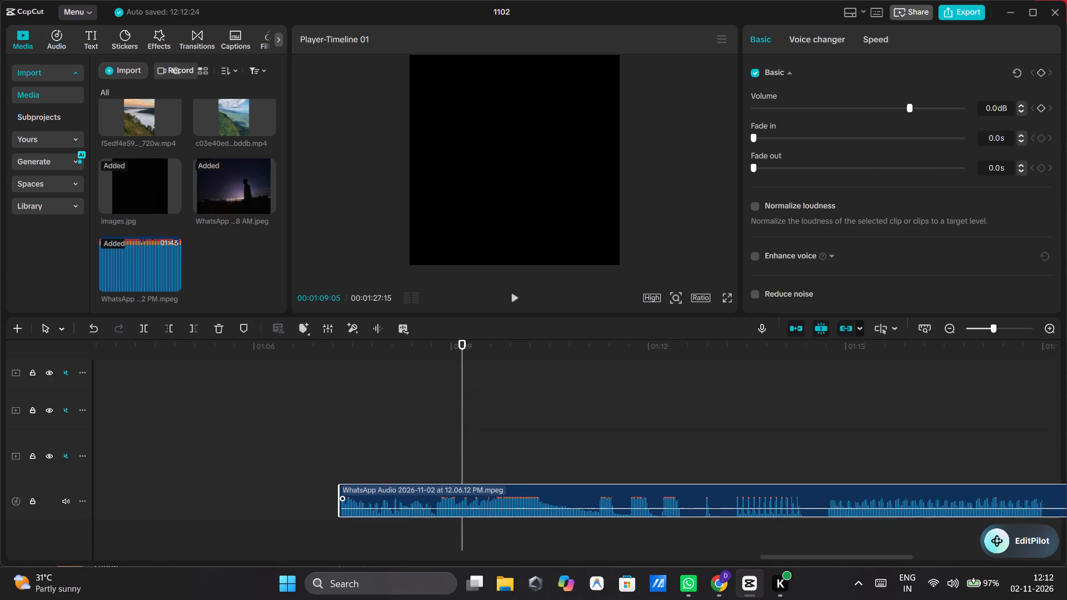
pyautogui.moveTo(390, 501); pyautogui.dragTo(2, 501)
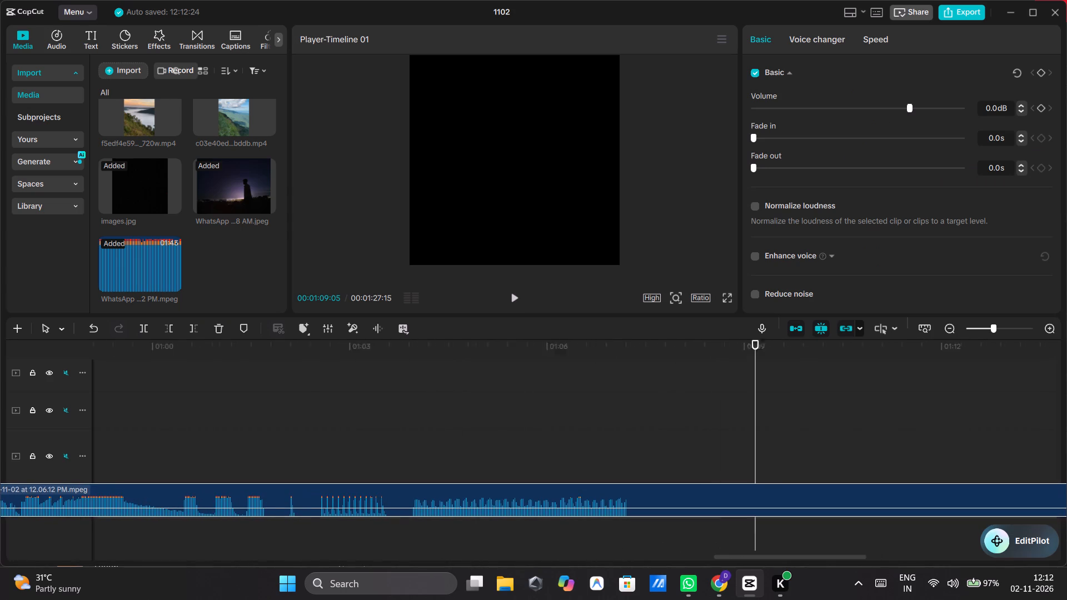
pyautogui.moveTo(2, 501); pyautogui.dragTo(7, 506)
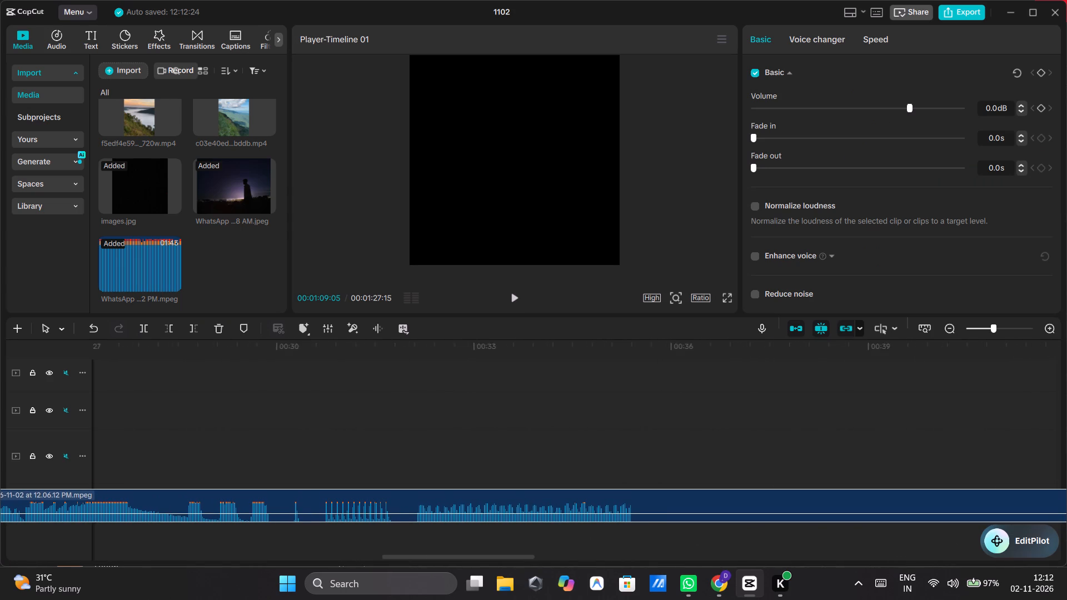
pyautogui.moveTo(7, 506); pyautogui.dragTo(202, 496)
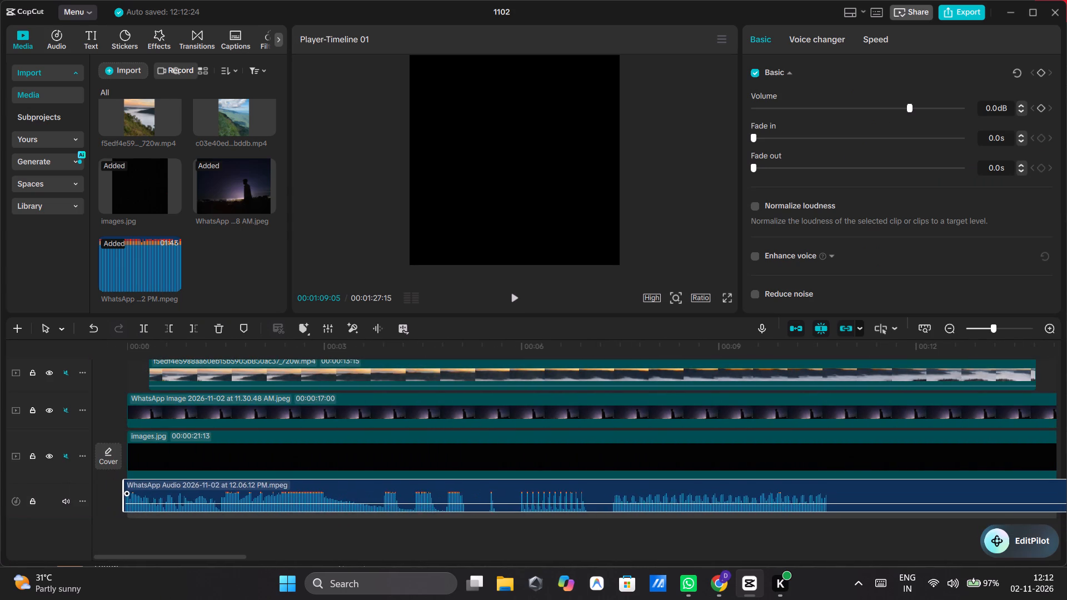
pyautogui.moveTo(202, 496); pyautogui.dragTo(205, 502)
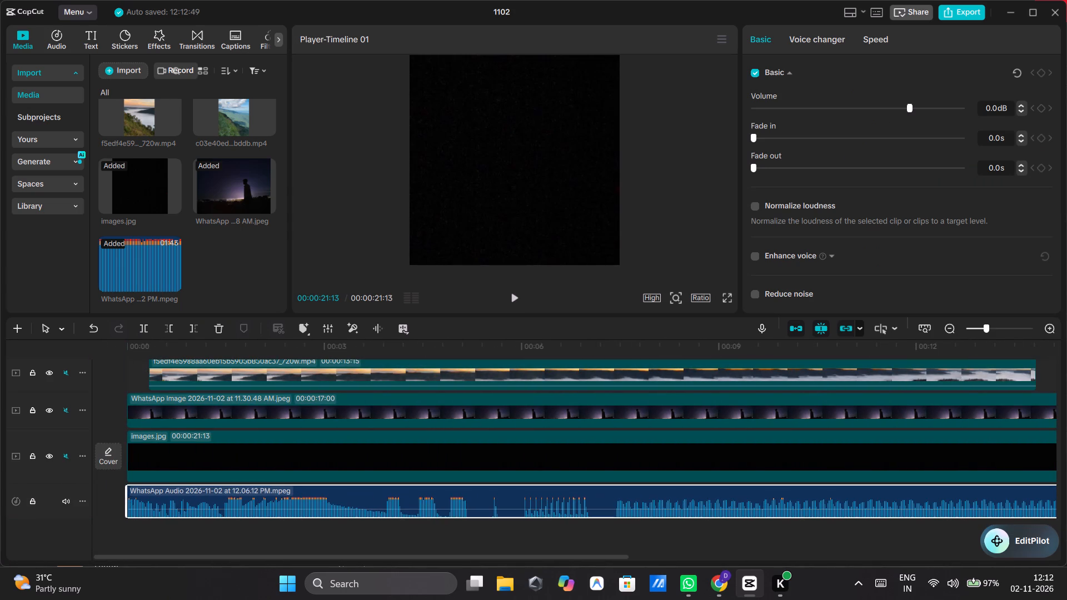
# Play from the start to locate the cut point, split the WhatsApp audio at 00:00:01:15, and delete the portion before it.
pyautogui.click(126, 369)
pyautogui.click(126, 369)
pyautogui.moveTo(126, 369); pyautogui.dragTo(132, 366)
pyautogui.click(132, 366)
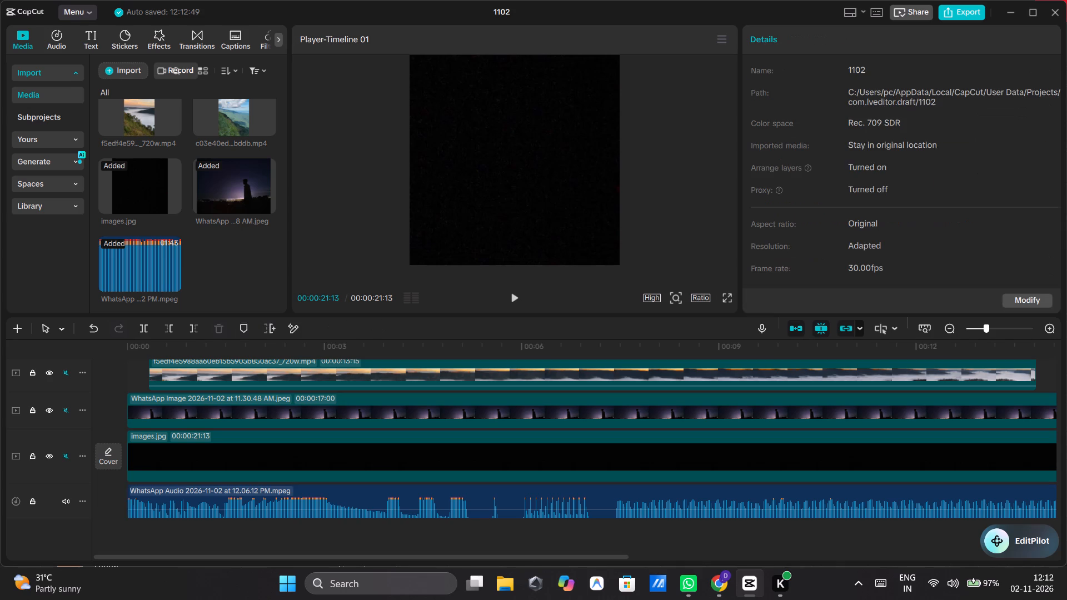
pyautogui.moveTo(132, 366); pyautogui.dragTo(107, 369)
pyautogui.click(519, 291)
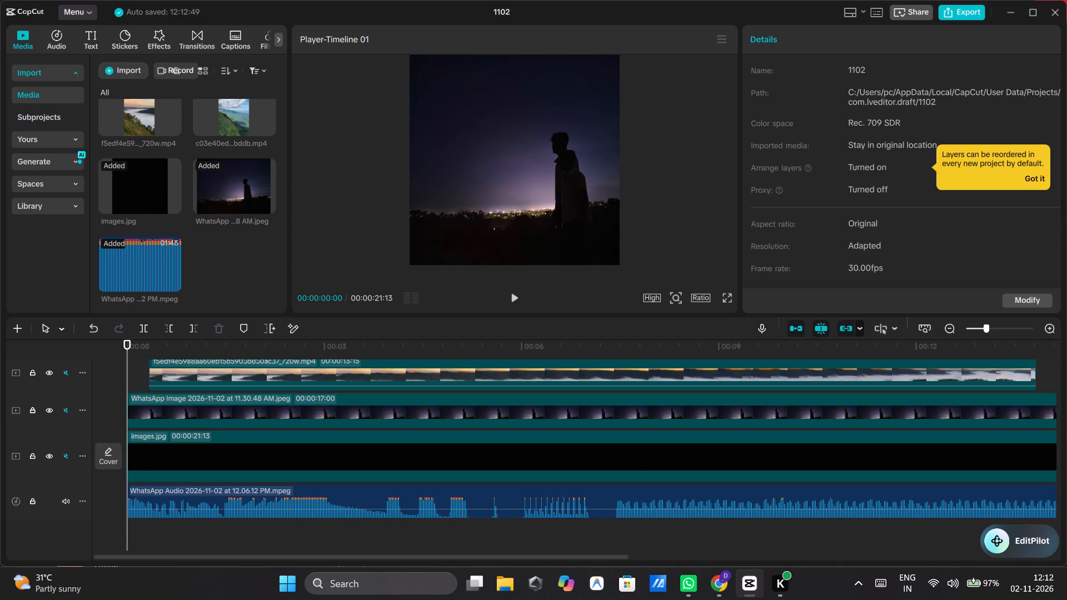
pyautogui.click(519, 291)
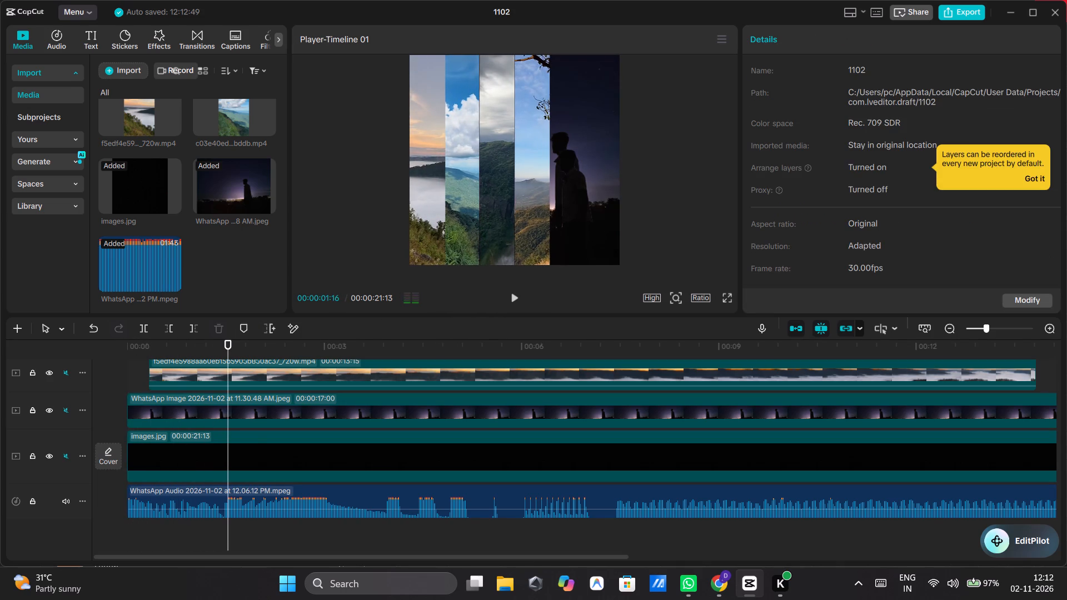
pyautogui.click(227, 352)
pyautogui.click(213, 506)
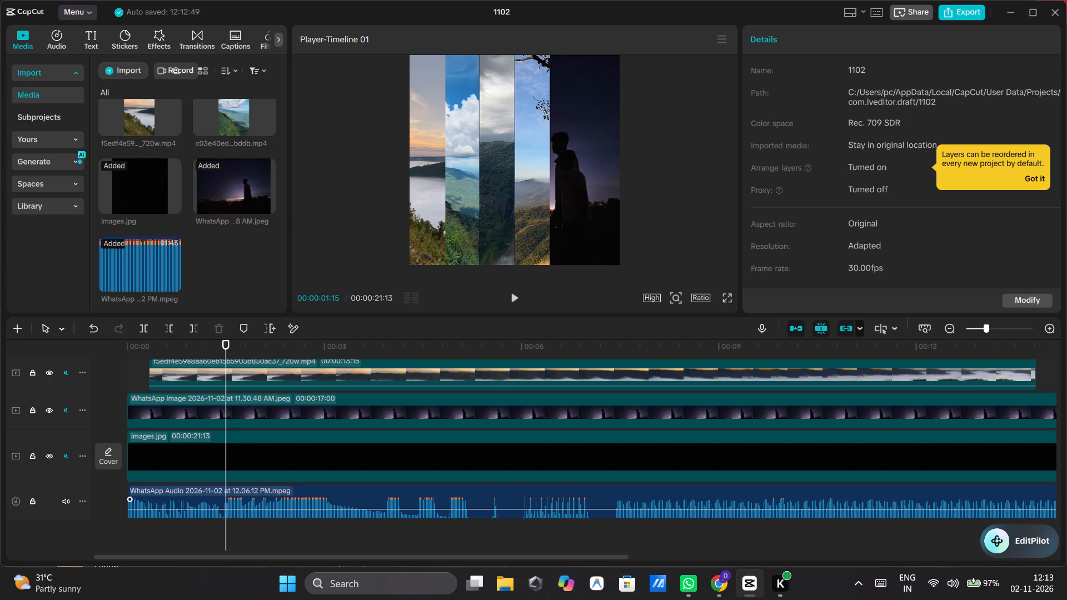
pyautogui.keyDown('ctrl'); pyautogui.click(213, 506); pyautogui.keyUp('ctrl')
pyautogui.hotkey('ctrl', 'b')
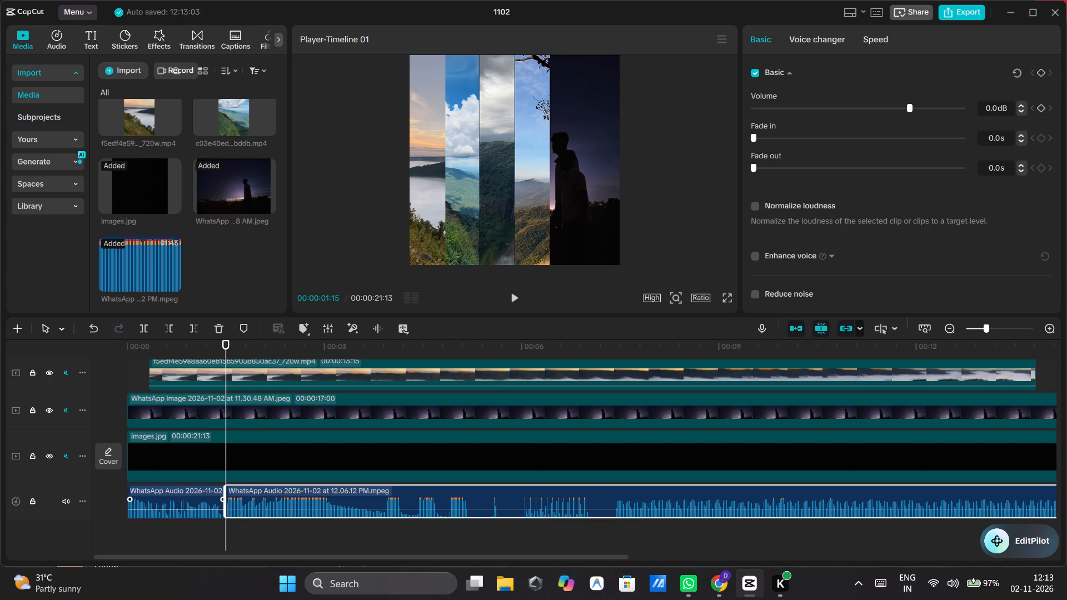
pyautogui.rightClick(206, 497)
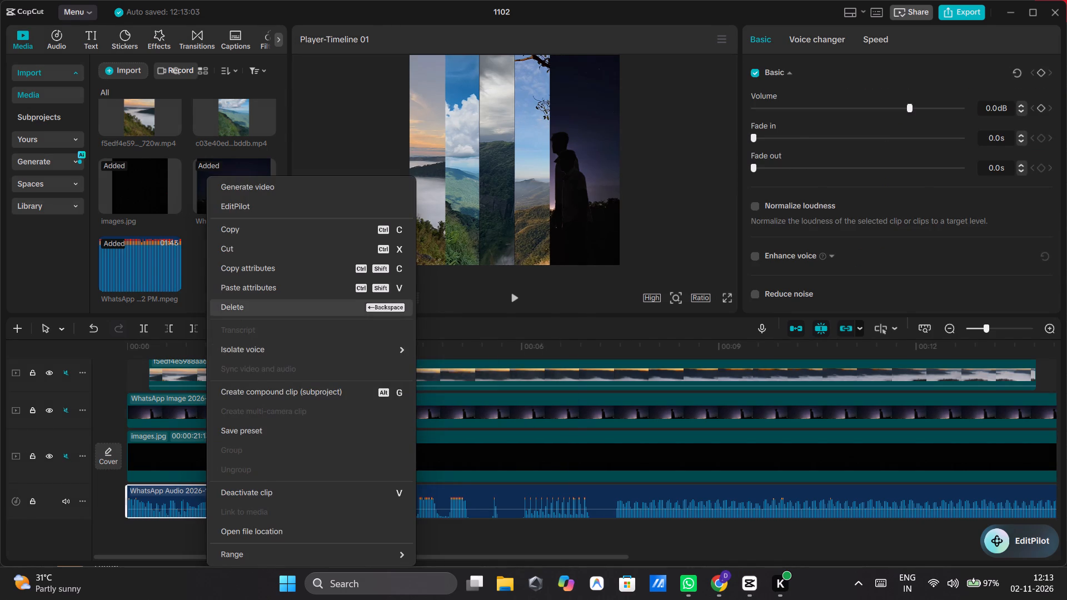
pyautogui.click(246, 304)
# Move the remaining WhatsApp audio clip to 00:00 to close the gap at the start of the timeline.
pyautogui.moveTo(285, 508); pyautogui.dragTo(187, 518)
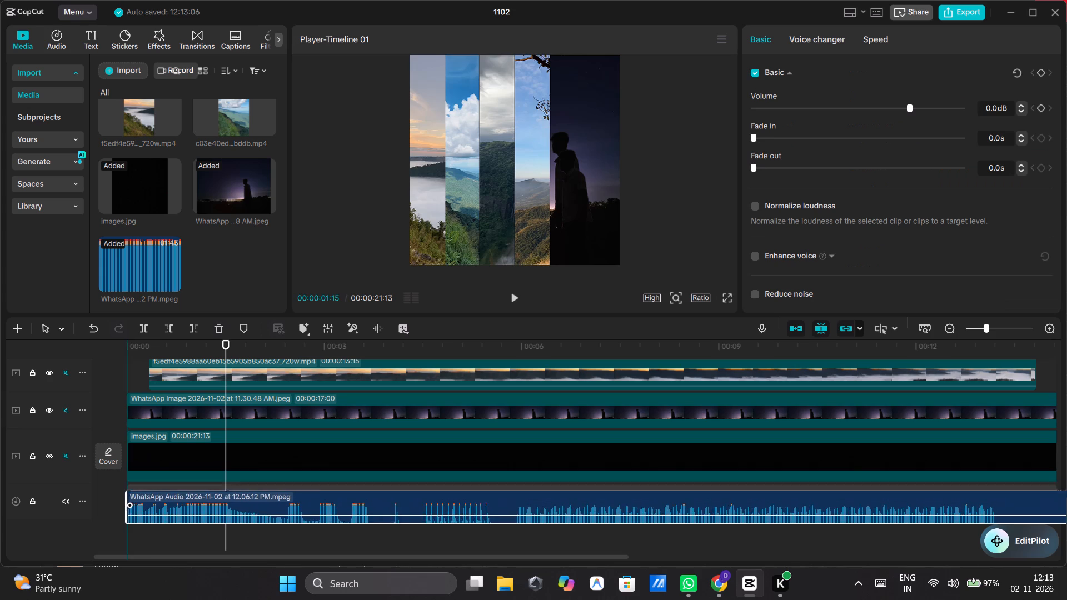
pyautogui.moveTo(187, 518); pyautogui.dragTo(187, 519)
# Play the collage from the beginning to review how the trimmed audio fits the strip entrances and the ending.
pyautogui.click(133, 376)
pyautogui.moveTo(133, 376); pyautogui.dragTo(120, 375)
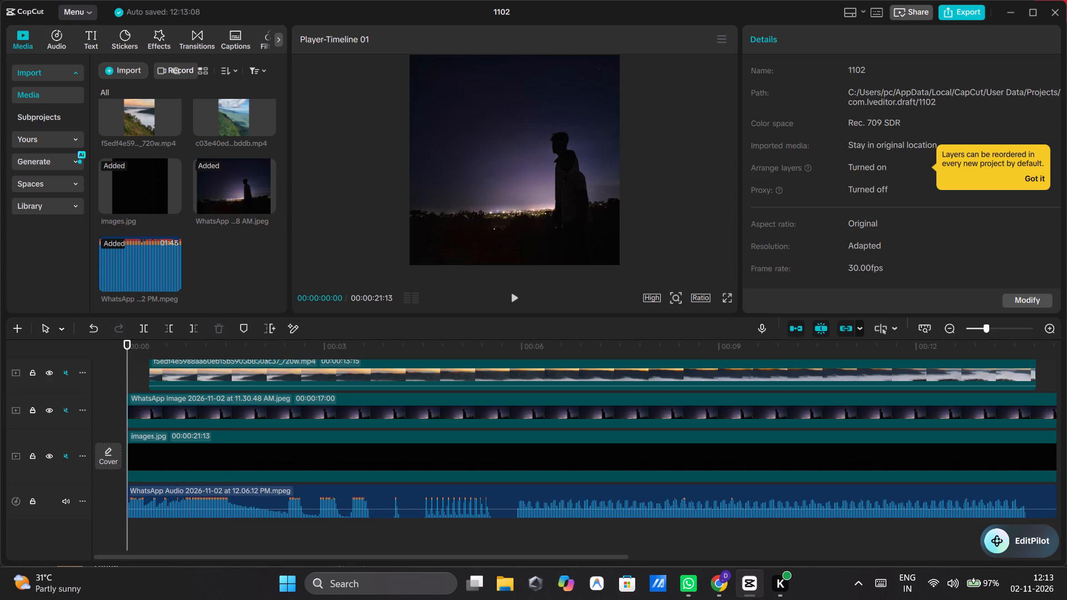
pyautogui.click(515, 296)
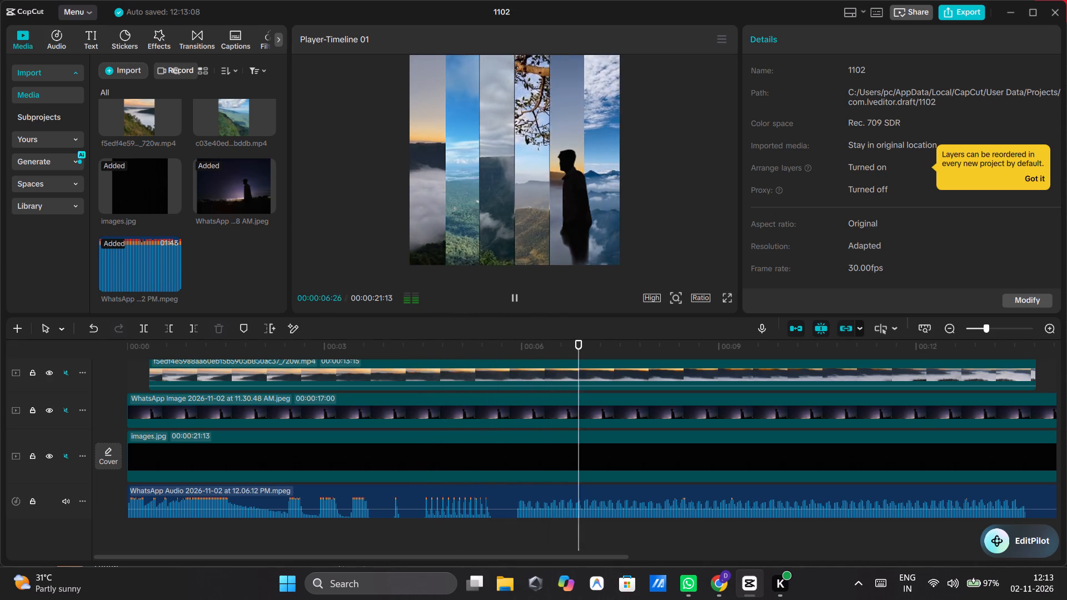
pyautogui.hscroll(-2, 589, 376)
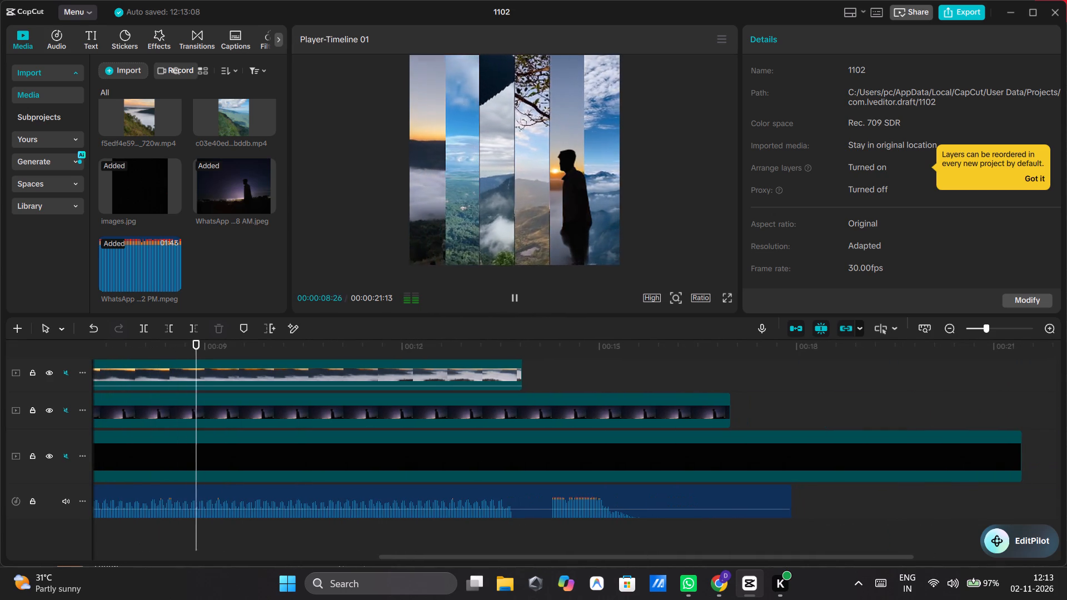
pyautogui.hscroll(-1, 589, 376)
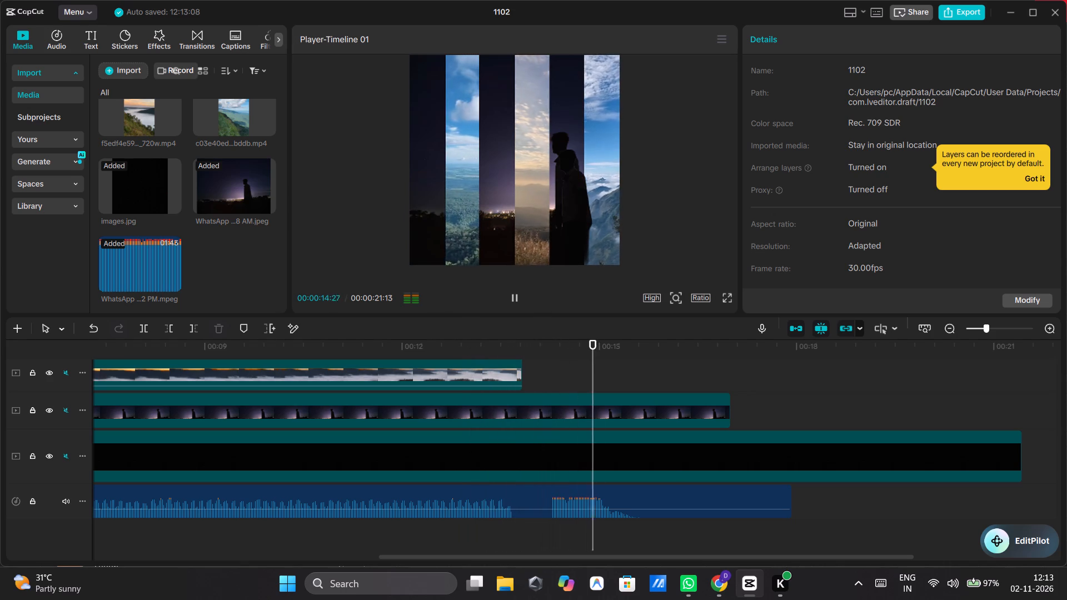
# Split the WhatsApp audio at 00:00:13:20, just before the sunset strip's clip ends, and delete the portion after the cut.
pyautogui.moveTo(682, 364); pyautogui.dragTo(657, 365)
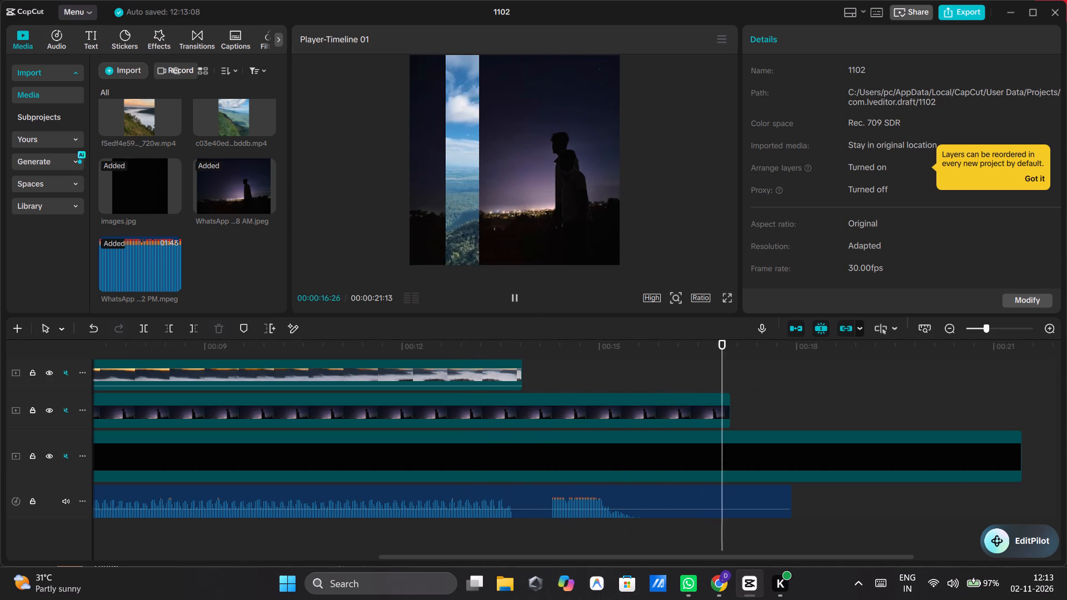
pyautogui.moveTo(657, 365); pyautogui.dragTo(651, 366)
pyautogui.click(651, 366)
pyautogui.moveTo(651, 366); pyautogui.dragTo(526, 352)
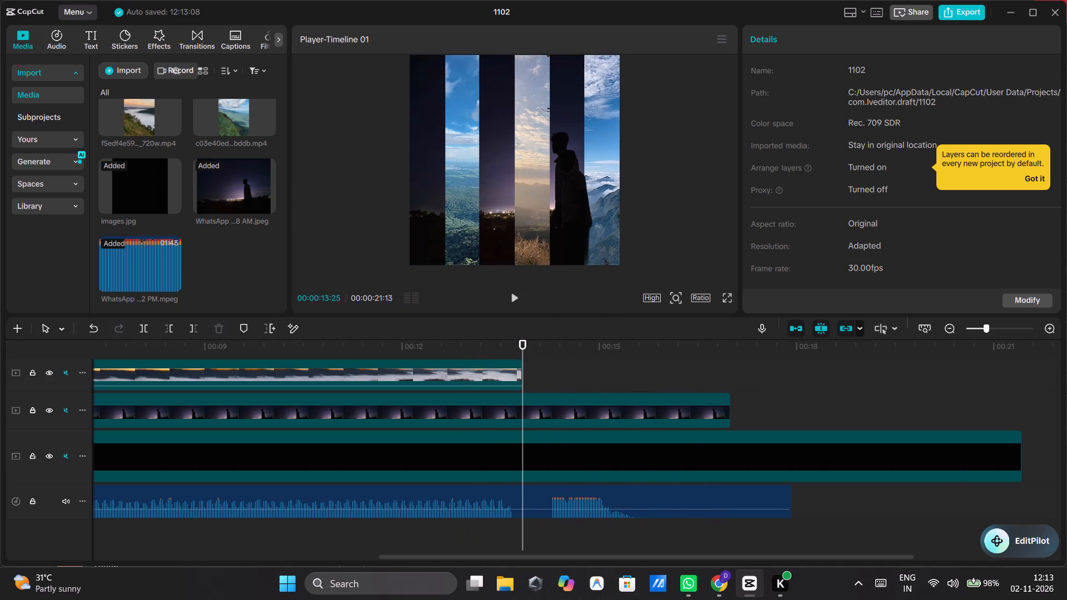
pyautogui.moveTo(523, 346); pyautogui.dragTo(513, 347)
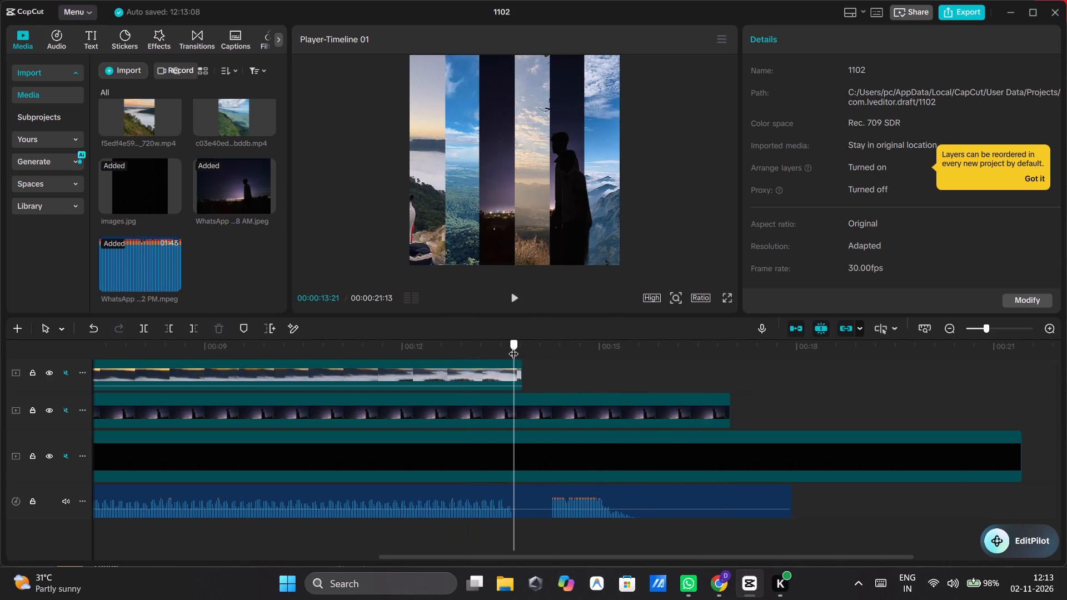
pyautogui.moveTo(513, 347); pyautogui.dragTo(512, 346)
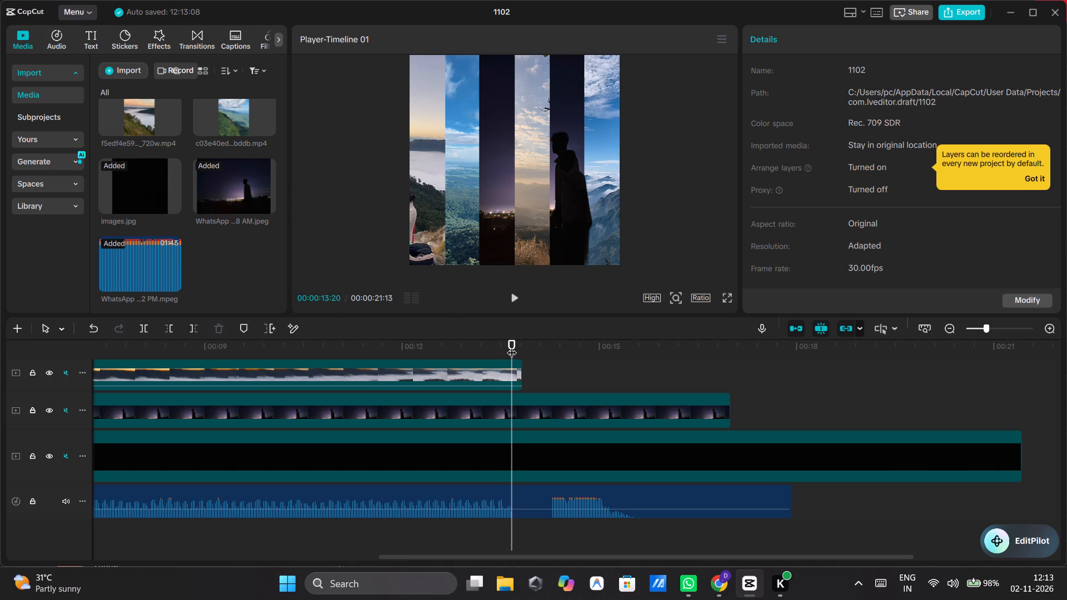
pyautogui.click(472, 509)
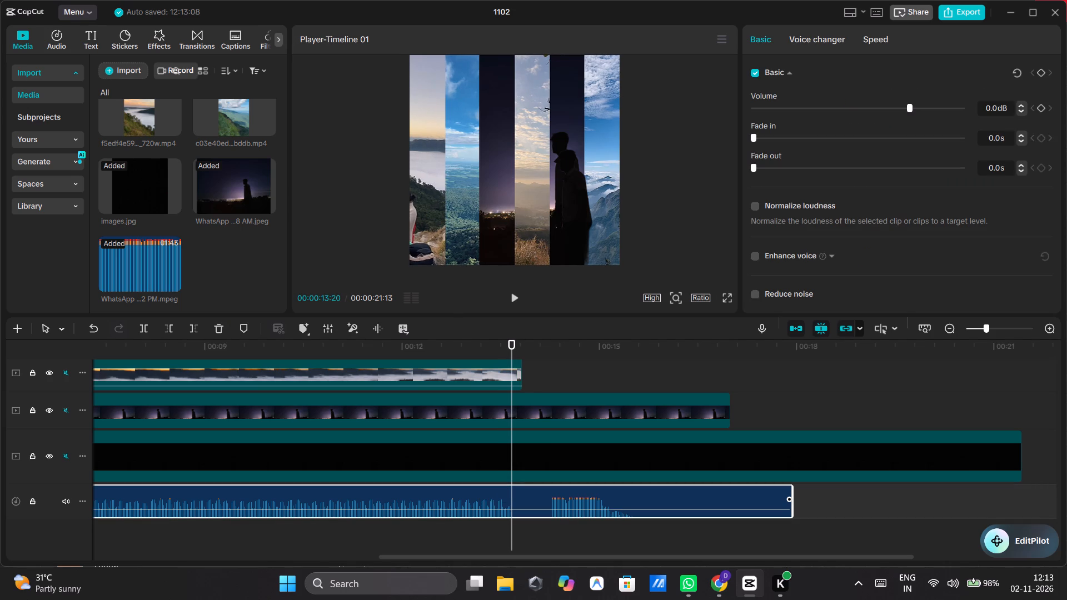
pyautogui.hotkey('ctrl', 'b')
pyautogui.rightClick(560, 507)
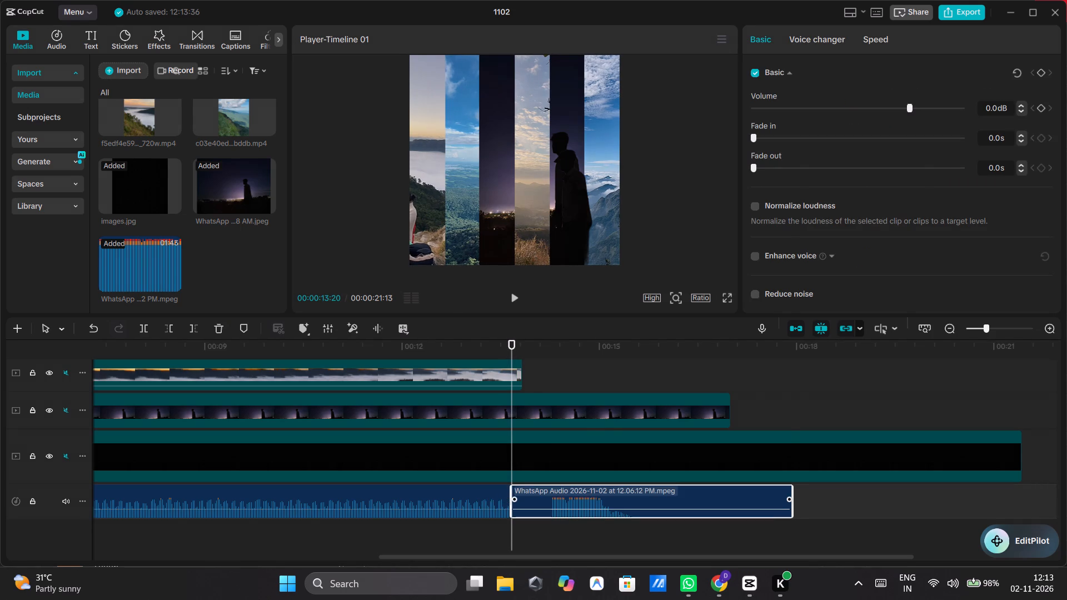
pyautogui.click(587, 310)
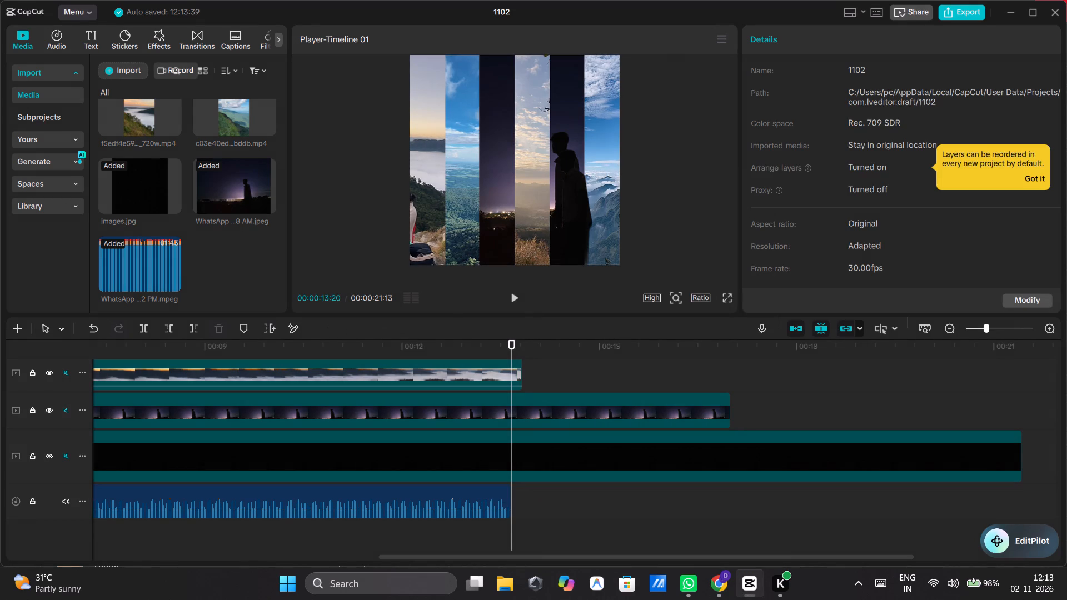
# Play the opening seconds from the start of the timeline to check the strips against the audio, and return the playhead to 00:00:00:00.
pyautogui.moveTo(513, 344); pyautogui.dragTo(0, 389)
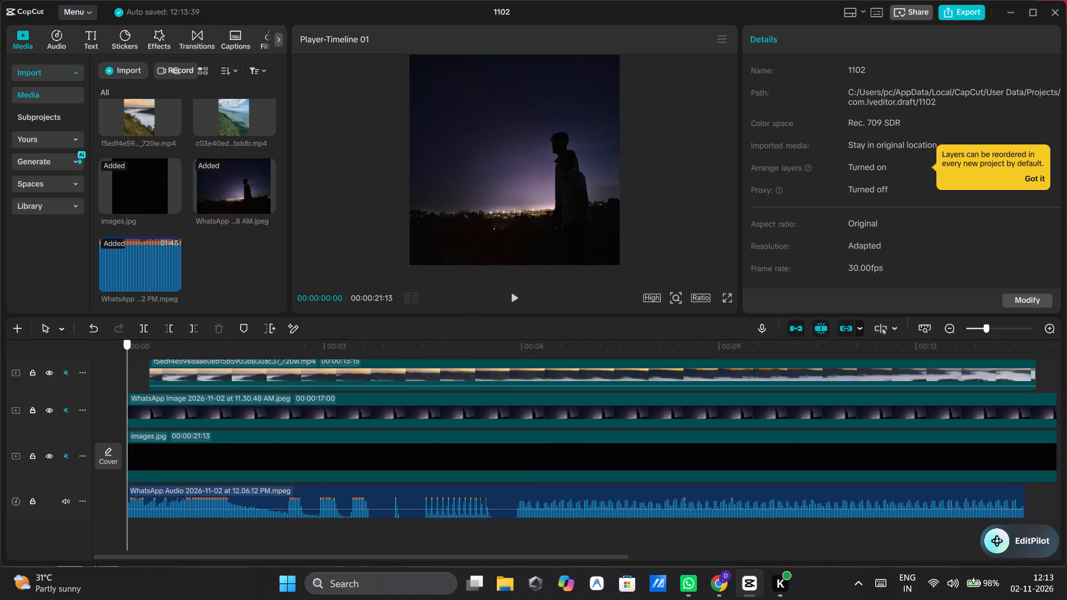
pyautogui.moveTo(0, 389); pyautogui.dragTo(3, 389)
pyautogui.click(513, 298)
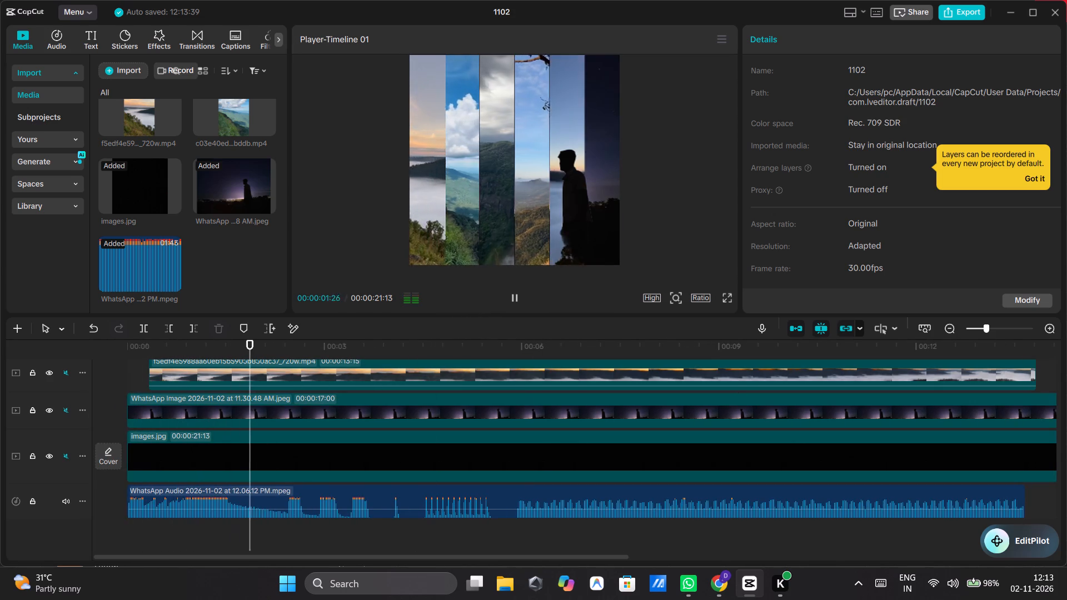
pyautogui.click(513, 298)
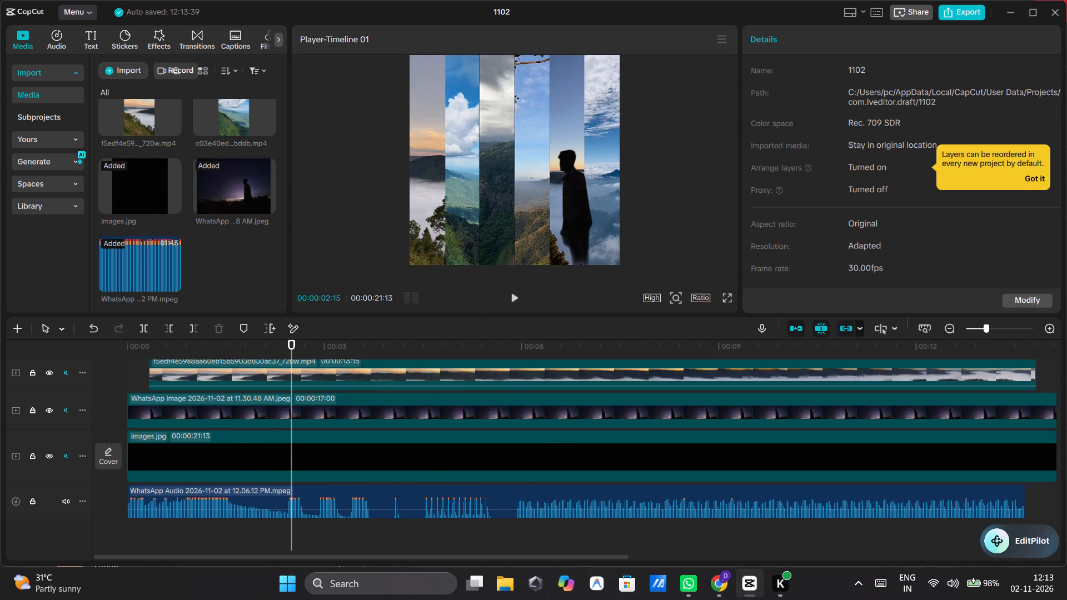
pyautogui.moveTo(291, 351); pyautogui.dragTo(78, 401)
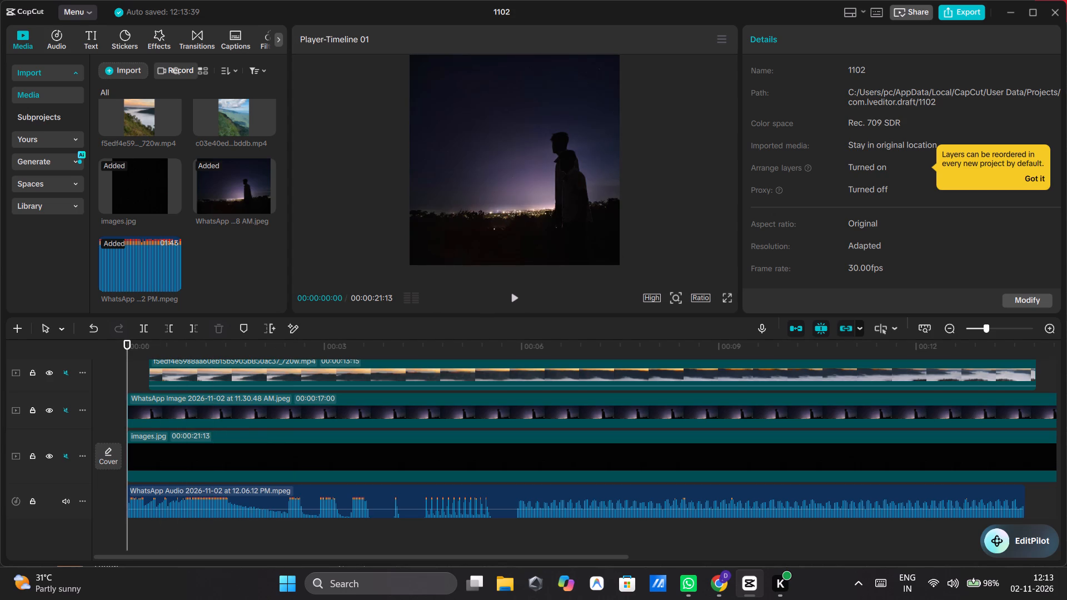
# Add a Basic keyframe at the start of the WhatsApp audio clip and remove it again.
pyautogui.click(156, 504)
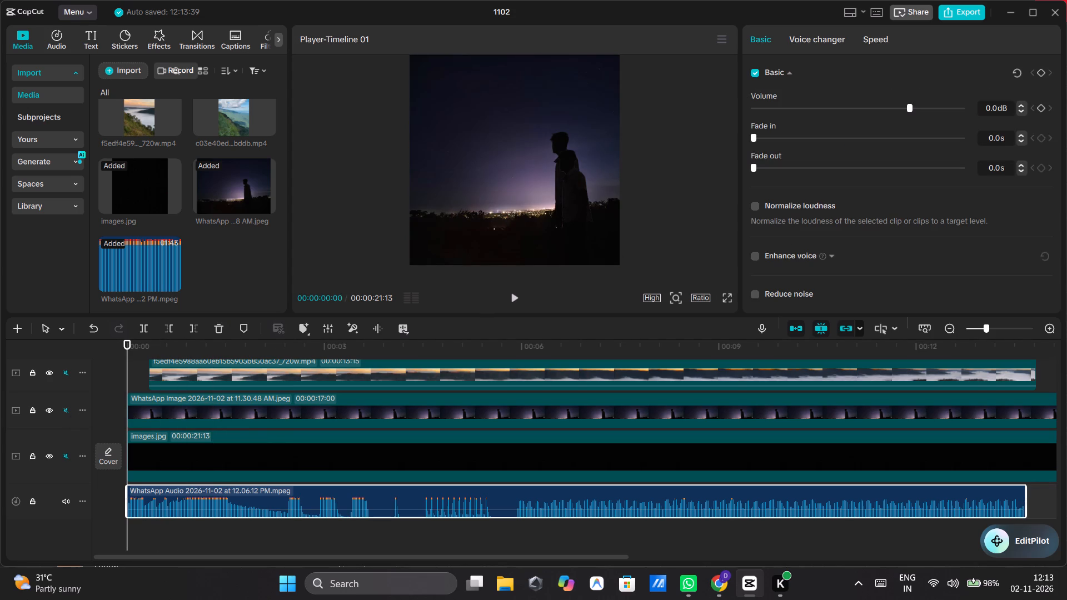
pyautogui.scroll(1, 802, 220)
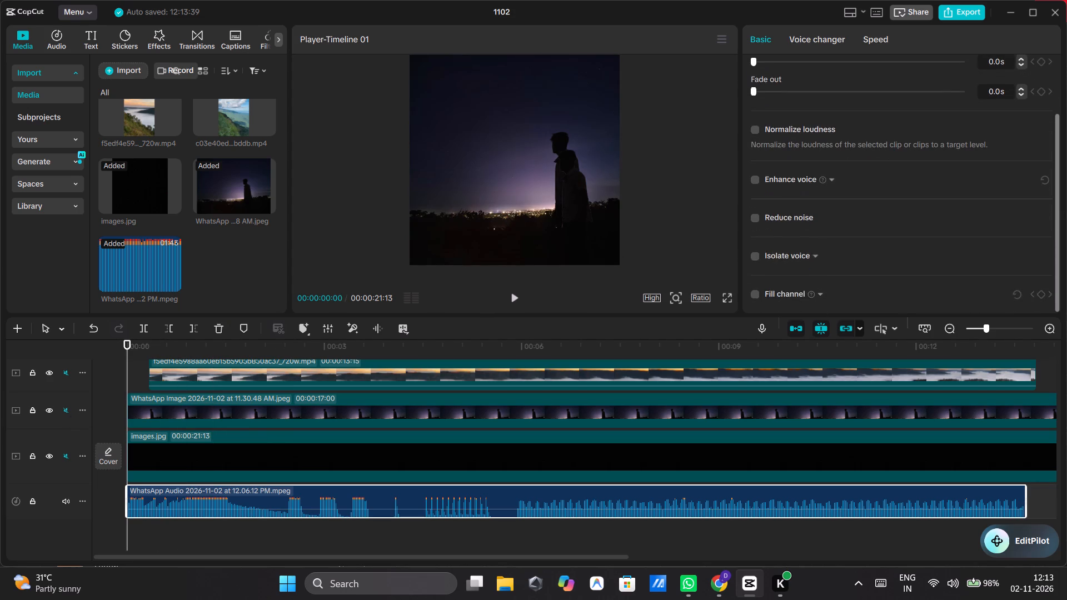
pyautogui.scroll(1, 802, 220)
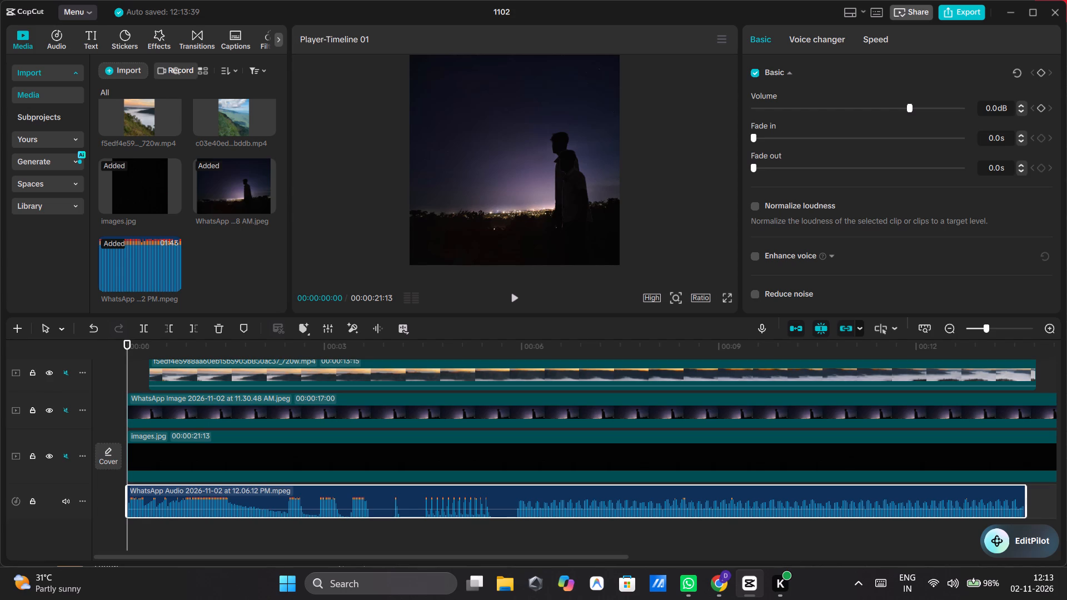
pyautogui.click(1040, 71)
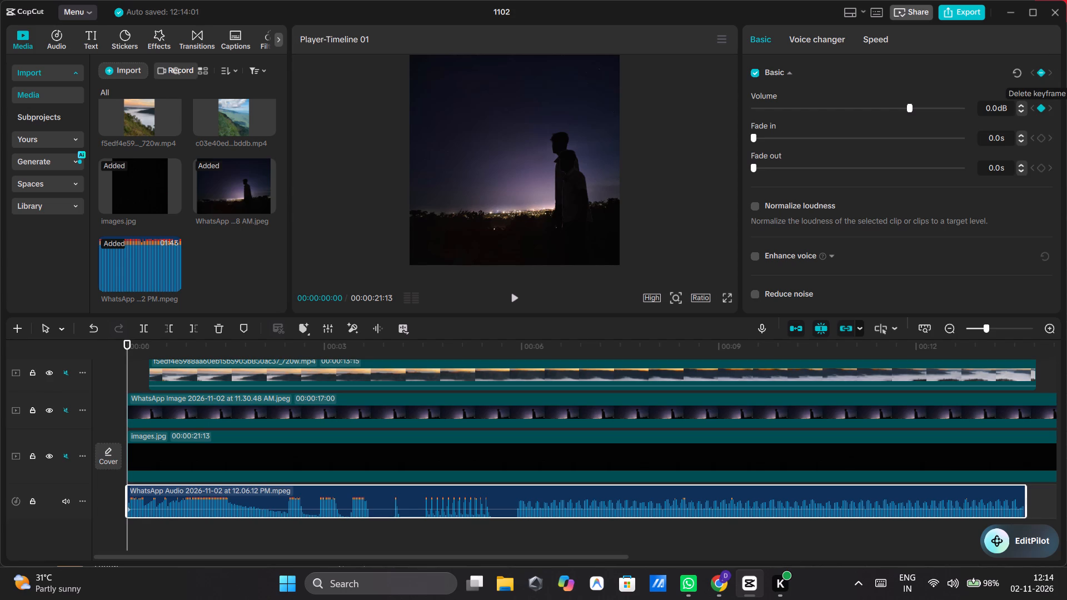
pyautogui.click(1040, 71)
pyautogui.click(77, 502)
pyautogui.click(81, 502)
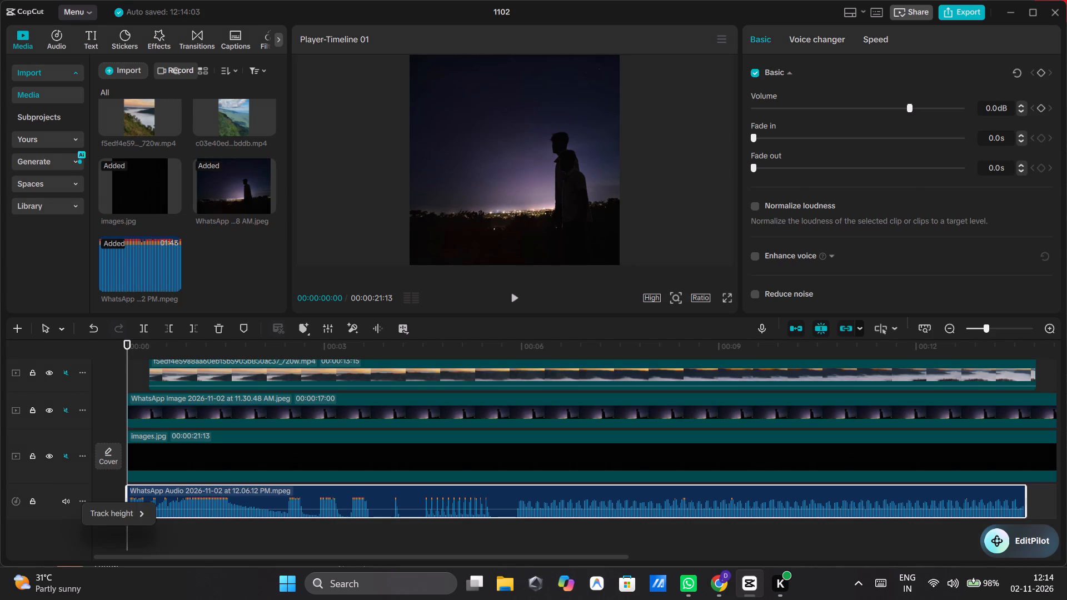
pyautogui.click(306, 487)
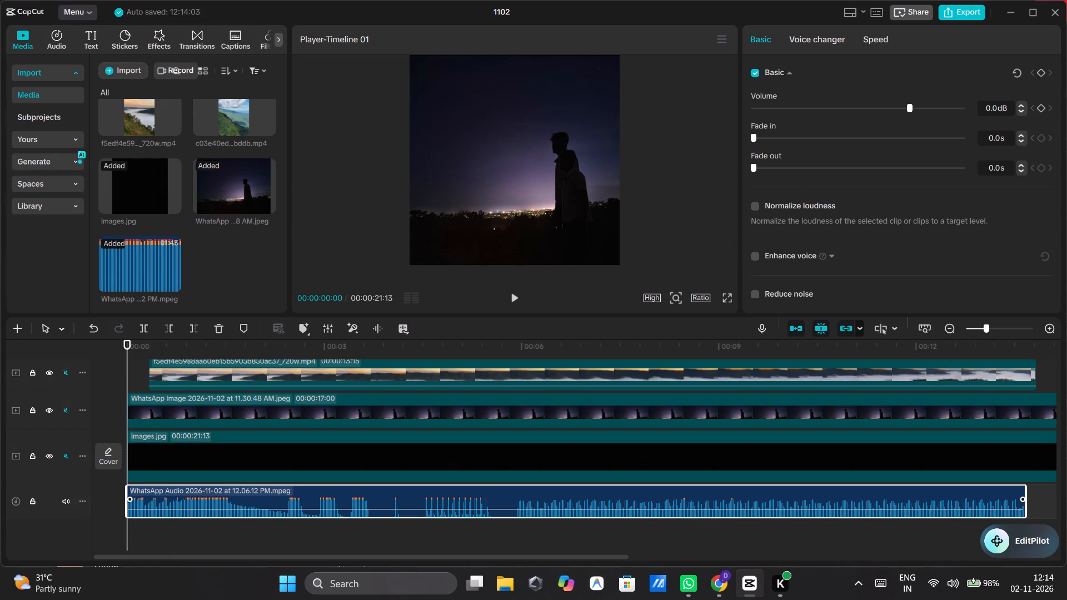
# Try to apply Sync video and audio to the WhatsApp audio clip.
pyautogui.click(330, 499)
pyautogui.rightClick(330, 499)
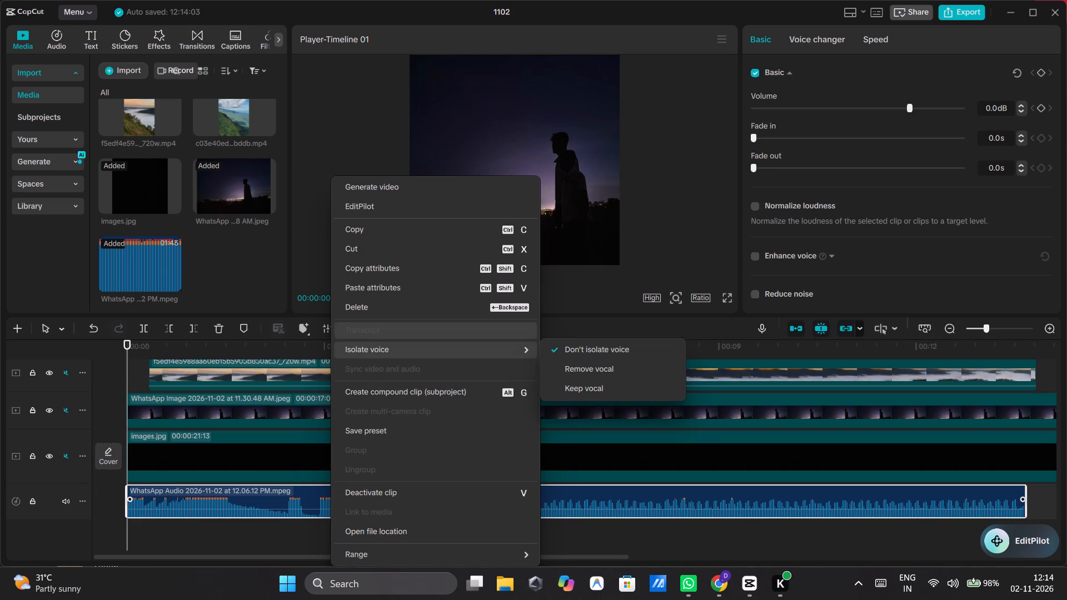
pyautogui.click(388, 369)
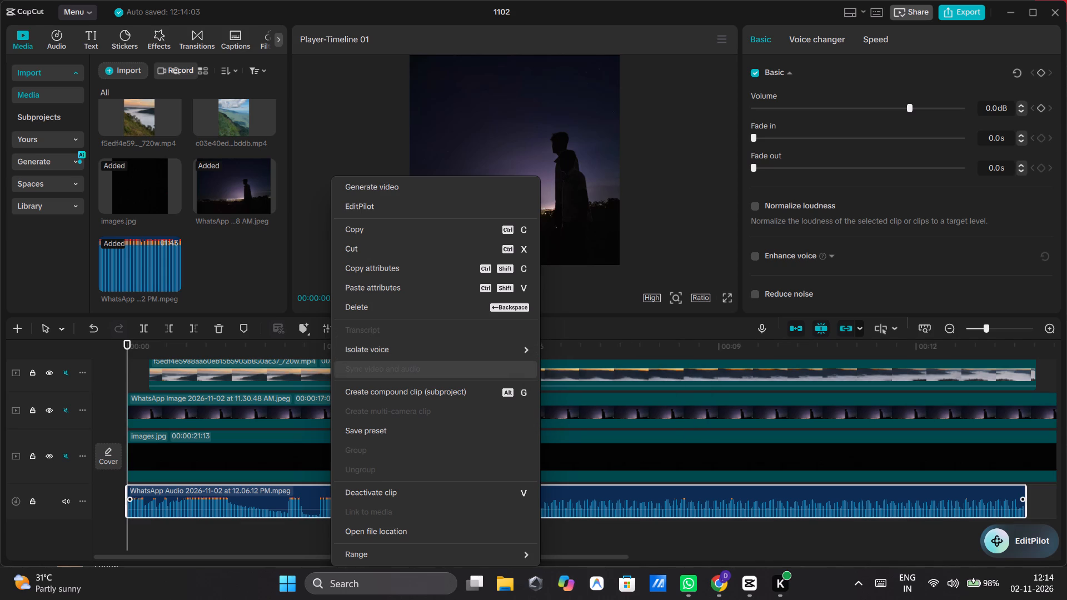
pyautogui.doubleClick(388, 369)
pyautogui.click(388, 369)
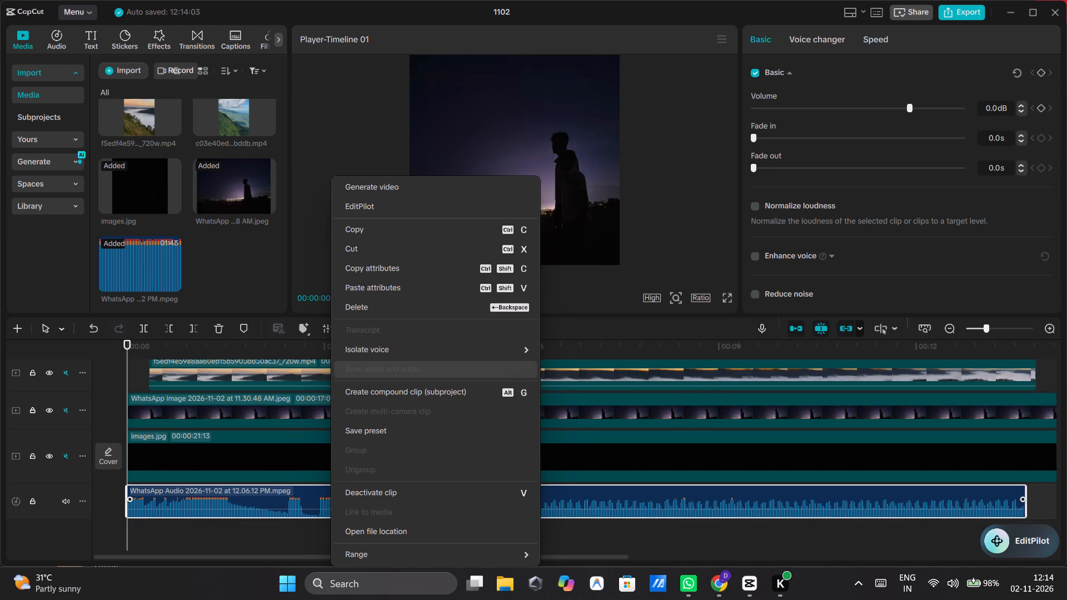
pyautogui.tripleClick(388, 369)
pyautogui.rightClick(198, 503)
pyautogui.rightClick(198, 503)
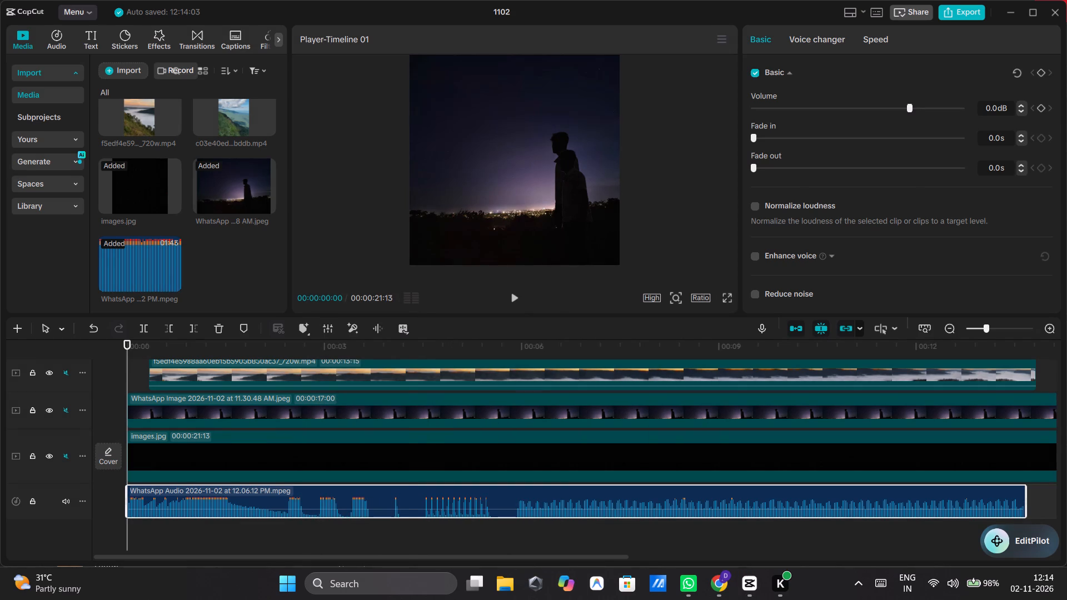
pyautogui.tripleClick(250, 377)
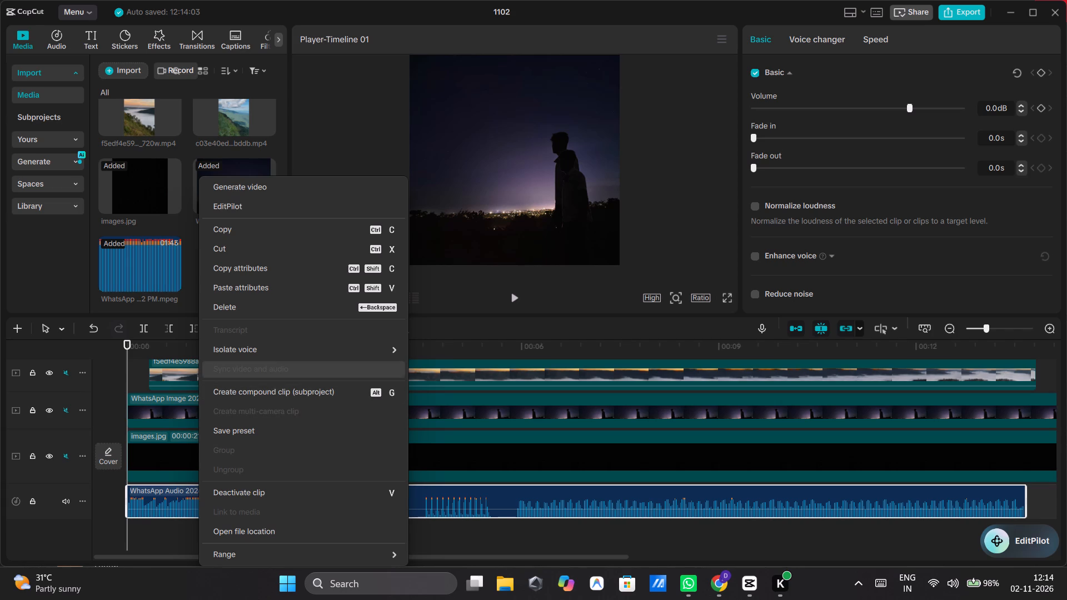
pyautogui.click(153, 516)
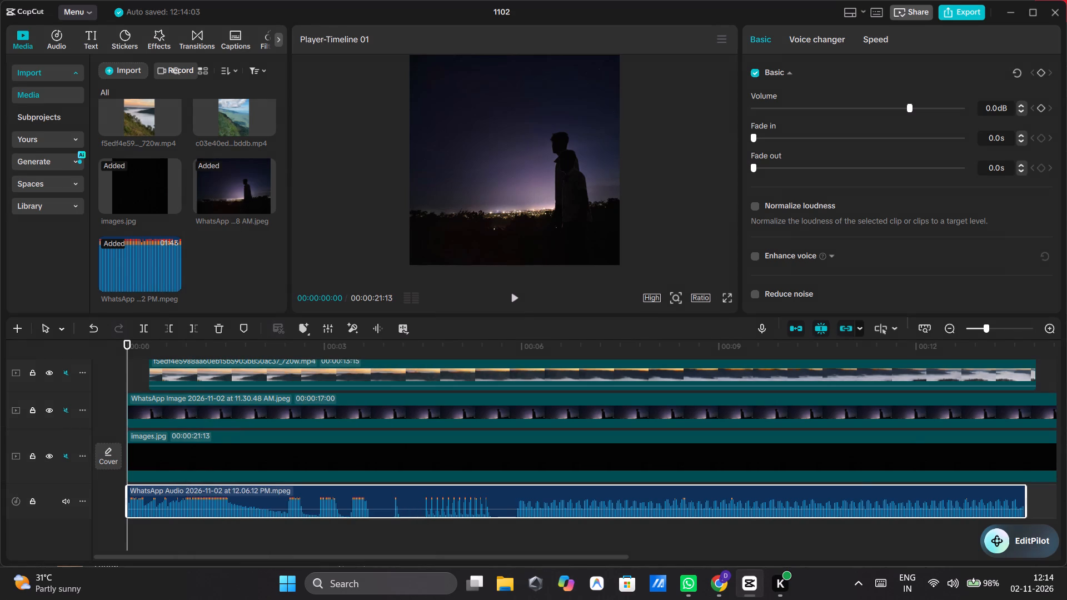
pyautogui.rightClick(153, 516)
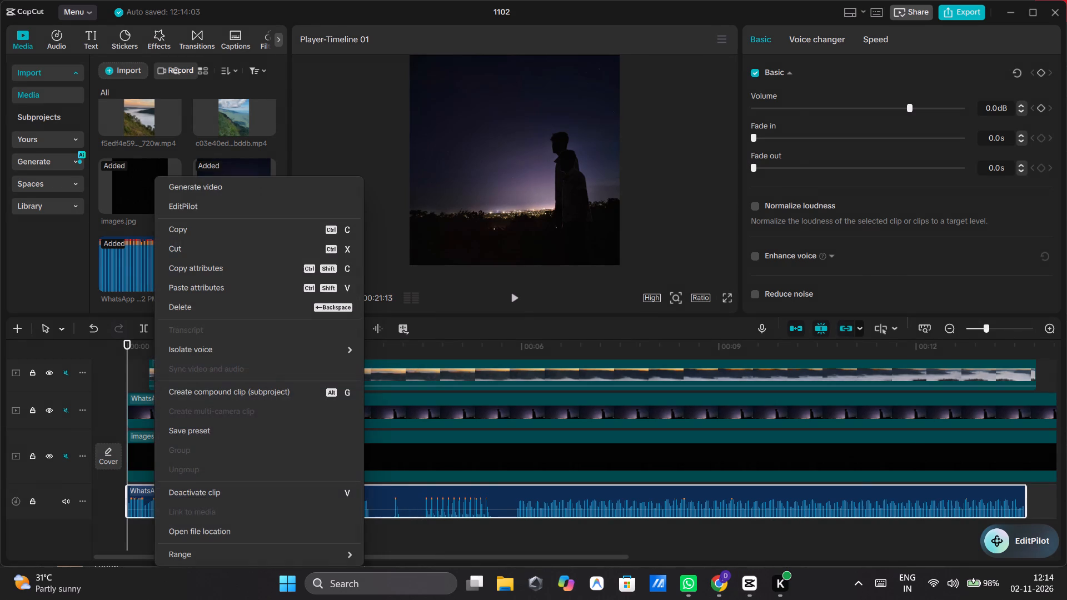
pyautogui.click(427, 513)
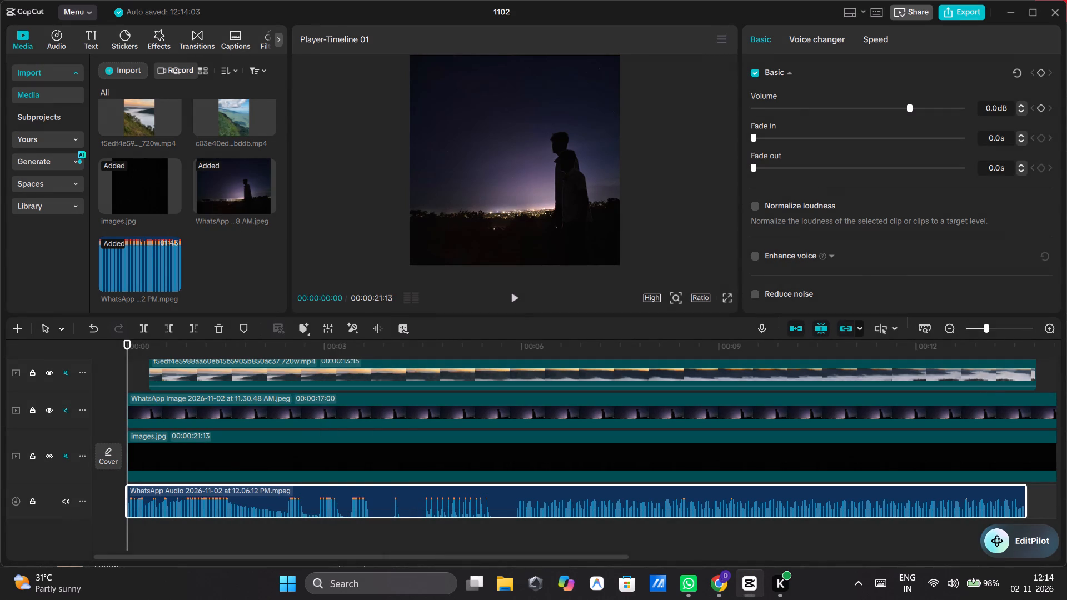
# Auto-mark beats on the WhatsApp audio clip using the Beats 1 option.
pyautogui.click(388, 329)
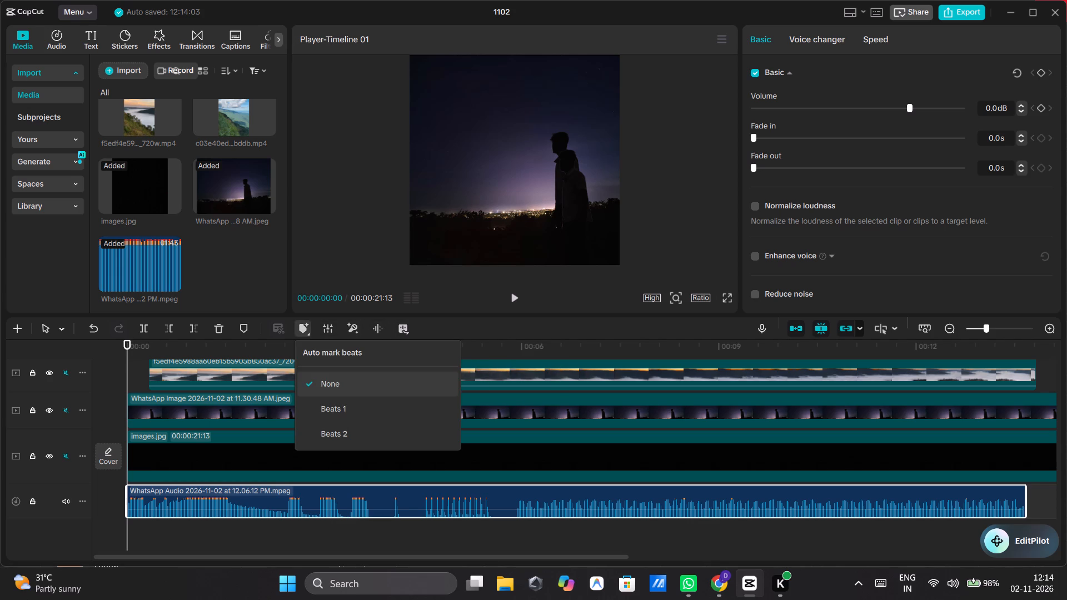
pyautogui.click(303, 409)
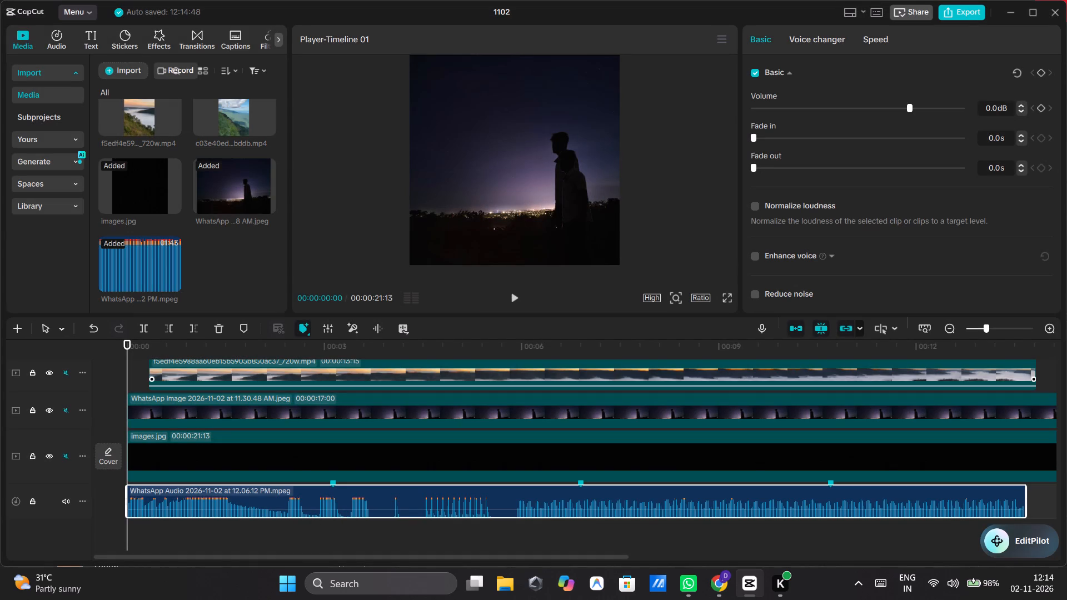
# Play the opening seconds twice to check the strip entrances against the audio waveform and beats, returning to 00:00:00:00.
pyautogui.click(512, 299)
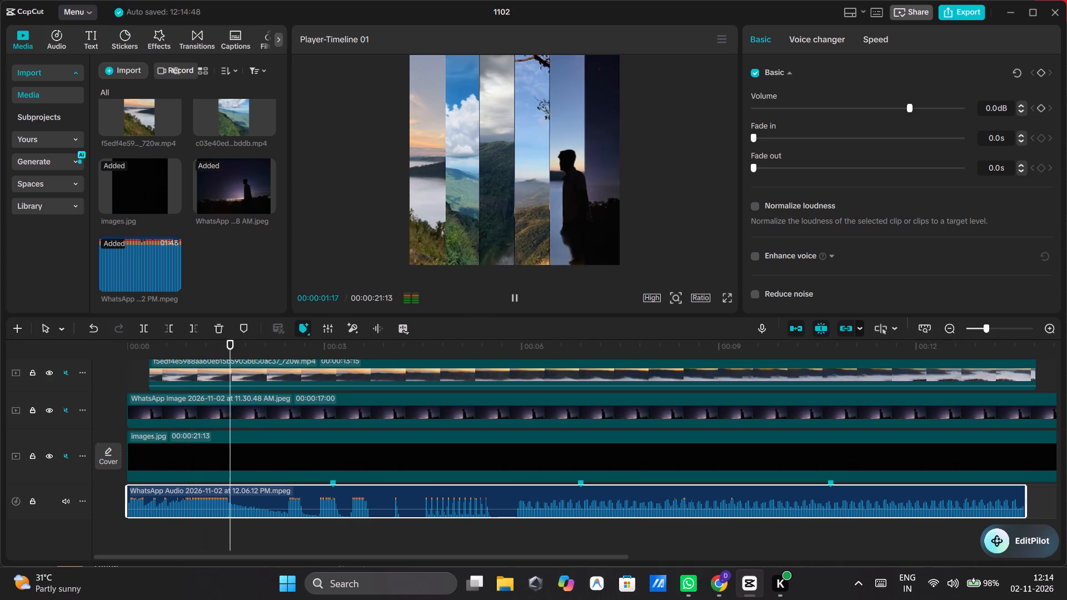
pyautogui.click(512, 299)
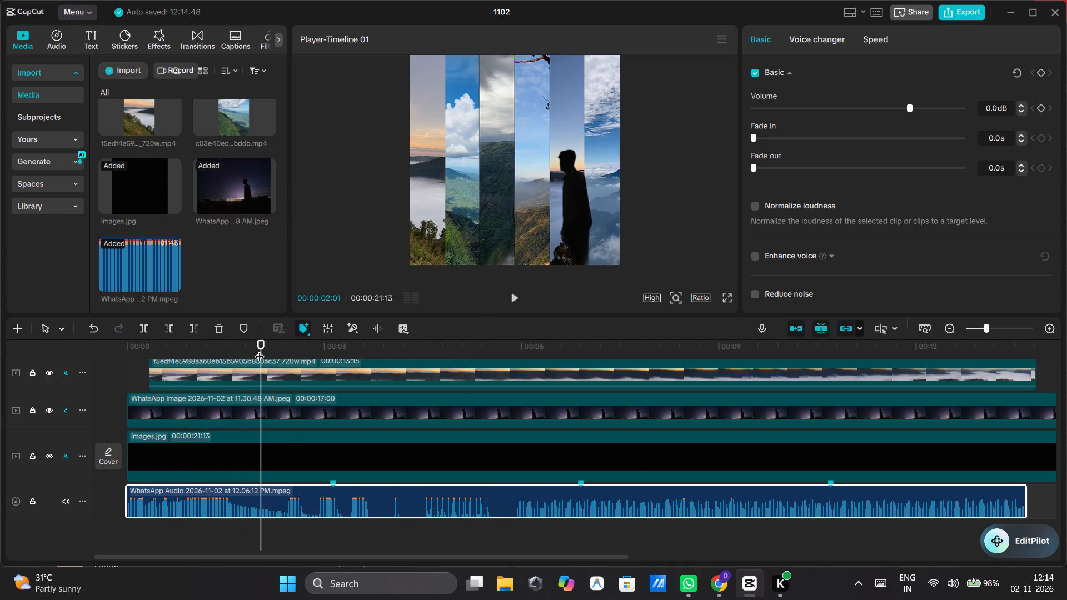
pyautogui.moveTo(260, 349); pyautogui.dragTo(94, 395)
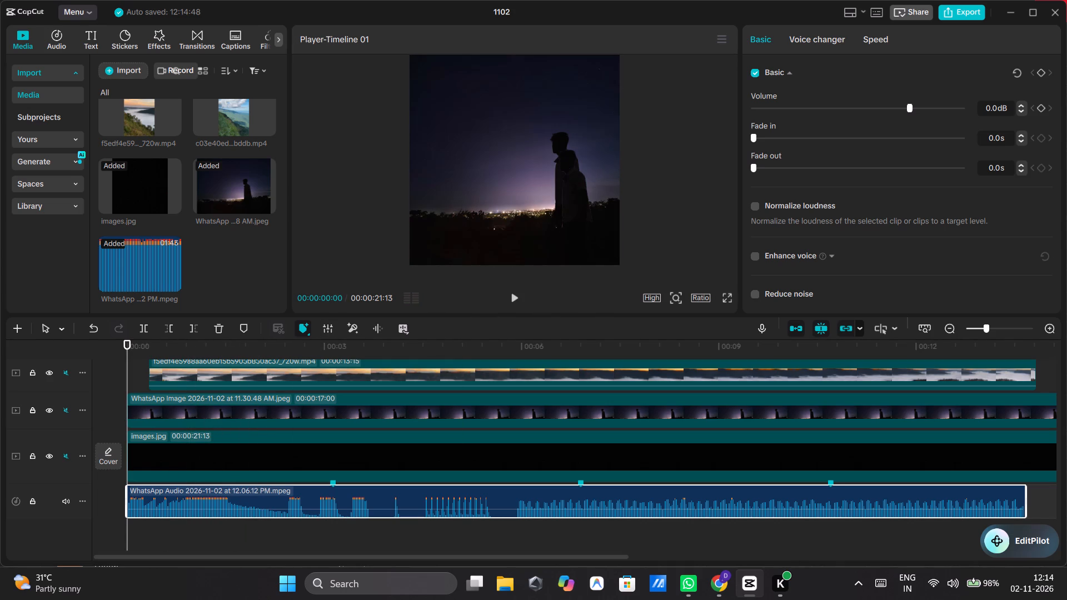
pyautogui.keyDown('ctrl'); pyautogui.scroll(5, 178, 516); pyautogui.keyUp('ctrl')
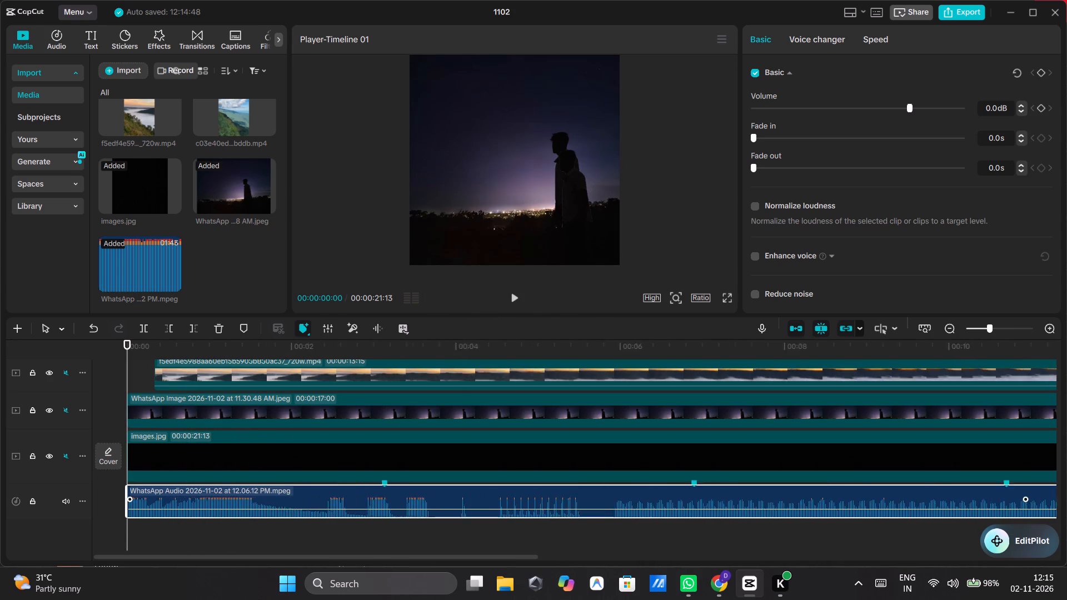
pyautogui.keyDown('ctrl'); pyautogui.scroll(16, 178, 516); pyautogui.keyUp('ctrl')
pyautogui.keyDown('ctrl'); pyautogui.scroll(5, 178, 516); pyautogui.keyUp('ctrl')
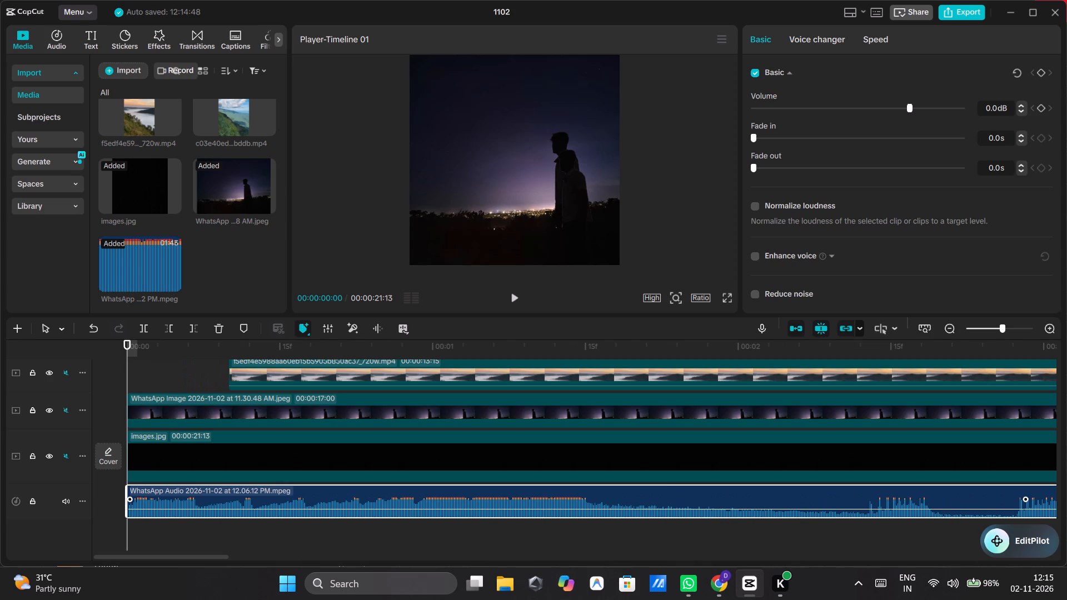
pyautogui.click(516, 294)
pyautogui.click(516, 294)
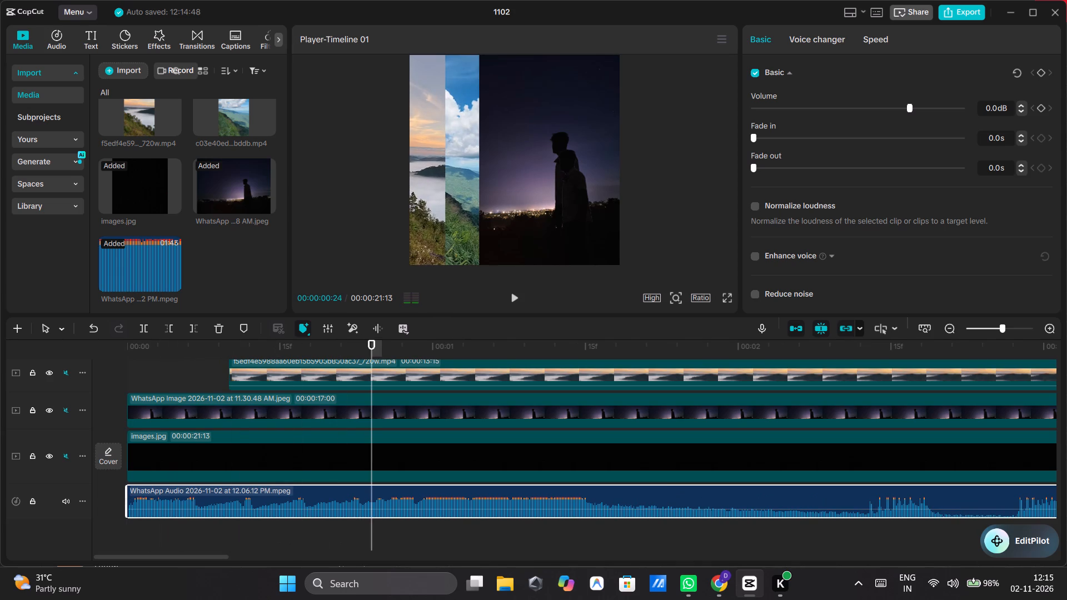
pyautogui.moveTo(372, 346); pyautogui.dragTo(104, 397)
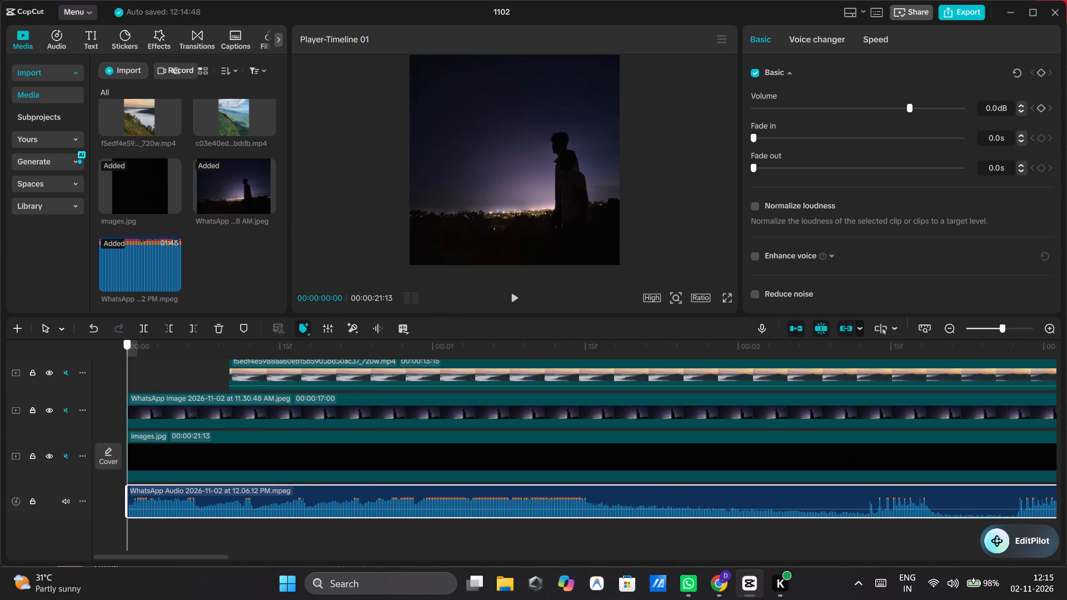
# Find the first audio hit at 00:00:00:06 and move the sunset strip's clip earlier so it starts there.
pyautogui.moveTo(104, 397); pyautogui.dragTo(140, 399)
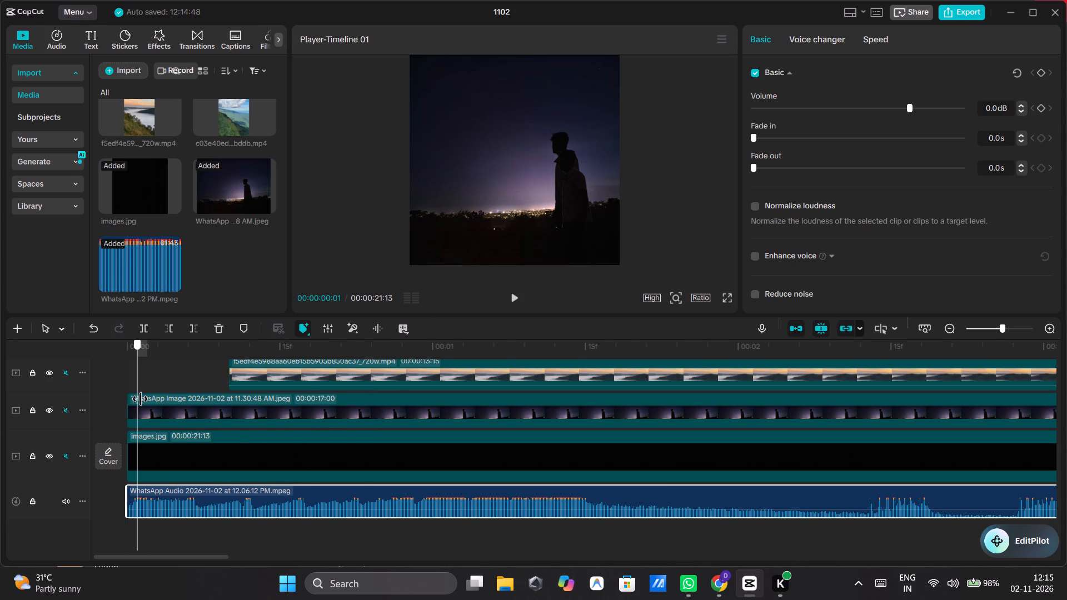
pyautogui.moveTo(140, 399); pyautogui.dragTo(140, 399)
pyautogui.doubleClick(517, 294)
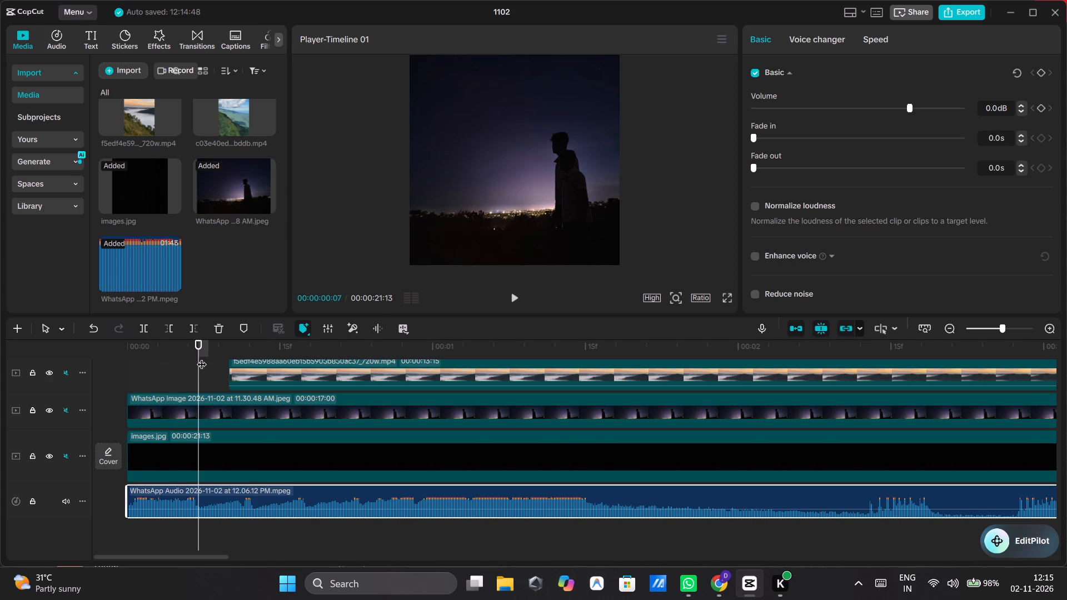
pyautogui.moveTo(200, 359); pyautogui.dragTo(191, 358)
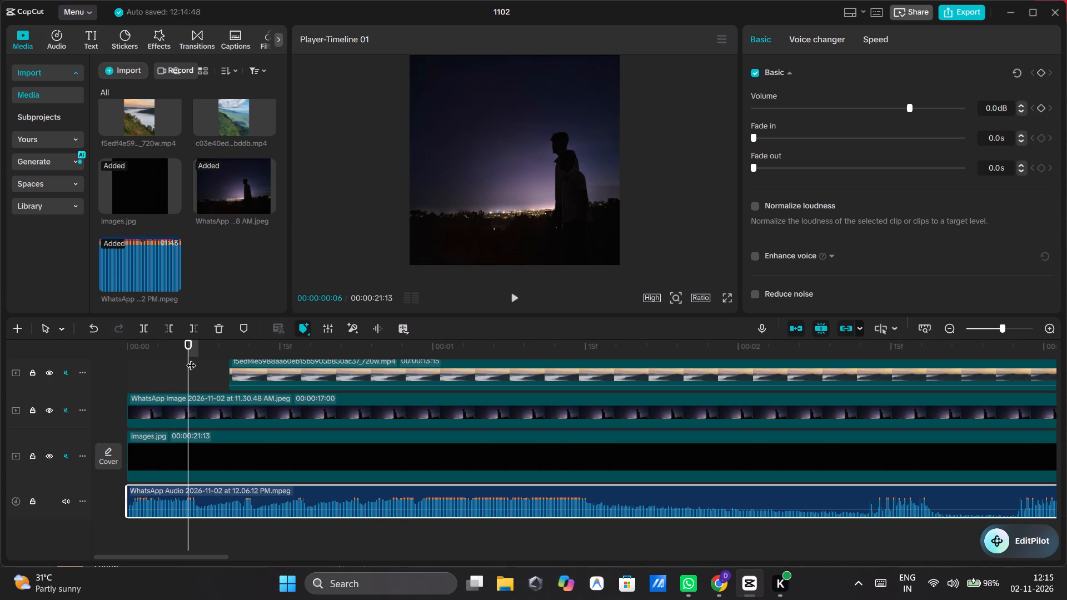
pyautogui.moveTo(258, 368); pyautogui.dragTo(223, 372)
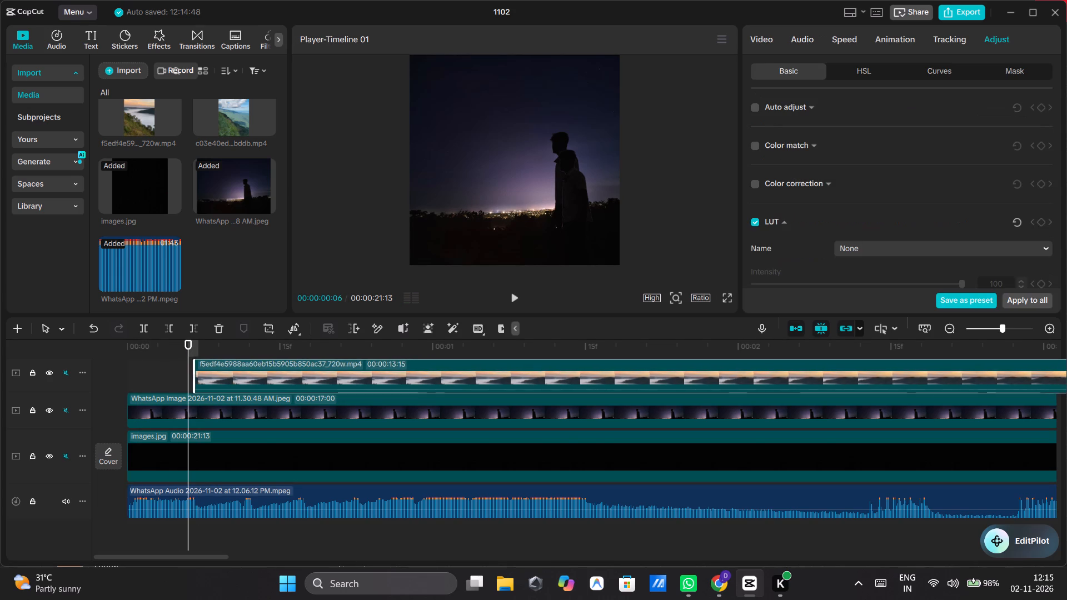
pyautogui.moveTo(223, 372); pyautogui.dragTo(219, 372)
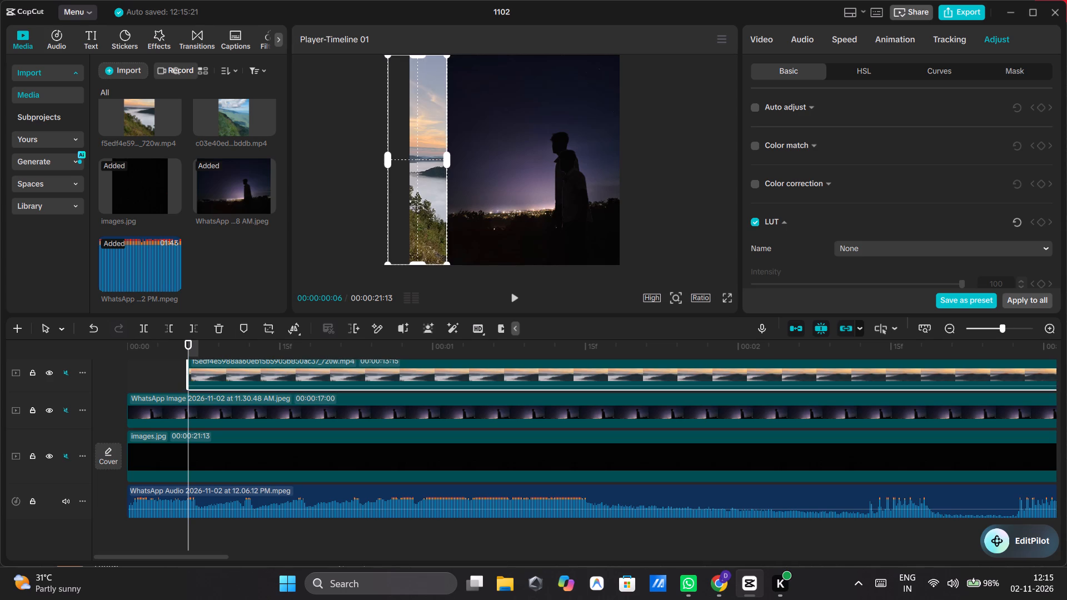
# Play the first second from 00:00:00:00 to check the sunset strip's new entrance against the audio.
pyautogui.click(122, 381)
pyautogui.click(136, 375)
pyautogui.moveTo(136, 375); pyautogui.dragTo(82, 384)
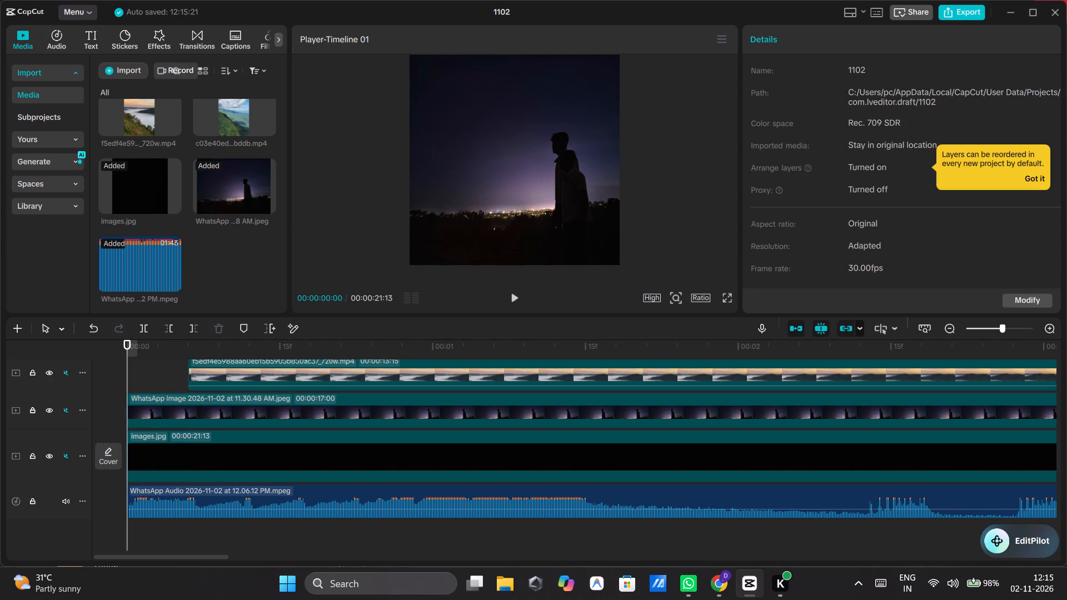
pyautogui.click(517, 299)
pyautogui.click(517, 299)
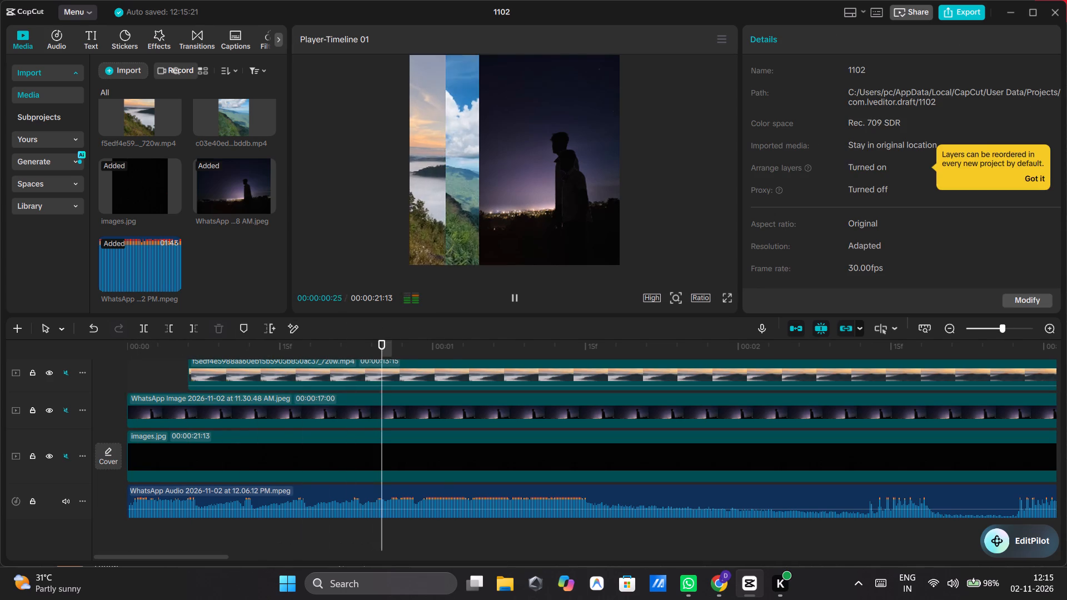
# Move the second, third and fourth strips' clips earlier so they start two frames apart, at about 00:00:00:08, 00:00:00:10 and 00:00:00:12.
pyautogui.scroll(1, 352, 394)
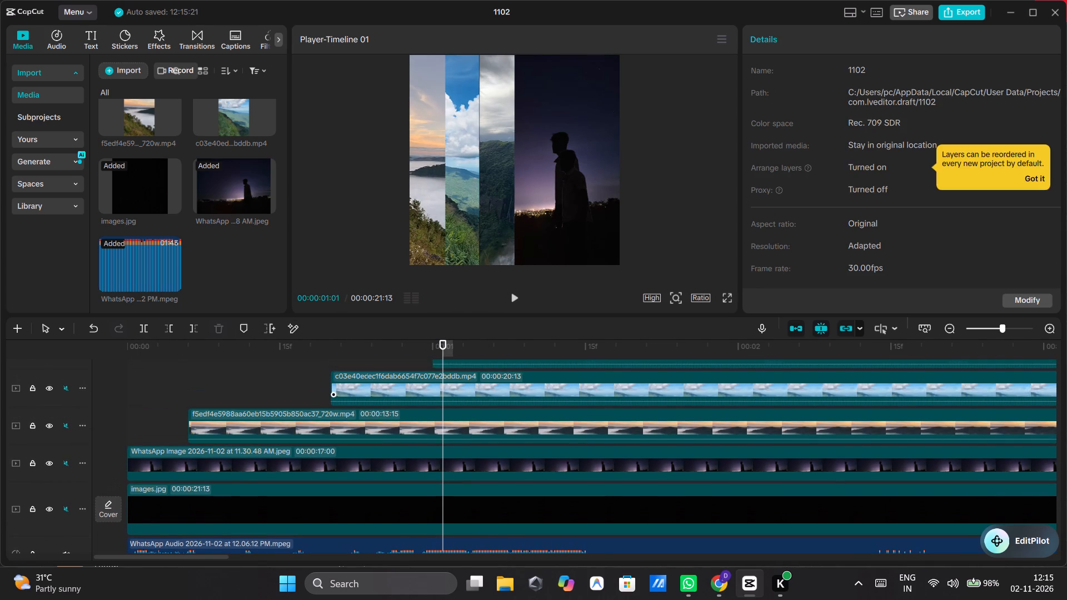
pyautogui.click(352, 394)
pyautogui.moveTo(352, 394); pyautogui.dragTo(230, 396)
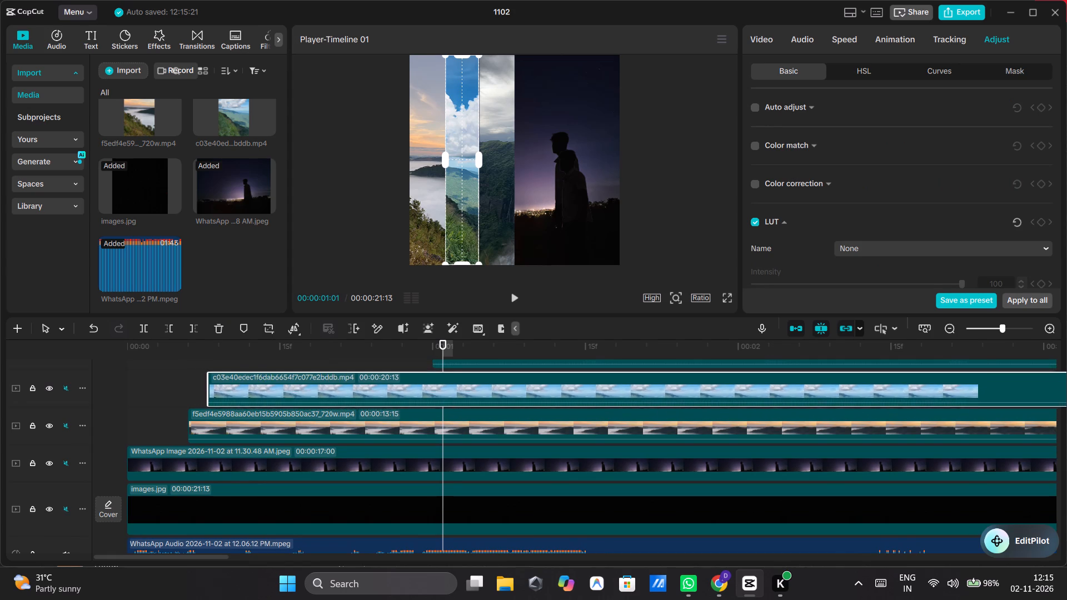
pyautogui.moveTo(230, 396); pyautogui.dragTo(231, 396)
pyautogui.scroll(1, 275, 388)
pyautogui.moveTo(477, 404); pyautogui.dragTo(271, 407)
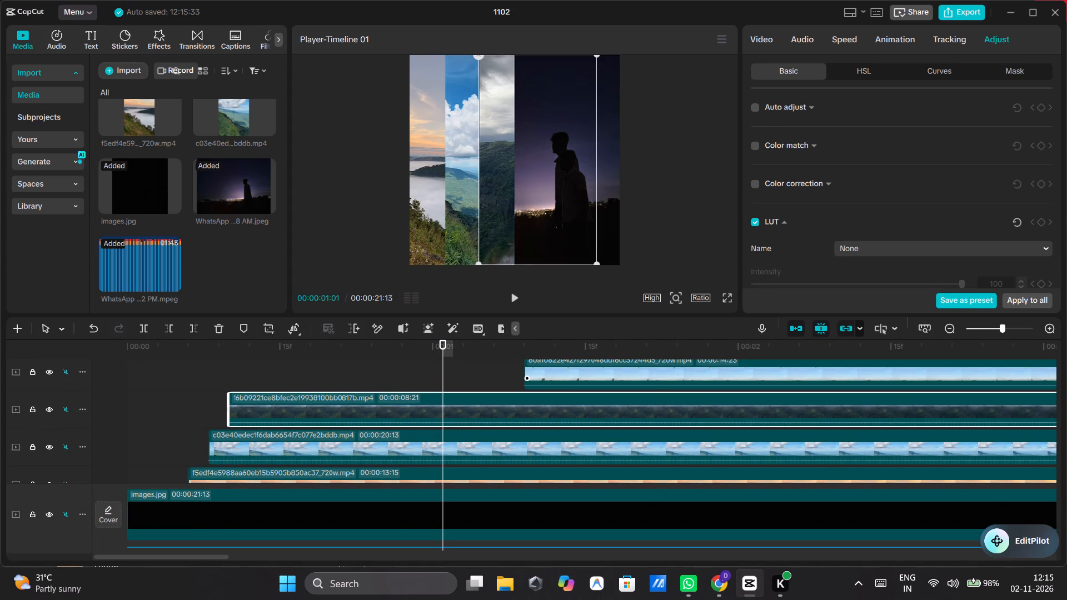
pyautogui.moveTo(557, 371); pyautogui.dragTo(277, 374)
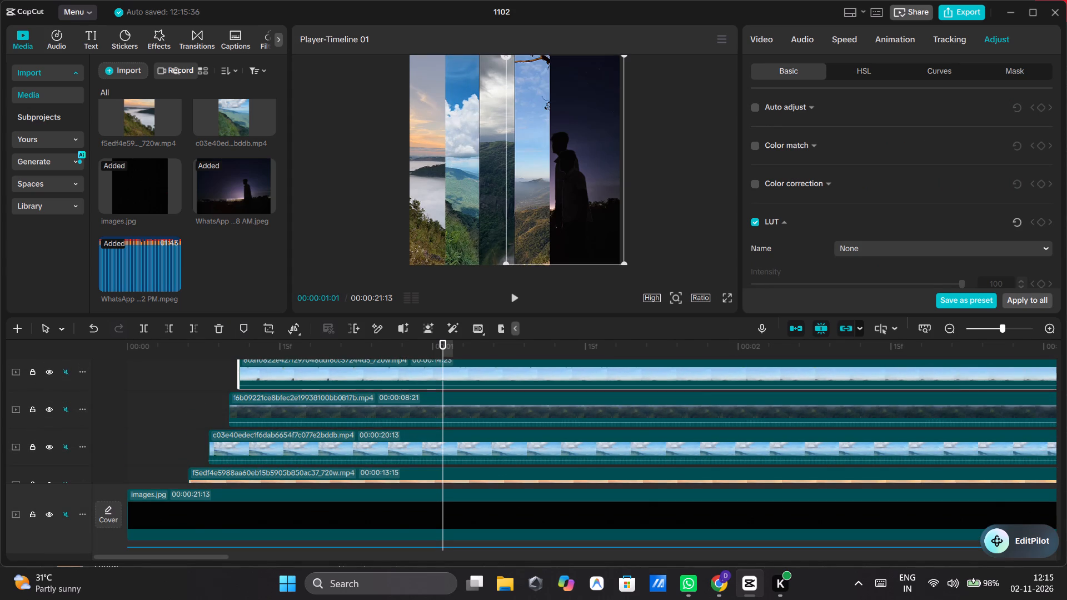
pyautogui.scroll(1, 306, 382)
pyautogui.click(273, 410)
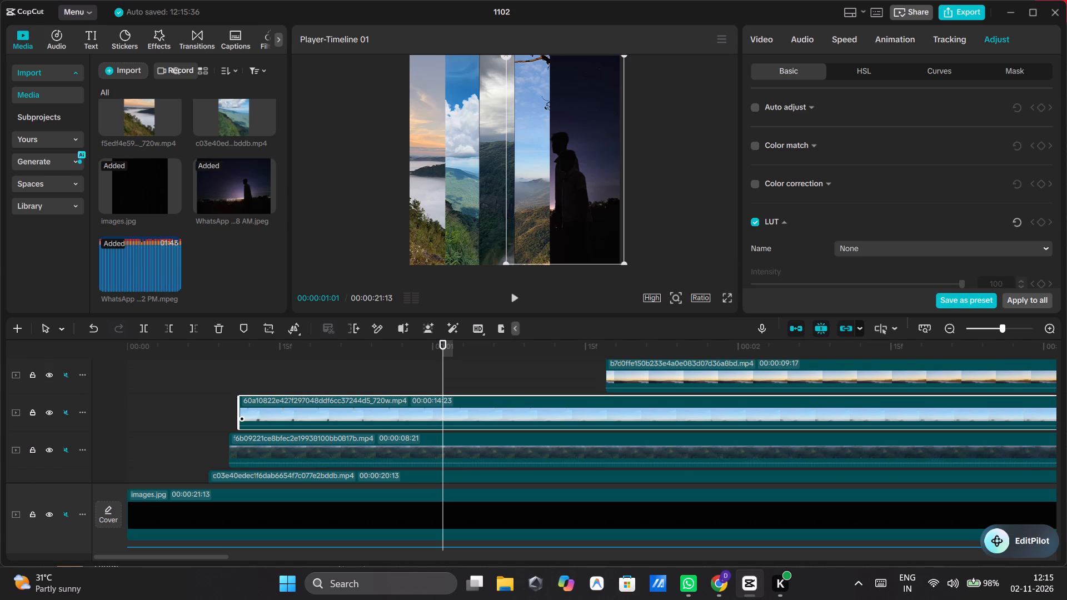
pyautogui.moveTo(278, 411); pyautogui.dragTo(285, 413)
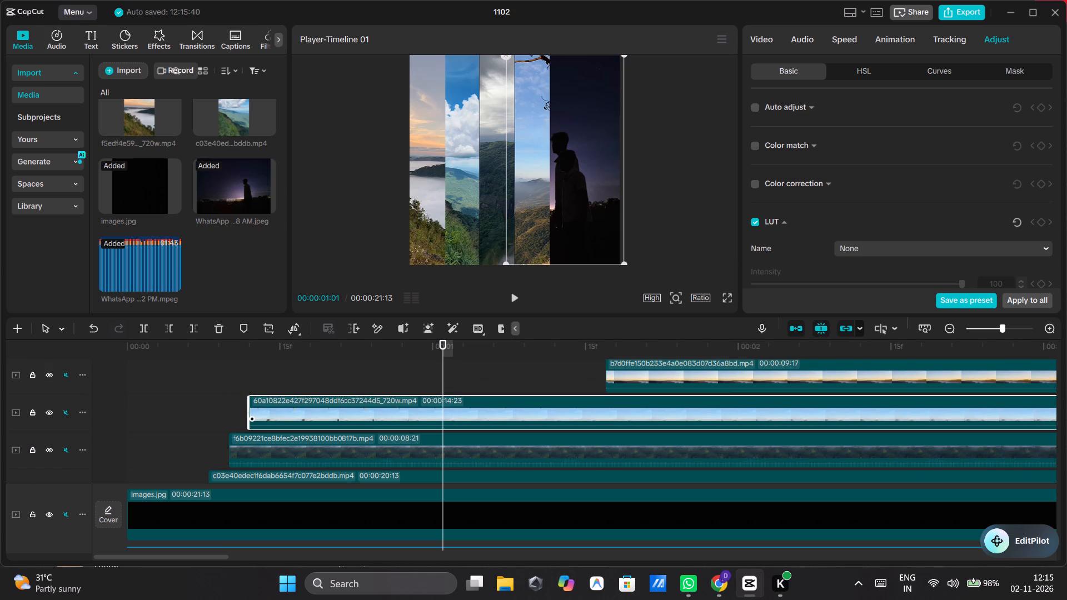
# Move the fifth and sixth strips' clips earlier to start at about 00:00:00:14 and 00:00:00:16.
pyautogui.moveTo(666, 377); pyautogui.dragTo(614, 372)
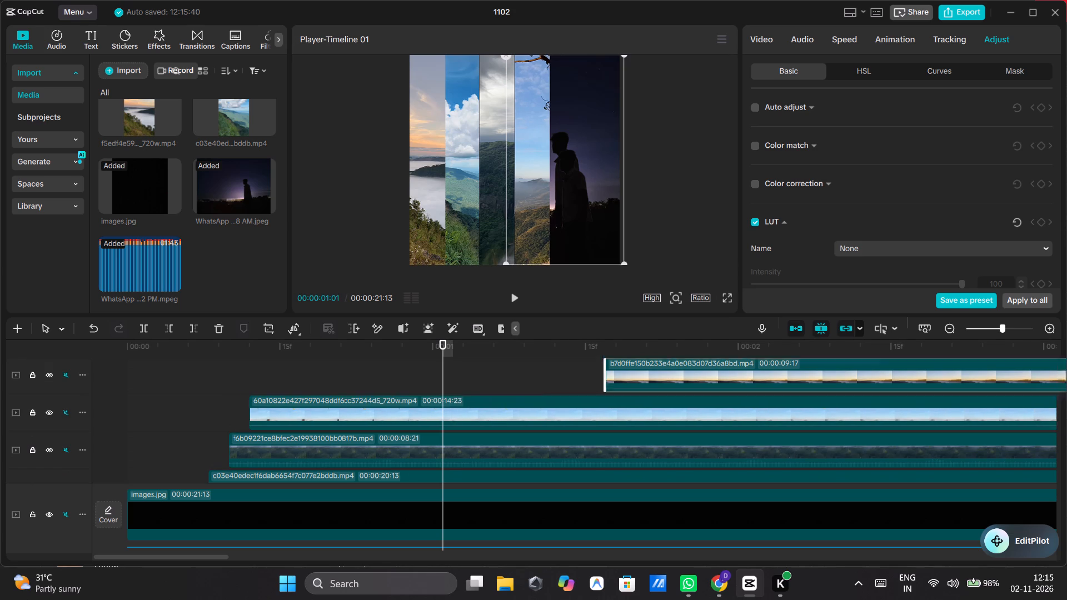
pyautogui.moveTo(614, 372); pyautogui.dragTo(328, 381)
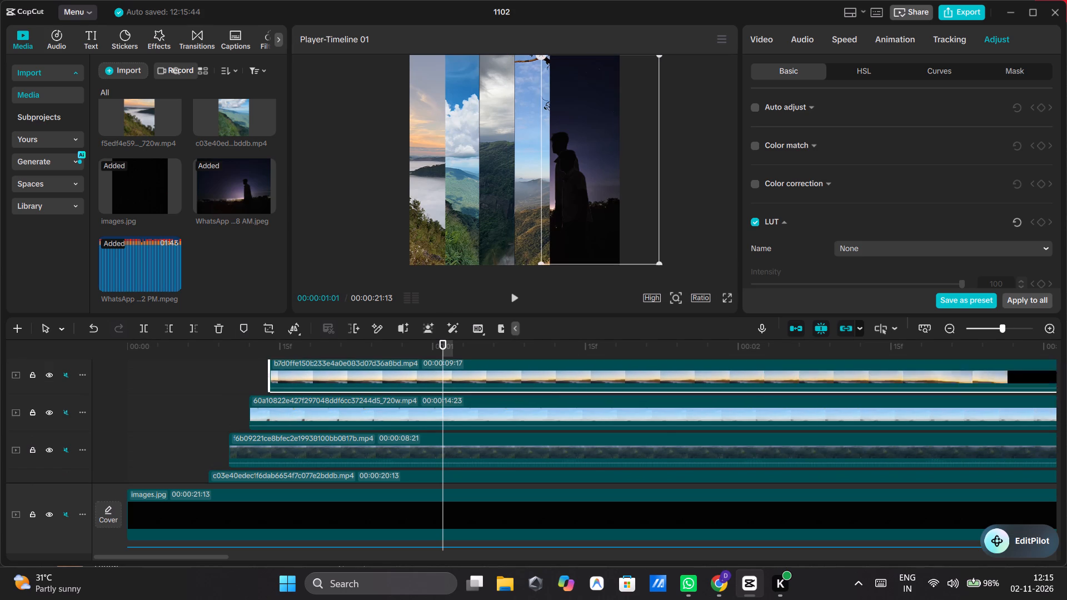
pyautogui.scroll(2, 340, 382)
pyautogui.moveTo(781, 427); pyautogui.dragTo(353, 432)
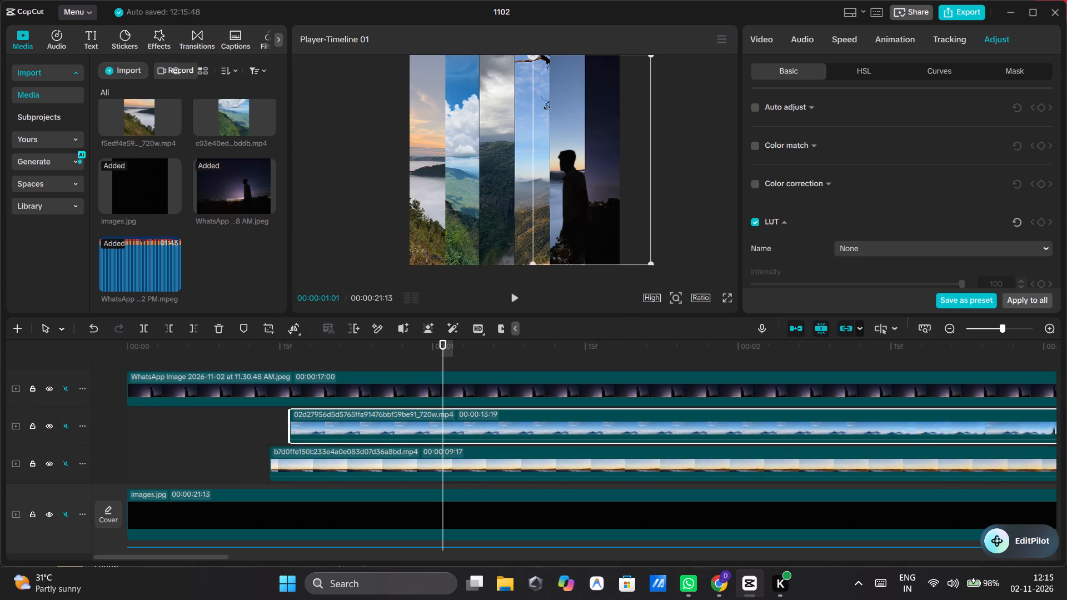
# Play the opening twice from 00:00:00:00 to check the quick strip succession against the audio.
pyautogui.scroll(-4, 255, 436)
pyautogui.click(143, 371)
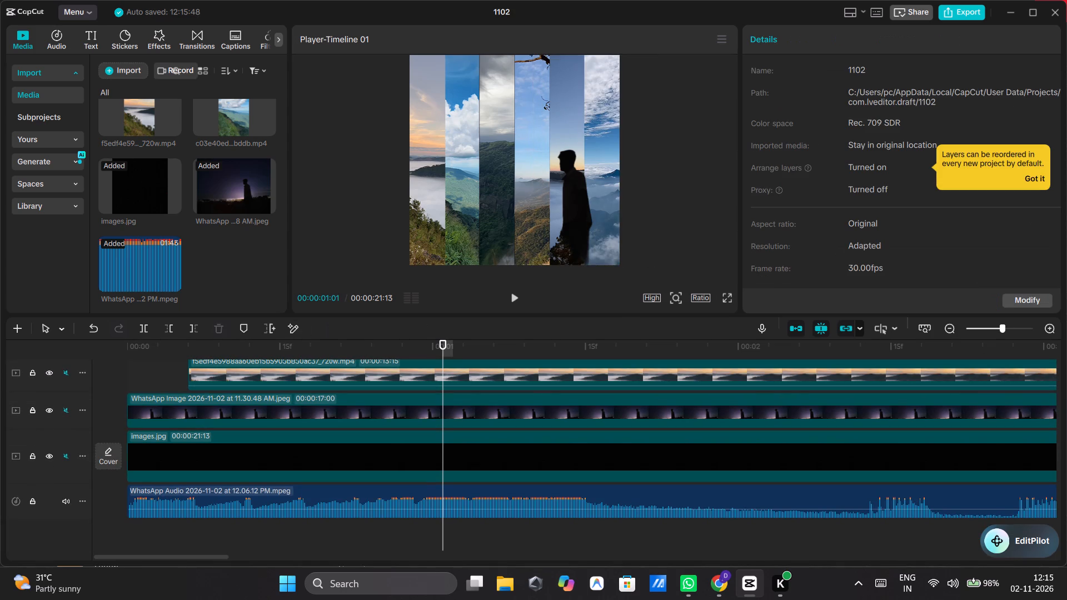
pyautogui.moveTo(143, 371); pyautogui.dragTo(112, 371)
pyautogui.click(517, 298)
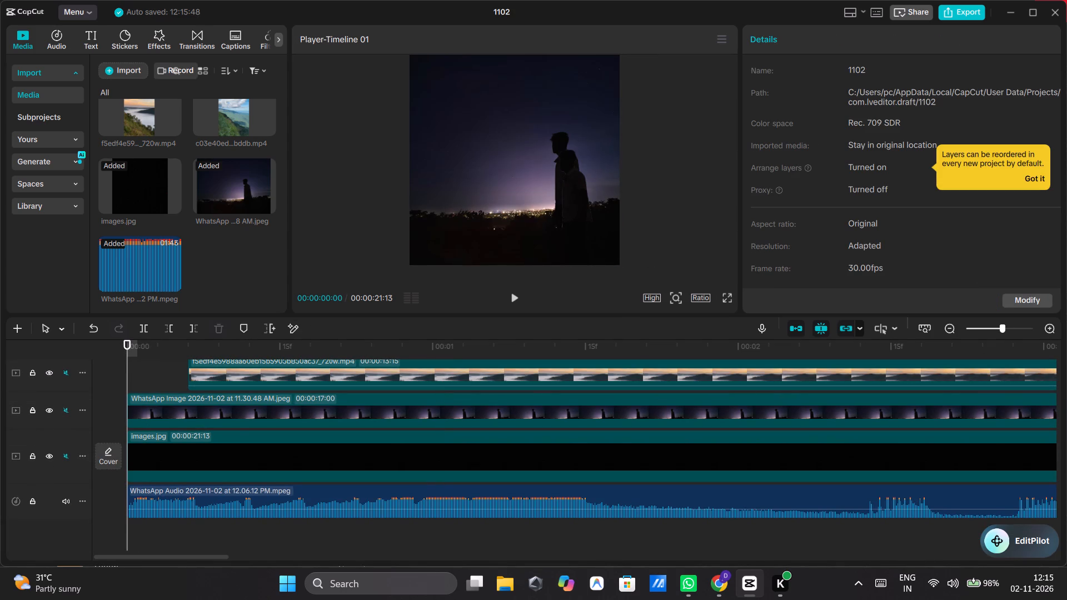
pyautogui.click(517, 298)
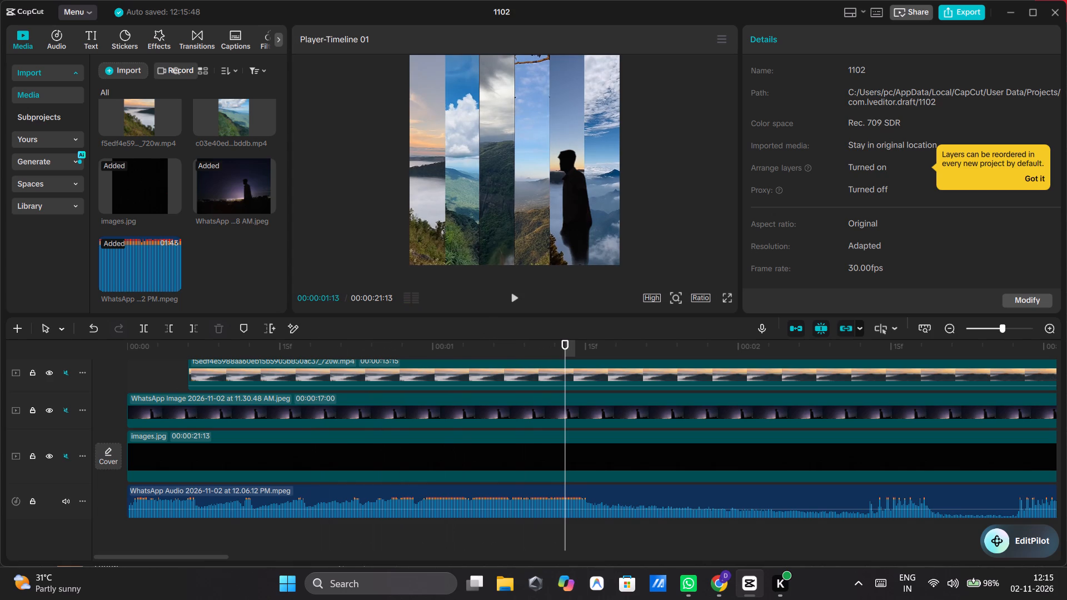
pyautogui.click(118, 379)
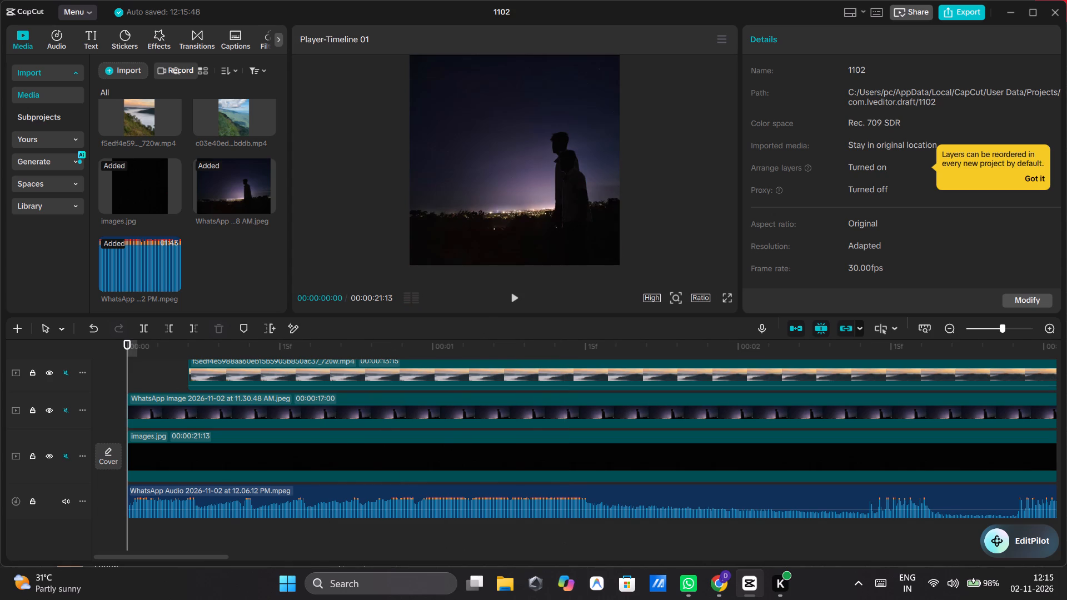
pyautogui.click(516, 295)
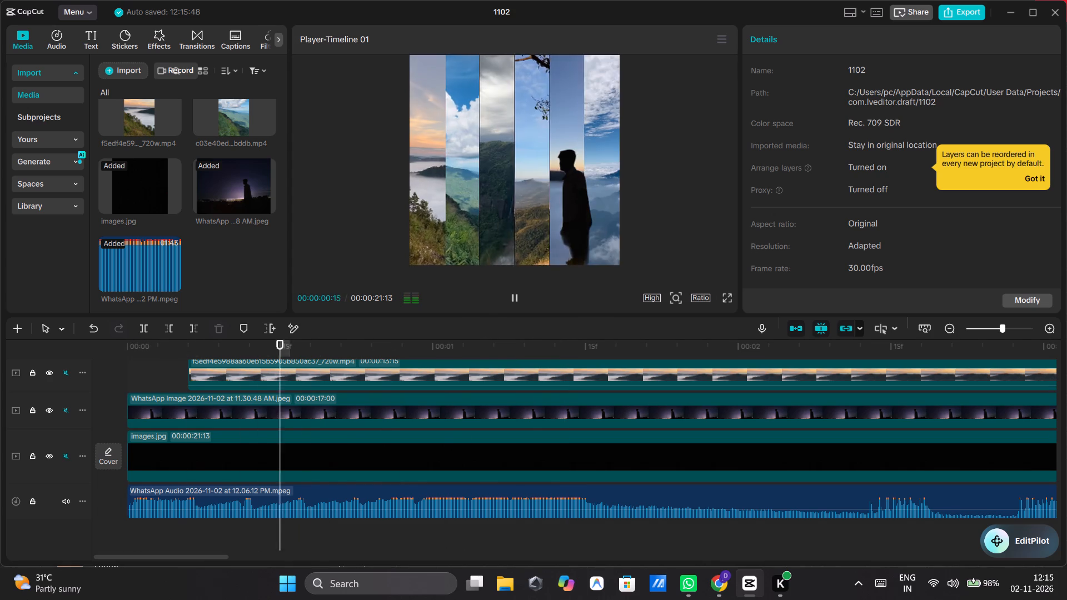
pyautogui.click(516, 295)
# Move the second strip's clip later to start at about 00:00:00:12 and the third strip's clip to about 00:00:00:18.
pyautogui.scroll(1, 248, 403)
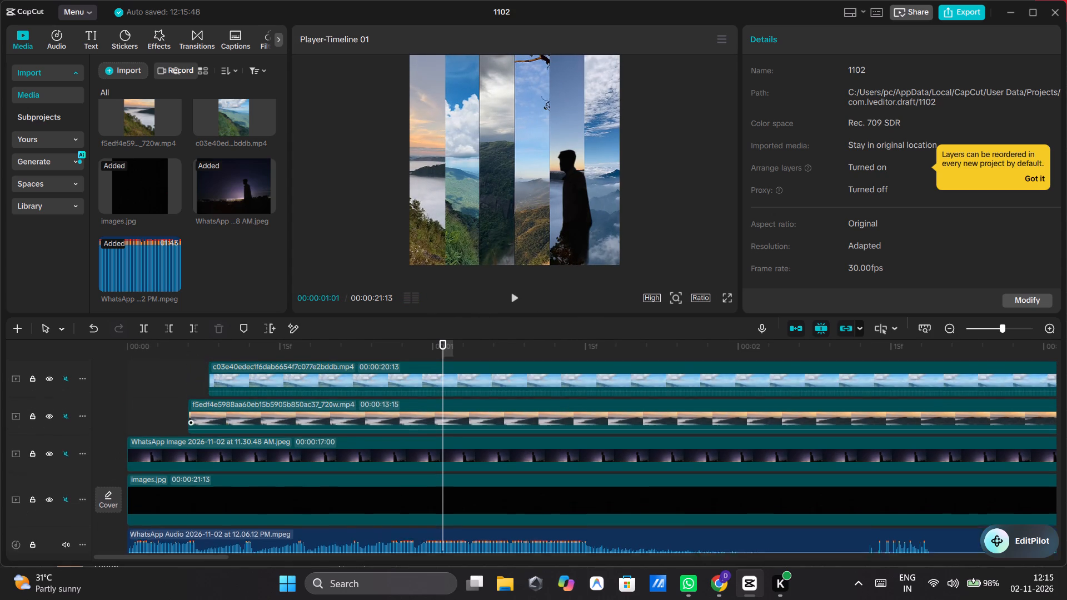
pyautogui.scroll(1, 248, 403)
pyautogui.moveTo(242, 412); pyautogui.dragTo(287, 410)
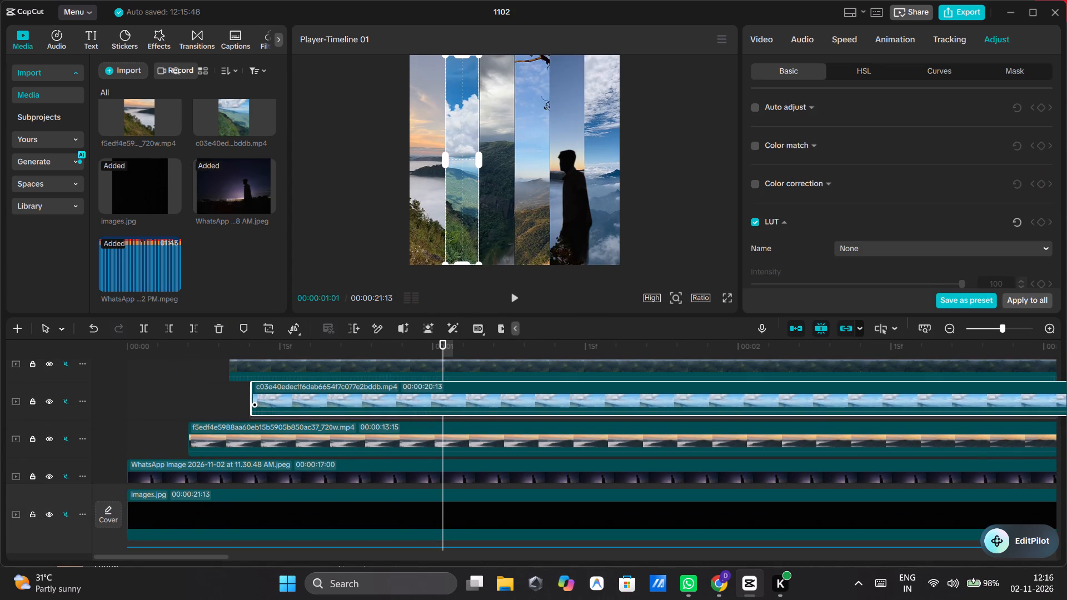
pyautogui.moveTo(287, 410); pyautogui.dragTo(291, 412)
pyautogui.moveTo(333, 367); pyautogui.dragTo(430, 378)
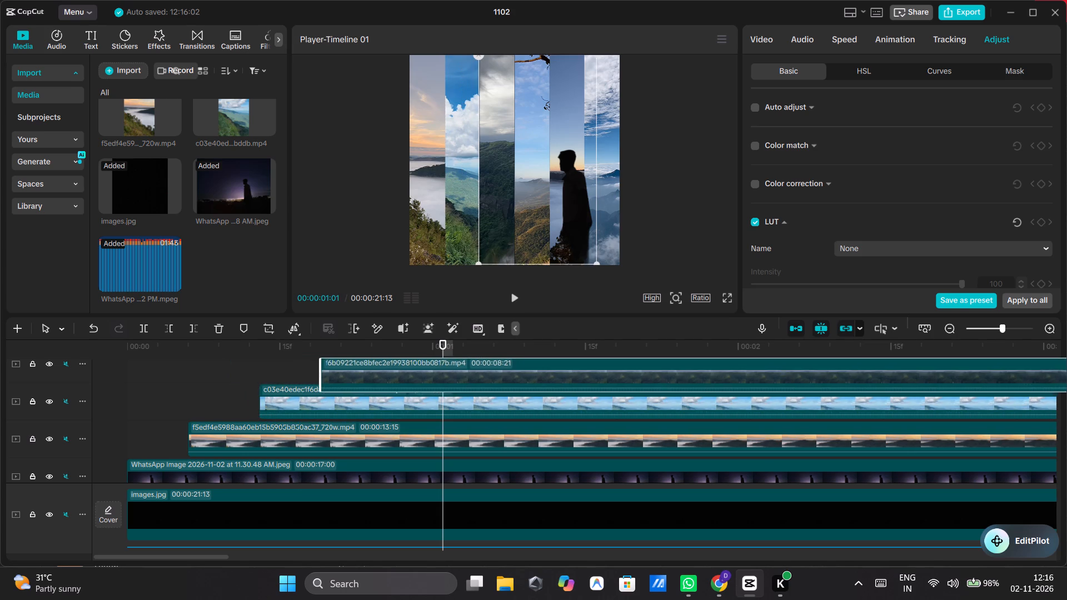
pyautogui.moveTo(430, 378); pyautogui.dragTo(418, 371)
pyautogui.moveTo(364, 394); pyautogui.dragTo(356, 398)
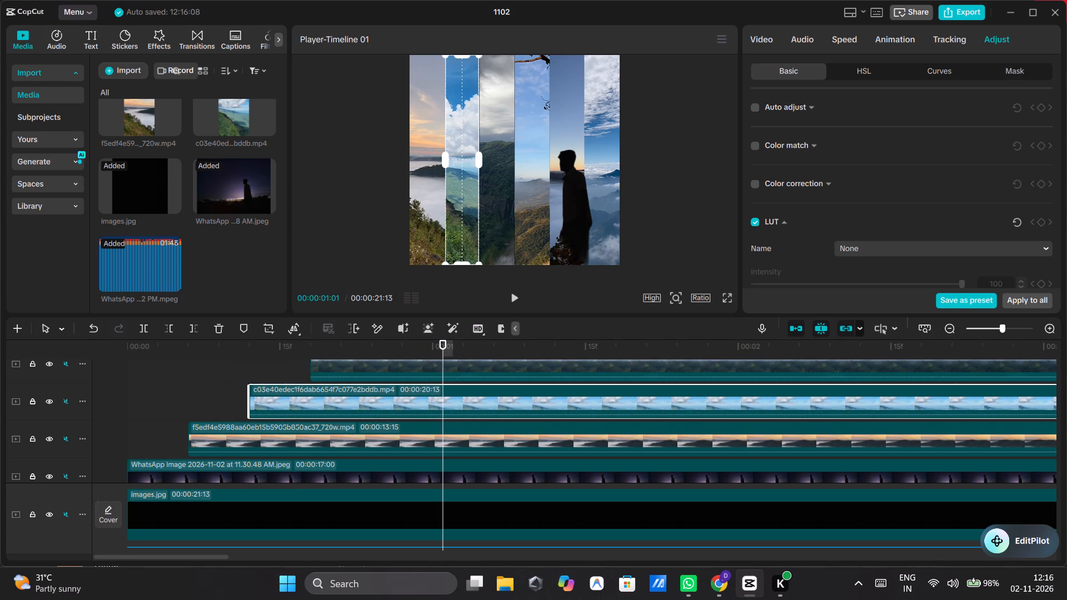
# Move the fourth, fifth and sixth strips' clips later to start at about 00:00:00:23, 00:00:00:29 and 00:00:01:05.
pyautogui.scroll(2, 356, 398)
pyautogui.moveTo(348, 396); pyautogui.dragTo(462, 405)
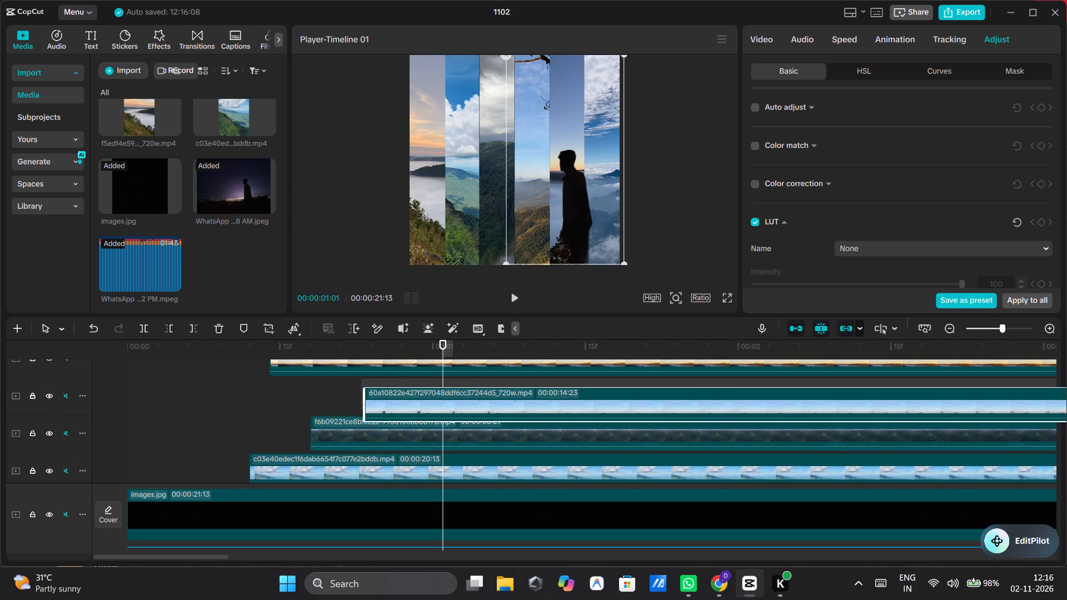
pyautogui.moveTo(462, 405); pyautogui.dragTo(460, 404)
pyautogui.scroll(1, 432, 404)
pyautogui.moveTo(392, 427); pyautogui.dragTo(543, 428)
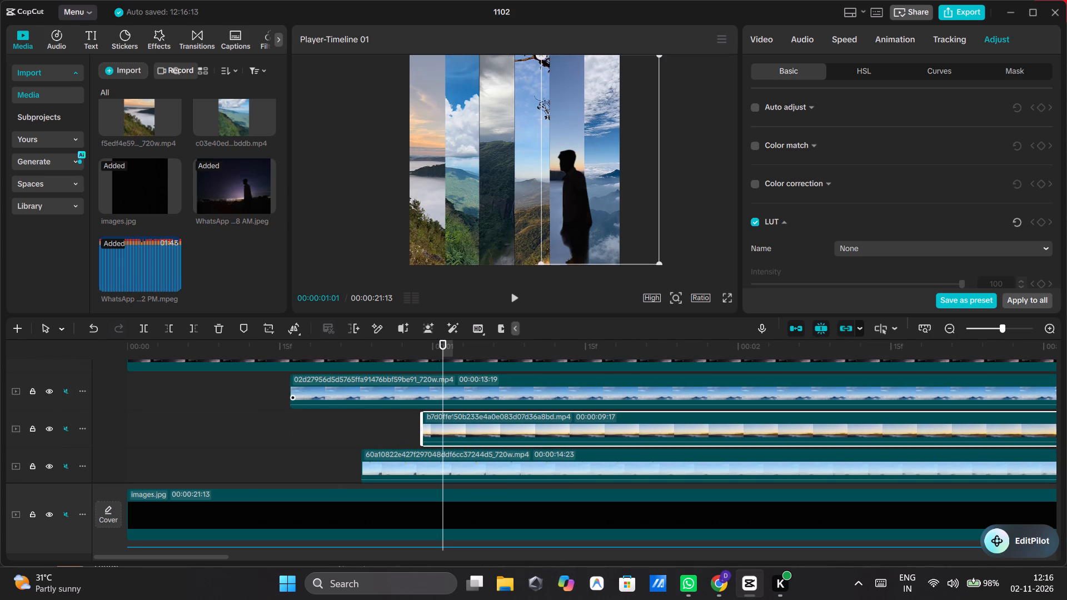
pyautogui.moveTo(454, 386); pyautogui.dragTo(651, 389)
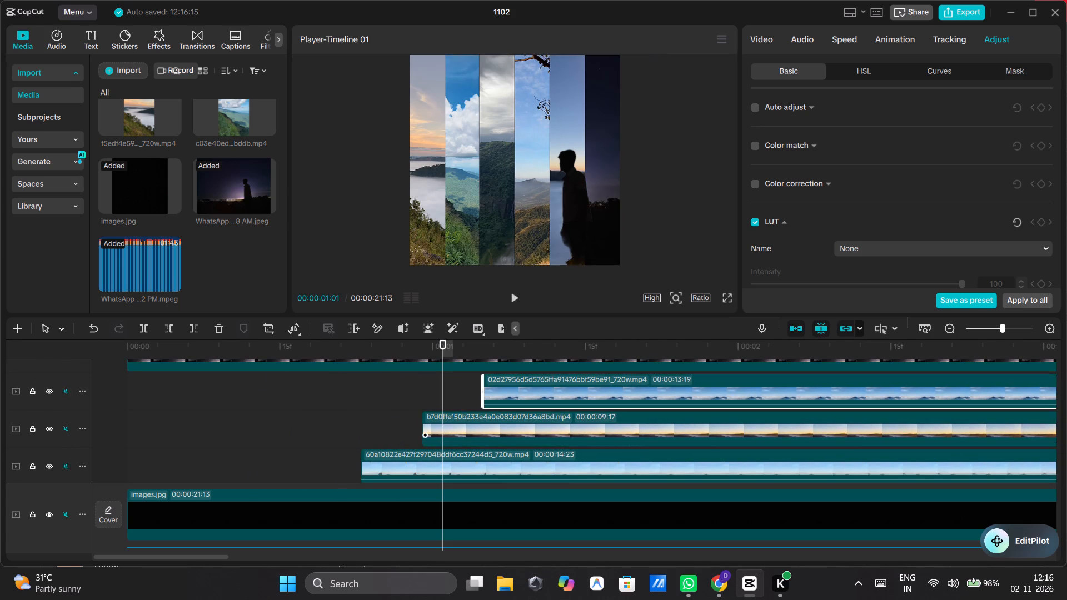
# Play the collage from 00:00:00:00 to about 00:00:08:18, and replay the opening to check the wider strip spacing against the audio.
pyautogui.scroll(-3, 430, 426)
pyautogui.click(146, 370)
pyautogui.moveTo(146, 370); pyautogui.dragTo(106, 376)
pyautogui.click(515, 293)
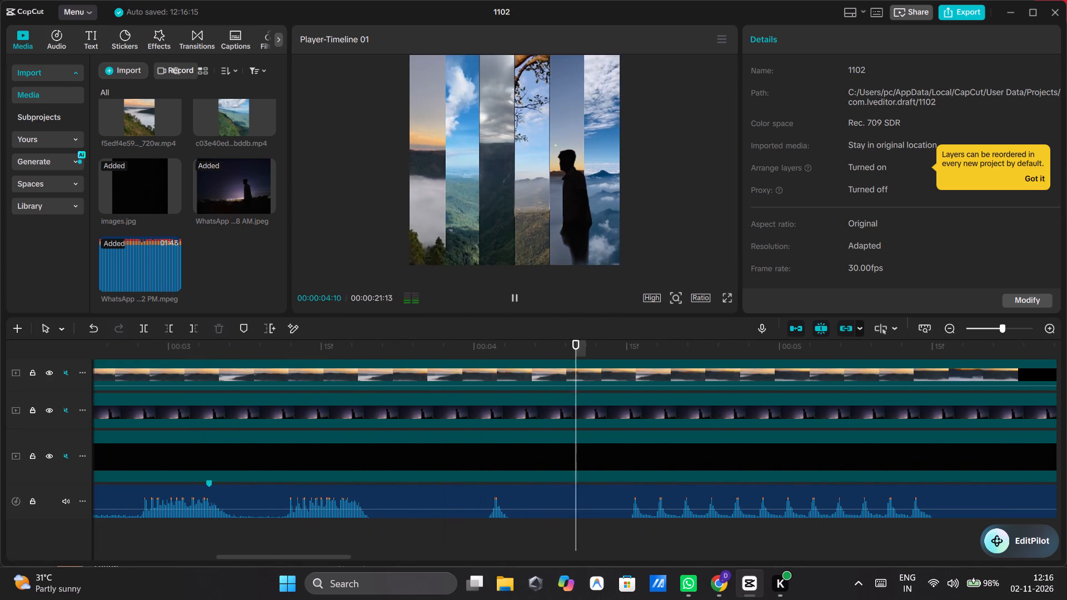
pyautogui.hscroll(10, 357, 419)
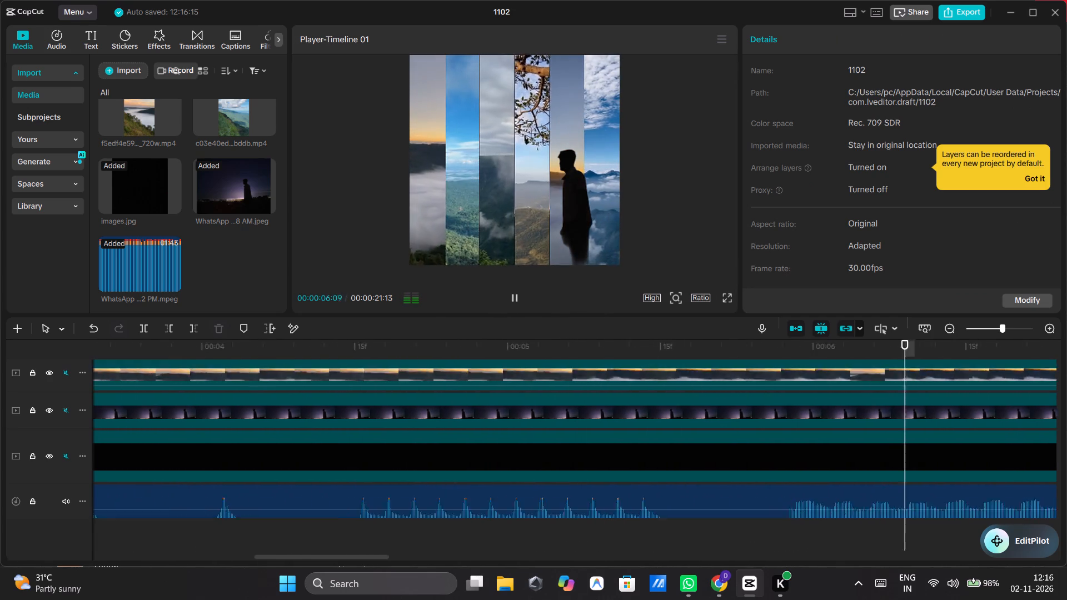
pyautogui.hscroll(5, 357, 419)
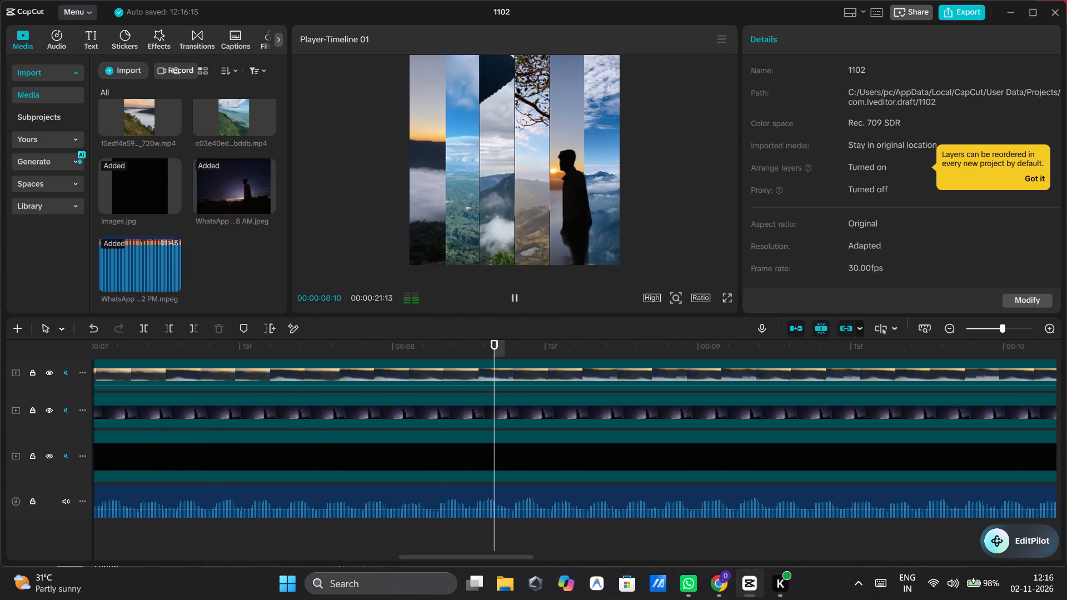
pyautogui.click(517, 296)
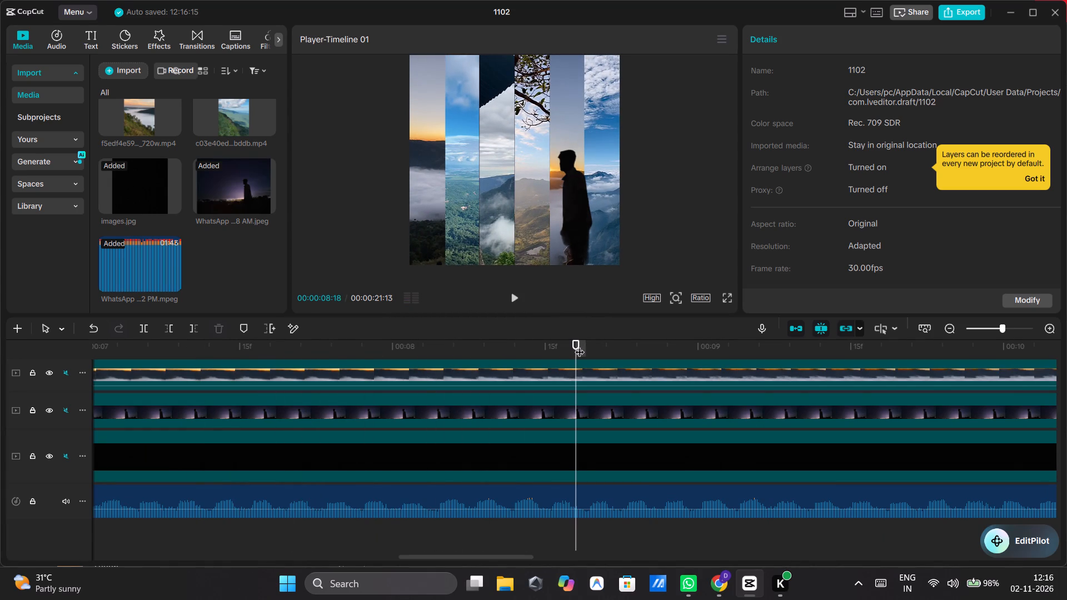
pyautogui.moveTo(579, 344); pyautogui.dragTo(2, 433)
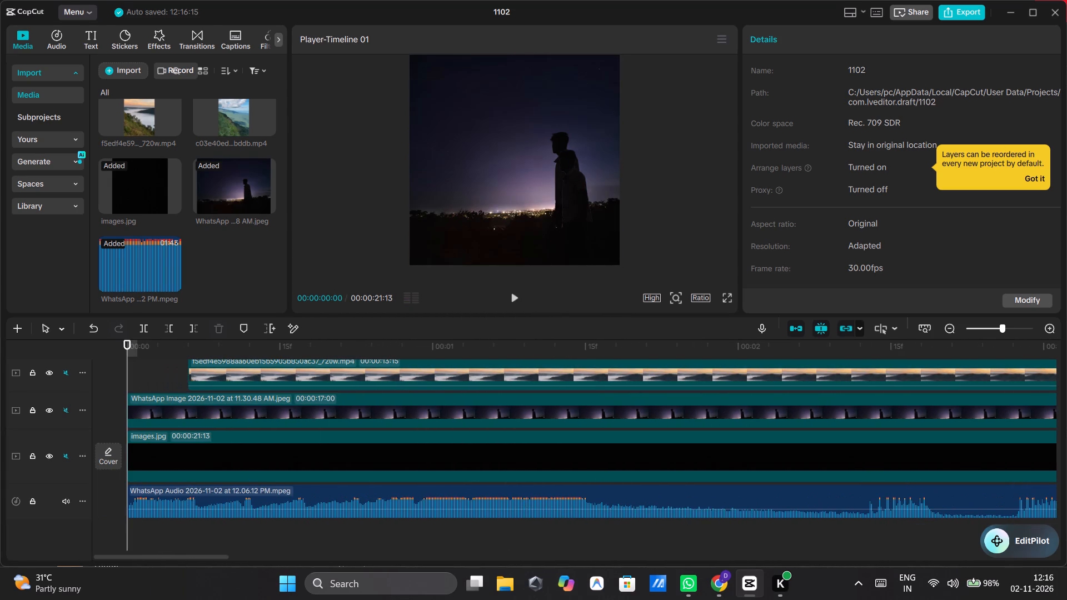
pyautogui.click(510, 293)
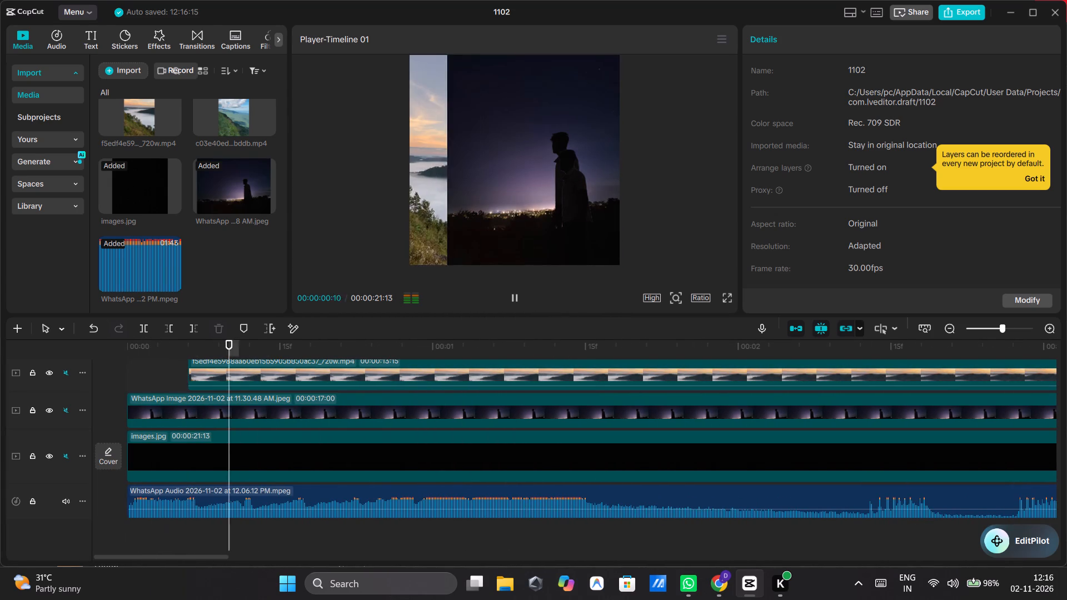
pyautogui.click(510, 293)
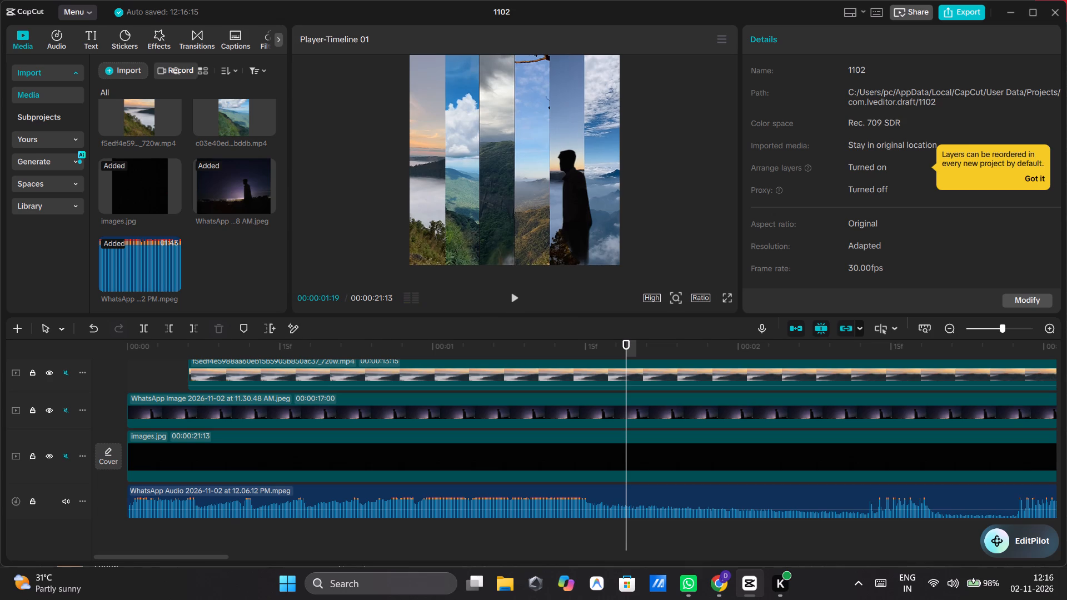
# Play the opening from 00:00:00:00 in short bursts to compare each strip's entrance with the audio beats.
pyautogui.tripleClick(136, 377)
pyautogui.moveTo(136, 377); pyautogui.dragTo(94, 381)
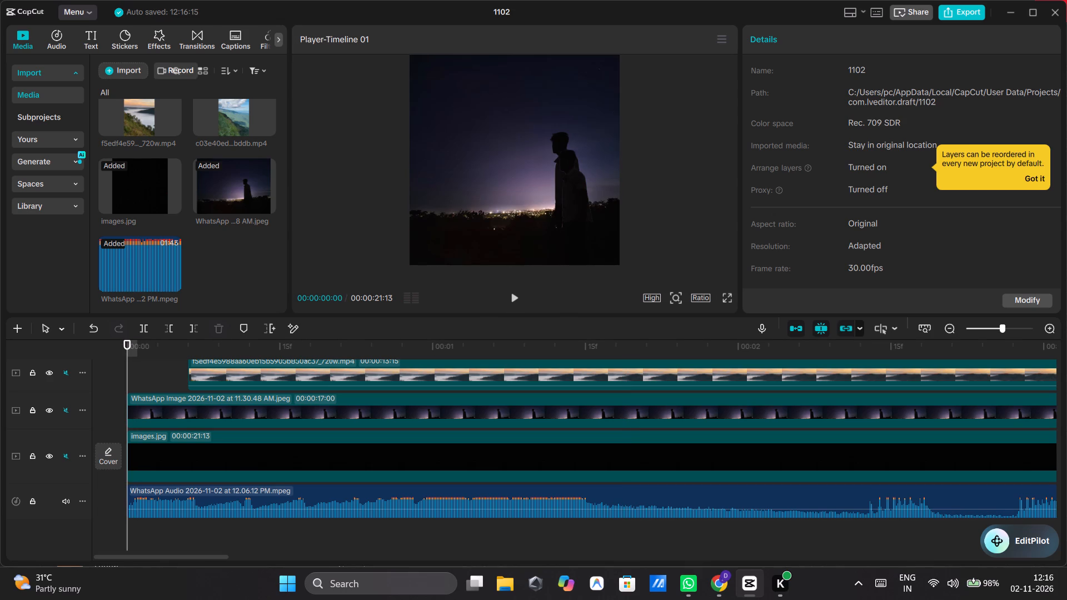
pyautogui.click(512, 294)
pyautogui.click(512, 294)
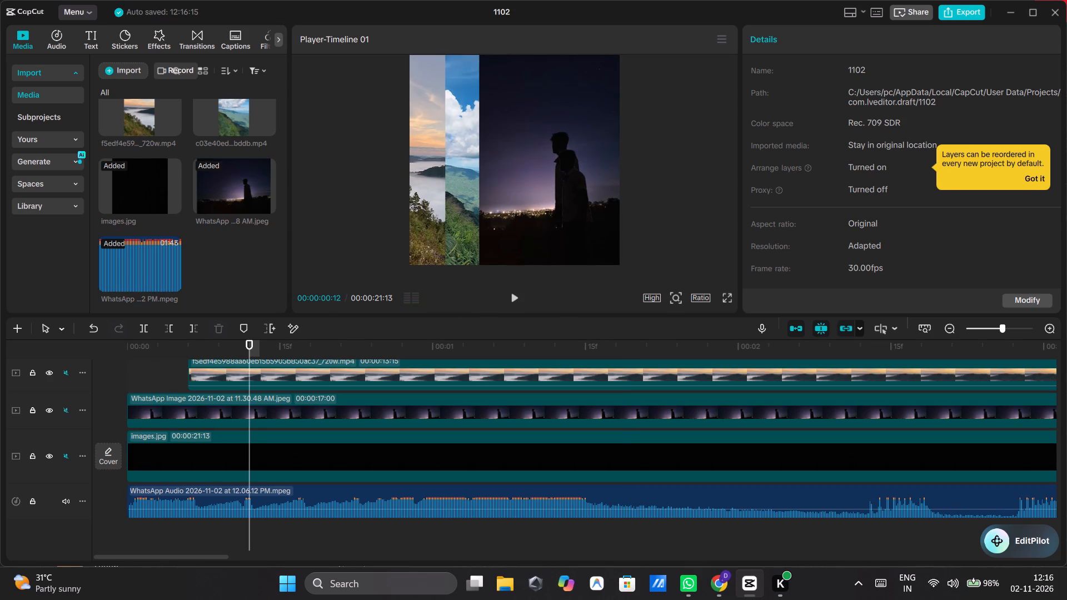
pyautogui.doubleClick(512, 294)
pyautogui.doubleClick(512, 294)
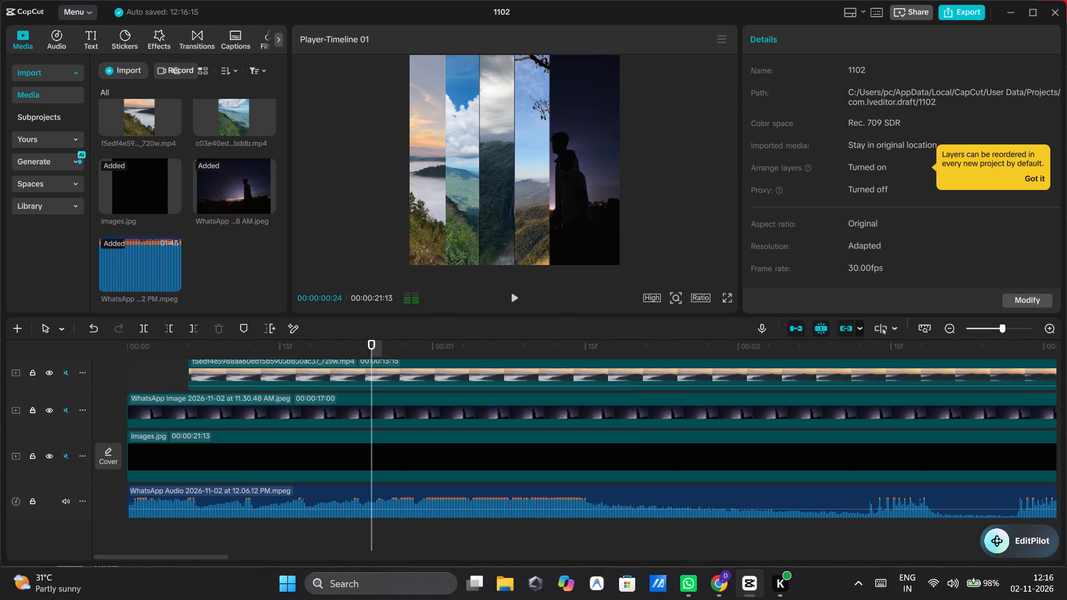
pyautogui.doubleClick(512, 294)
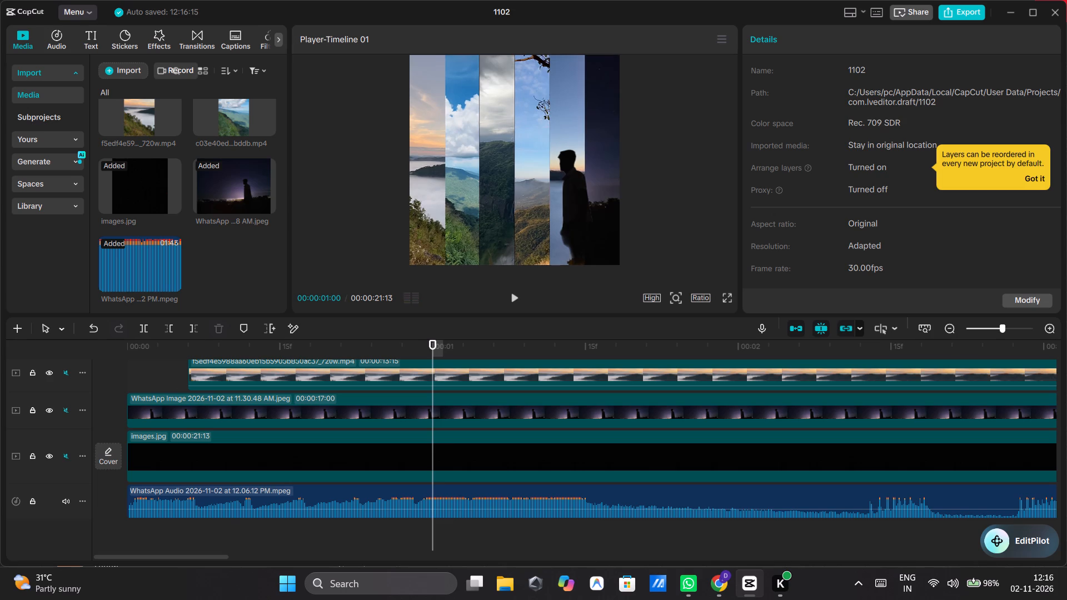
pyautogui.tripleClick(512, 294)
pyautogui.click(512, 294)
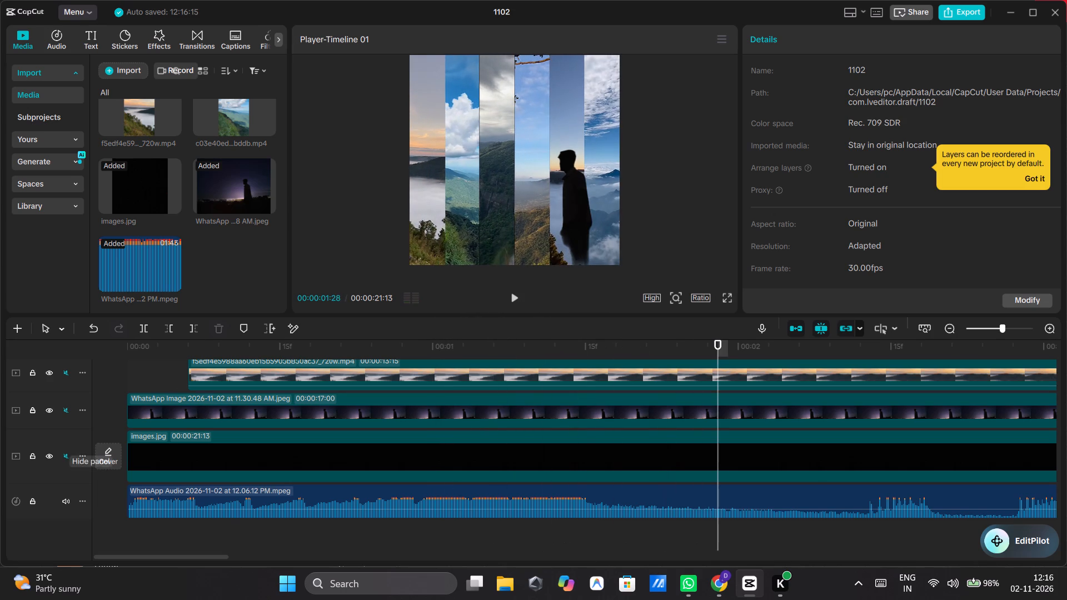
pyautogui.doubleClick(132, 367)
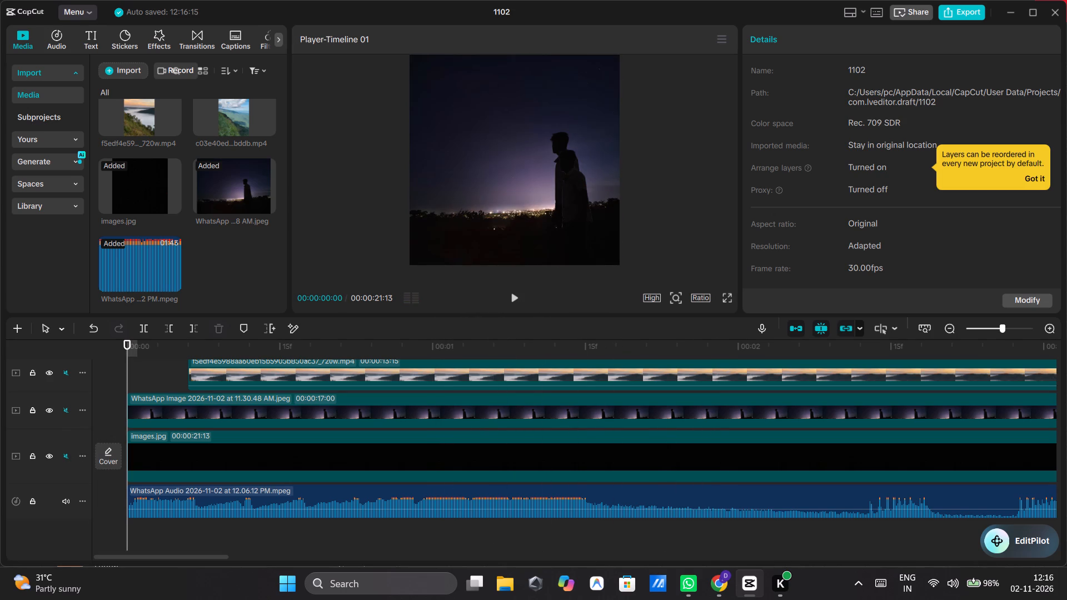
pyautogui.tripleClick(515, 297)
pyautogui.click(515, 297)
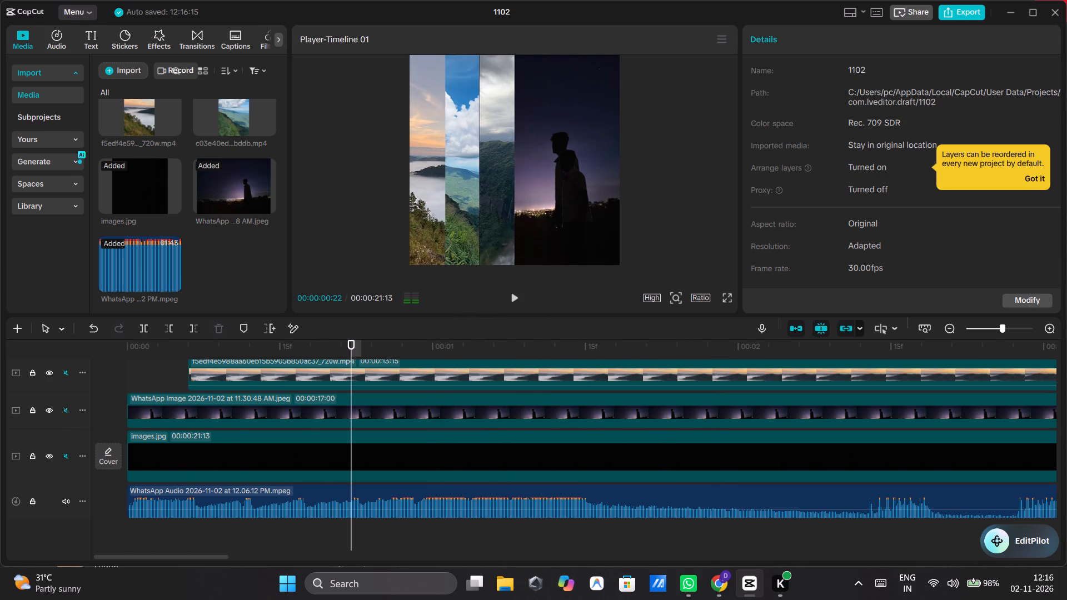
# Step through the opening again from 00:00:00:00 in short start-stop bursts, and let it run past 00:00:03:00 to check the timing.
pyautogui.moveTo(350, 350); pyautogui.dragTo(83, 367)
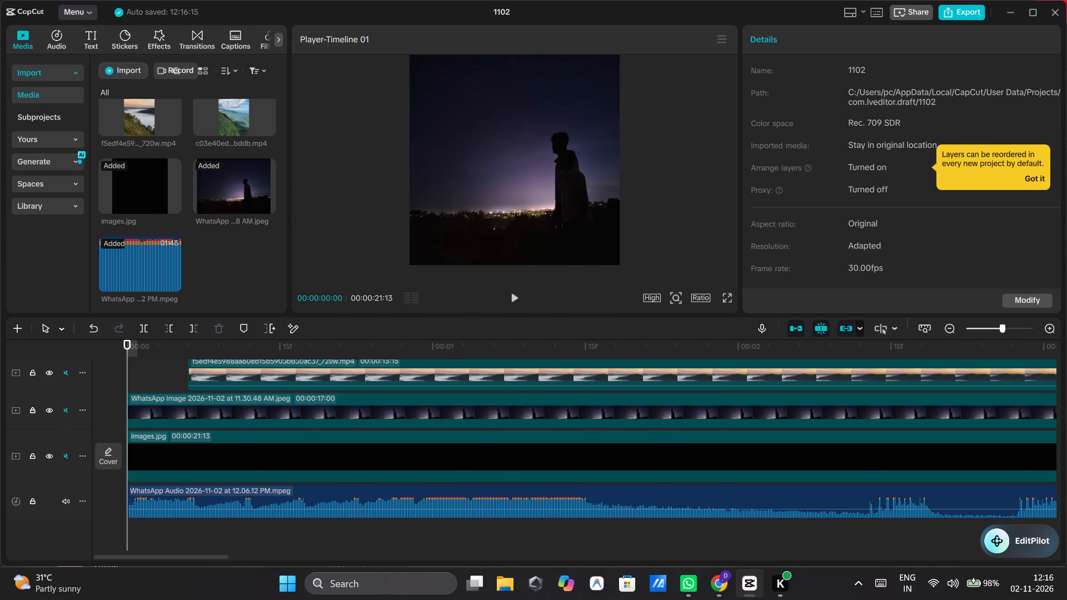
pyautogui.doubleClick(517, 298)
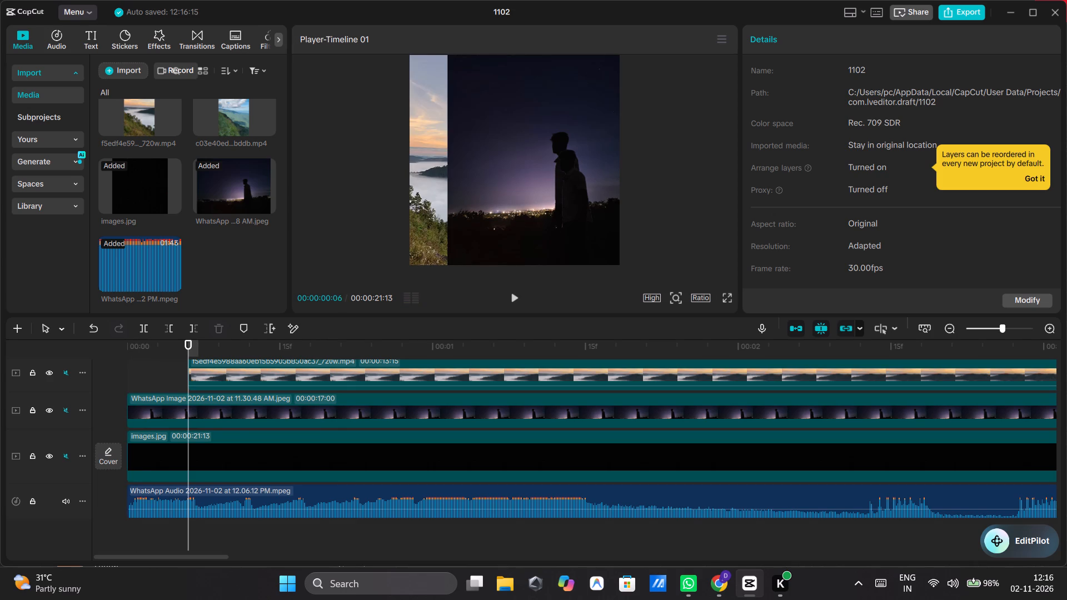
pyautogui.doubleClick(517, 298)
pyautogui.doubleClick(517, 298)
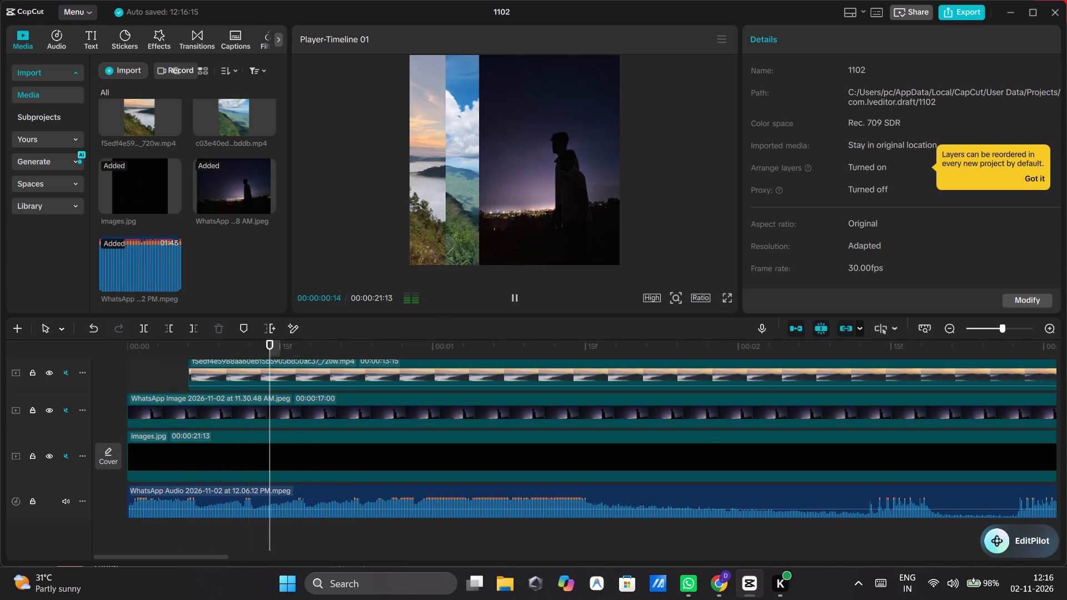
pyautogui.doubleClick(517, 298)
pyautogui.doubleClick(517, 298)
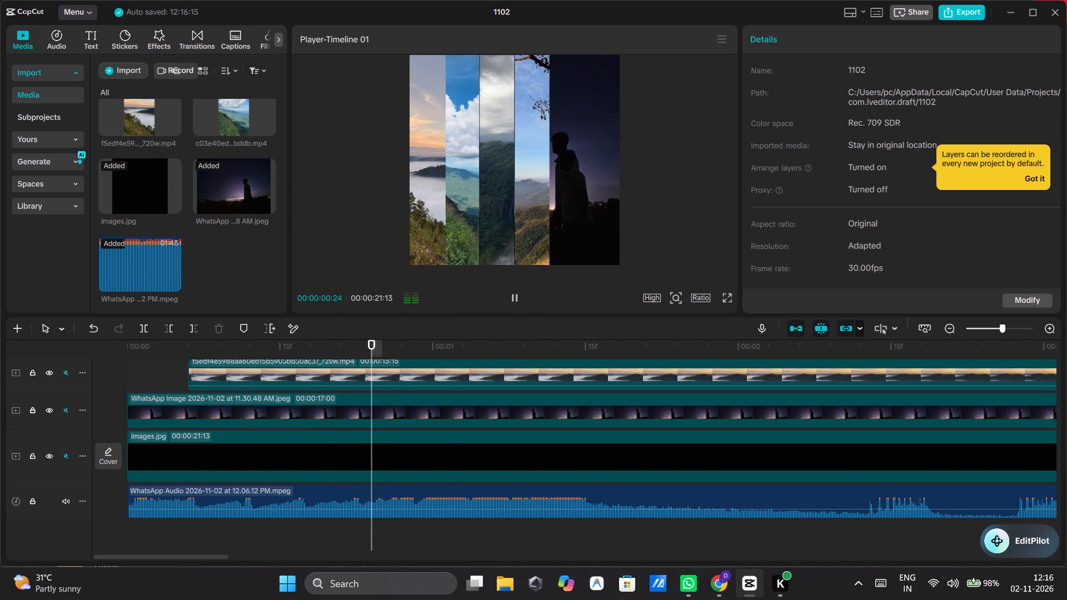
pyautogui.tripleClick(517, 298)
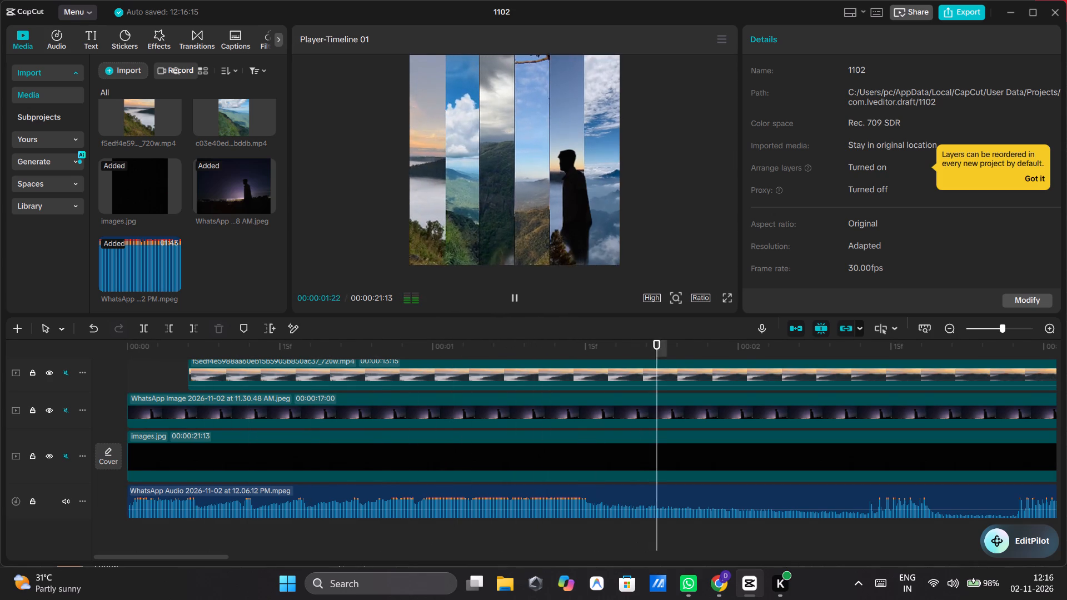
pyautogui.click(517, 298)
pyautogui.click(517, 298)
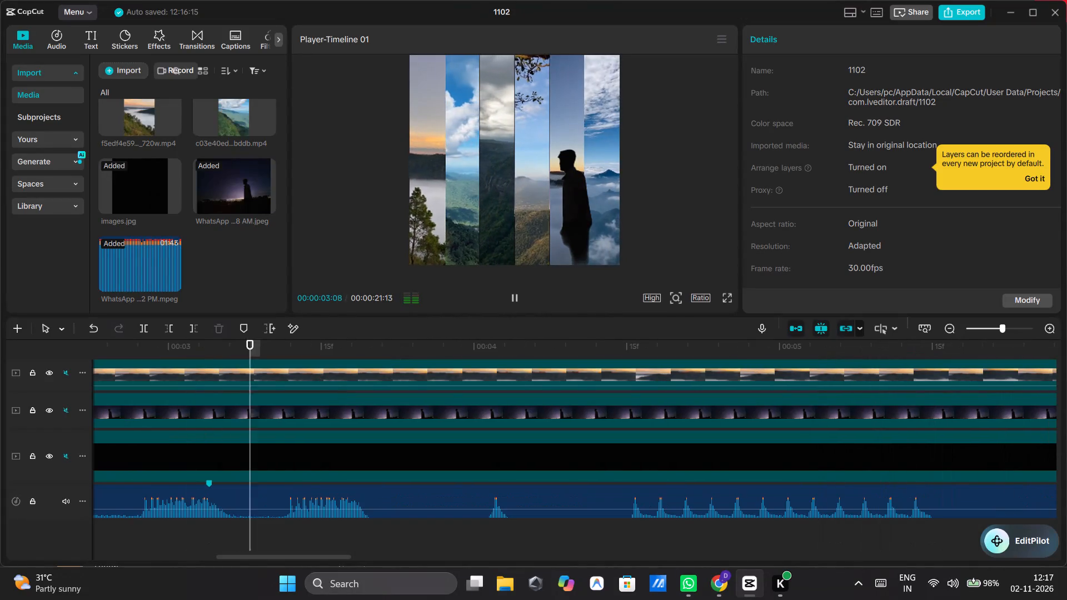
# Play the opening uninterrupted from 00:00:00:00 and pause at 00:00:02:07 to review the strips' timing.
pyautogui.click(143, 357)
pyautogui.moveTo(143, 357); pyautogui.dragTo(27, 387)
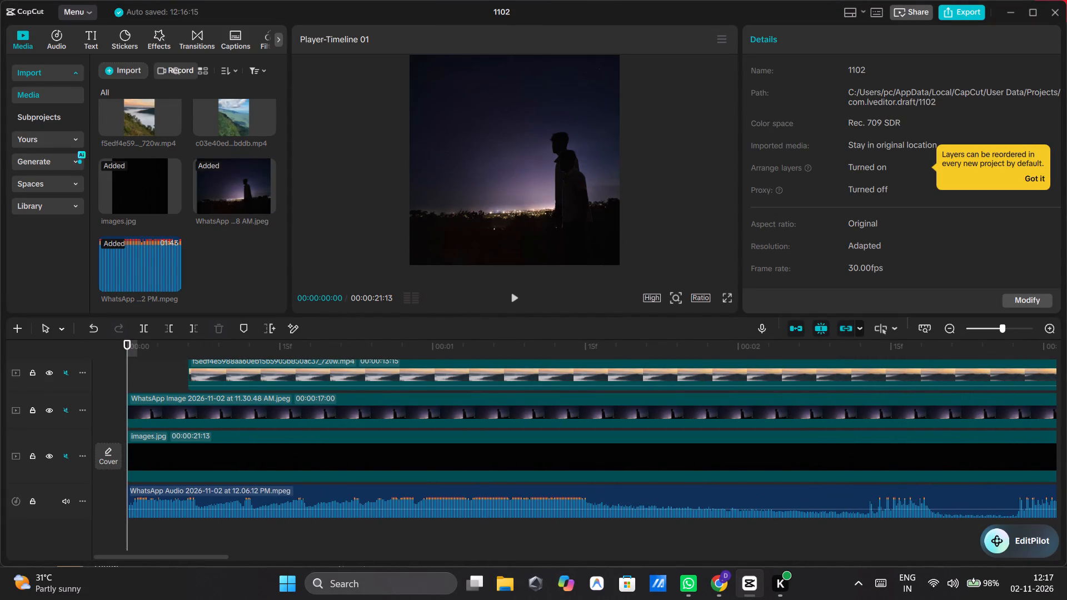
pyautogui.click(512, 293)
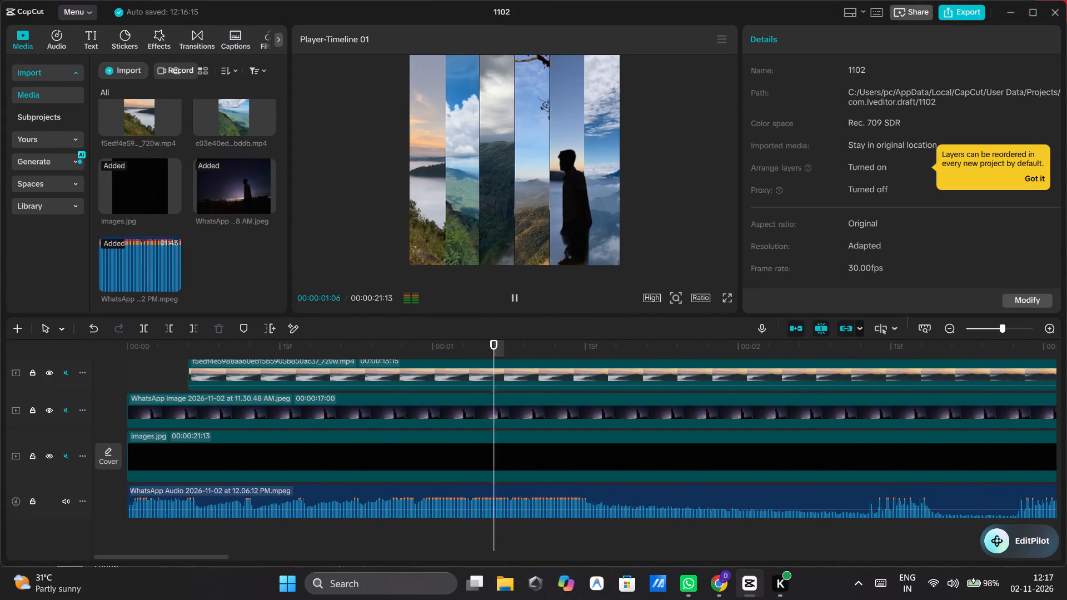
pyautogui.click(512, 293)
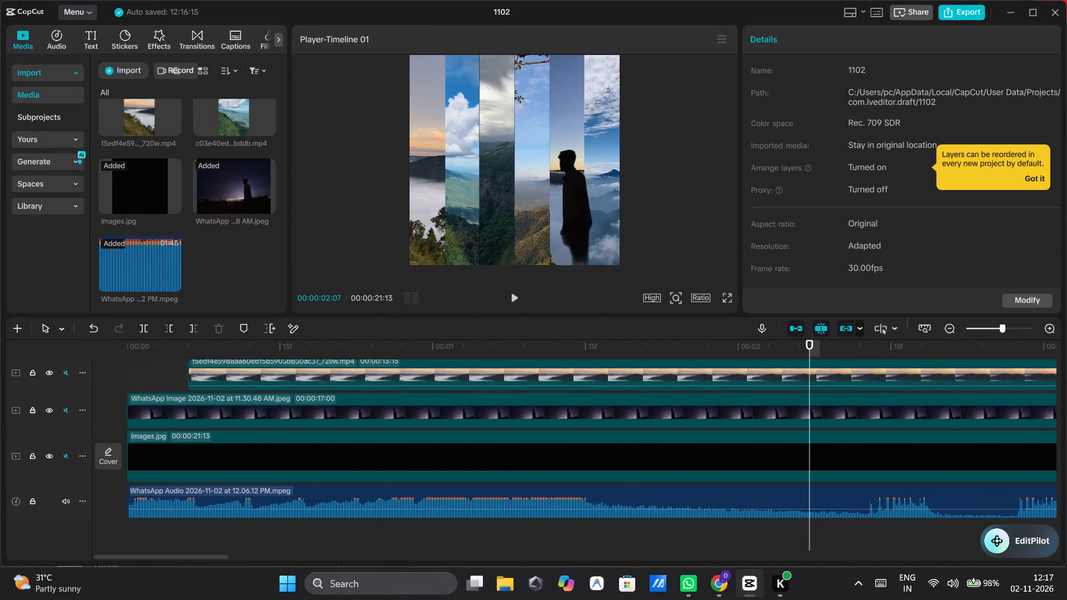
# Split the man's silhouette image clip on the top track at 00:00:02:07.
pyautogui.scroll(3, 518, 366)
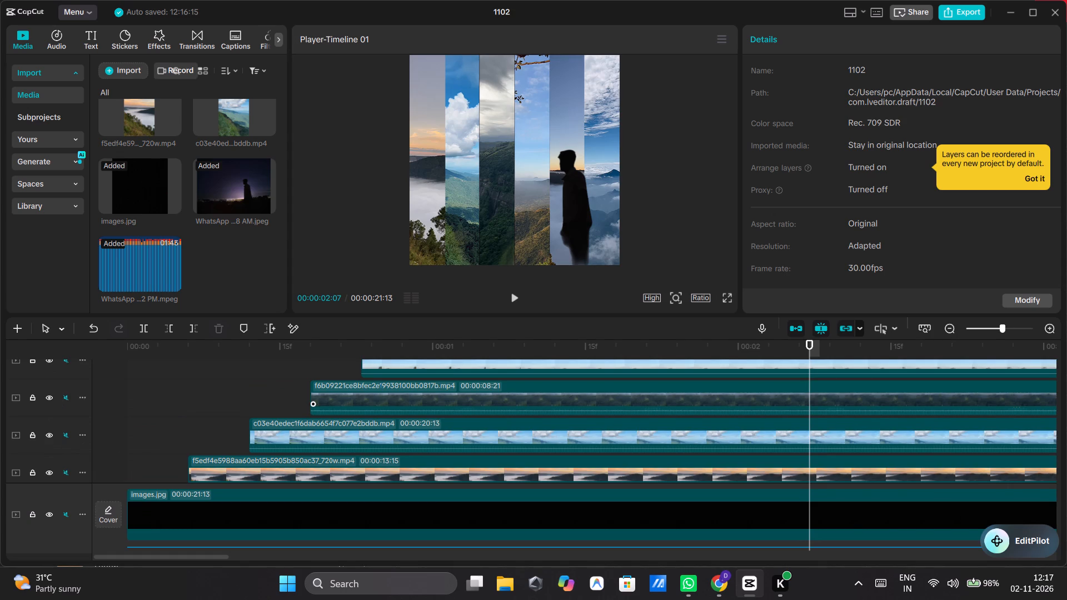
pyautogui.scroll(2, 606, 387)
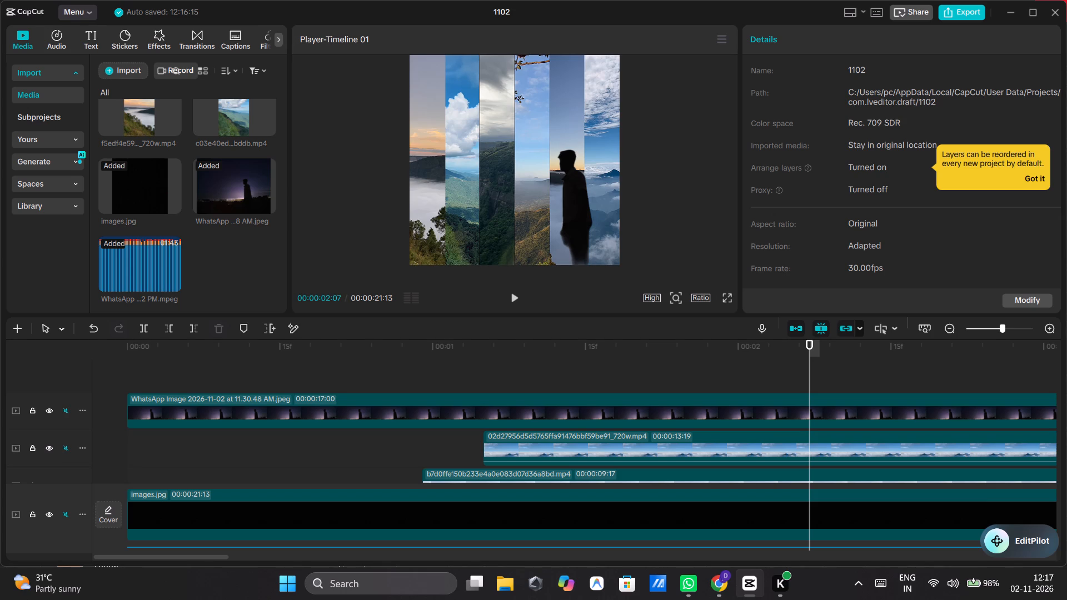
pyautogui.click(1039, 176)
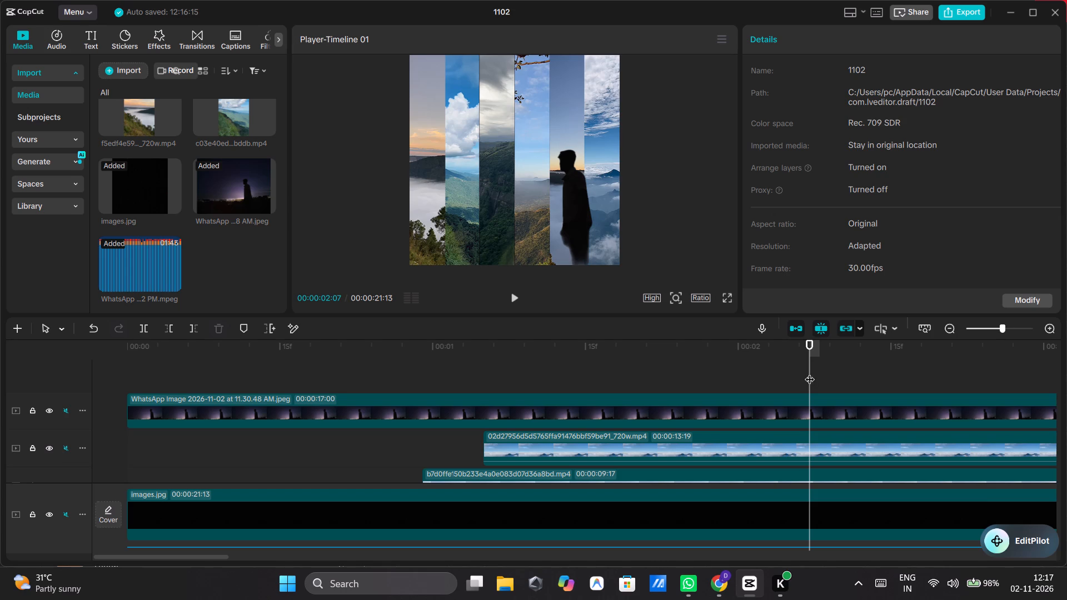
pyautogui.click(799, 399)
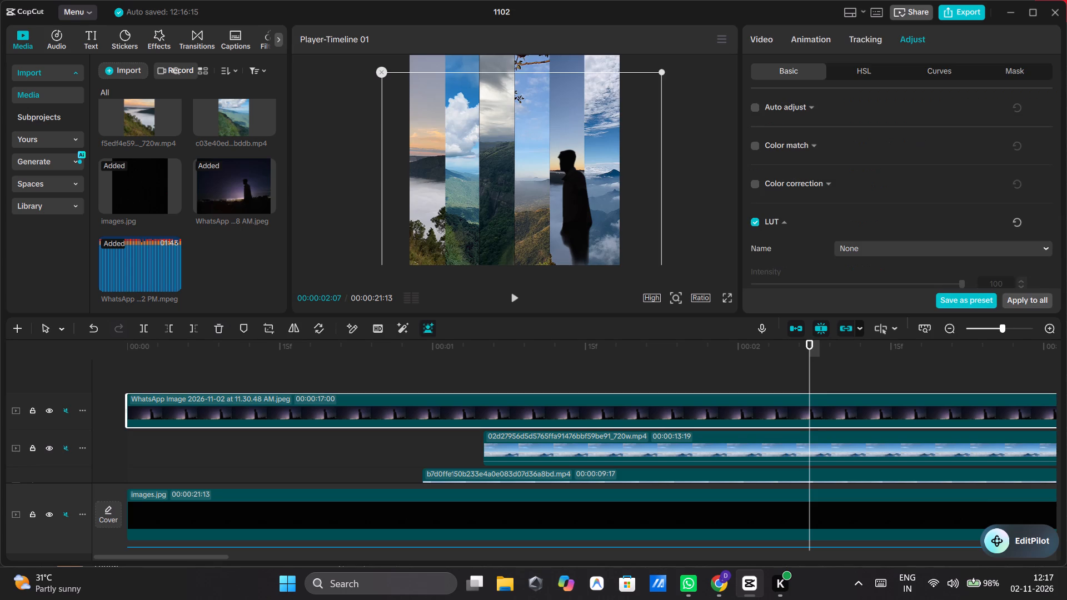
pyautogui.hotkey('ctrl', 'b')
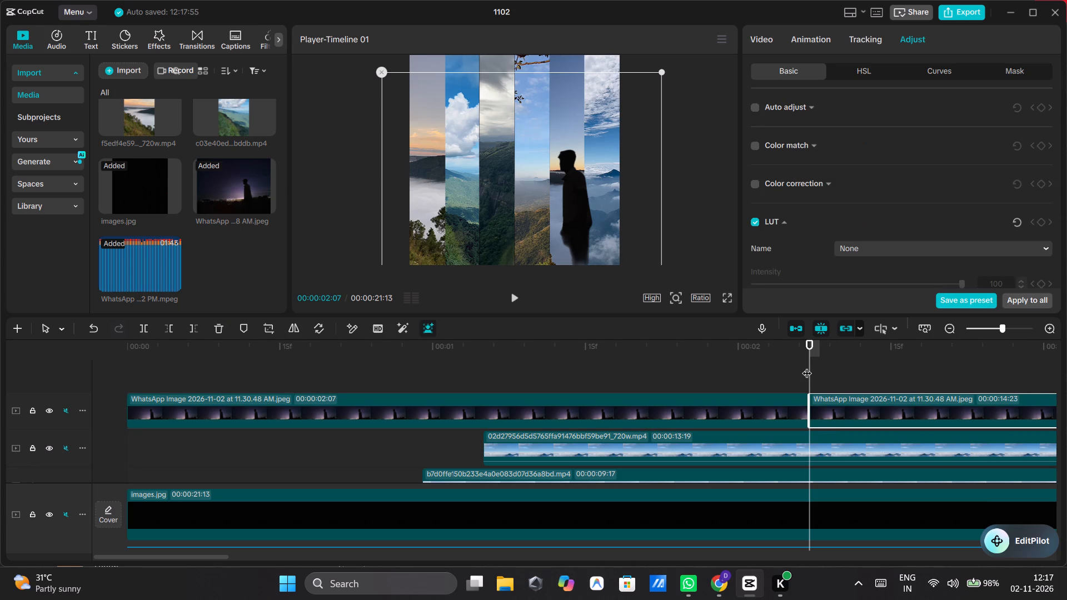
# Set the contrast of the silhouette image's first segment to 50, with the preview at 00:00:02:04.
pyautogui.moveTo(807, 366); pyautogui.dragTo(774, 369)
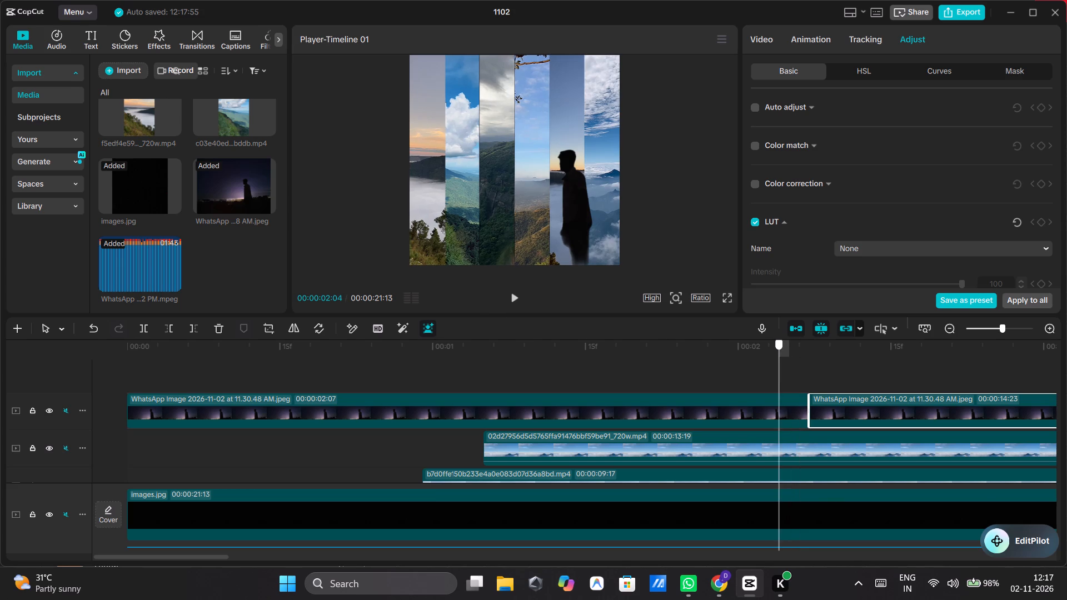
pyautogui.moveTo(774, 369); pyautogui.dragTo(770, 369)
pyautogui.moveTo(770, 369); pyautogui.dragTo(776, 369)
pyautogui.scroll(7, 796, 159)
pyautogui.click(713, 427)
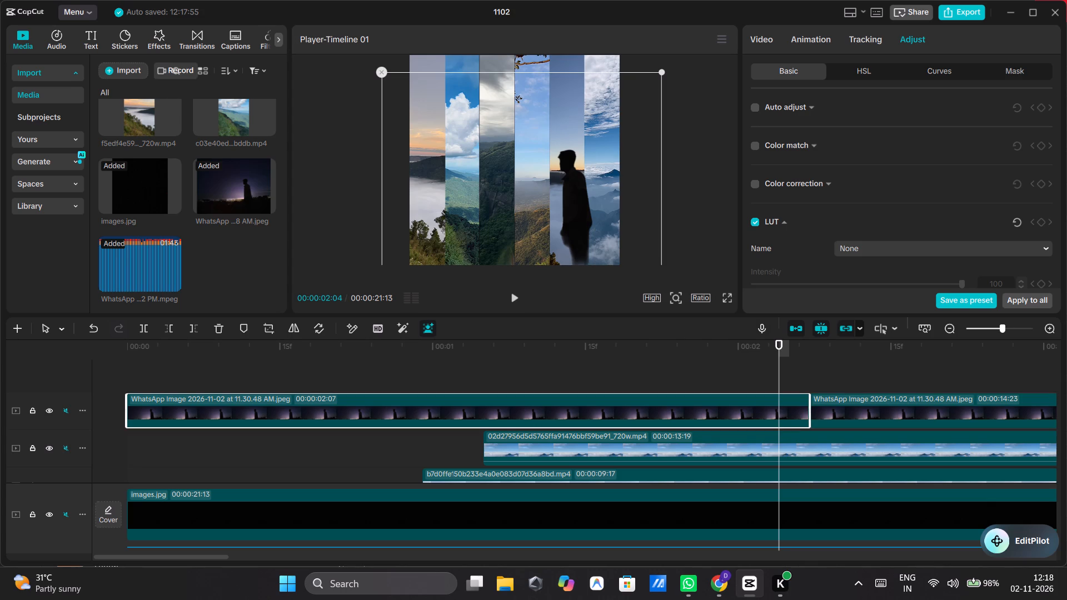
pyautogui.scroll(-1, 830, 234)
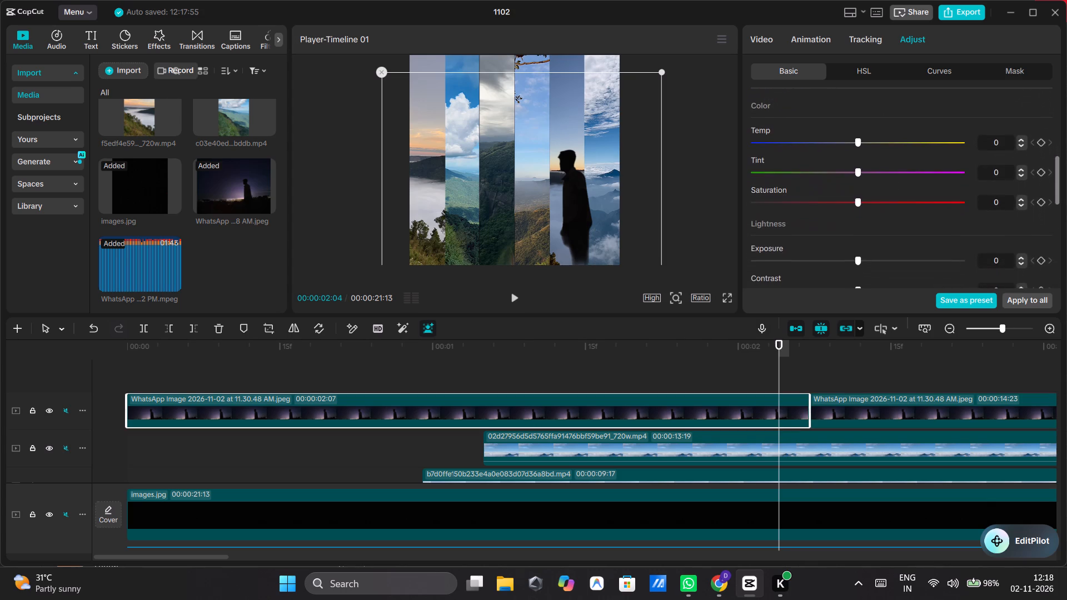
pyautogui.scroll(-1, 830, 234)
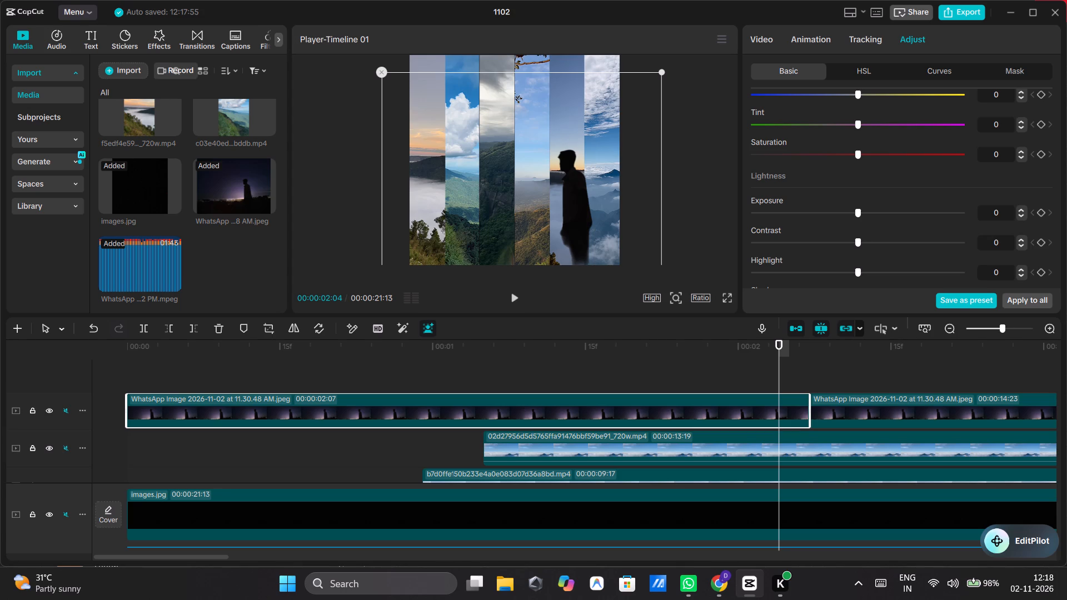
pyautogui.moveTo(855, 241); pyautogui.dragTo(1005, 233)
pyautogui.scroll(-1, 880, 228)
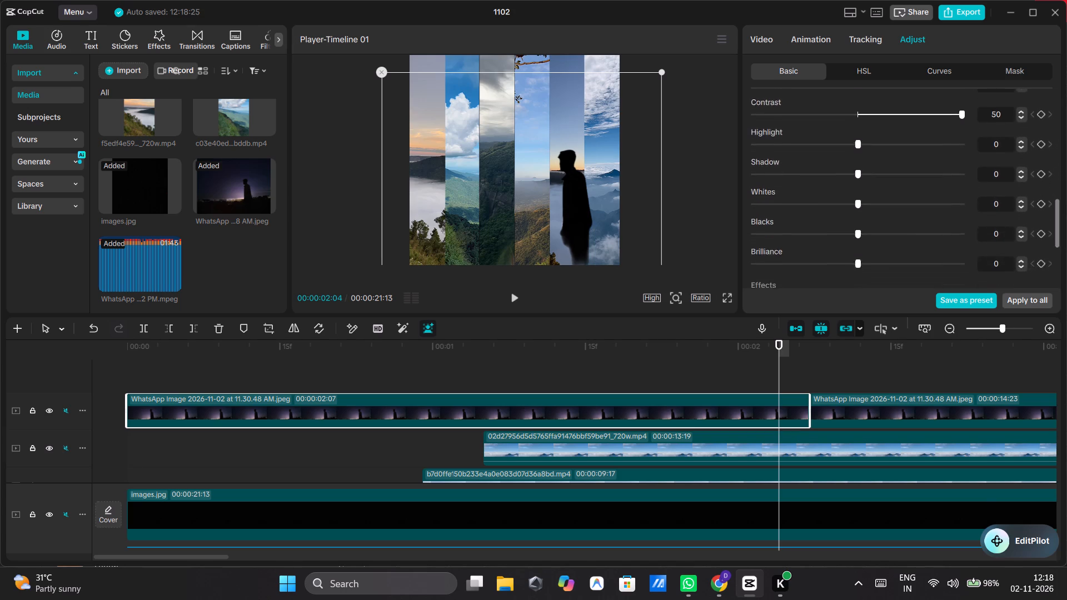
# Set Exposure to 50 on the silhouette photo clip that ends at 00:00:02:07.
pyautogui.scroll(-2, 880, 228)
pyautogui.scroll(1, 880, 228)
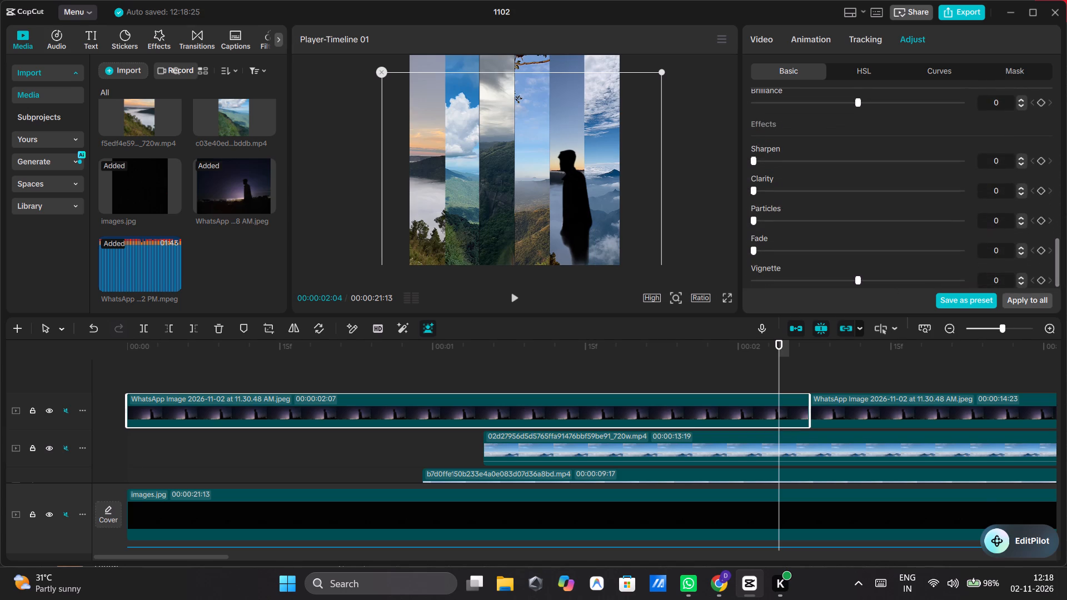
pyautogui.scroll(1, 880, 228)
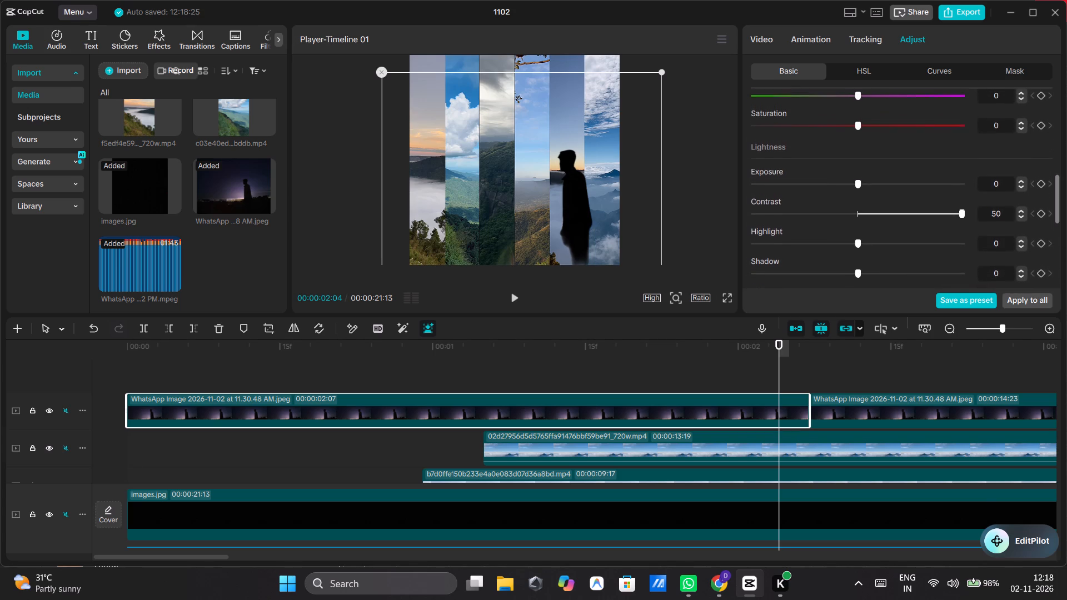
pyautogui.scroll(1, 880, 228)
pyautogui.moveTo(859, 182); pyautogui.dragTo(1004, 192)
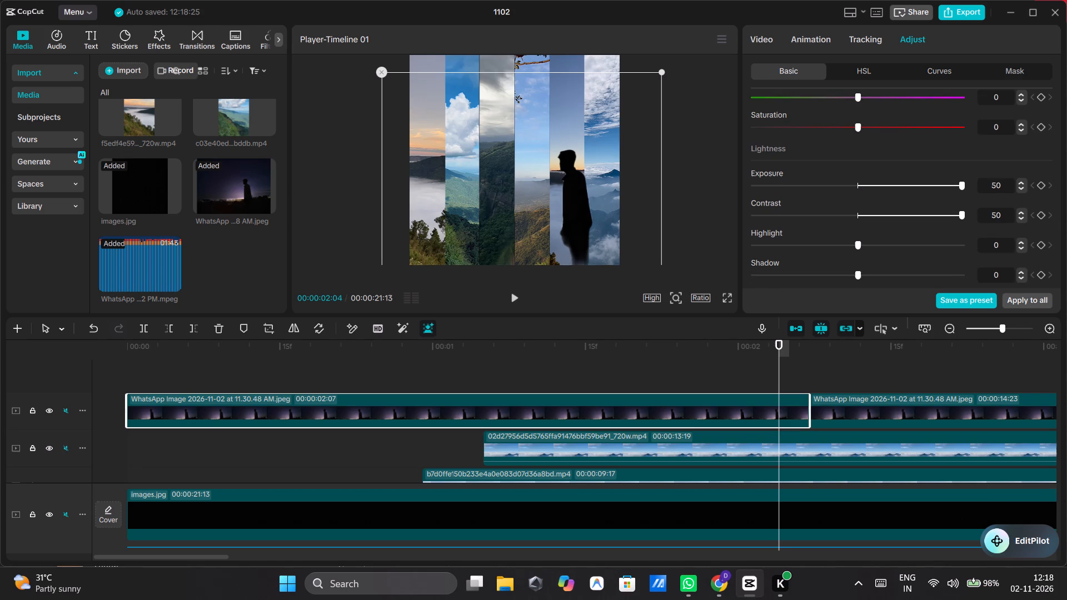
pyautogui.moveTo(1004, 192); pyautogui.dragTo(1014, 192)
# Play from 00:00:01:23 across the join of the two silhouette clips and pause at 00:00:02:22 to compare their look.
pyautogui.click(670, 379)
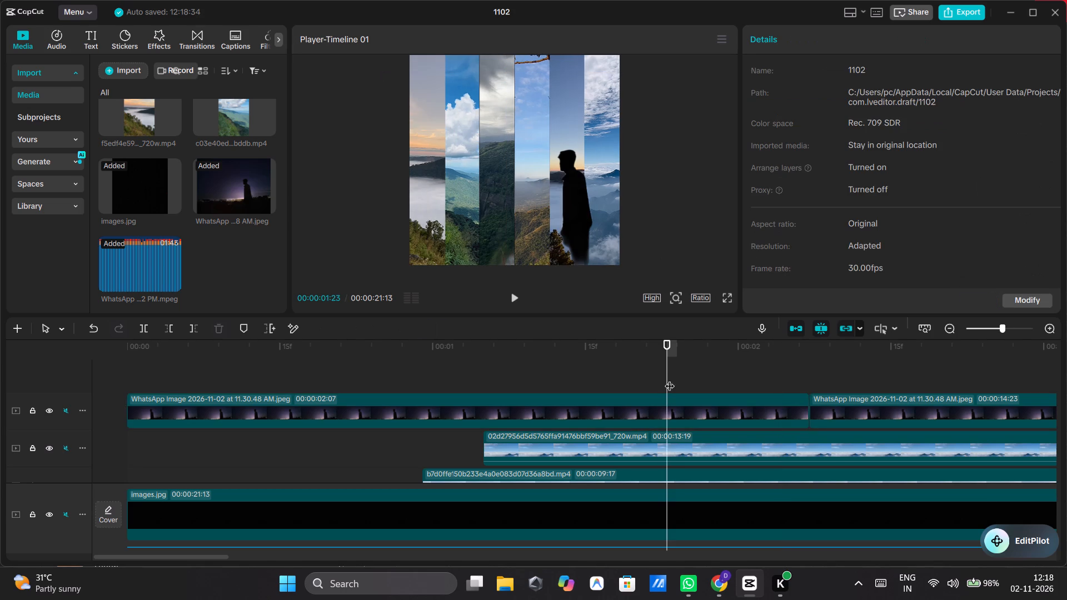
pyautogui.click(518, 304)
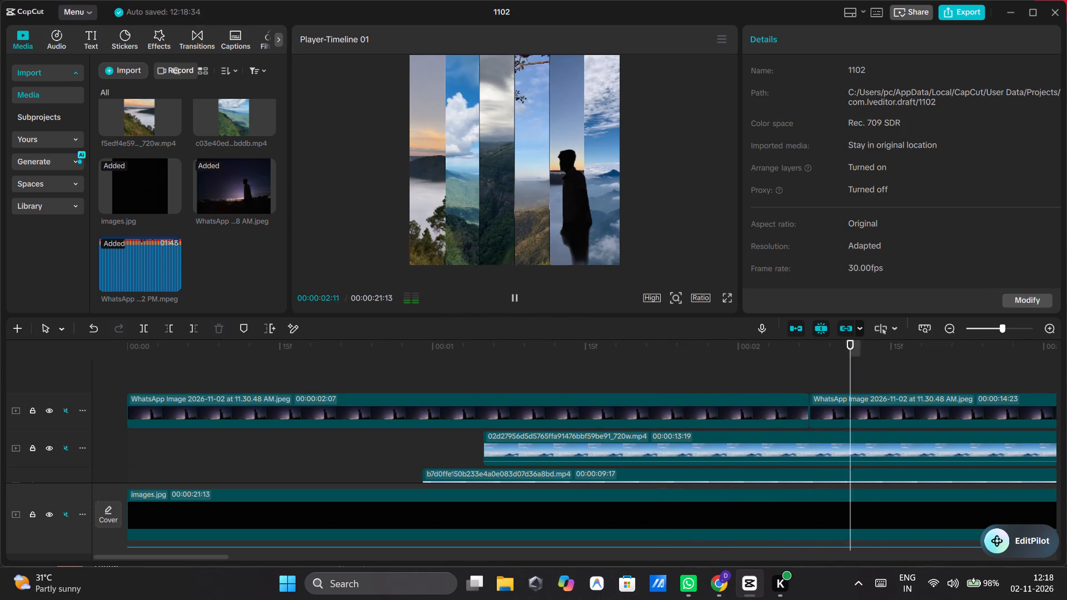
pyautogui.click(518, 304)
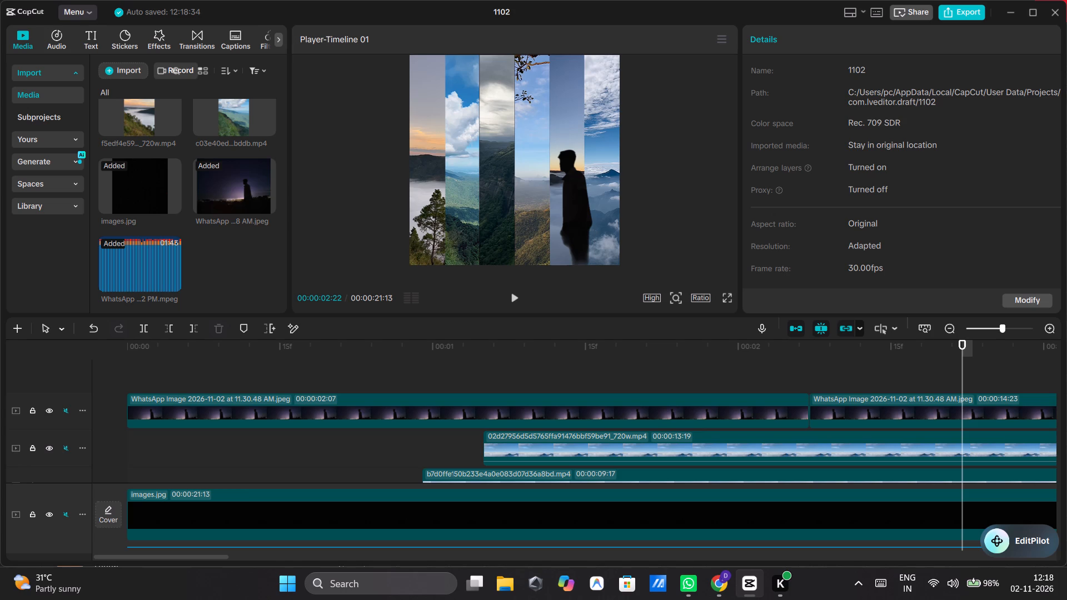
# Select the second silhouette photo clip, which starts at 00:00:02:07, with its basic adjustments open.
pyautogui.click(577, 226)
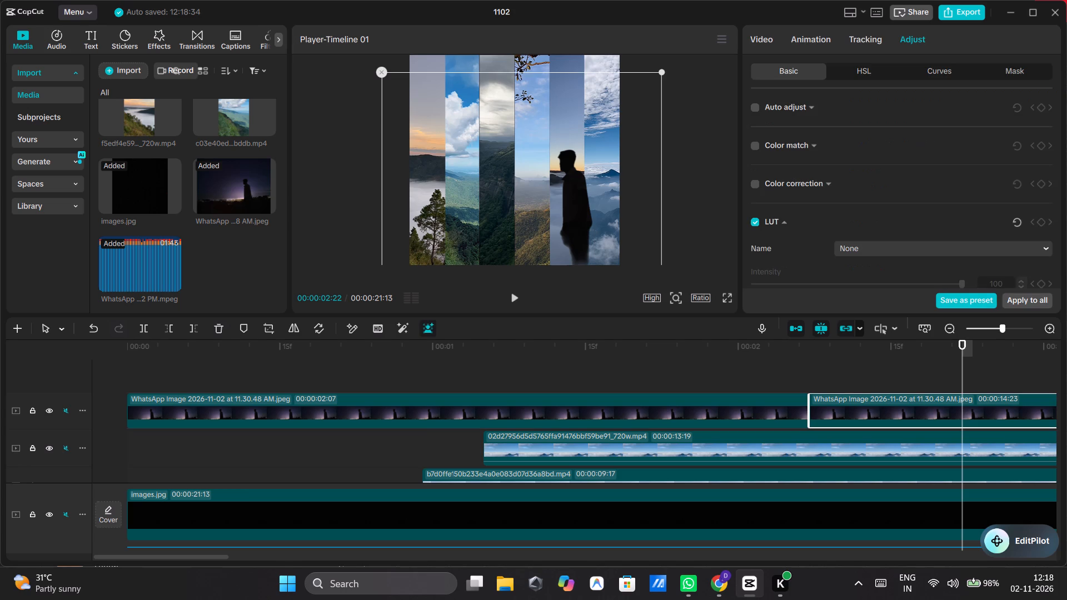
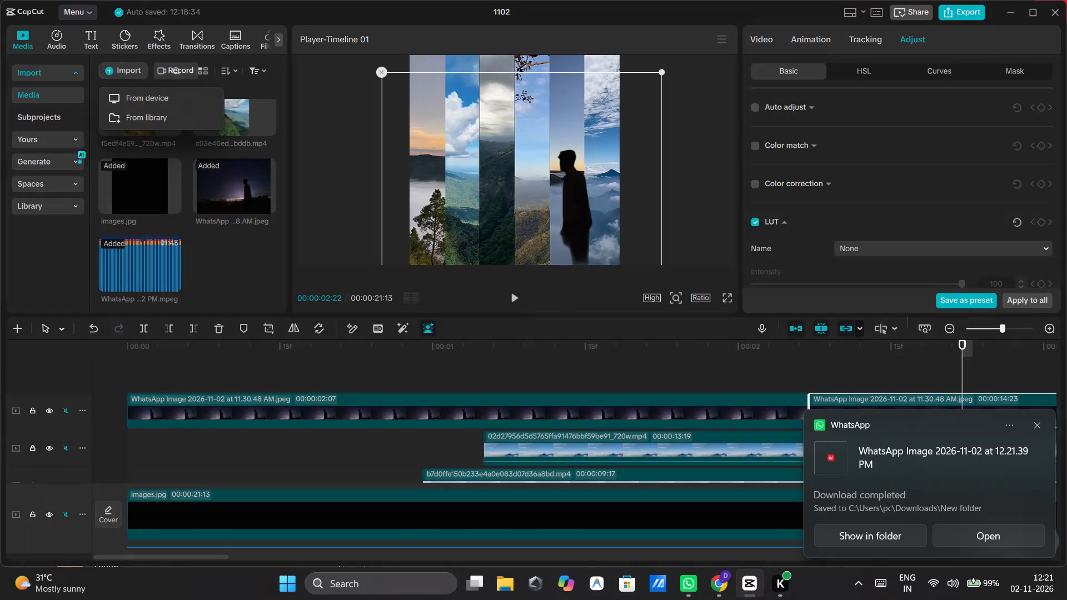
# Replace the black images.jpg clip on the main track with WhatsApp Image 2026-11-02 at 12.21.39 PM, keeping the original video effect.
pyautogui.click(179, 98)
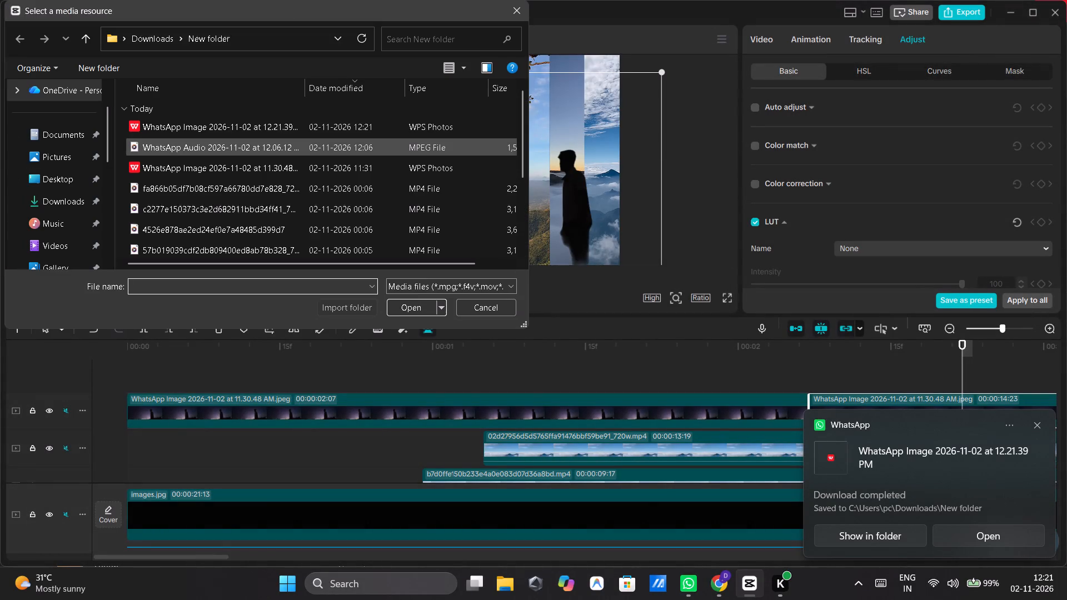
pyautogui.click(516, 14)
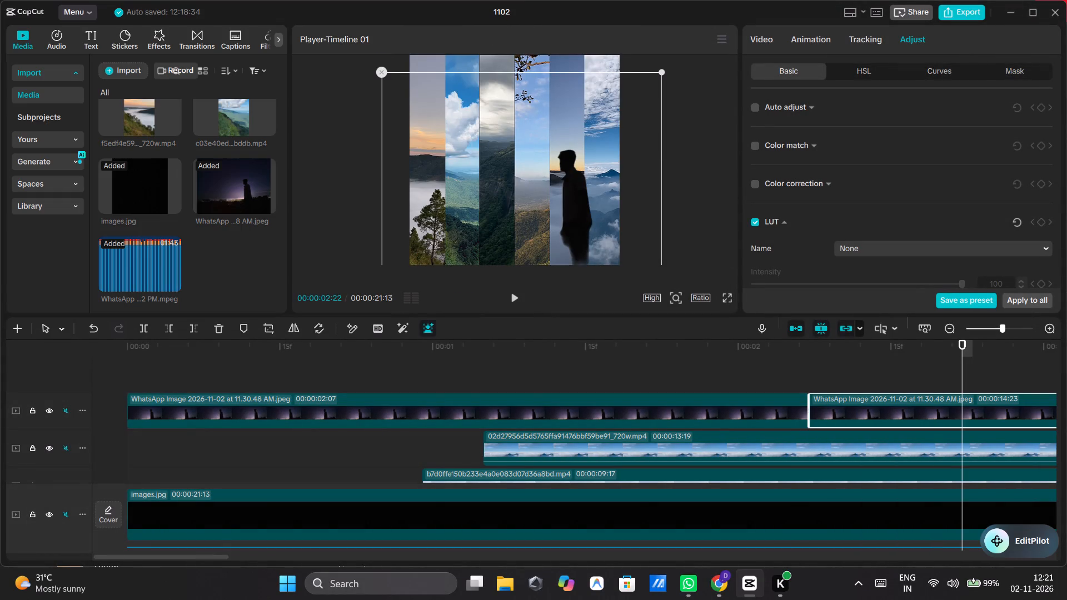
pyautogui.scroll(-4, 317, 460)
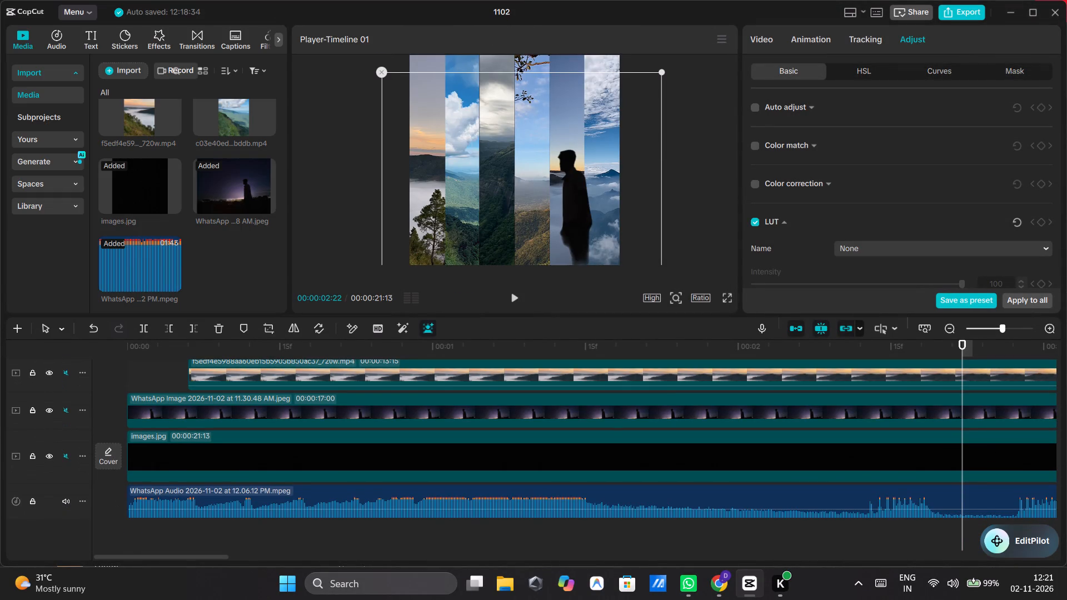
pyautogui.rightClick(297, 458)
pyautogui.click(352, 437)
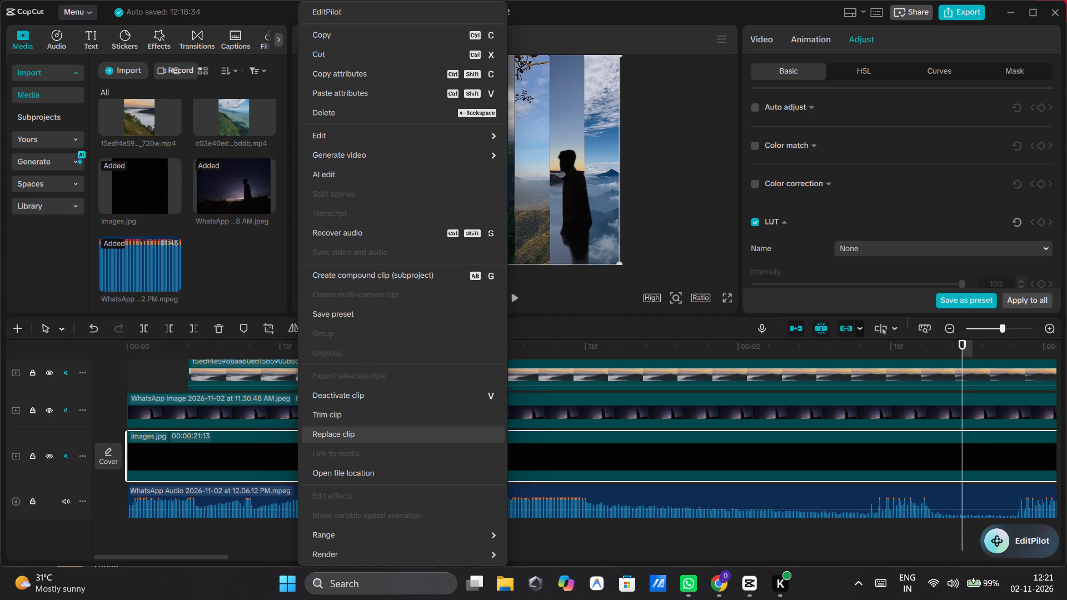
pyautogui.doubleClick(266, 123)
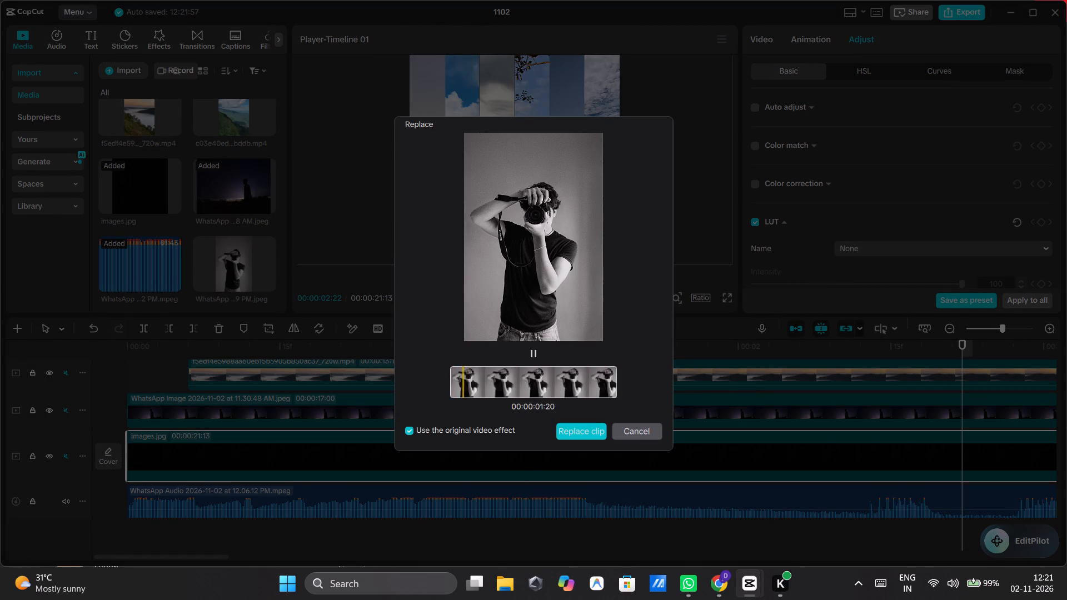
pyautogui.click(589, 429)
# Replace the first silhouette photo clip on the top track with WhatsApp Image 2026-11-02 at 12.21.39 PM, reprocessing its background removal.
pyautogui.scroll(3, 416, 451)
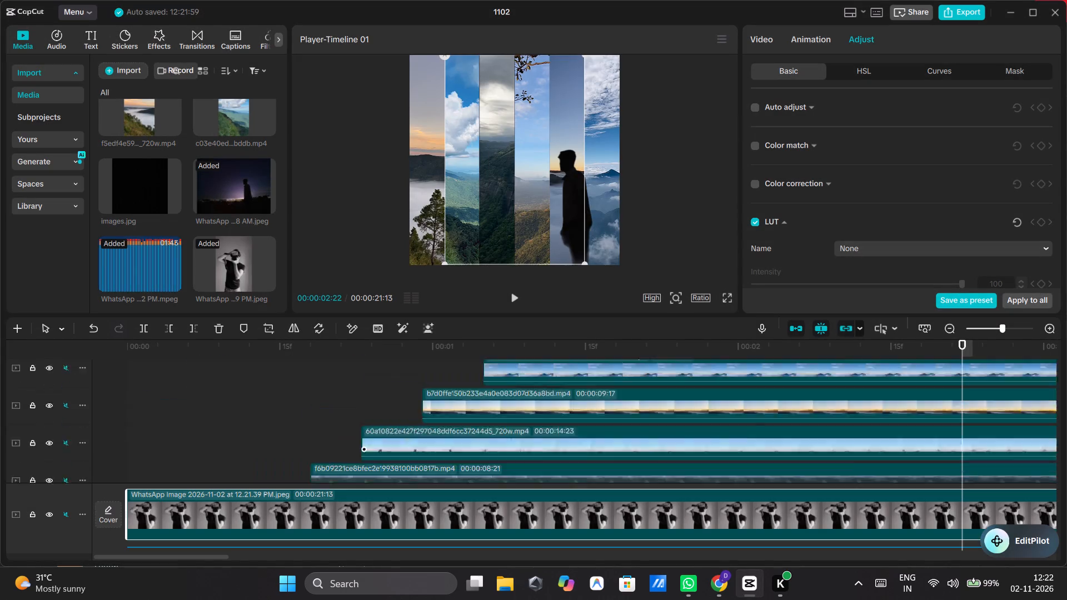
pyautogui.rightClick(382, 406)
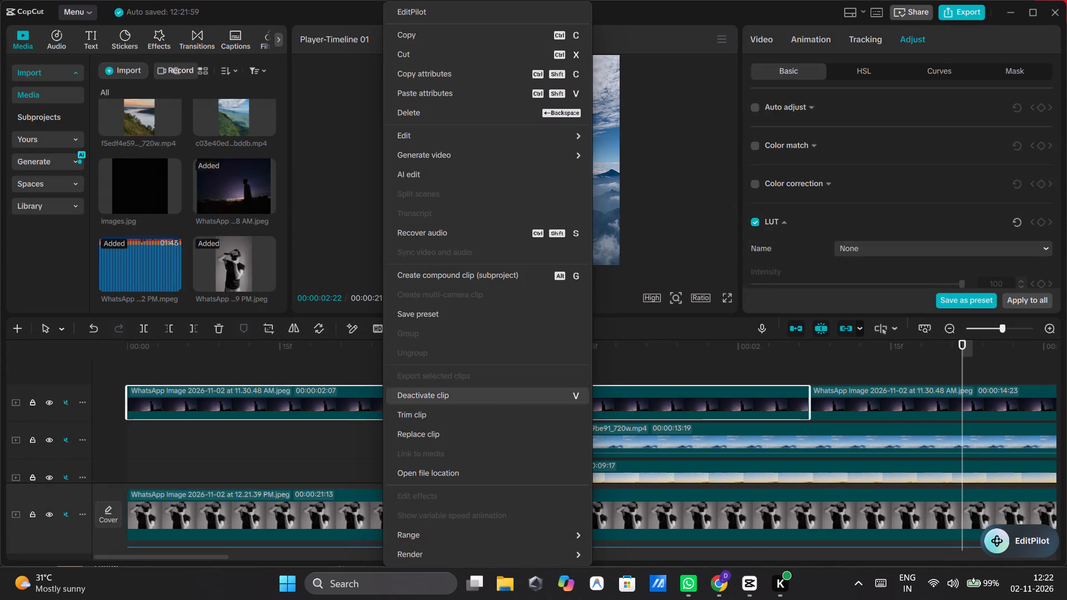
pyautogui.click(417, 440)
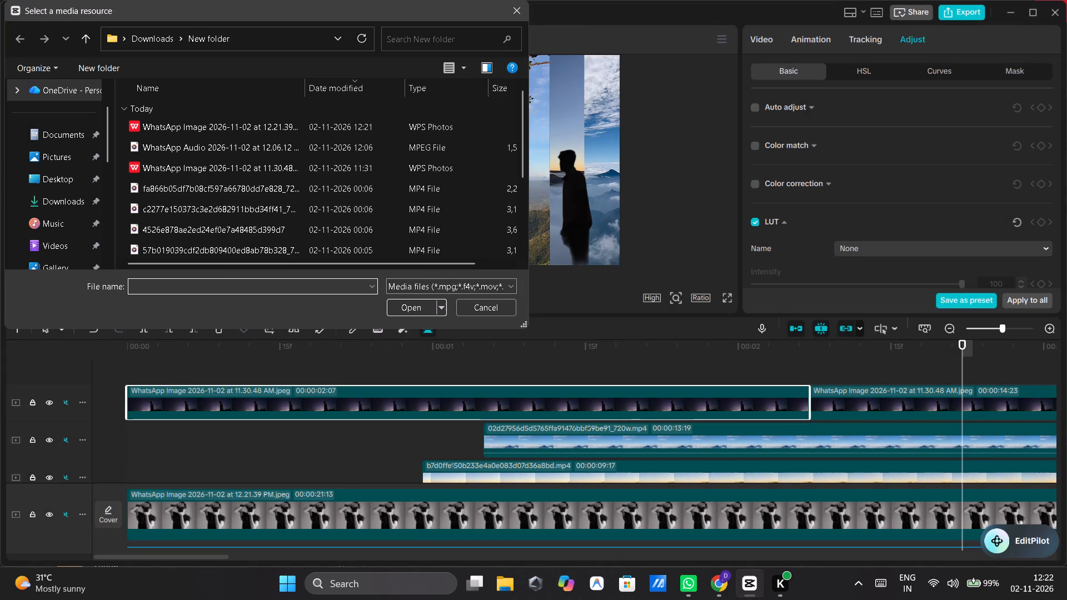
pyautogui.doubleClick(328, 122)
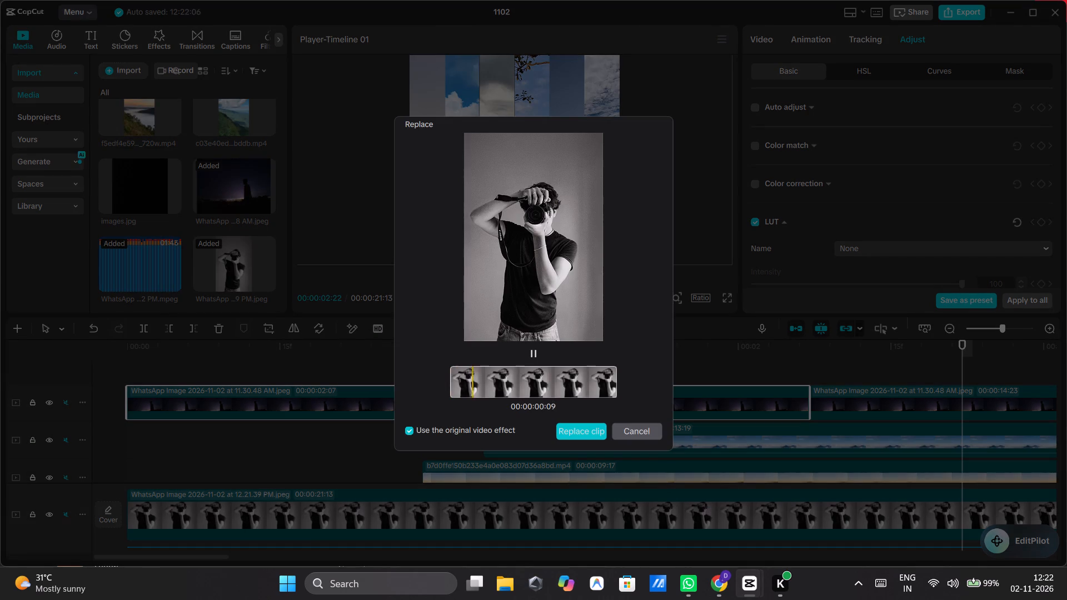
pyautogui.click(586, 428)
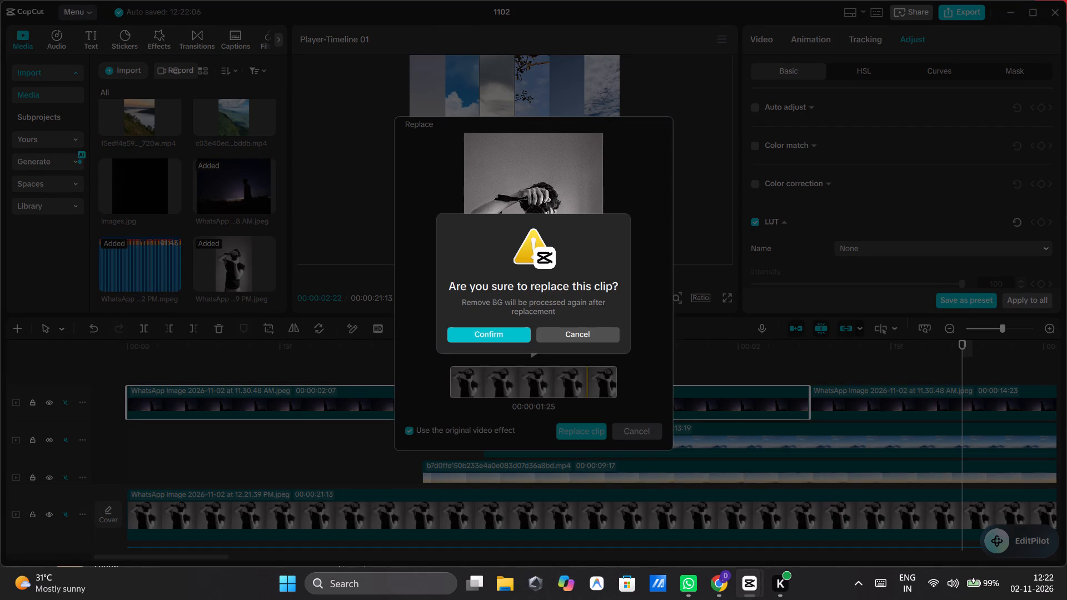
pyautogui.click(499, 336)
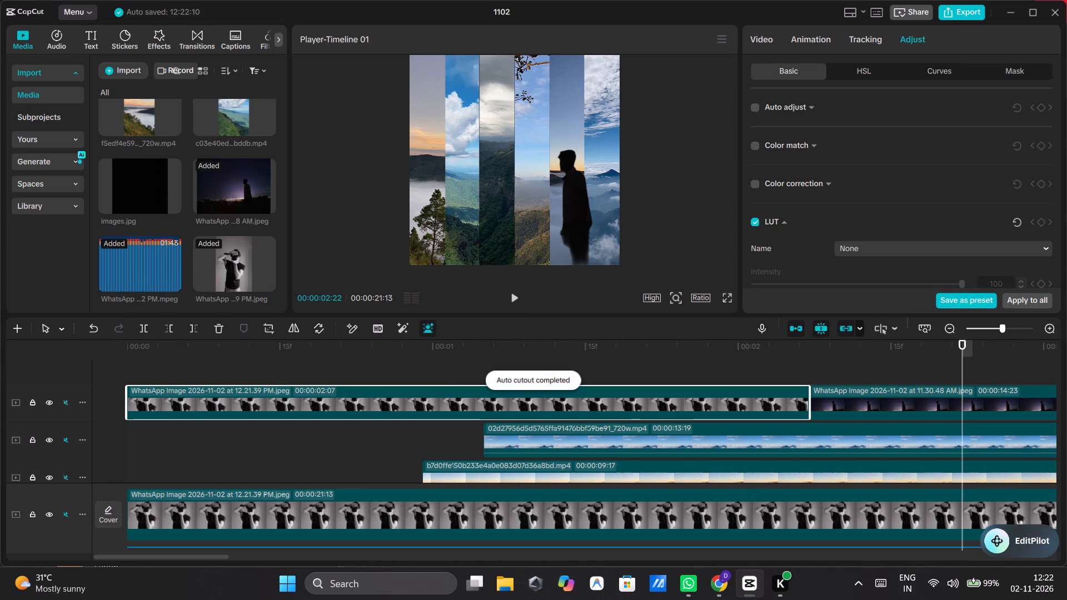
# Delete the second silhouette photo clip, the one starting at 00:00:02:07 on the top track.
pyautogui.rightClick(846, 394)
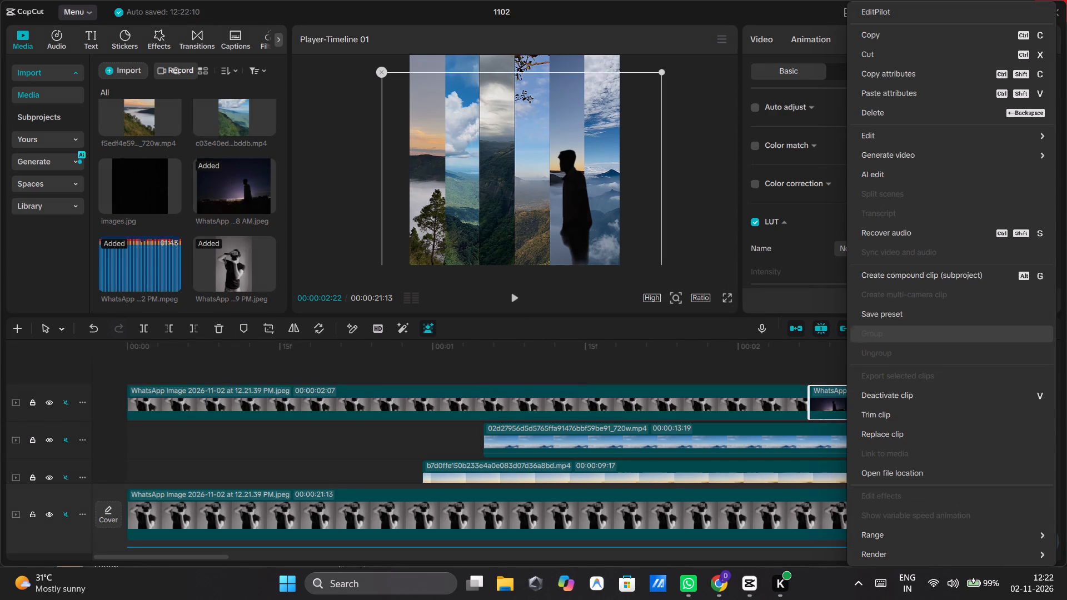
pyautogui.click(877, 114)
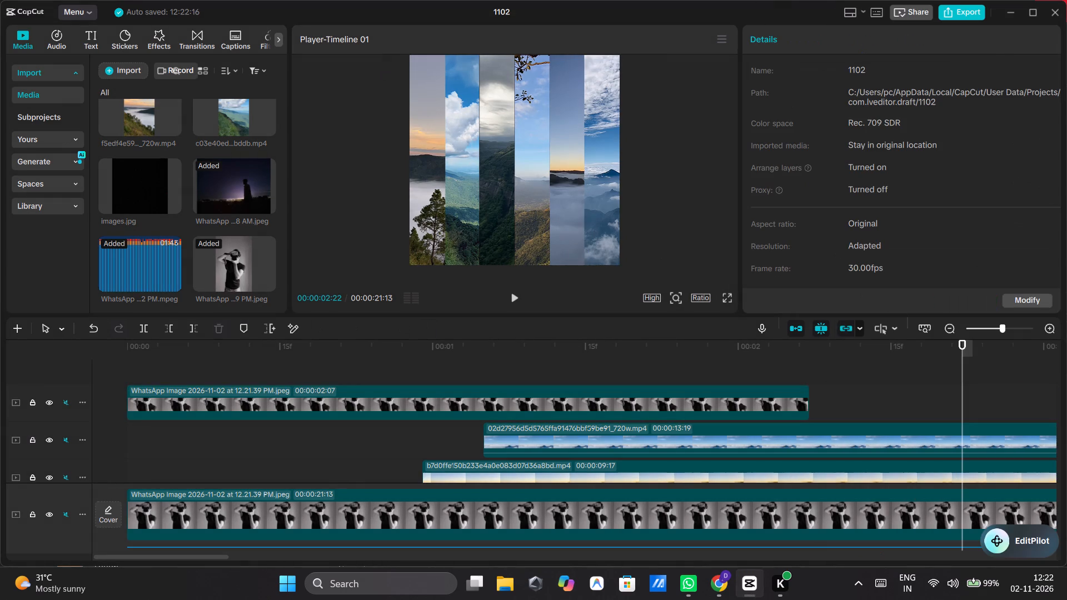
# Extend the end of the photographer cutout clip on the top track to 00:00:22:17, past the last video strips.
pyautogui.moveTo(807, 398); pyautogui.dragTo(973, 386)
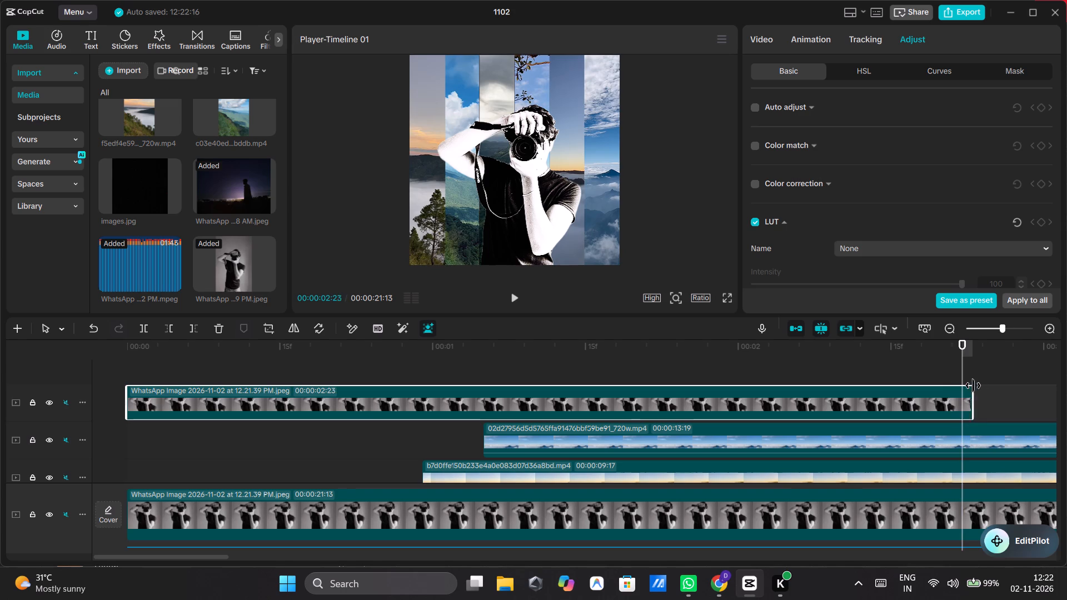
pyautogui.moveTo(973, 386); pyautogui.dragTo(1066, 400)
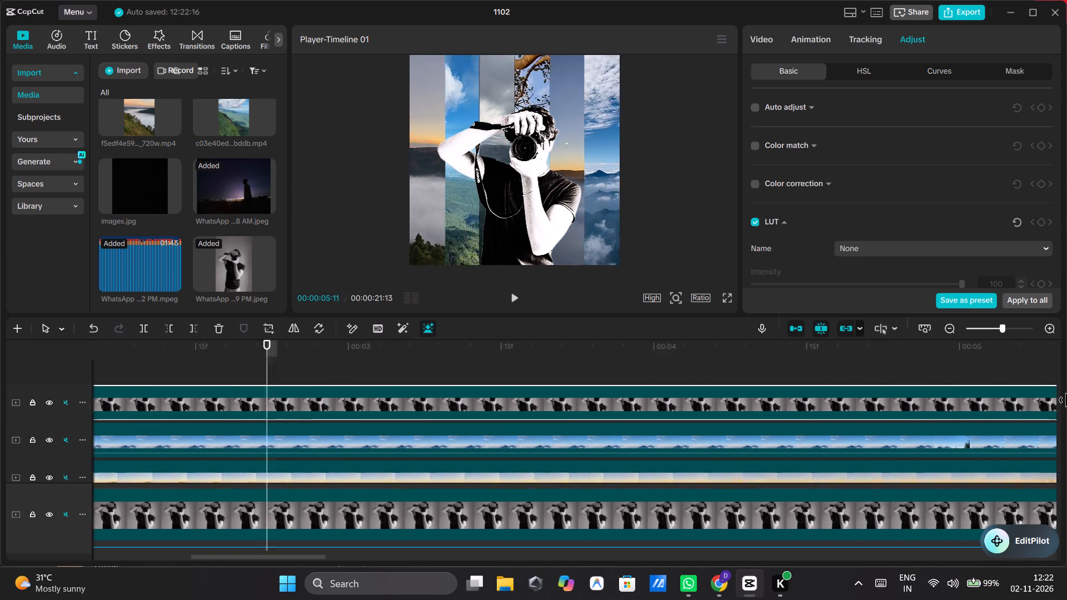
pyautogui.moveTo(1066, 400); pyautogui.dragTo(1066, 401)
pyautogui.hscroll(5, 612, 500)
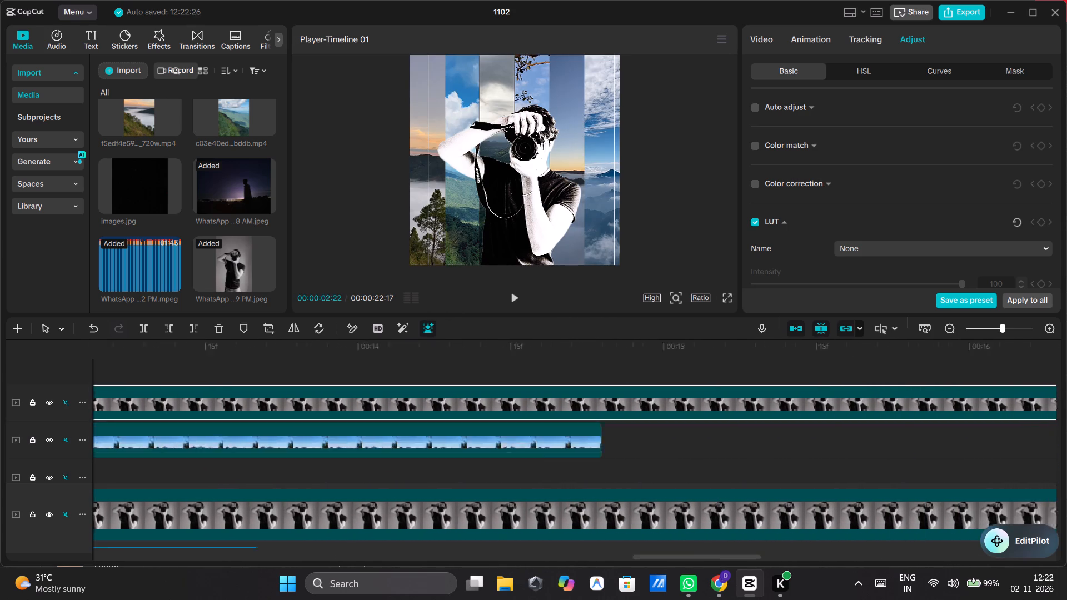
pyautogui.hscroll(17, 612, 500)
# Play the collage from 00:00:00:00 to about 00:00:07:21 to check the photographer cutout against the strips and the audio.
pyautogui.moveTo(206, 357); pyautogui.dragTo(47, 387)
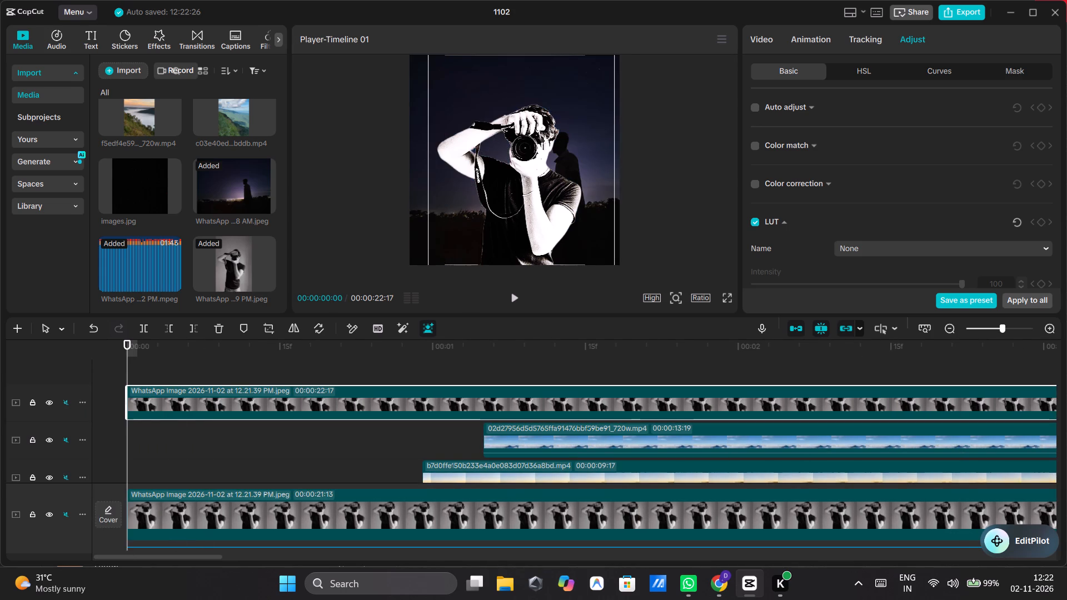
pyautogui.click(517, 296)
pyautogui.moveTo(517, 296); pyautogui.dragTo(455, 398)
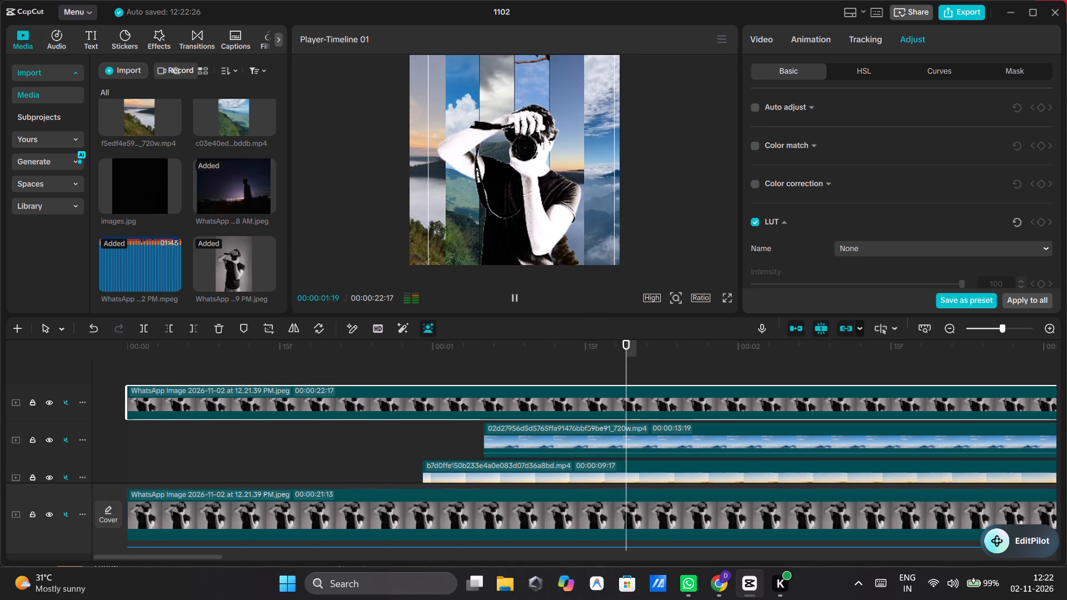
pyautogui.moveTo(455, 398); pyautogui.dragTo(438, 422)
pyautogui.scroll(-4, 438, 422)
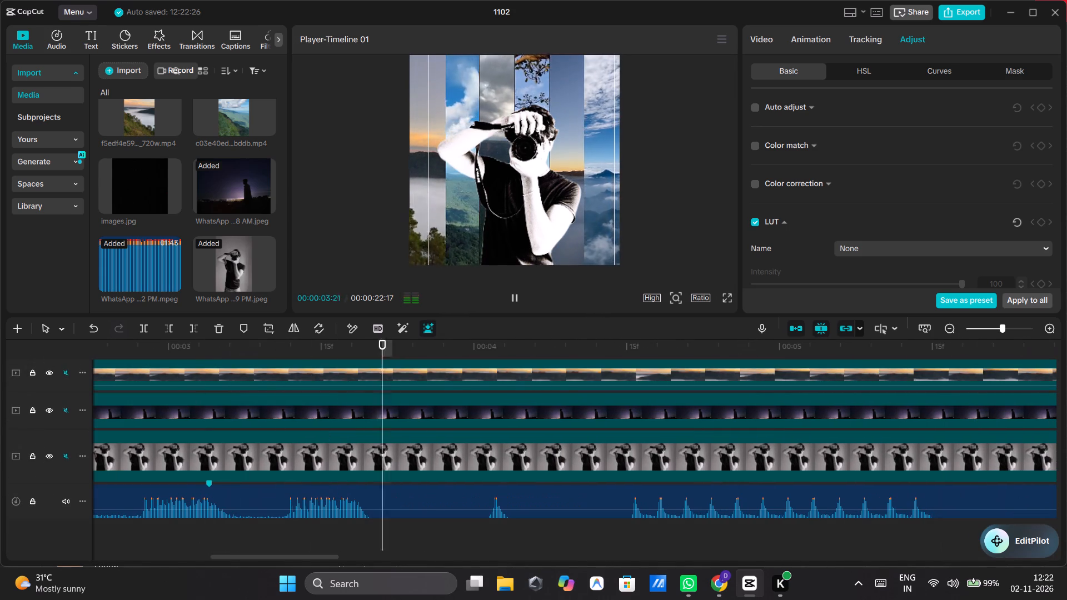
pyautogui.scroll(3, 465, 408)
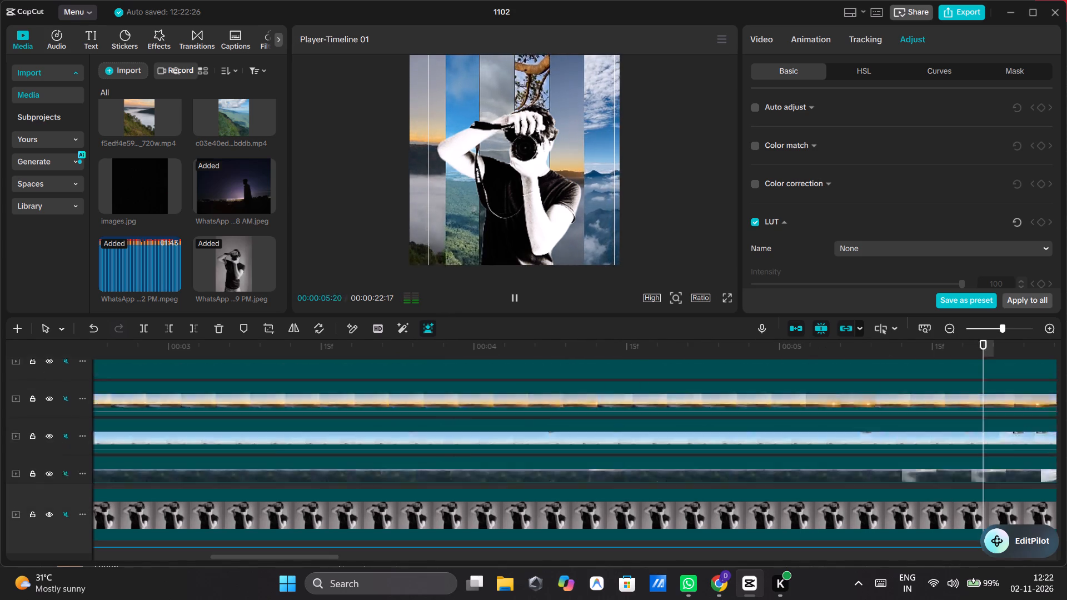
pyautogui.click(430, 381)
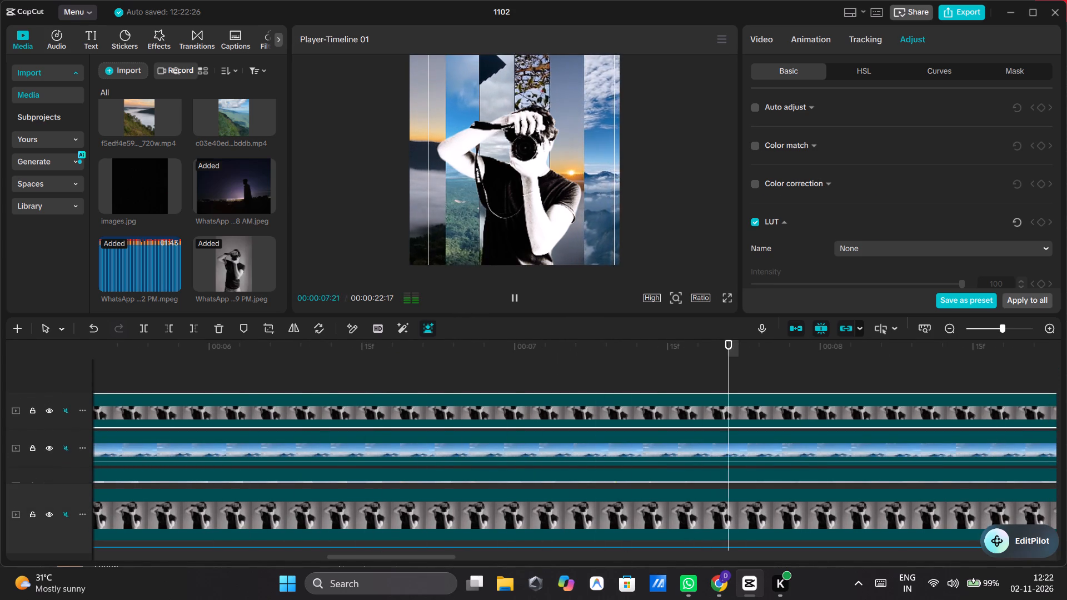
pyautogui.moveTo(430, 381); pyautogui.dragTo(299, 402)
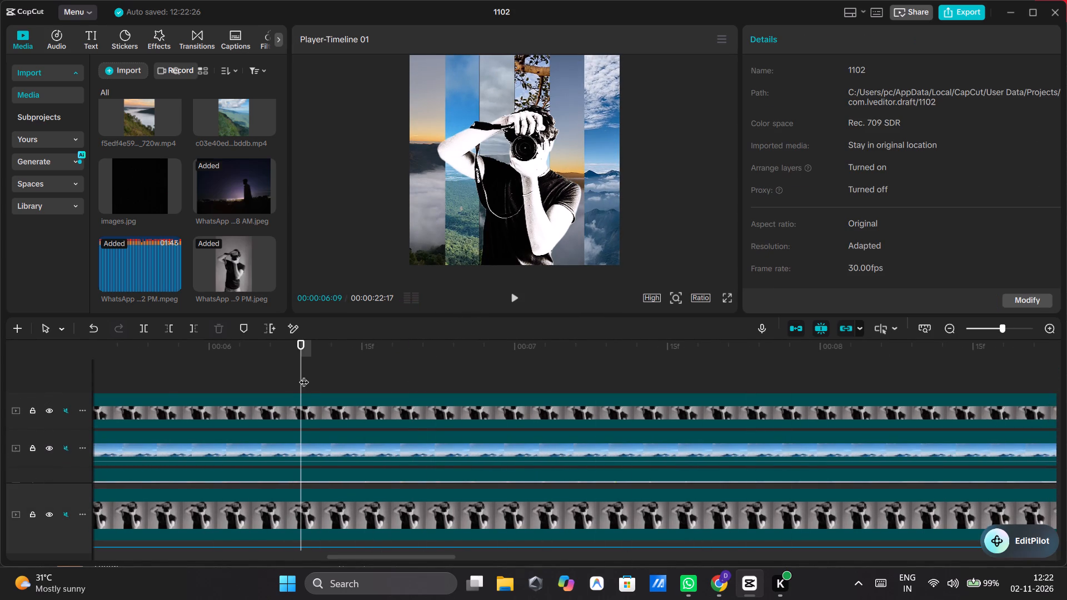
# Replay short stretches between 00:00:01:02 and 00:00:02:28 to find the beat for cutting the photographer cutout clip.
pyautogui.moveTo(304, 375); pyautogui.dragTo(103, 392)
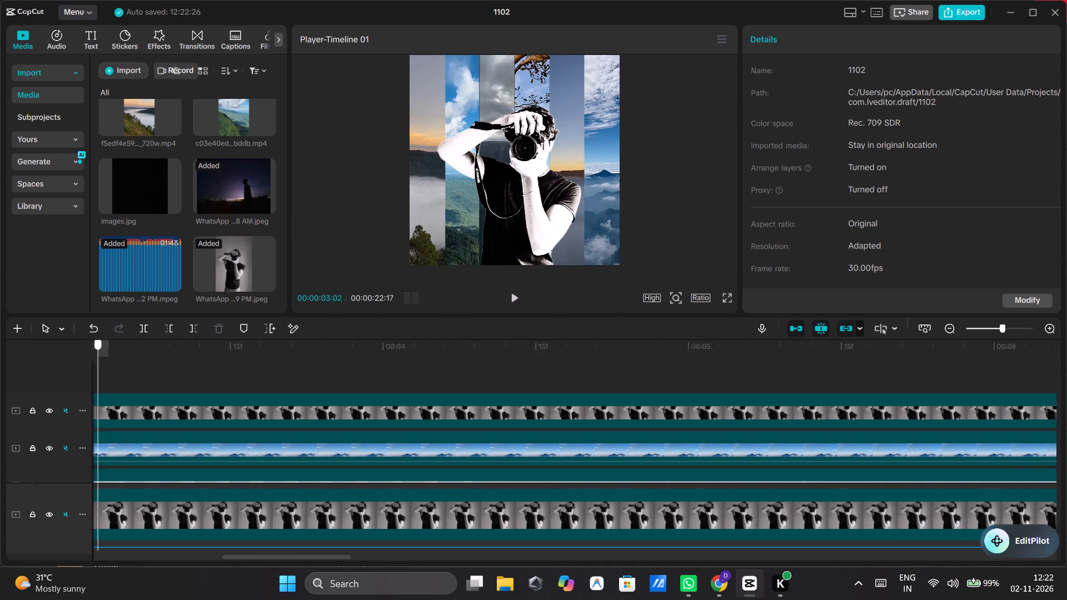
pyautogui.moveTo(103, 392); pyautogui.dragTo(776, 332)
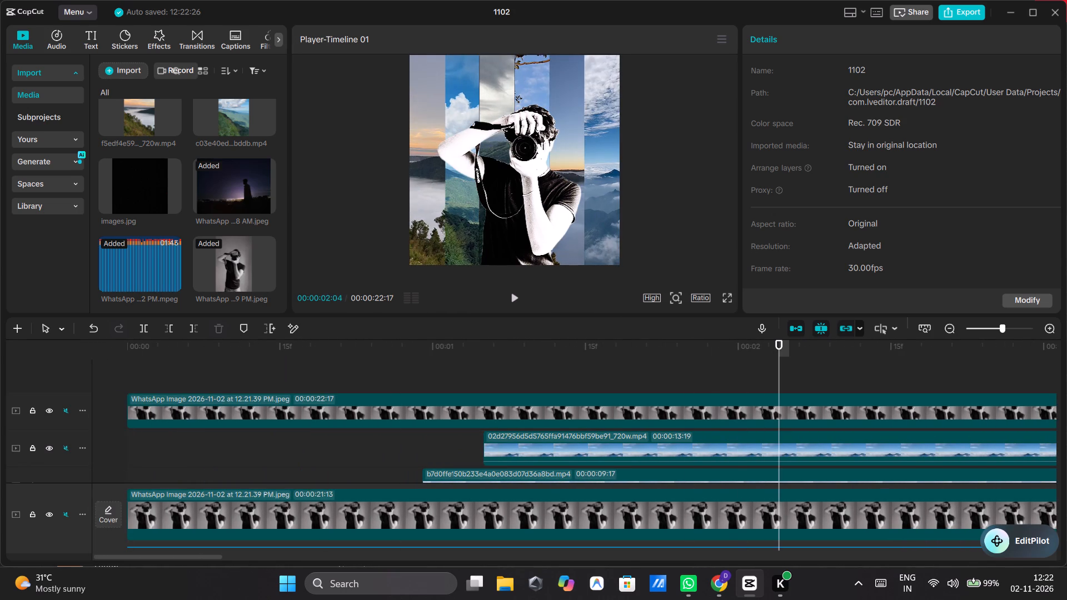
pyautogui.click(510, 297)
pyautogui.click(510, 297)
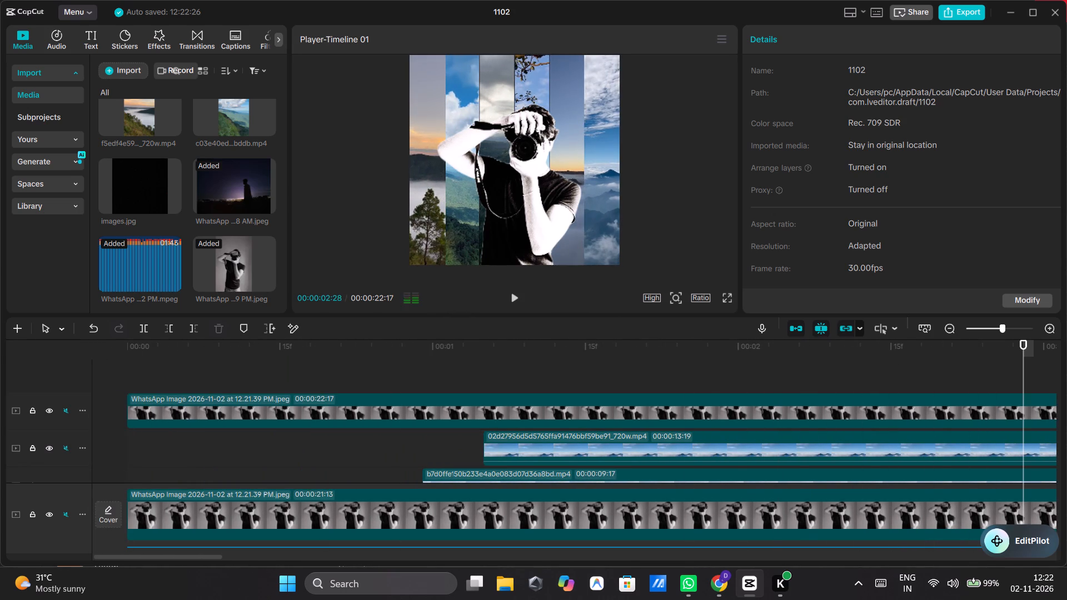
pyautogui.click(648, 363)
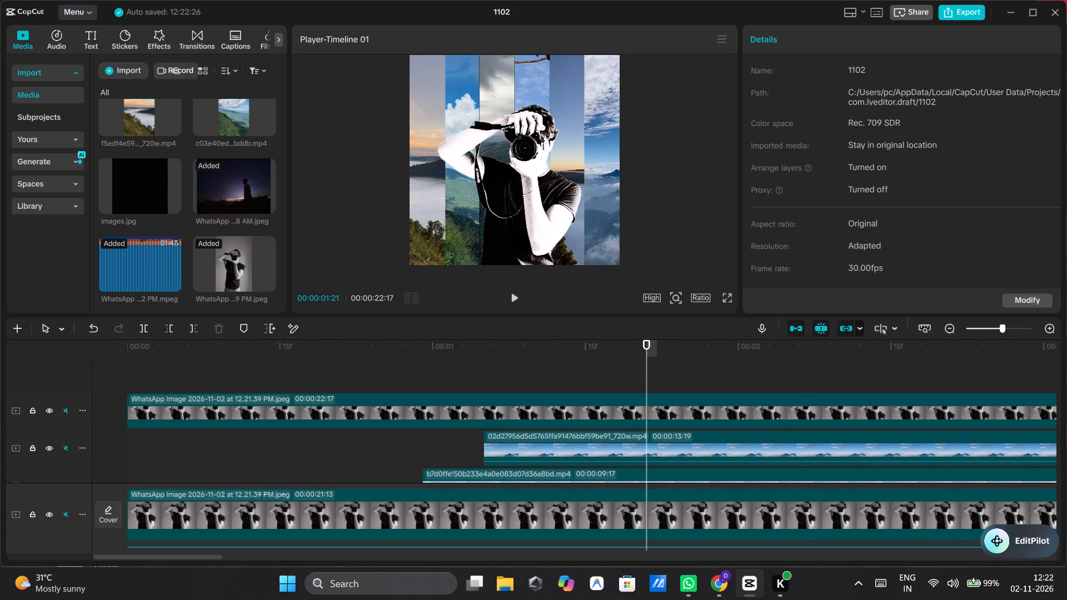
pyautogui.click(515, 298)
pyautogui.click(515, 298)
pyautogui.click(457, 356)
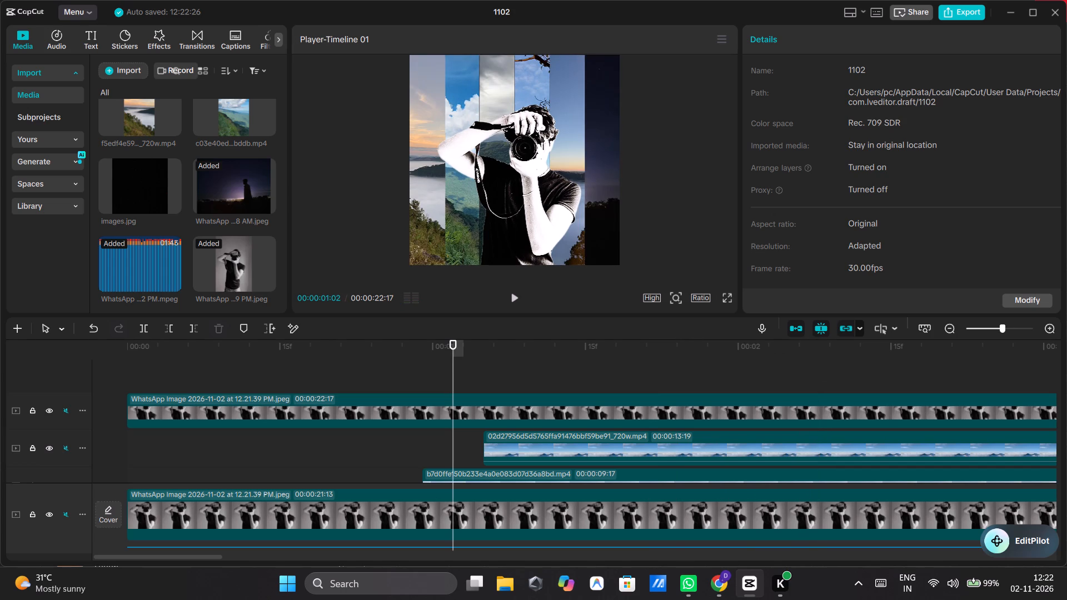
pyautogui.click(511, 300)
pyautogui.click(511, 300)
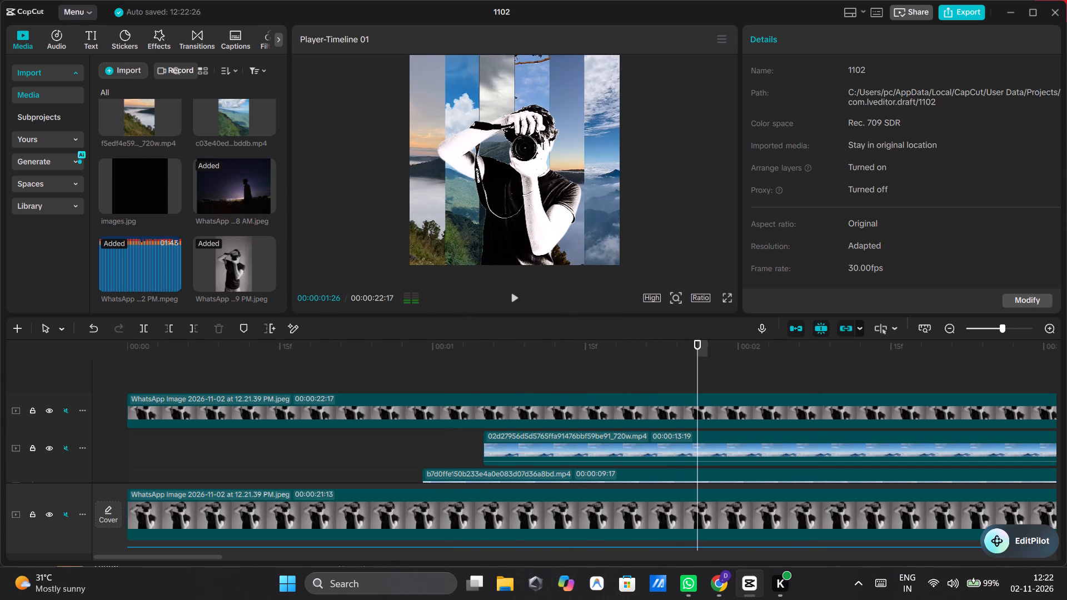
# Split the photographer cutout clip on the top track at 00:00:02:05.
pyautogui.doubleClick(511, 300)
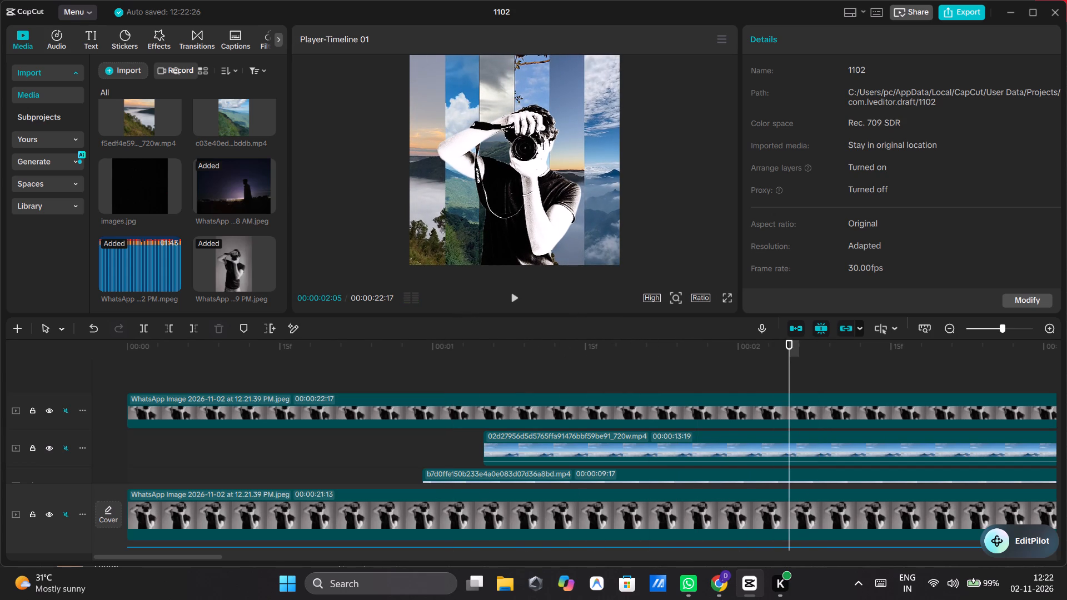
pyautogui.click(816, 410)
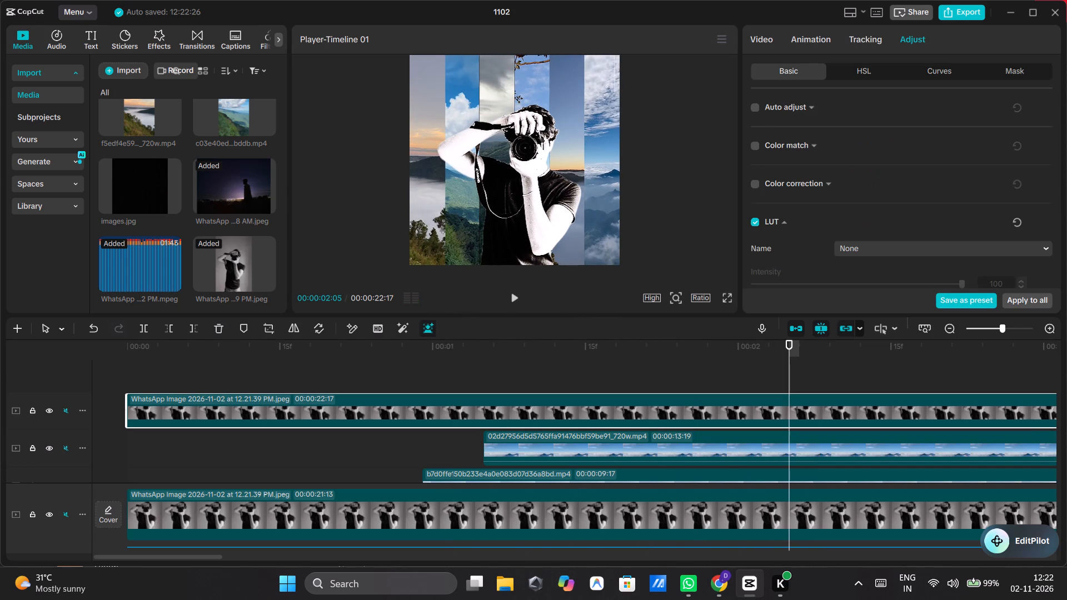
pyautogui.hotkey('ctrl', 'b')
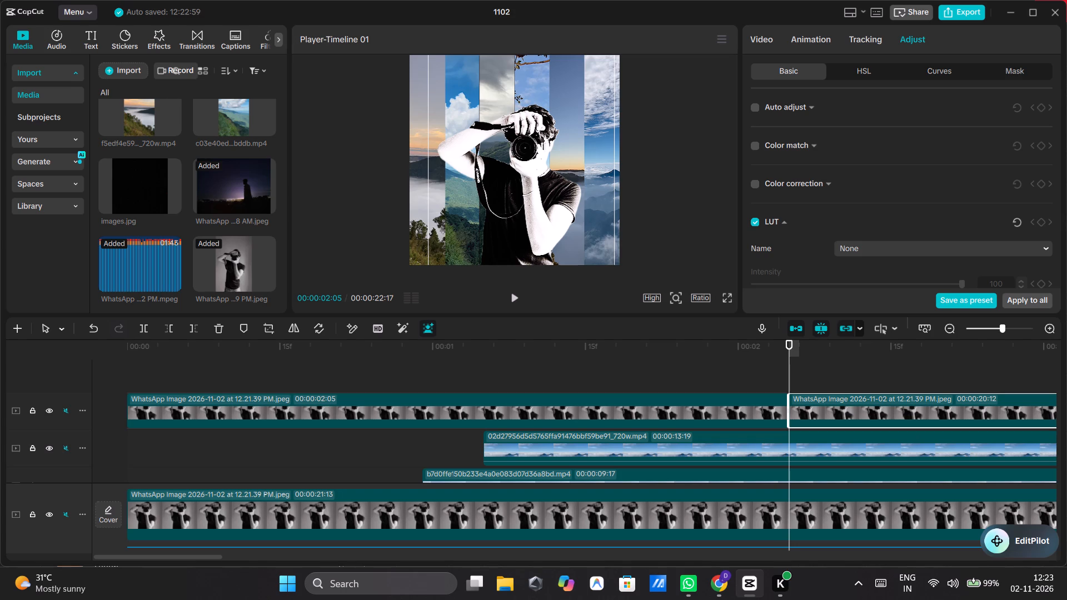
# Split the second part of the photographer cutout clip again at 00:00:02:13.
pyautogui.click(512, 294)
pyautogui.click(512, 294)
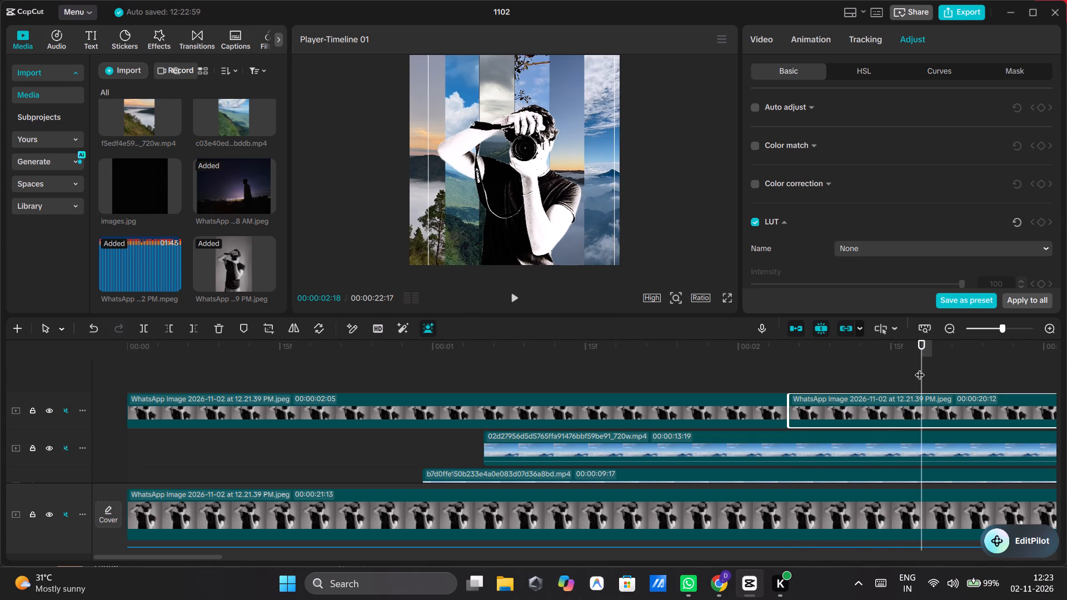
pyautogui.moveTo(919, 367); pyautogui.dragTo(872, 371)
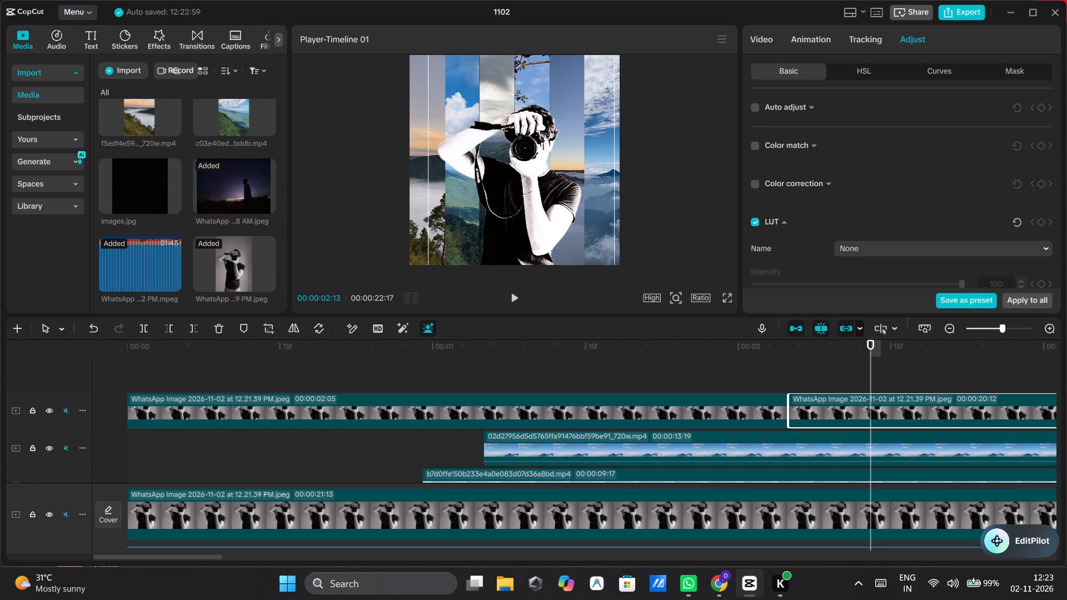
pyautogui.hotkey('ctrl', 'b')
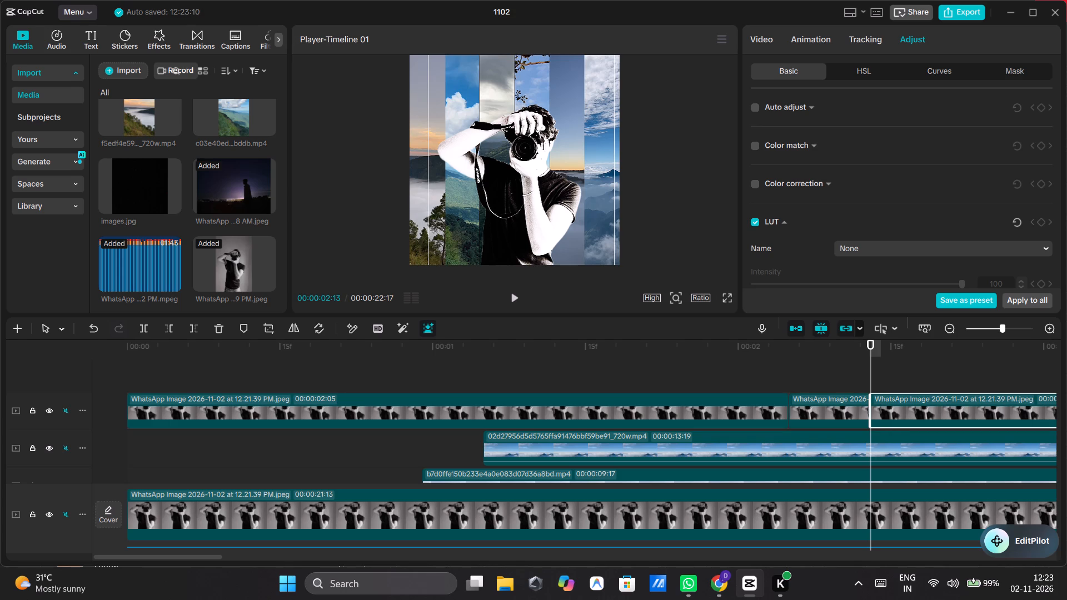
# Delete the short middle piece of the photographer cutout on the top track, between 00:00:02:05 and 00:00:02:13.
pyautogui.rightClick(815, 418)
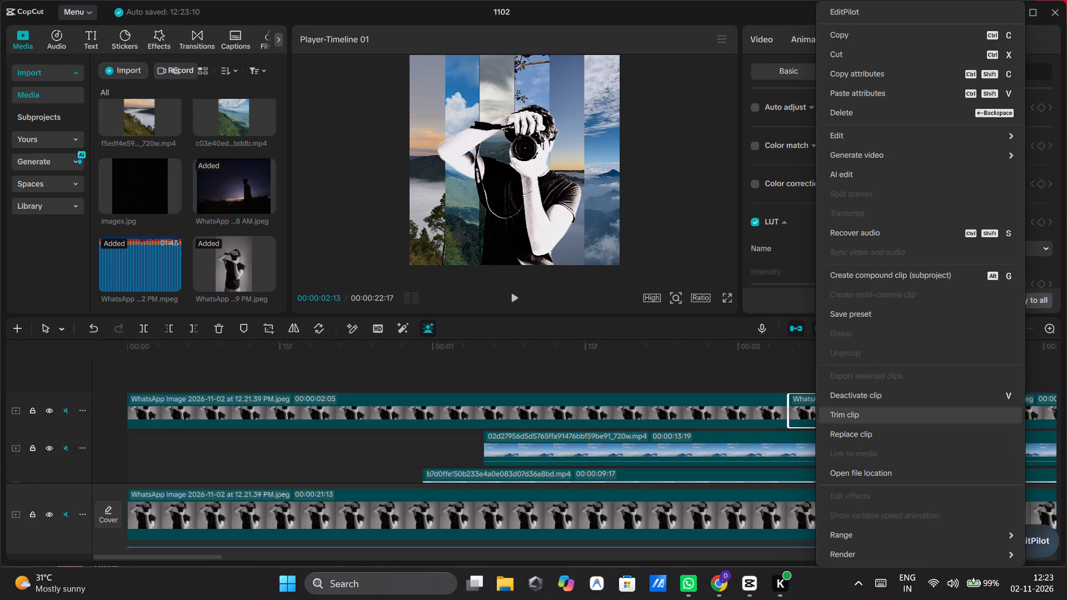
pyautogui.click(849, 107)
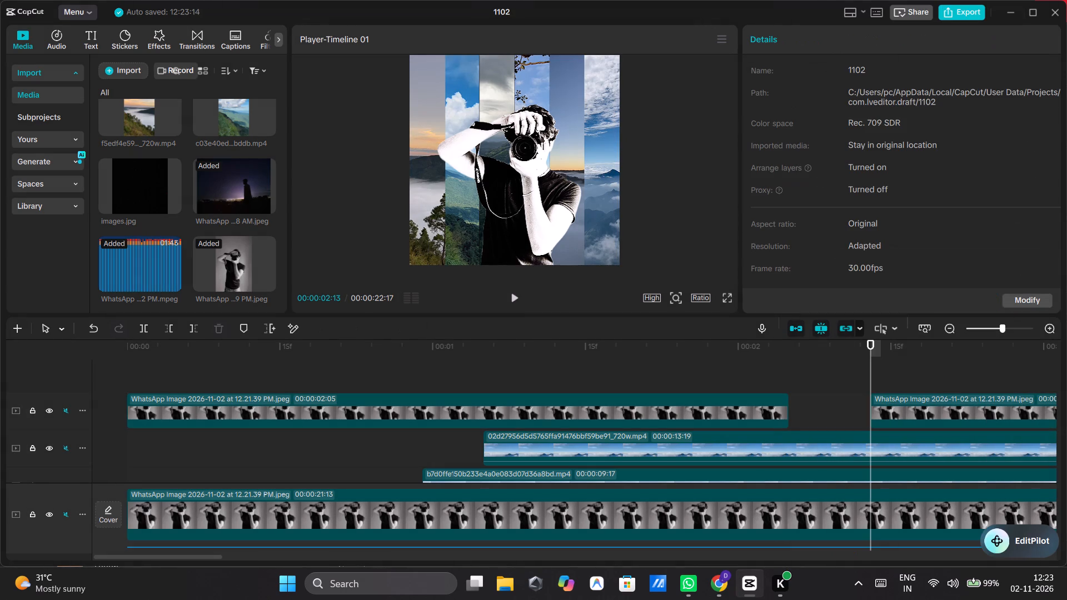
# Extend the end of the first photographer cutout clip to 00:00:02:13 so it meets the following clip.
pyautogui.moveTo(786, 404); pyautogui.dragTo(793, 404)
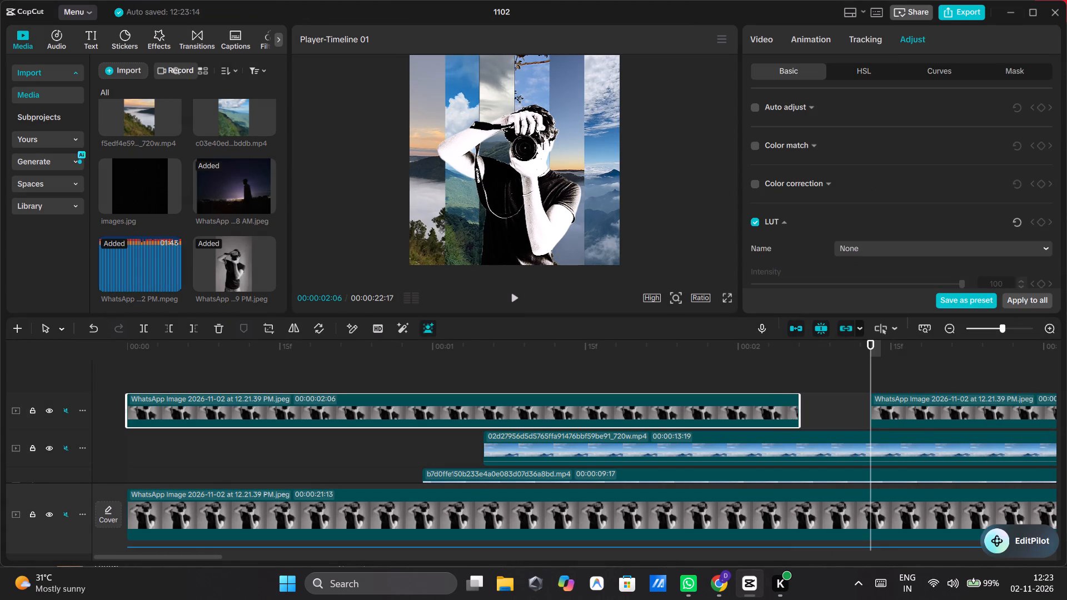
pyautogui.moveTo(793, 404); pyautogui.dragTo(864, 408)
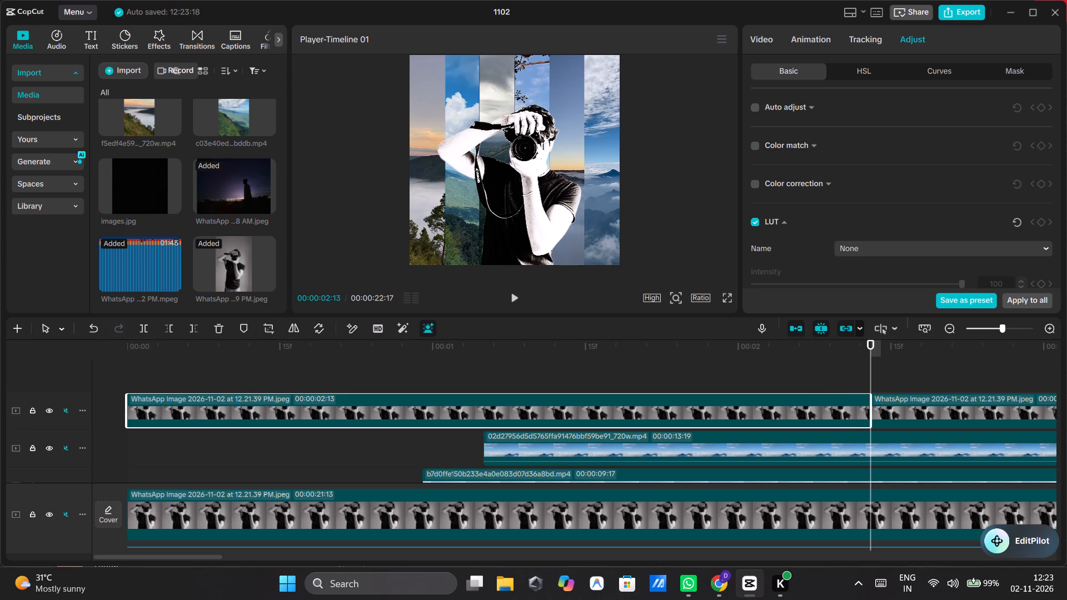
# Set Highlight, Shadow, Whites, Blacks and Brilliance to 50 for the photographer cutout clip that starts at 00:00:02:13.
pyautogui.click(770, 367)
pyautogui.click(770, 367)
pyautogui.moveTo(770, 367); pyautogui.dragTo(822, 366)
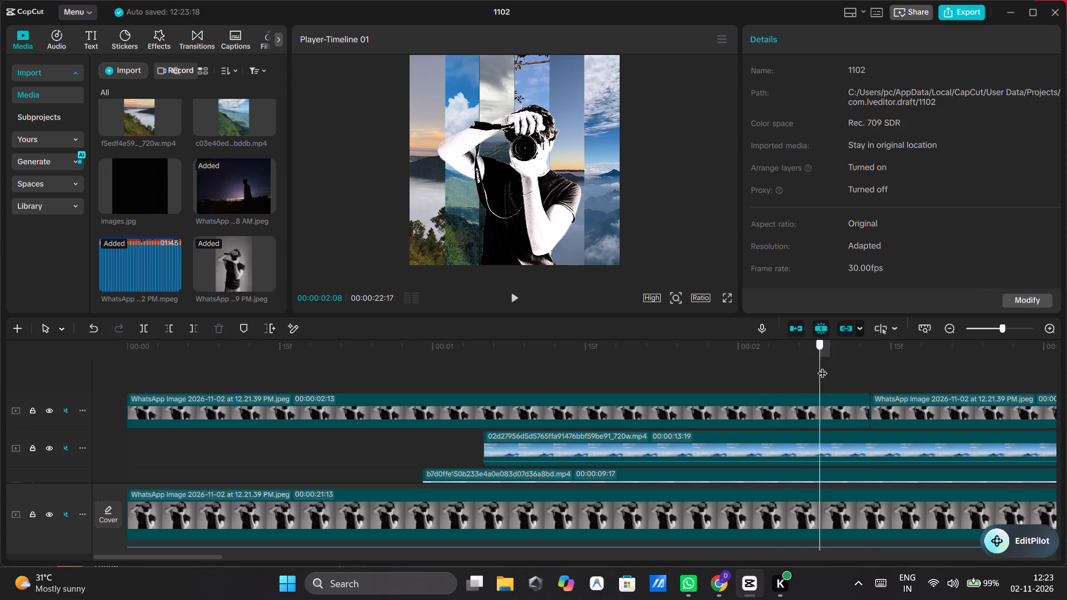
pyautogui.moveTo(822, 366); pyautogui.dragTo(890, 365)
pyautogui.click(551, 216)
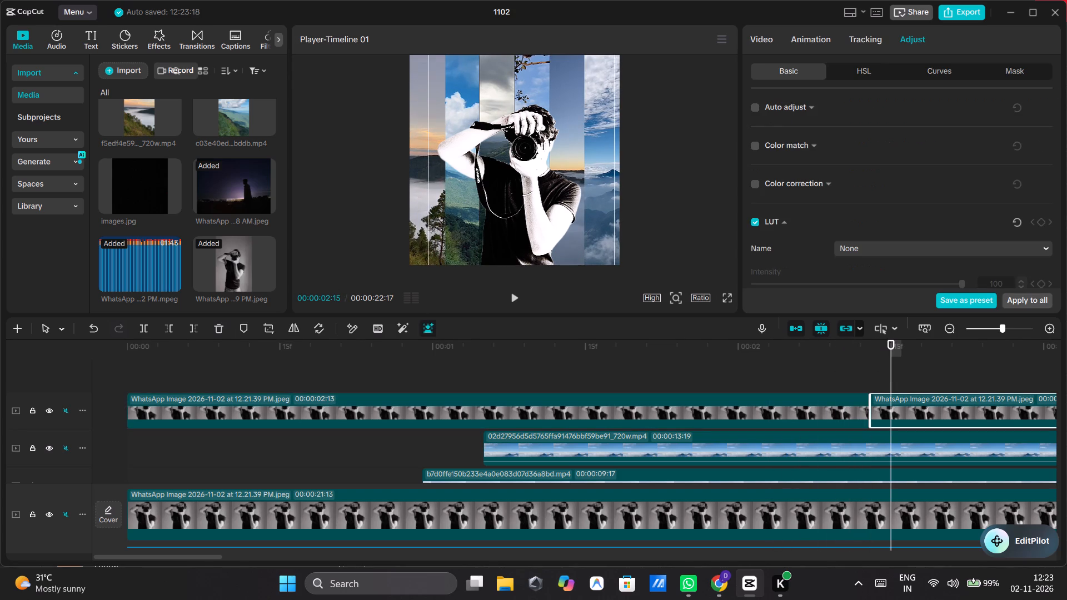
pyautogui.scroll(-1, 869, 167)
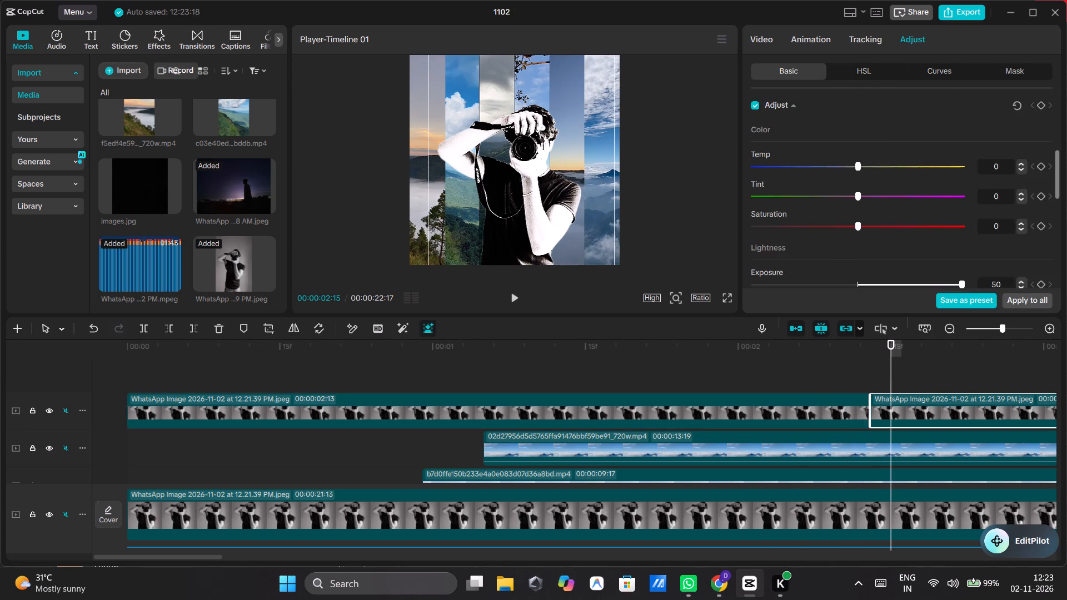
pyautogui.scroll(-1, 869, 241)
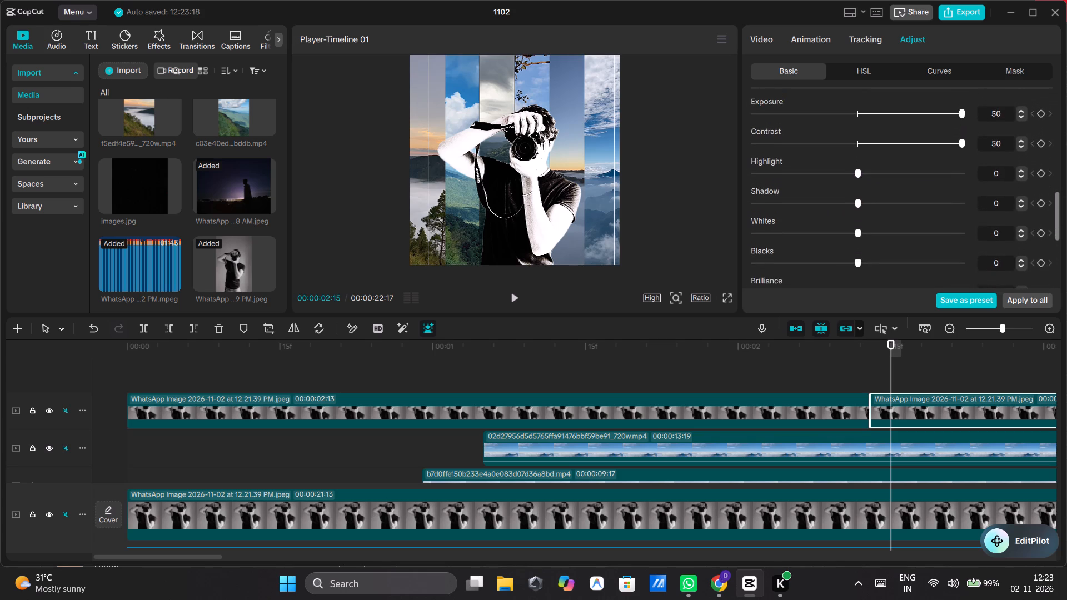
pyautogui.scroll(-1, 869, 241)
pyautogui.moveTo(856, 181); pyautogui.dragTo(991, 182)
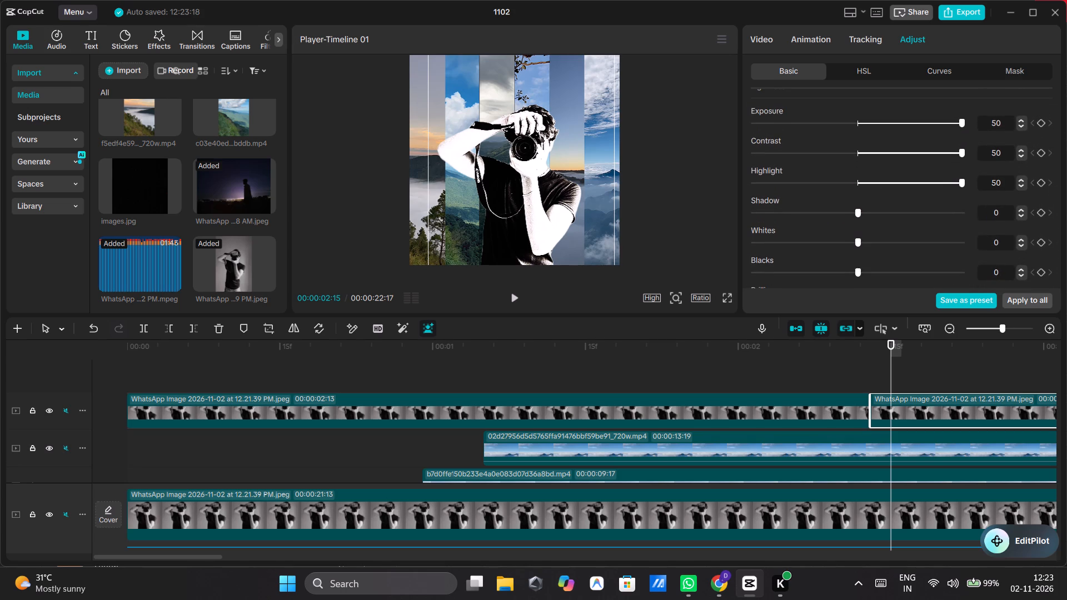
pyautogui.moveTo(991, 182); pyautogui.dragTo(993, 182)
pyautogui.moveTo(856, 212); pyautogui.dragTo(1000, 213)
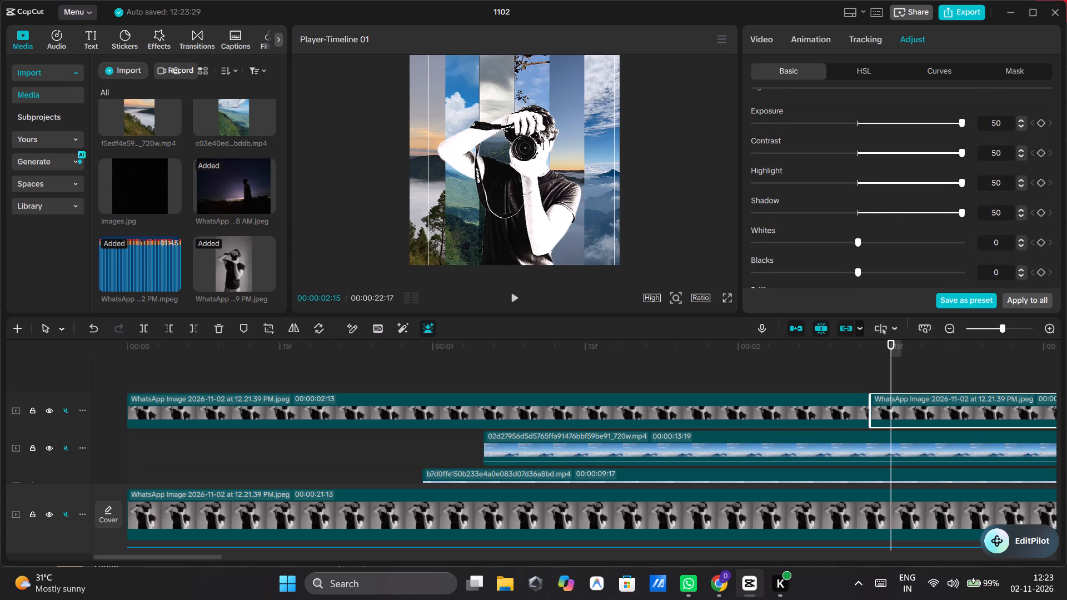
pyautogui.moveTo(1000, 213); pyautogui.dragTo(1024, 213)
pyautogui.moveTo(855, 242); pyautogui.dragTo(898, 236)
pyautogui.moveTo(898, 236); pyautogui.dragTo(1066, 244)
pyautogui.moveTo(859, 270); pyautogui.dragTo(914, 270)
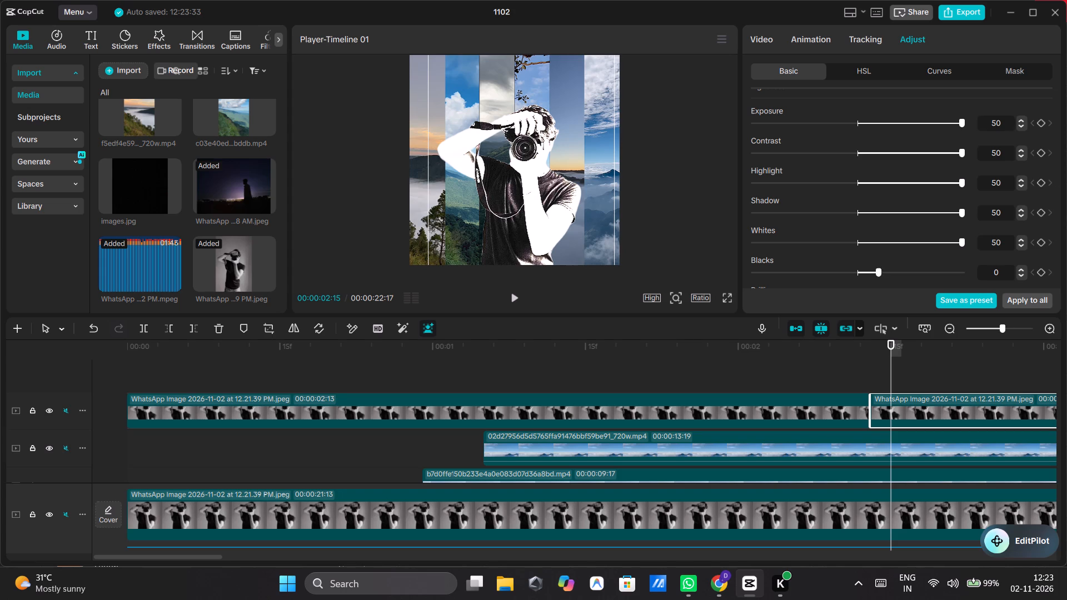
pyautogui.moveTo(914, 270); pyautogui.dragTo(1066, 309)
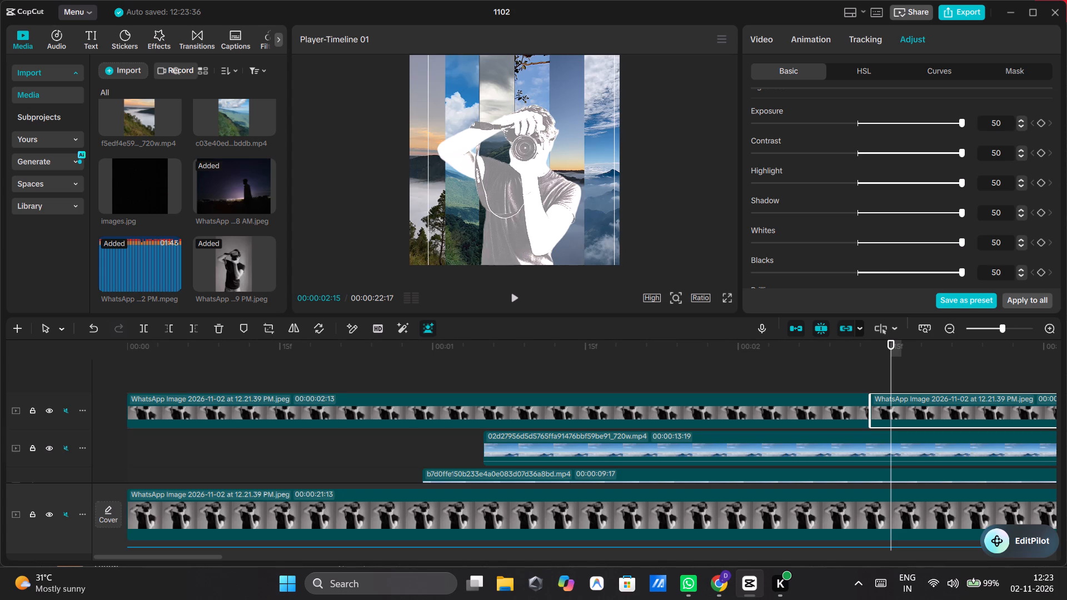
pyautogui.scroll(-1, 913, 261)
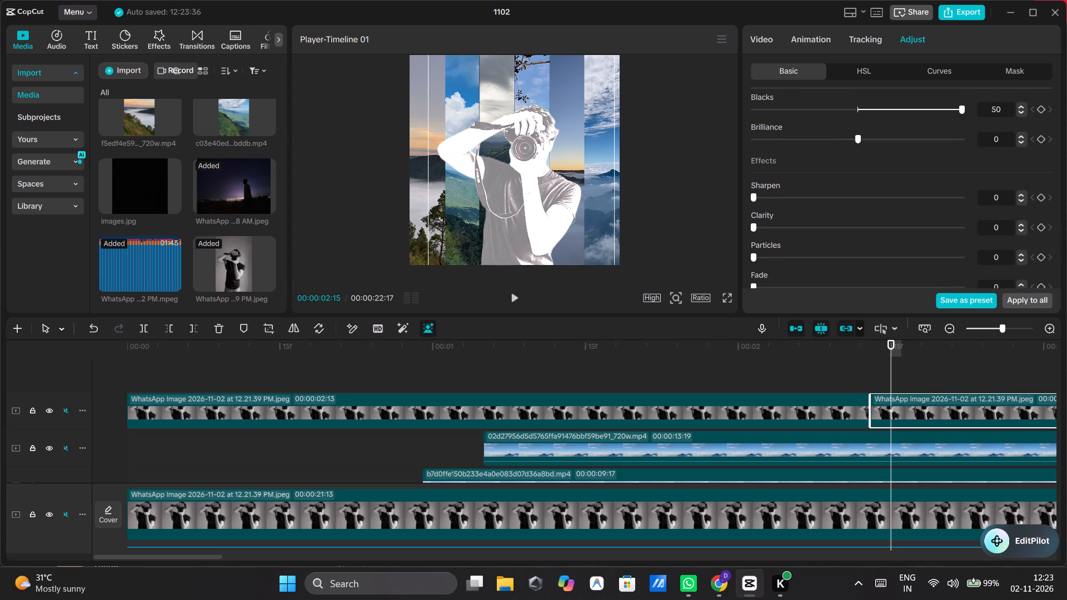
pyautogui.moveTo(857, 138); pyautogui.dragTo(999, 160)
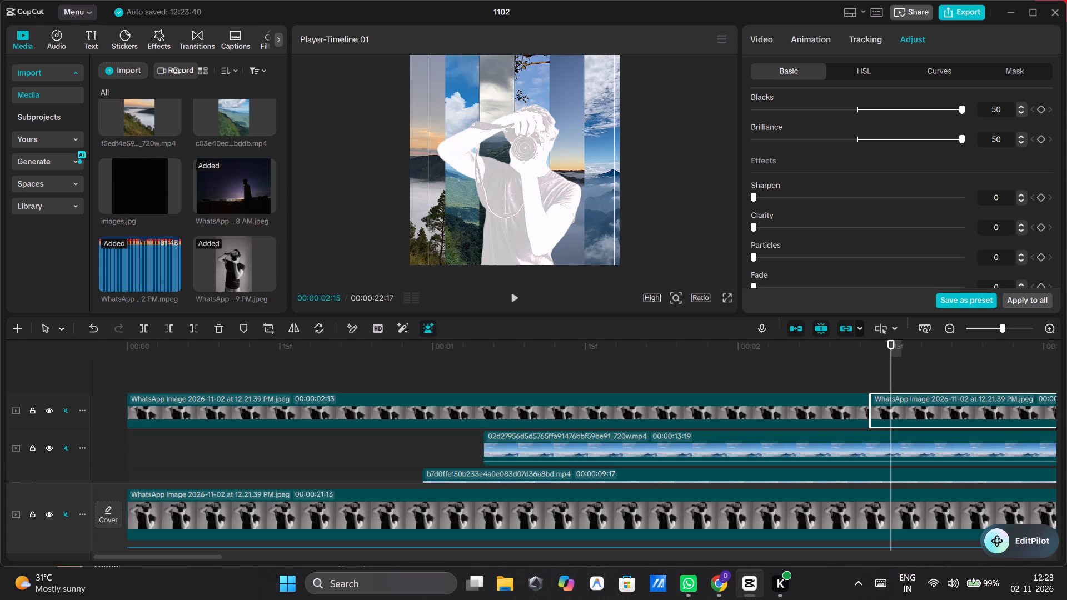
# Replay the brightness change after 00:00:02:01, then split the first photographer cutout clip at 00:00:02:07.
pyautogui.click(787, 365)
pyautogui.moveTo(787, 365); pyautogui.dragTo(751, 365)
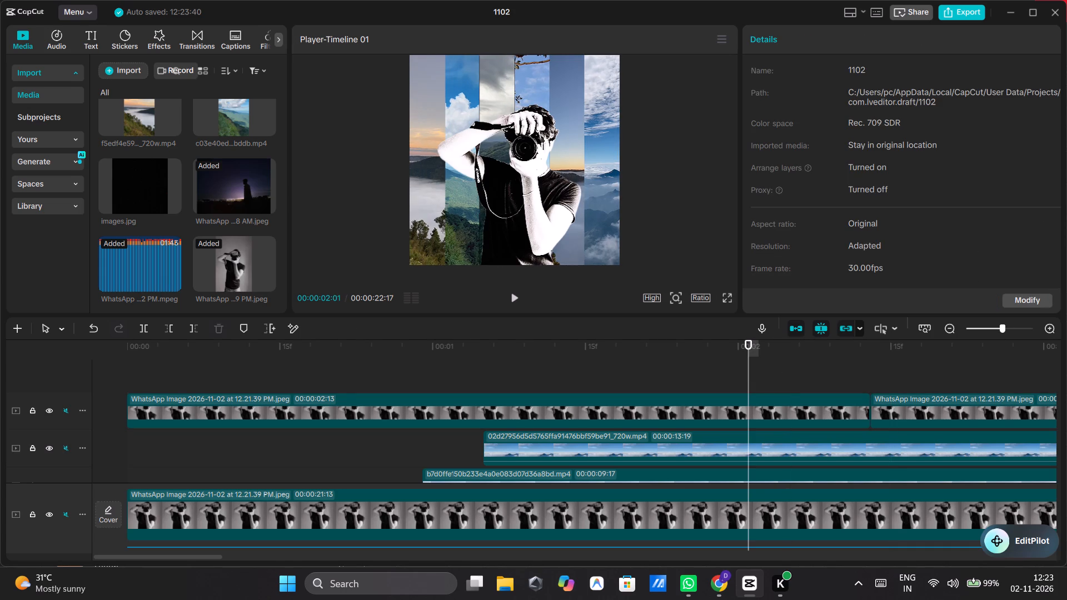
pyautogui.click(509, 296)
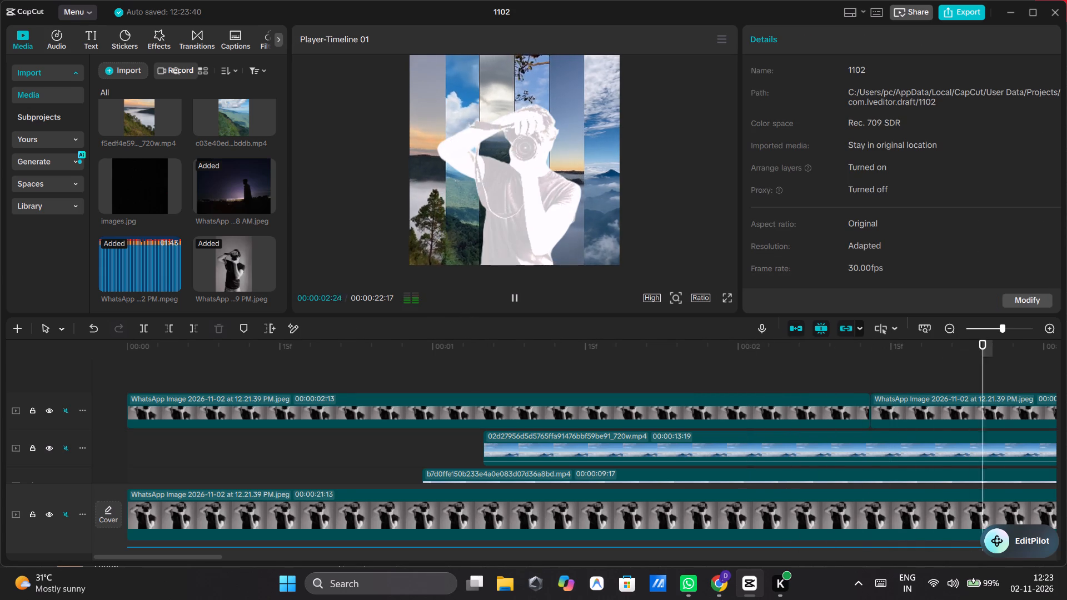
pyautogui.click(509, 296)
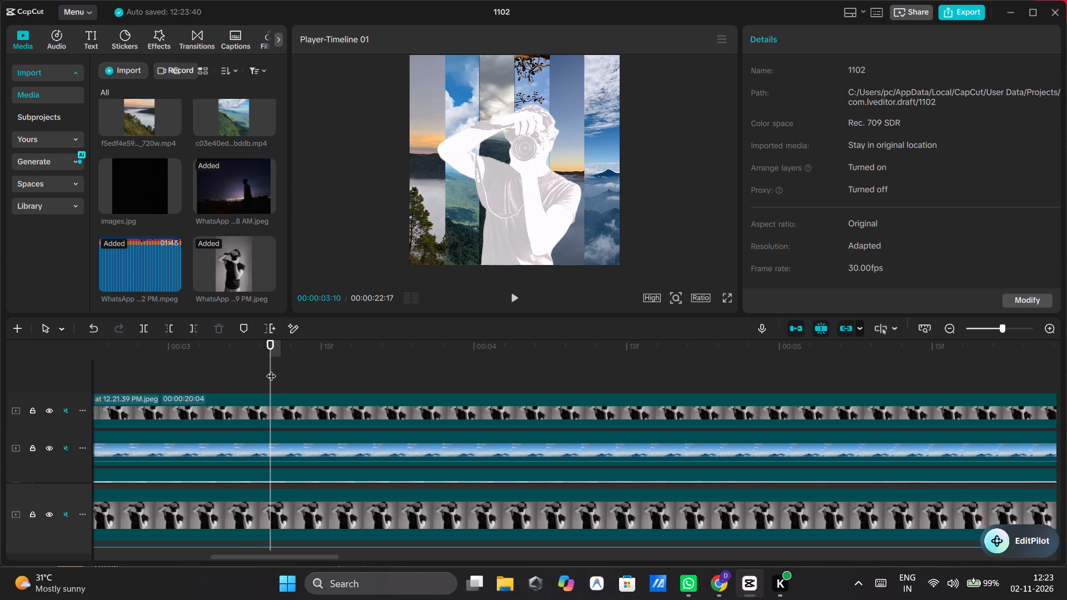
pyautogui.moveTo(271, 369); pyautogui.dragTo(100, 405)
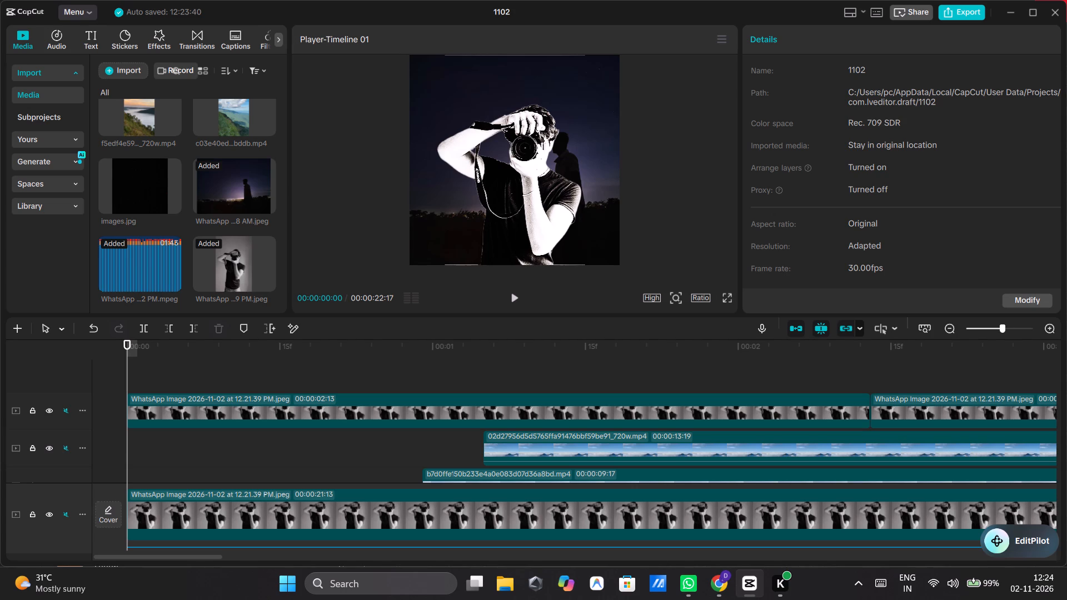
pyautogui.click(766, 373)
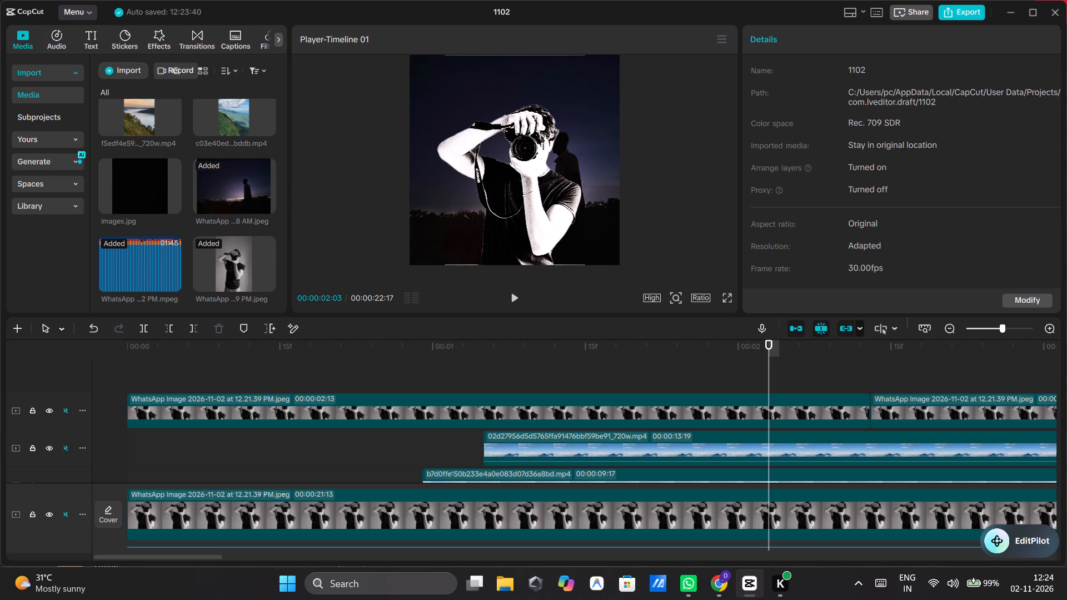
pyautogui.moveTo(766, 373); pyautogui.dragTo(802, 372)
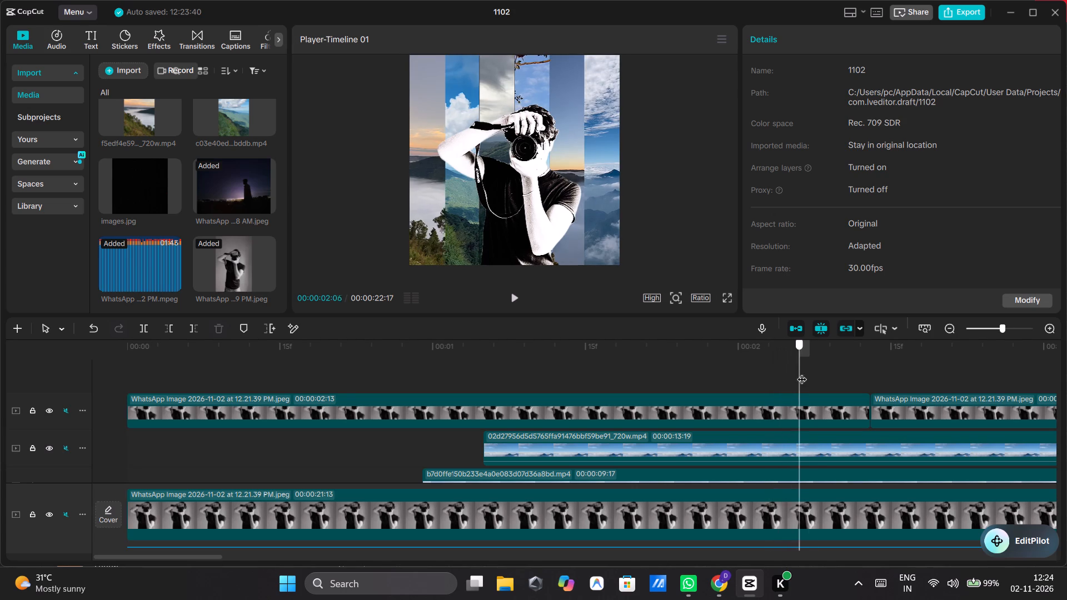
pyautogui.moveTo(802, 372); pyautogui.dragTo(810, 372)
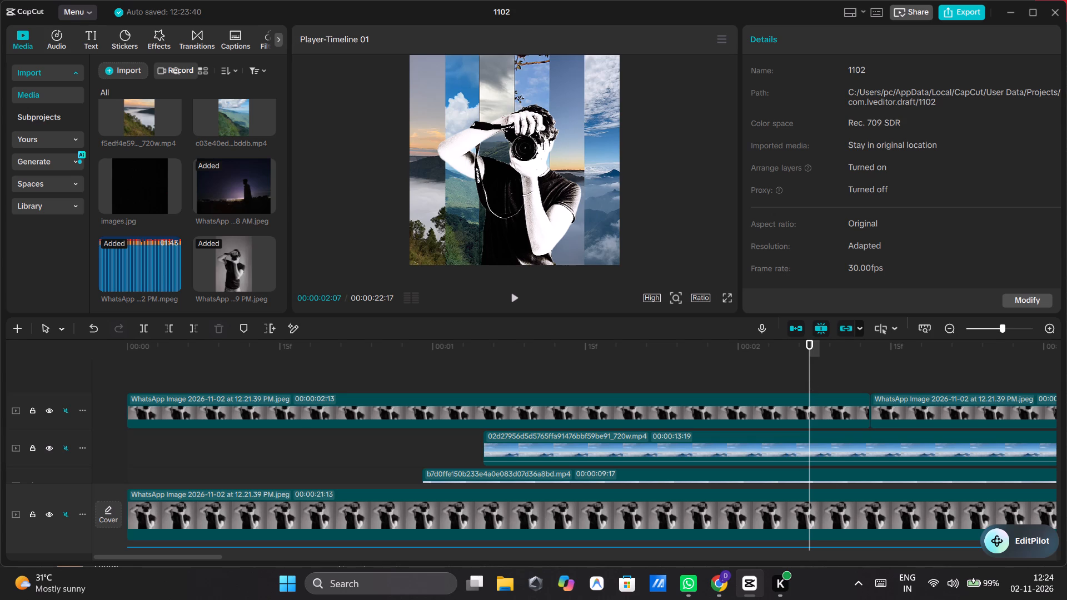
pyautogui.click(817, 405)
pyautogui.hotkey('ctrl', 'b')
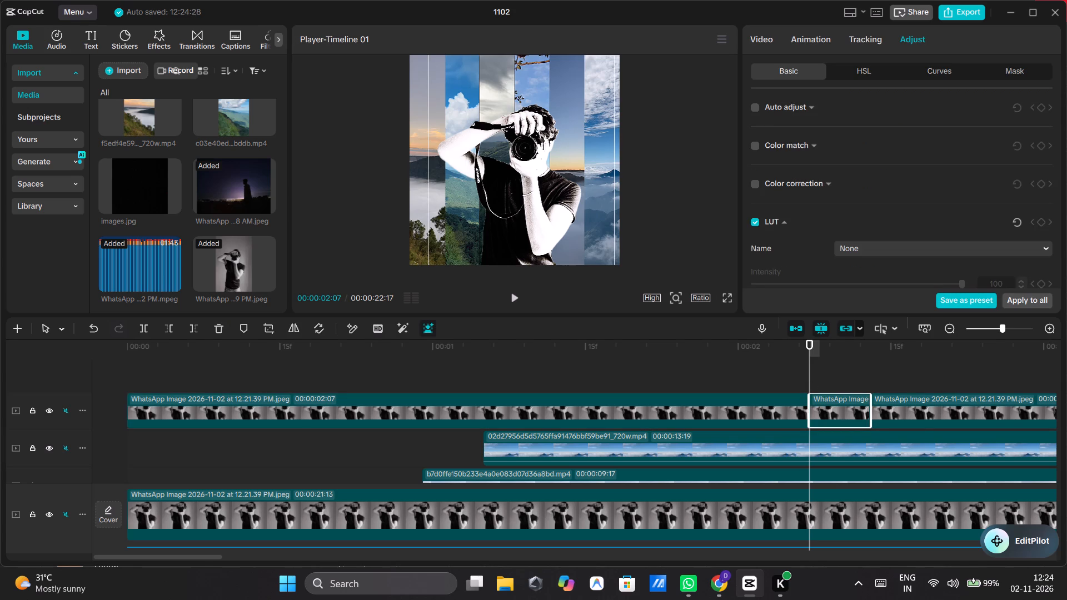
# Reset all Adjust settings of the first photographer cutout clip, which ends at 00:00:02:07, and check it at 00:00:00:00.
pyautogui.click(764, 404)
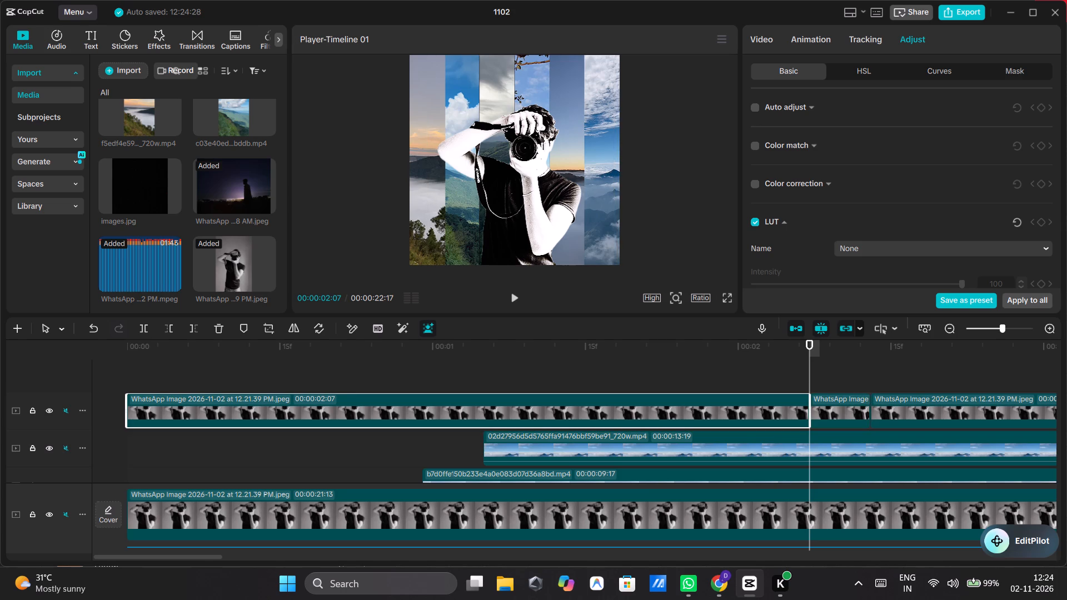
pyautogui.scroll(-1, 868, 186)
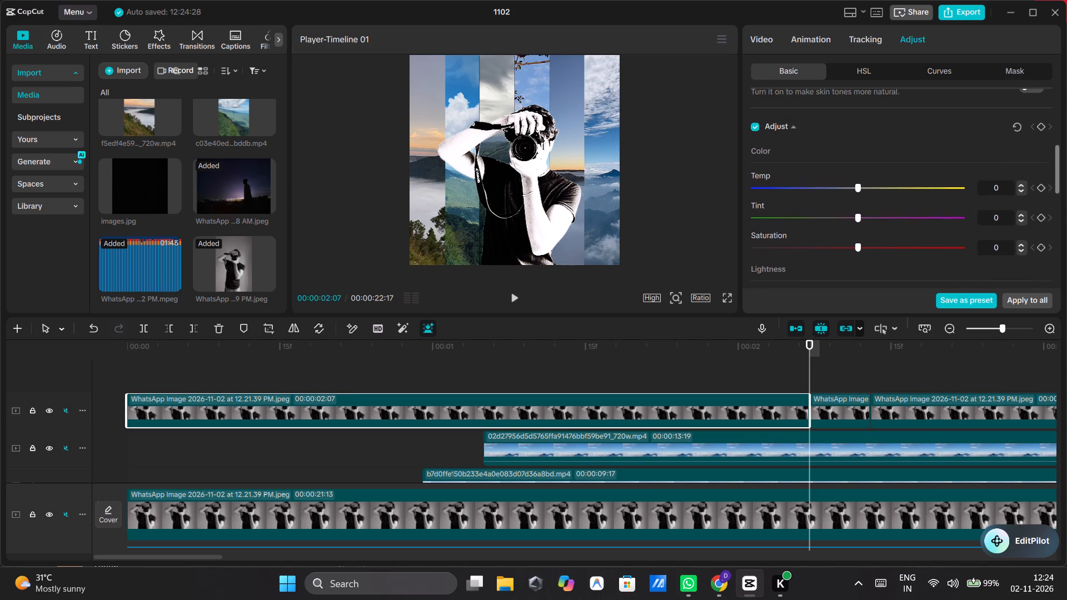
pyautogui.scroll(-1, 868, 186)
pyautogui.click(1019, 127)
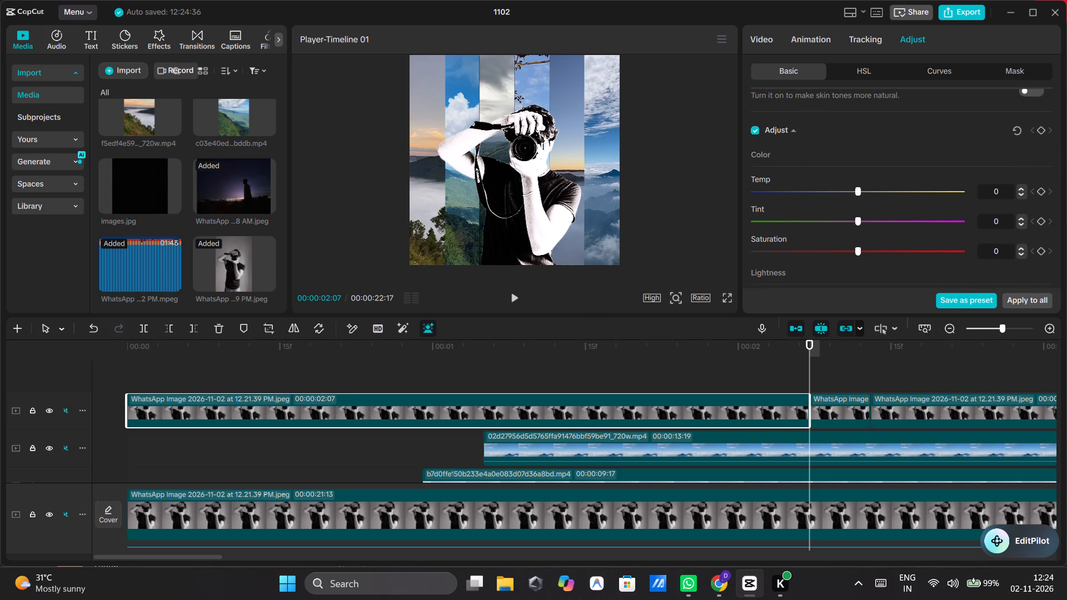
pyautogui.click(1017, 132)
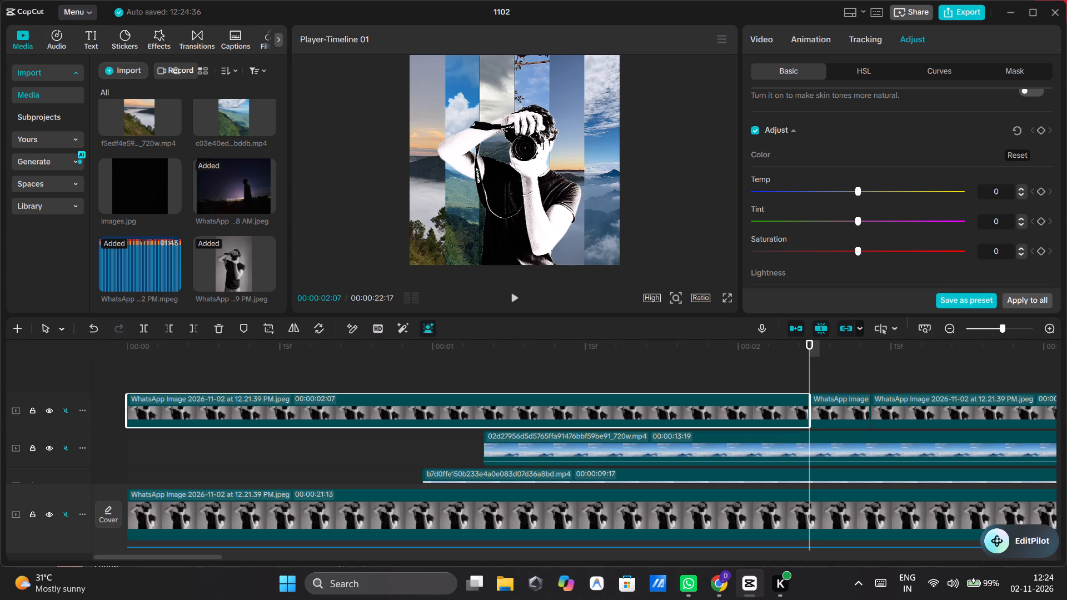
pyautogui.click(1017, 132)
pyautogui.click(1017, 132)
pyautogui.tripleClick(1017, 132)
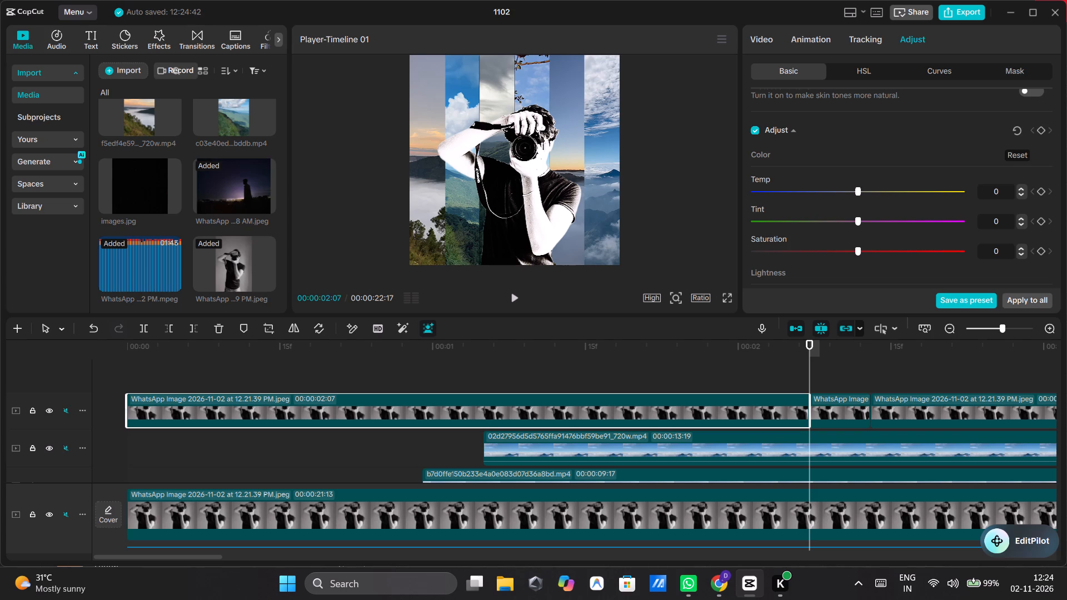
pyautogui.doubleClick(1017, 132)
pyautogui.scroll(-1, 953, 178)
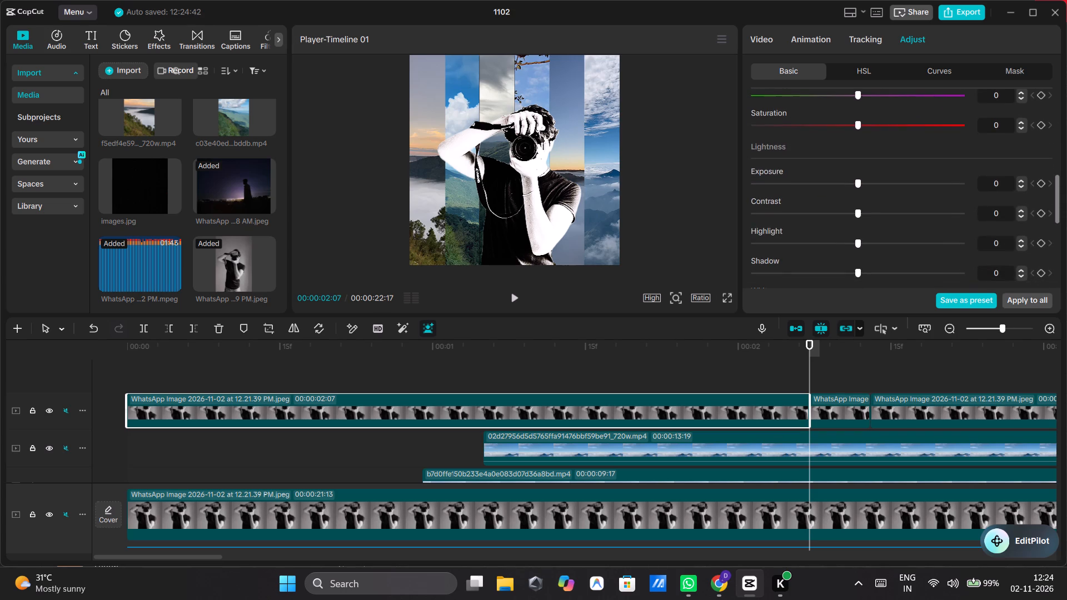
pyautogui.scroll(-1, 953, 178)
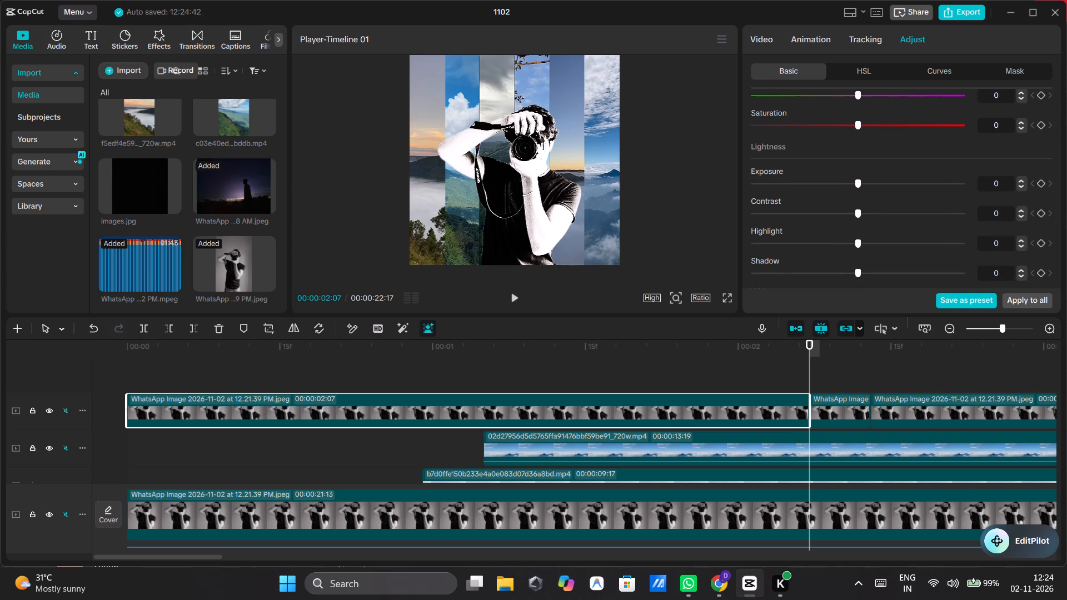
pyautogui.click(804, 357)
pyautogui.moveTo(805, 357); pyautogui.dragTo(0, 374)
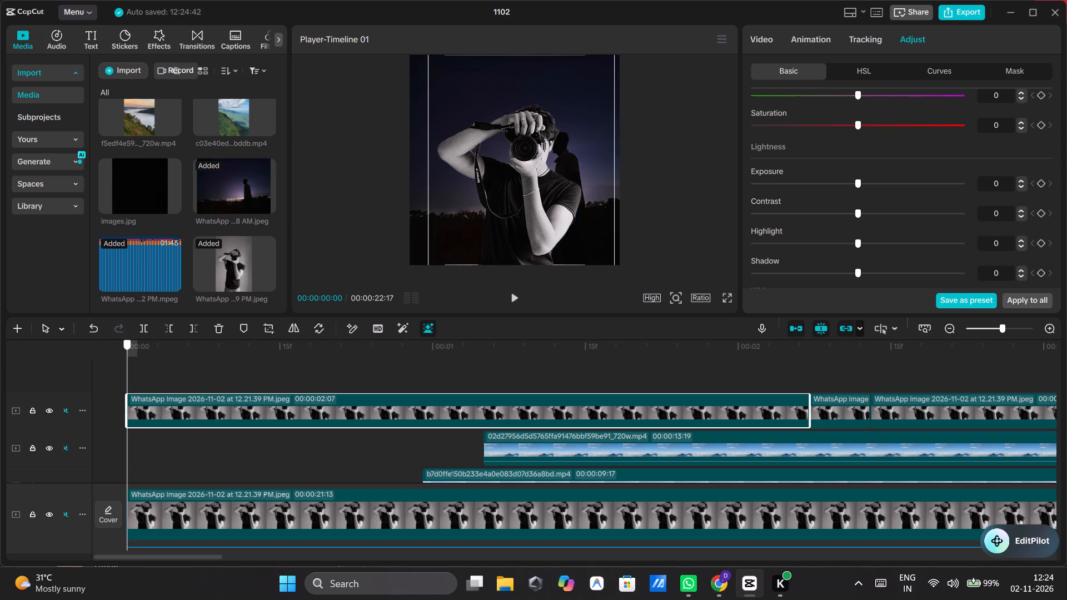
pyautogui.moveTo(0, 374); pyautogui.dragTo(0, 374)
# Delete the night-sky silhouette image clip, WhatsApp Image 2026-11-02 at 11.30.48 AM, from the timeline.
pyautogui.scroll(2, 426, 372)
pyautogui.scroll(-2, 491, 428)
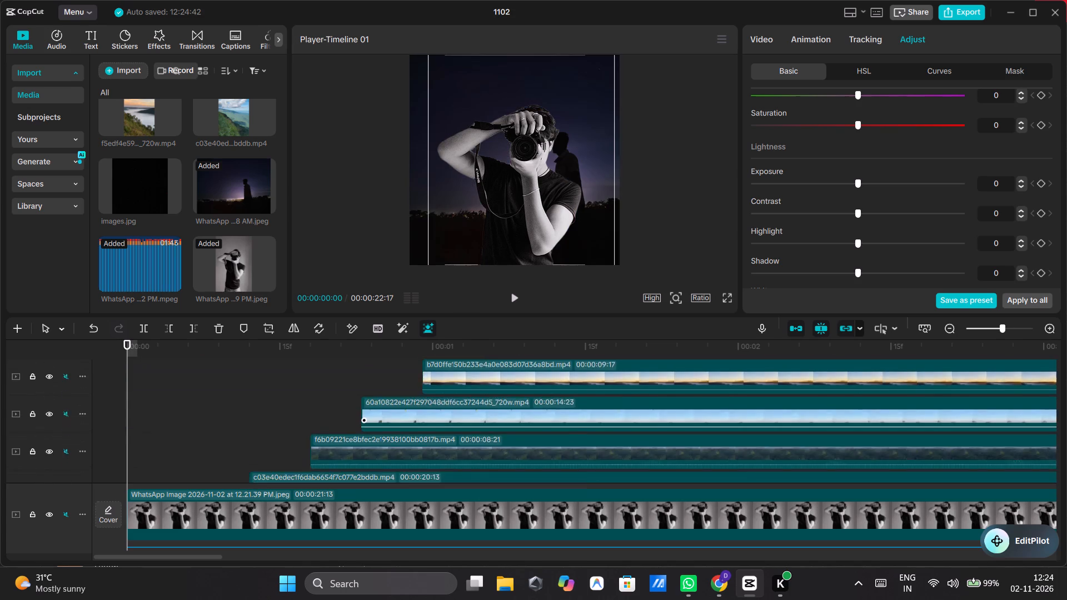
pyautogui.scroll(-3, 491, 428)
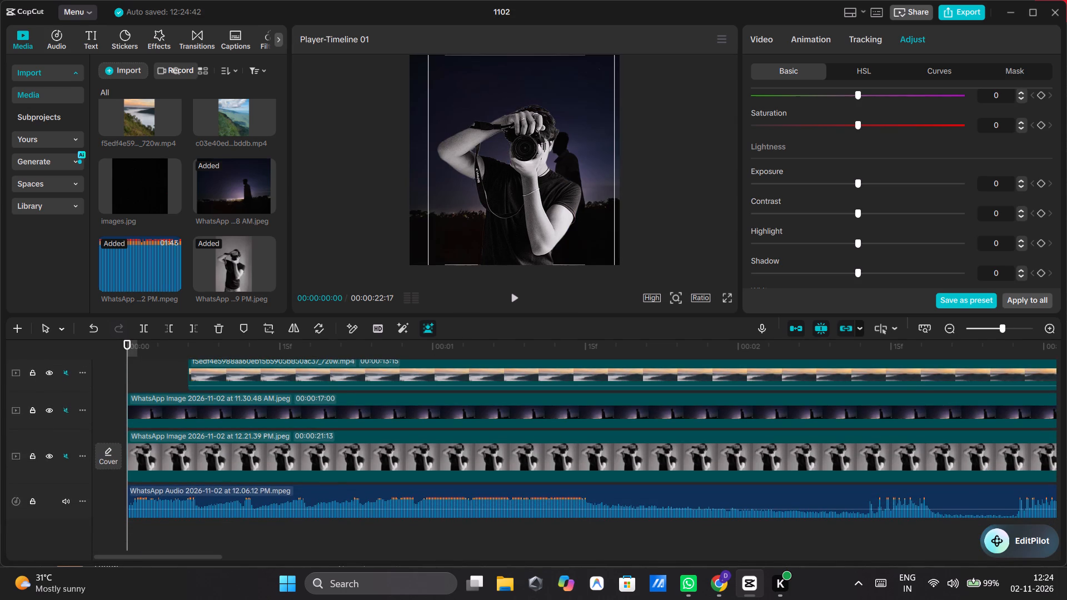
pyautogui.rightClick(418, 416)
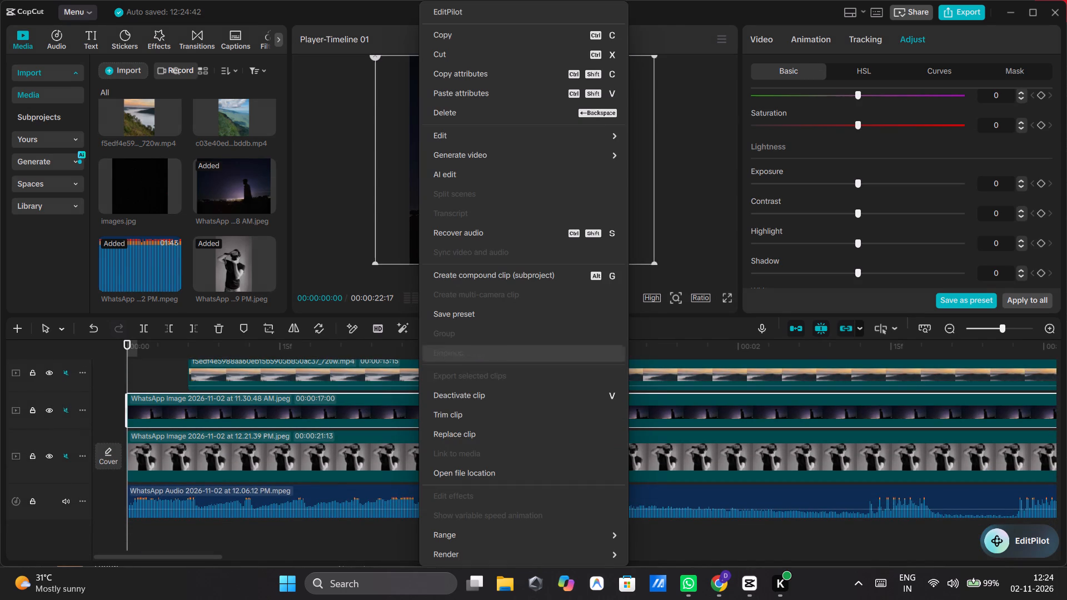
pyautogui.moveTo(476, 101); pyautogui.dragTo(463, 109)
pyautogui.click(463, 109)
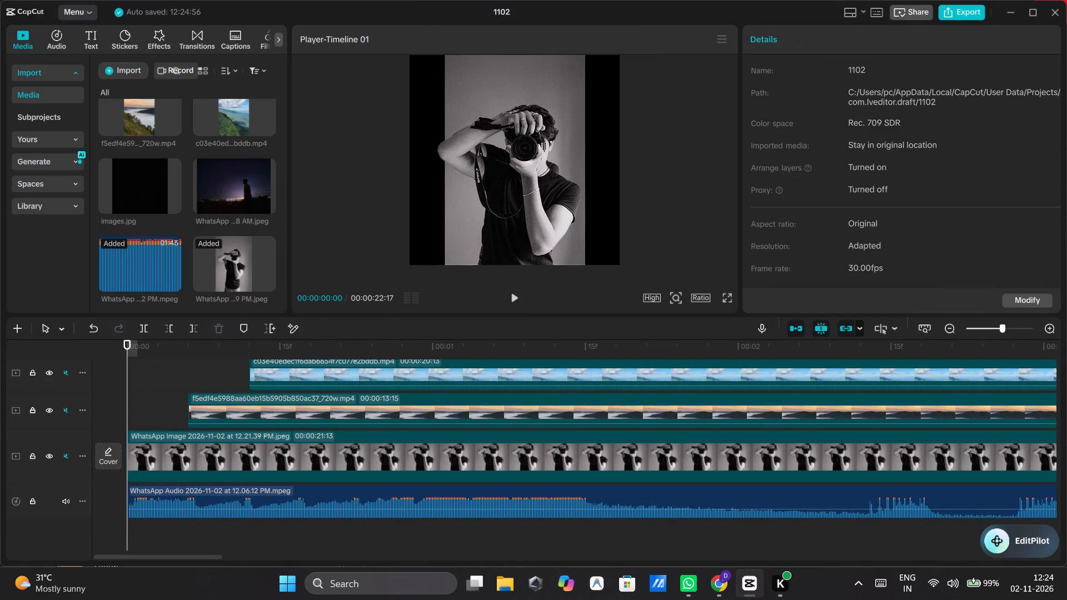
# Move the first photographer cutout sideways in the preview to uncover the full background photo behind it.
pyautogui.click(503, 245)
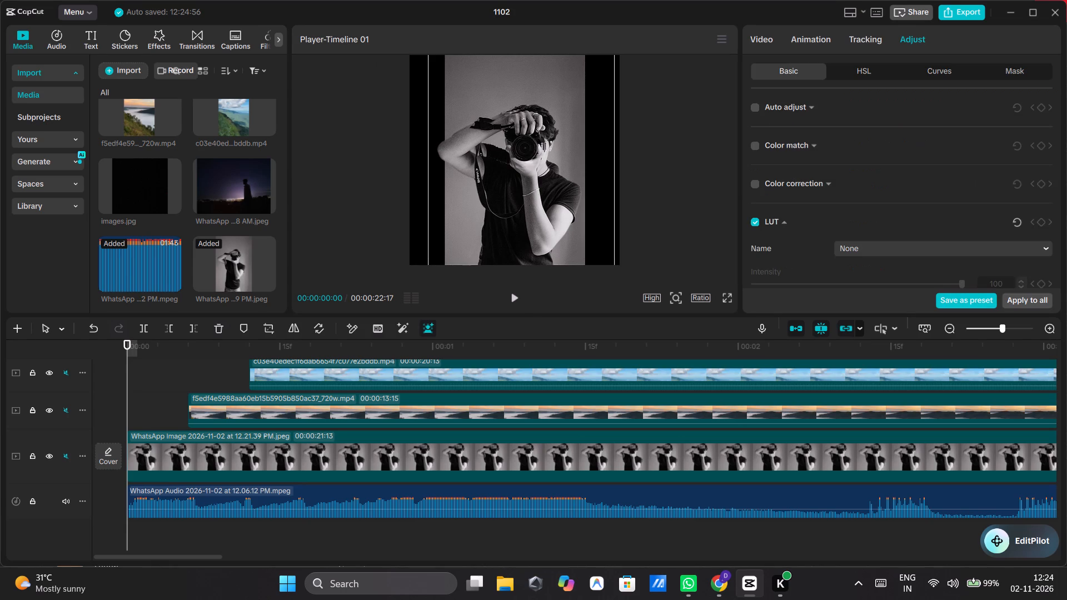
pyautogui.click(550, 229)
pyautogui.moveTo(550, 229); pyautogui.dragTo(527, 206)
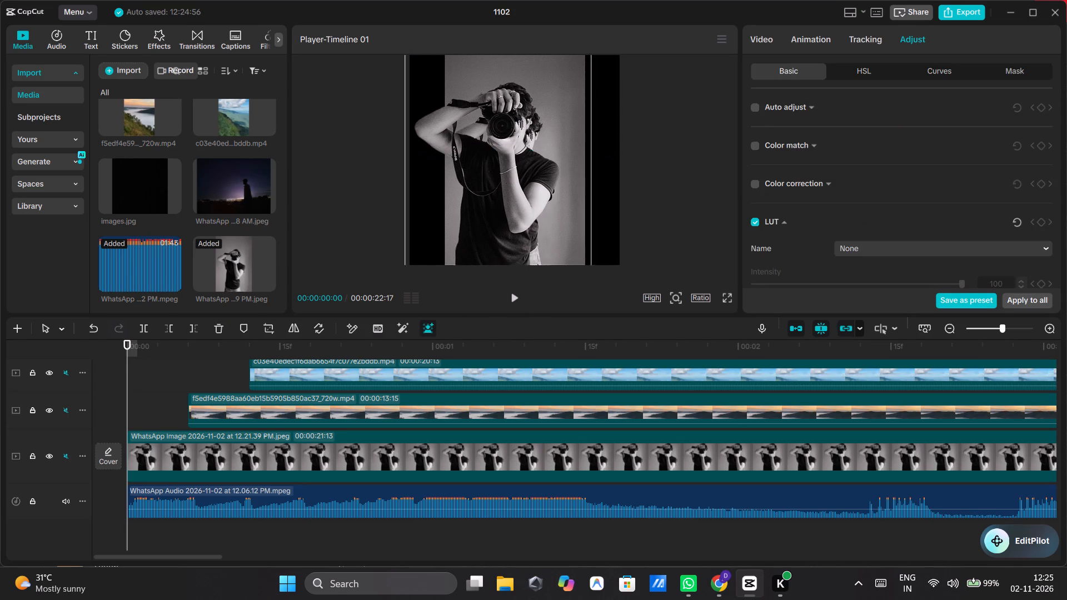
pyautogui.moveTo(527, 206); pyautogui.dragTo(526, 204)
pyautogui.click(526, 204)
pyautogui.moveTo(526, 204); pyautogui.dragTo(588, 203)
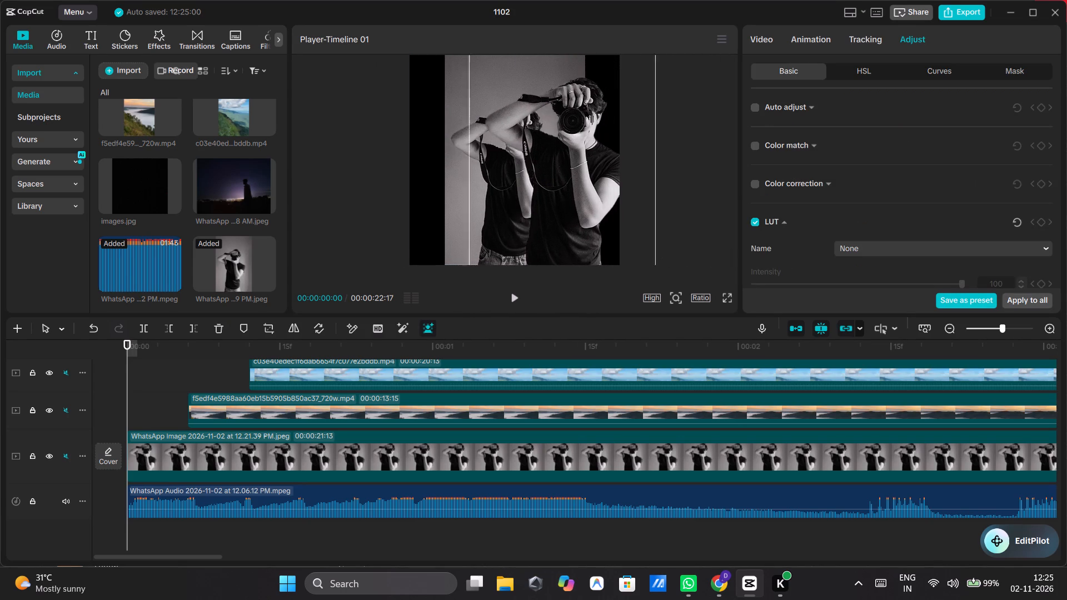
pyautogui.moveTo(588, 203); pyautogui.dragTo(560, 218)
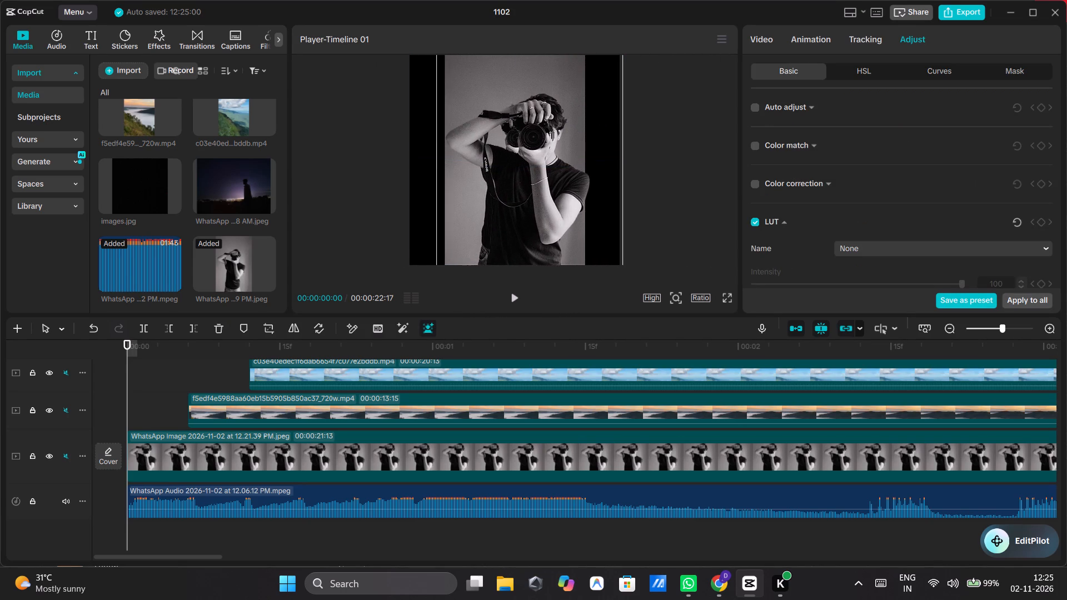
pyautogui.moveTo(560, 218); pyautogui.dragTo(559, 218)
pyautogui.click(458, 229)
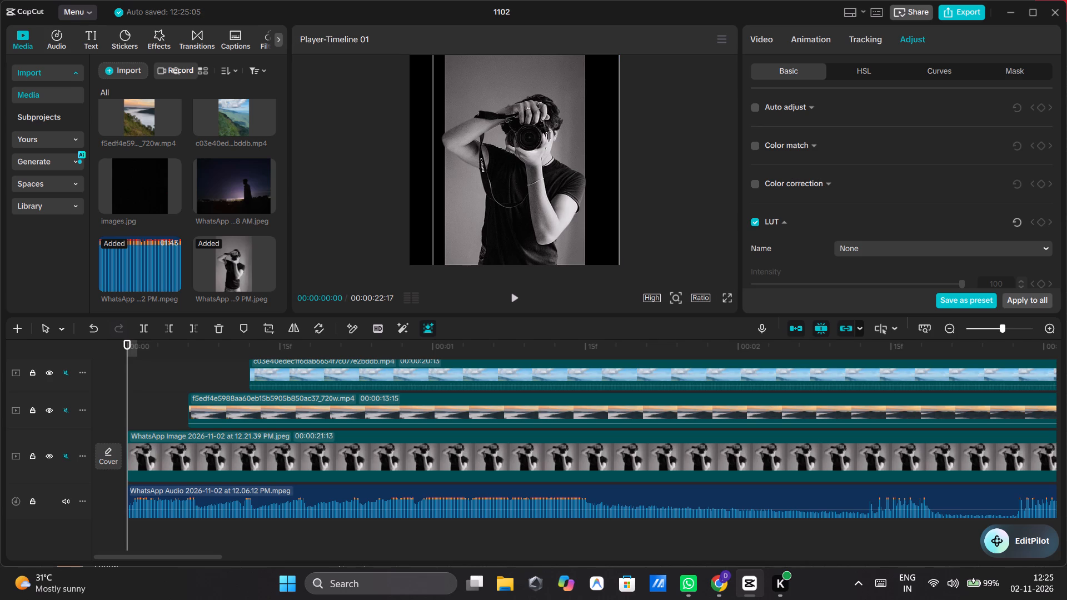
pyautogui.moveTo(458, 229); pyautogui.dragTo(510, 222)
# Enlarge the background photographer photo to fill the whole width of the frame and centre it horizontally.
pyautogui.moveTo(458, 219); pyautogui.dragTo(442, 197)
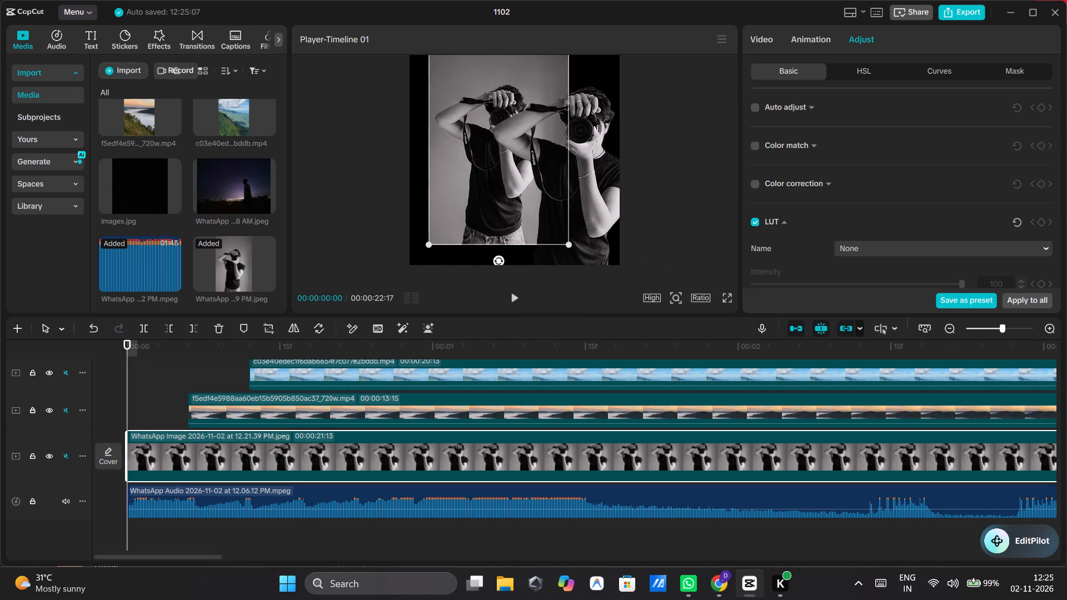
pyautogui.moveTo(442, 197); pyautogui.dragTo(439, 192)
pyautogui.moveTo(562, 237); pyautogui.dragTo(603, 264)
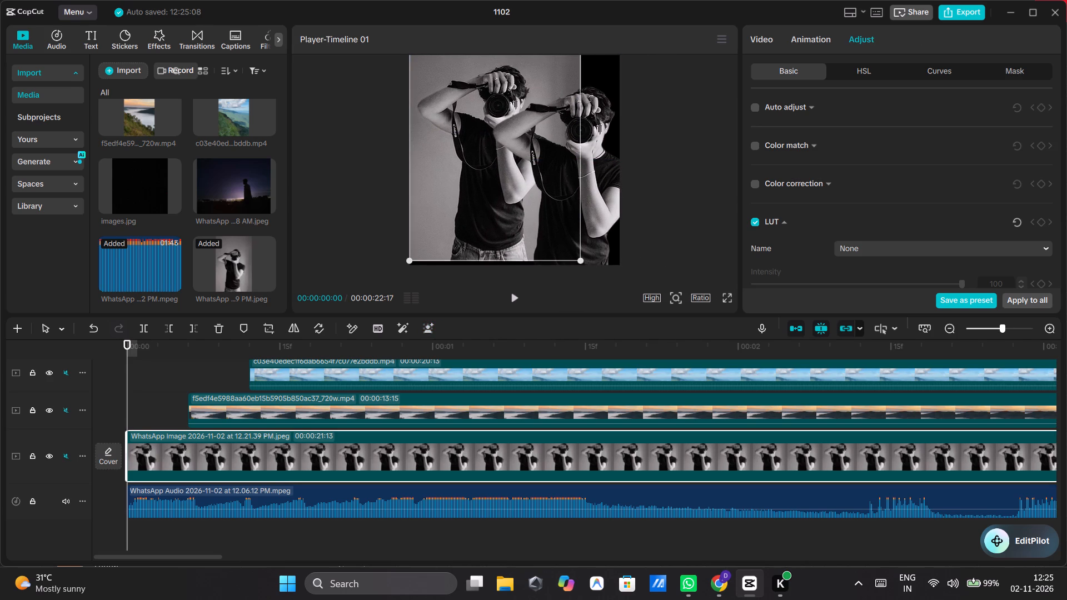
pyautogui.moveTo(581, 260); pyautogui.dragTo(608, 275)
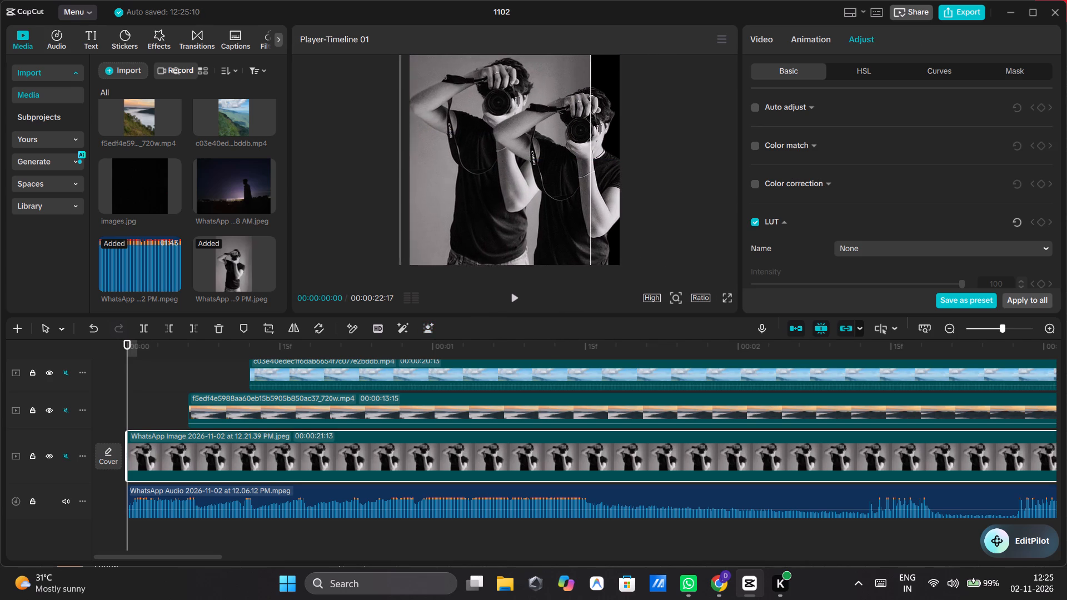
pyautogui.moveTo(608, 275); pyautogui.dragTo(611, 278)
pyautogui.moveTo(522, 238); pyautogui.dragTo(537, 263)
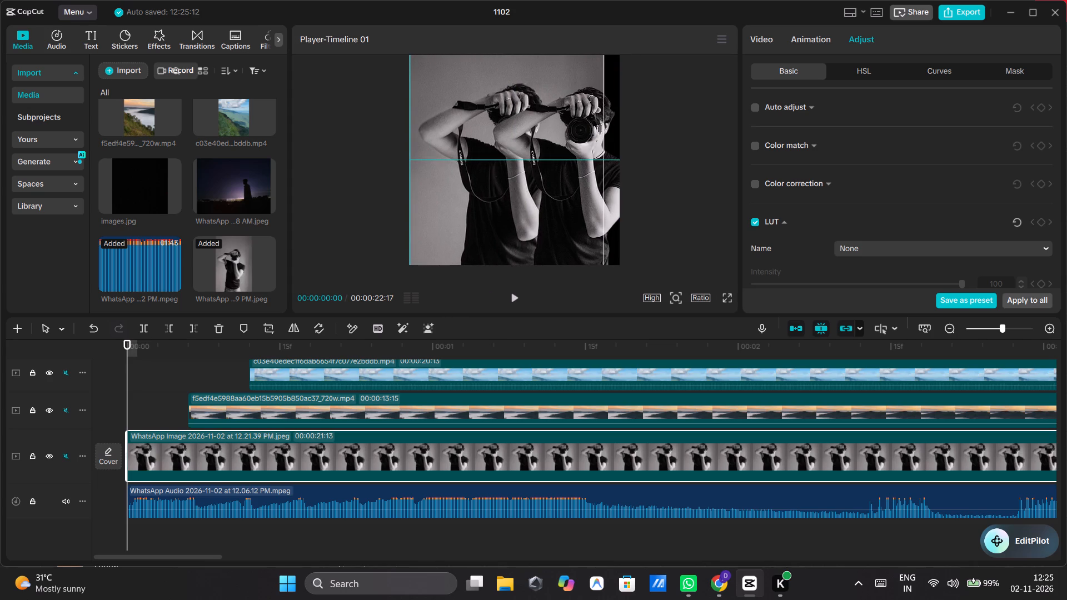
pyautogui.moveTo(537, 263); pyautogui.dragTo(537, 264)
pyautogui.moveTo(507, 230); pyautogui.dragTo(516, 298)
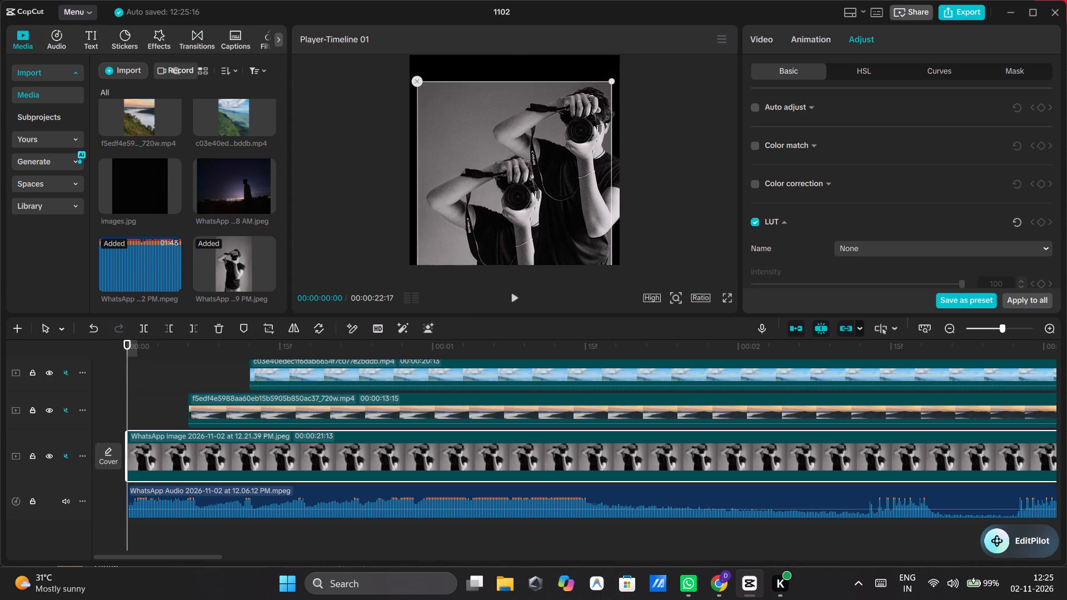
pyautogui.moveTo(610, 79); pyautogui.dragTo(633, 65)
pyautogui.moveTo(506, 177); pyautogui.dragTo(510, 154)
pyautogui.moveTo(577, 182); pyautogui.dragTo(580, 177)
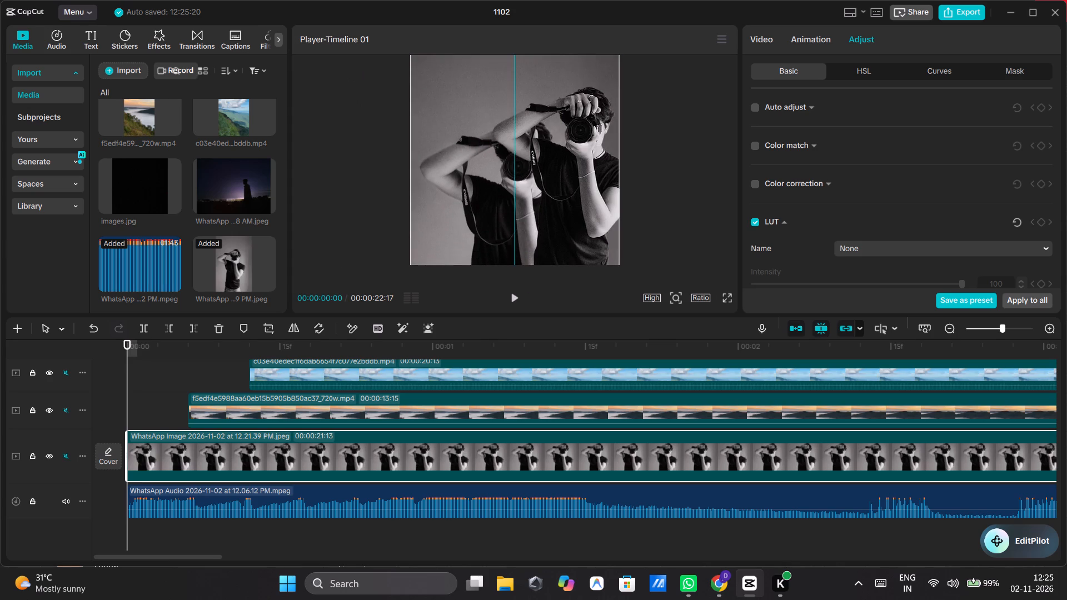
pyautogui.moveTo(580, 177); pyautogui.dragTo(576, 193)
# Move the first photographer cutout back over the figure in the enlarged background photo.
pyautogui.click(597, 194)
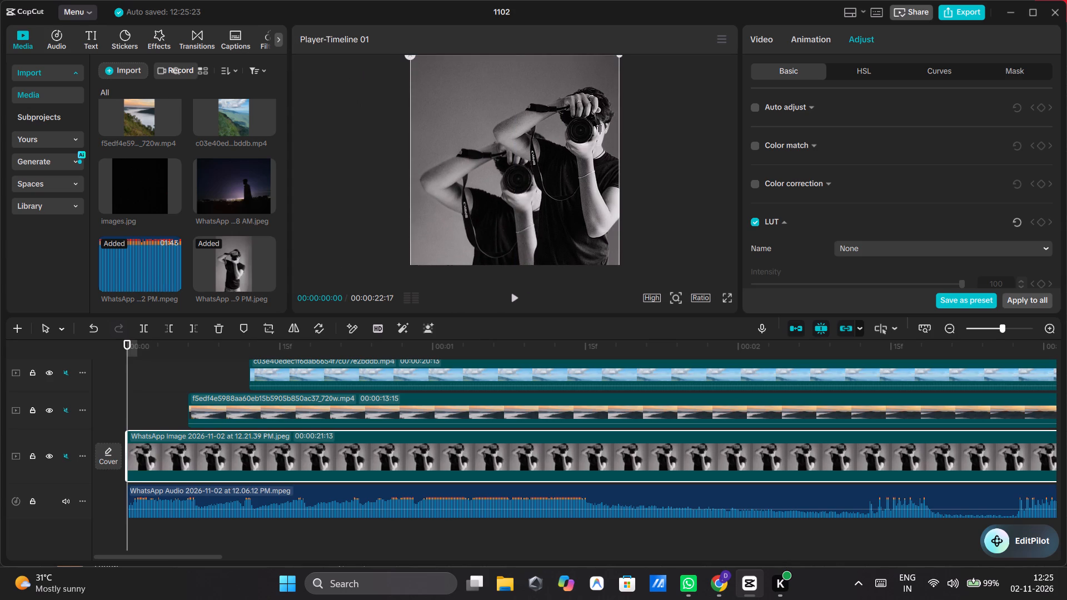
pyautogui.scroll(4, 395, 416)
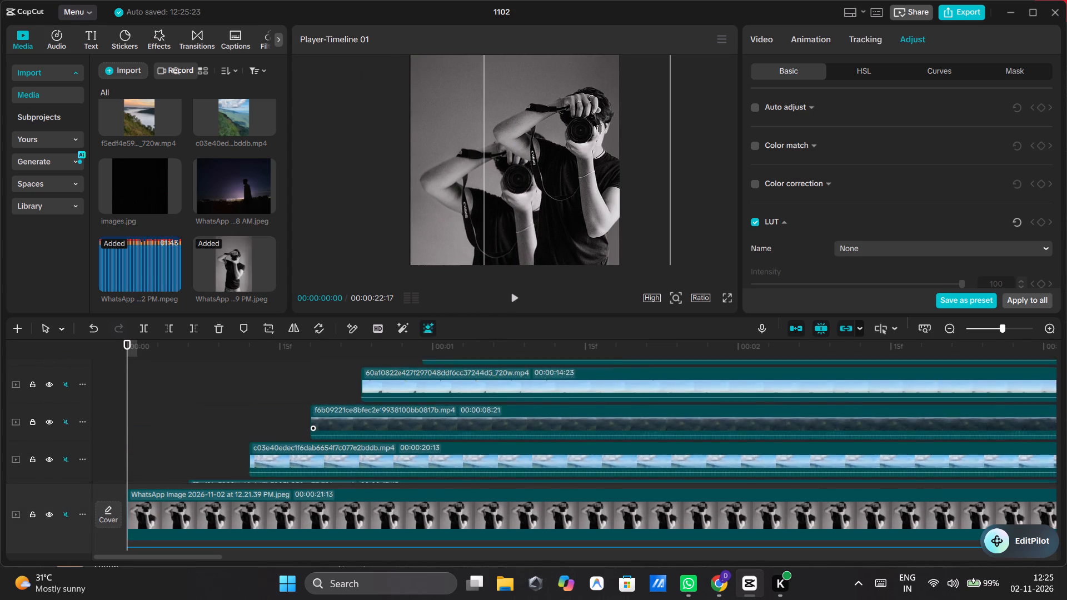
pyautogui.scroll(1, 395, 416)
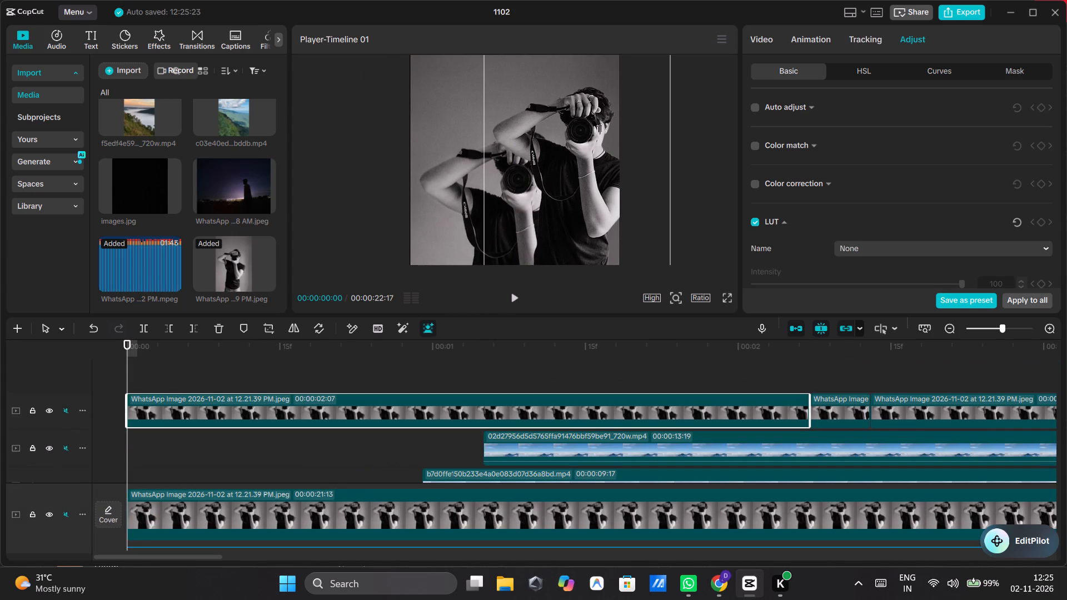
pyautogui.moveTo(559, 220); pyautogui.dragTo(485, 264)
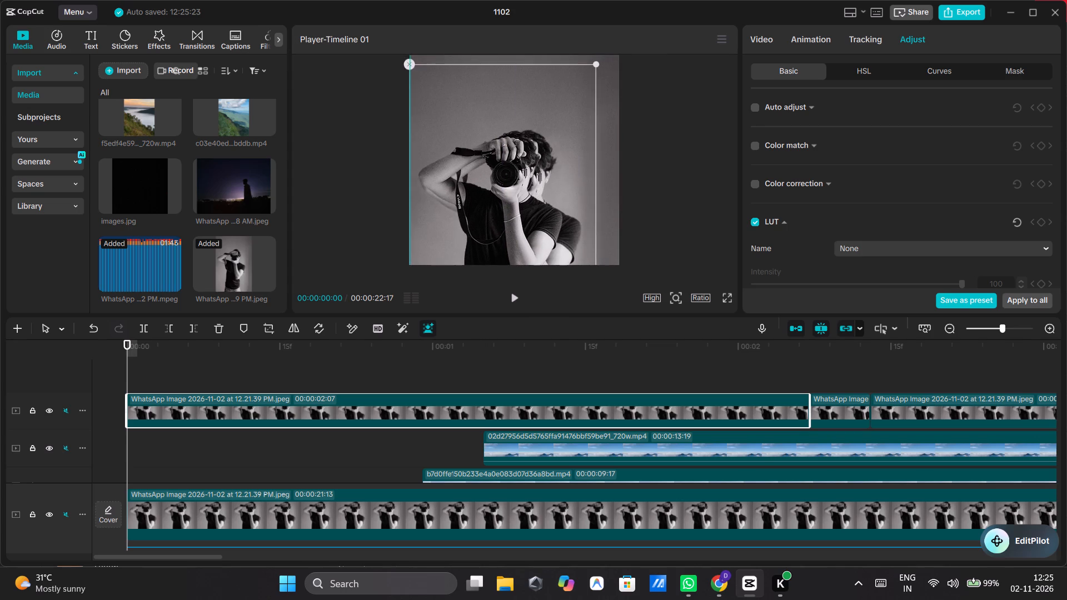
pyautogui.moveTo(485, 264); pyautogui.dragTo(491, 302)
pyautogui.moveTo(470, 227); pyautogui.dragTo(462, 228)
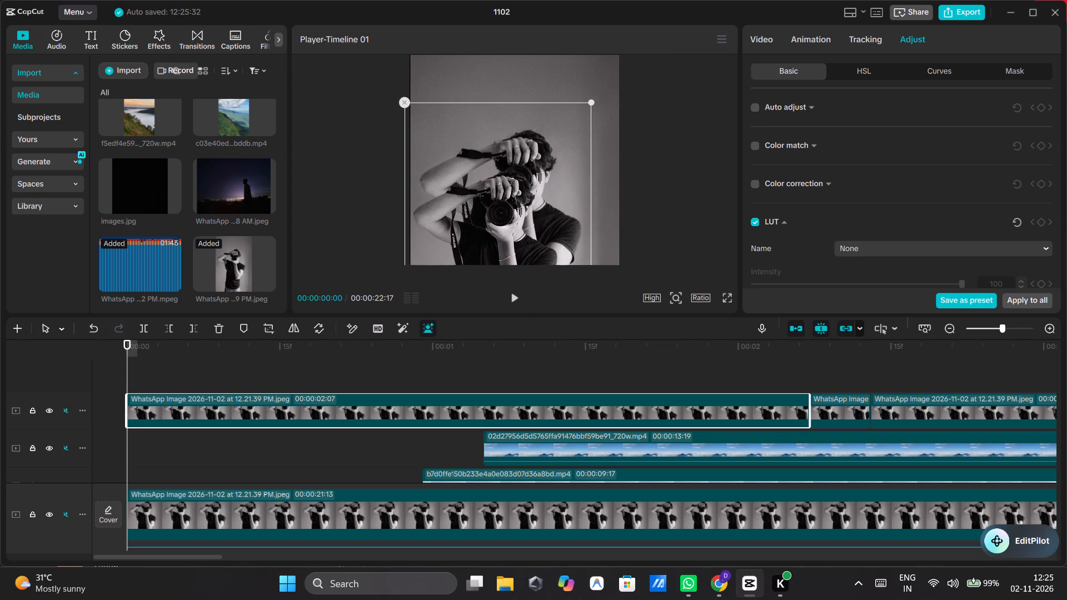
pyautogui.moveTo(462, 228); pyautogui.dragTo(463, 236)
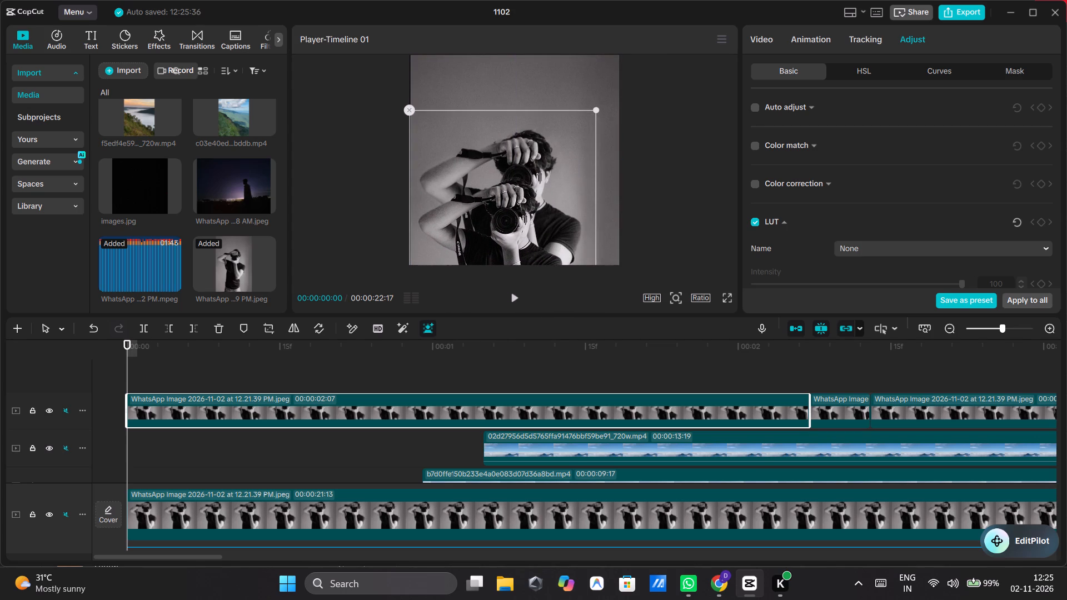
# Scale the first photographer cutout to the frame's full width and align it exactly over the background figure.
pyautogui.moveTo(598, 108); pyautogui.dragTo(647, 81)
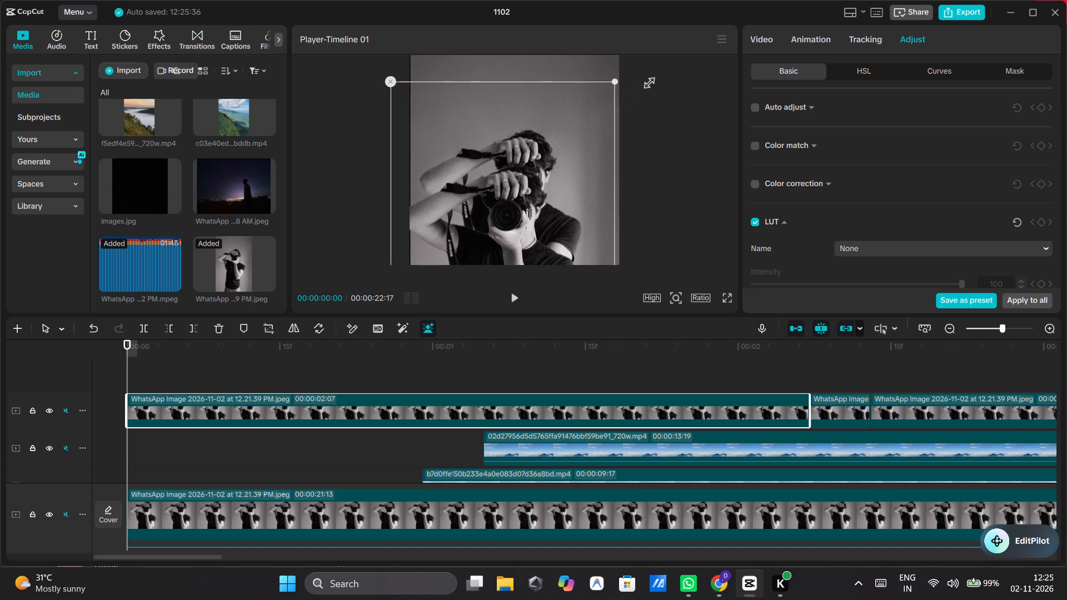
pyautogui.moveTo(647, 81); pyautogui.dragTo(652, 78)
pyautogui.moveTo(514, 145); pyautogui.dragTo(526, 137)
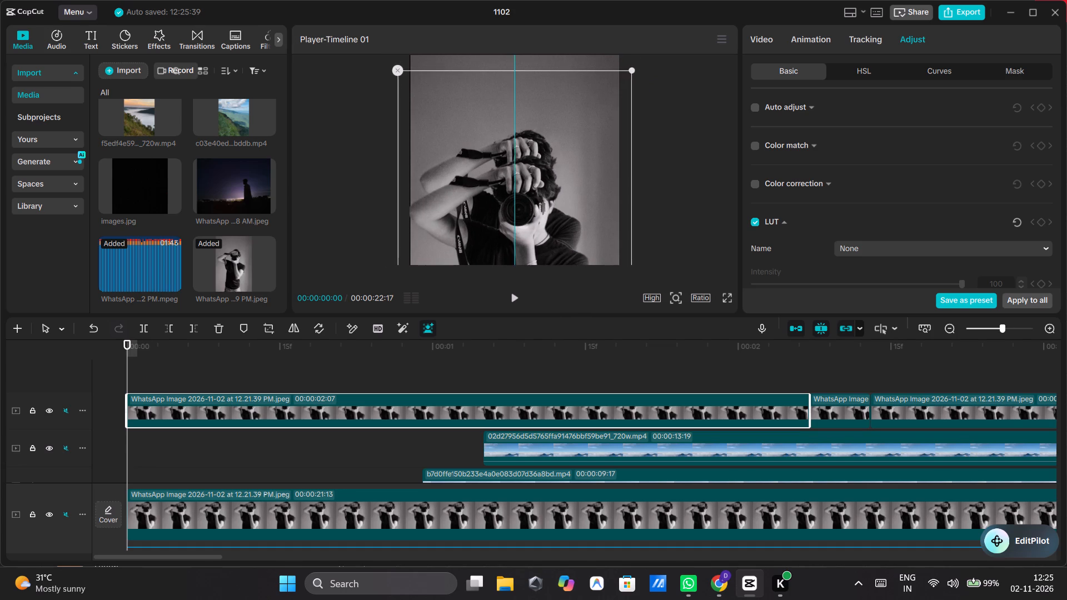
pyautogui.moveTo(526, 137); pyautogui.dragTo(533, 113)
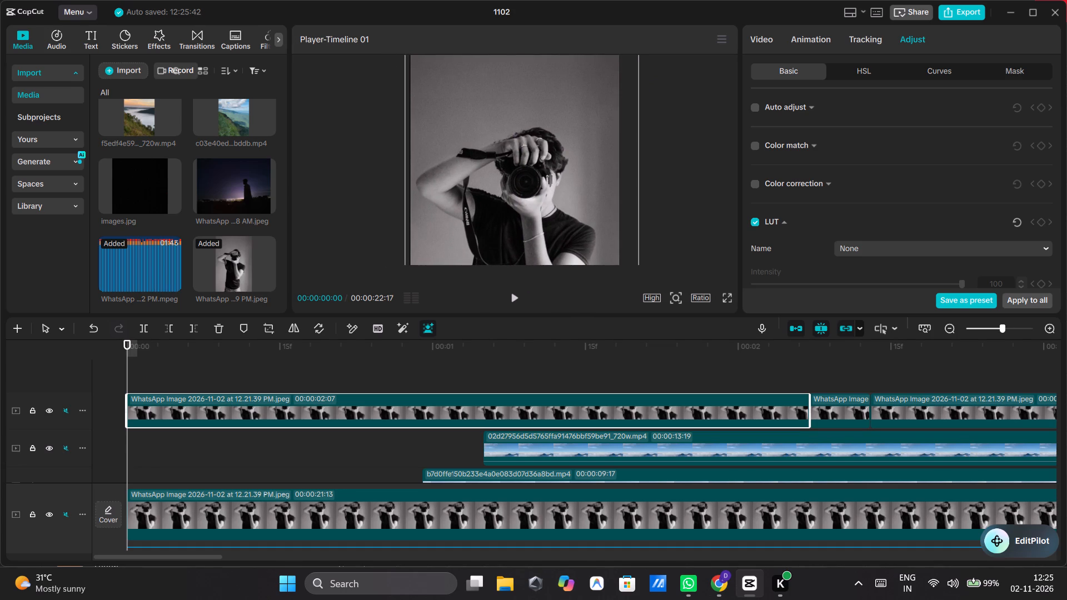
pyautogui.moveTo(584, 151); pyautogui.dragTo(570, 198)
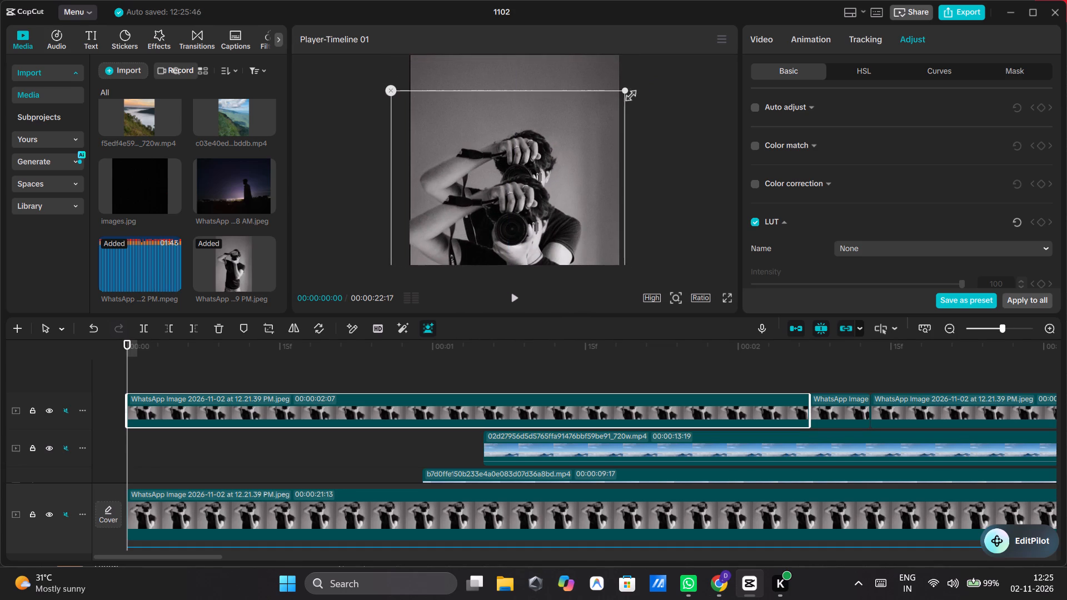
pyautogui.moveTo(625, 89); pyautogui.dragTo(613, 104)
pyautogui.moveTo(567, 160); pyautogui.dragTo(583, 154)
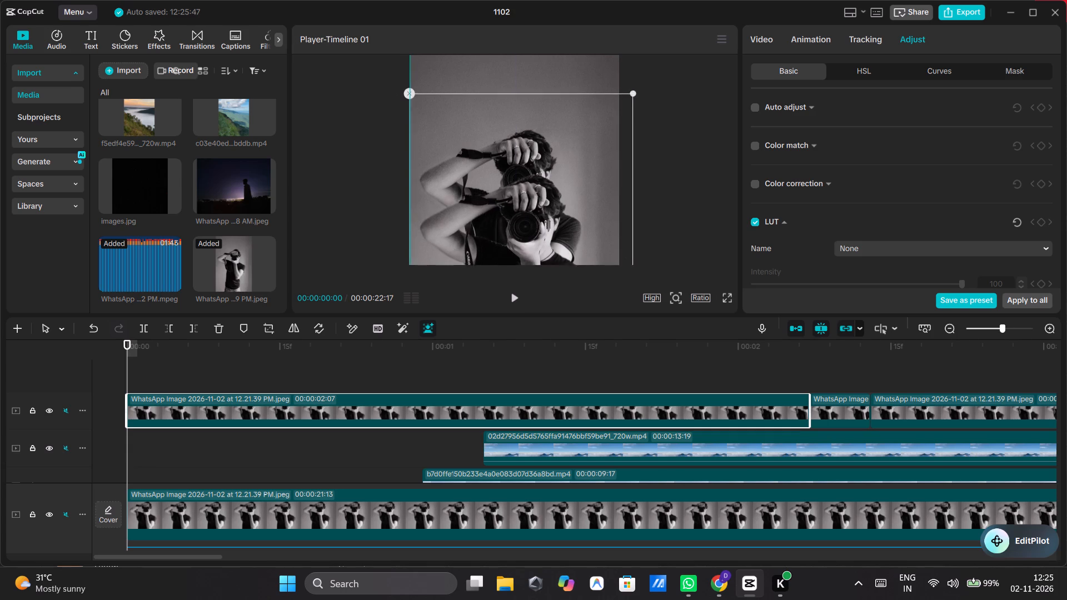
pyautogui.moveTo(583, 154); pyautogui.dragTo(581, 153)
pyautogui.moveTo(633, 87); pyautogui.dragTo(620, 99)
pyautogui.moveTo(595, 121); pyautogui.dragTo(591, 122)
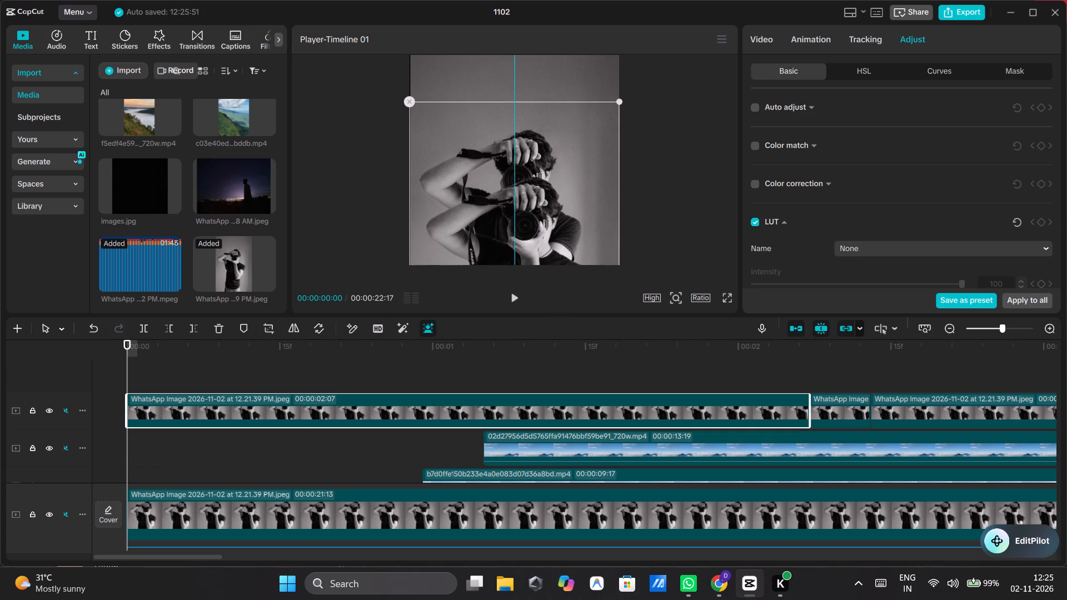
pyautogui.moveTo(591, 122); pyautogui.dragTo(586, 122)
pyautogui.moveTo(576, 138); pyautogui.dragTo(580, 93)
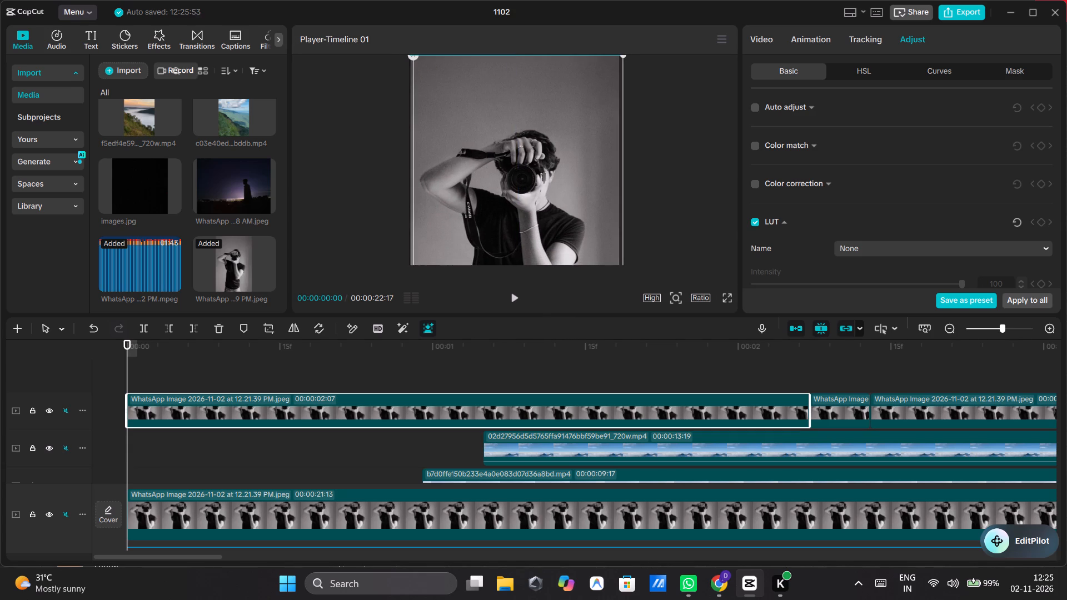
pyautogui.moveTo(580, 93); pyautogui.dragTo(577, 92)
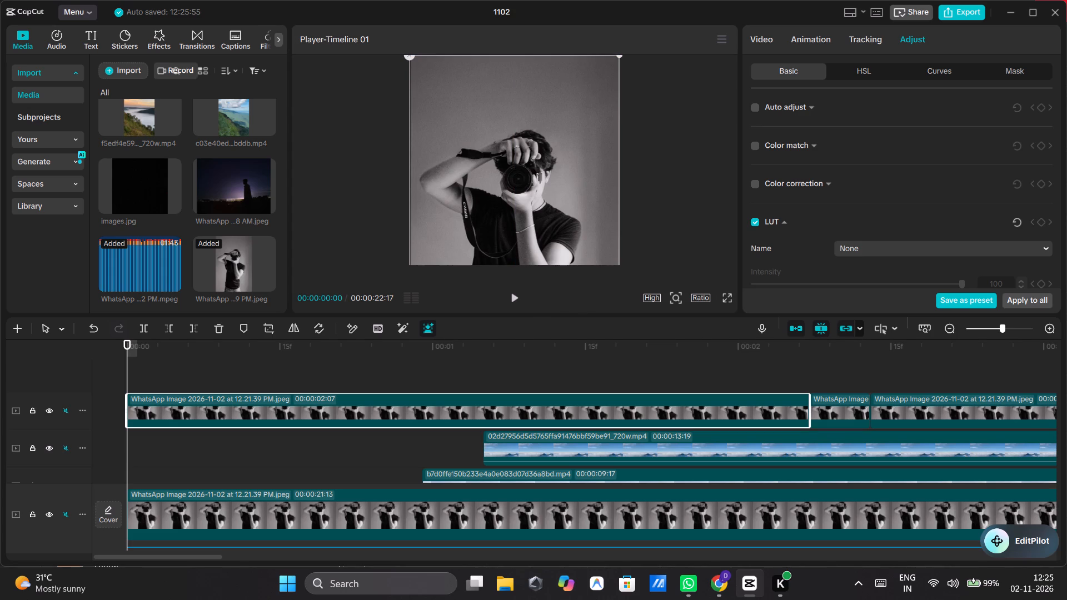
# Move the cutout down out of the way and raise the background photo so its figure sits higher in the frame.
pyautogui.moveTo(562, 171); pyautogui.dragTo(563, 227)
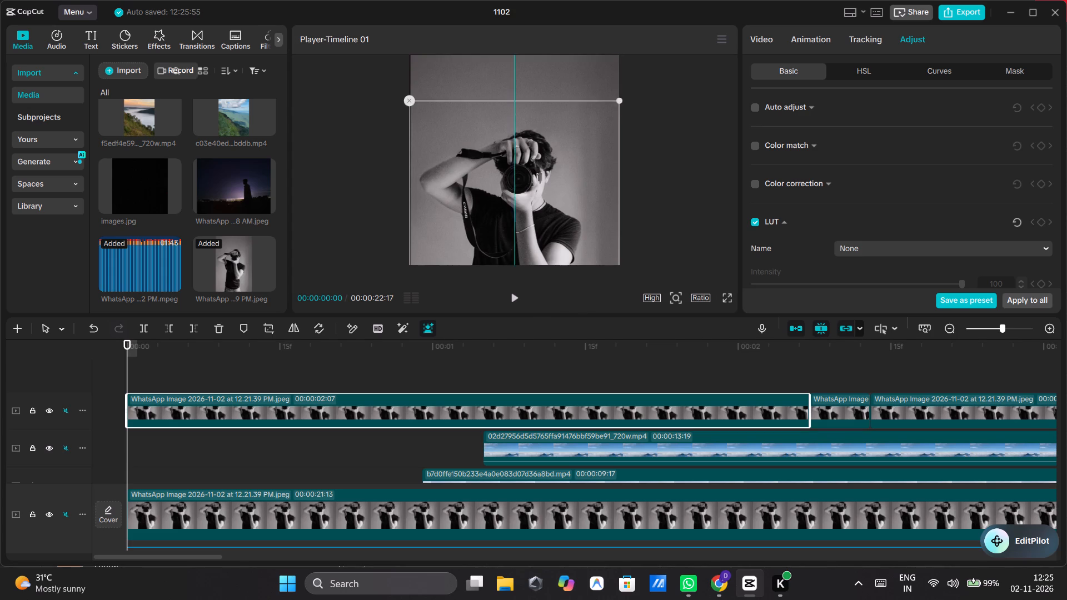
pyautogui.moveTo(563, 227); pyautogui.dragTo(563, 232)
pyautogui.click(564, 96)
pyautogui.moveTo(564, 96); pyautogui.dragTo(564, 63)
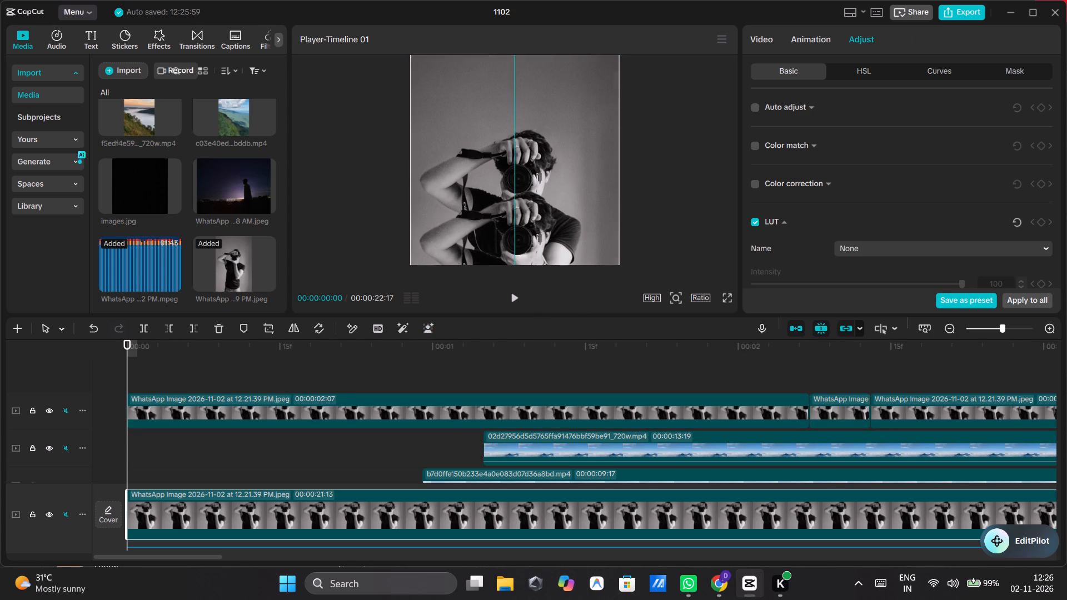
pyautogui.moveTo(564, 63); pyautogui.dragTo(565, 49)
# Move the first photographer cutout up until it lines up exactly with the raised background figure.
pyautogui.doubleClick(516, 220)
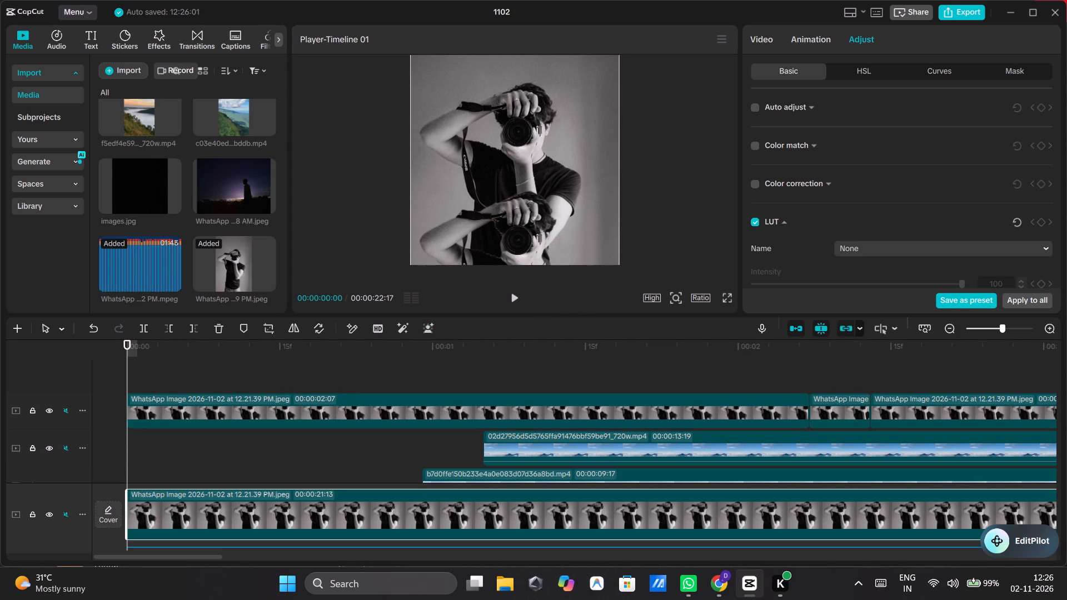
pyautogui.moveTo(516, 220); pyautogui.dragTo(519, 115)
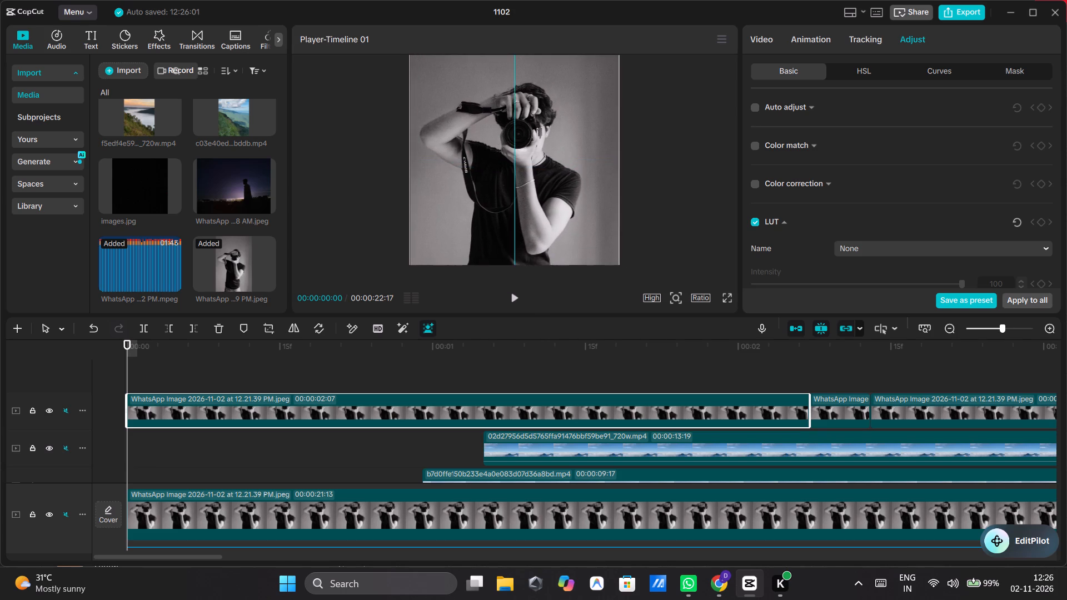
pyautogui.moveTo(519, 115); pyautogui.dragTo(518, 111)
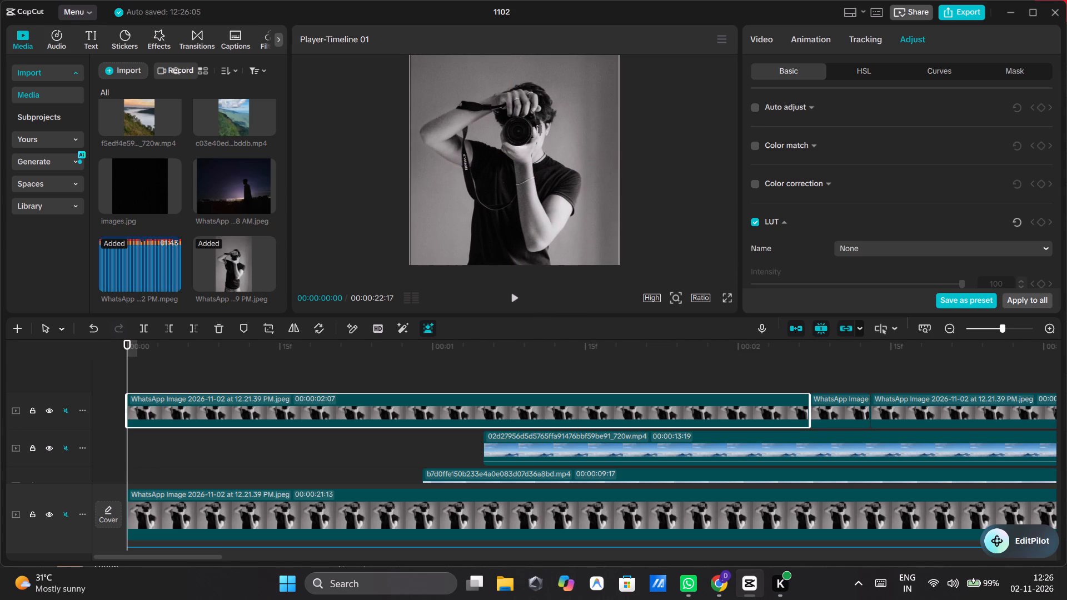
# Preview the sequence from the start and delete the two misaligned photographer cutout clips that follow the first cutout.
pyautogui.click(514, 297)
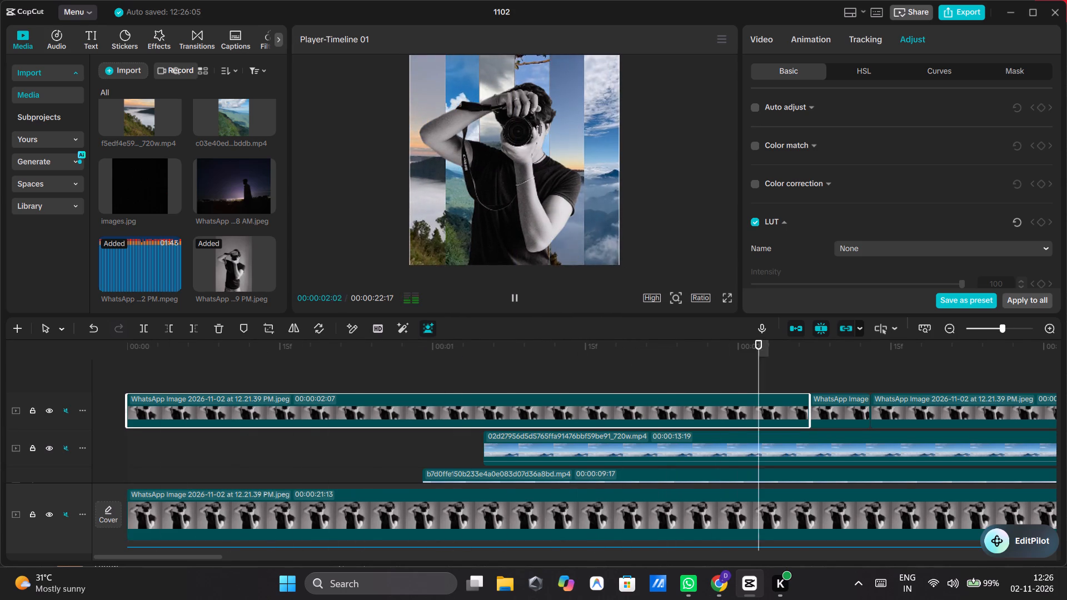
pyautogui.click(514, 297)
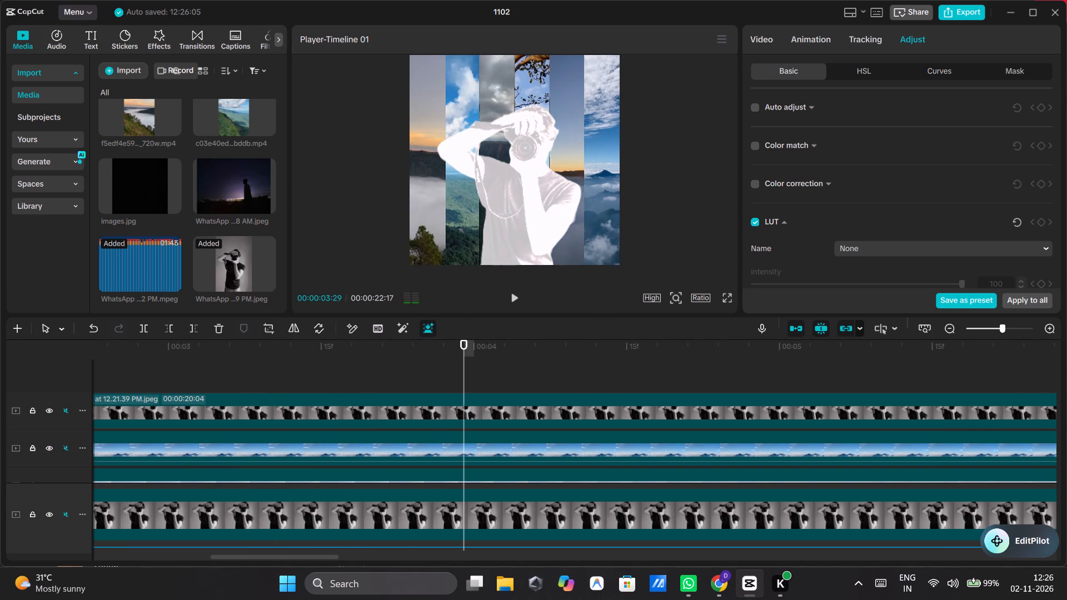
pyautogui.hscroll(3, 355, 426)
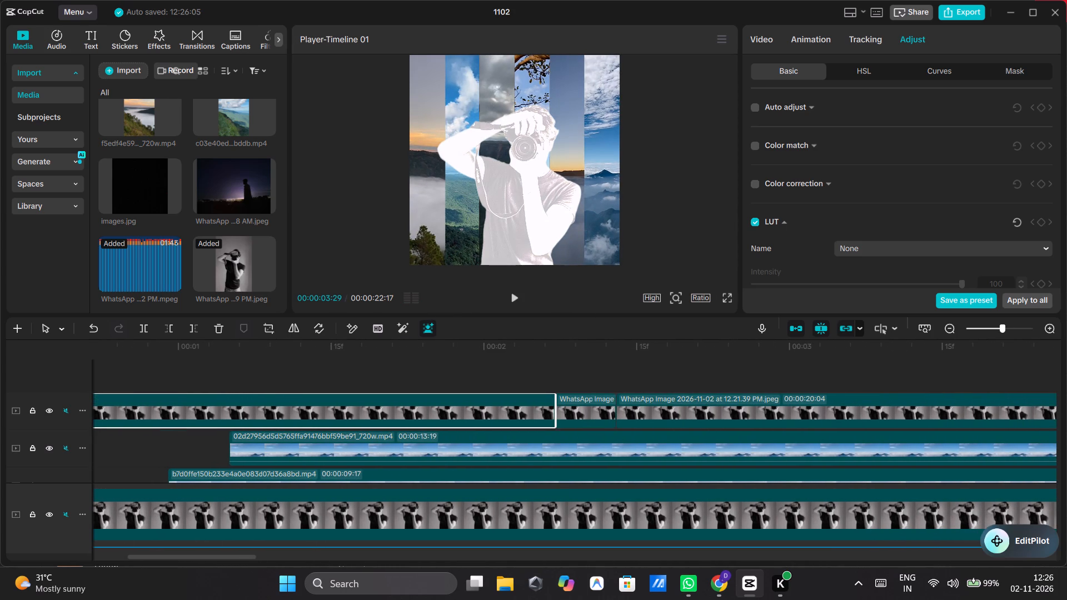
pyautogui.click(601, 405)
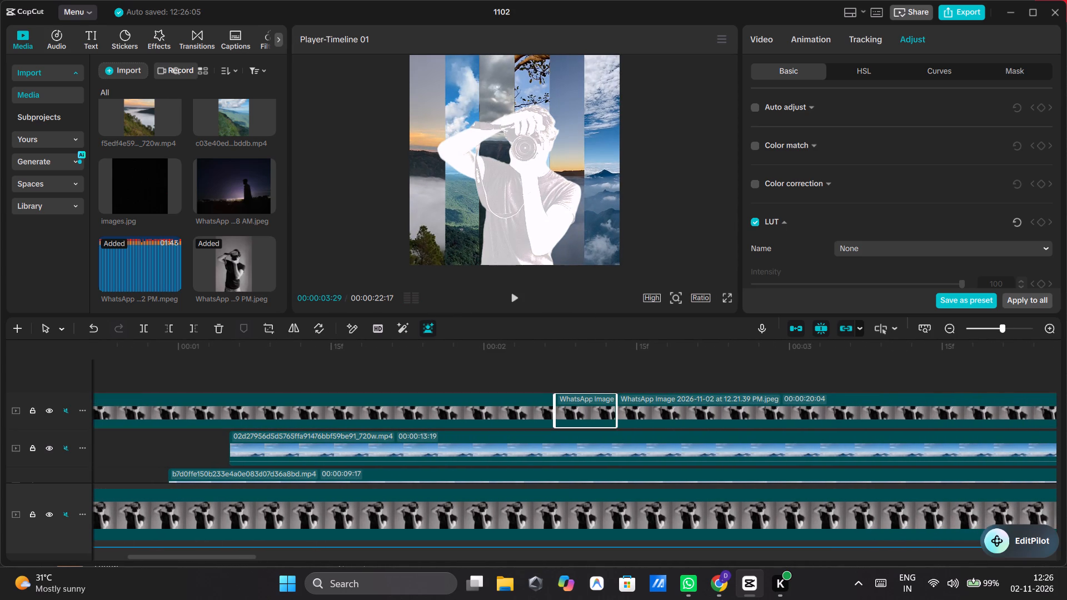
pyautogui.click(551, 371)
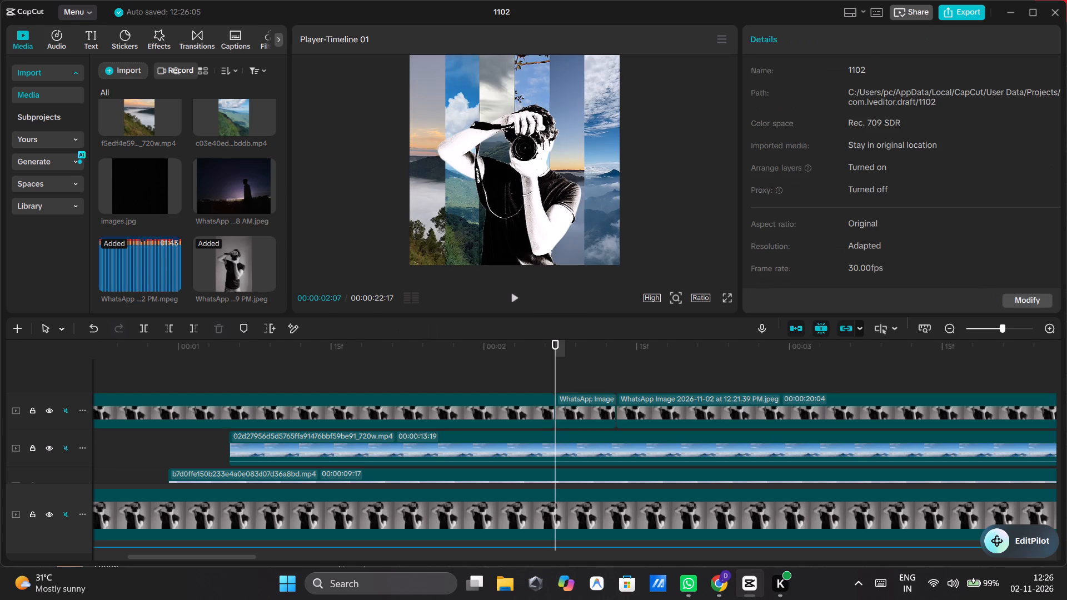
pyautogui.rightClick(601, 416)
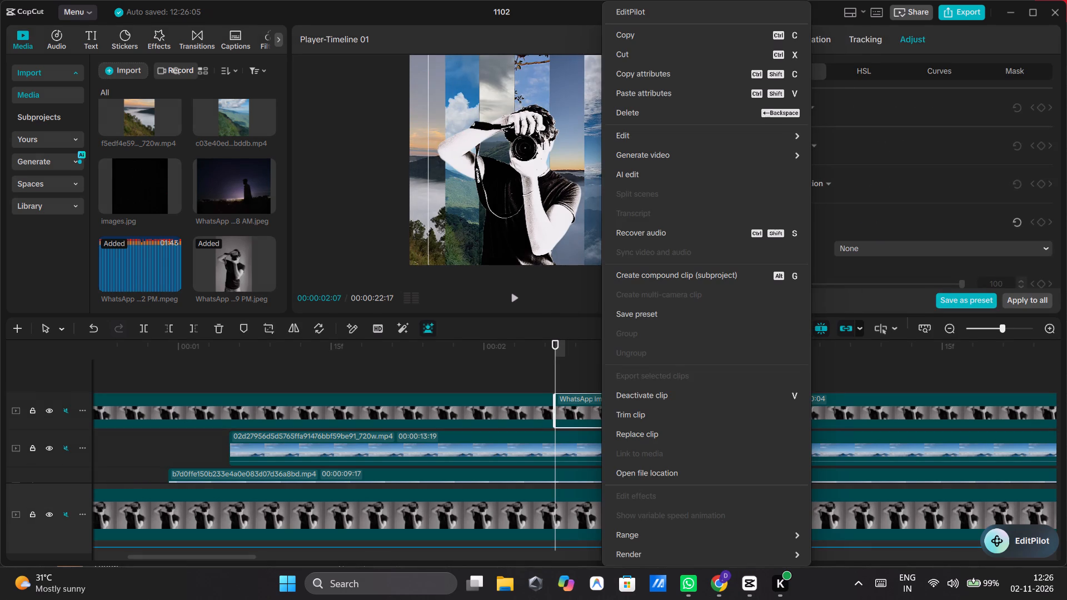
pyautogui.moveTo(685, 103); pyautogui.dragTo(668, 113)
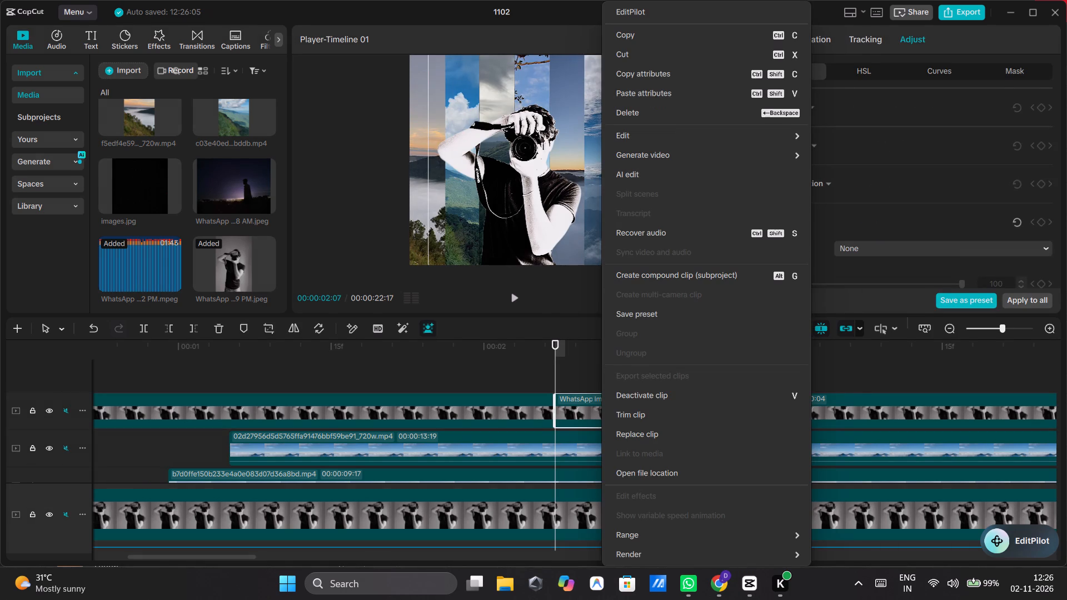
pyautogui.click(668, 113)
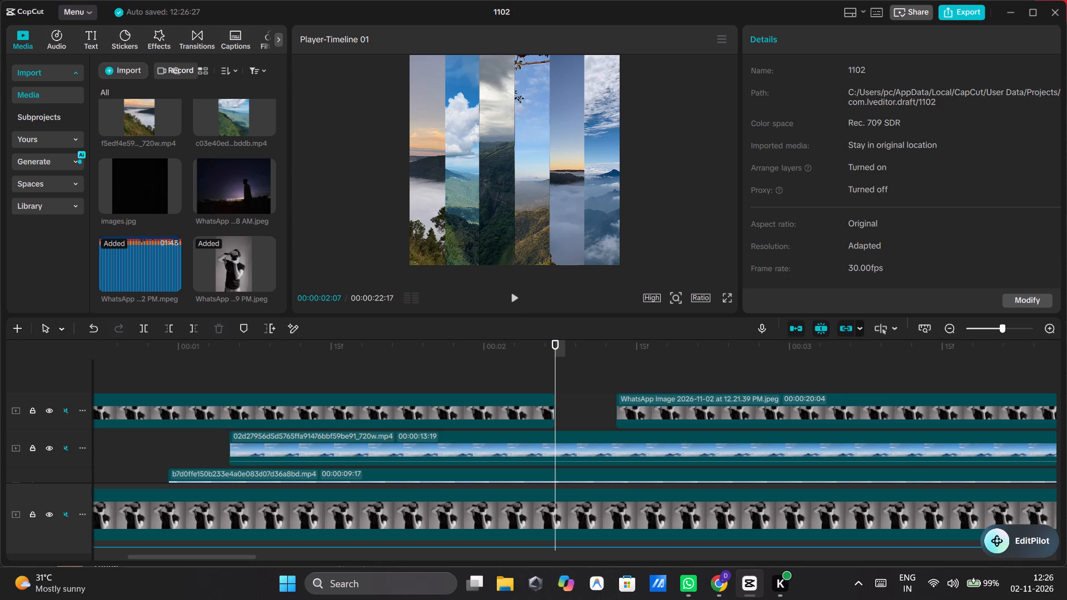
pyautogui.rightClick(697, 412)
pyautogui.click(777, 112)
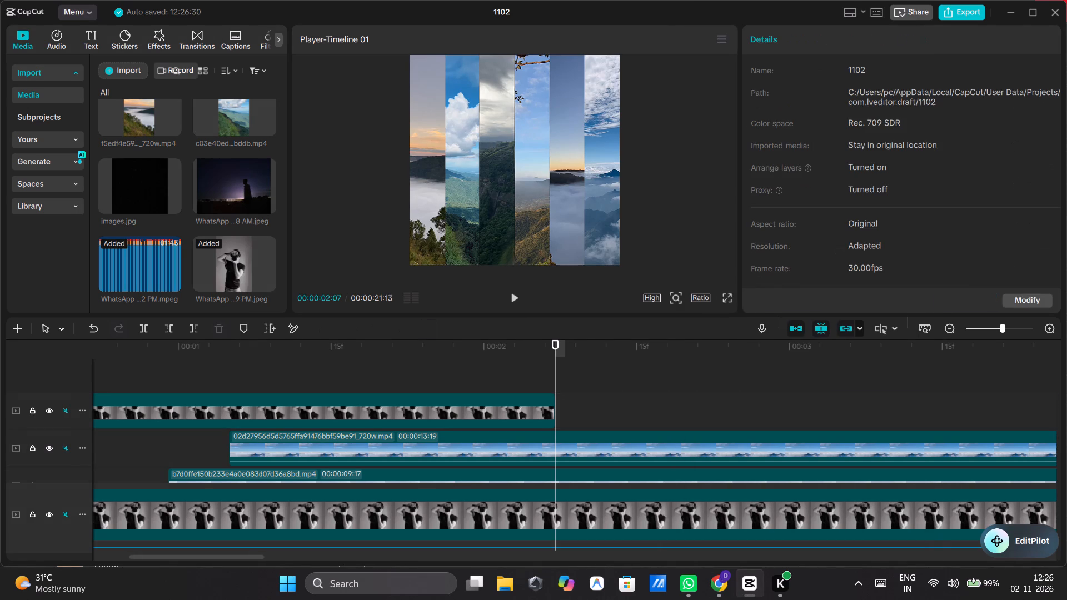
# Extend the aligned first photographer cutout to about 00:00:03:19 and split it at 00:00:02:07.
pyautogui.moveTo(553, 406); pyautogui.dragTo(724, 401)
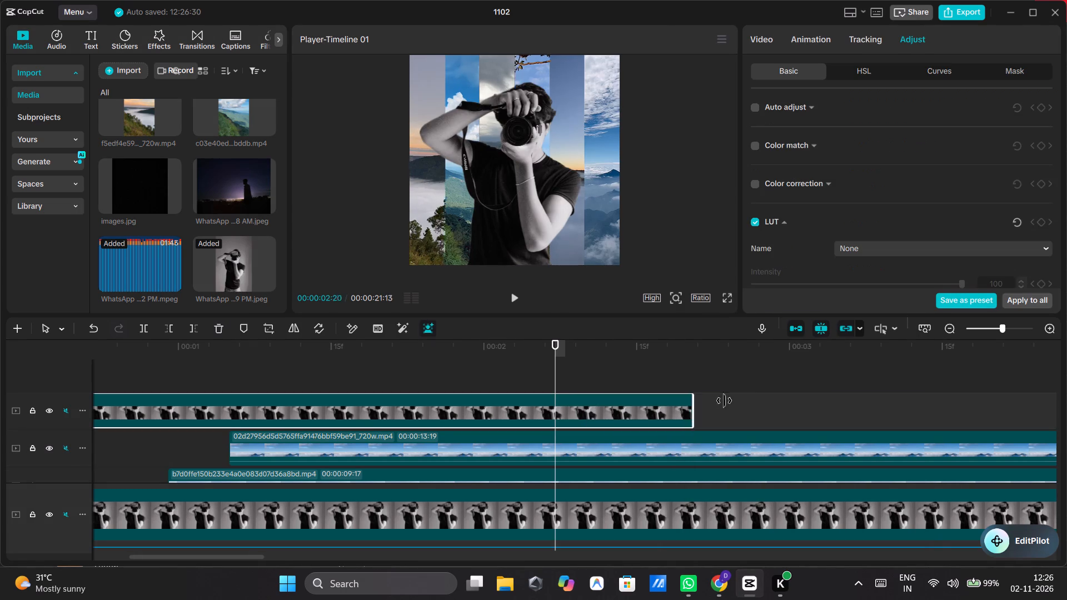
pyautogui.moveTo(724, 401); pyautogui.dragTo(834, 393)
pyautogui.moveTo(841, 402); pyautogui.dragTo(945, 393)
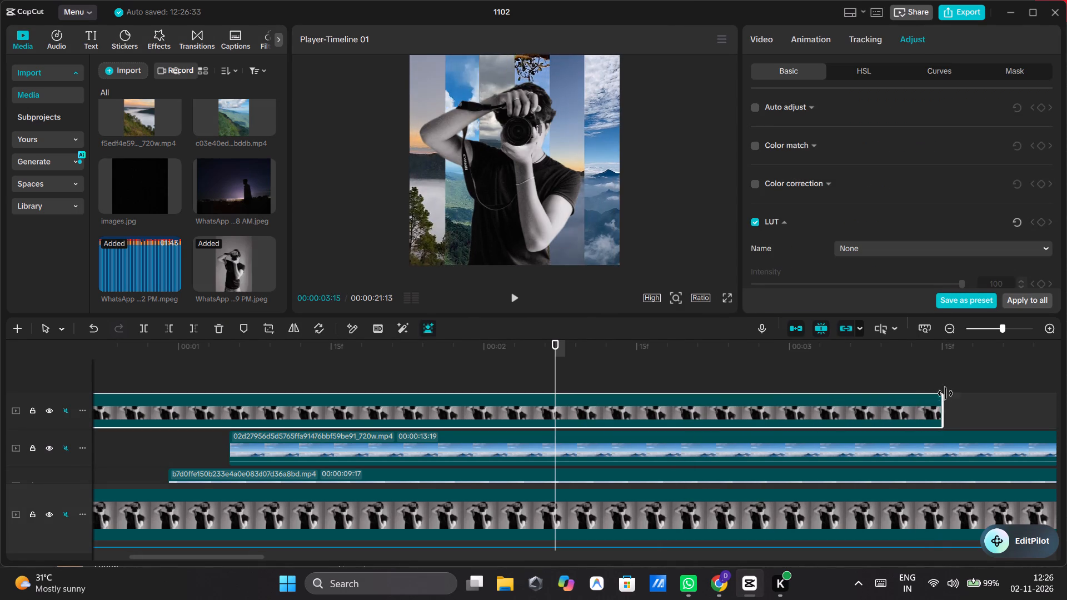
pyautogui.moveTo(945, 393); pyautogui.dragTo(981, 393)
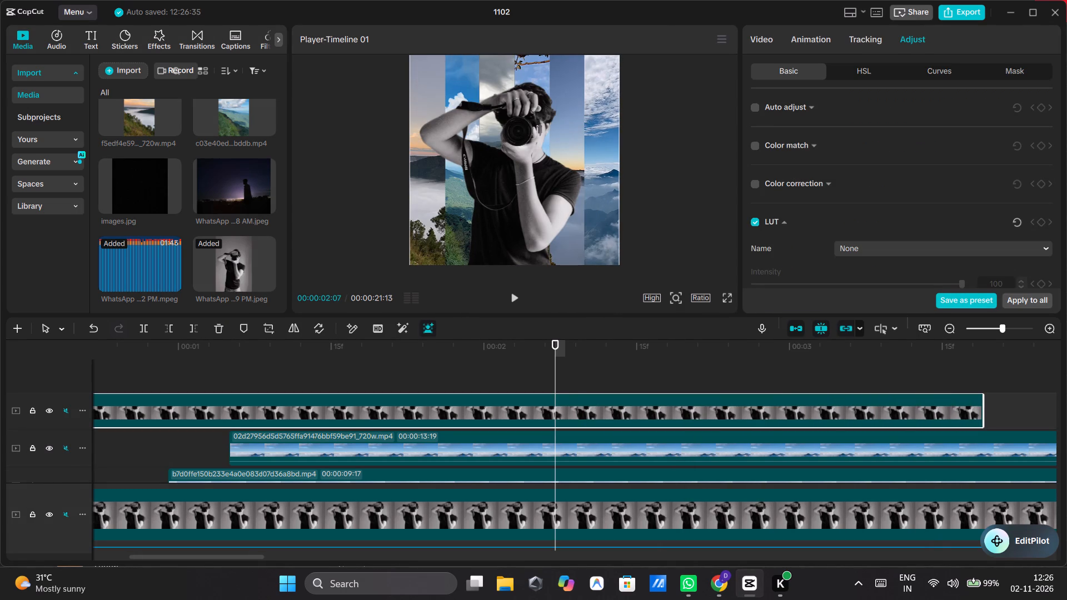
pyautogui.hotkey('ctrl', 'b')
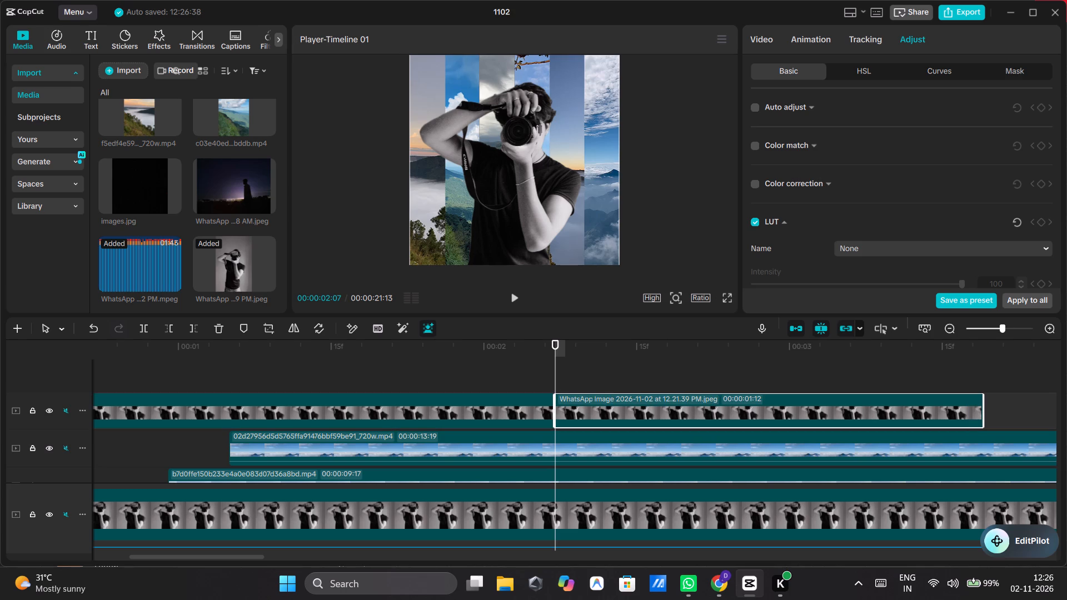
# Preview around the cut and split the second photographer cutout clip at 00:00:02:14 to isolate a short flash segment.
pyautogui.moveTo(557, 367); pyautogui.dragTo(644, 373)
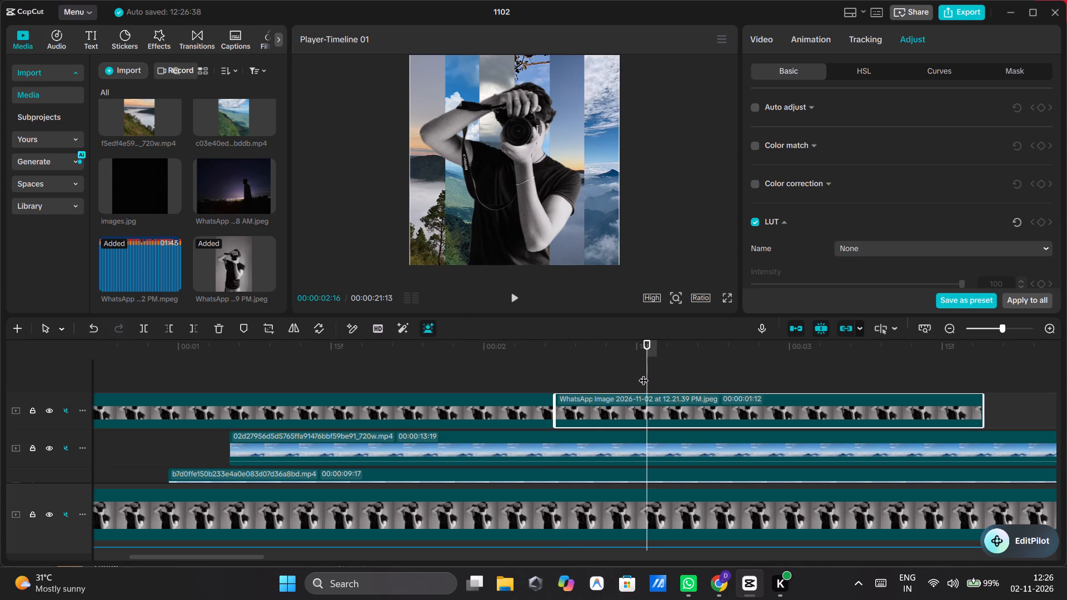
pyautogui.click(480, 358)
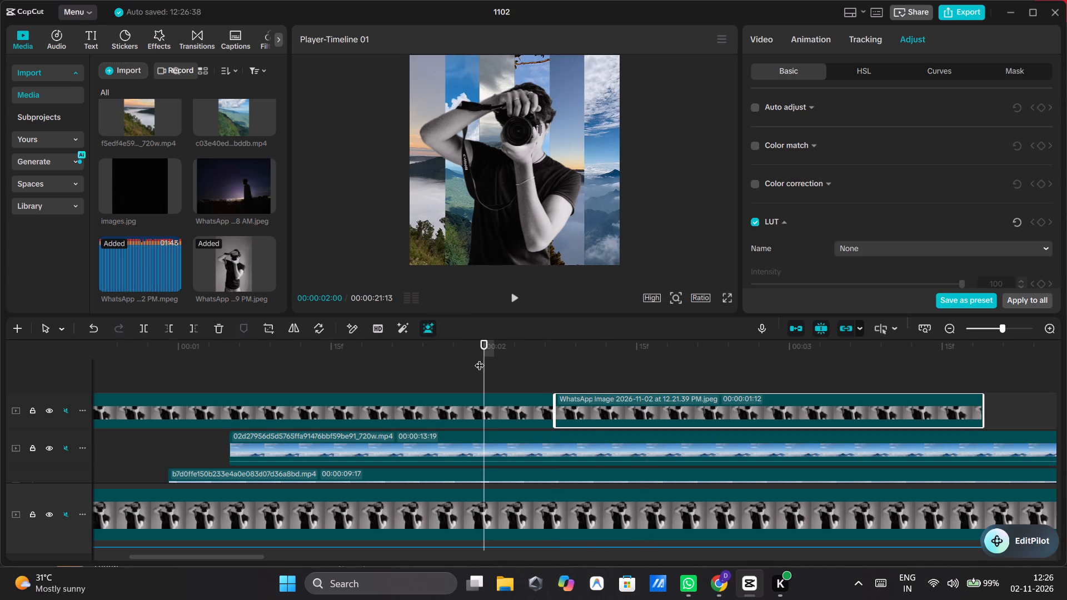
pyautogui.click(511, 296)
pyautogui.click(511, 296)
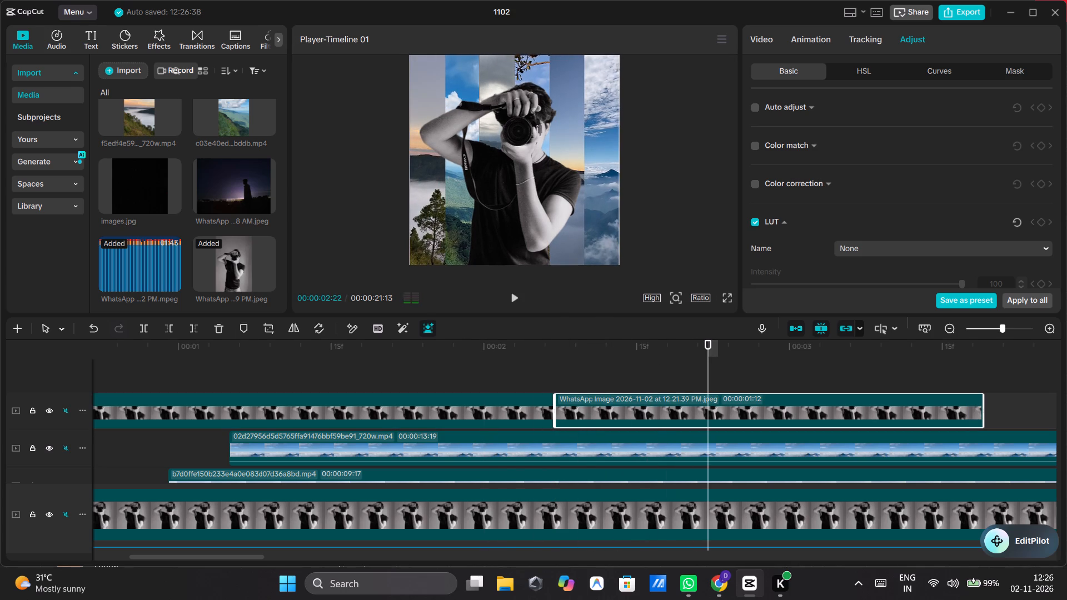
pyautogui.click(625, 375)
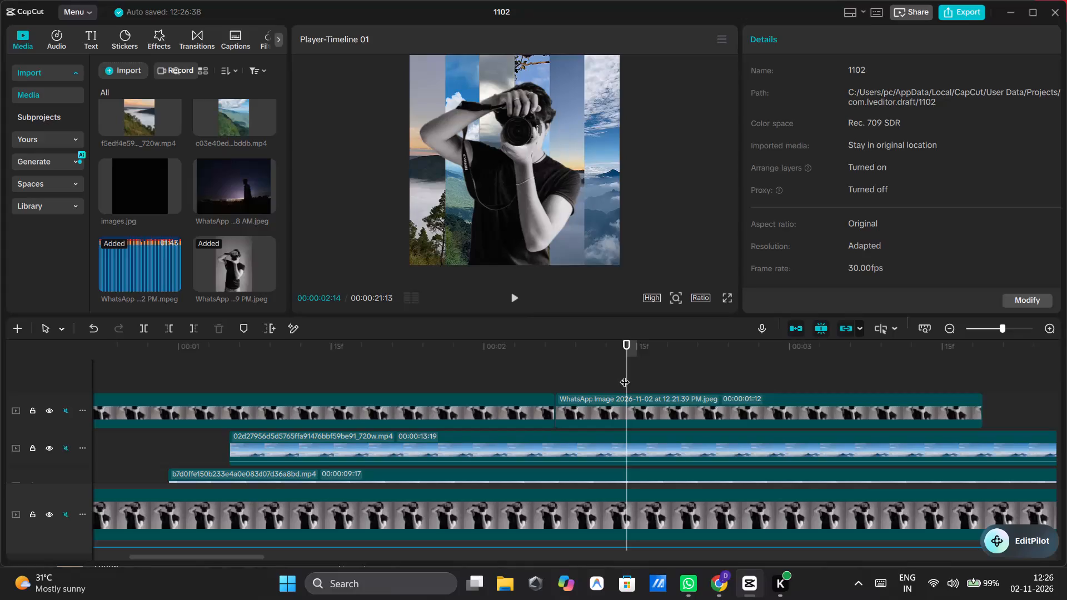
pyautogui.click(609, 401)
pyautogui.hotkey('ctrl', 'b')
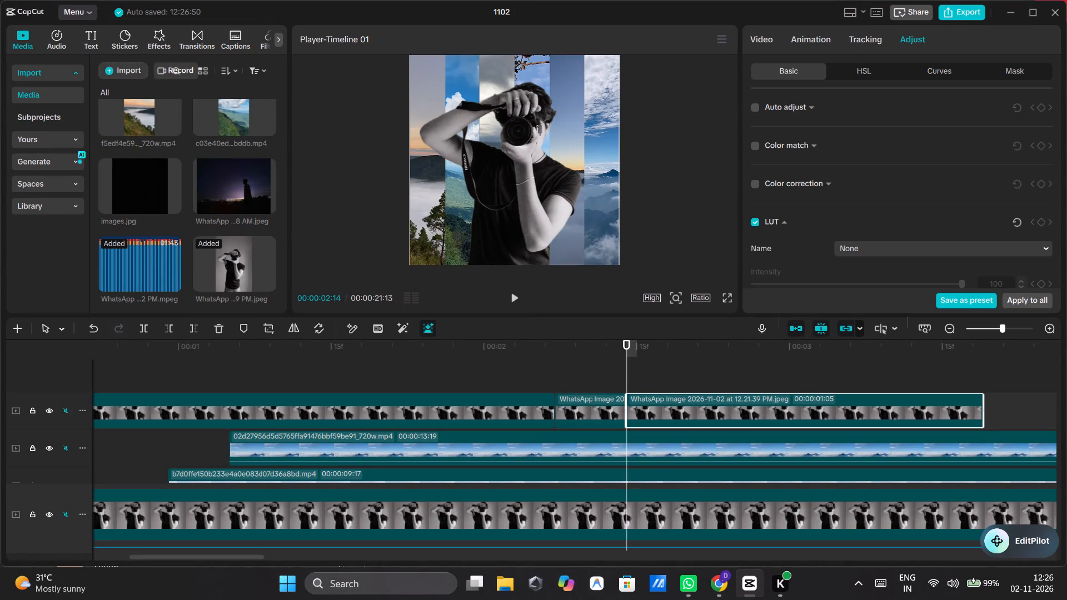
# Set the short cutout segment's Exposure, Contrast, Highlight, Shadow and Whites to 50, and its Blacks and Brilliance to 49.
pyautogui.click(571, 405)
pyautogui.scroll(-1, 852, 172)
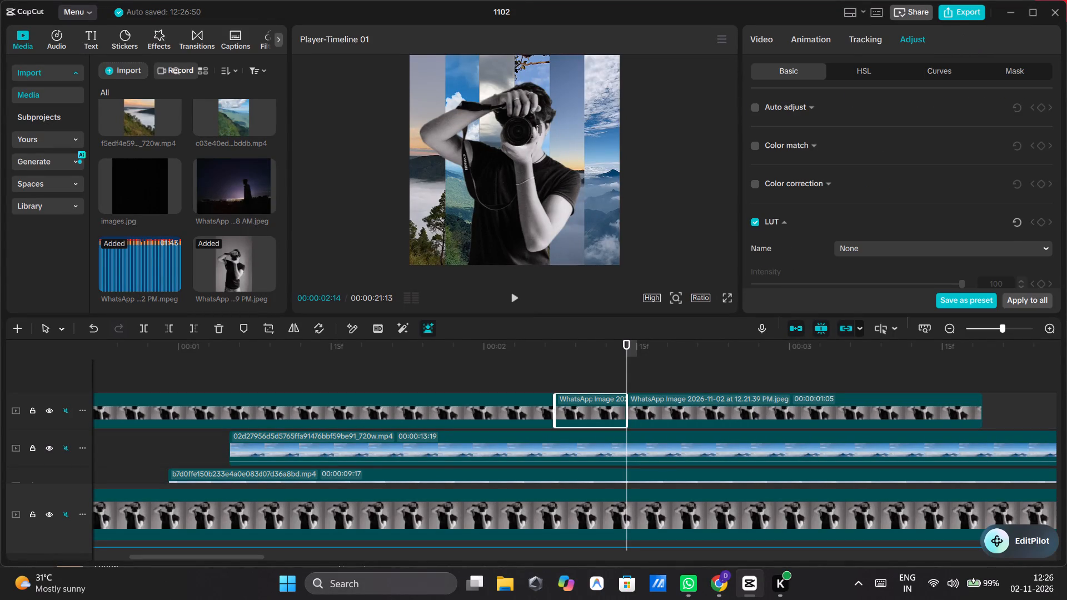
pyautogui.scroll(-1, 852, 172)
pyautogui.moveTo(862, 126); pyautogui.dragTo(1066, 142)
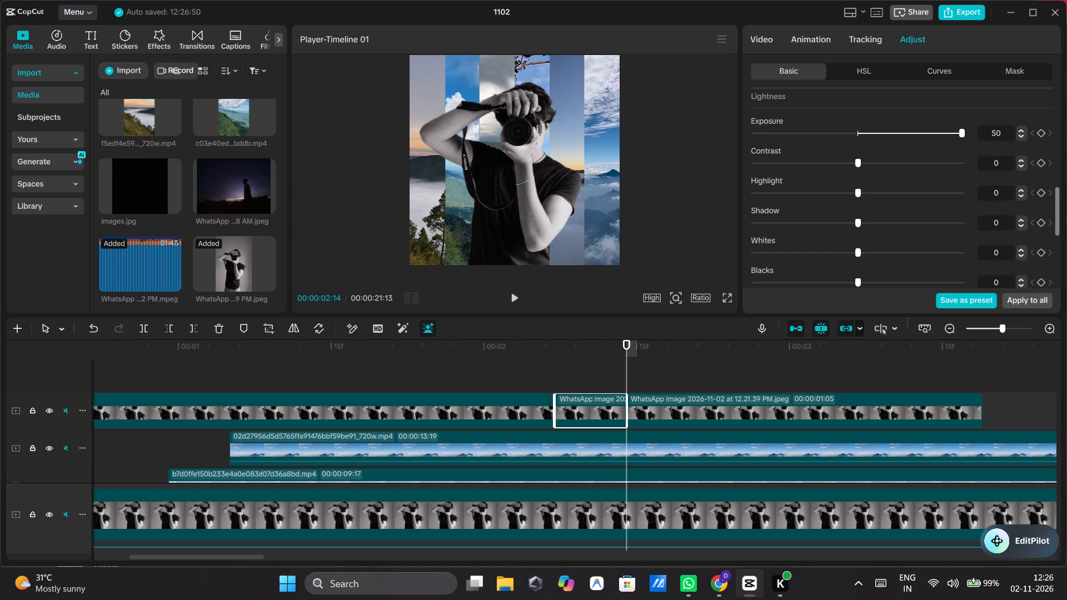
pyautogui.moveTo(944, 161); pyautogui.dragTo(974, 162)
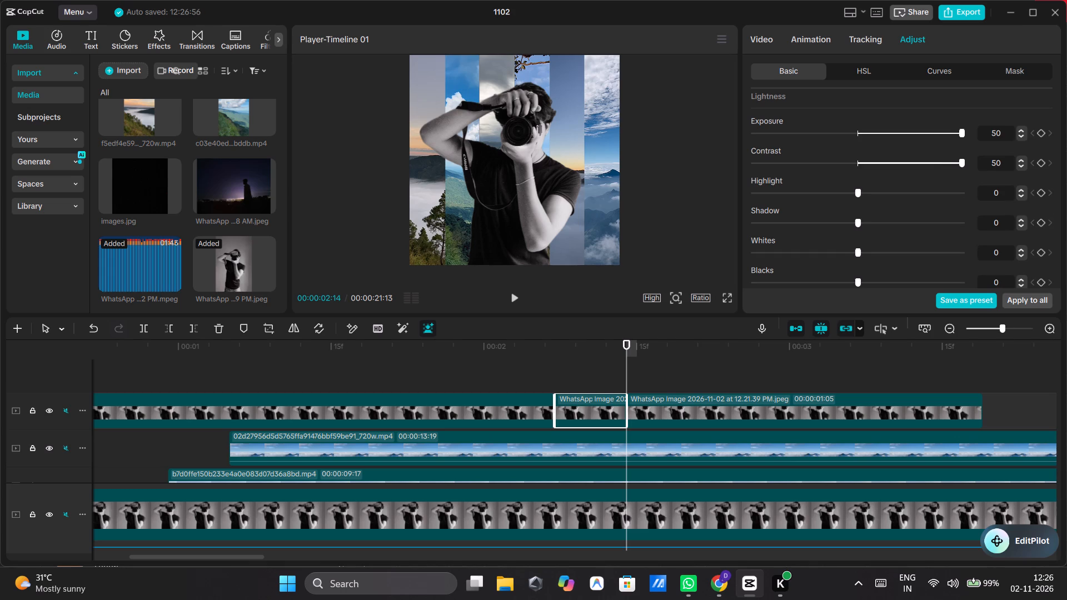
pyautogui.moveTo(959, 187); pyautogui.dragTo(995, 194)
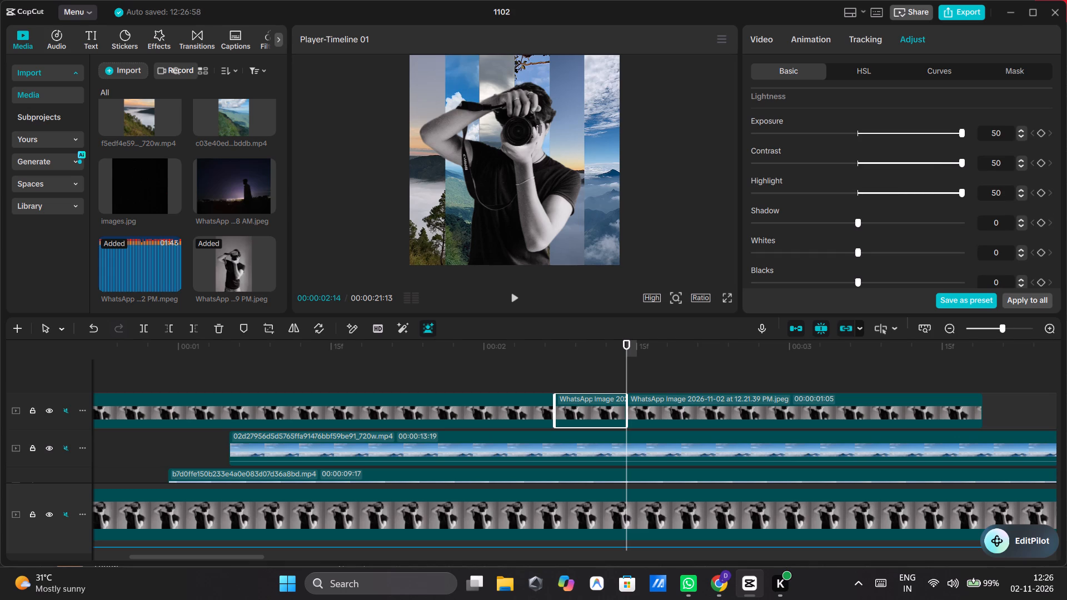
pyautogui.click(960, 221)
pyautogui.click(961, 251)
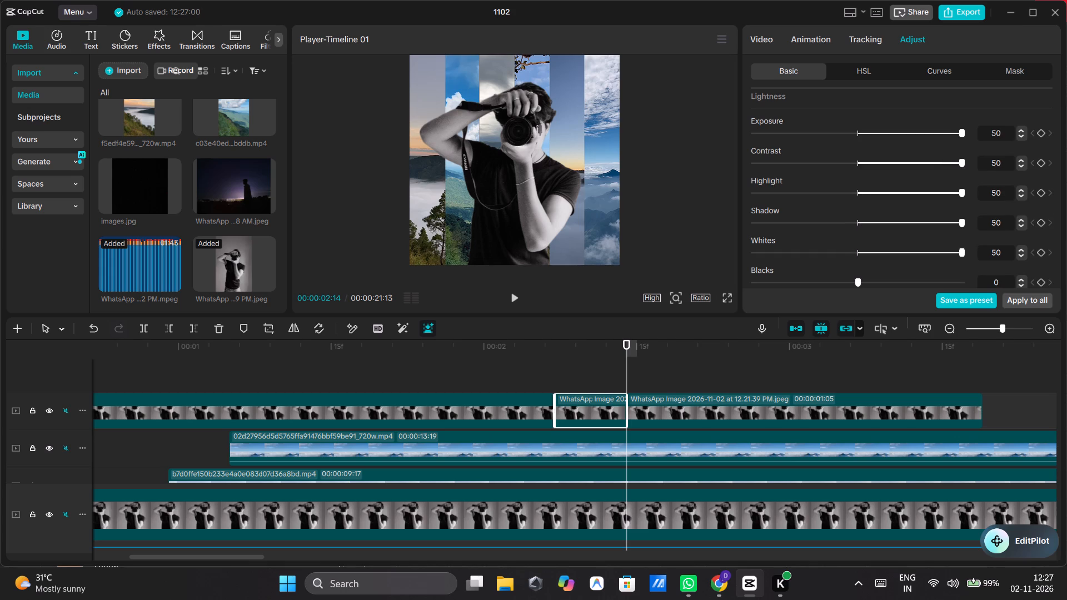
pyautogui.click(958, 282)
pyautogui.scroll(-1, 958, 282)
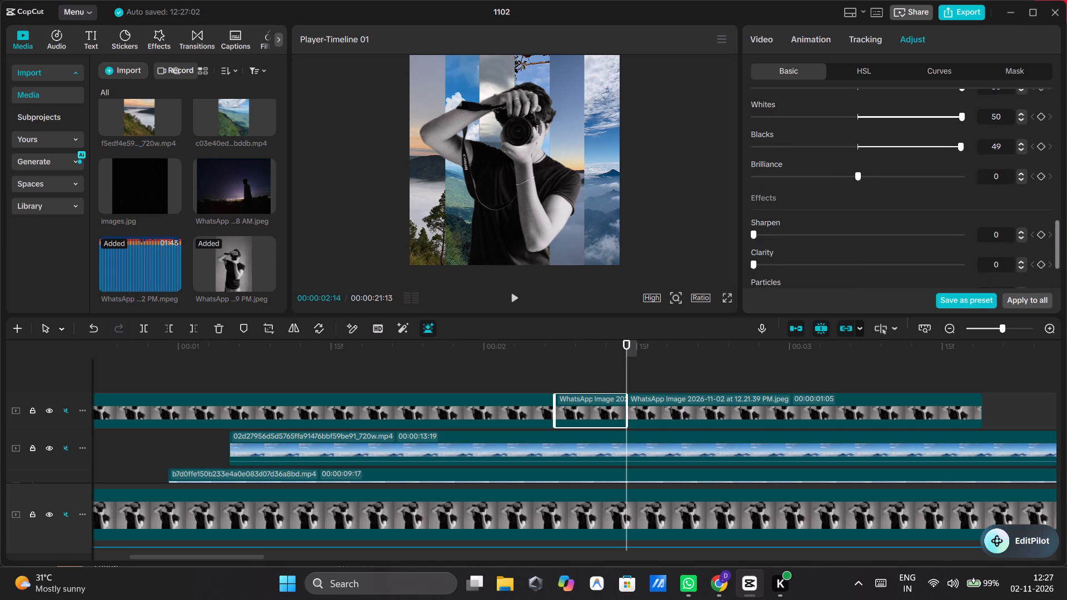
pyautogui.click(958, 173)
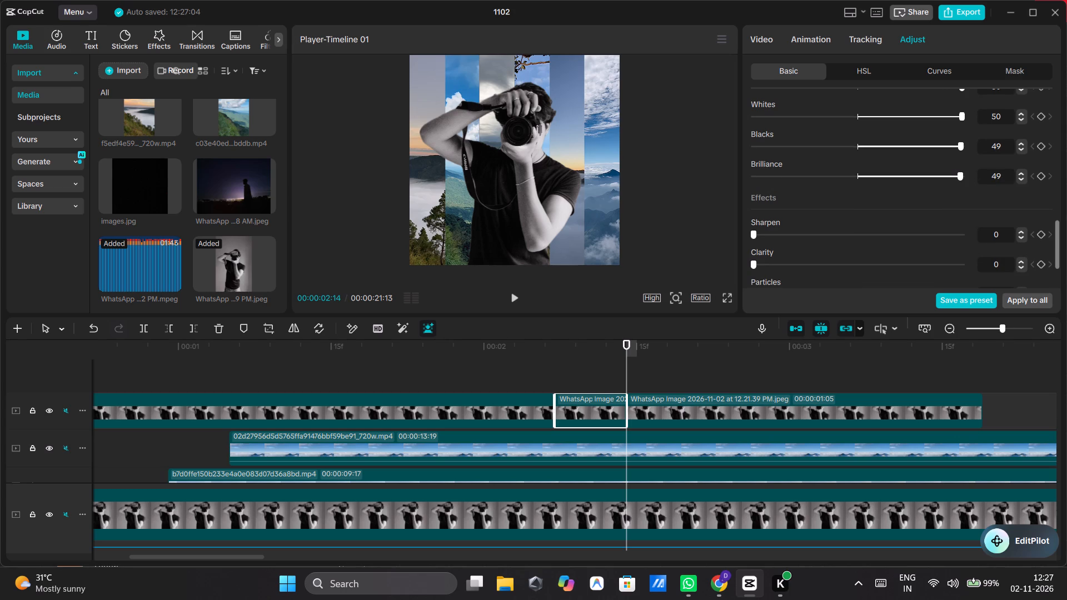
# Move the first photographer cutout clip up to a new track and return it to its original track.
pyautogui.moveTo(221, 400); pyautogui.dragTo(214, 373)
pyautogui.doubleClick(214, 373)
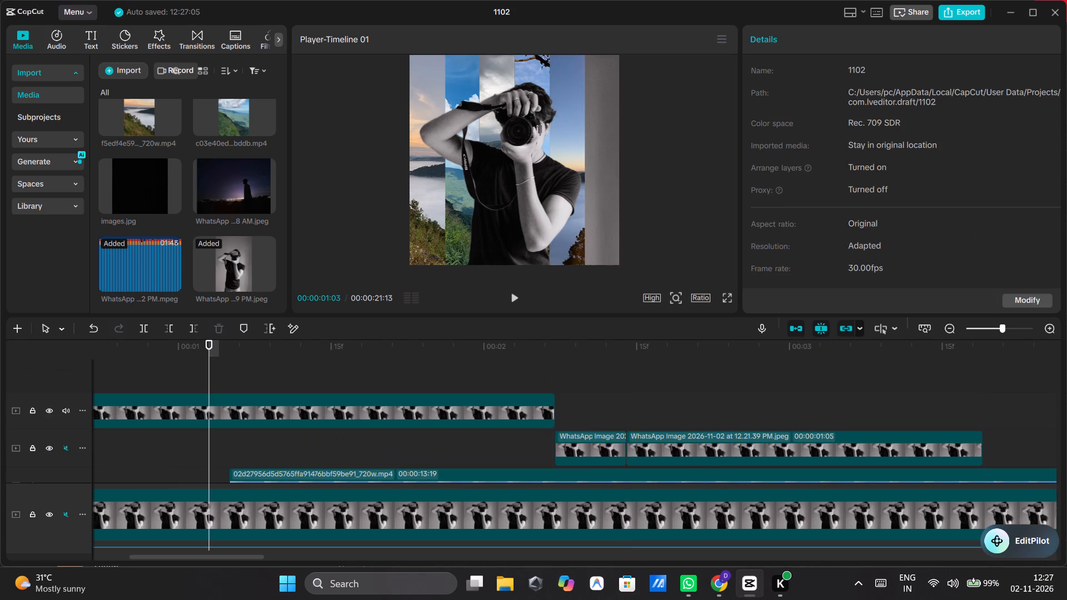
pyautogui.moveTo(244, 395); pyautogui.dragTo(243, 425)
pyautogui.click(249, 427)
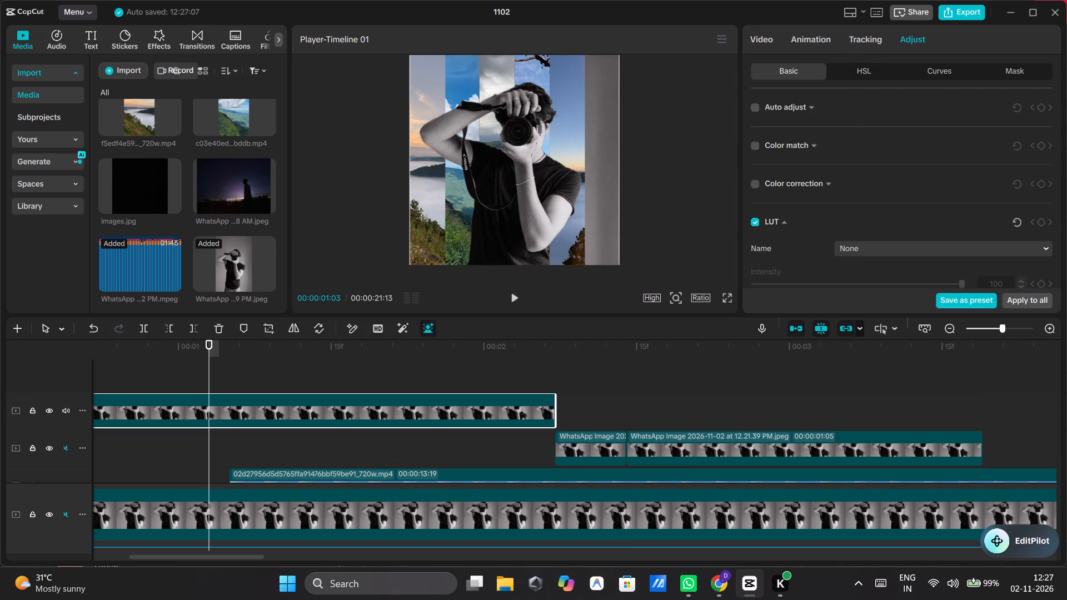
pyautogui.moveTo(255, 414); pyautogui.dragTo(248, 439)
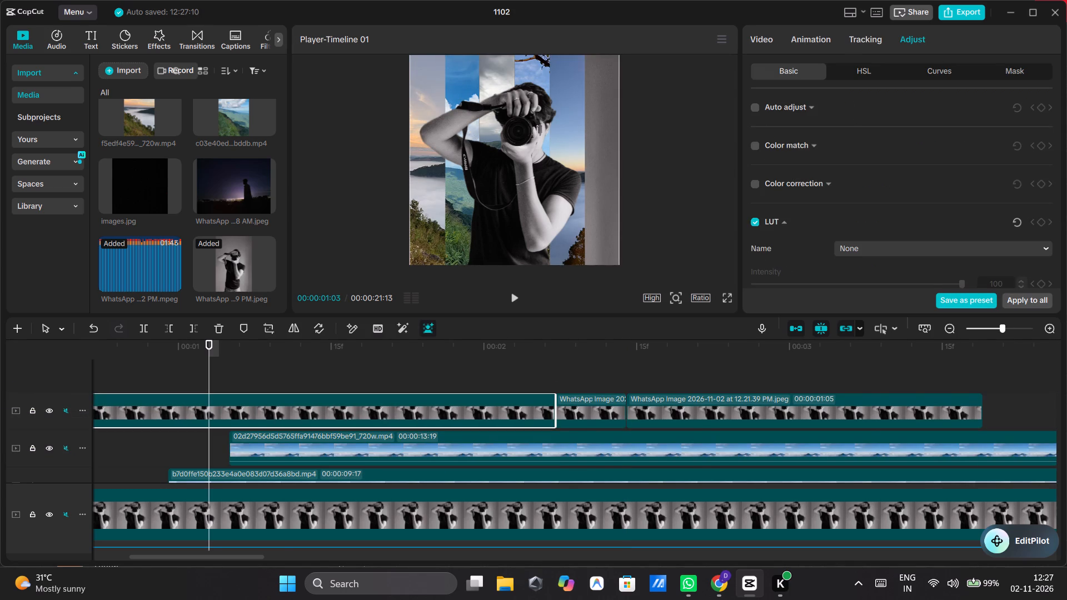
# Preview the sequence from the start and delete the last photographer cutout clip, after the brightened flash segment.
pyautogui.click(280, 352)
pyautogui.moveTo(280, 352); pyautogui.dragTo(2, 384)
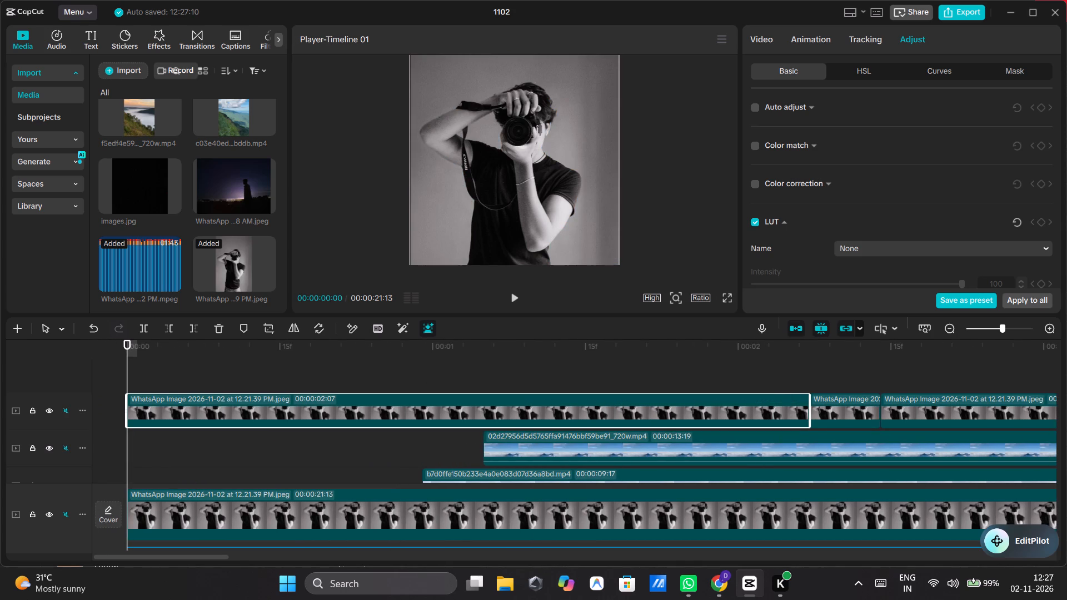
pyautogui.click(512, 296)
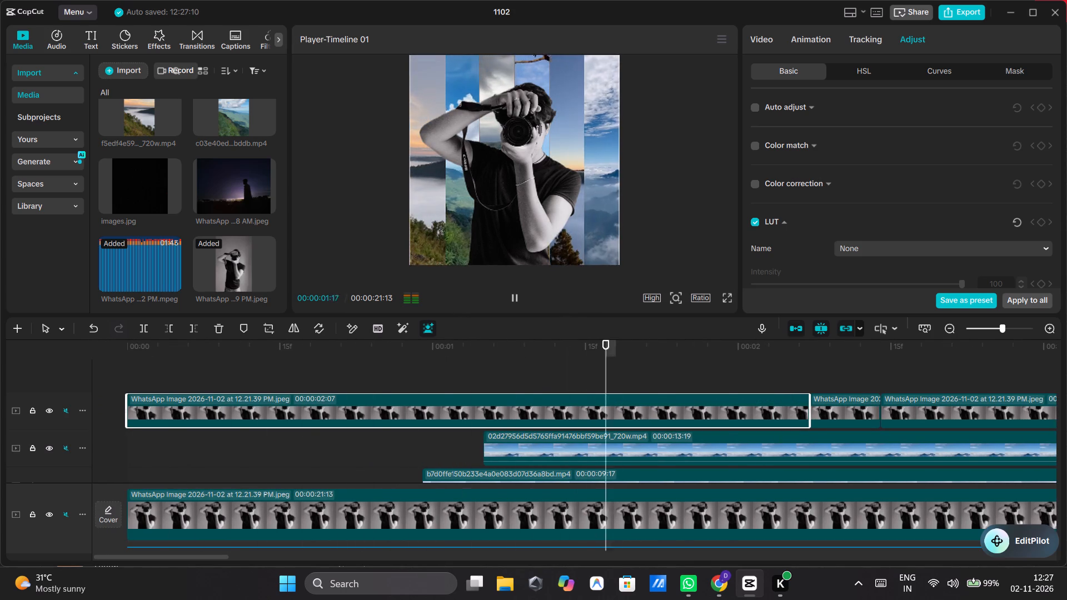
pyautogui.click(512, 296)
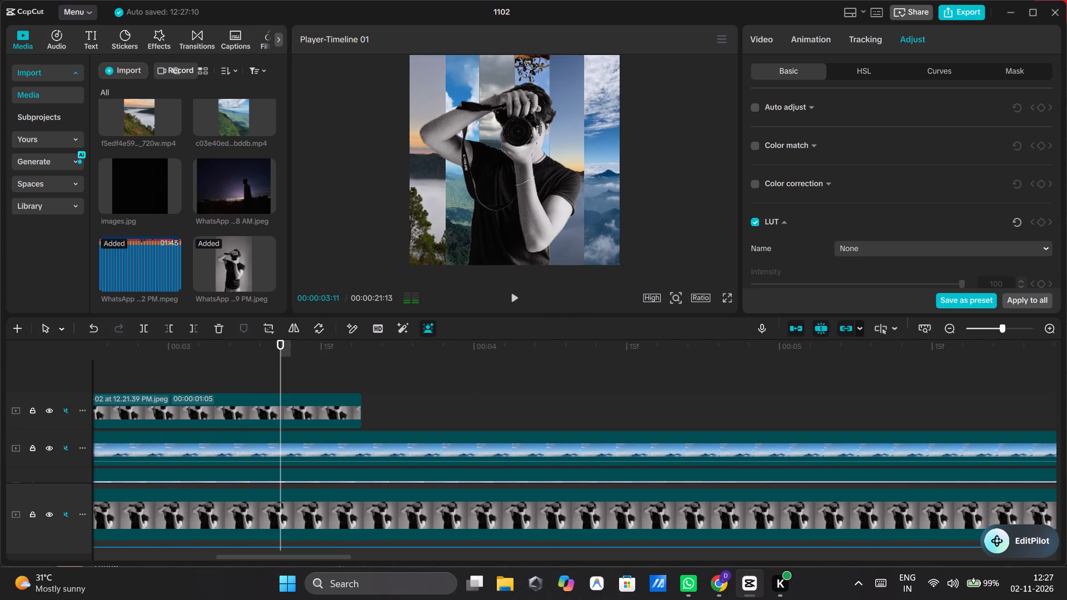
pyautogui.hscroll(2, 328, 371)
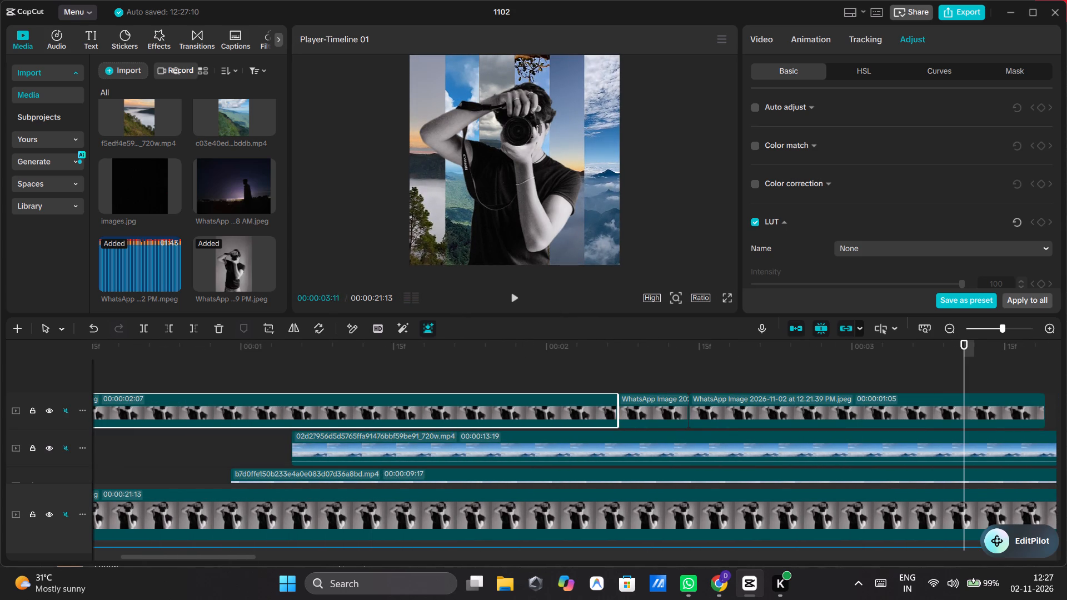
pyautogui.click(746, 401)
pyautogui.rightClick(746, 401)
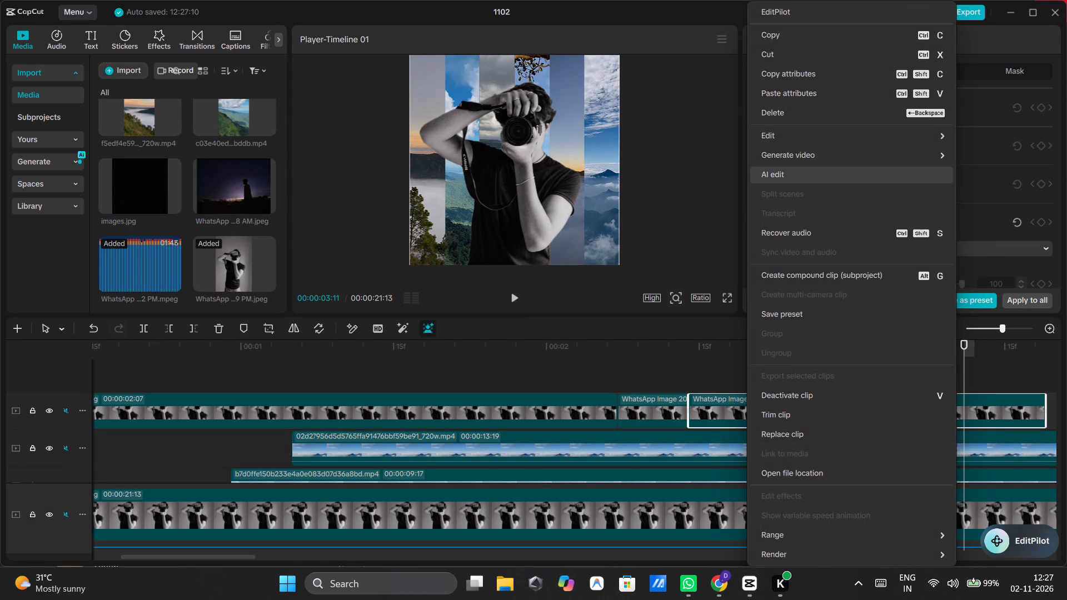
pyautogui.click(791, 117)
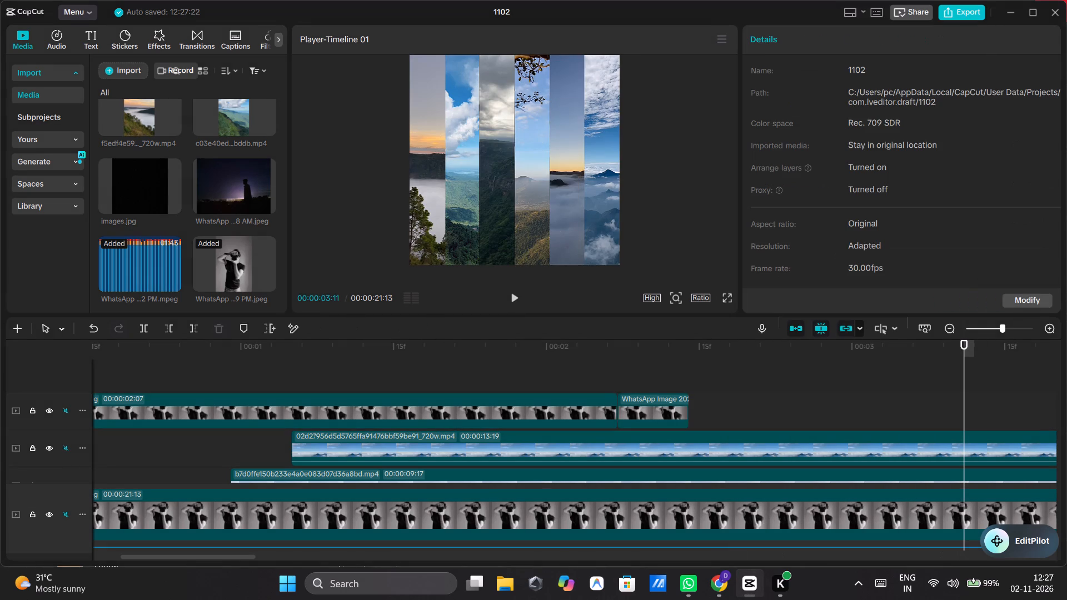
# Move the cut between the first cutout clip and its flash segment earlier to 00:00:02:03, previewing the sequence from the start.
pyautogui.hscroll(8, 312, 362)
pyautogui.click(172, 360)
pyautogui.moveTo(172, 360); pyautogui.dragTo(137, 360)
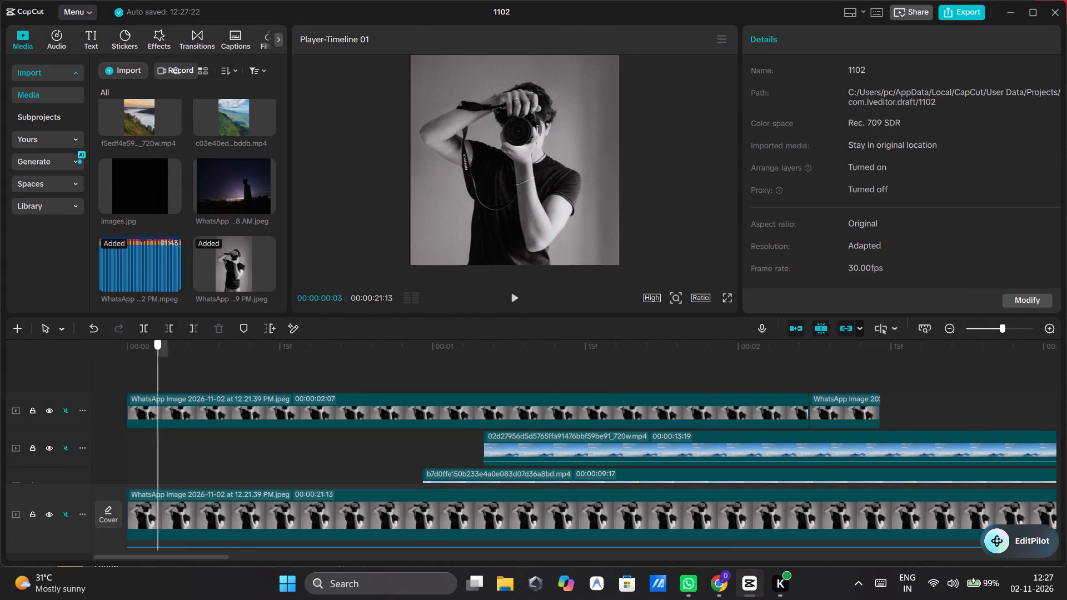
pyautogui.moveTo(137, 360); pyautogui.dragTo(86, 362)
pyautogui.click(513, 298)
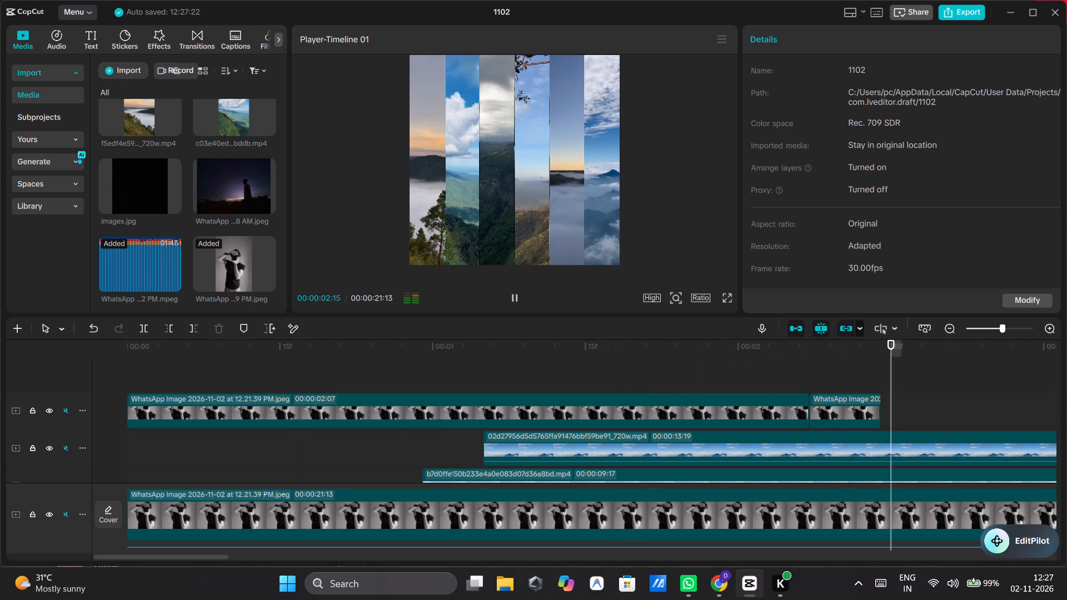
pyautogui.click(513, 298)
pyautogui.hscroll(4, 387, 368)
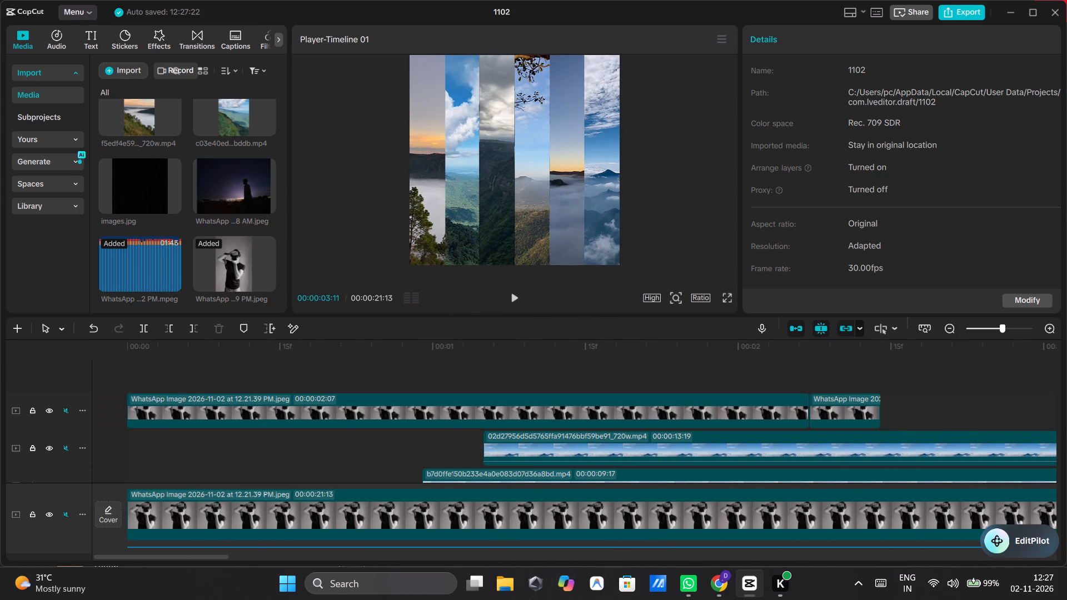
pyautogui.hscroll(1, 387, 368)
pyautogui.moveTo(808, 396); pyautogui.dragTo(771, 401)
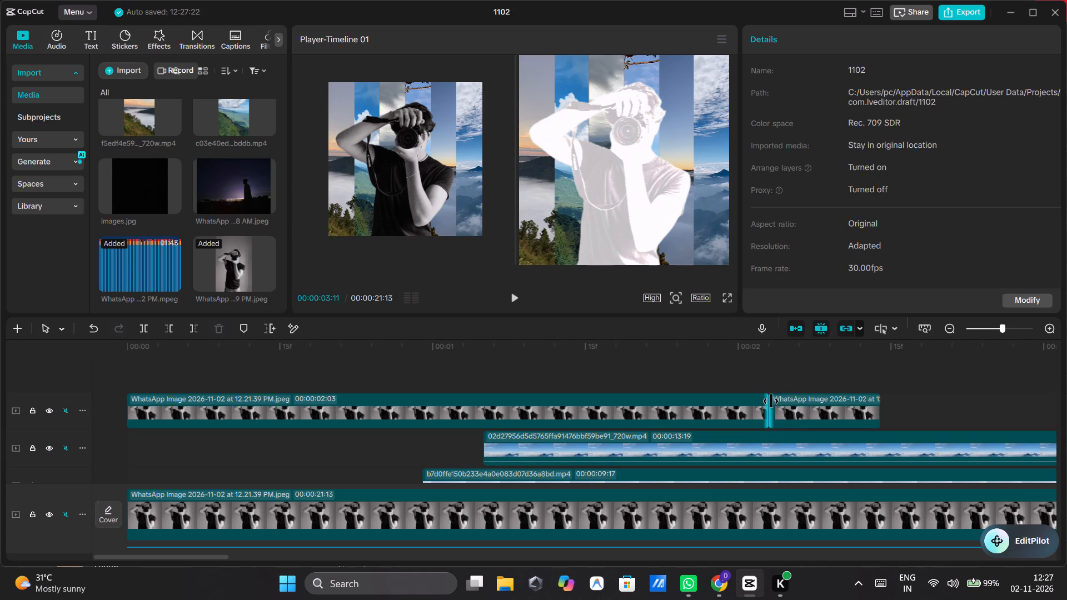
pyautogui.moveTo(771, 401); pyautogui.dragTo(766, 402)
pyautogui.click(392, 360)
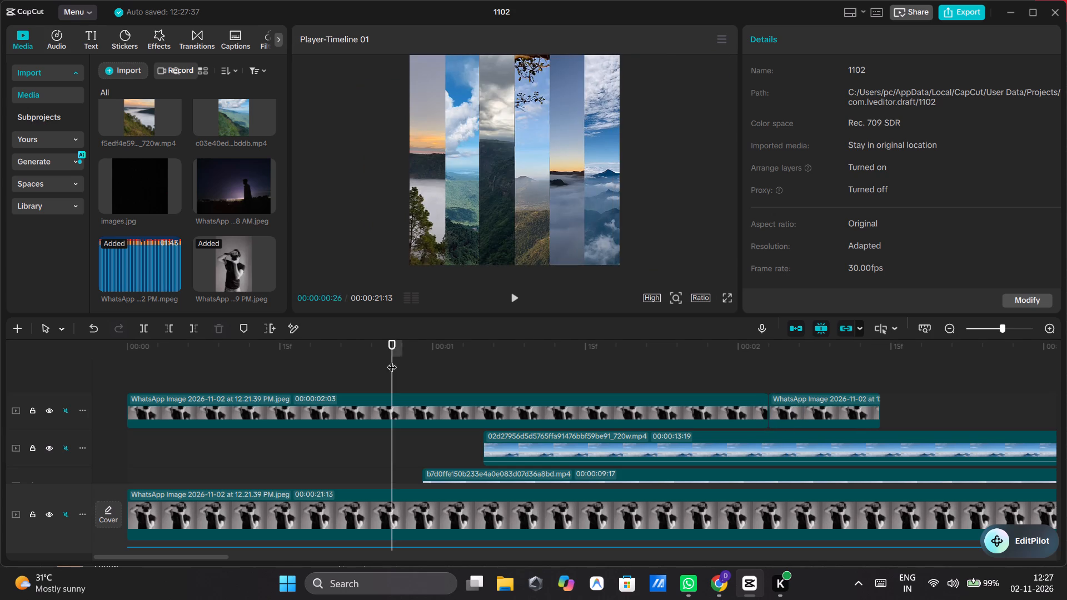
pyautogui.moveTo(392, 360); pyautogui.dragTo(27, 451)
pyautogui.click(521, 297)
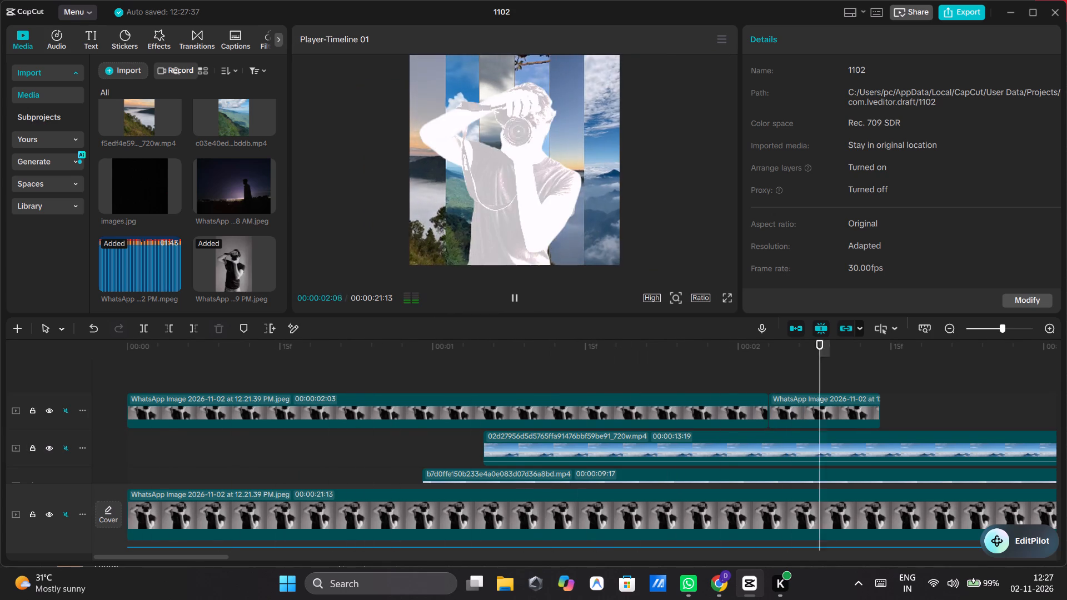
pyautogui.click(521, 297)
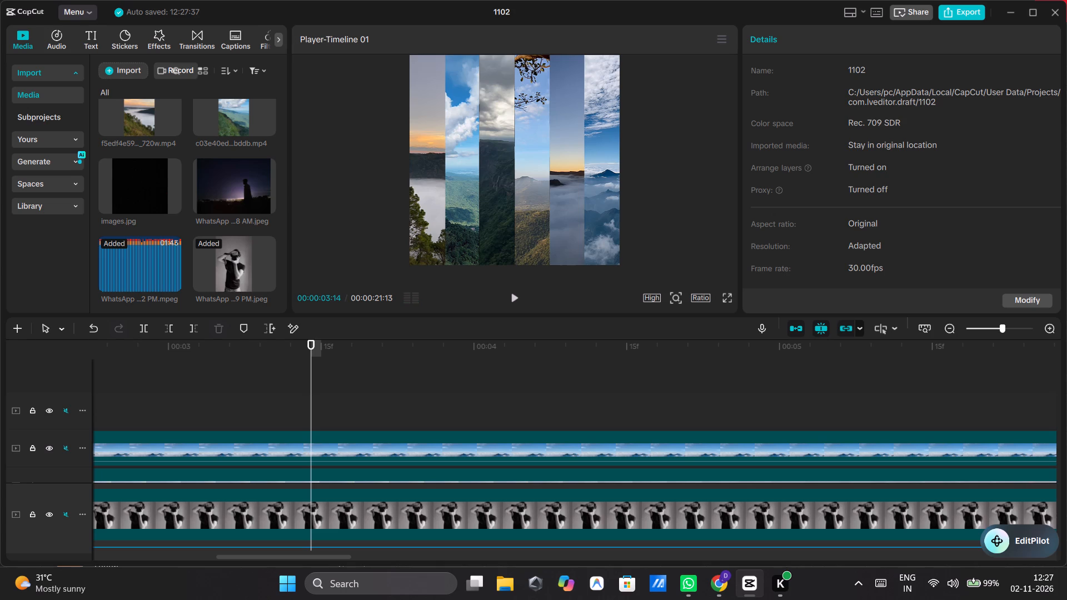
# Add the black images.jpg to the cutout track, starting at 00:00:02:14 directly after the flash segment.
pyautogui.moveTo(313, 385); pyautogui.dragTo(115, 413)
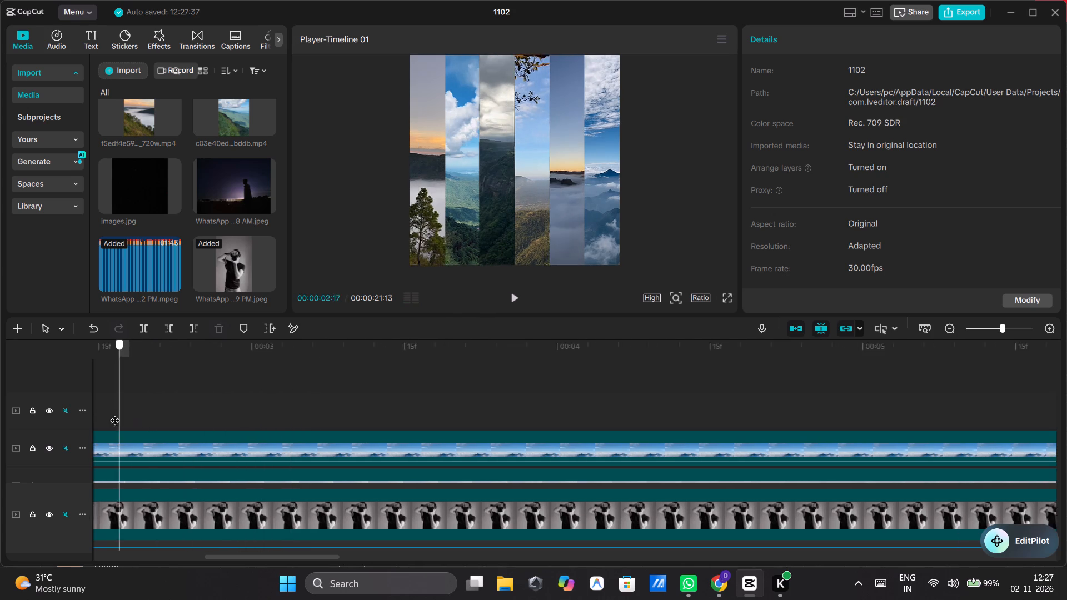
pyautogui.moveTo(115, 413); pyautogui.dragTo(259, 409)
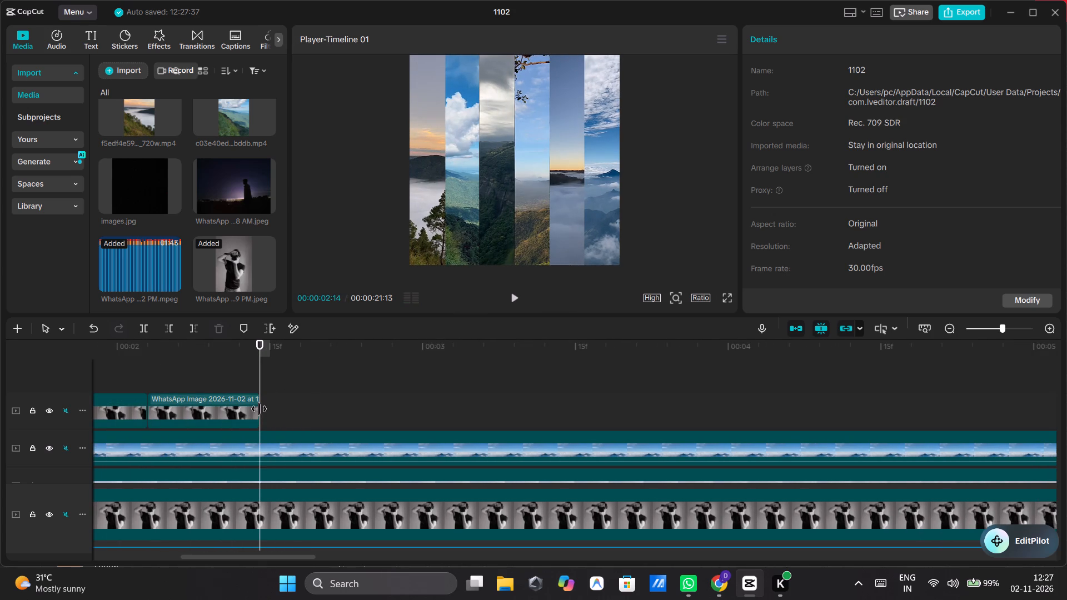
pyautogui.click(157, 195)
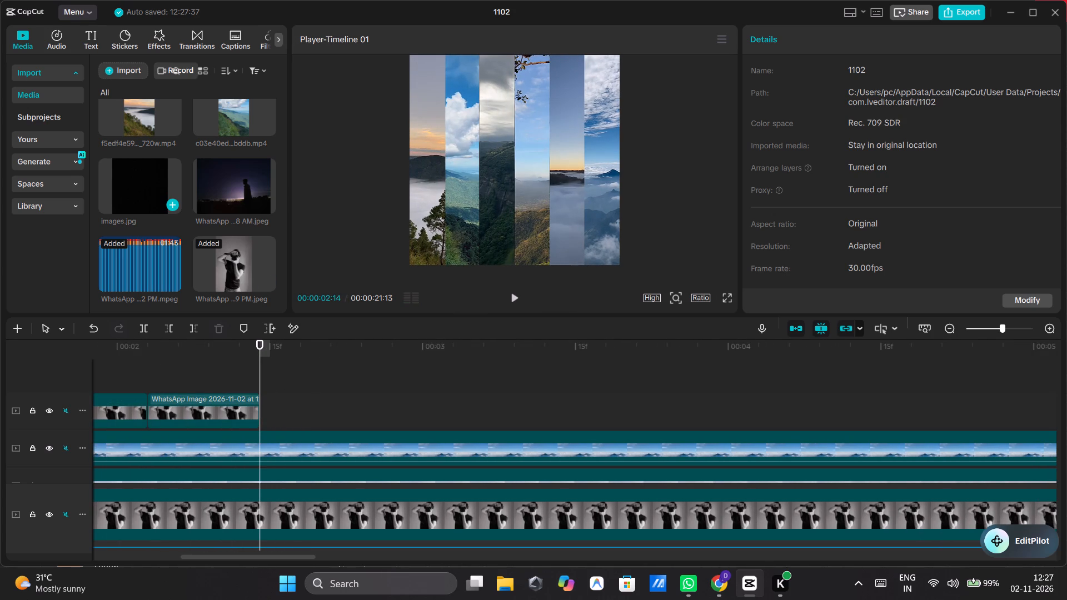
pyautogui.click(171, 202)
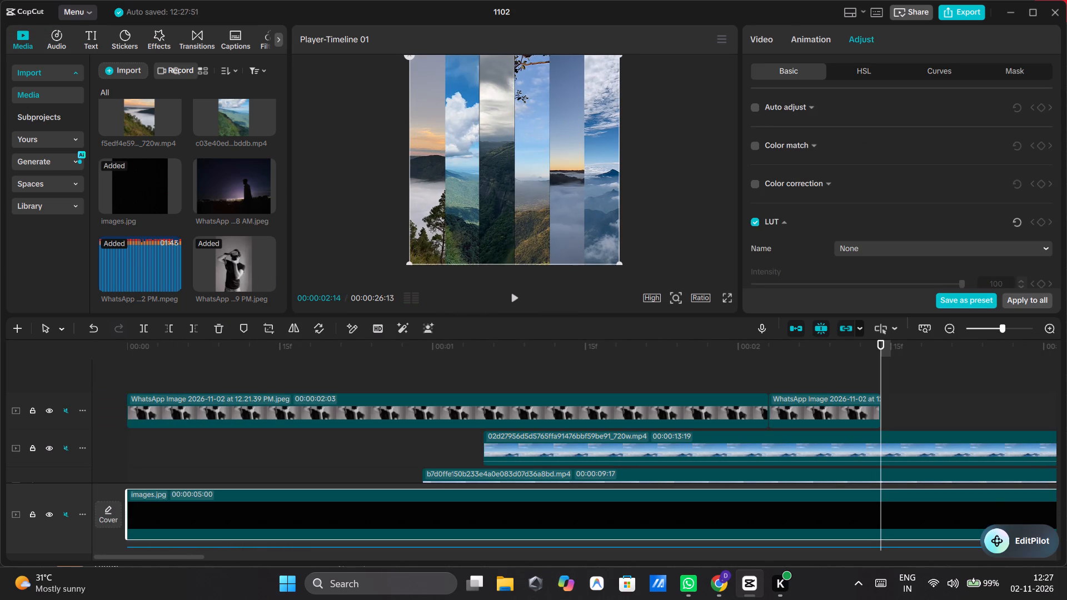
pyautogui.moveTo(329, 514); pyautogui.dragTo(822, 404)
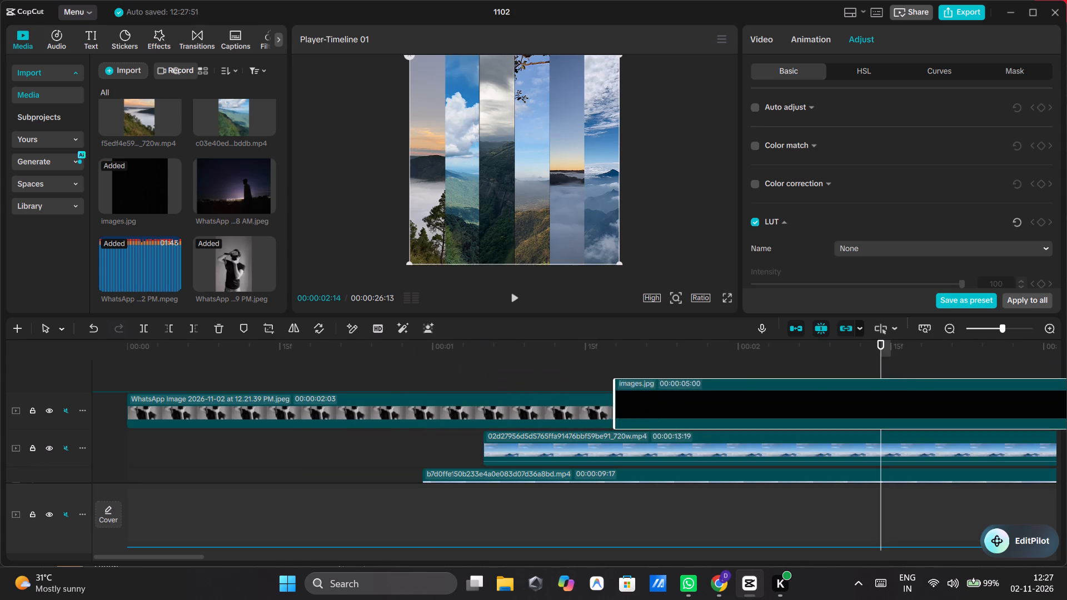
pyautogui.moveTo(822, 404); pyautogui.dragTo(894, 405)
pyautogui.moveTo(816, 410); pyautogui.dragTo(1025, 444)
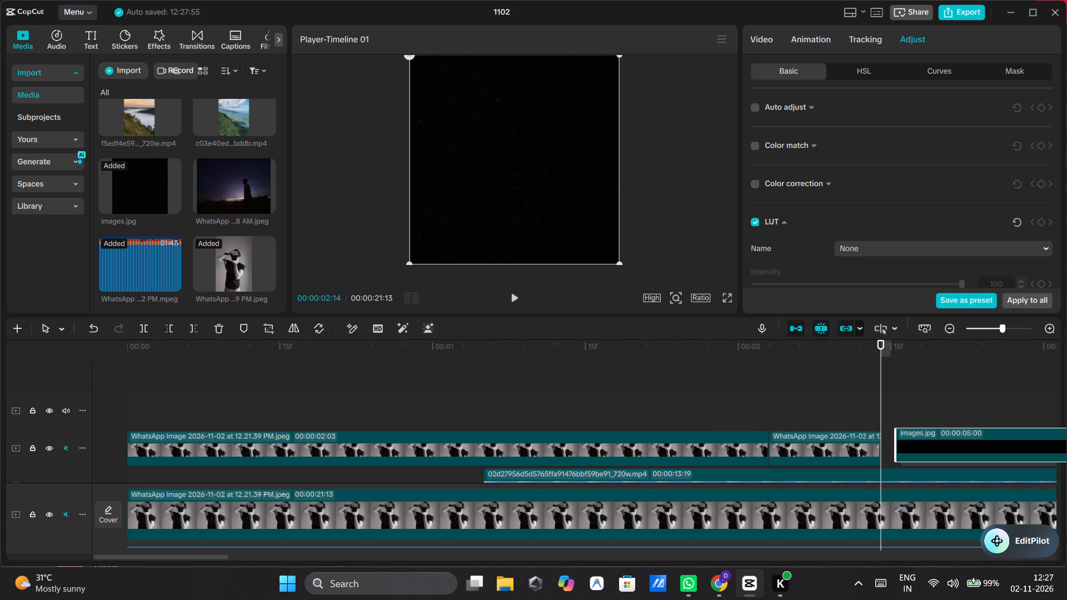
pyautogui.moveTo(1025, 444); pyautogui.dragTo(1024, 443)
pyautogui.moveTo(1016, 405); pyautogui.dragTo(1015, 405)
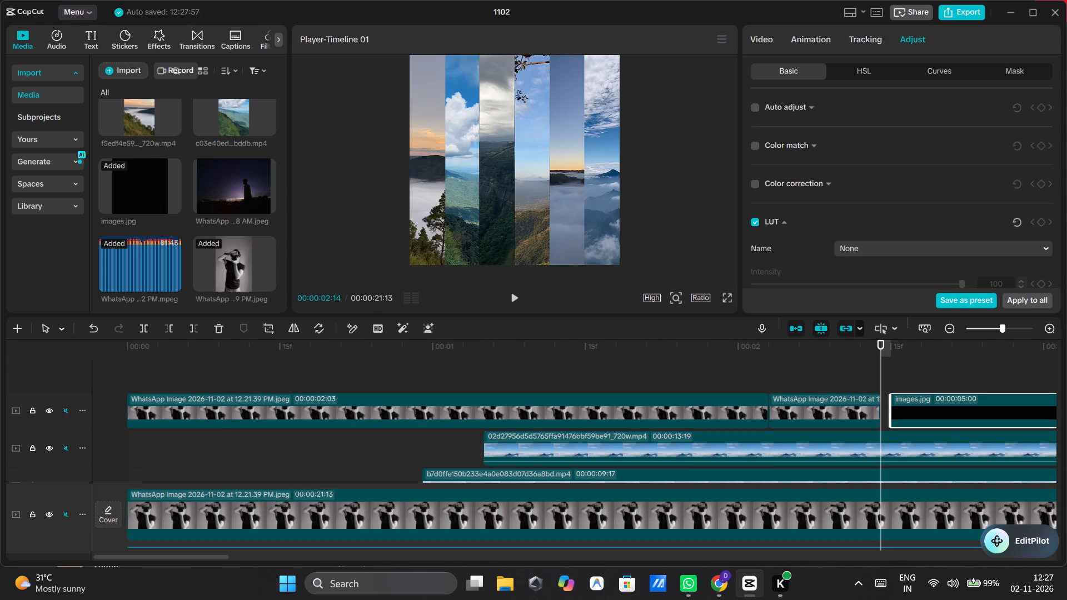
pyautogui.moveTo(1015, 405); pyautogui.dragTo(1009, 406)
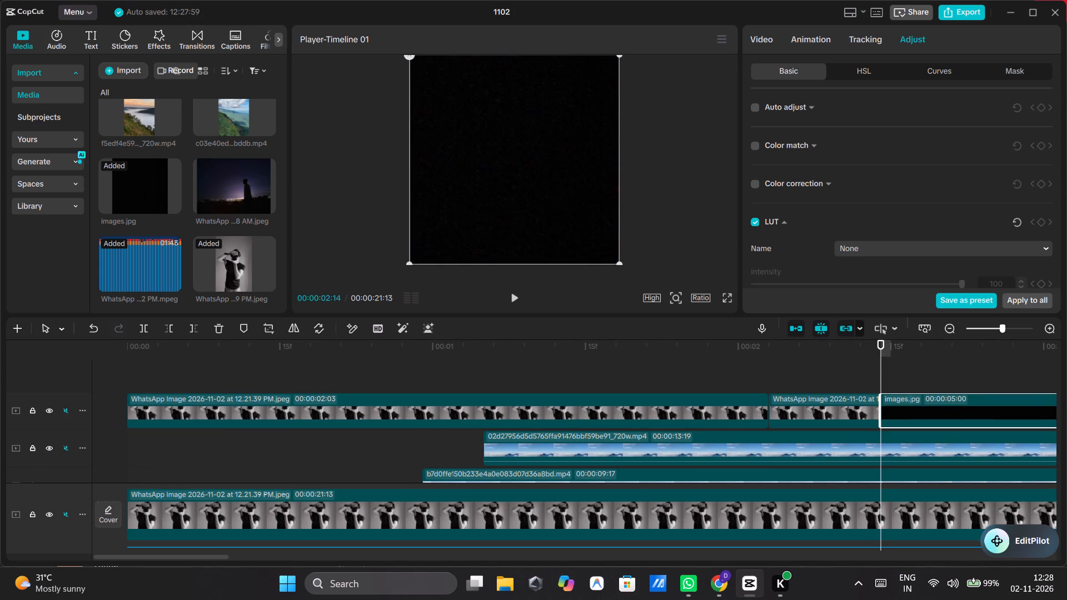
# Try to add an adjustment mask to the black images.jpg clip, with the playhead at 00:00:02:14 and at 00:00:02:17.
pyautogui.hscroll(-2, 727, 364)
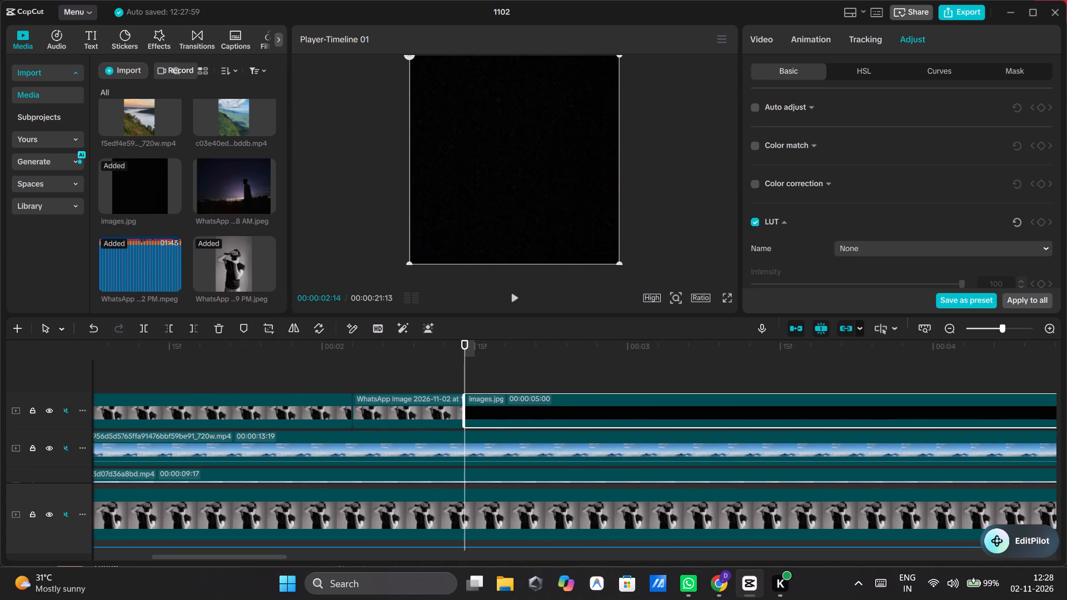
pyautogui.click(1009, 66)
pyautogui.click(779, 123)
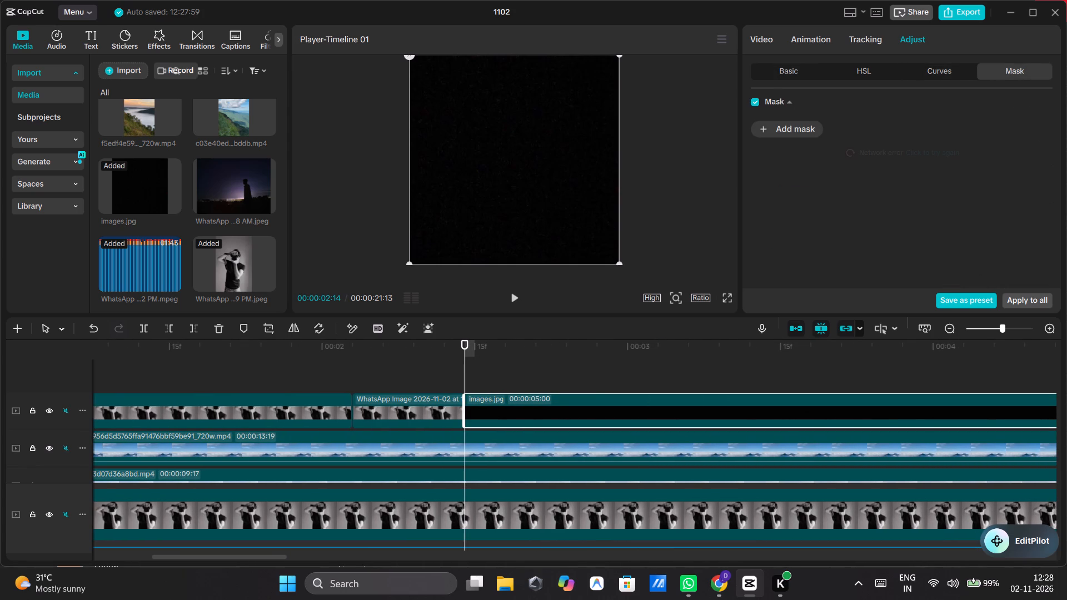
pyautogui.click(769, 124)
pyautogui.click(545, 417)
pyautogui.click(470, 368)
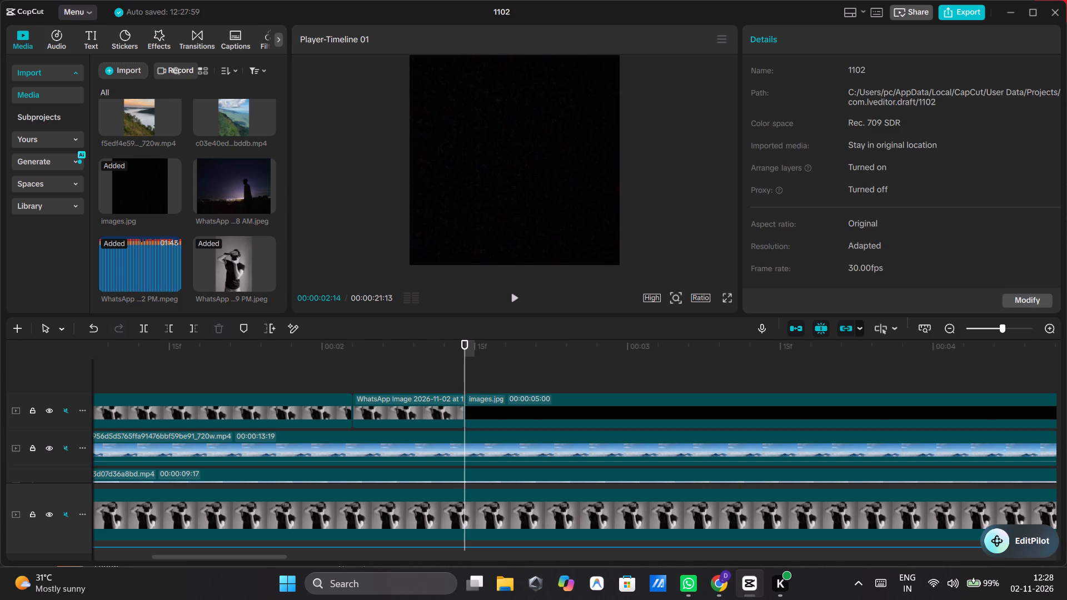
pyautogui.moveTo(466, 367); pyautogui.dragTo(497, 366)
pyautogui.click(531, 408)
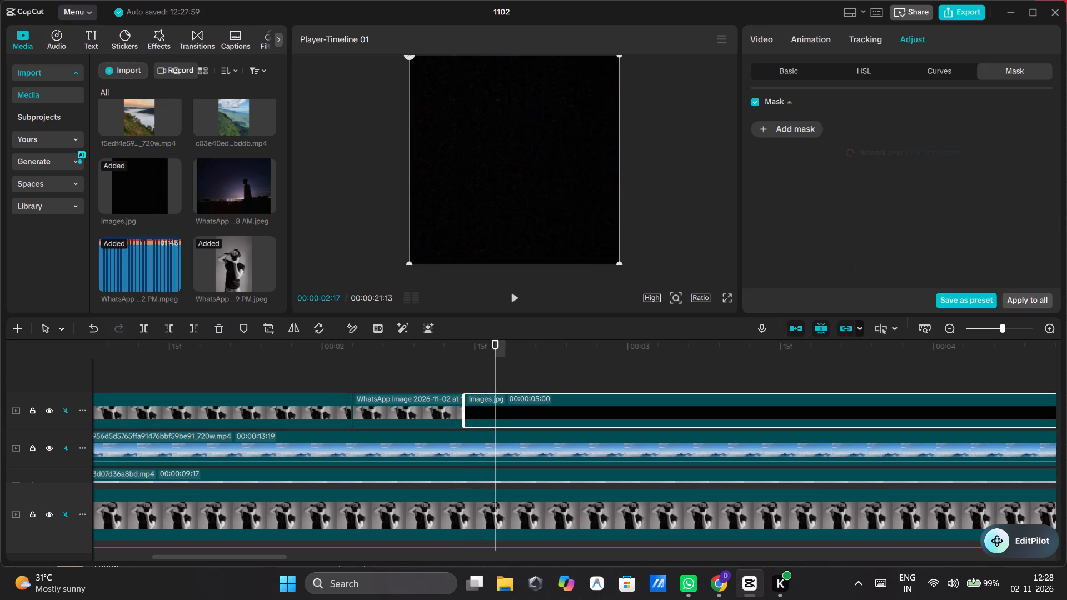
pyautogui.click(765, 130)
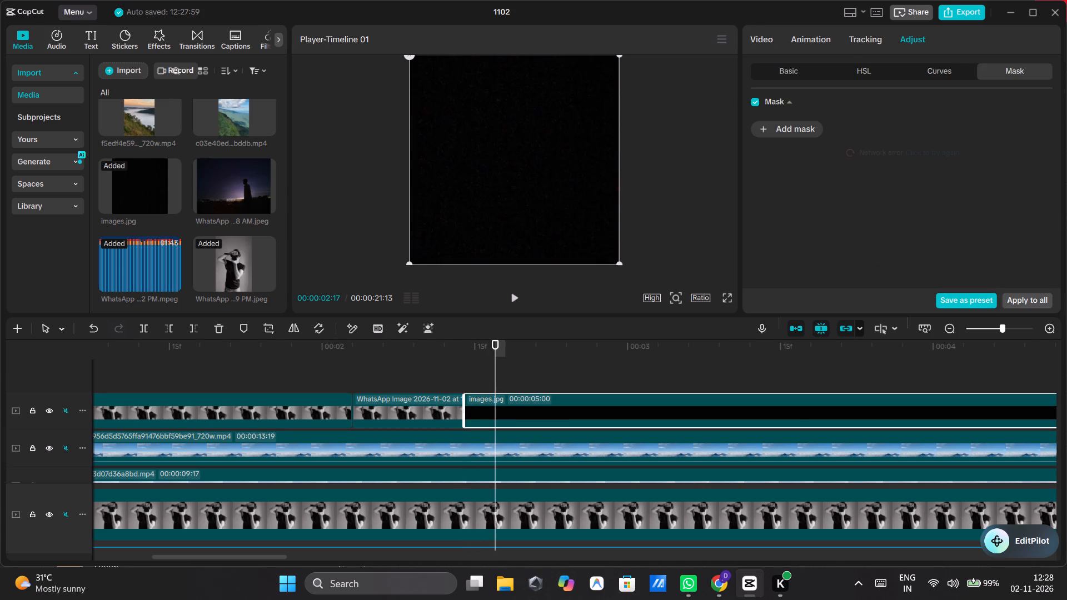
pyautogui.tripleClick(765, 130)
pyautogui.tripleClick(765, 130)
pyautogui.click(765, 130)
# Move the black images.jpg clip up to a new track above the cutout clips, keeping its start at 00:00:02:14.
pyautogui.moveTo(497, 361); pyautogui.dragTo(156, 401)
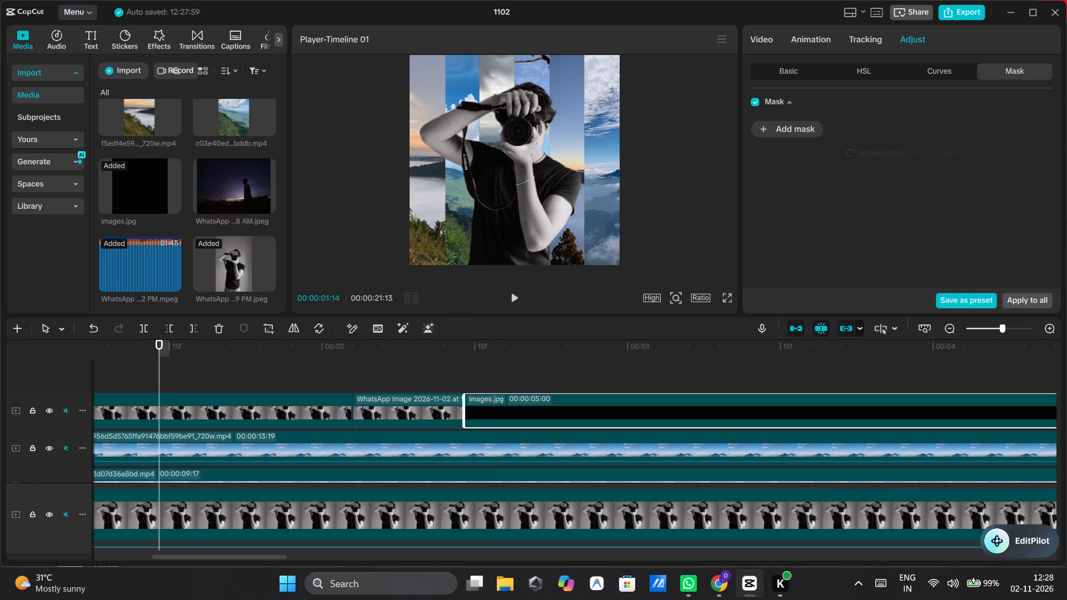
pyautogui.moveTo(620, 406); pyautogui.dragTo(619, 380)
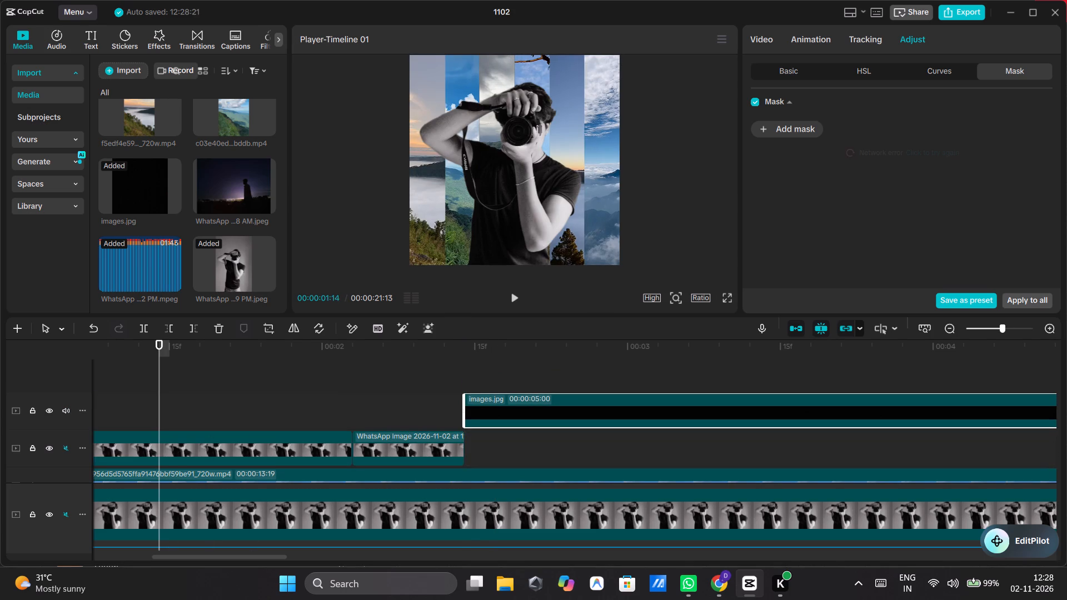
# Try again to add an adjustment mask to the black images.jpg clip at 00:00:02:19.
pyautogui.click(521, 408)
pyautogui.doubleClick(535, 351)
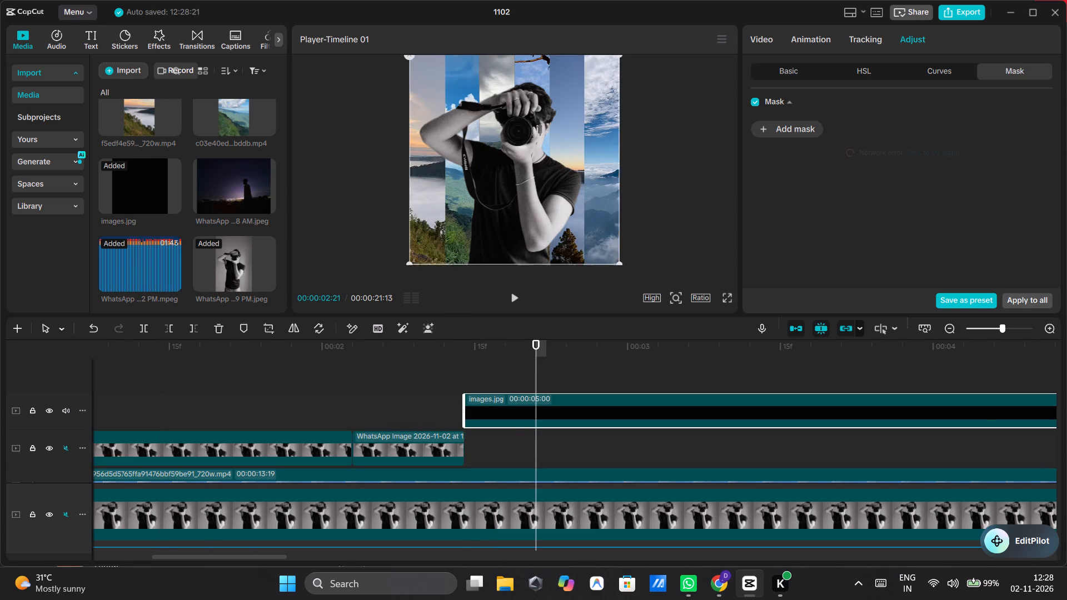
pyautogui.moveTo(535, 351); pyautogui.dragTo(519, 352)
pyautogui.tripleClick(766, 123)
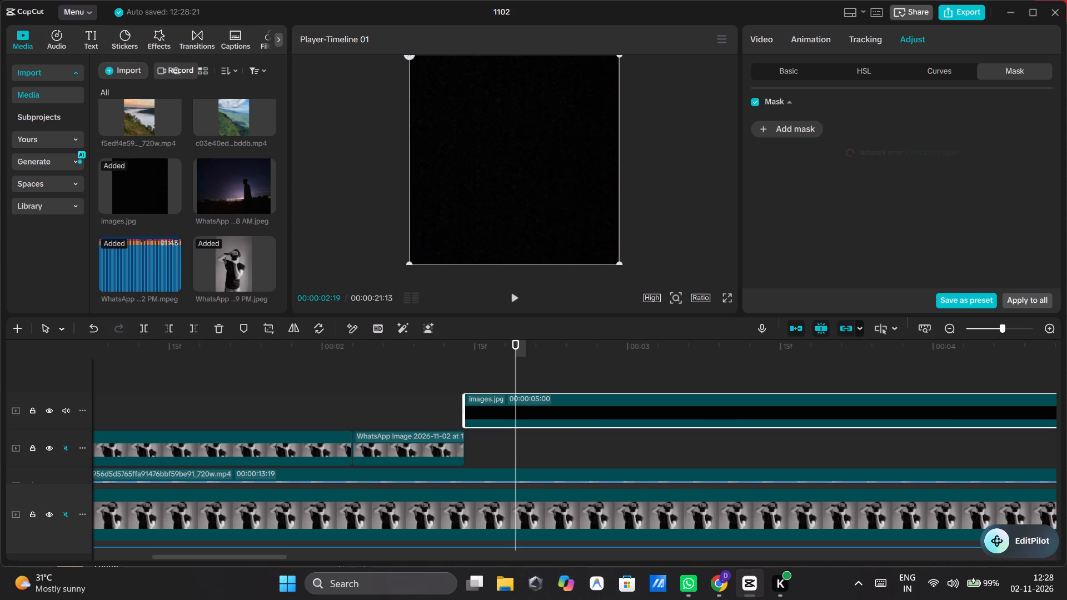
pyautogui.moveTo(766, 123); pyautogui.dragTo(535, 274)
# Check the layered tracks and preview the sequence from the start to the end of the black images.jpg clip.
pyautogui.scroll(-3, 346, 394)
pyautogui.scroll(1, 346, 394)
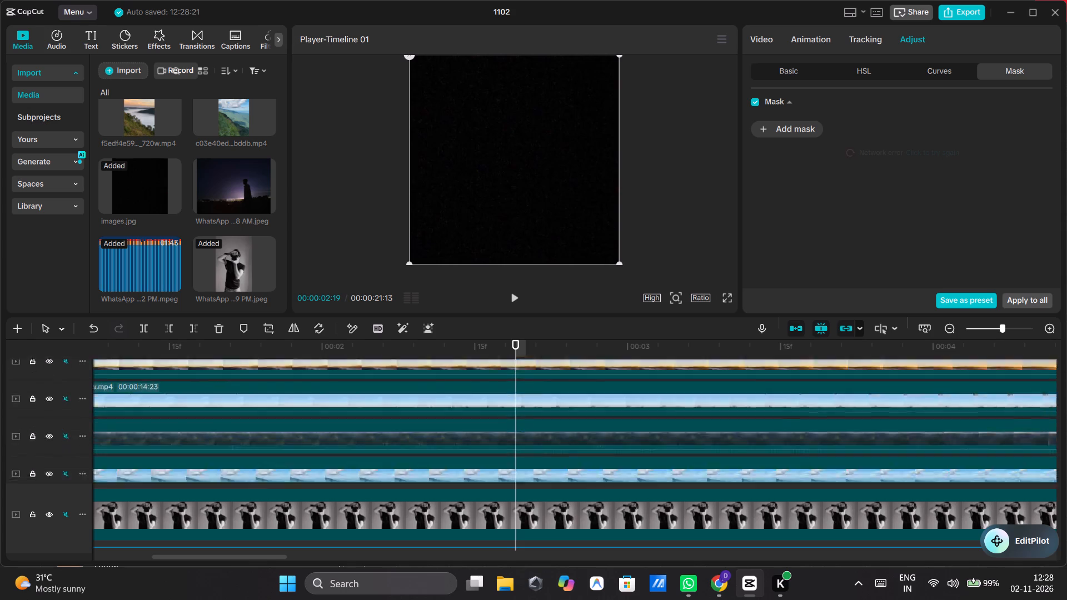
pyautogui.scroll(1, 346, 394)
pyautogui.hscroll(9, 292, 402)
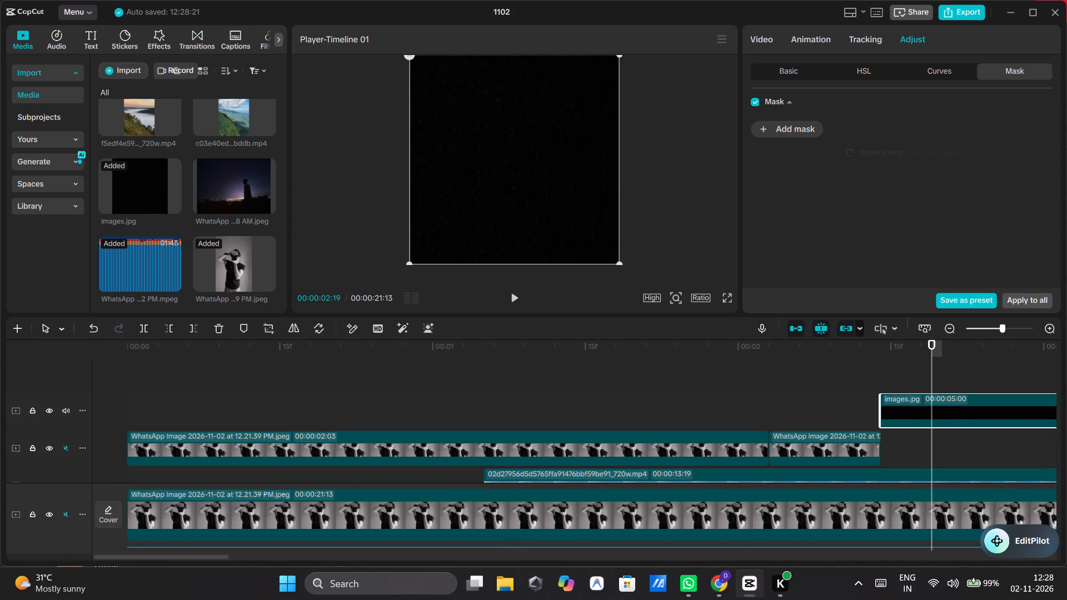
pyautogui.click(147, 386)
pyautogui.moveTo(146, 386); pyautogui.dragTo(99, 383)
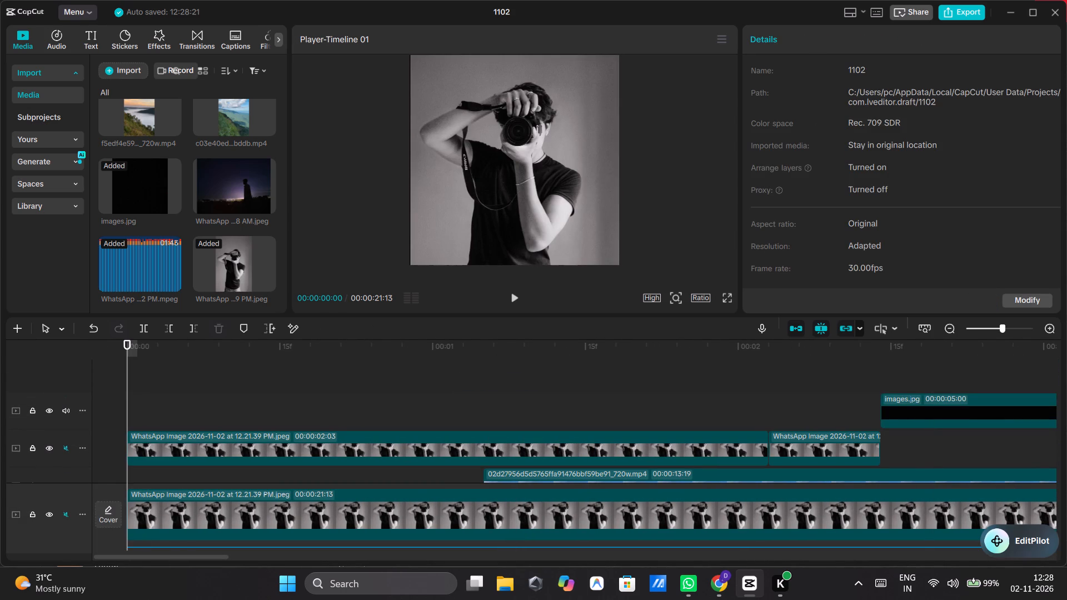
pyautogui.click(517, 294)
pyautogui.click(517, 294)
pyautogui.click(517, 294)
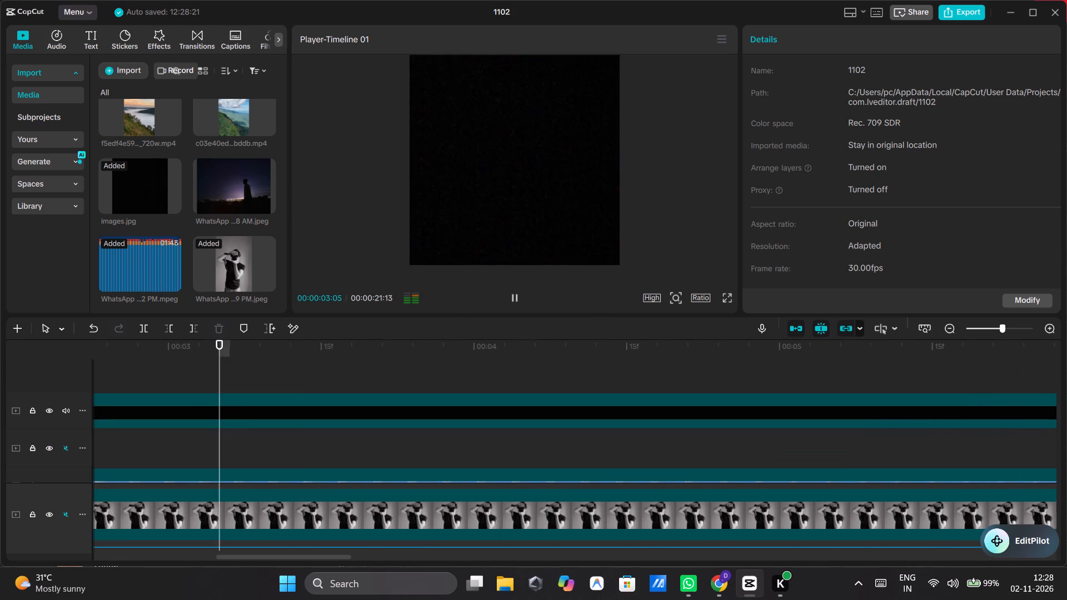
pyautogui.click(727, 404)
pyautogui.hscroll(2, 596, 361)
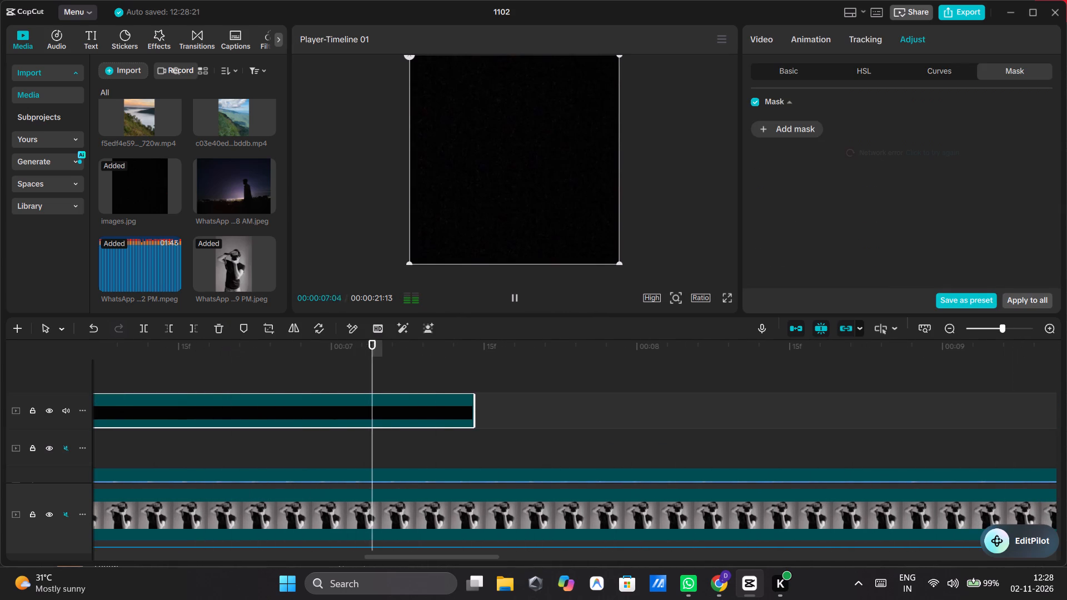
pyautogui.click(517, 300)
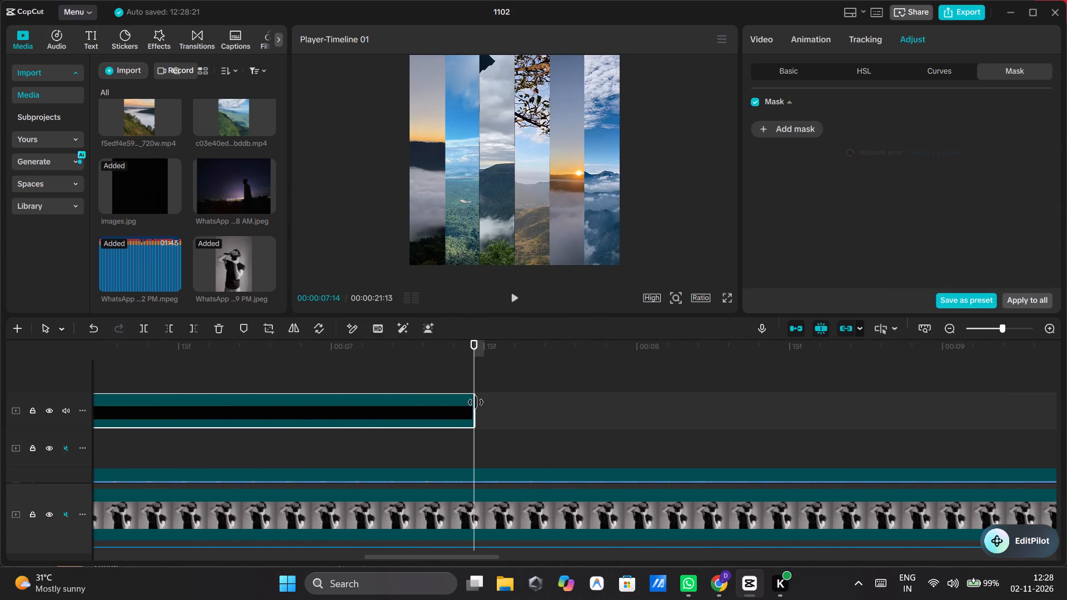
pyautogui.hscroll(5, 387, 398)
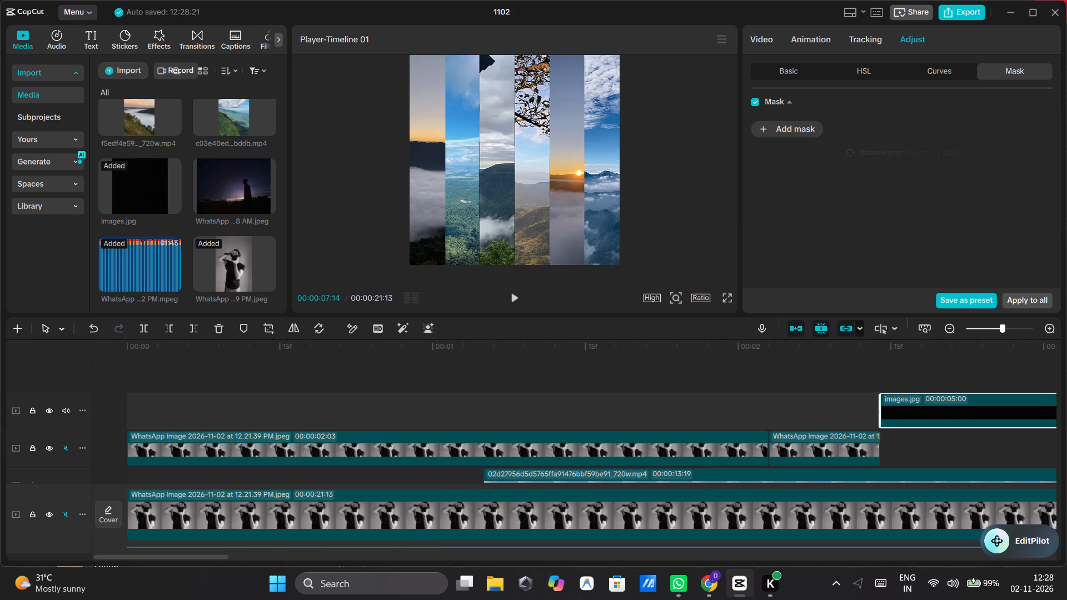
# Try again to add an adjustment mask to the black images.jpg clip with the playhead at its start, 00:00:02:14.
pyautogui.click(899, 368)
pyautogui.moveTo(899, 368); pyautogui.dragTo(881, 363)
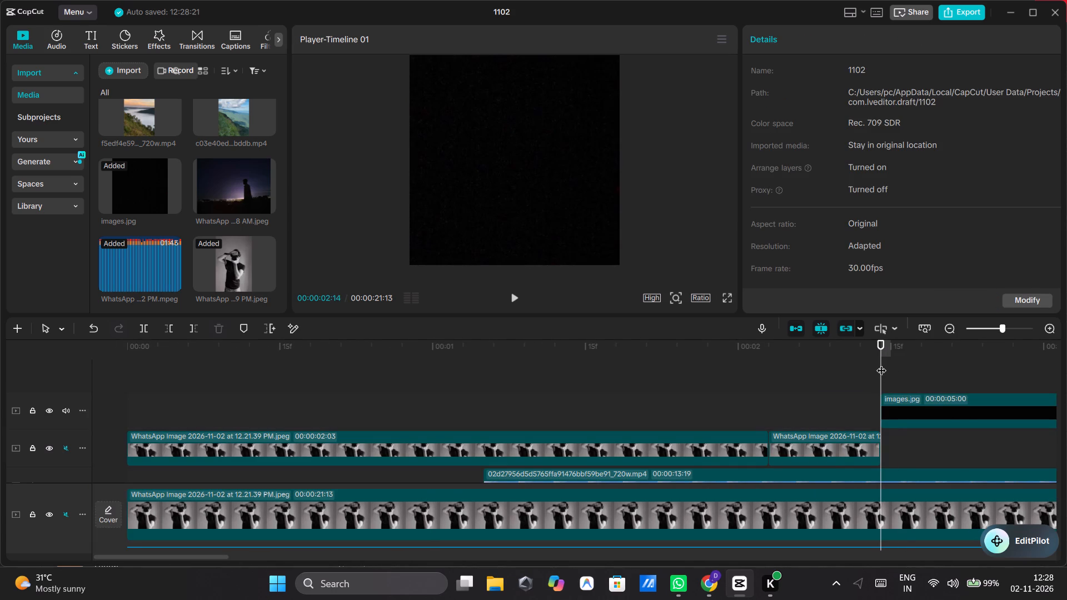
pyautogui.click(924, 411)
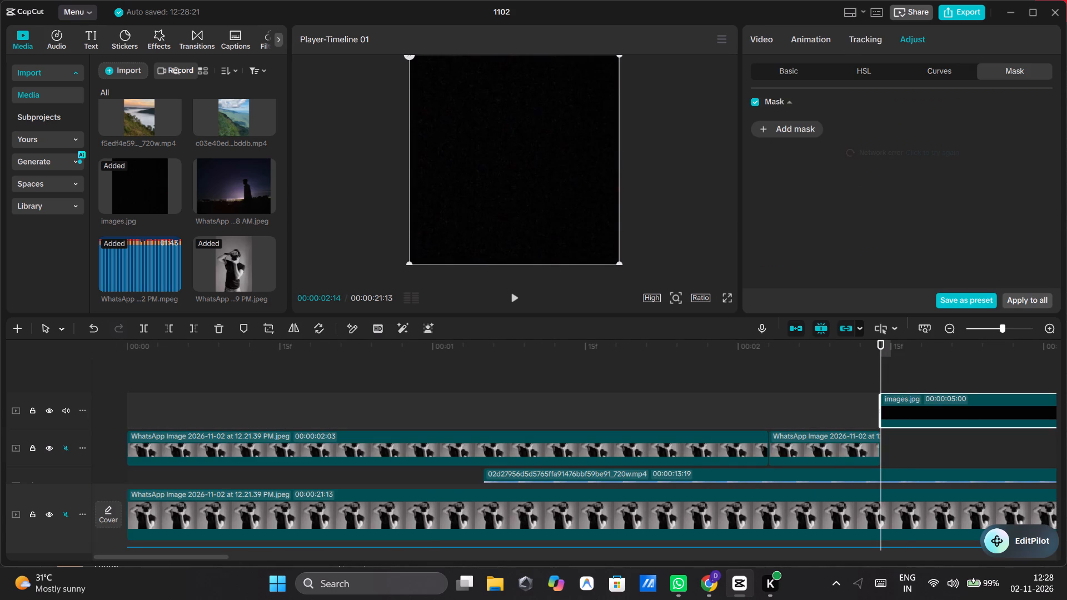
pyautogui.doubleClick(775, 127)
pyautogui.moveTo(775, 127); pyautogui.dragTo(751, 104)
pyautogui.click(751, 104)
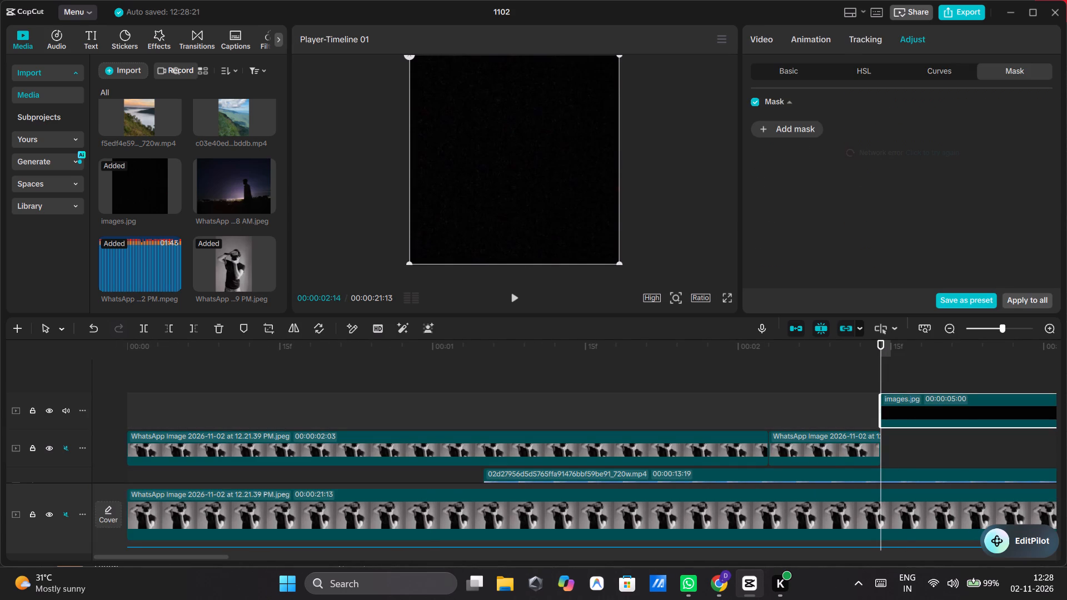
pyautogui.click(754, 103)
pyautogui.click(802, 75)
# Add a Rectangle video mask to the black images.jpg clip at 00:00:02:14.
pyautogui.click(772, 38)
pyautogui.click(938, 61)
pyautogui.click(936, 67)
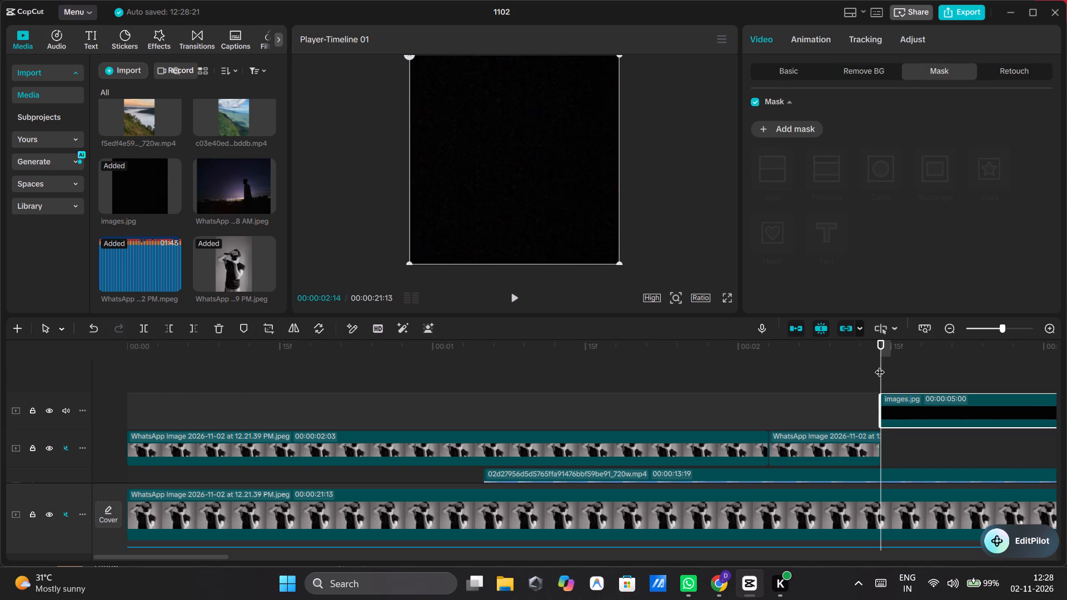
pyautogui.click(786, 119)
pyautogui.click(775, 123)
pyautogui.click(818, 171)
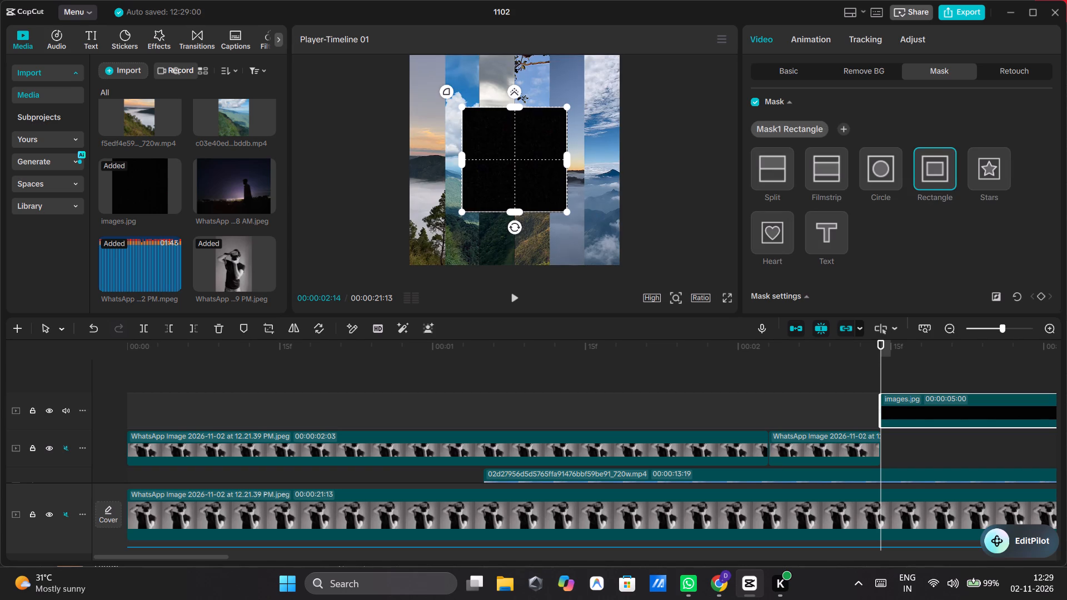
# Widen the rectangle mask to the full frame width and flatten it to a thin horizontal line across the frame's middle.
pyautogui.moveTo(566, 156); pyautogui.dragTo(609, 162)
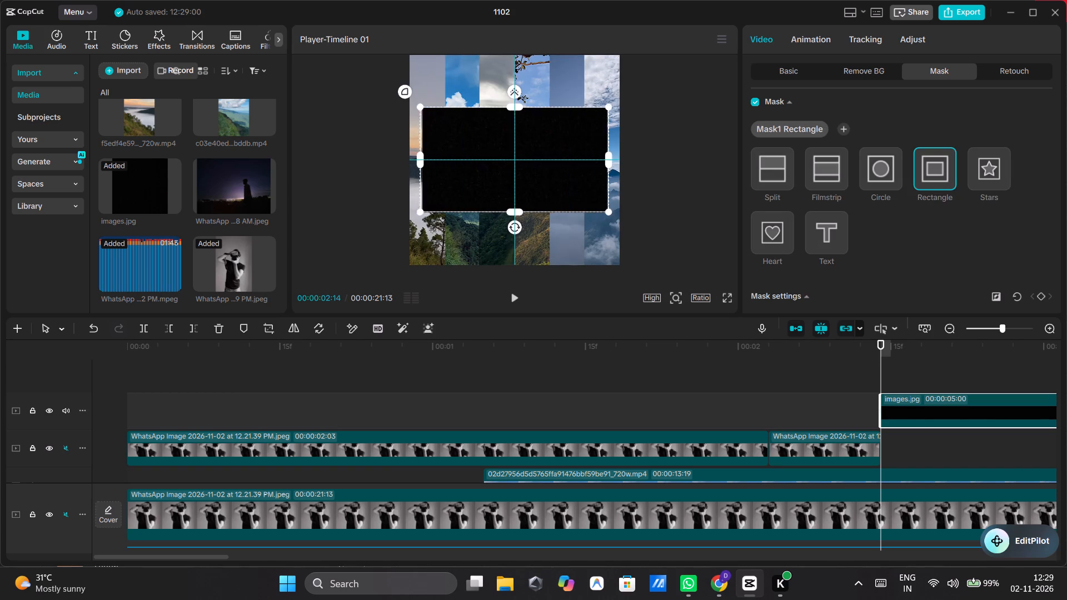
pyautogui.moveTo(609, 162); pyautogui.dragTo(617, 164)
pyautogui.moveTo(513, 210); pyautogui.dragTo(517, 194)
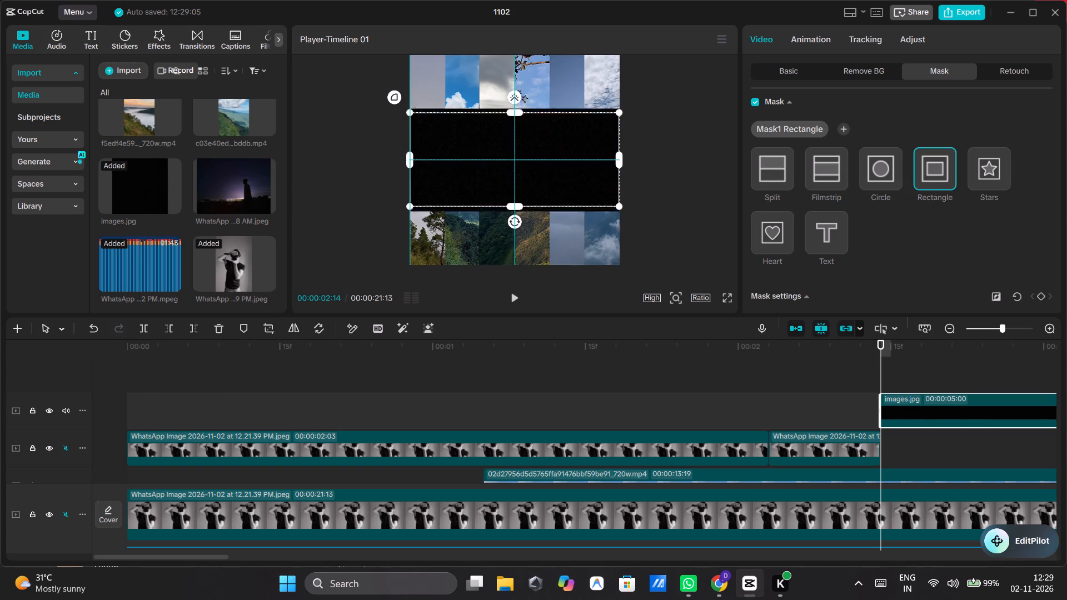
pyautogui.moveTo(517, 194); pyautogui.dragTo(521, 159)
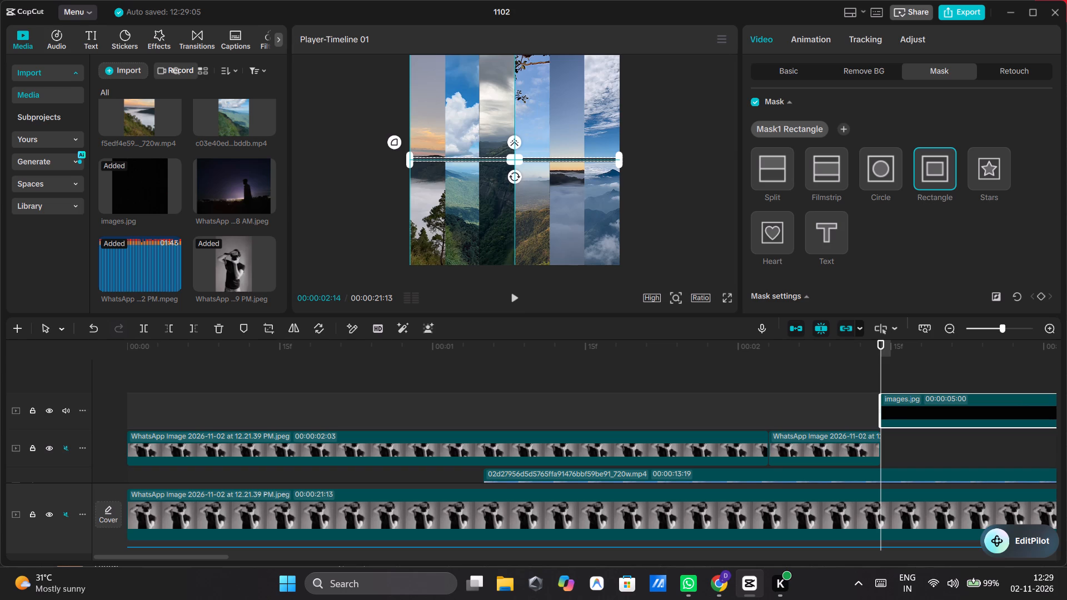
pyautogui.moveTo(521, 159); pyautogui.dragTo(521, 158)
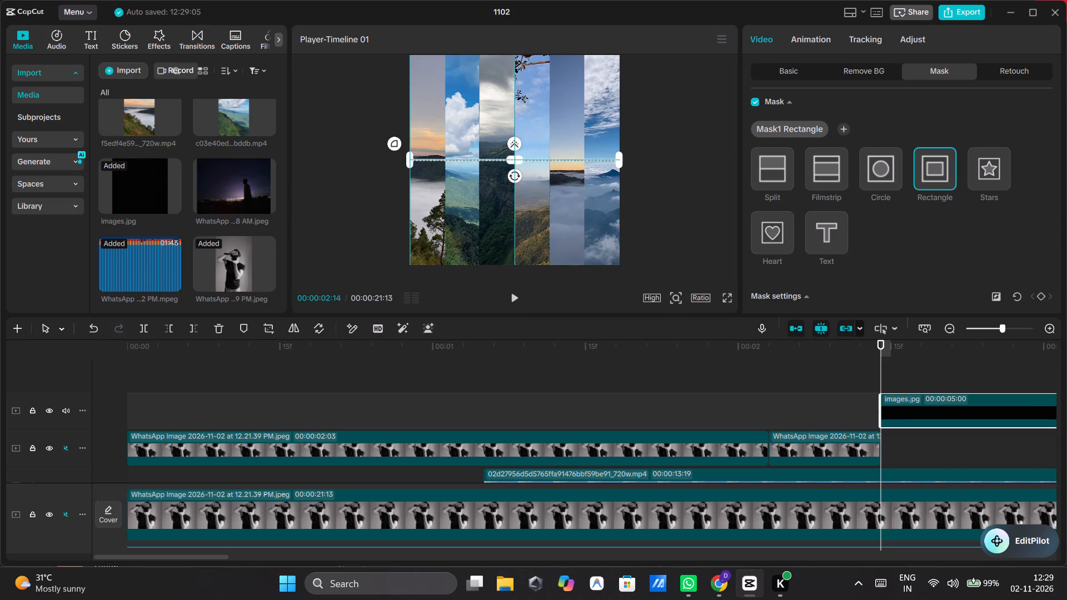
pyautogui.moveTo(521, 158); pyautogui.dragTo(521, 159)
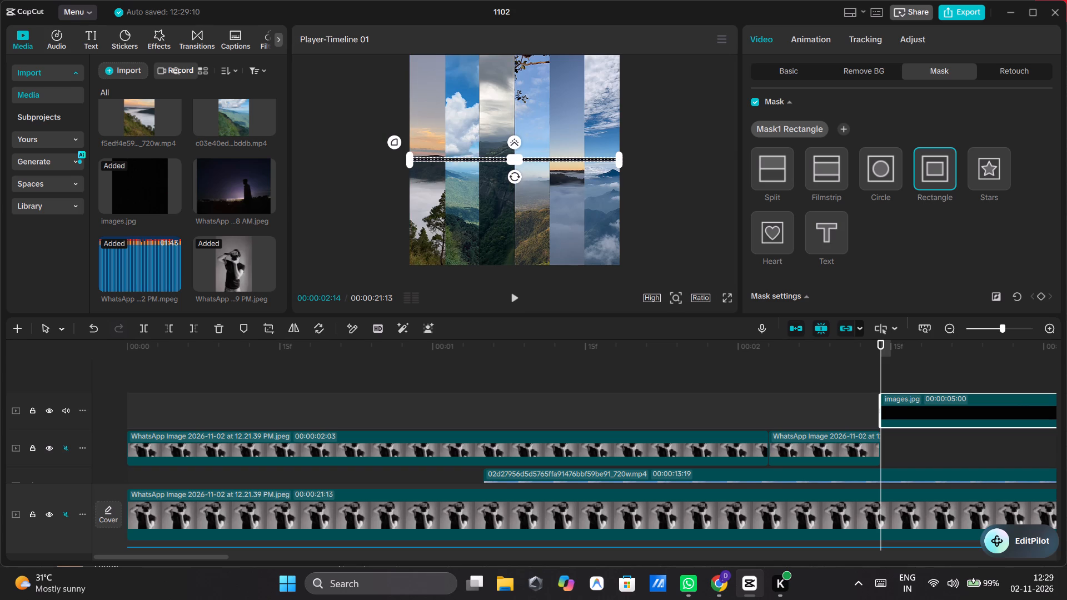
pyautogui.click(518, 159)
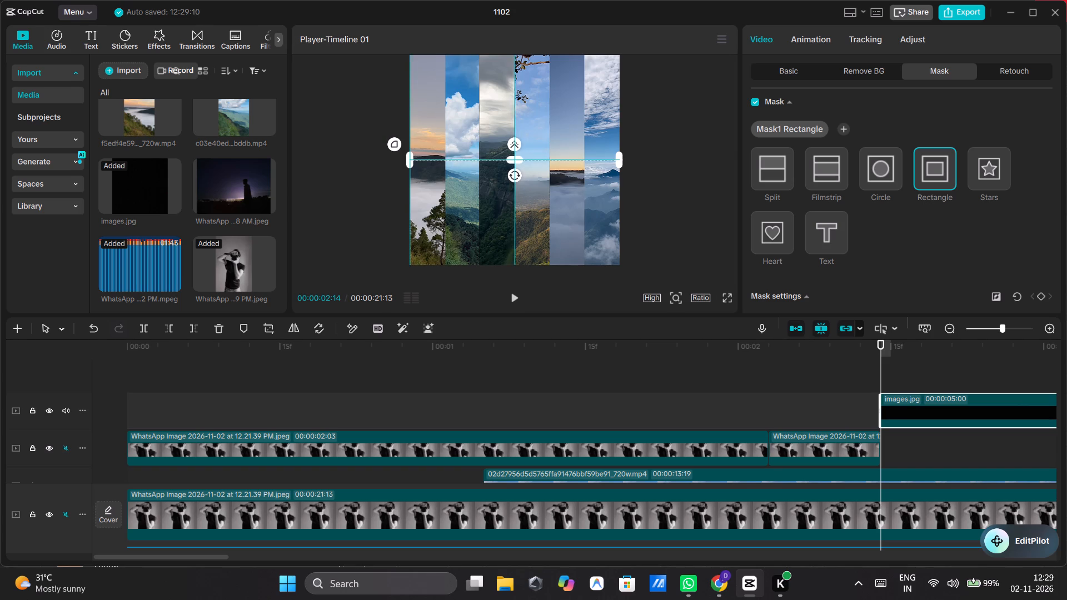
# Add Transform keyframes to the images.jpg clip at 00:00:02:14 and 00:00:03:28.
pyautogui.click(771, 67)
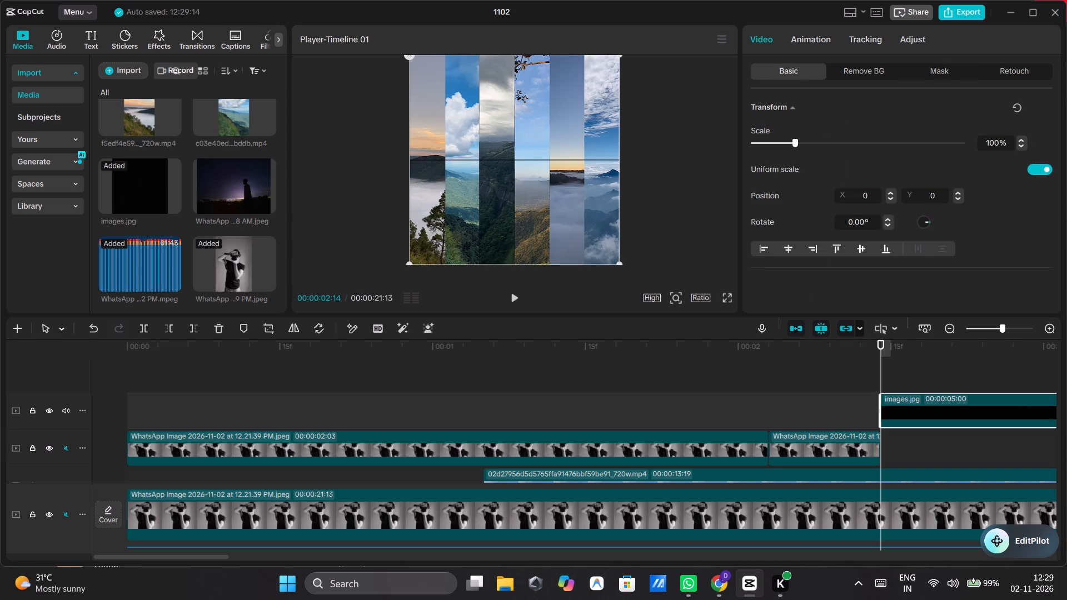
pyautogui.click(1043, 107)
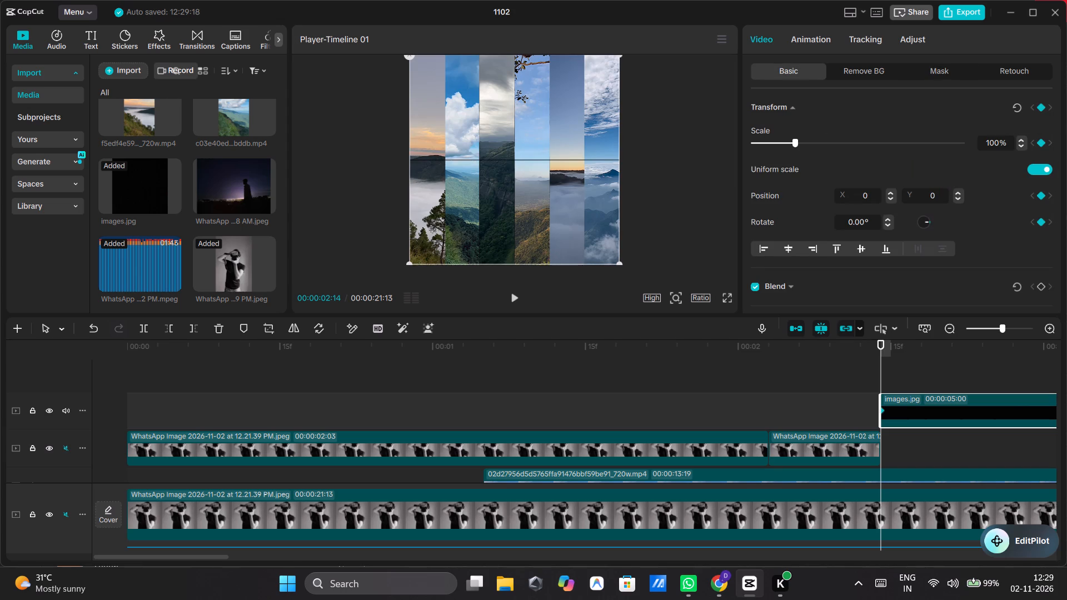
pyautogui.moveTo(881, 366); pyautogui.dragTo(930, 369)
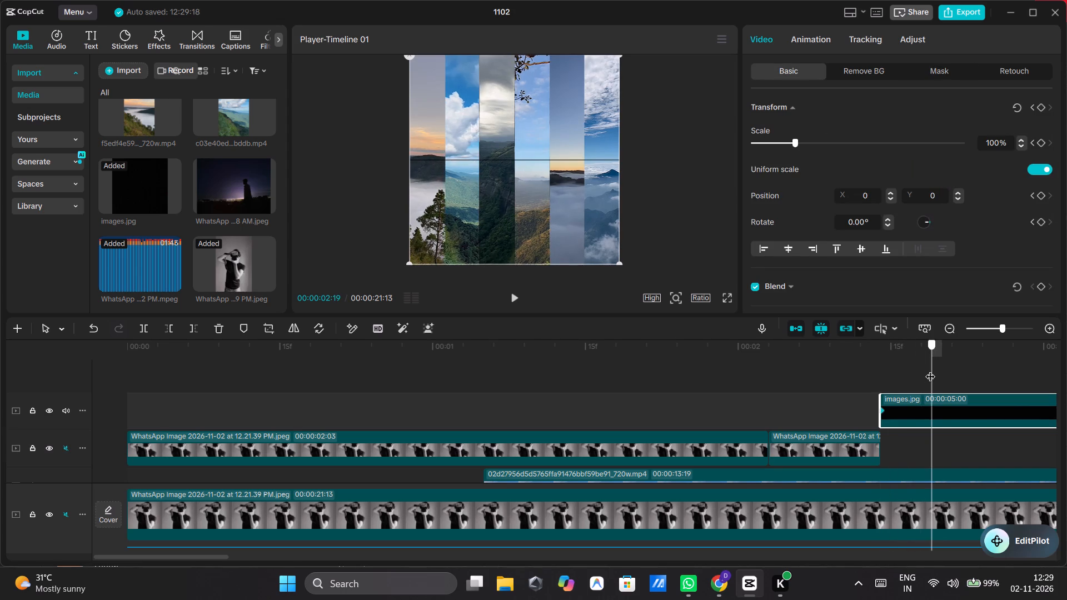
pyautogui.moveTo(930, 369); pyautogui.dragTo(979, 375)
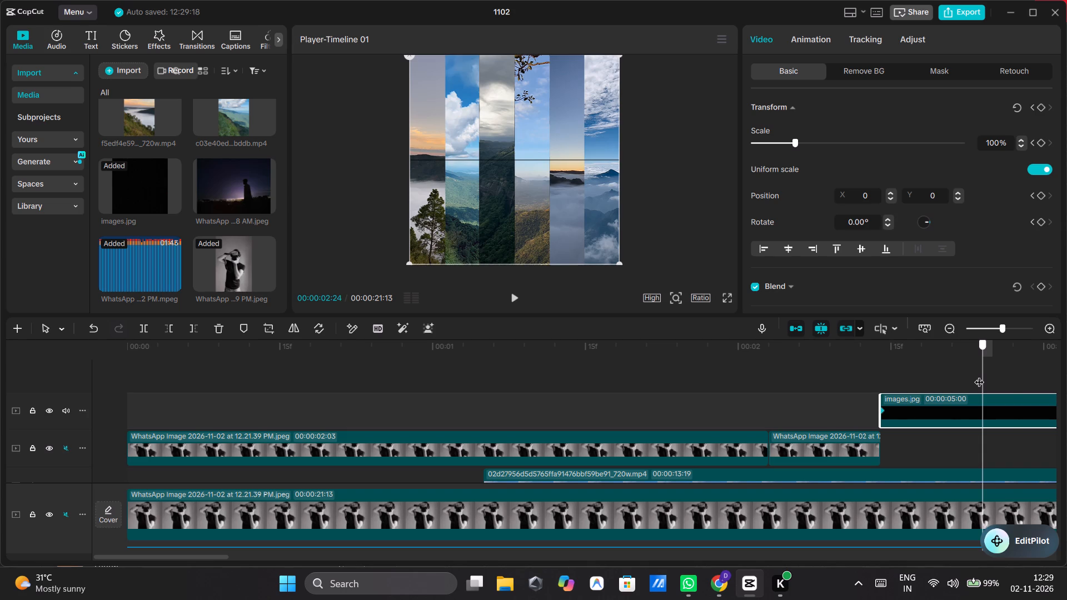
pyautogui.moveTo(979, 375); pyautogui.dragTo(866, 360)
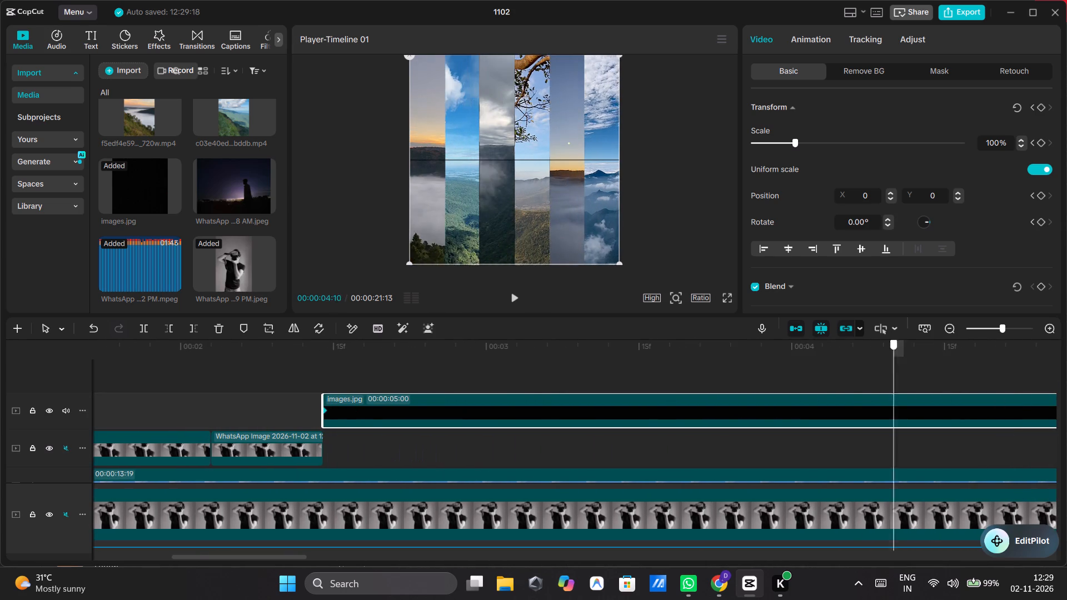
pyautogui.moveTo(866, 360); pyautogui.dragTo(771, 369)
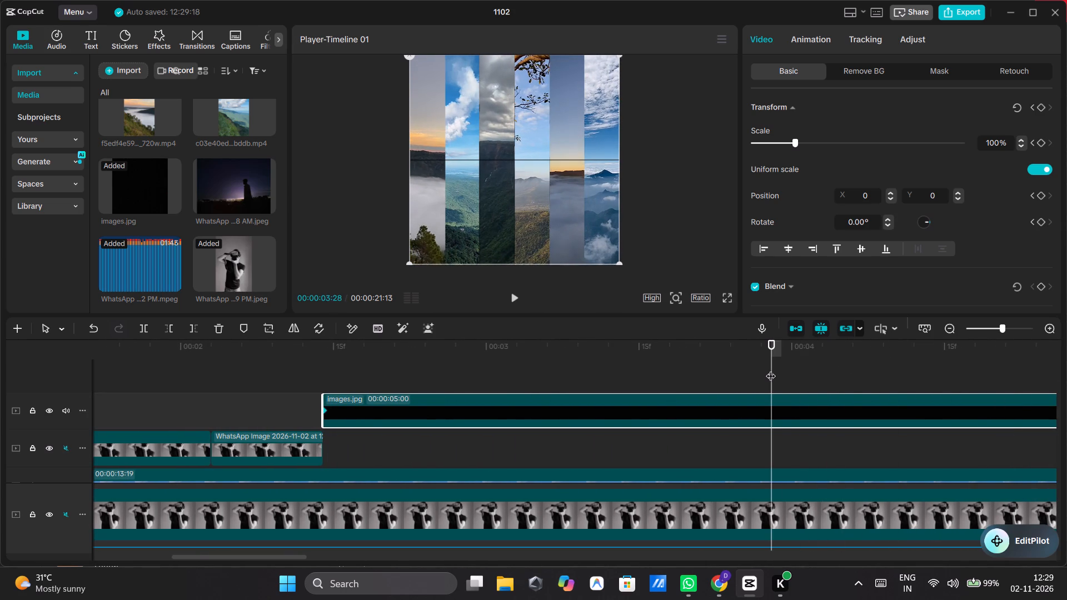
pyautogui.click(1043, 104)
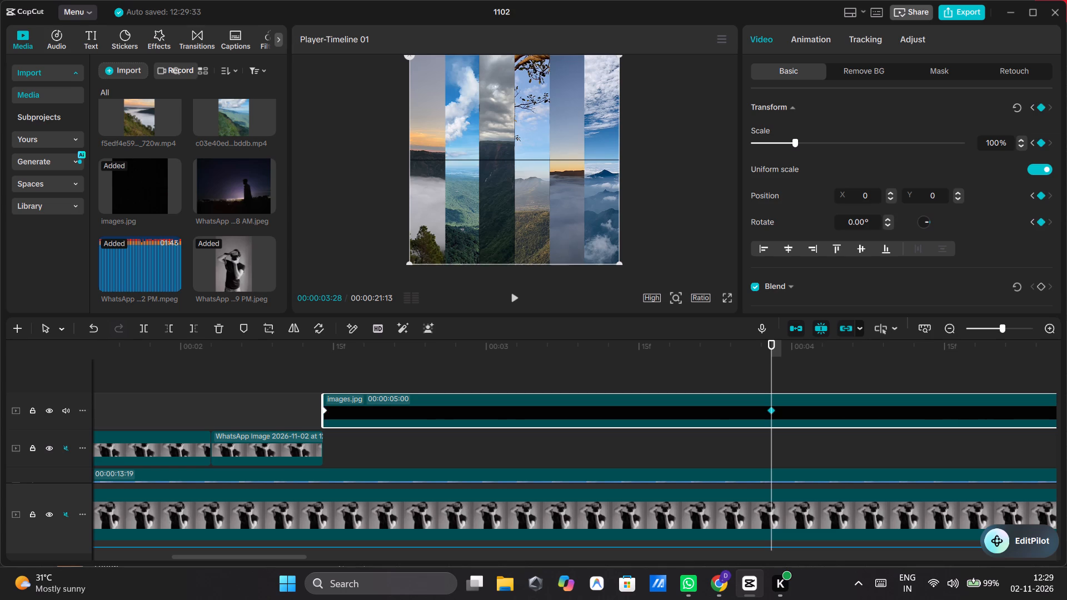
# Expand the rectangle mask's height at 00:00:03:28 until the black image covers the whole frame.
pyautogui.click(531, 158)
pyautogui.click(947, 71)
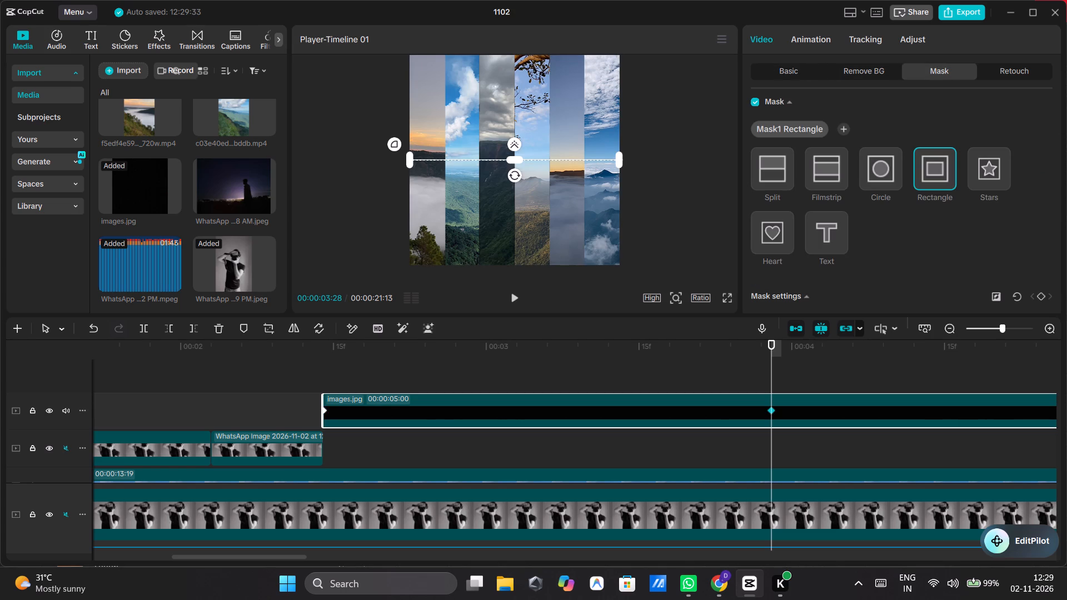
pyautogui.moveTo(517, 162); pyautogui.dragTo(516, 216)
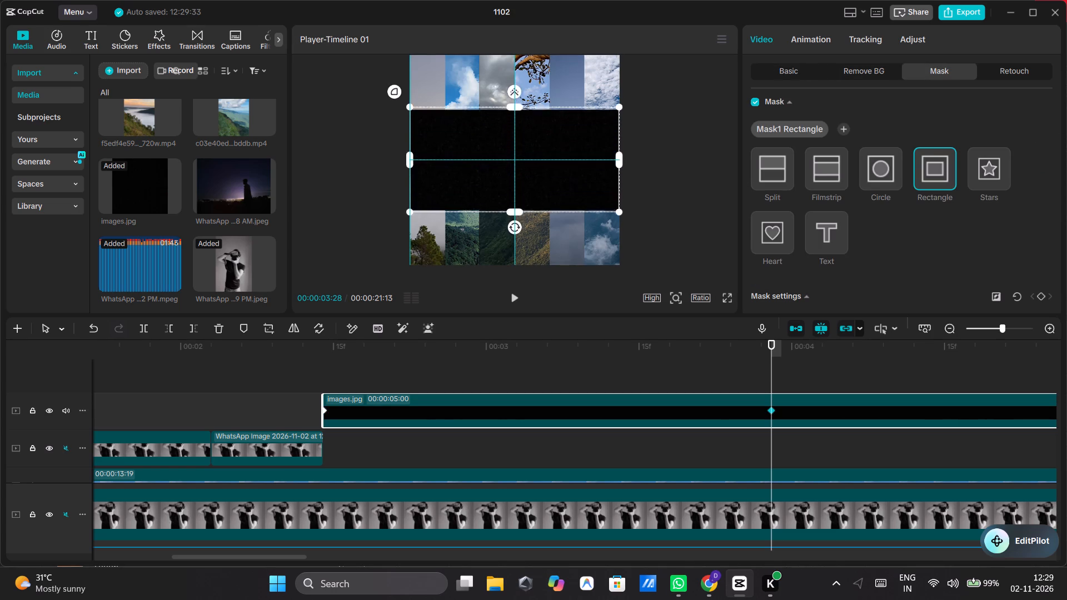
pyautogui.moveTo(516, 216); pyautogui.dragTo(518, 268)
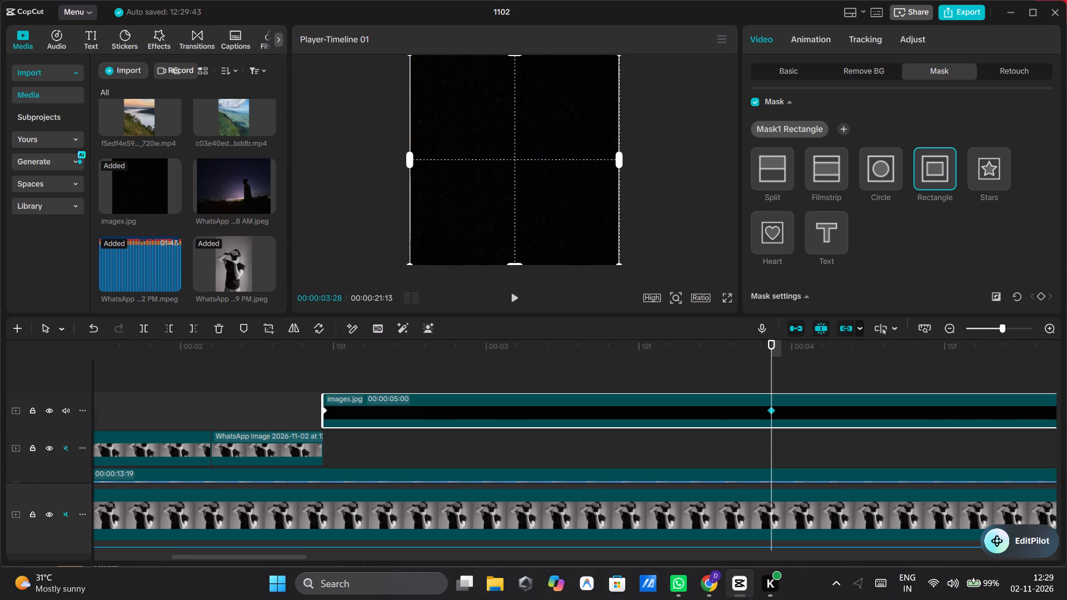
# Preview the sequence from near the start through the masked images.jpg clip to 00:00:04:00.
pyautogui.click(255, 381)
pyautogui.hscroll(8, 255, 381)
pyautogui.click(164, 365)
pyautogui.moveTo(164, 365); pyautogui.dragTo(101, 374)
pyautogui.click(515, 301)
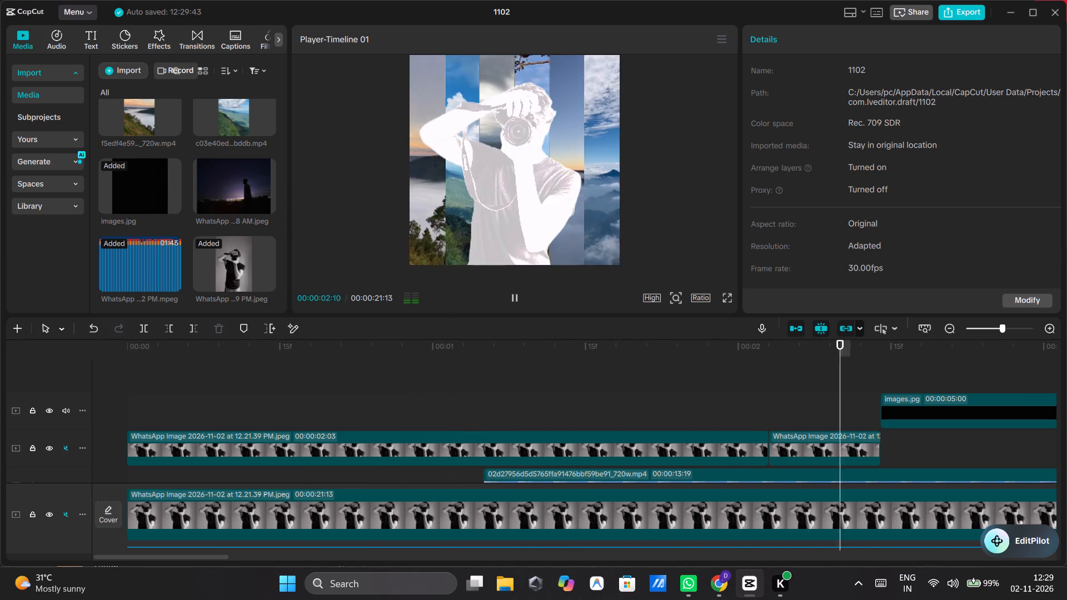
pyautogui.click(515, 301)
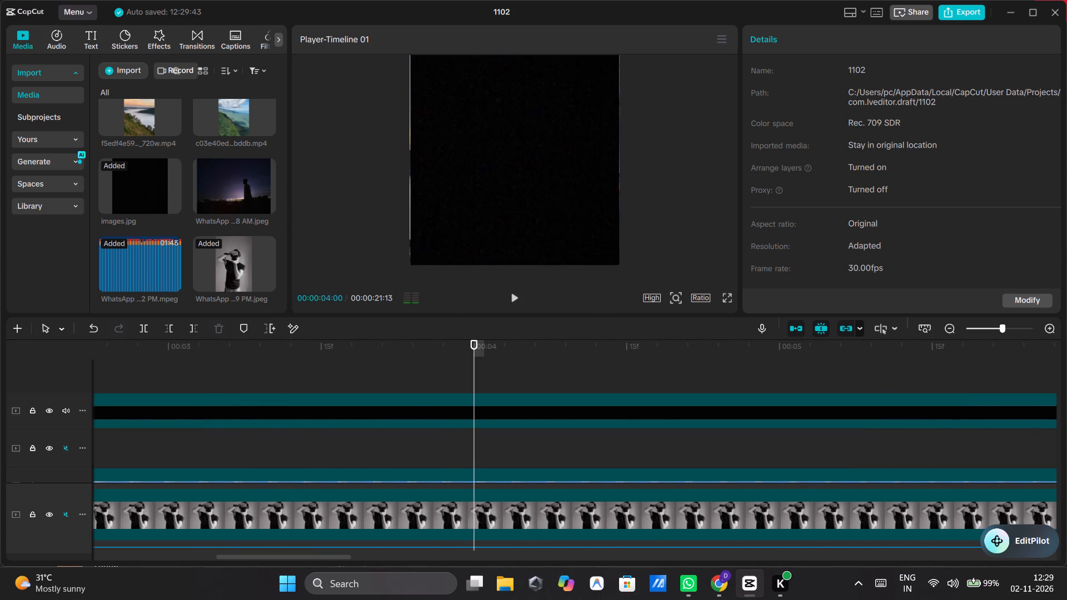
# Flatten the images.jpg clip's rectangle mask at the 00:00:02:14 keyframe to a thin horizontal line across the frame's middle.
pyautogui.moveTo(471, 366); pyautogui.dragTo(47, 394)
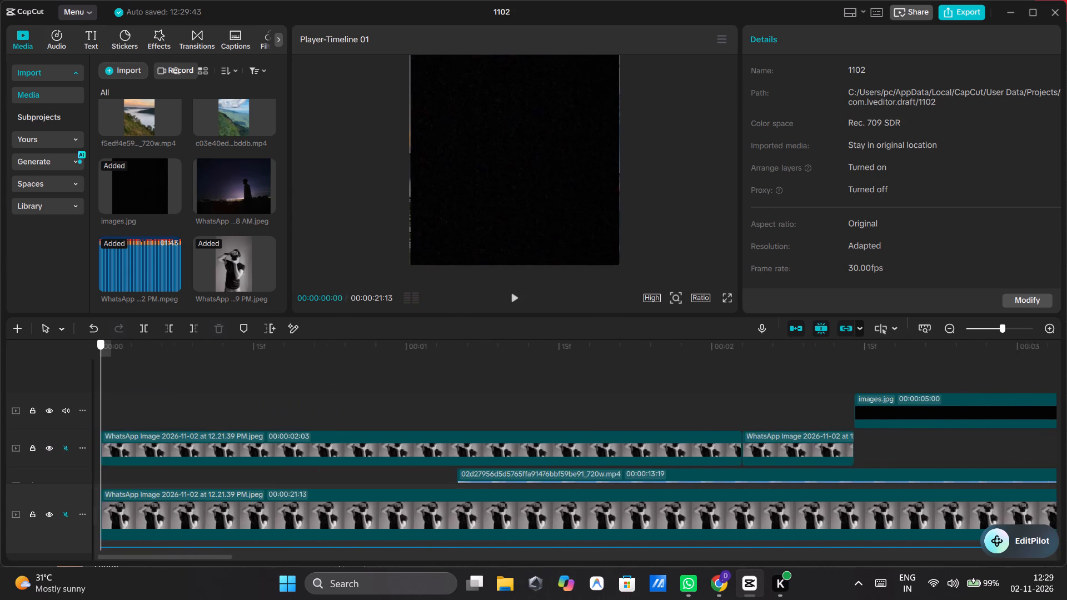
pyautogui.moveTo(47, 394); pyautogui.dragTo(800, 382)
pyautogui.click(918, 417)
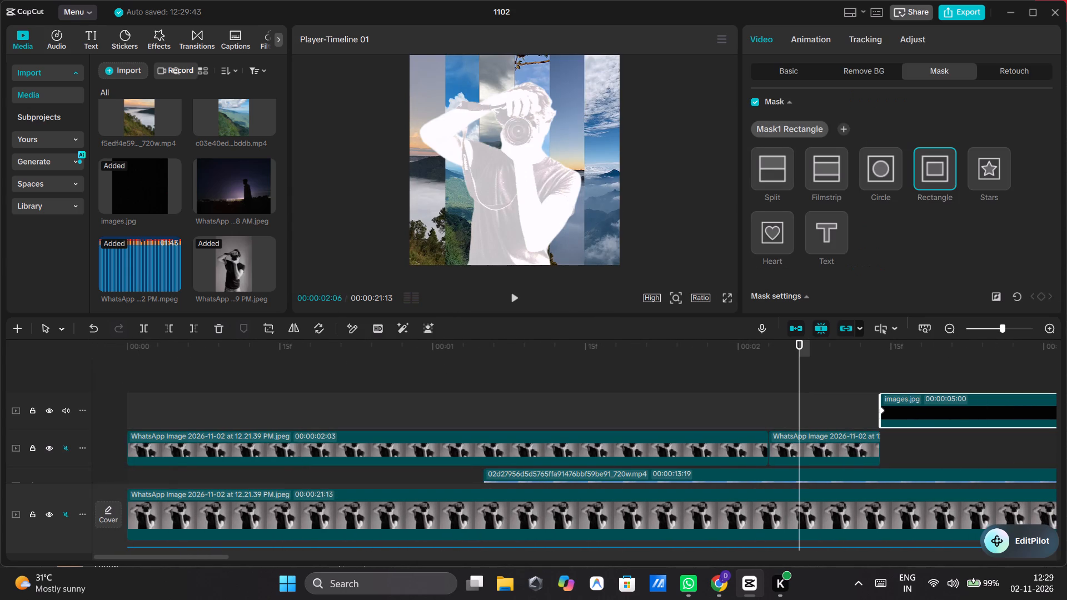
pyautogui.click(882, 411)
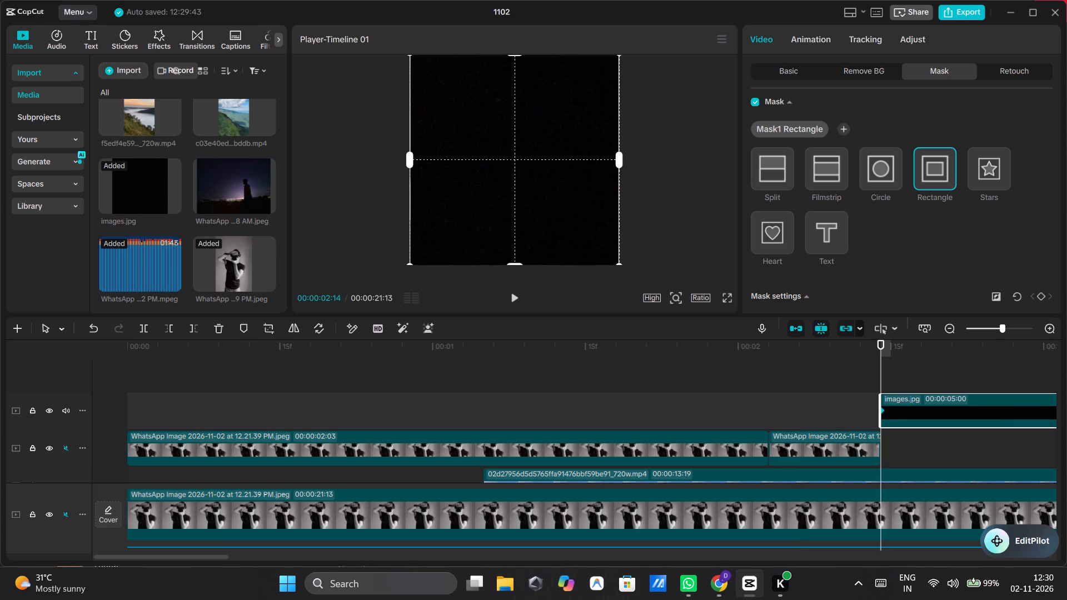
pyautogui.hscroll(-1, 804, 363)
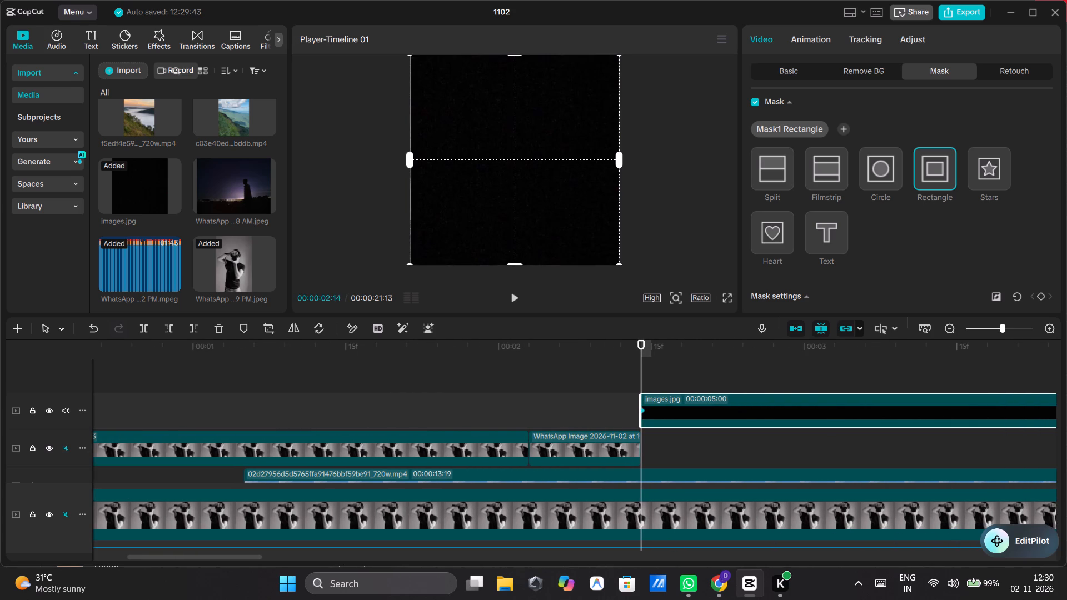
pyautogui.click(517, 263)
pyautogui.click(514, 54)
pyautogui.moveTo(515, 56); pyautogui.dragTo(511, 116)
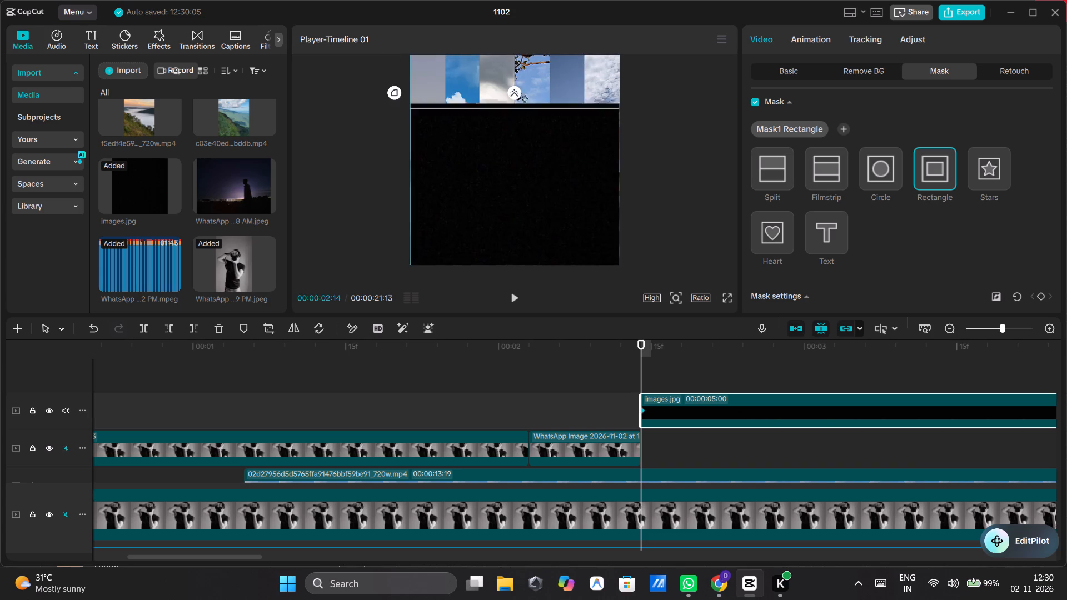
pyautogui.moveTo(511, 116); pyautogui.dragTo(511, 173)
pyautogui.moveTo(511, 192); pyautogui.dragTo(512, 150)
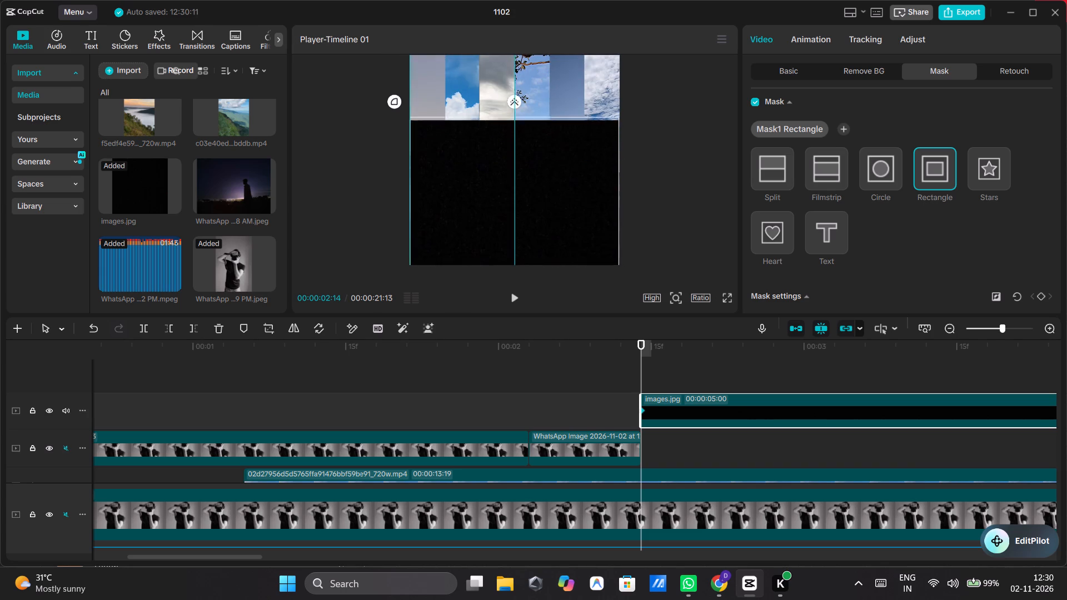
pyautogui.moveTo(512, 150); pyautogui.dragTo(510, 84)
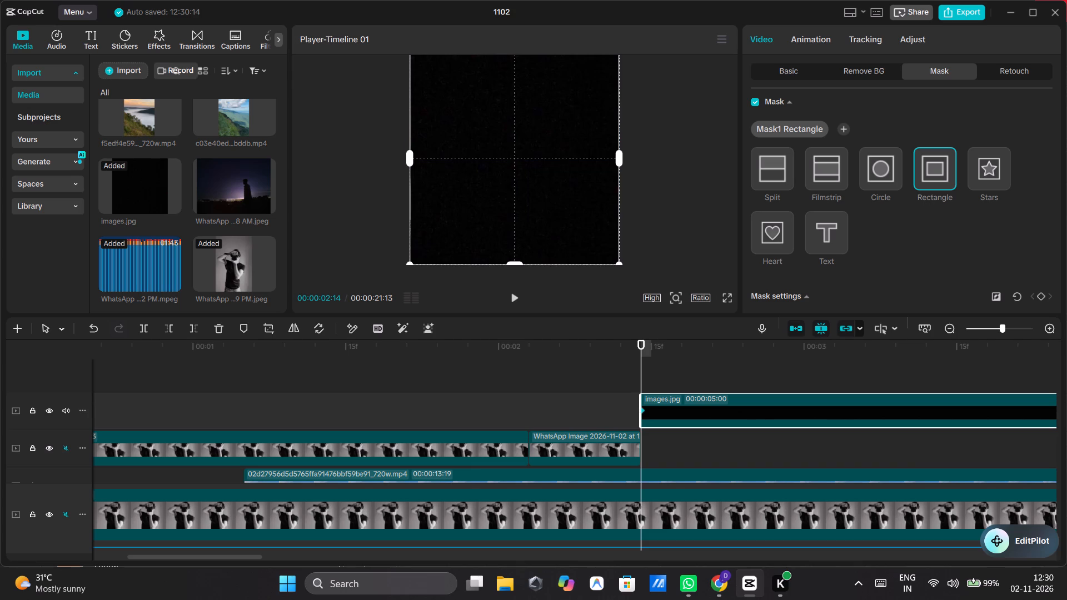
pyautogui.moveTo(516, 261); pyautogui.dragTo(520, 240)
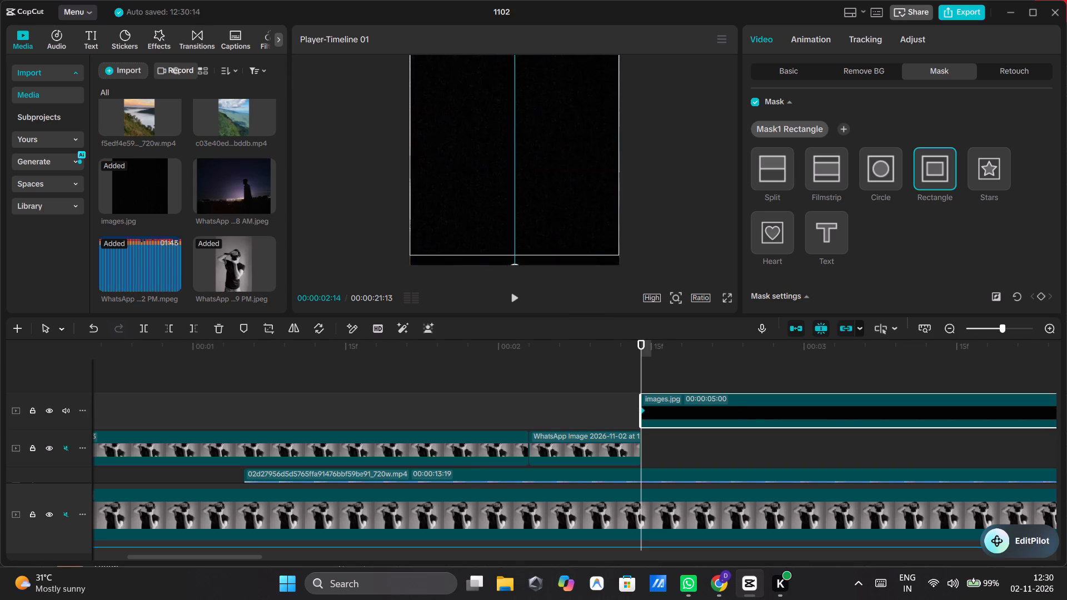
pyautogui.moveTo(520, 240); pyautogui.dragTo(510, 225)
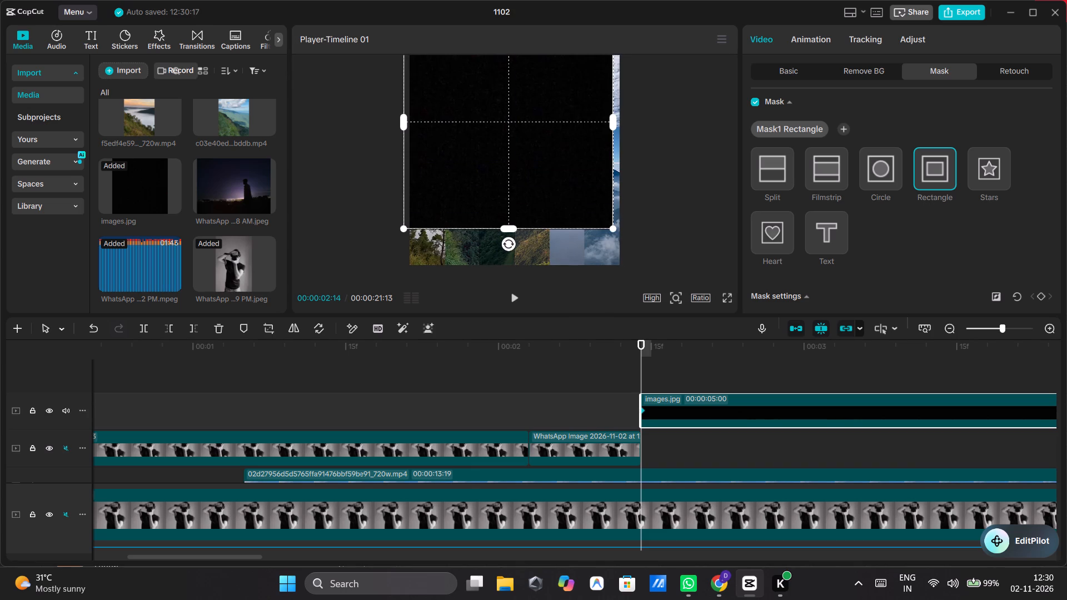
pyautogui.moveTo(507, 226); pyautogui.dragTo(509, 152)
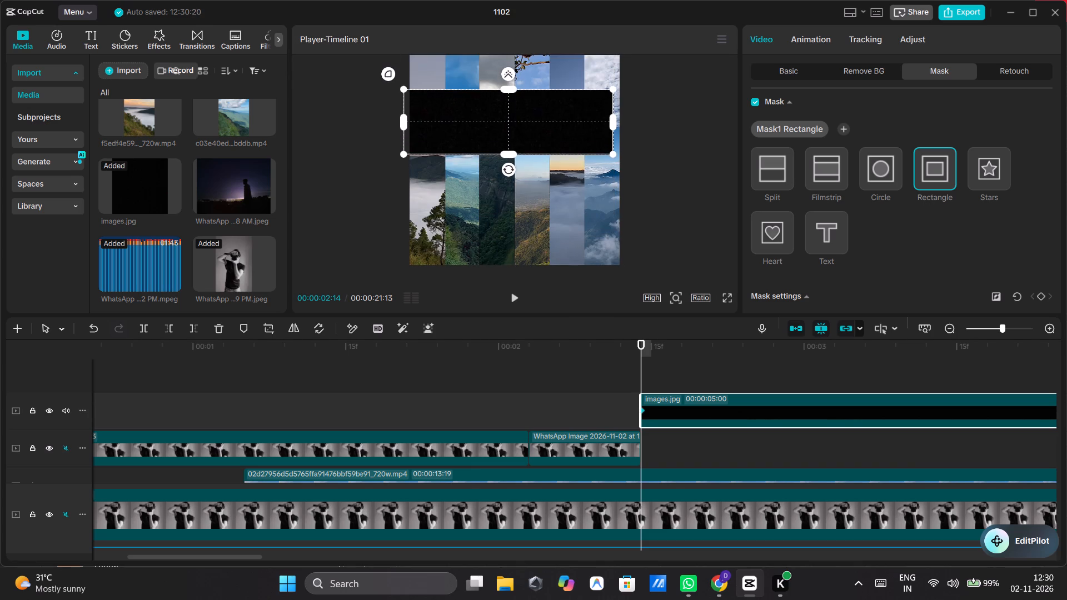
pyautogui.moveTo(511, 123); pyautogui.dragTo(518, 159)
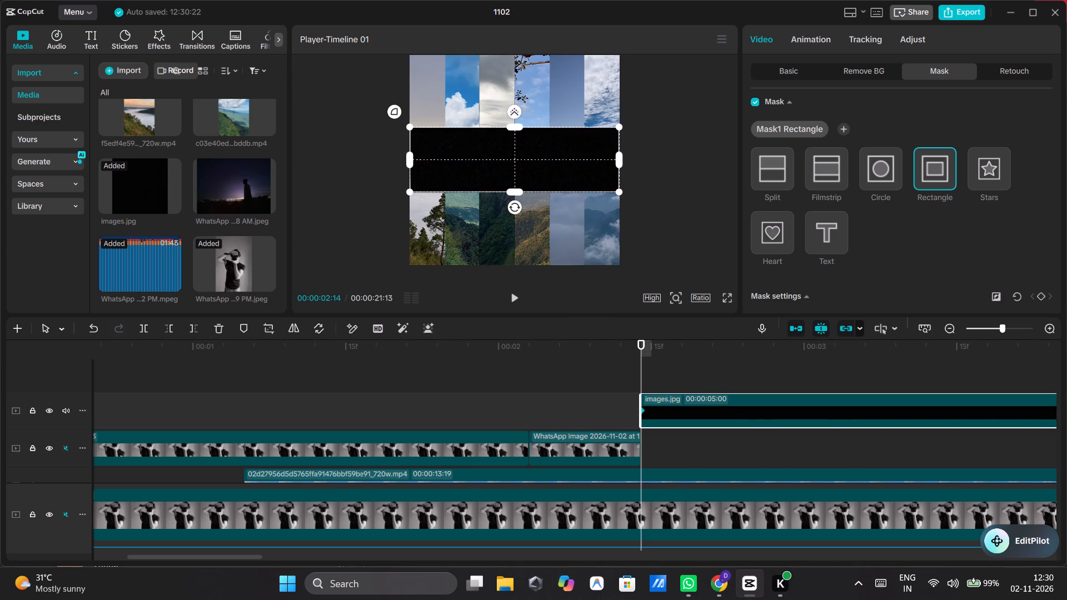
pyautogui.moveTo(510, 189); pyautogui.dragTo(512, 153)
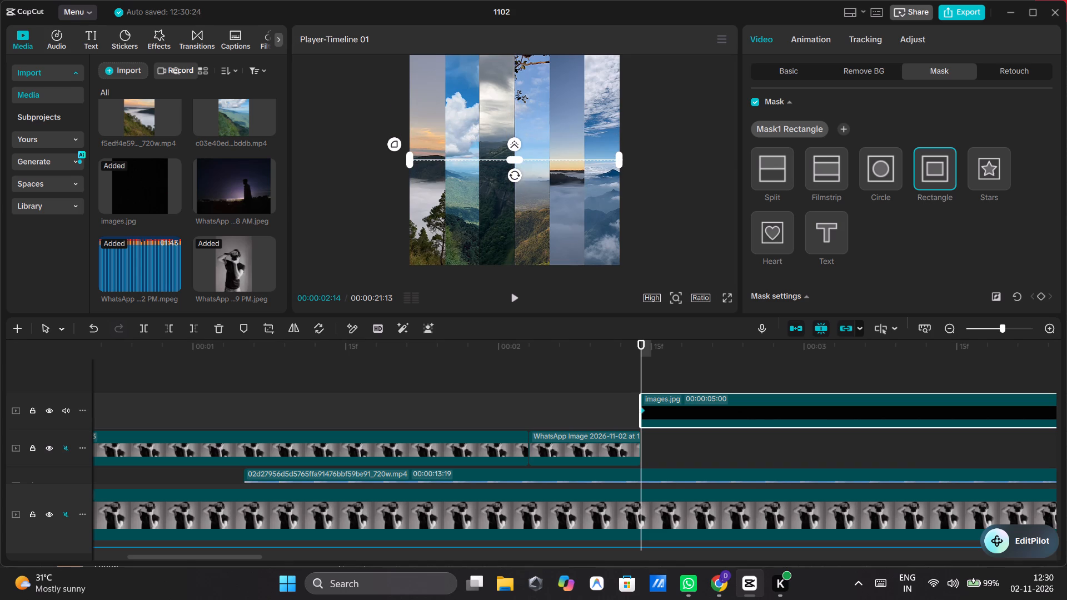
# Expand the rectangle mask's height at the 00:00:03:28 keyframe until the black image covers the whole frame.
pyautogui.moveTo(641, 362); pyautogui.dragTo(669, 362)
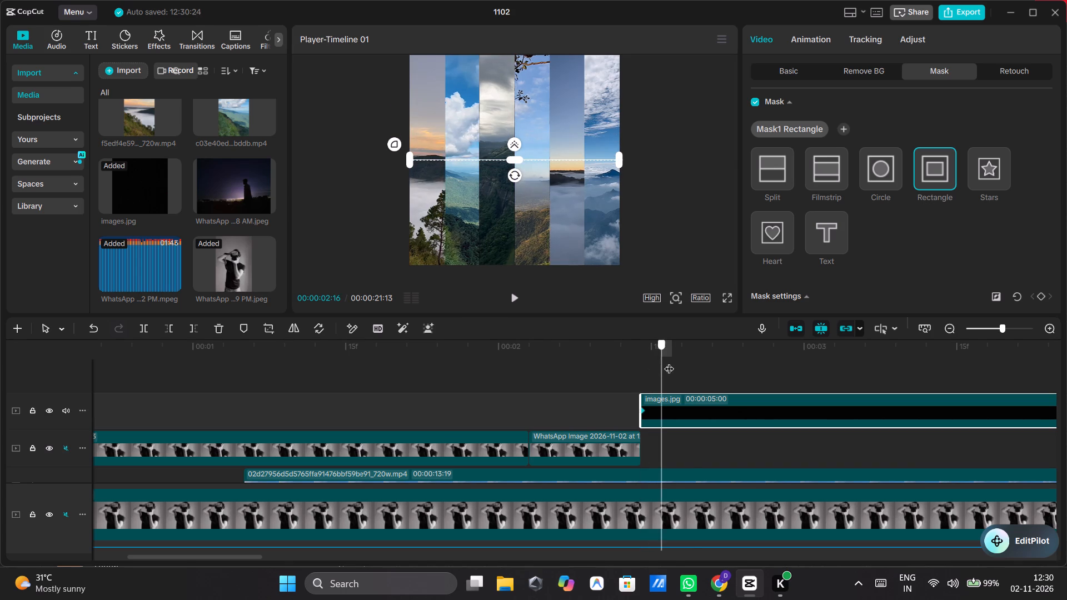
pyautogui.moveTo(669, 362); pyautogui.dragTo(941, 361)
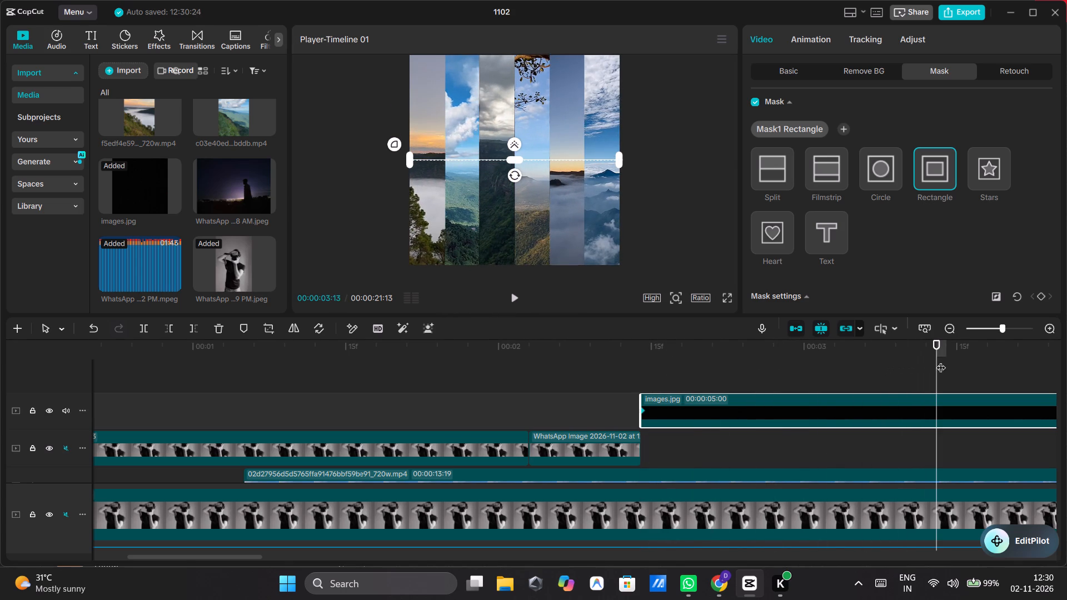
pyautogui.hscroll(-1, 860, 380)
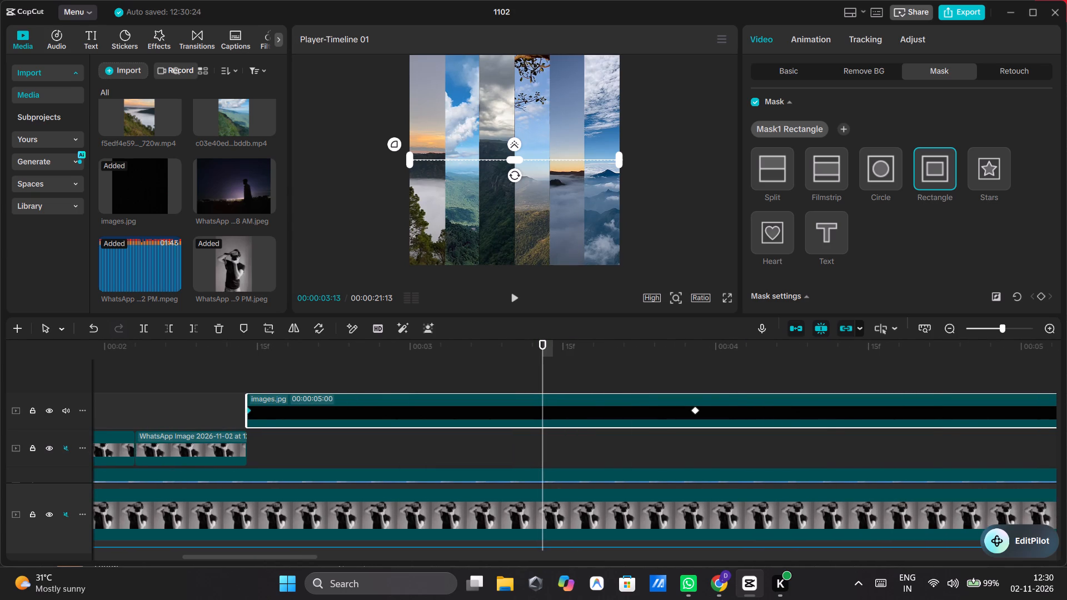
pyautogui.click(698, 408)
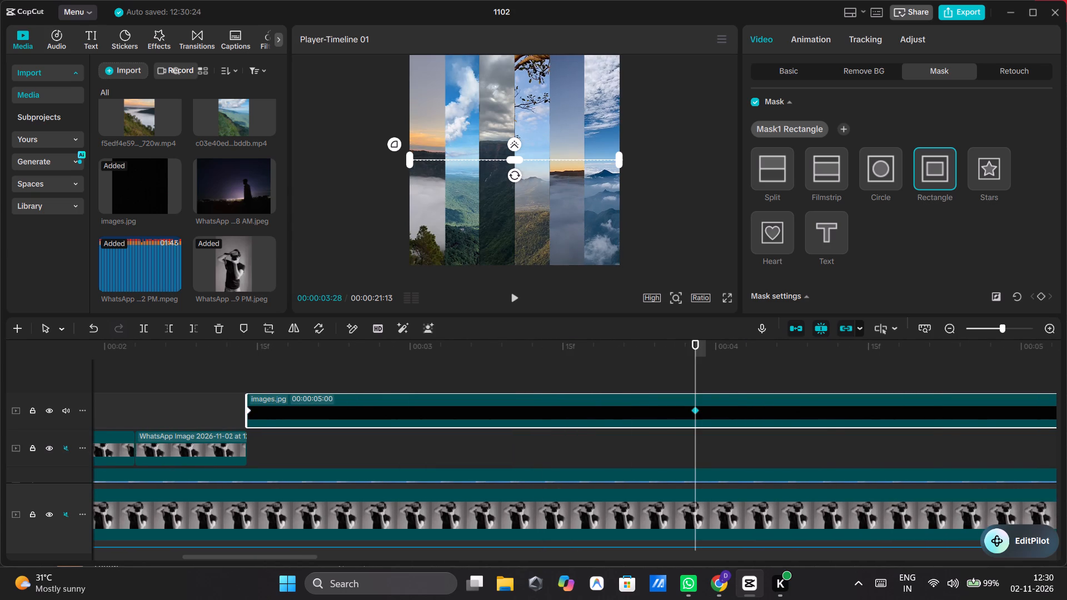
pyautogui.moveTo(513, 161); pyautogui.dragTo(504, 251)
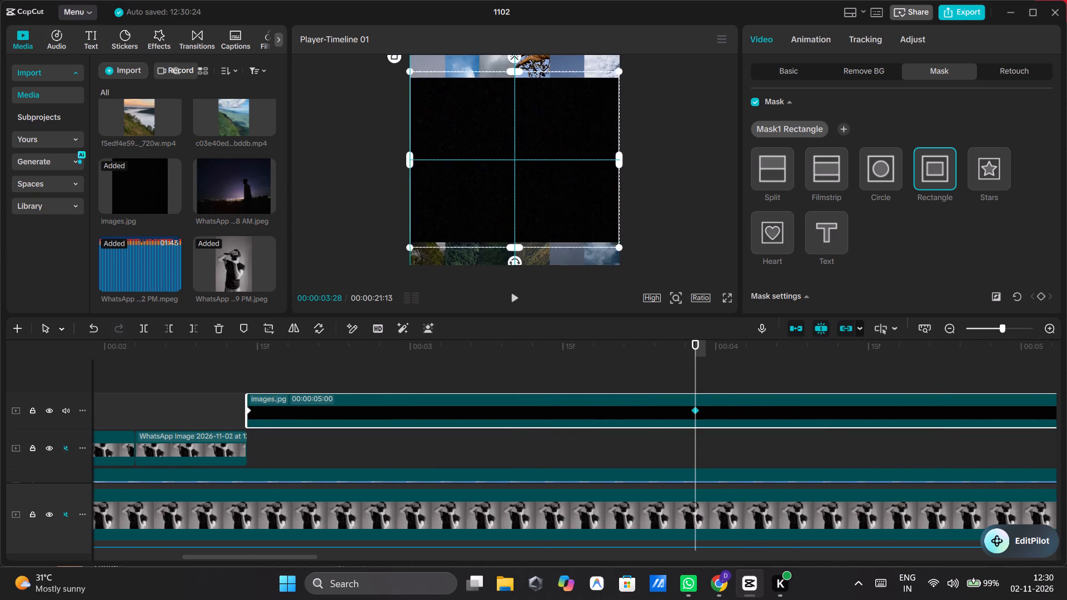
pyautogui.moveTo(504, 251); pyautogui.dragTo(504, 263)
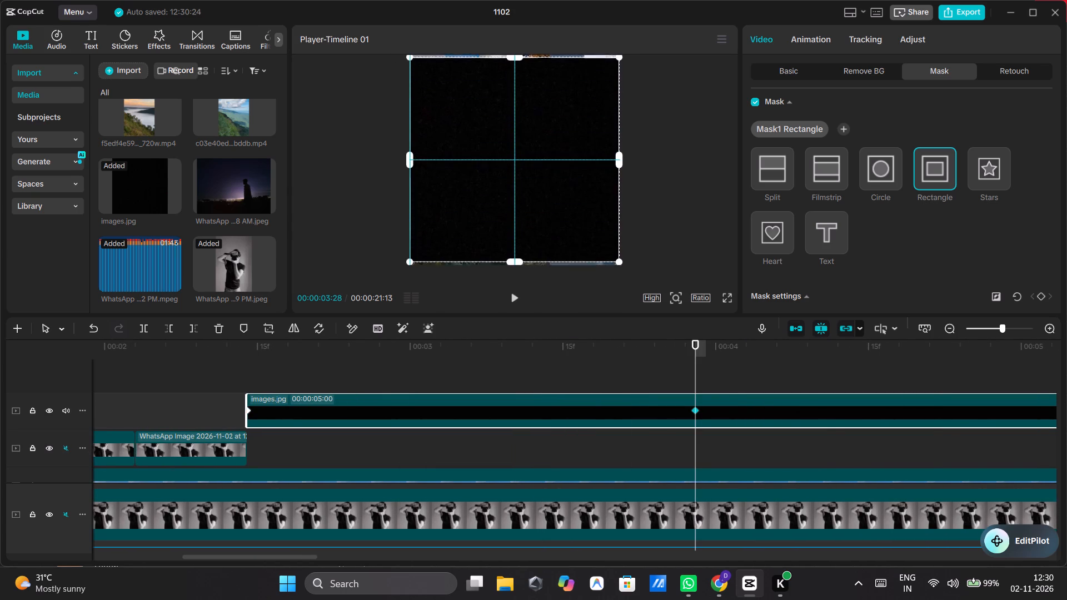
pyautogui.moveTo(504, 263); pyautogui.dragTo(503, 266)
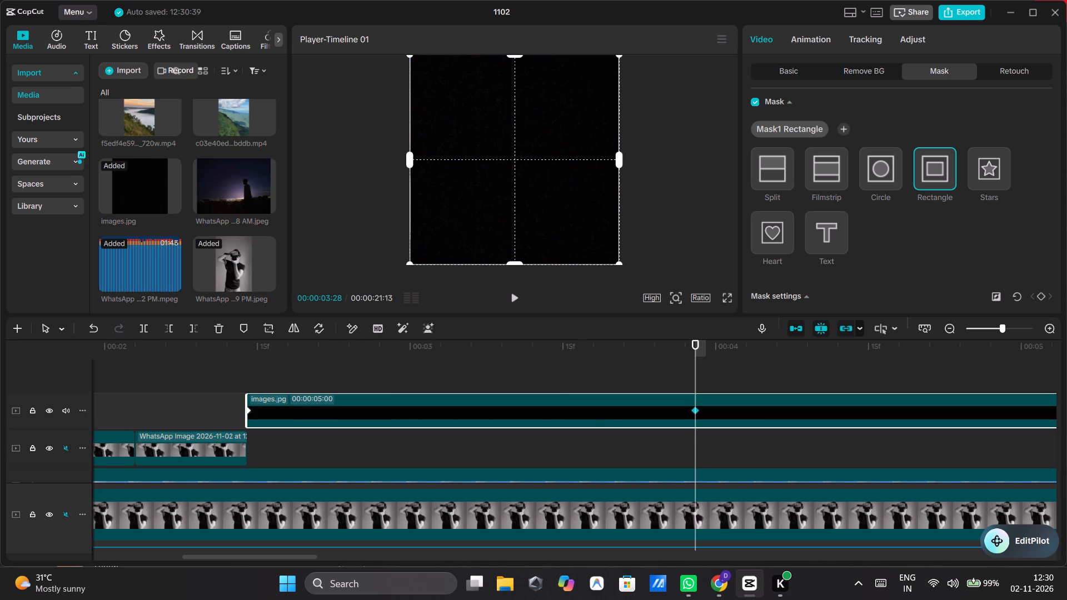
# Delete the keyframes at 00:00:02:14 and 00:00:03:28 from the images.jpg clip.
pyautogui.click(356, 382)
pyautogui.moveTo(356, 382); pyautogui.dragTo(289, 352)
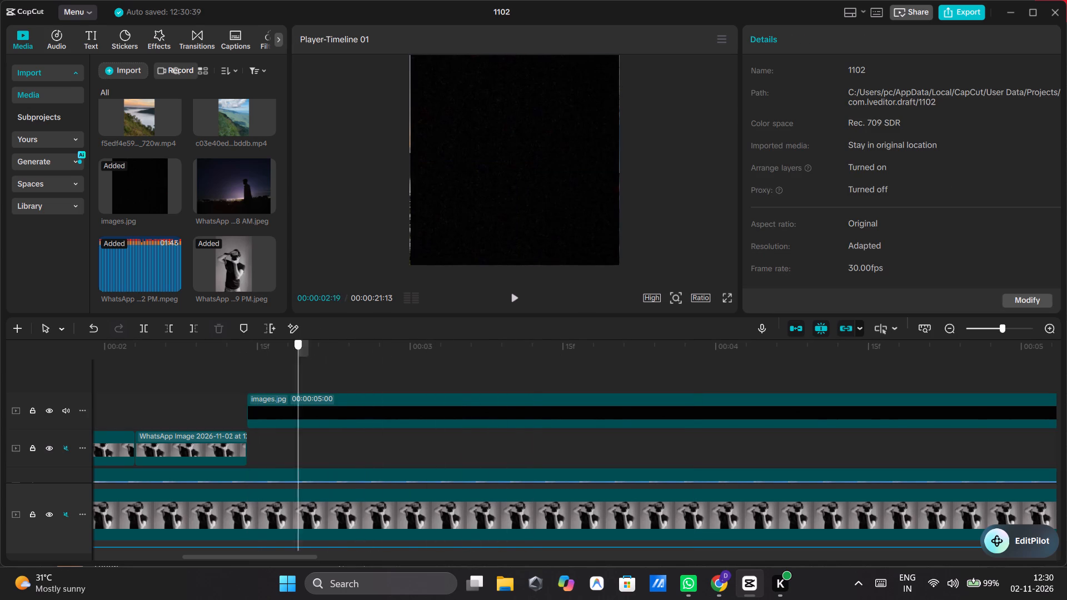
pyautogui.moveTo(289, 352); pyautogui.dragTo(253, 352)
pyautogui.click(306, 408)
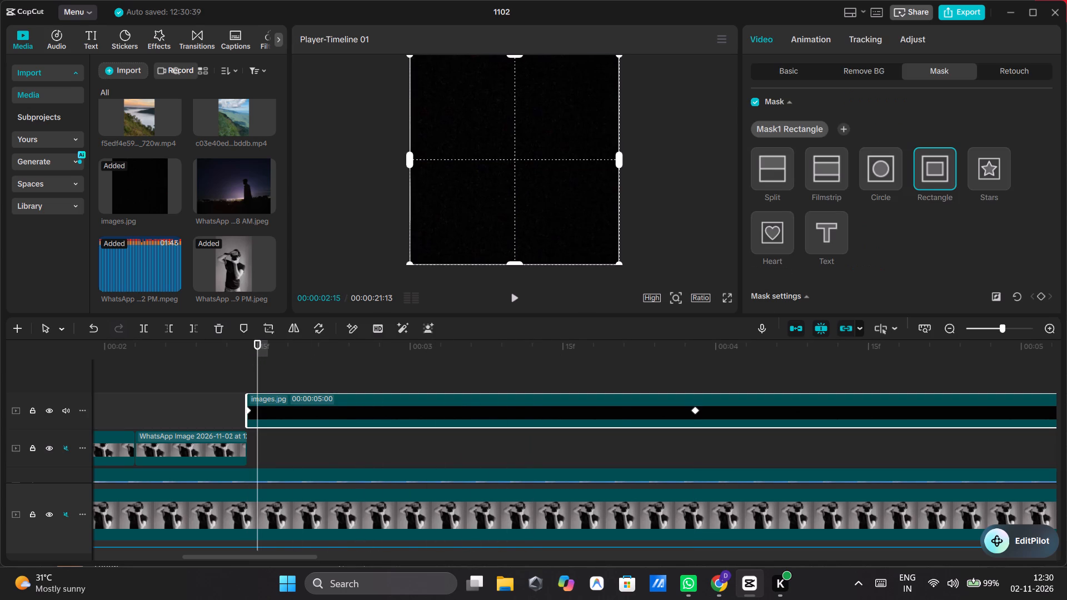
pyautogui.click(248, 410)
pyautogui.rightClick(248, 410)
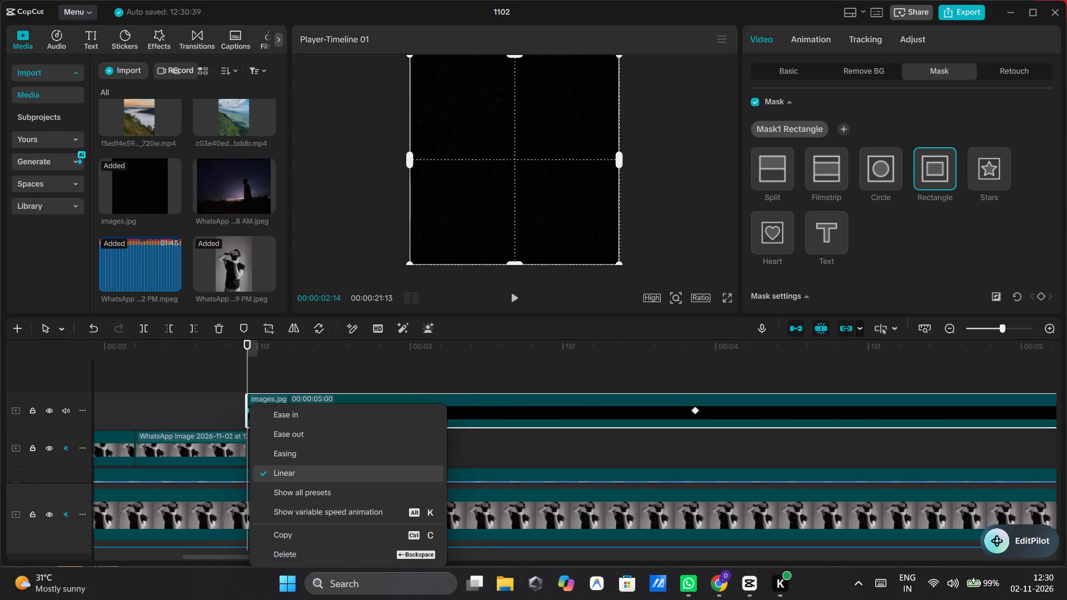
pyautogui.click(280, 556)
pyautogui.rightClick(696, 407)
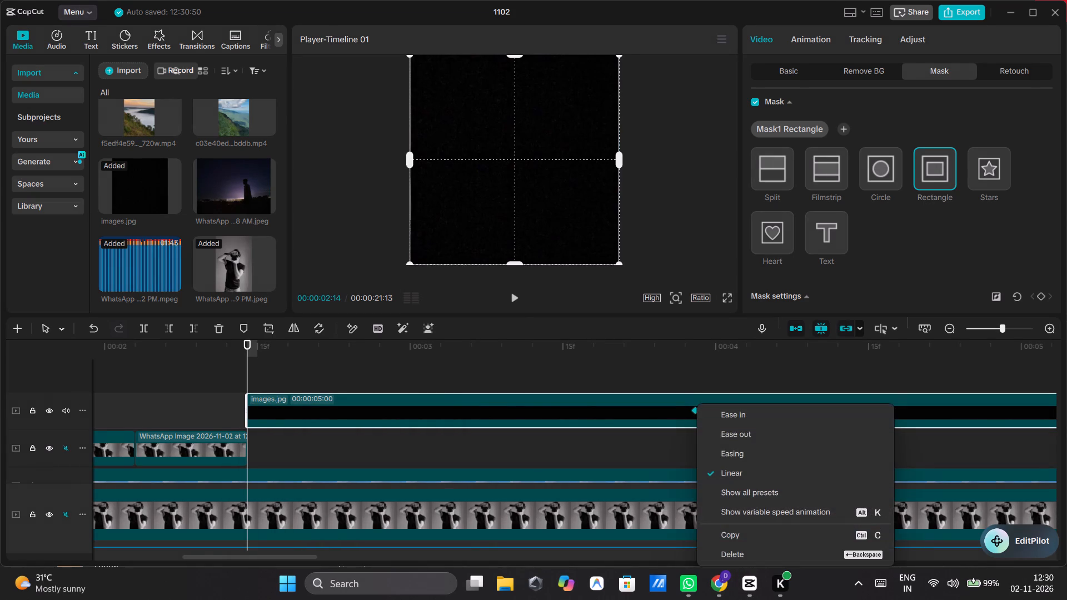
pyautogui.click(736, 553)
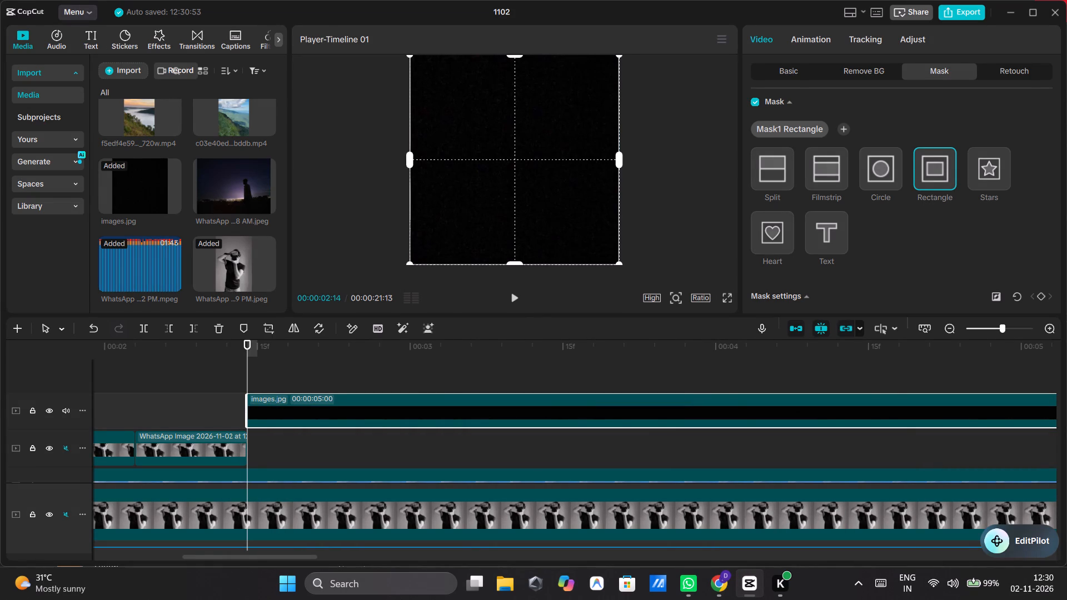
# Add a Transform keyframe to the images.jpg clip at 00:00:02:14.
pyautogui.moveTo(795, 78); pyautogui.dragTo(792, 73)
pyautogui.click(792, 73)
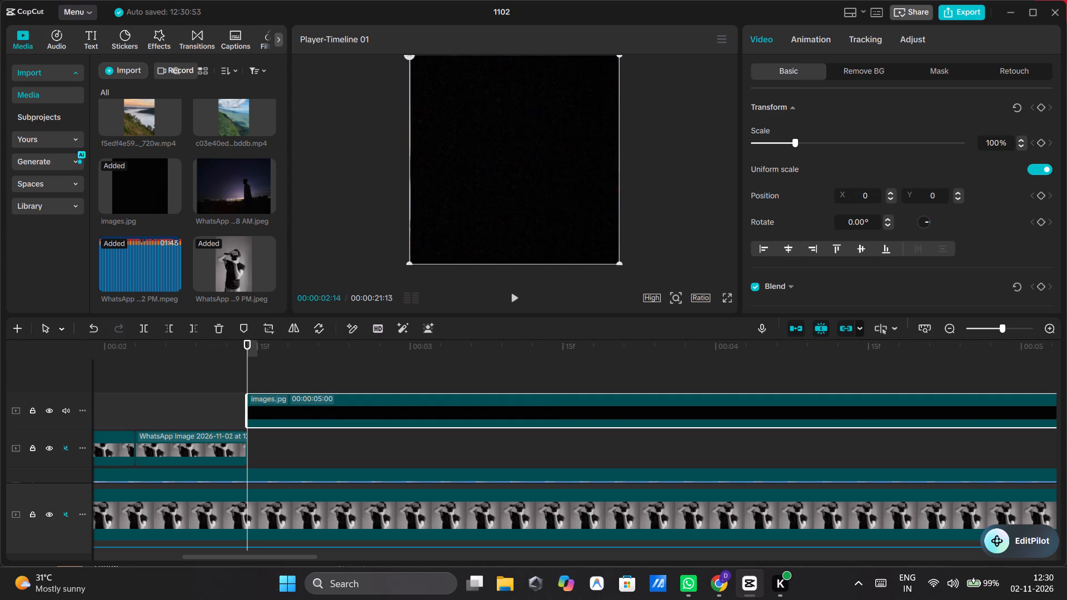
pyautogui.click(1039, 111)
# Flatten the images.jpg clip's rectangle mask to a thin full-width horizontal line across the frame's middle at 00:00:02:14.
pyautogui.click(936, 63)
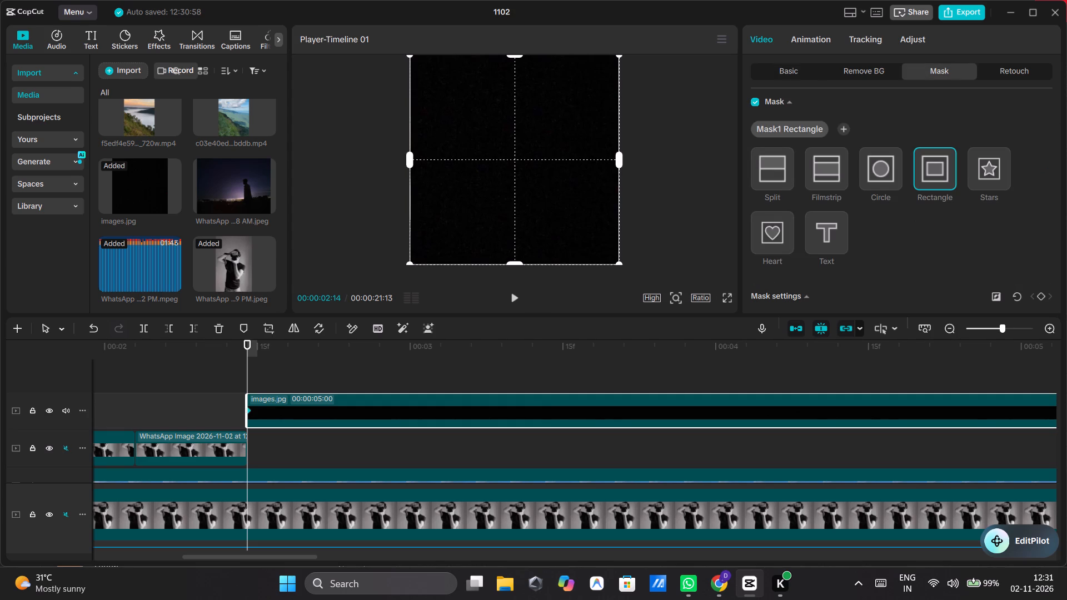
pyautogui.moveTo(512, 263); pyautogui.dragTo(516, 221)
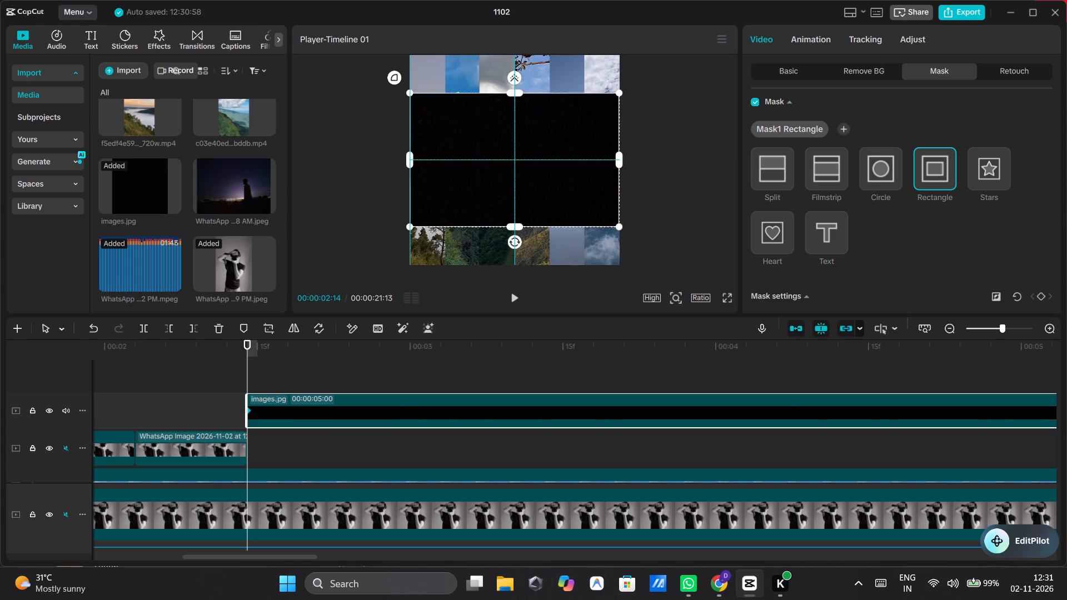
pyautogui.moveTo(516, 221); pyautogui.dragTo(518, 157)
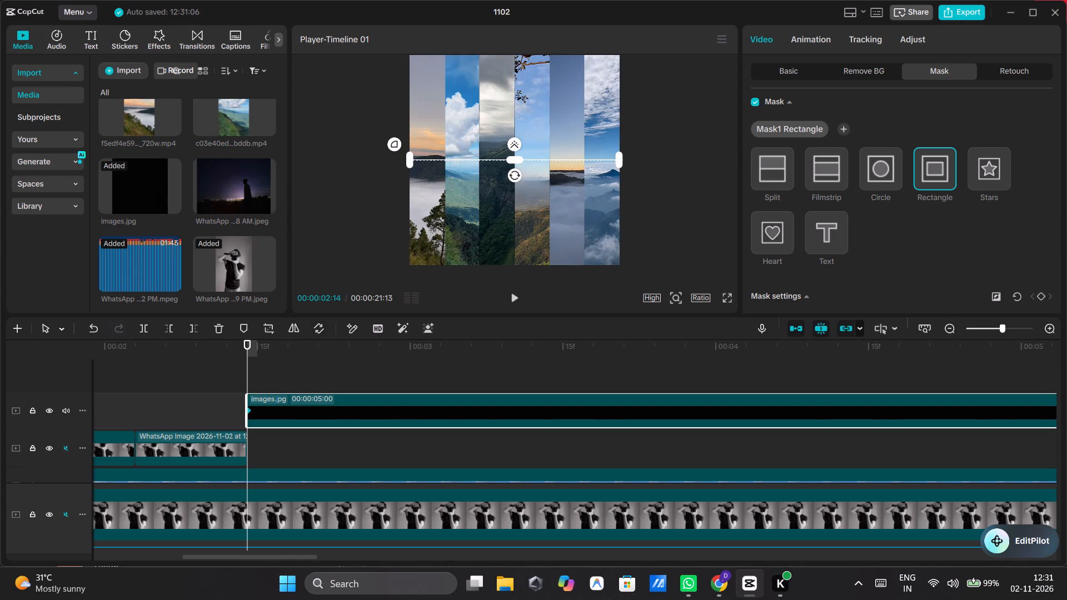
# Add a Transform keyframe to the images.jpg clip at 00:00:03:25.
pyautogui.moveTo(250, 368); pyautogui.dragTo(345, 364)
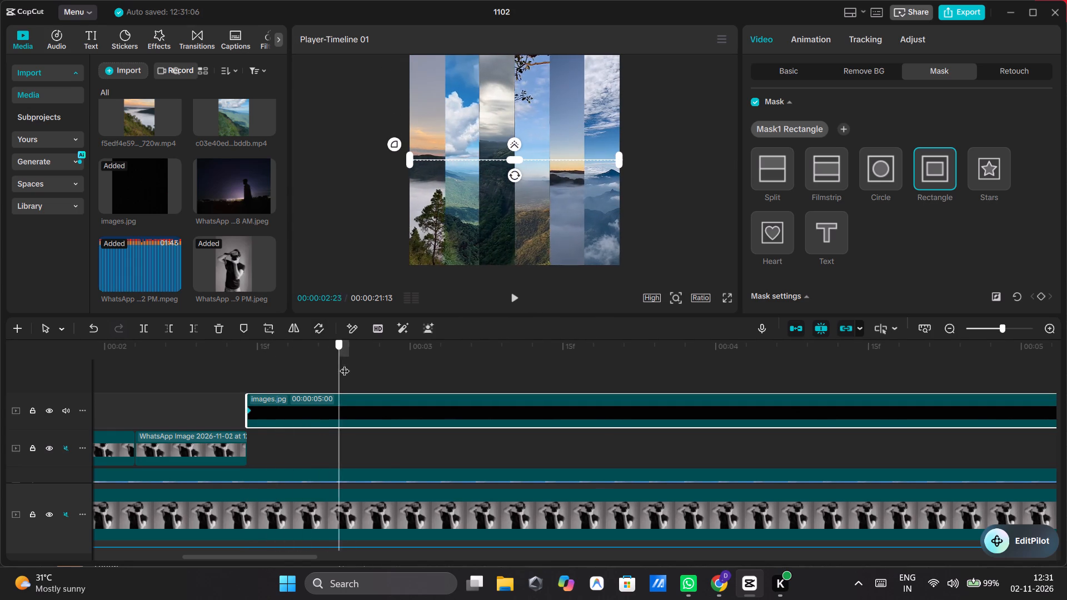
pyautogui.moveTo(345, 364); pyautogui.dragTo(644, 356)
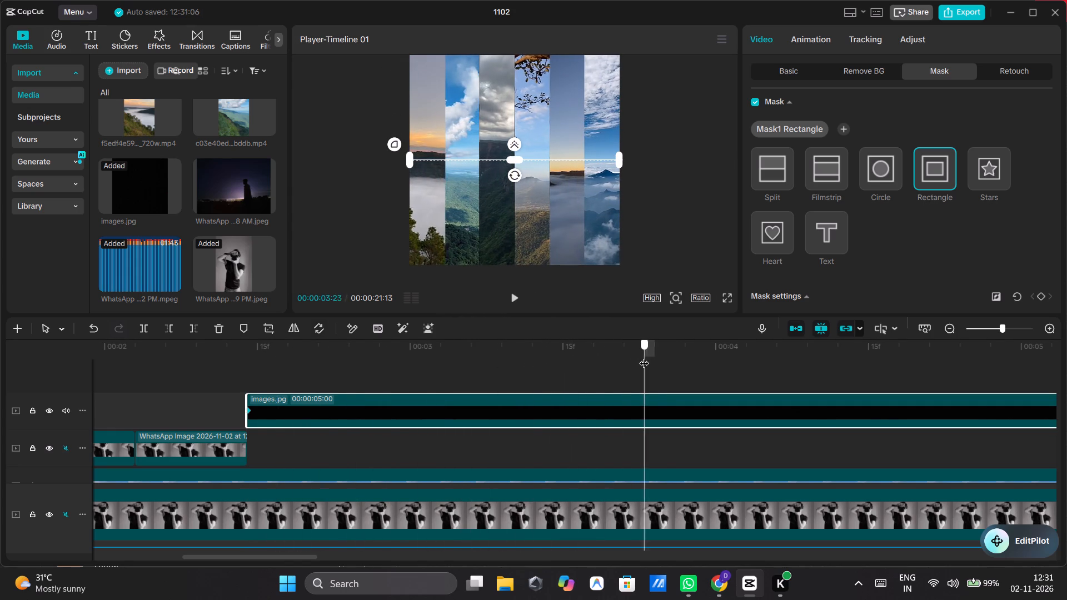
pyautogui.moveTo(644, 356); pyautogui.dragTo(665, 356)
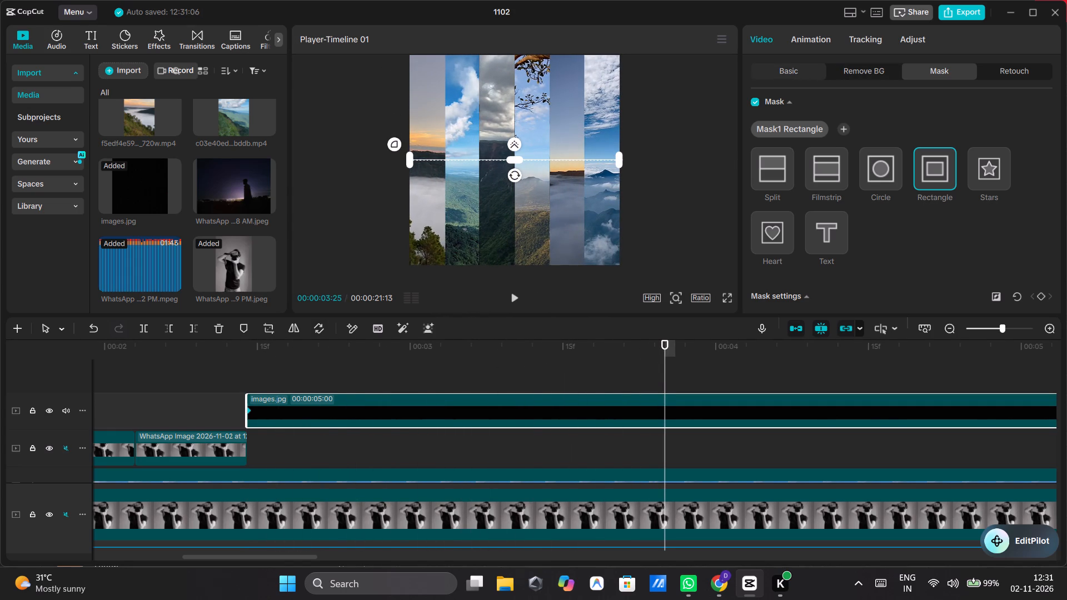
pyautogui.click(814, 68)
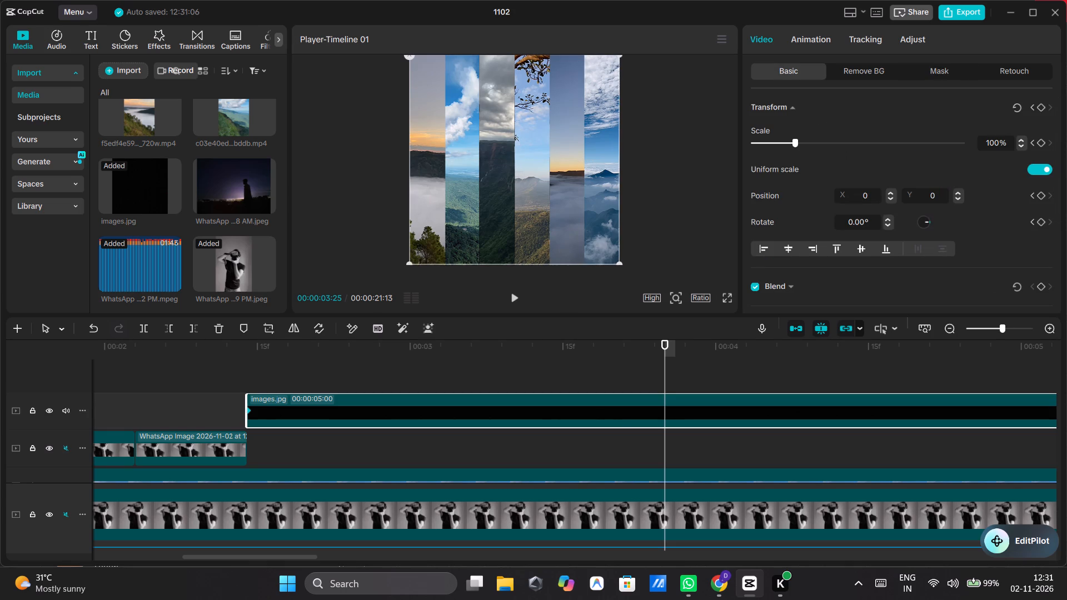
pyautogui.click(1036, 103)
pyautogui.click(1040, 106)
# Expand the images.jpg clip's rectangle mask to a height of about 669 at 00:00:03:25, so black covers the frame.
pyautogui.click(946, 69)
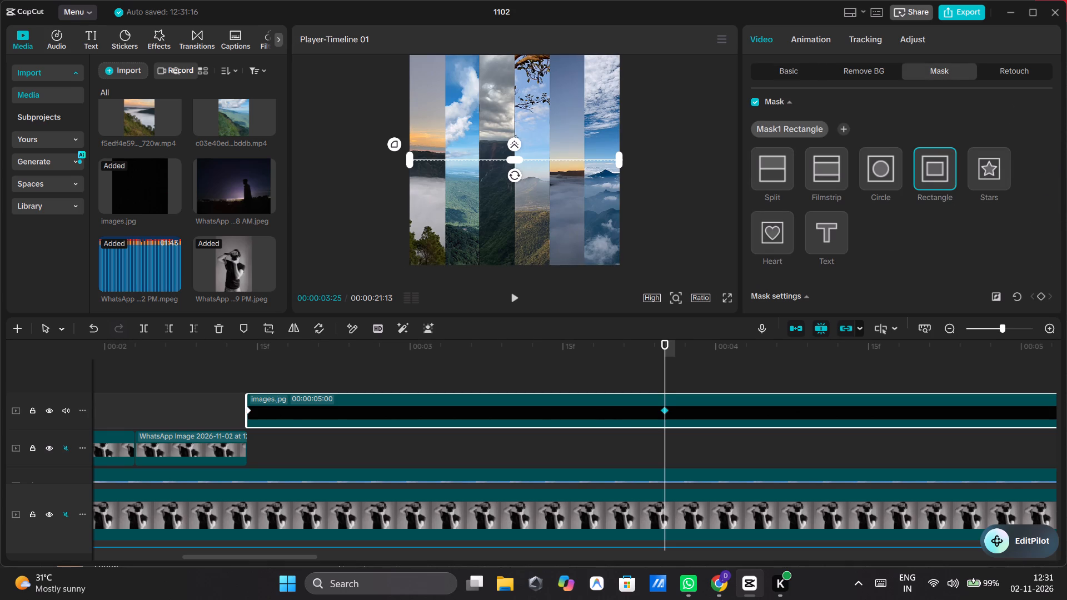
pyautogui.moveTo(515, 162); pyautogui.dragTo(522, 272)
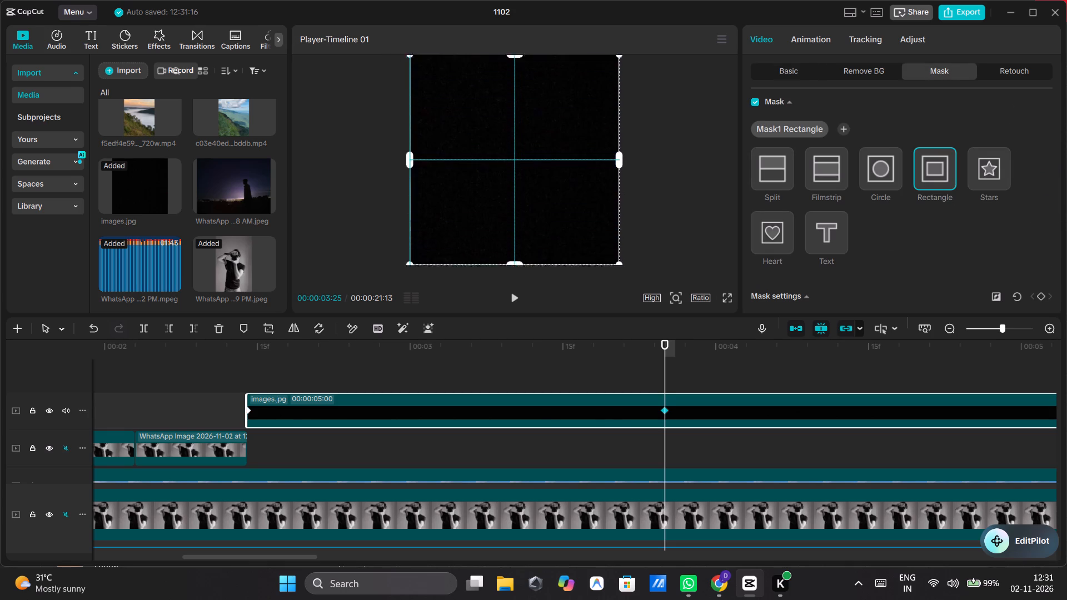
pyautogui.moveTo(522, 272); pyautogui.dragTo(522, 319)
# Scrub through the black overlay and play the sequence from 00:00:01:20 to check the mask animation.
pyautogui.doubleClick(343, 377)
pyautogui.moveTo(343, 377); pyautogui.dragTo(540, 361)
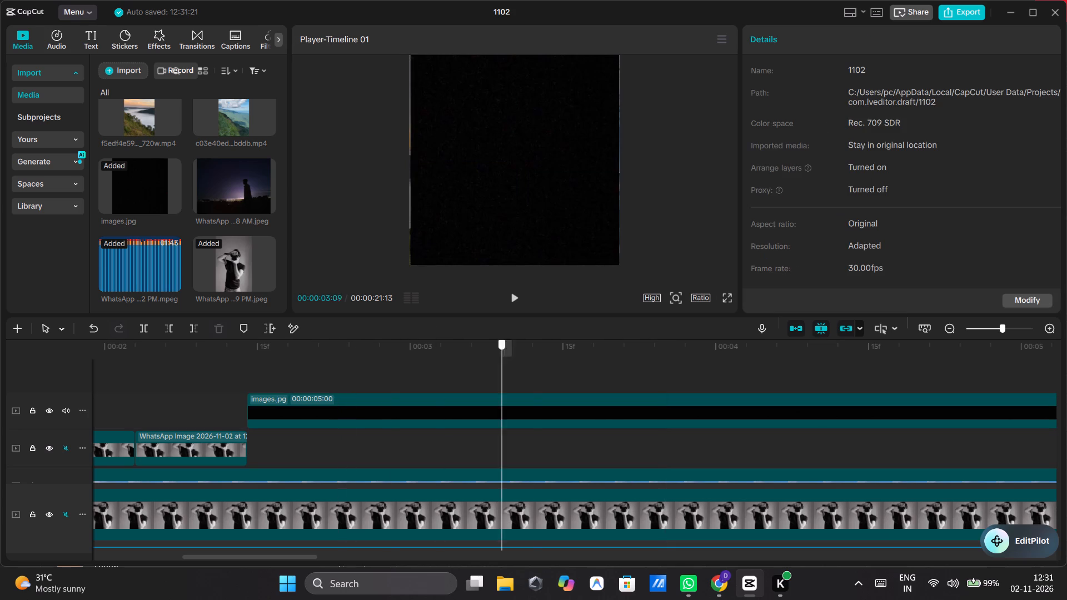
pyautogui.moveTo(540, 361); pyautogui.dragTo(139, 365)
pyautogui.click(512, 296)
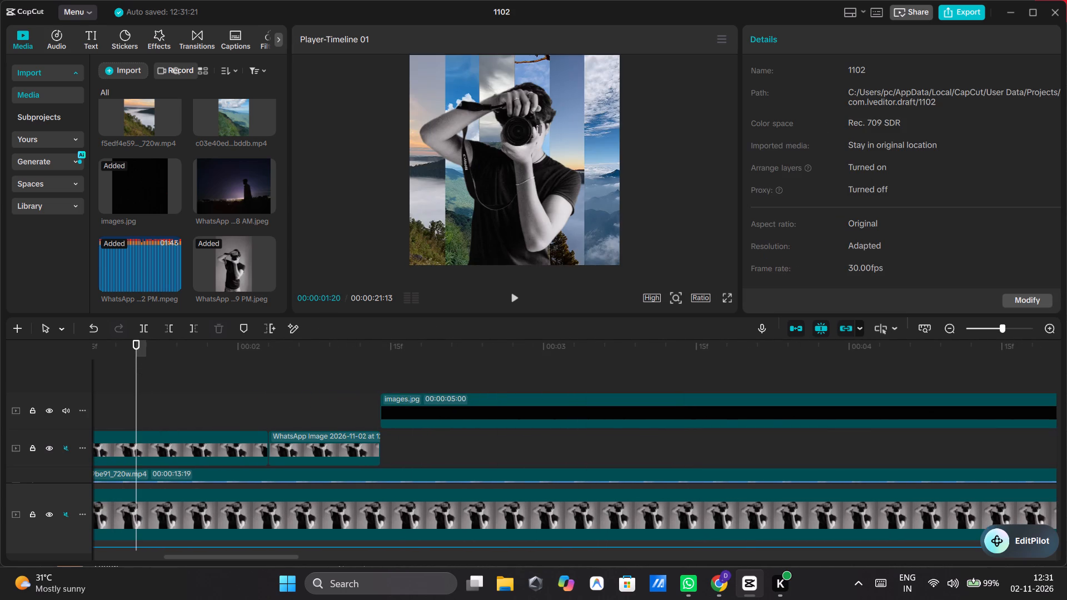
pyautogui.click(512, 296)
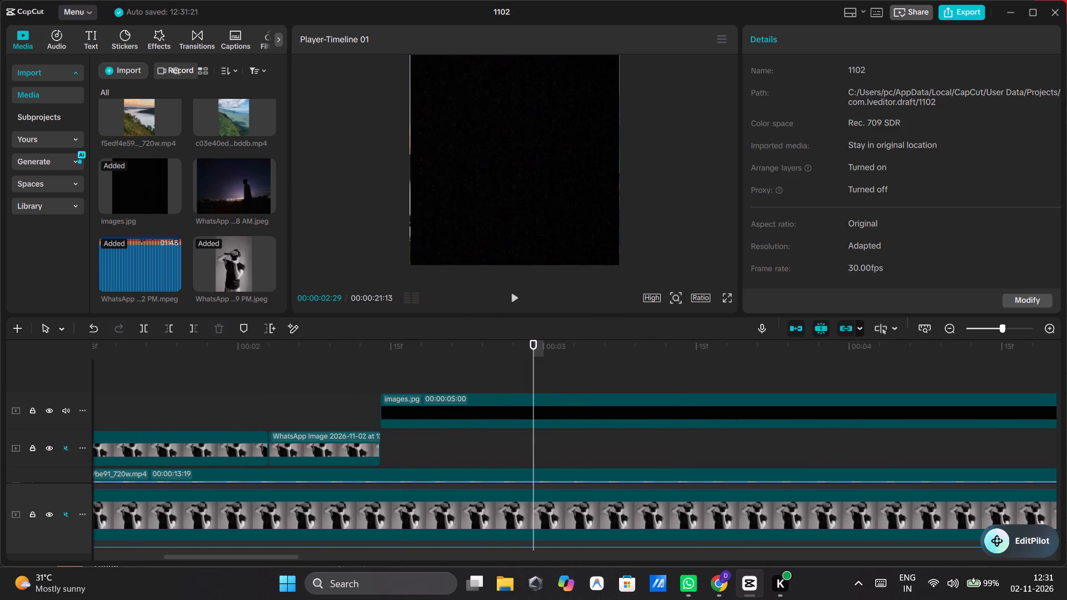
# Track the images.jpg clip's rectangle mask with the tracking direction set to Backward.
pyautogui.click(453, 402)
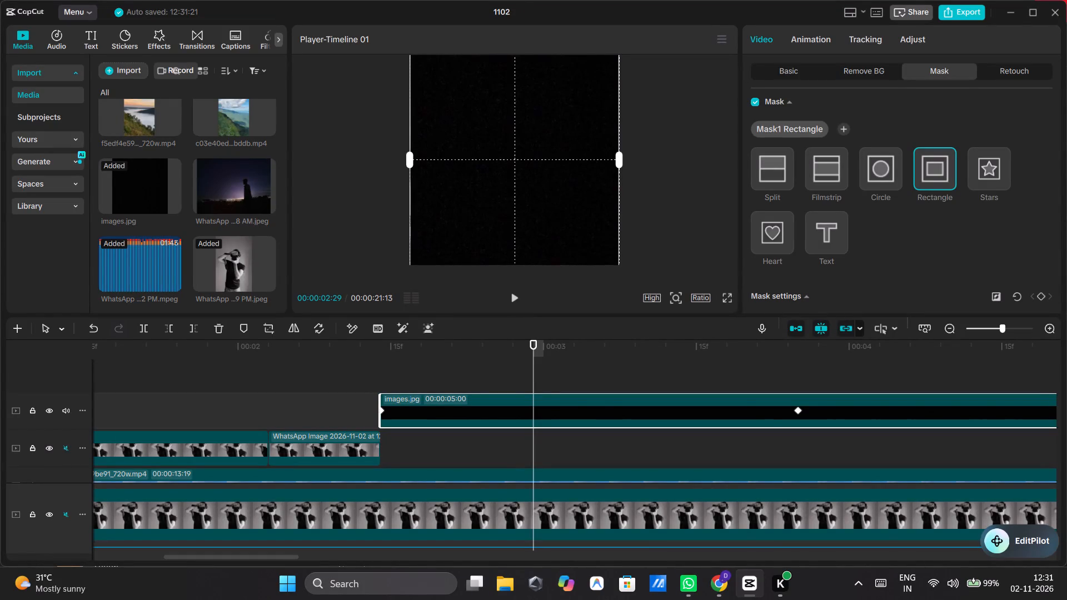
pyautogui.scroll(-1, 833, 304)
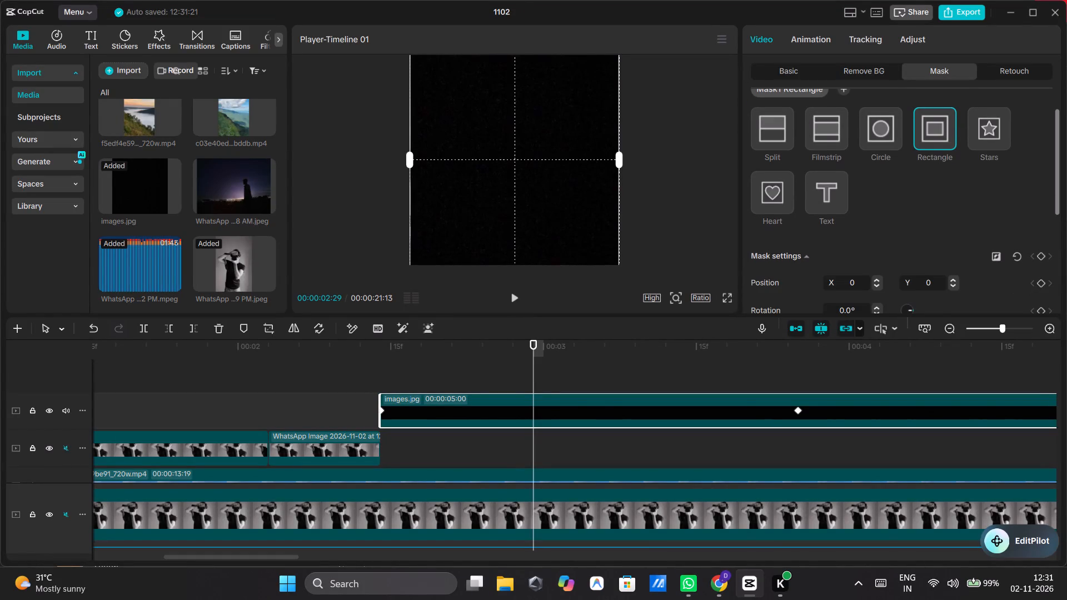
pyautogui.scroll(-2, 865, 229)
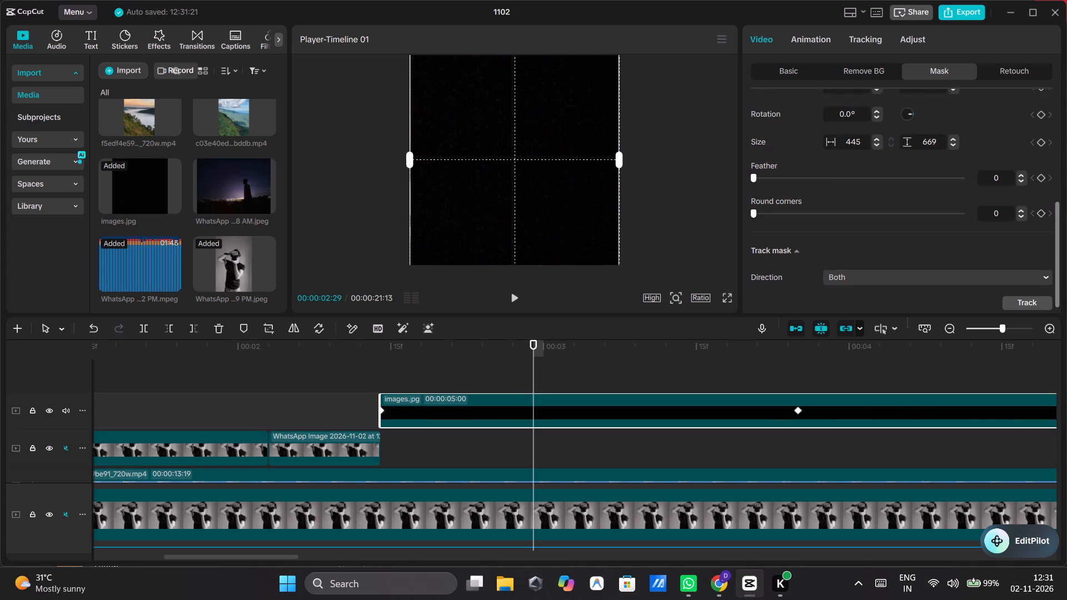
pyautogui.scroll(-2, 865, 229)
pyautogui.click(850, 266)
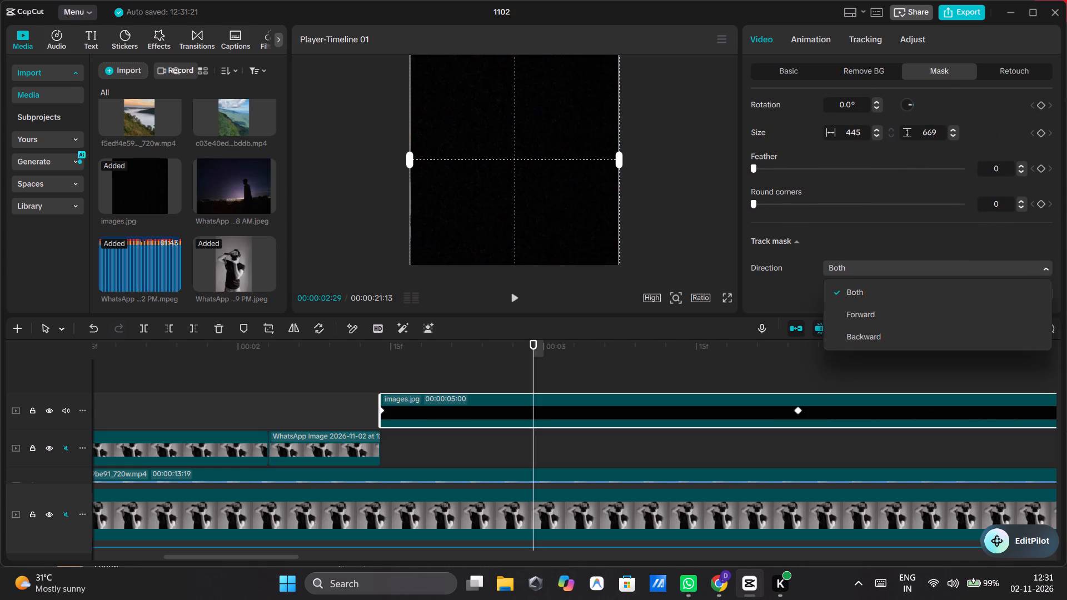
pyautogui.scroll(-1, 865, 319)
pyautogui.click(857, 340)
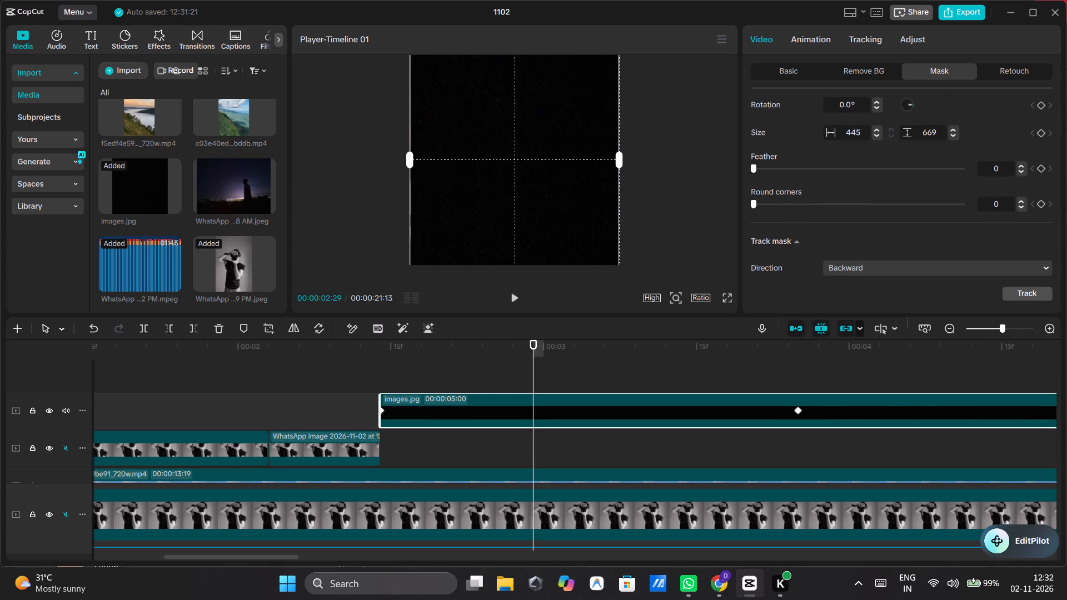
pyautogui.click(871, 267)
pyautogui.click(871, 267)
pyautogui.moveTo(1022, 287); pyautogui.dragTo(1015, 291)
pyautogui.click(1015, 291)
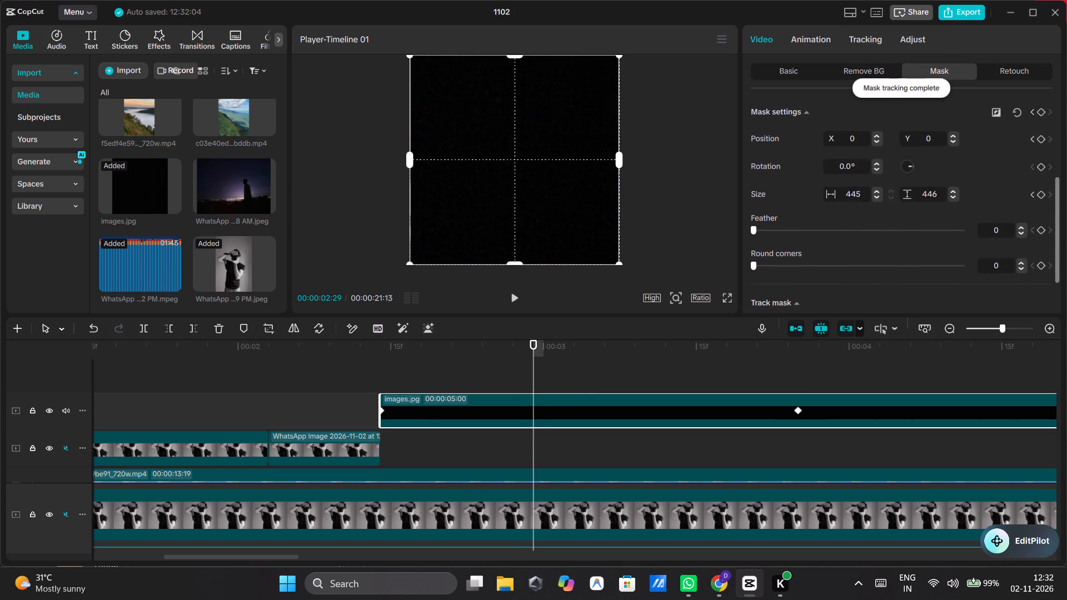
# Delete the keyframes at 00:00:02:14 and 00:00:03:25 from the images.jpg clip.
pyautogui.moveTo(535, 370); pyautogui.dragTo(424, 399)
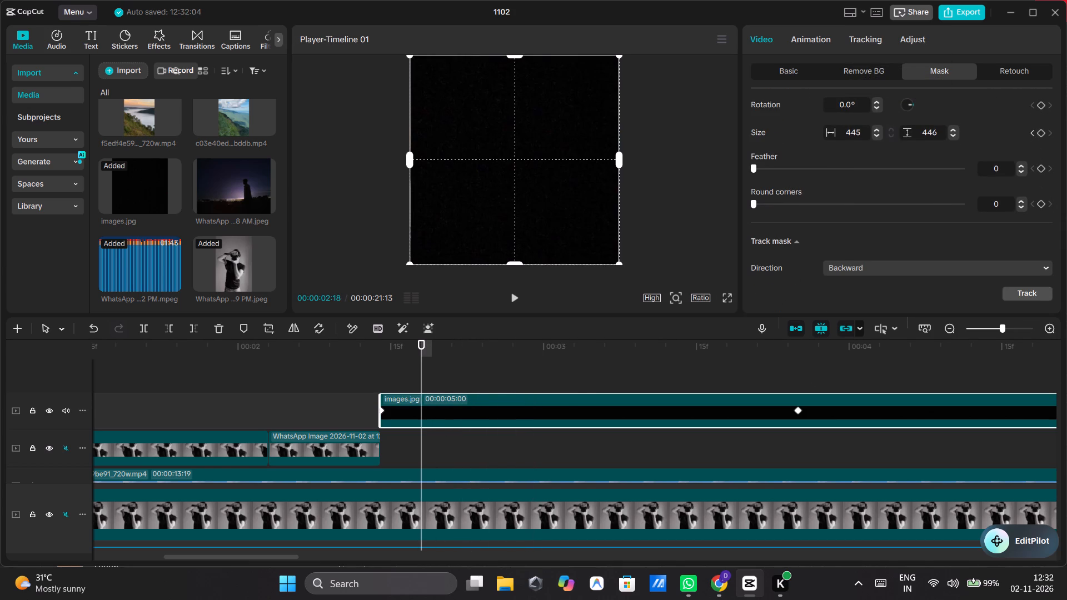
pyautogui.scroll(1, 860, 252)
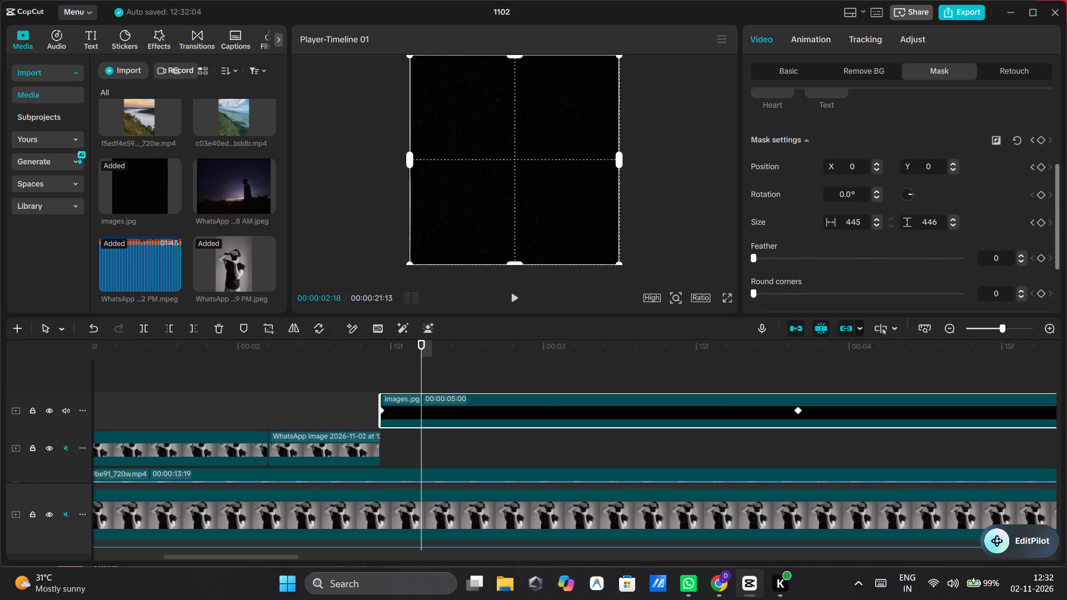
pyautogui.rightClick(382, 410)
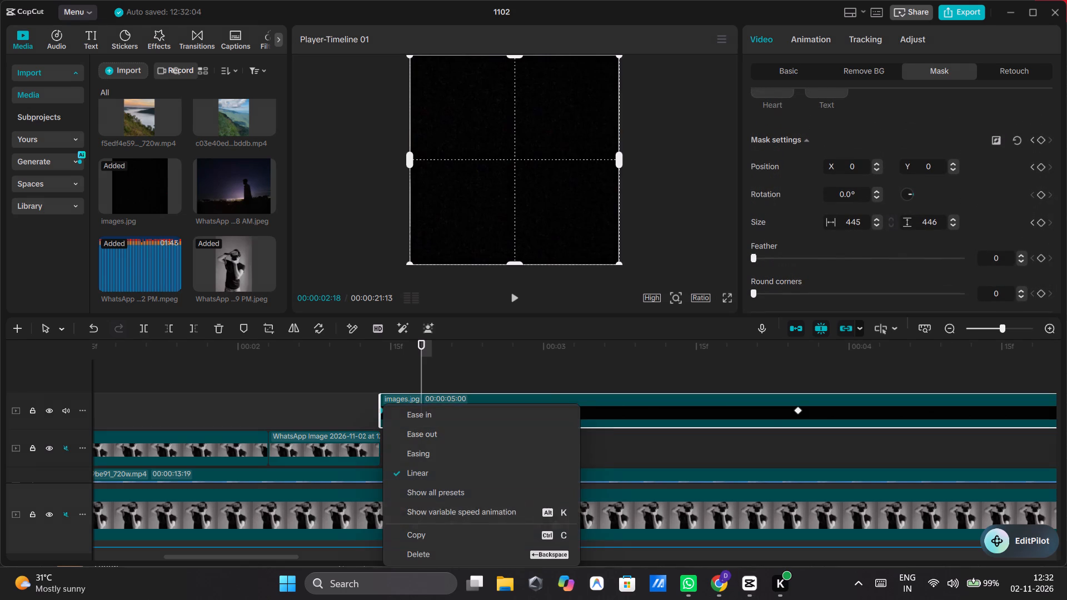
pyautogui.click(421, 552)
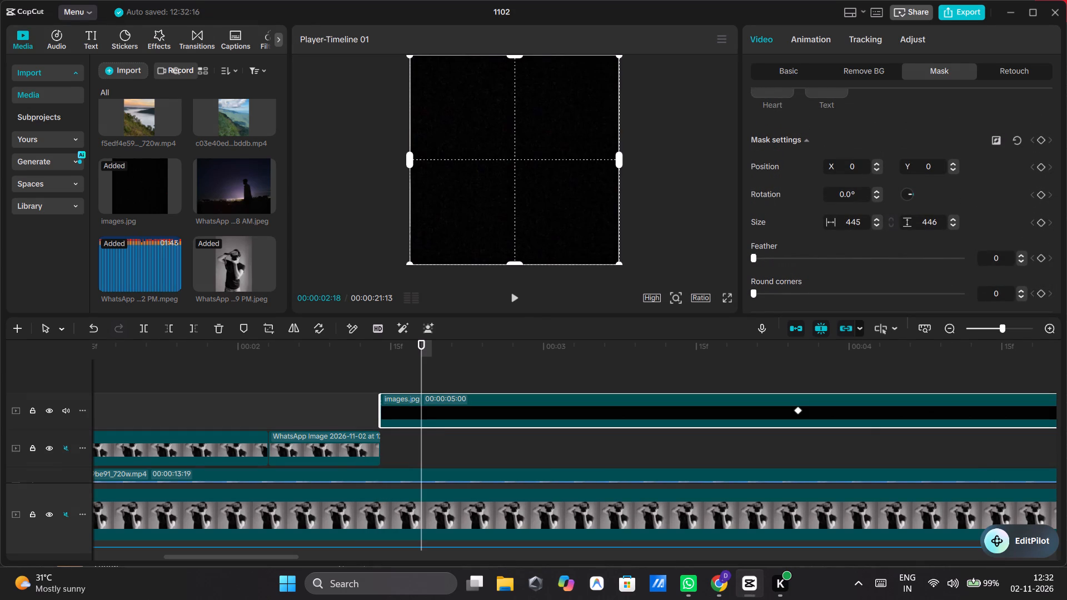
pyautogui.click(798, 409)
pyautogui.rightClick(798, 409)
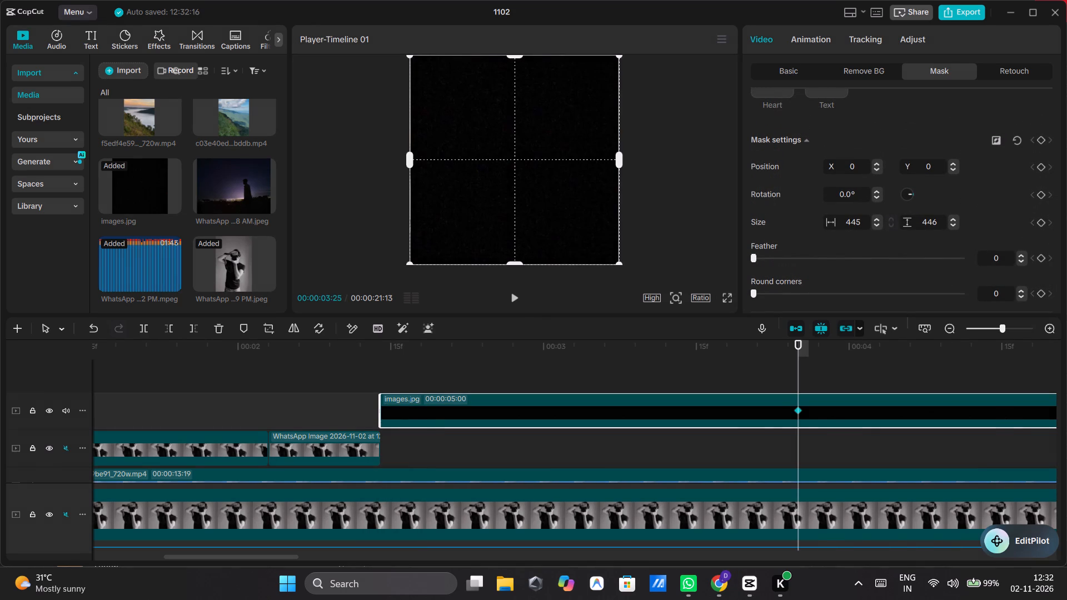
pyautogui.click(825, 549)
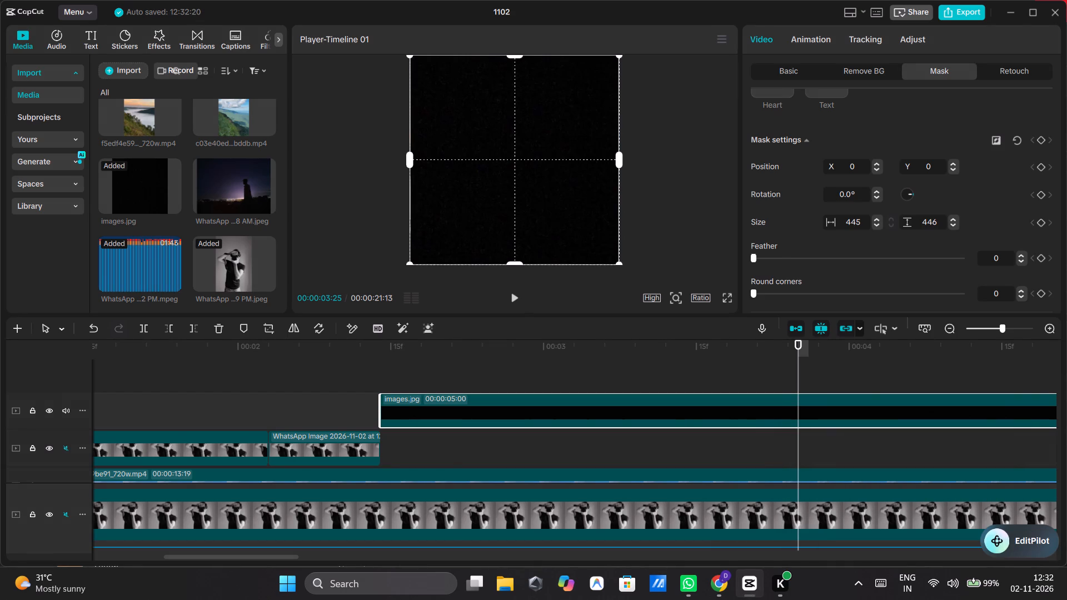
# Widen the images.jpg clip's rectangle mask at 00:00:02:14 to about 466, slightly beyond the frame's sides.
pyautogui.click(456, 364)
pyautogui.moveTo(456, 364); pyautogui.dragTo(386, 366)
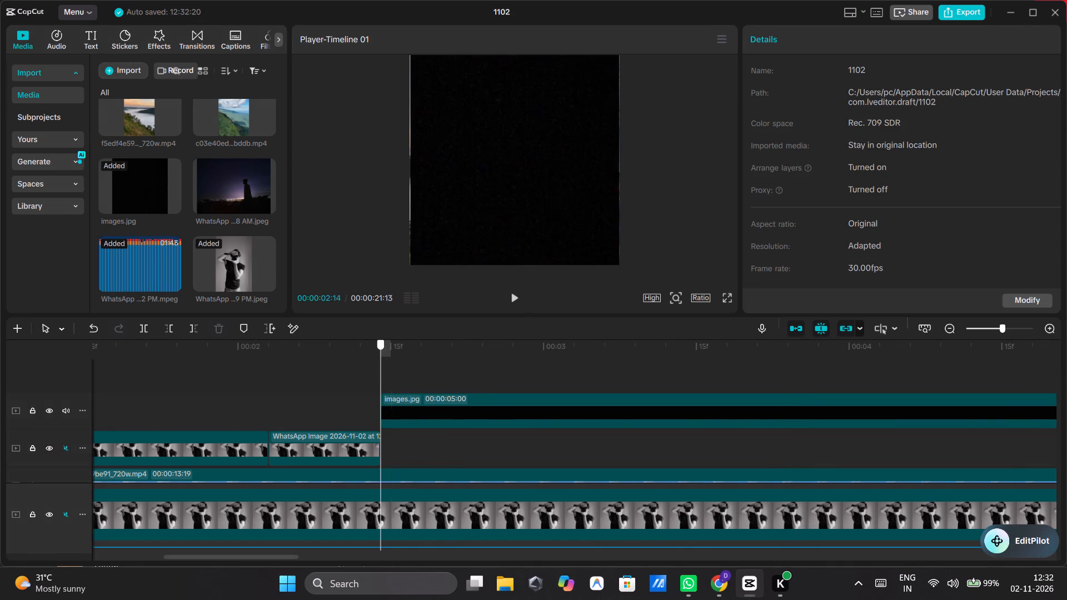
pyautogui.moveTo(386, 366); pyautogui.dragTo(385, 365)
pyautogui.click(485, 413)
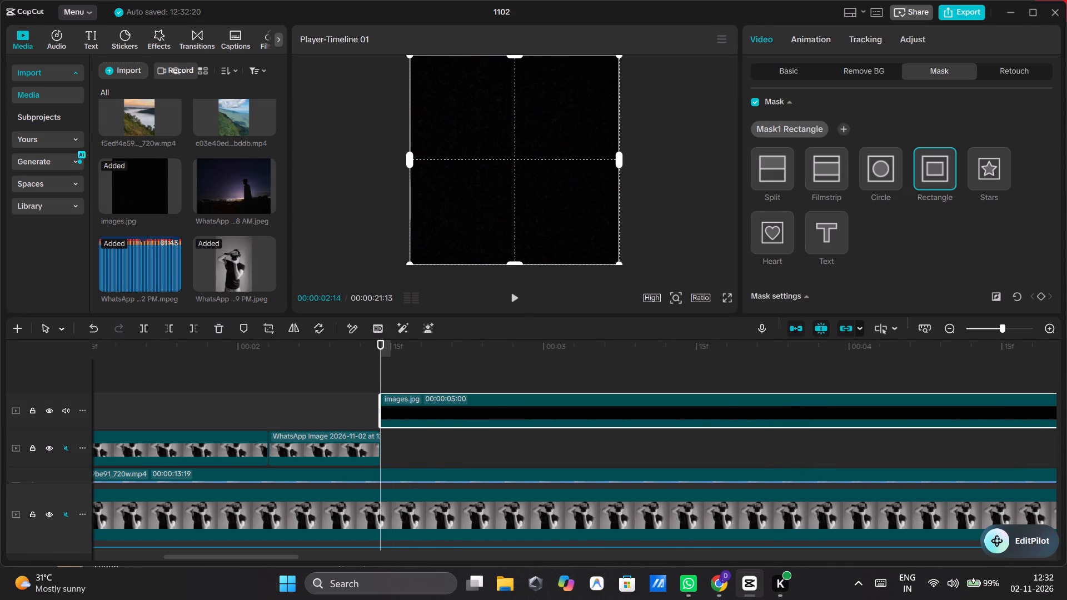
pyautogui.moveTo(408, 152); pyautogui.dragTo(403, 153)
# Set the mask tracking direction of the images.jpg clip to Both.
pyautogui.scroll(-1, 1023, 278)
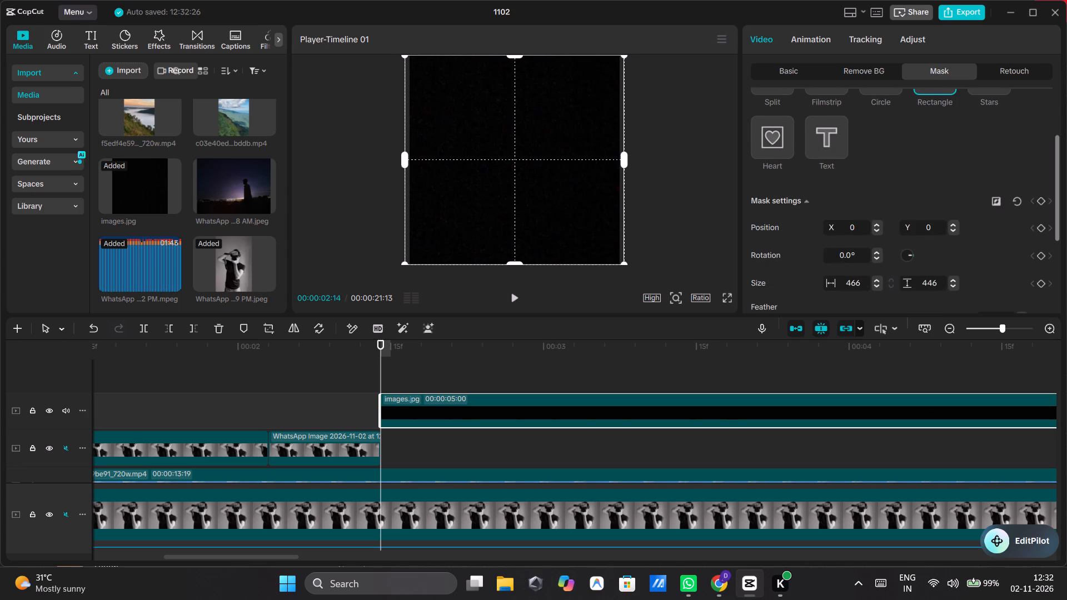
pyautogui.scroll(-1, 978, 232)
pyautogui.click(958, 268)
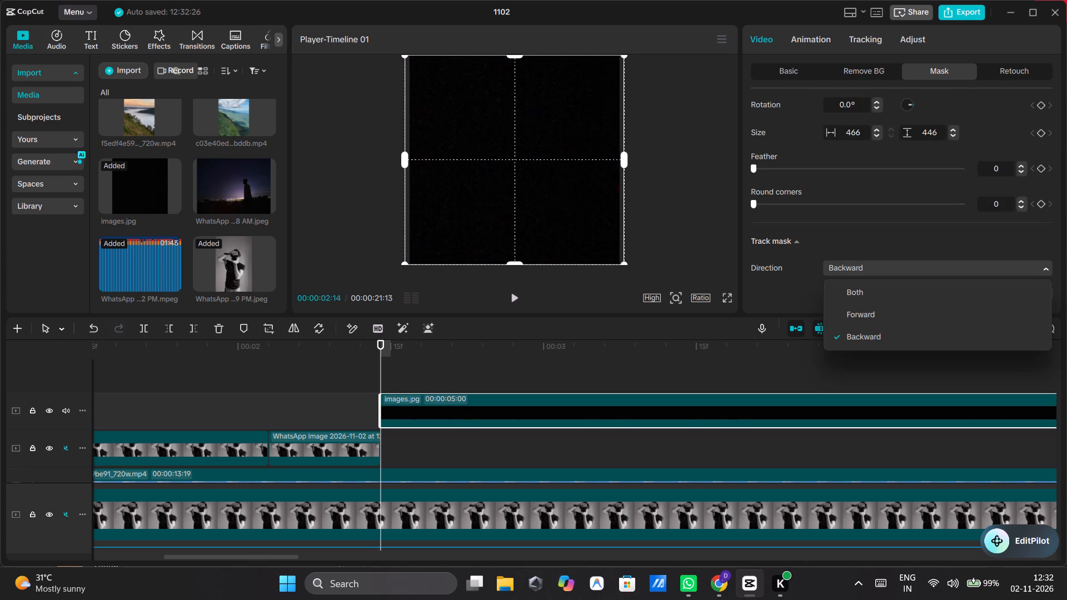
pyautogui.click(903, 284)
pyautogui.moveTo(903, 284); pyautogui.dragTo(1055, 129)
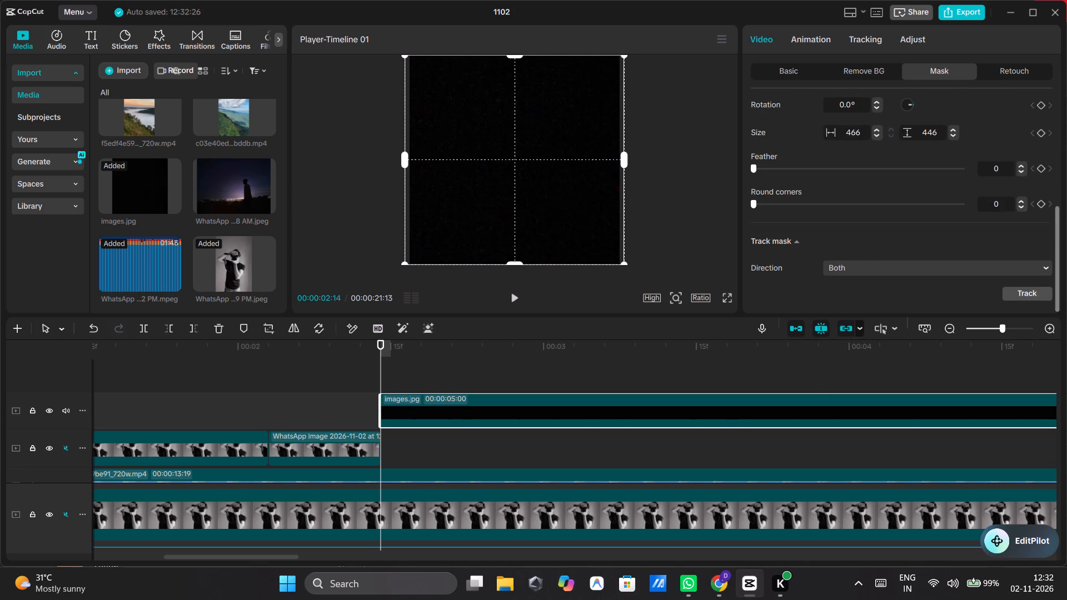
# Keyframe the images.jpg clip's Mask settings at 00:00:02:14 with the rectangle flattened to a height of 1.
pyautogui.scroll(1, 1003, 148)
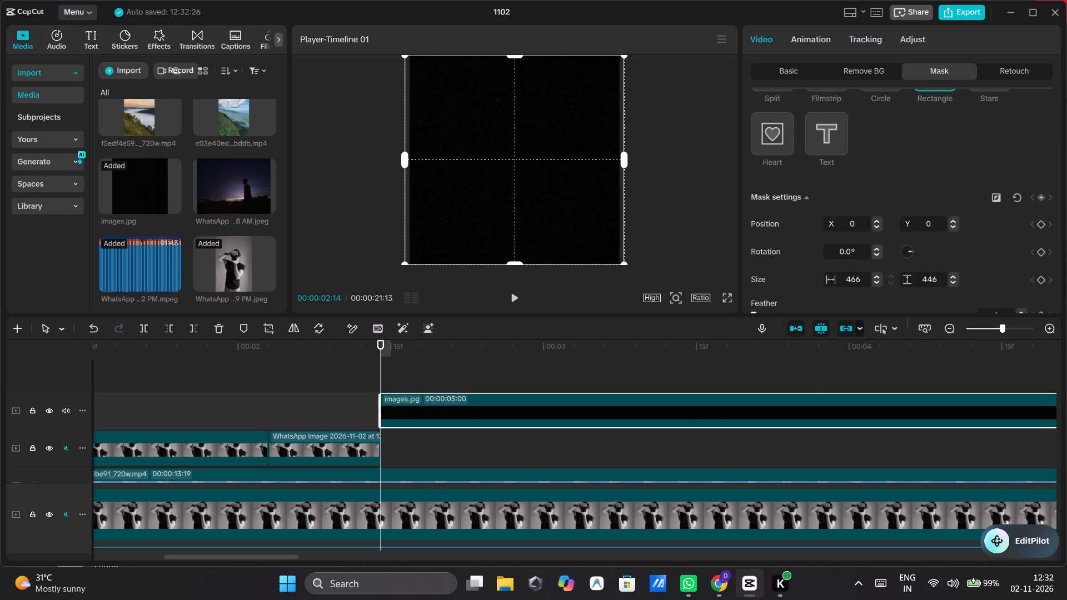
pyautogui.click(1041, 197)
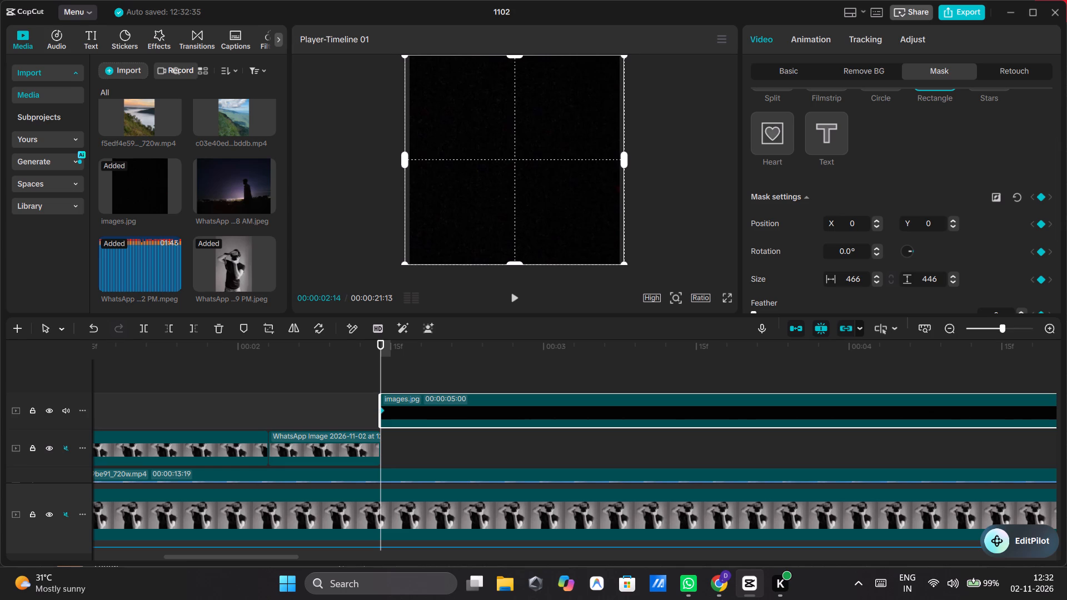
pyautogui.moveTo(515, 264); pyautogui.dragTo(525, 162)
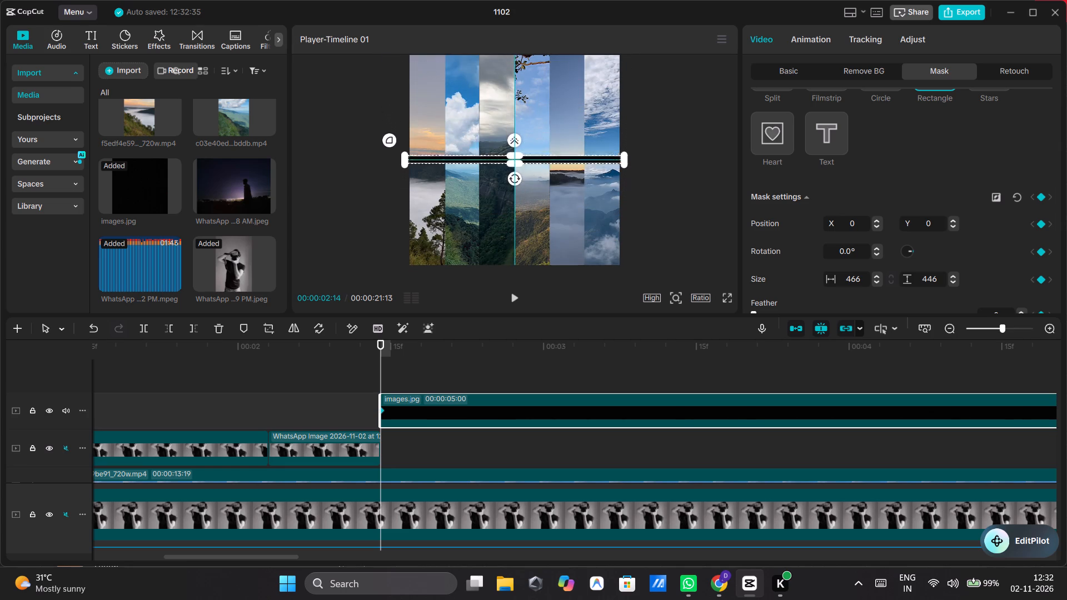
pyautogui.moveTo(525, 162); pyautogui.dragTo(526, 159)
# Keyframe the images.jpg clip's Mask settings at 00:00:03:24 with the rectangle's height stretched to about 468, covering the frame.
pyautogui.moveTo(381, 369); pyautogui.dragTo(439, 366)
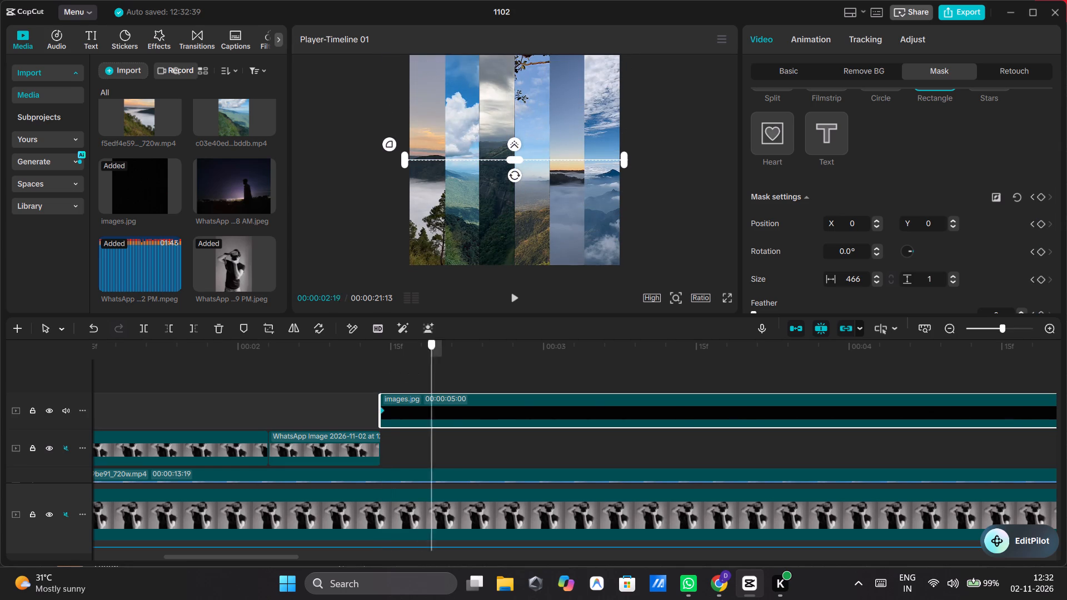
pyautogui.moveTo(439, 366); pyautogui.dragTo(705, 353)
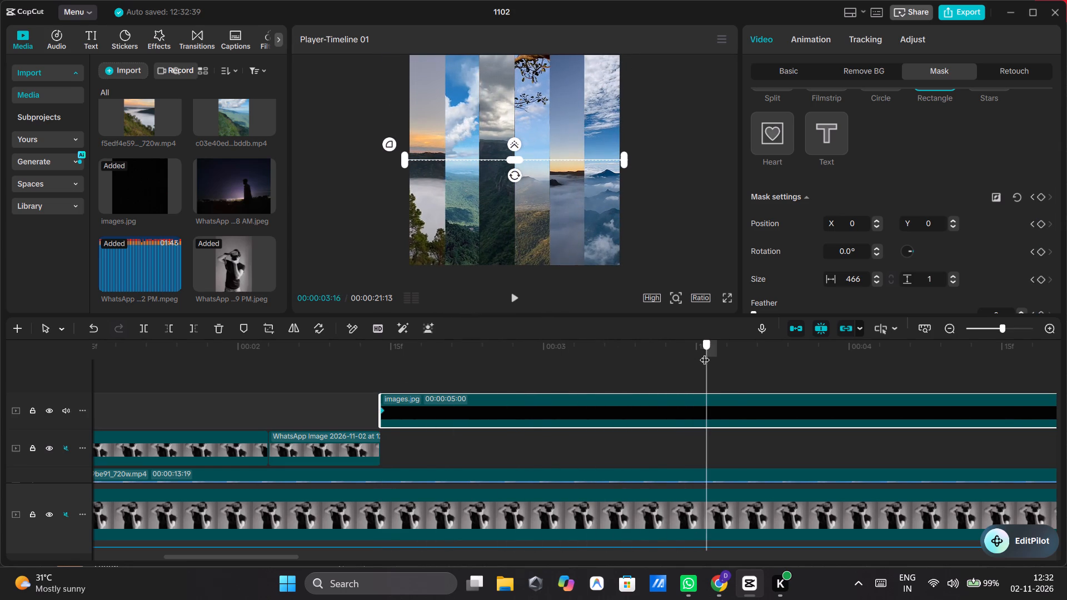
pyautogui.moveTo(705, 353); pyautogui.dragTo(787, 356)
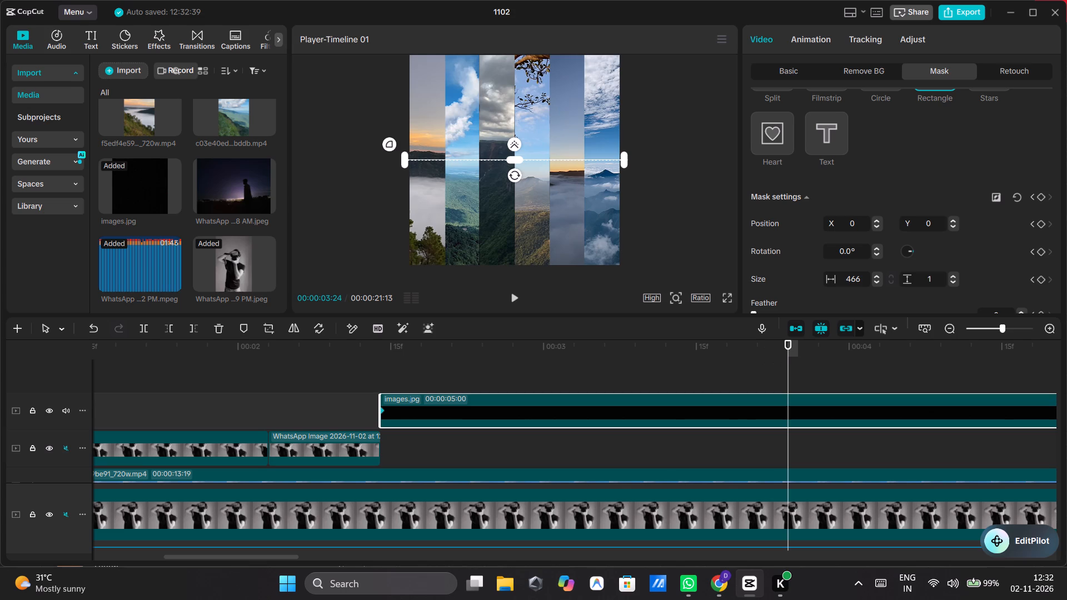
pyautogui.click(1041, 195)
pyautogui.moveTo(510, 161); pyautogui.dragTo(511, 271)
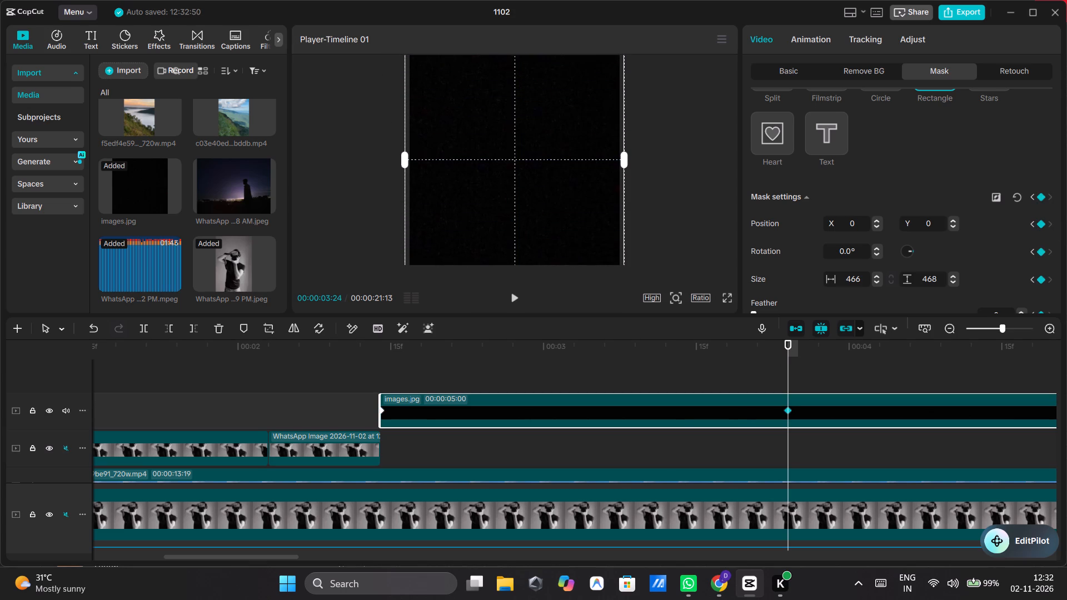
# Play back the timeline around the images.jpg clip's start to examine the mask opening and its timing against the music.
pyautogui.click(367, 365)
pyautogui.moveTo(367, 365); pyautogui.dragTo(247, 411)
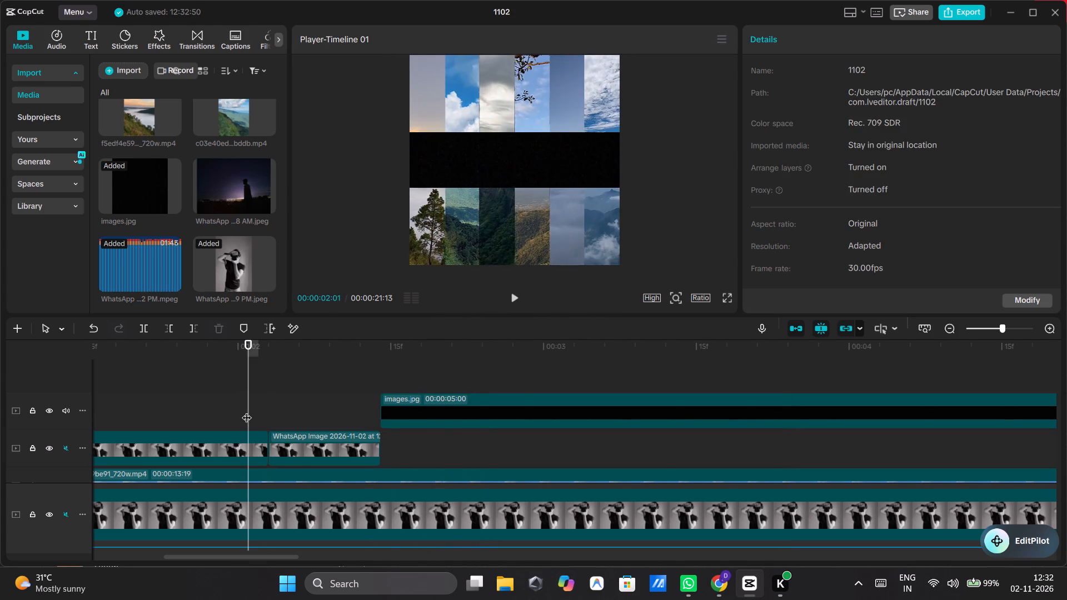
pyautogui.click(512, 293)
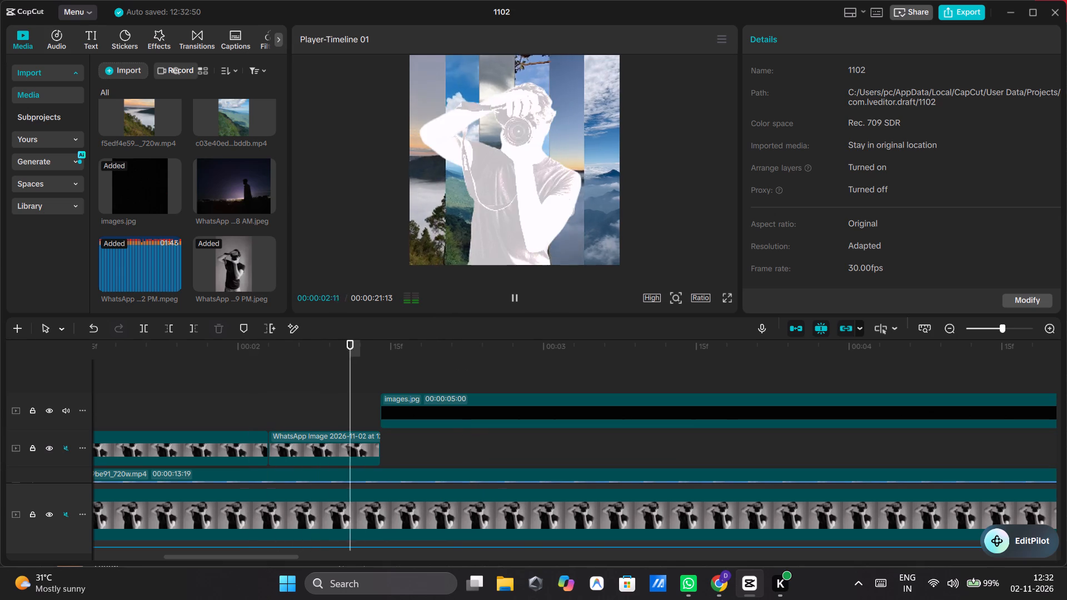
pyautogui.click(512, 293)
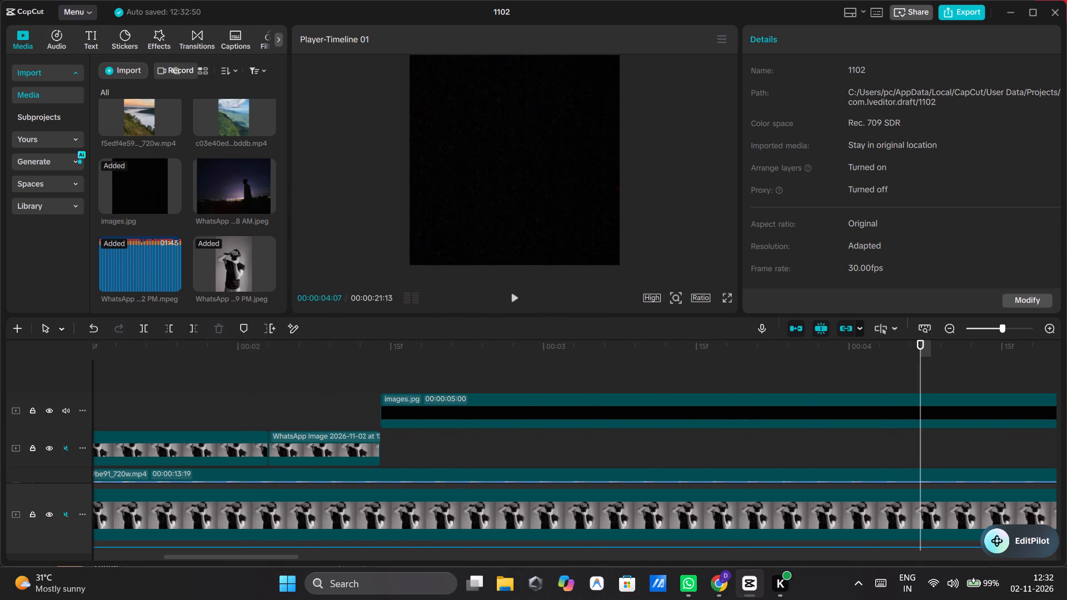
pyautogui.click(366, 373)
pyautogui.click(515, 295)
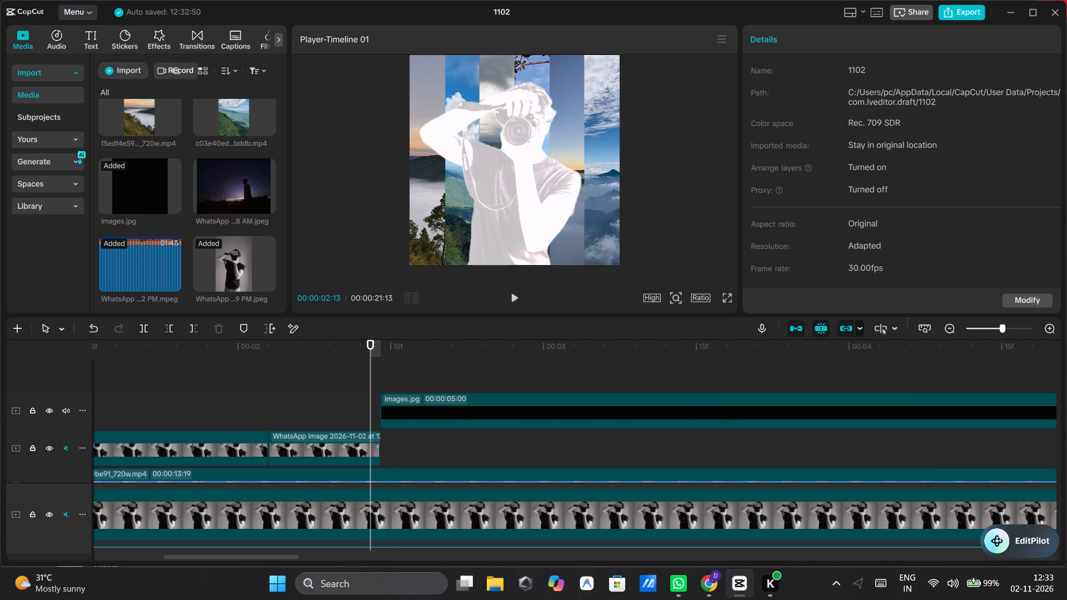
pyautogui.click(515, 295)
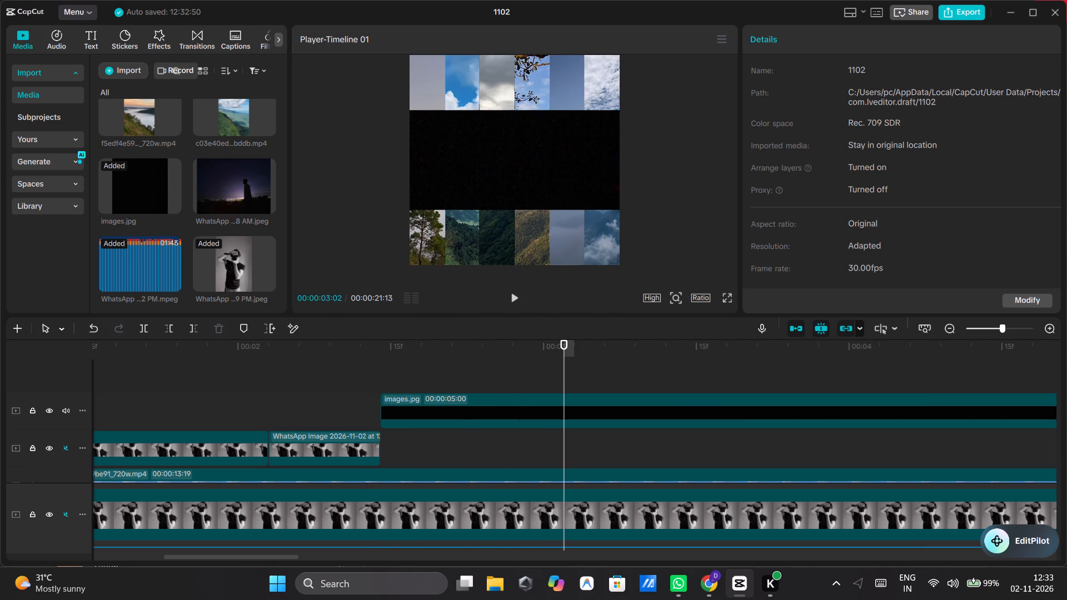
pyautogui.click(382, 369)
pyautogui.tripleClick(512, 304)
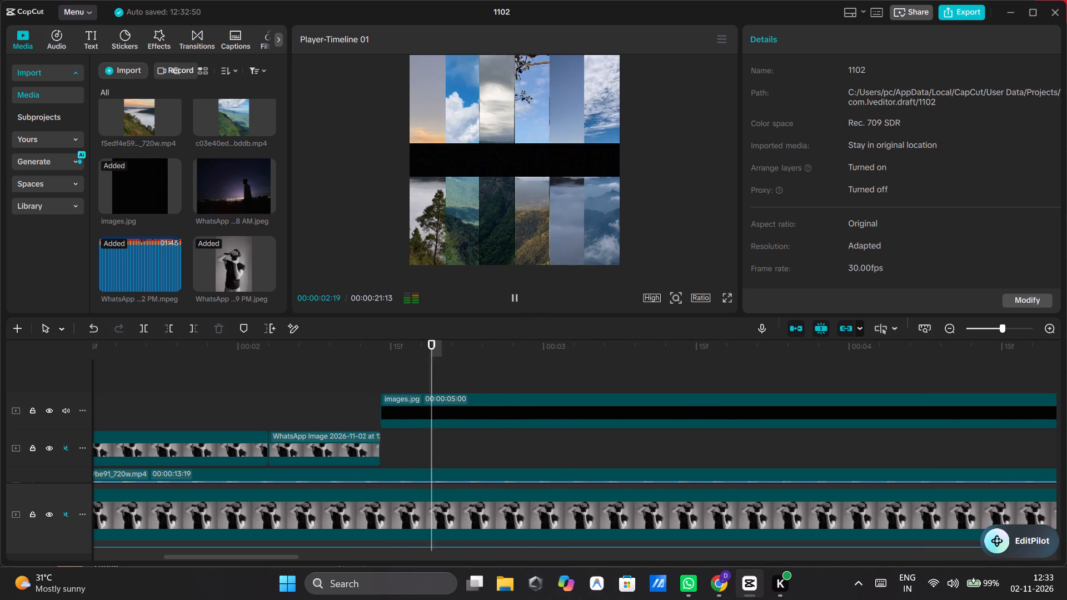
pyautogui.click(512, 304)
pyautogui.tripleClick(512, 304)
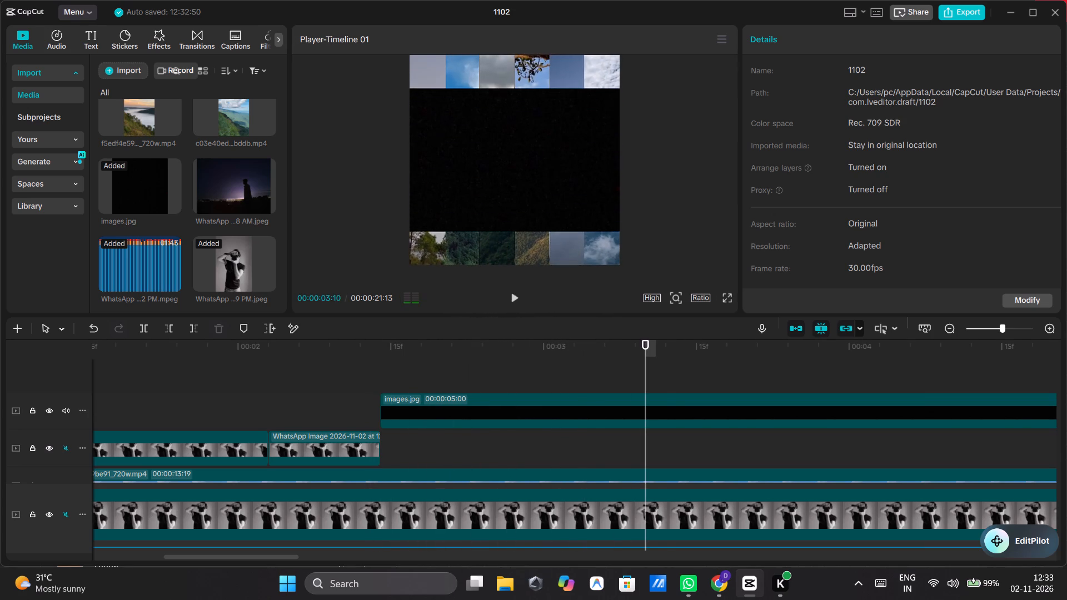
pyautogui.doubleClick(512, 304)
pyautogui.doubleClick(512, 304)
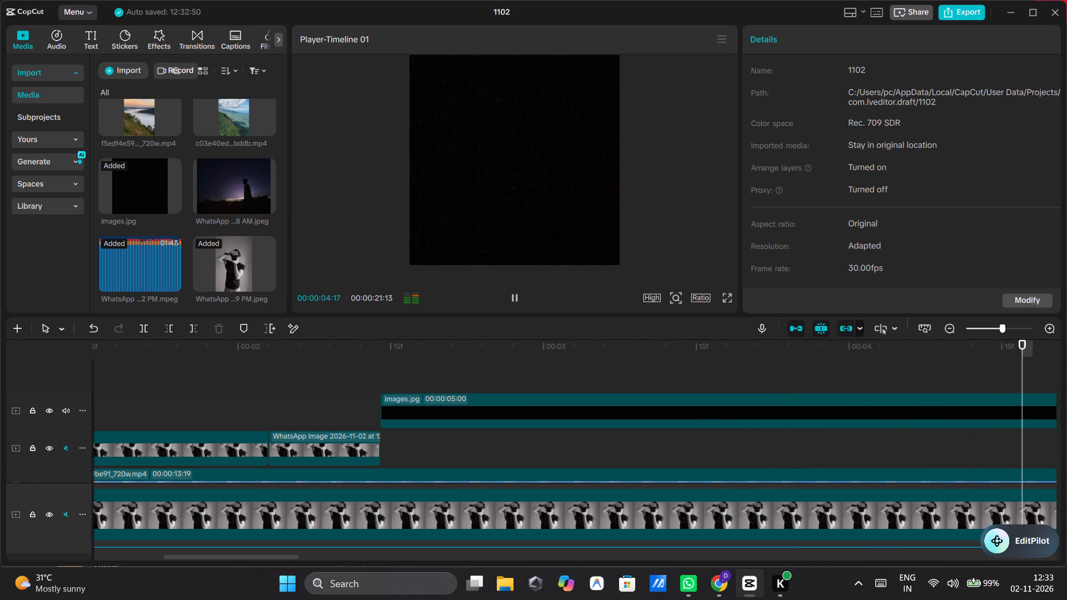
pyautogui.click(442, 357)
pyautogui.hscroll(6, 442, 357)
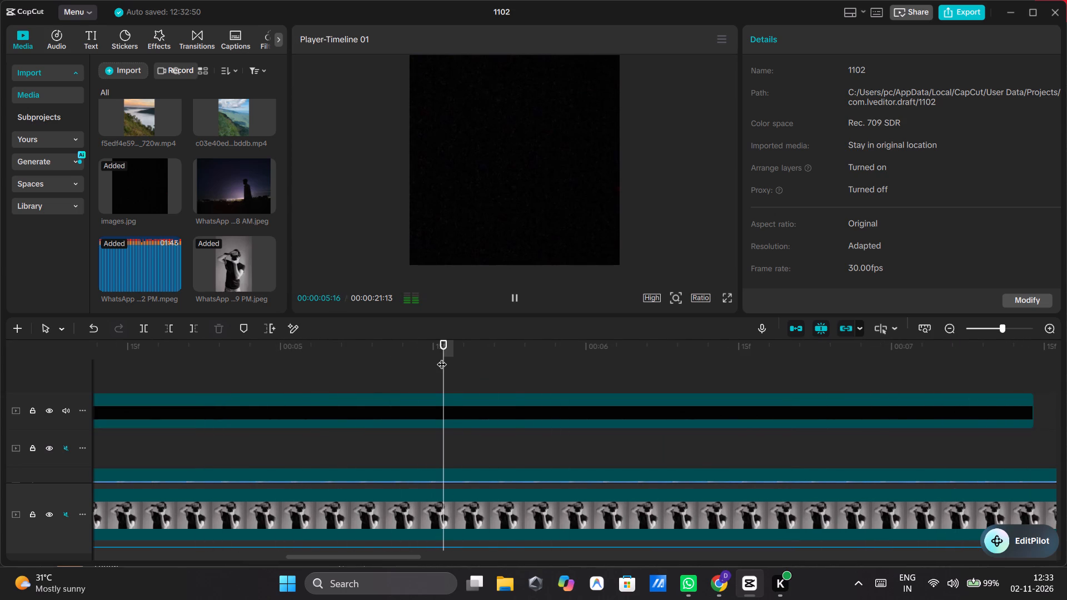
pyautogui.moveTo(437, 355); pyautogui.dragTo(432, 358)
pyautogui.moveTo(432, 358); pyautogui.dragTo(165, 373)
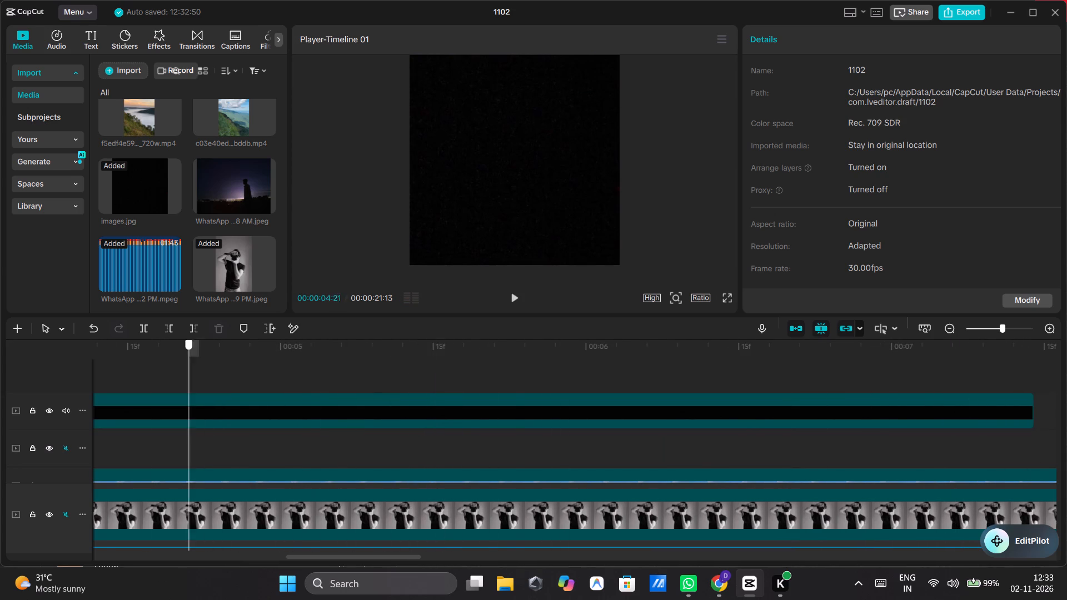
pyautogui.moveTo(165, 373); pyautogui.dragTo(321, 377)
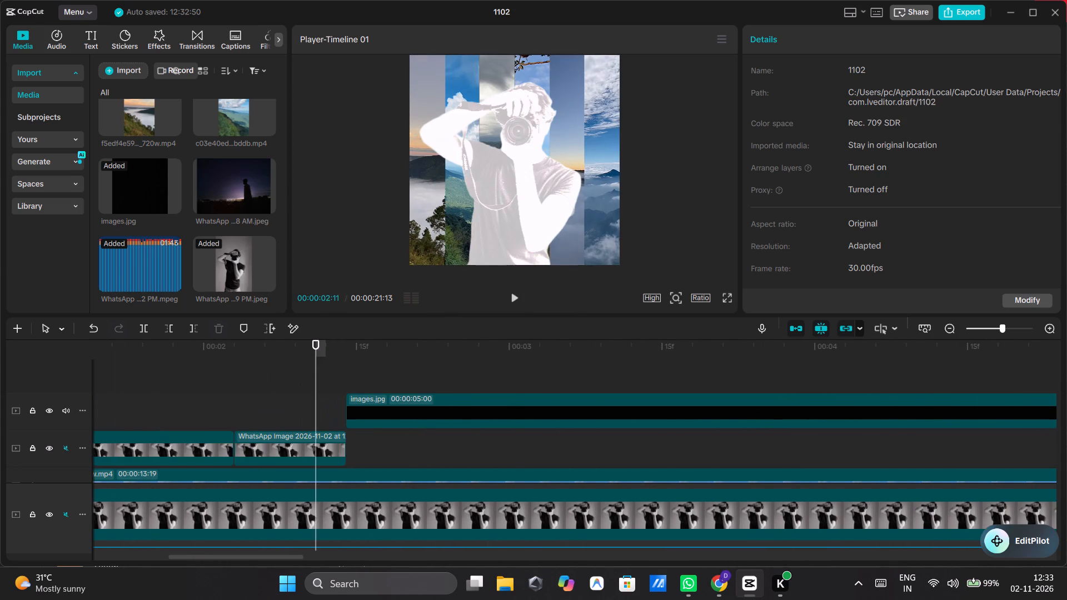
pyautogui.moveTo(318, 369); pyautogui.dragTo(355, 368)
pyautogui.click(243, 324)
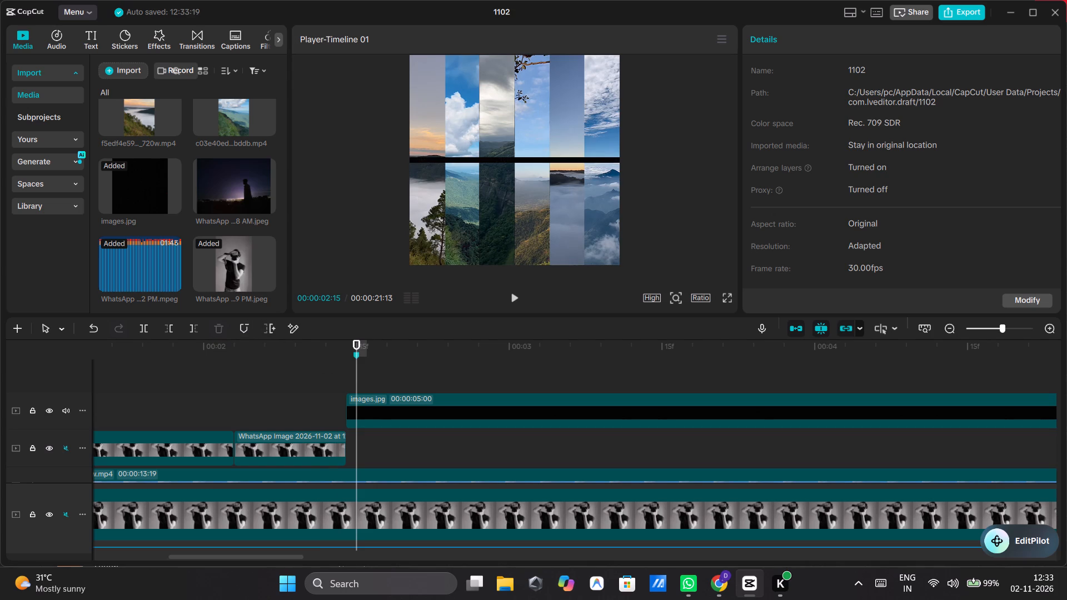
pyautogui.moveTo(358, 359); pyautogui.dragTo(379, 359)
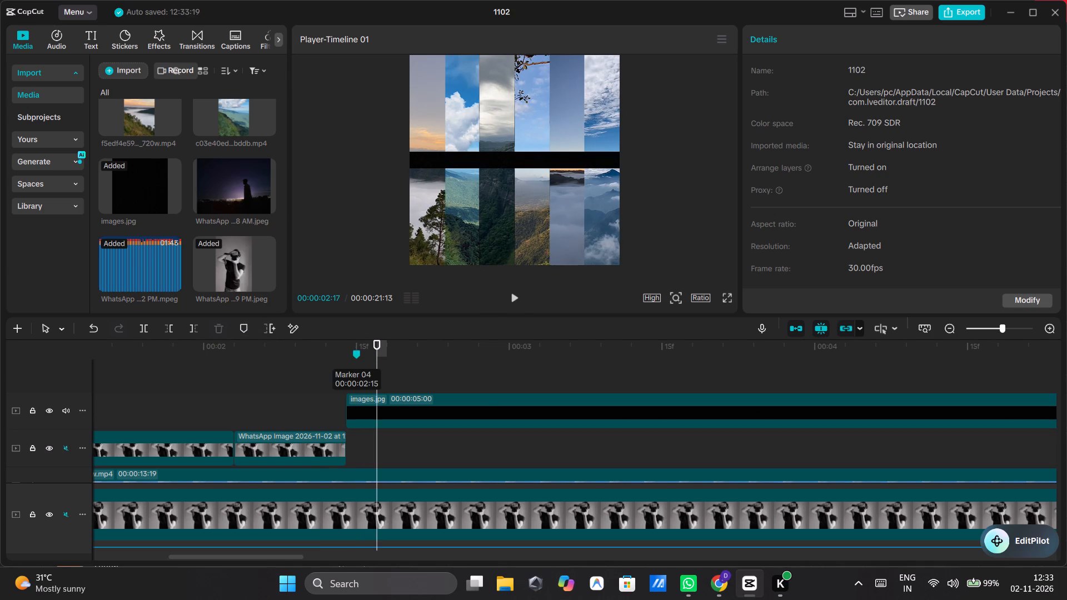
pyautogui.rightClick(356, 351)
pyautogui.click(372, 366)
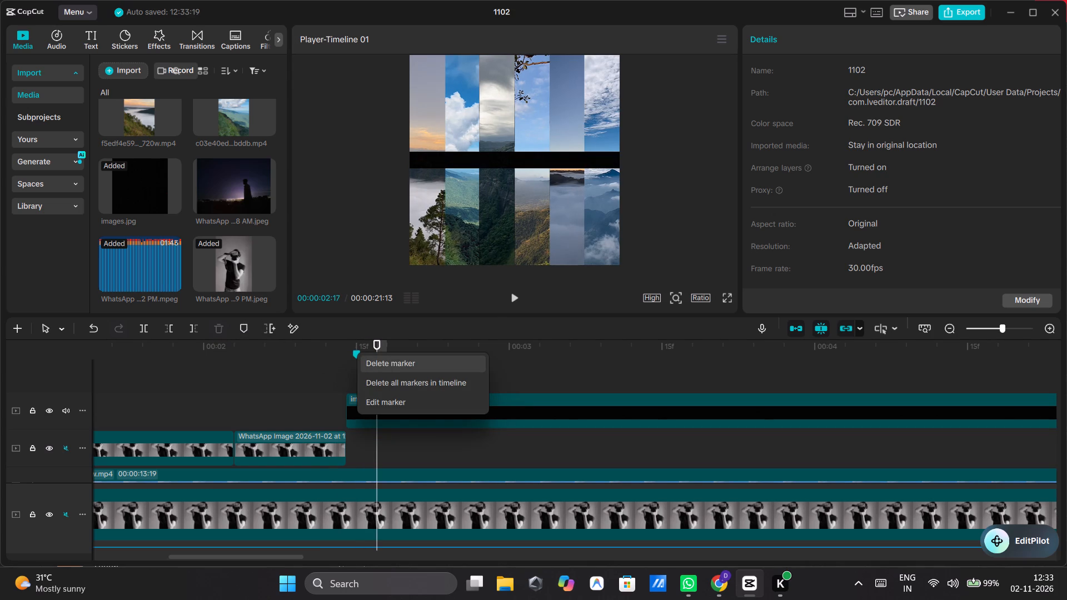
# Play through the music from the images.jpg clip's start and add timeline markers at 00:00:02:20 and 00:00:03:00.
pyautogui.moveTo(377, 379); pyautogui.dragTo(349, 380)
pyautogui.doubleClick(516, 294)
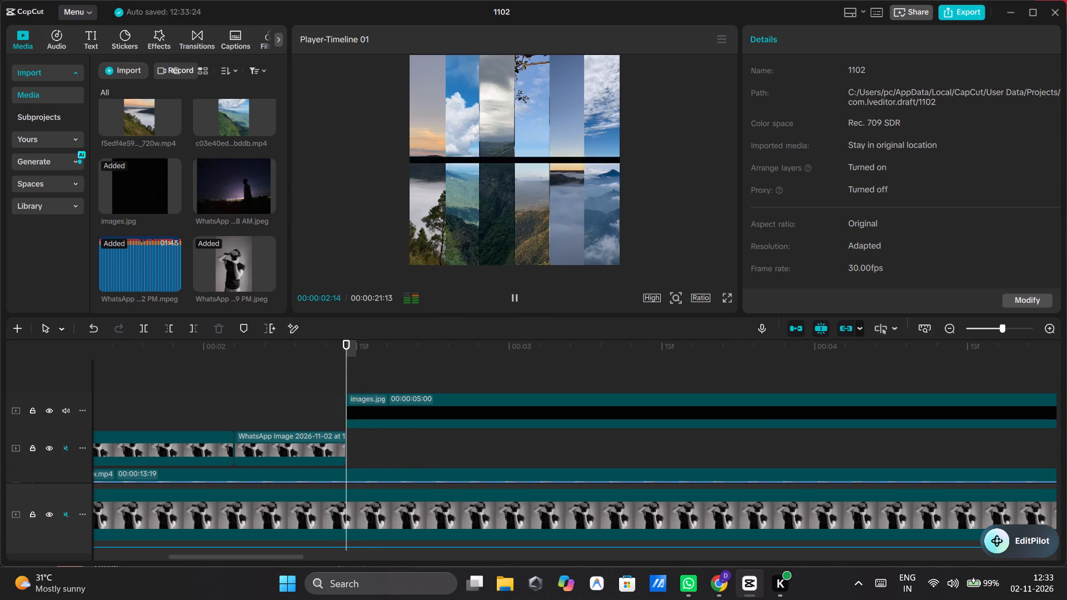
pyautogui.click(241, 324)
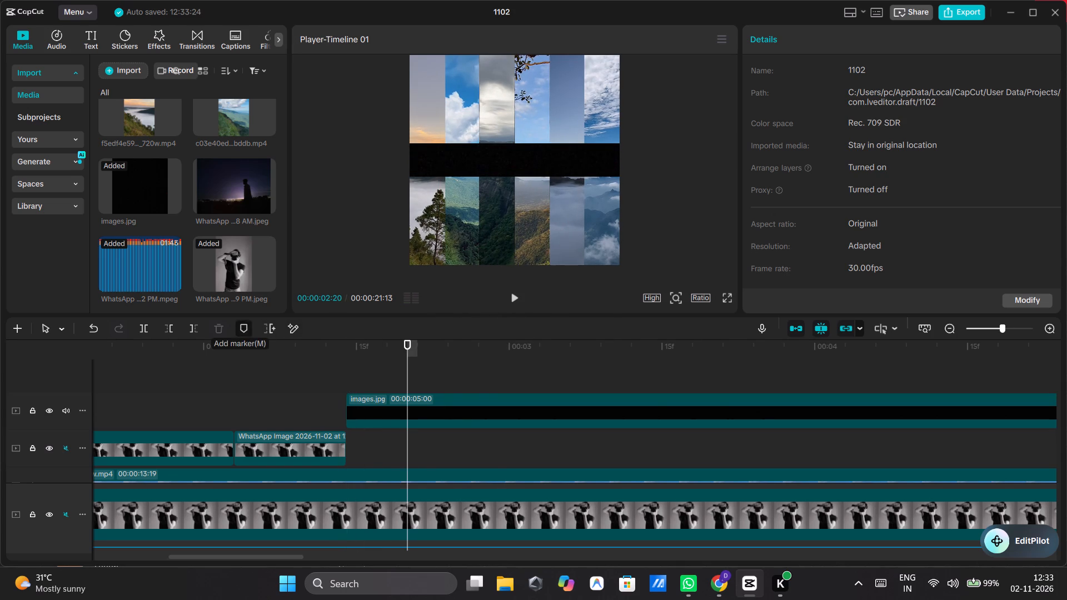
pyautogui.tripleClick(515, 304)
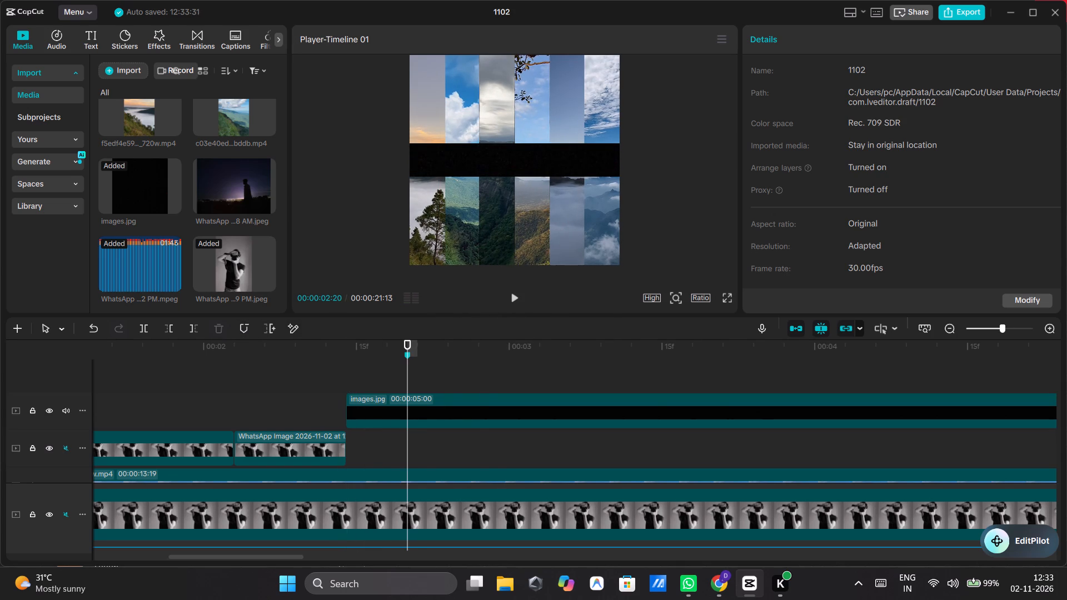
pyautogui.click(515, 304)
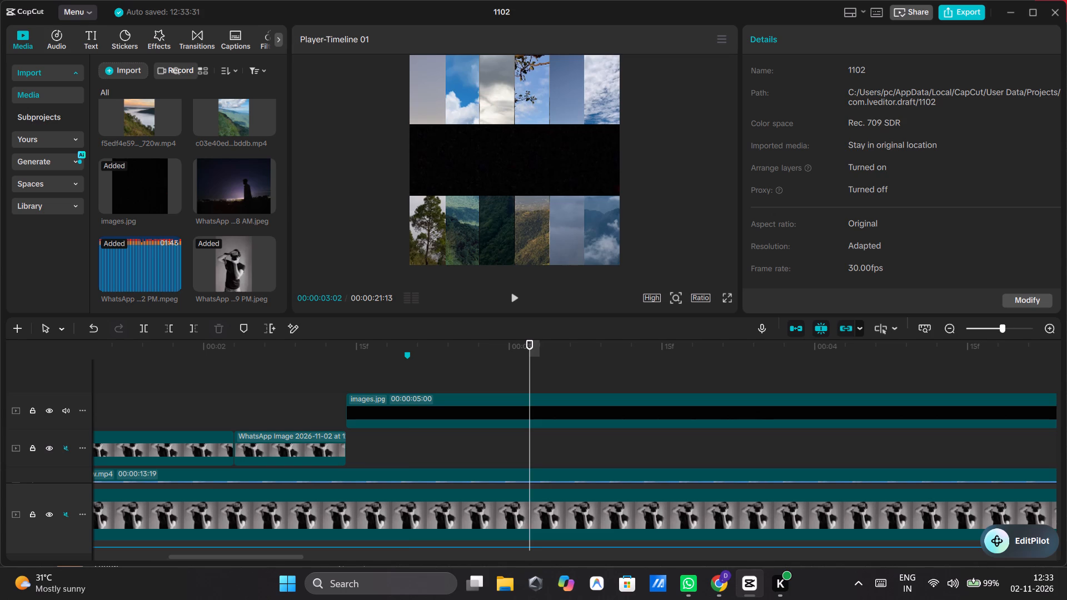
pyautogui.click(402, 366)
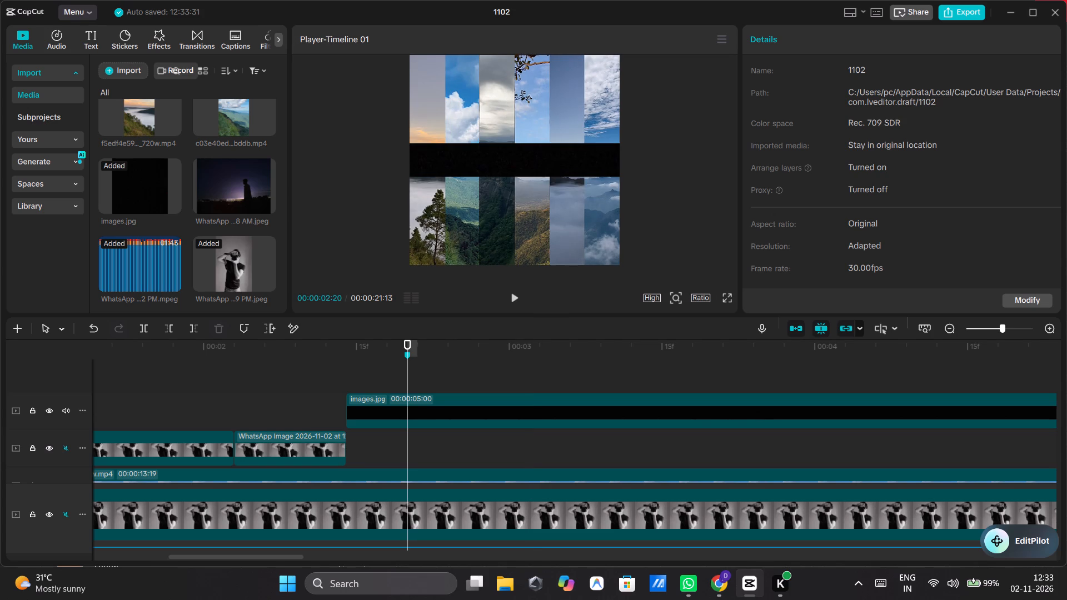
pyautogui.doubleClick(514, 298)
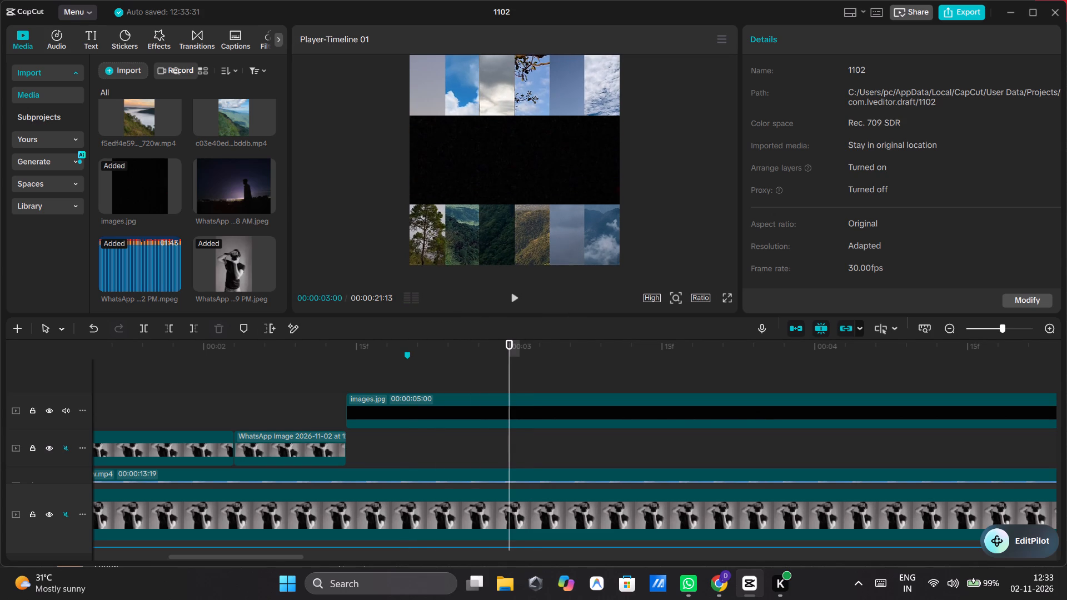
pyautogui.click(246, 329)
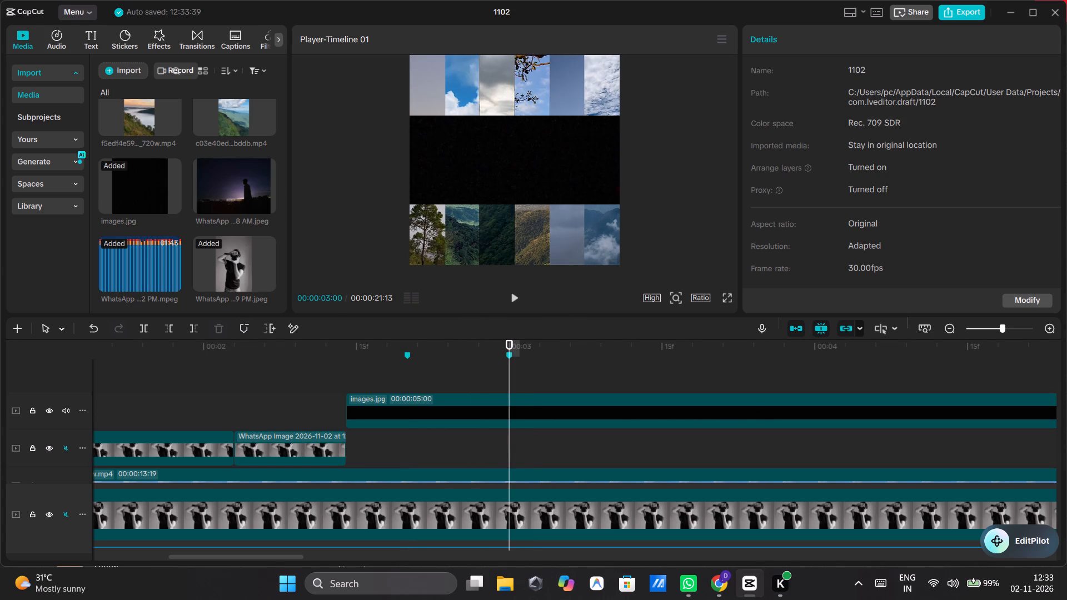
# Continue marking the music with timeline markers at 00:00:03:12, 00:00:03:21 and 00:00:04:02.
pyautogui.click(511, 297)
pyautogui.click(511, 297)
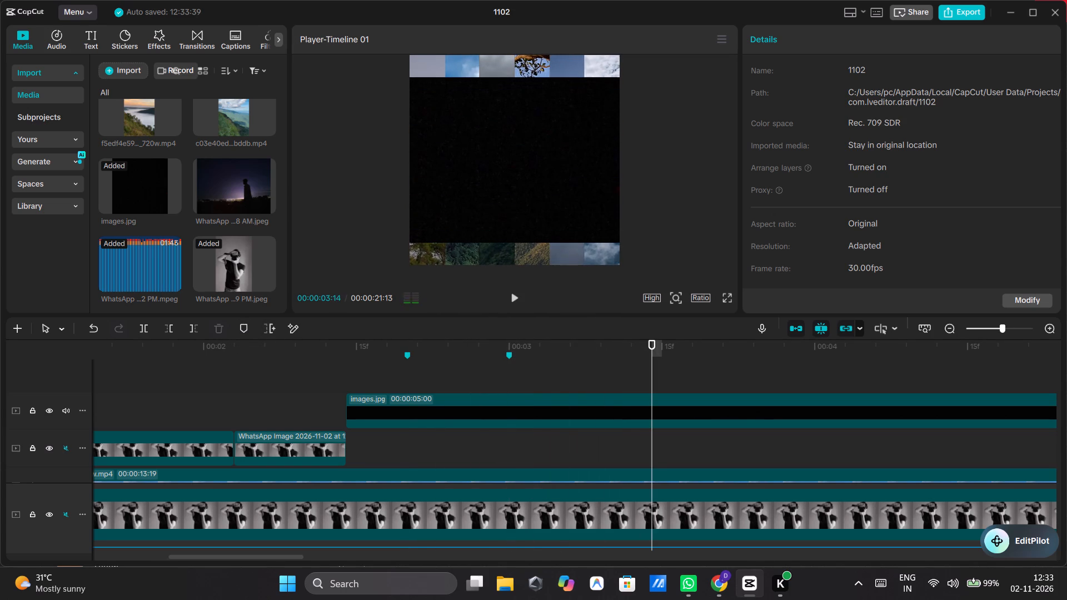
pyautogui.click(507, 332)
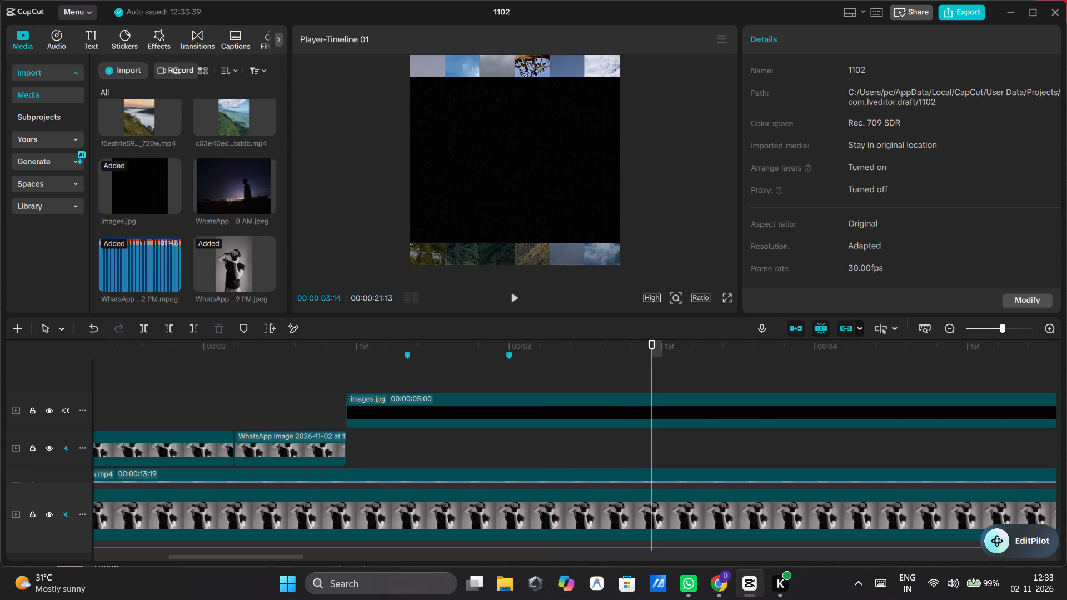
pyautogui.click(505, 323)
pyautogui.click(506, 375)
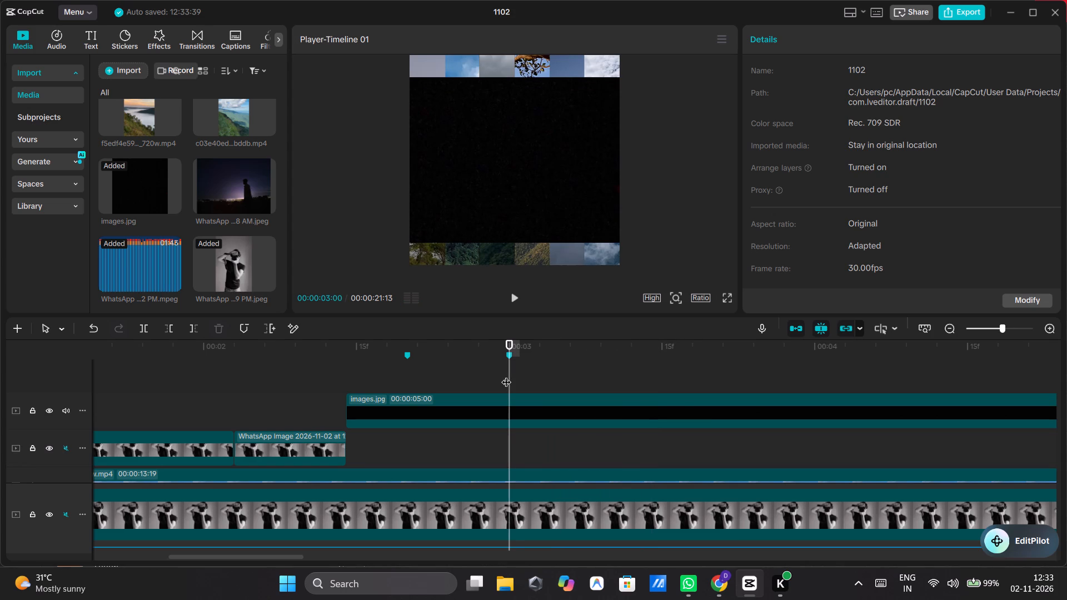
pyautogui.click(515, 294)
pyautogui.click(515, 294)
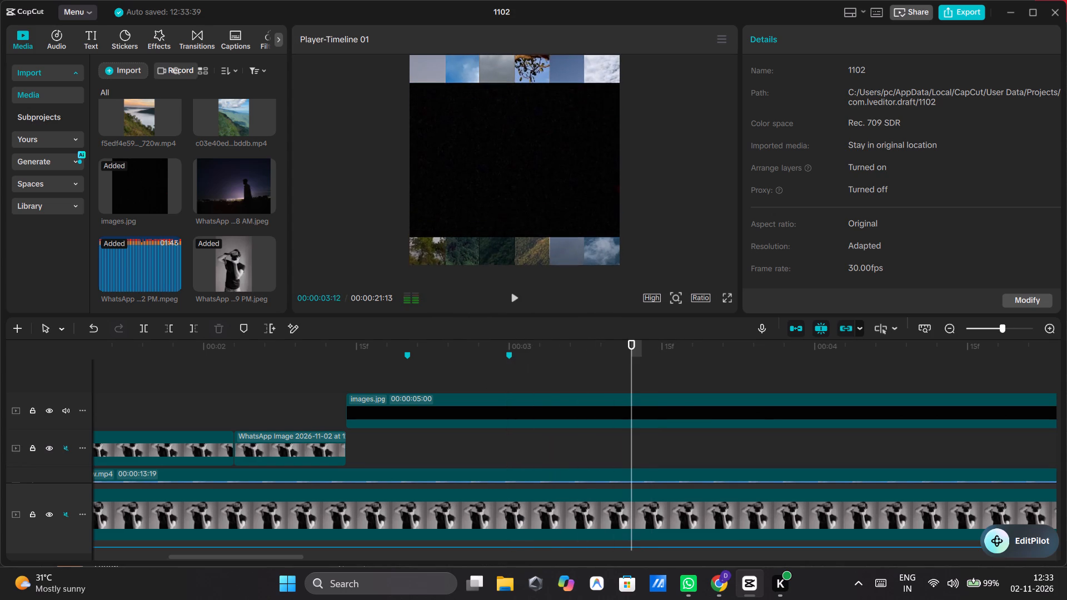
pyautogui.click(245, 328)
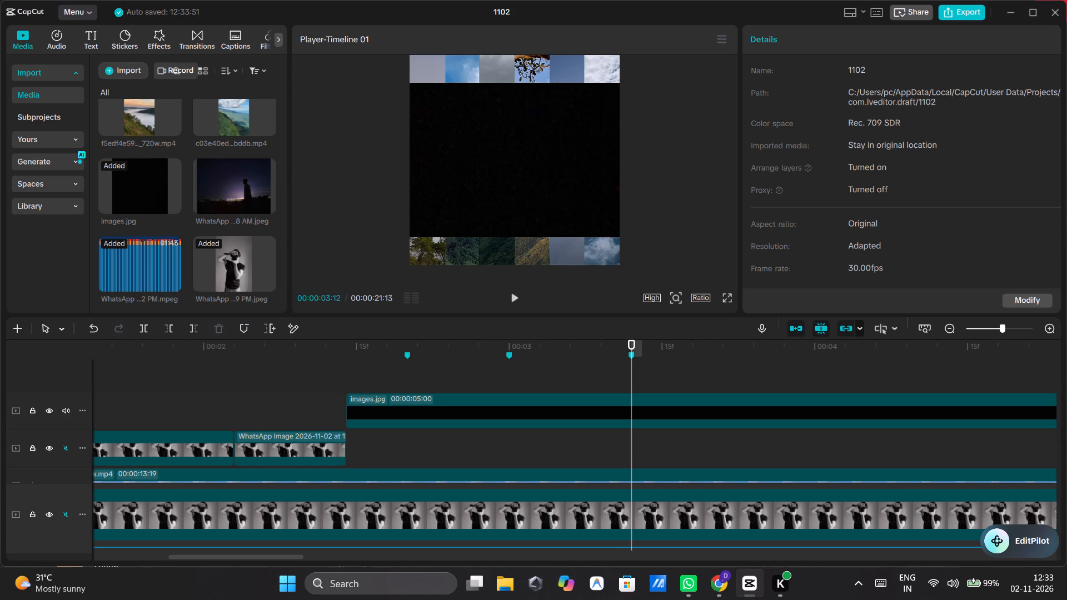
pyautogui.doubleClick(516, 299)
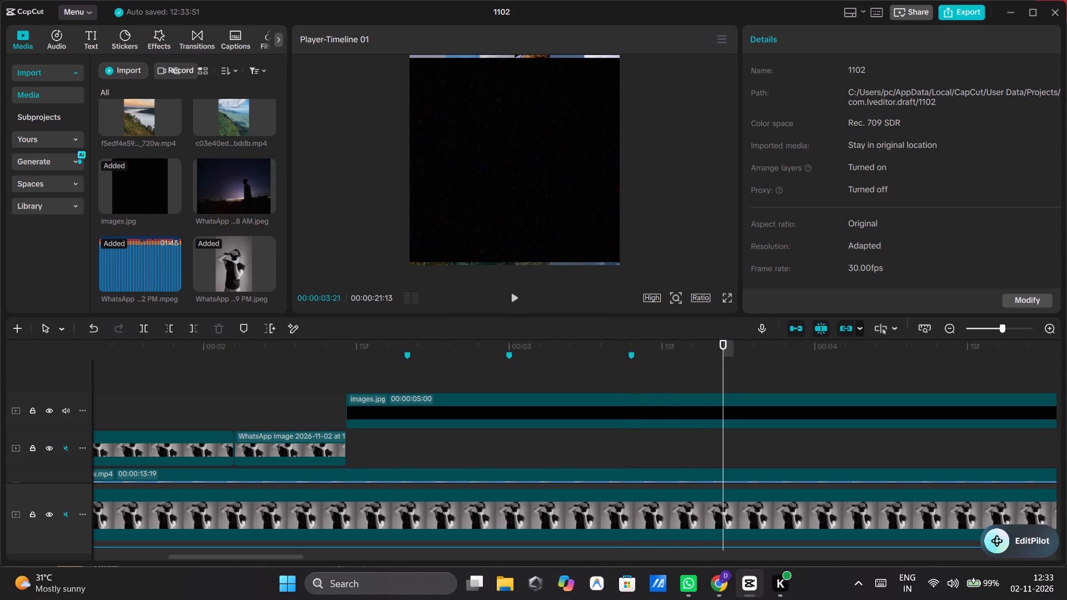
pyautogui.click(238, 326)
pyautogui.doubleClick(515, 297)
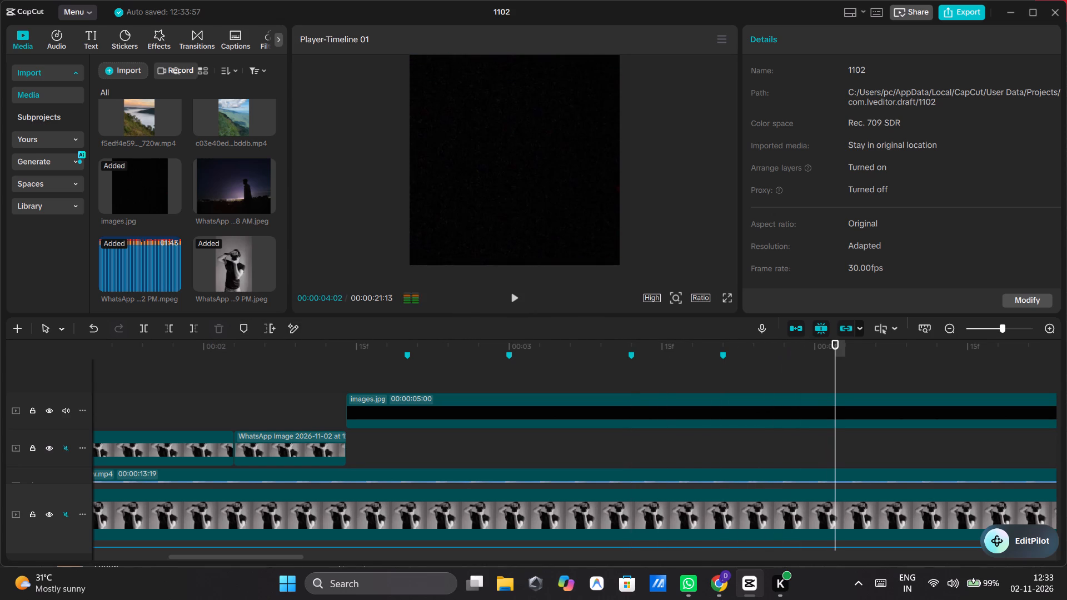
pyautogui.click(249, 327)
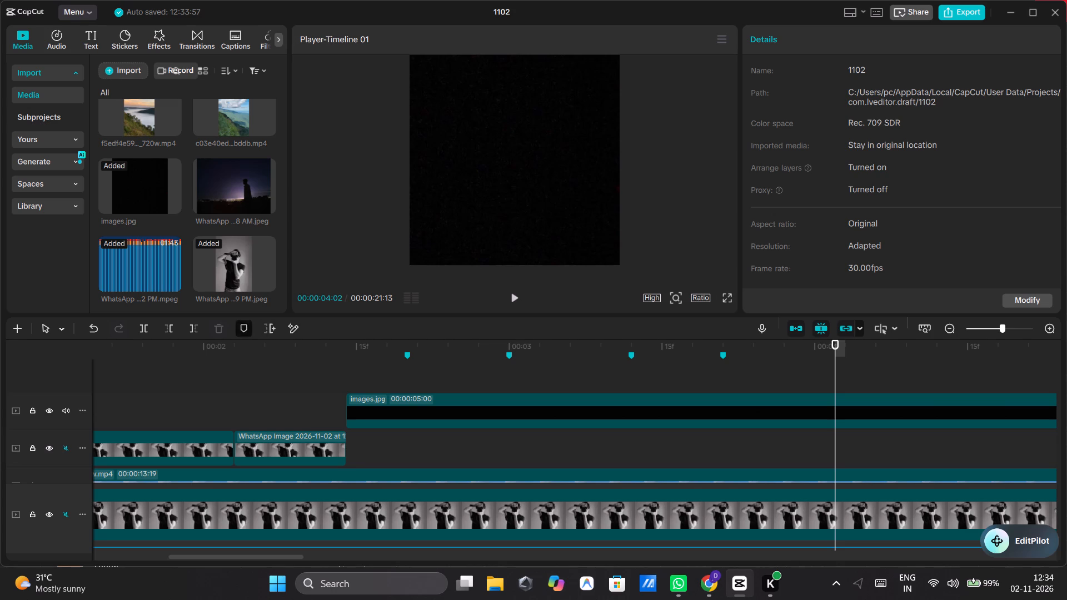
# Play on from 00:00:04:02 and add a timeline marker on the next beat at 00:00:04:14.
pyautogui.click(515, 299)
pyautogui.click(515, 299)
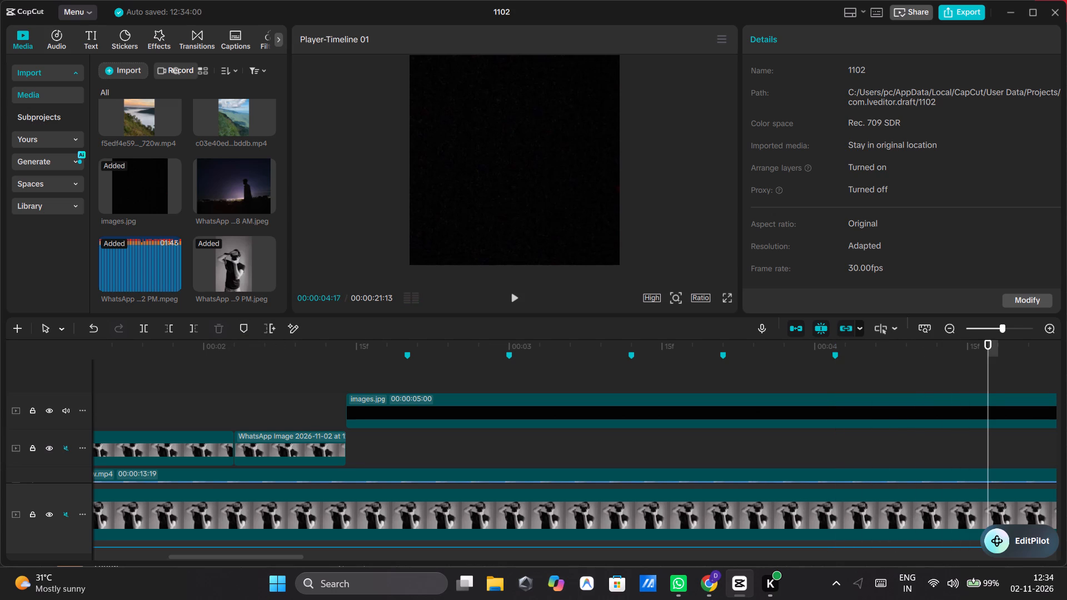
pyautogui.doubleClick(957, 353)
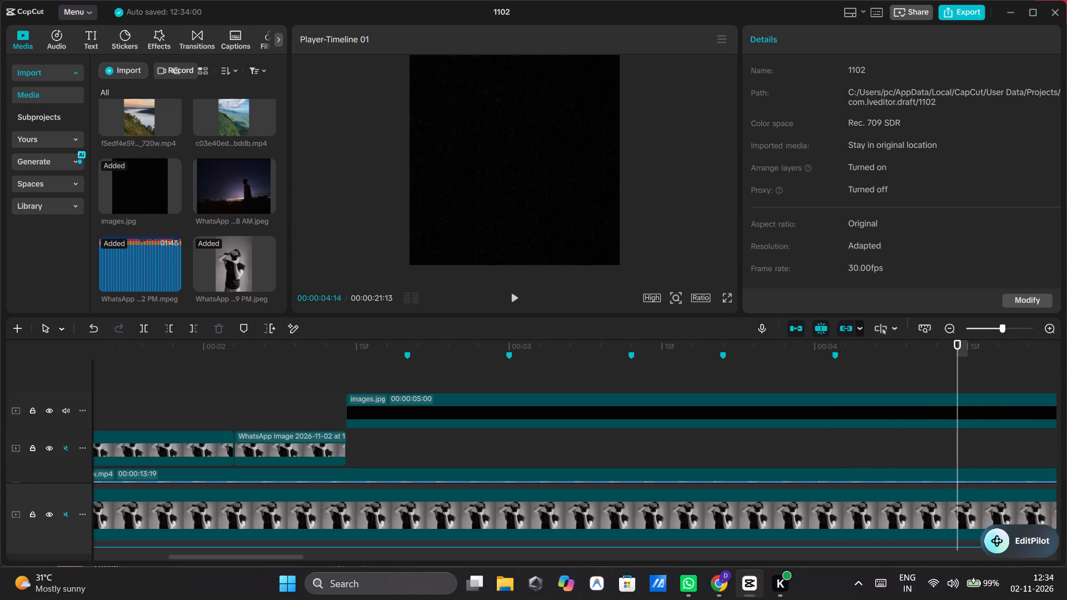
pyautogui.click(245, 329)
# Play back the collage from about one second in until past the images.jpg clip's end, examining the mask animation against the music.
pyautogui.click(516, 298)
pyautogui.click(516, 298)
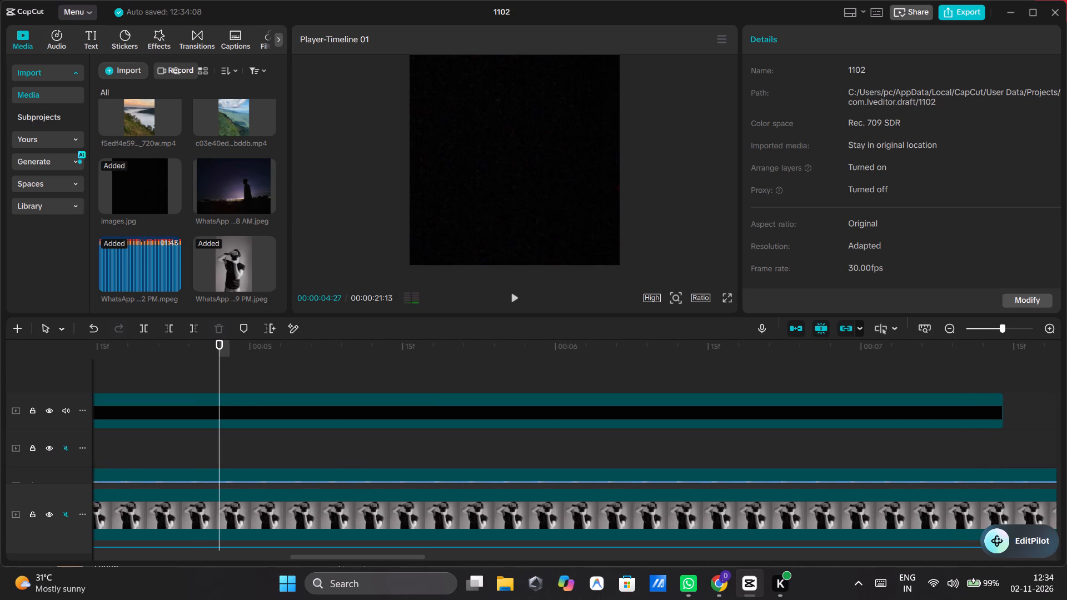
pyautogui.hscroll(6, 283, 371)
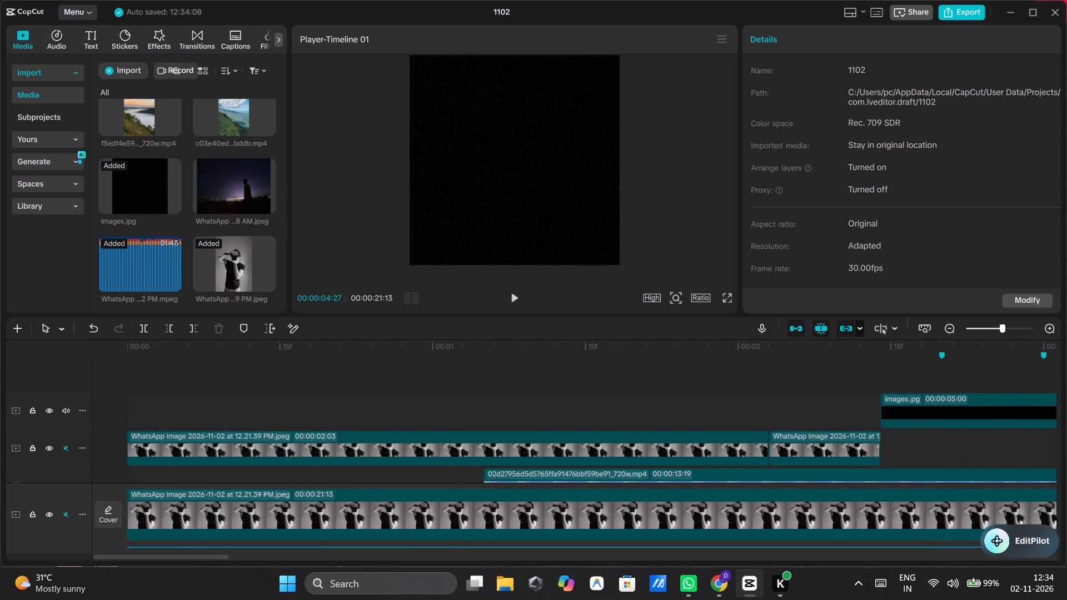
pyautogui.click(455, 389)
pyautogui.click(518, 301)
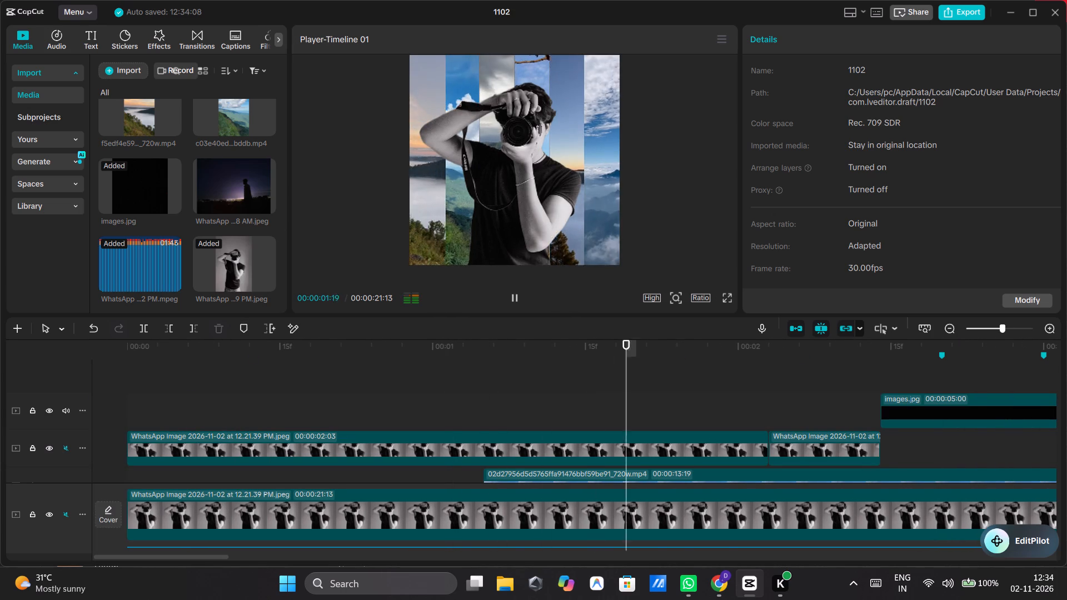
pyautogui.hscroll(-1, 492, 349)
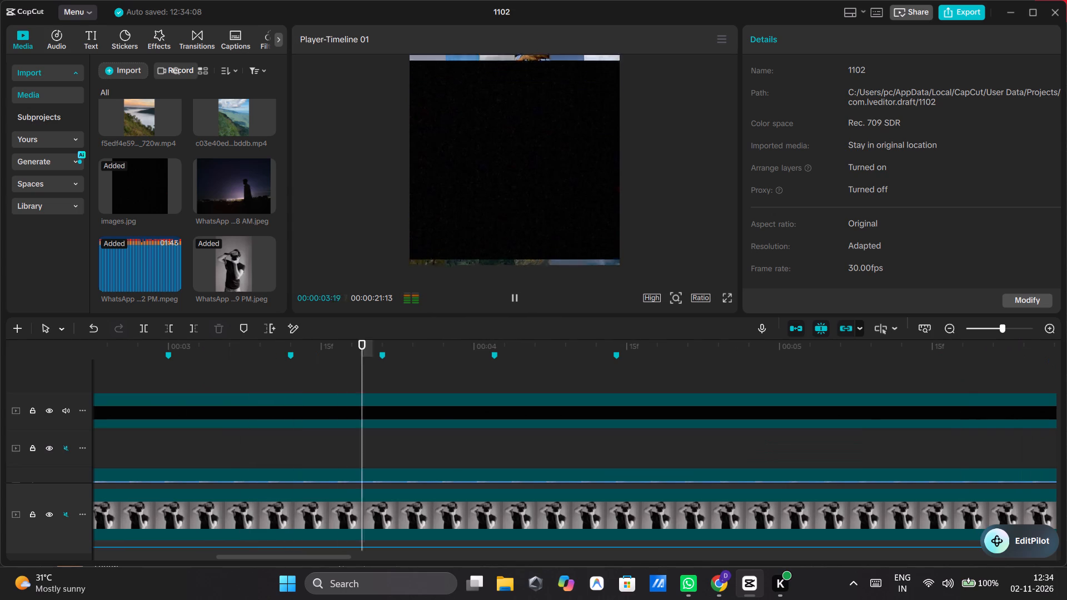
pyautogui.hscroll(3, 492, 349)
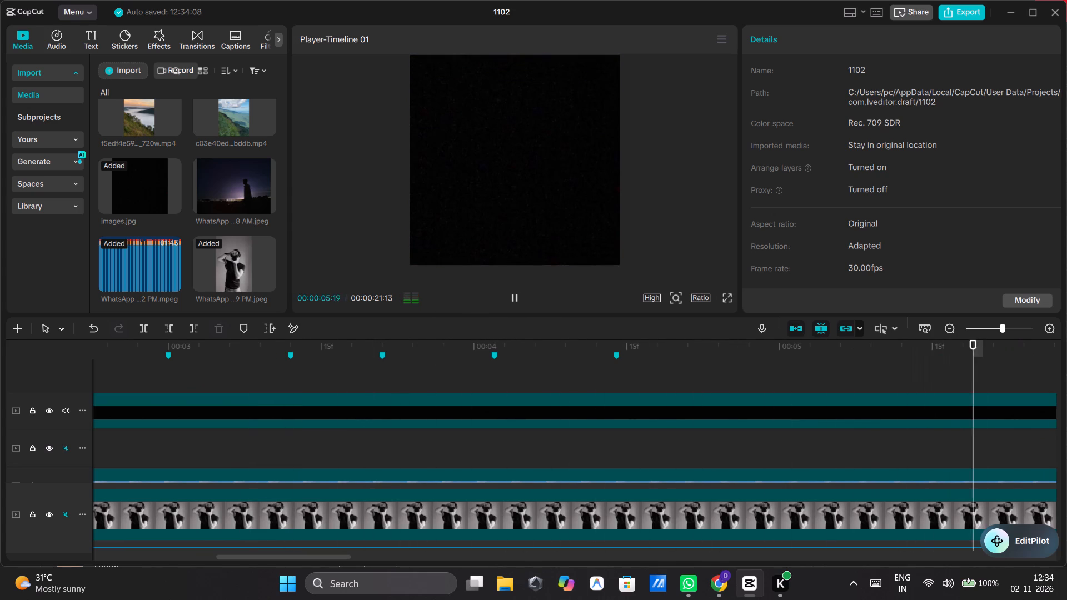
pyautogui.hscroll(3, 390, 373)
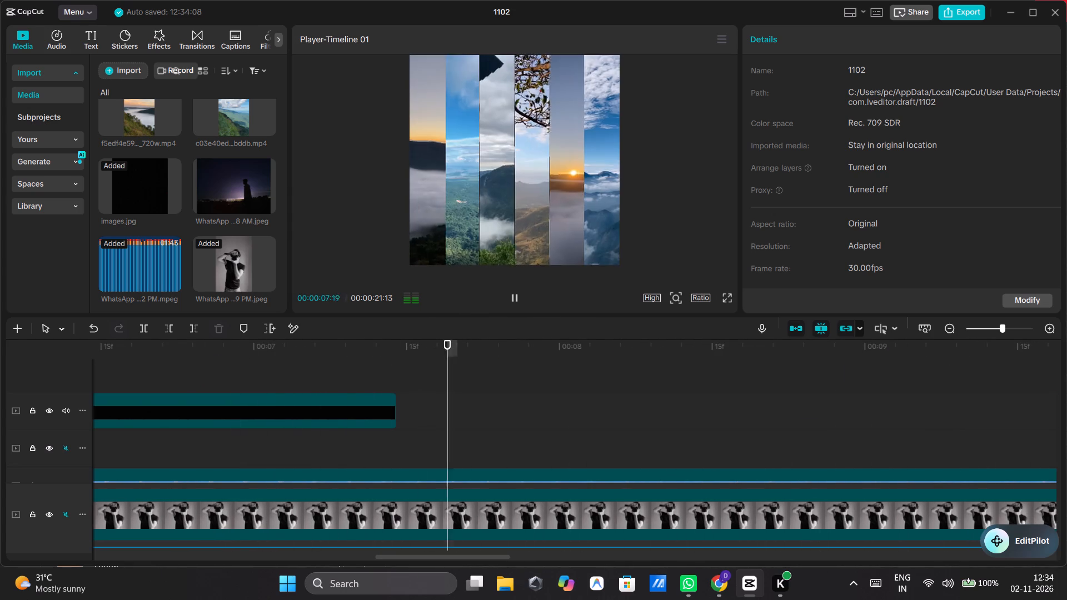
pyautogui.click(519, 294)
# Replay short stretches from the images.jpg clip's start to compare the mask opening with the beat markers at 00:00:02:20 and 00:00:03:00.
pyautogui.hscroll(6, 432, 336)
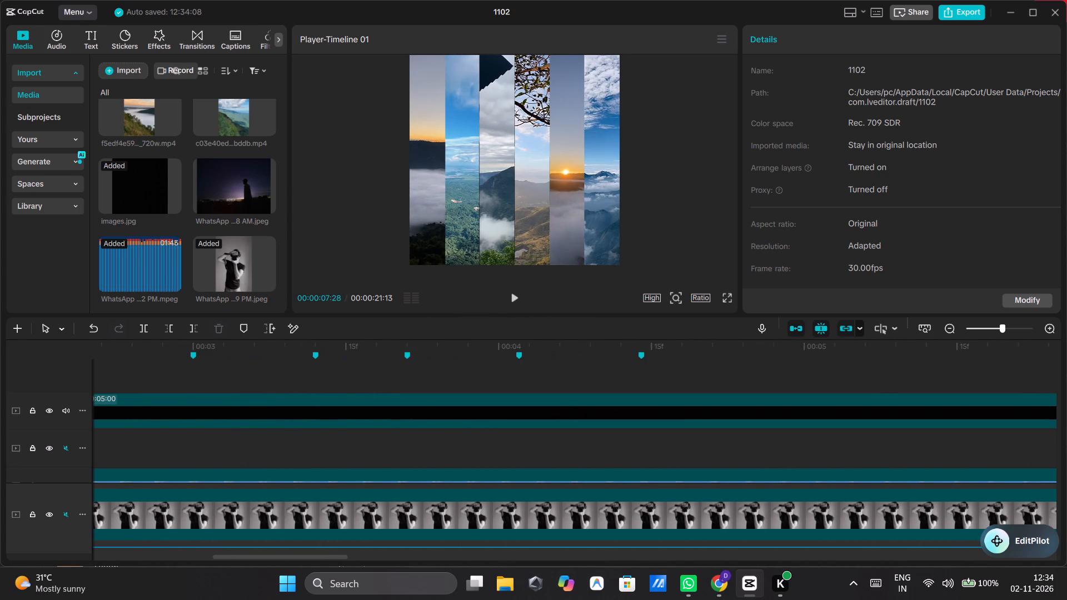
pyautogui.hscroll(1, 378, 363)
pyautogui.click(435, 361)
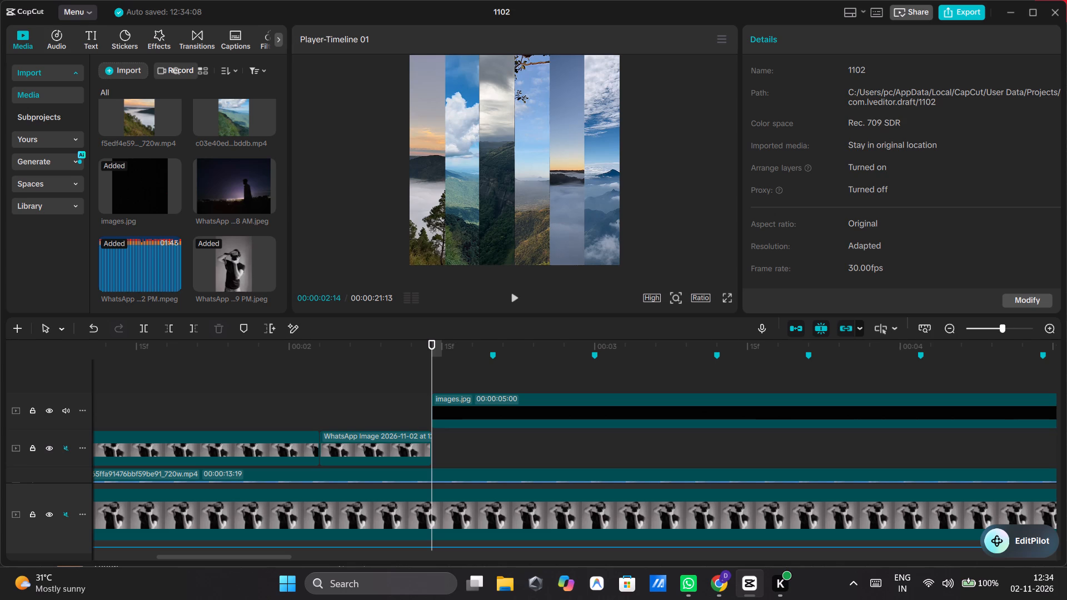
pyautogui.doubleClick(517, 295)
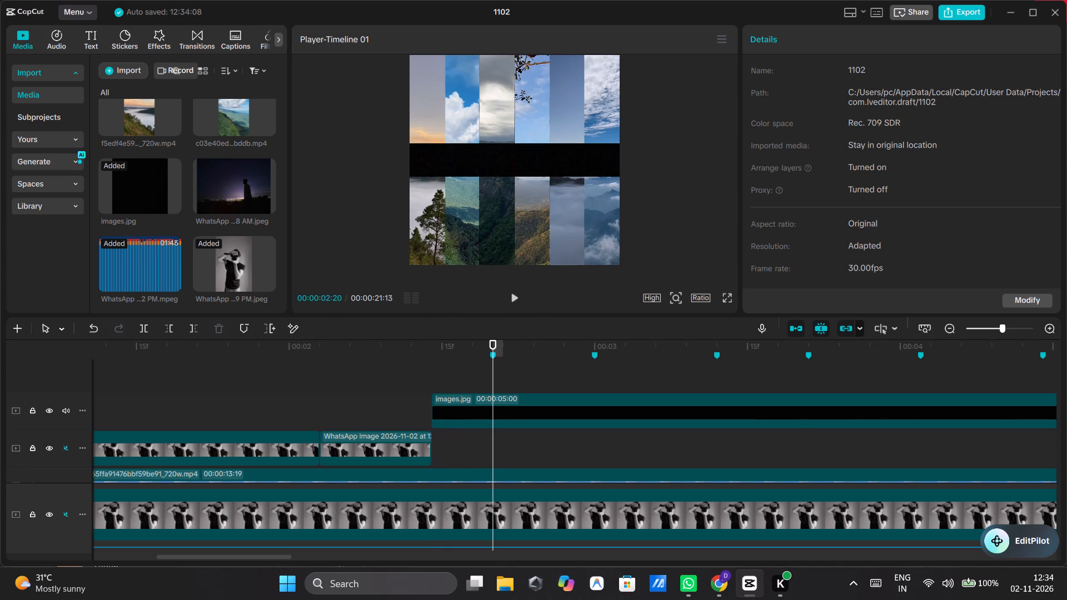
pyautogui.doubleClick(517, 295)
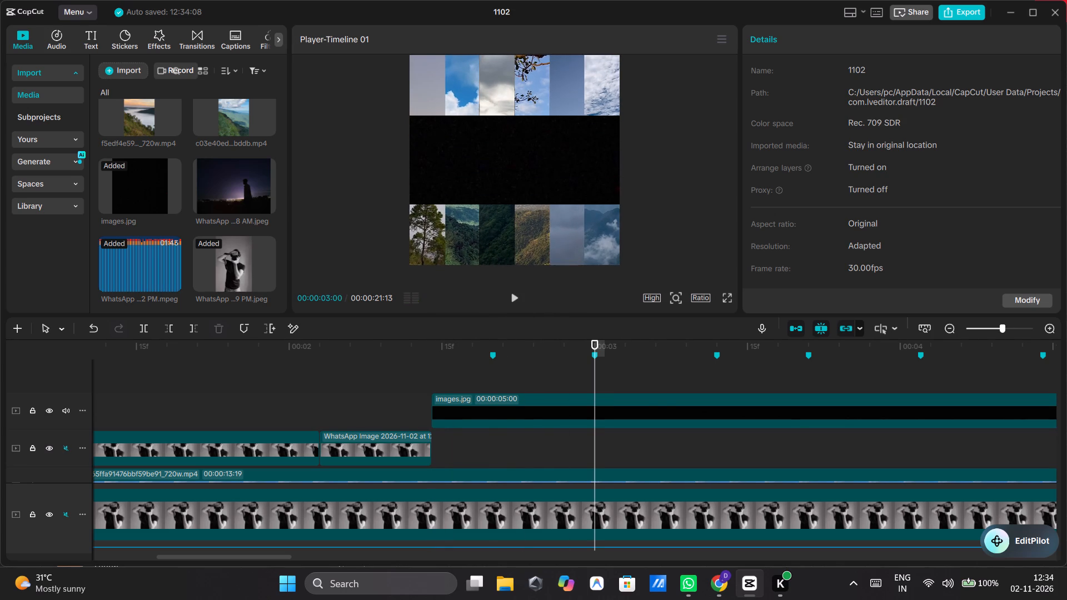
pyautogui.click(511, 297)
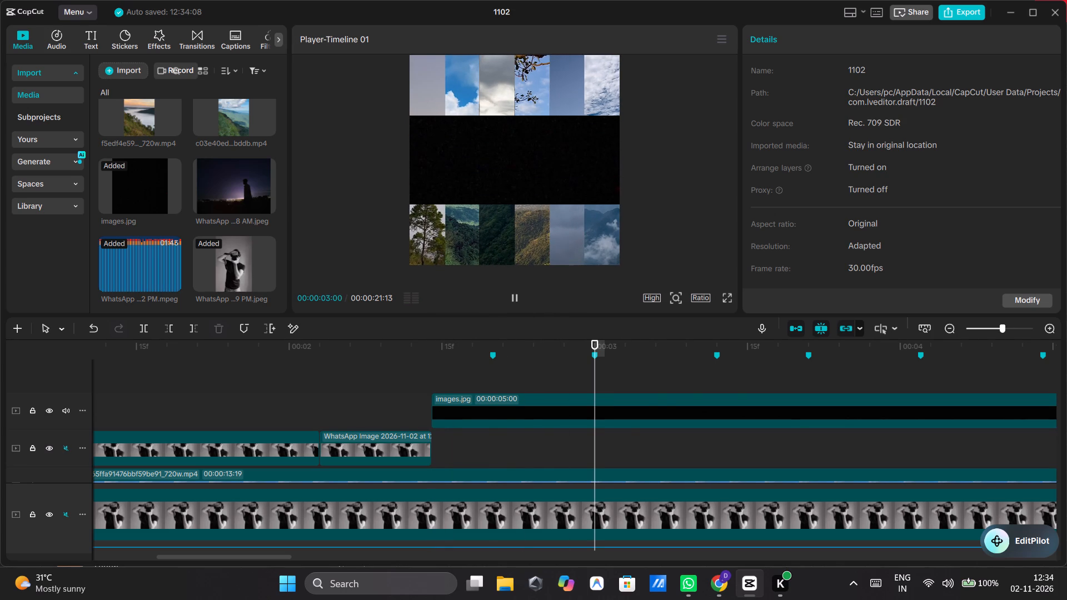
pyautogui.click(511, 297)
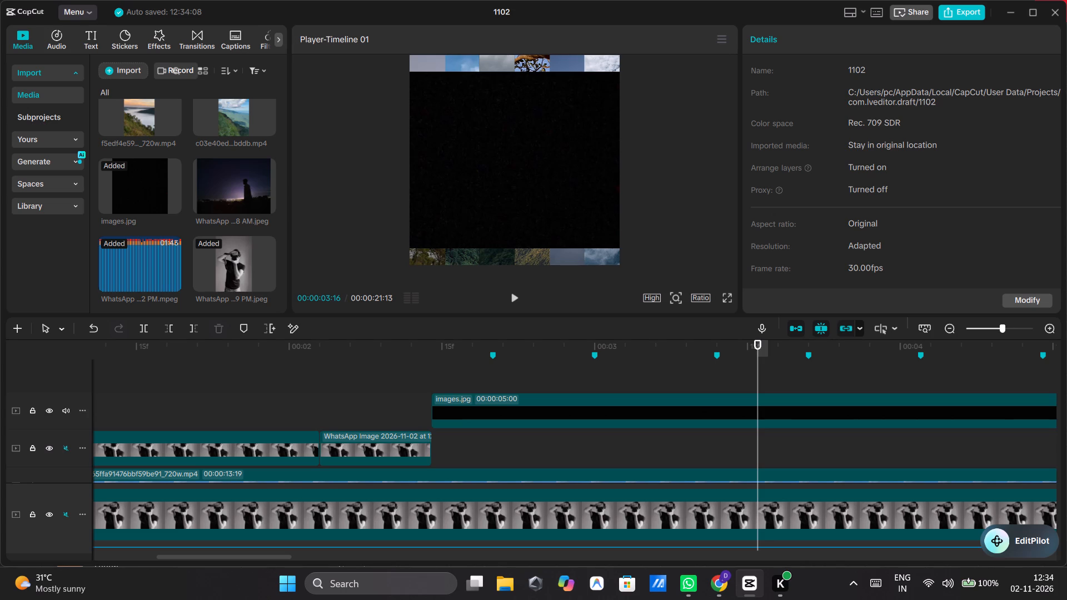
pyautogui.click(551, 344)
pyautogui.click(515, 289)
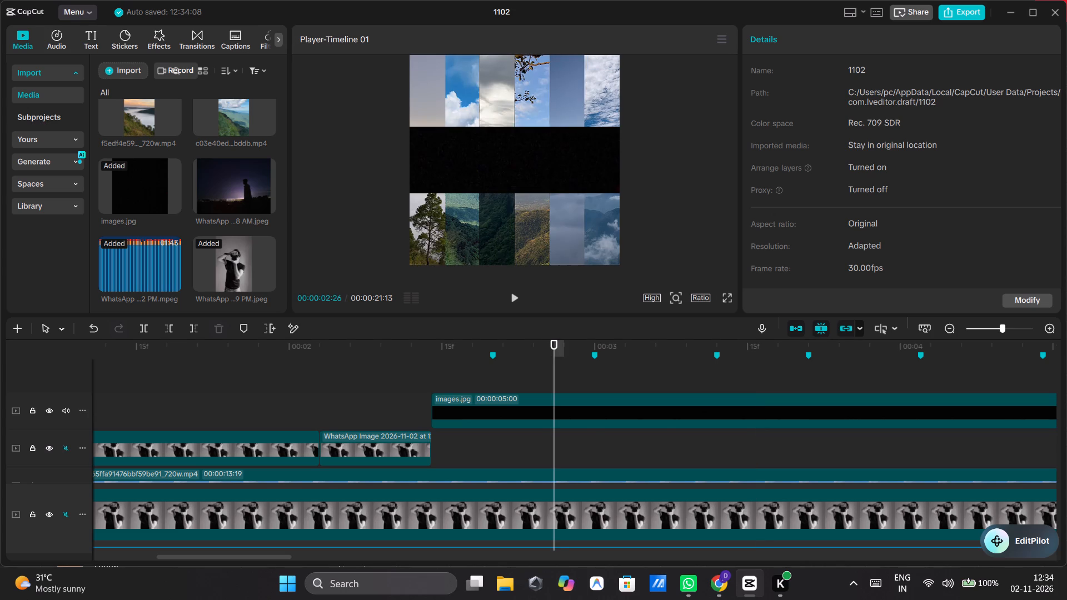
pyautogui.click(515, 289)
pyautogui.click(579, 352)
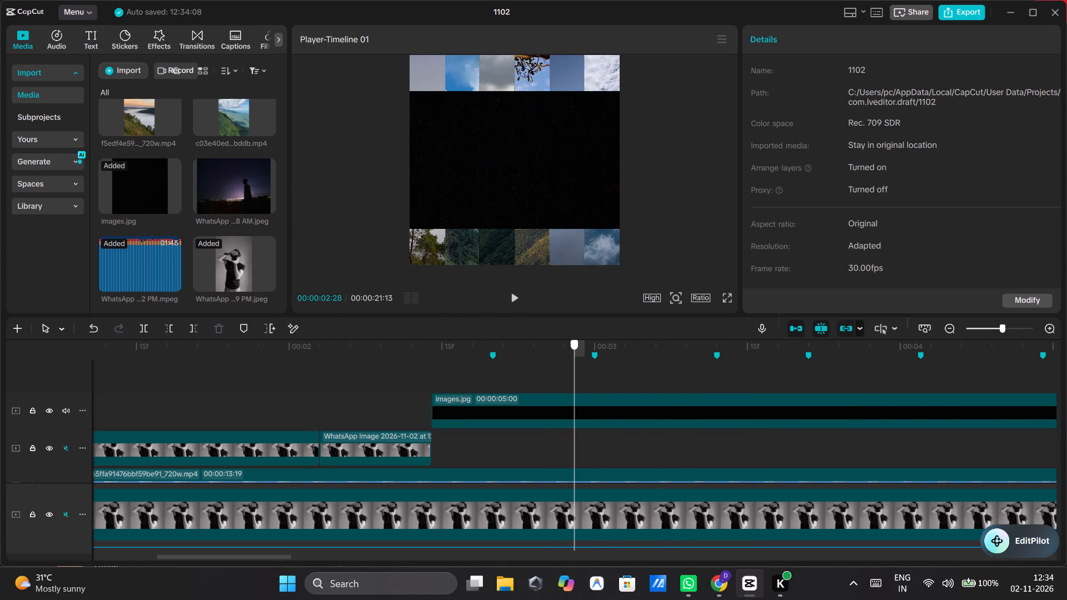
# Examine the images.jpg clip's opening frames at a closer timeline scale, replaying from around 00:00:02:13 to check the first beat.
pyautogui.keyDown('ctrl'); pyautogui.scroll(4, 516, 368); pyautogui.keyUp('ctrl')
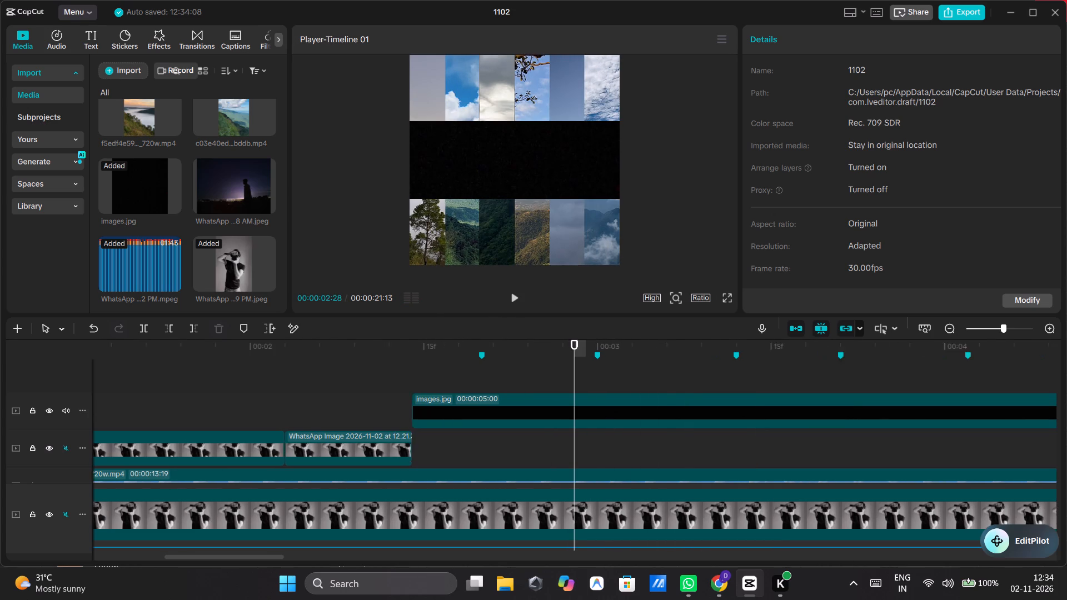
pyautogui.keyDown('ctrl'); pyautogui.scroll(7, 516, 368); pyautogui.keyUp('ctrl')
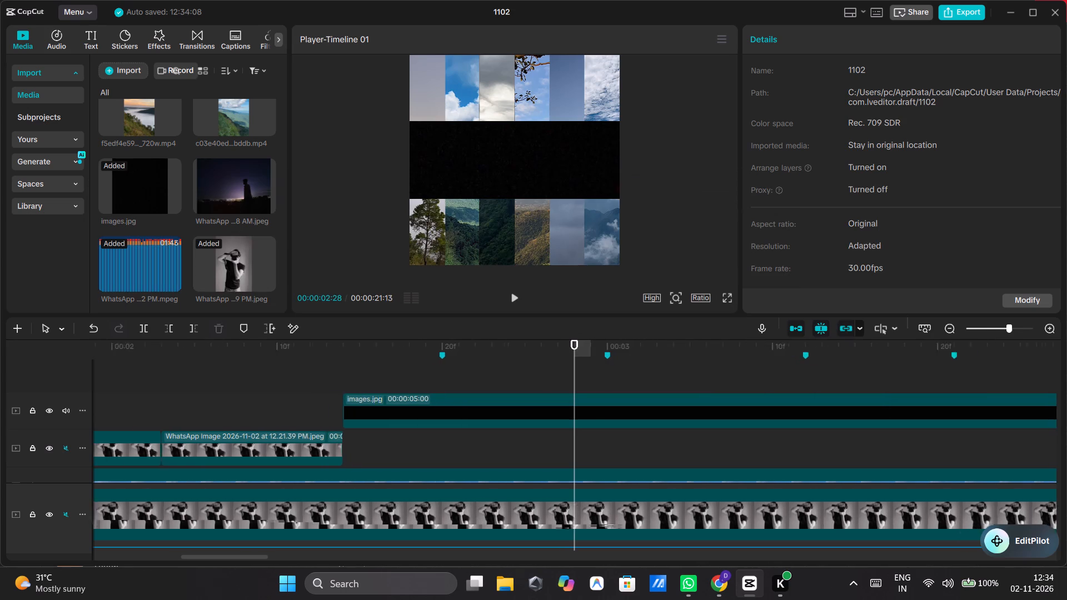
pyautogui.keyDown('ctrl'); pyautogui.scroll(17, 516, 368); pyautogui.keyUp('ctrl')
pyautogui.keyDown('ctrl'); pyautogui.scroll(7, 516, 368); pyautogui.keyUp('ctrl')
pyautogui.hscroll(1, 516, 368)
pyautogui.keyDown('ctrl'); pyautogui.scroll(6, 516, 368); pyautogui.keyUp('ctrl')
pyautogui.hscroll(4, 516, 368)
pyautogui.keyDown('ctrl'); pyautogui.scroll(6, 516, 368); pyautogui.keyUp('ctrl')
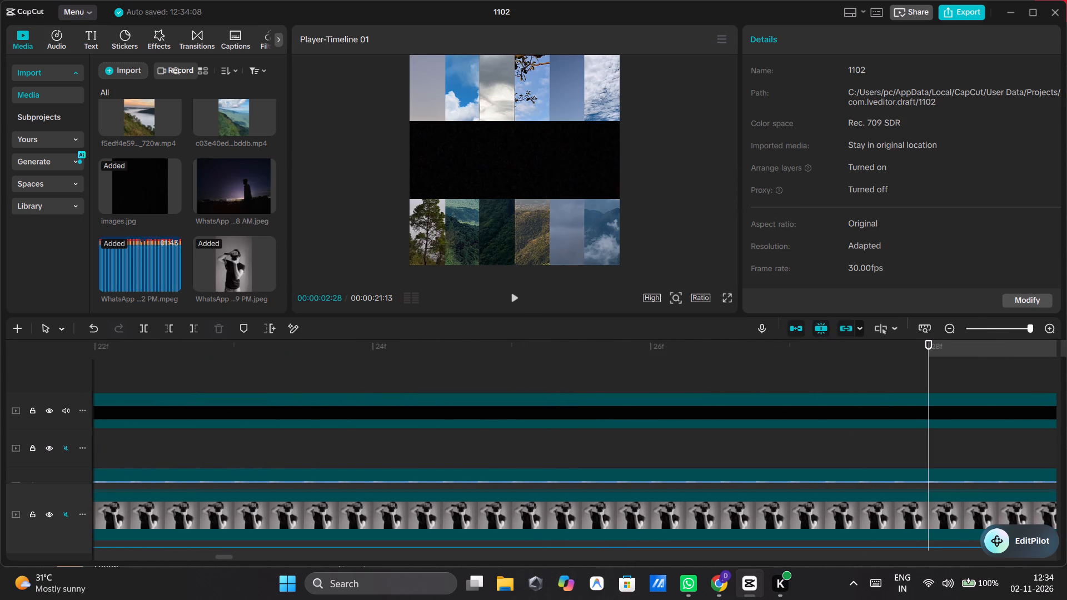
pyautogui.hscroll(6, 317, 346)
pyautogui.hscroll(6, 381, 391)
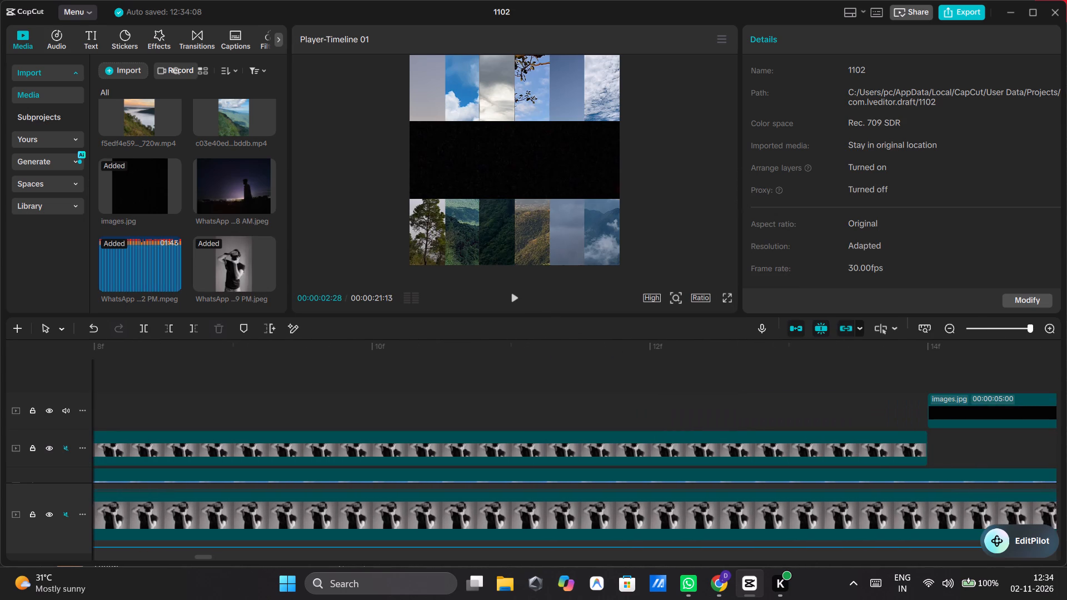
pyautogui.click(732, 387)
pyautogui.hscroll(-2, 732, 387)
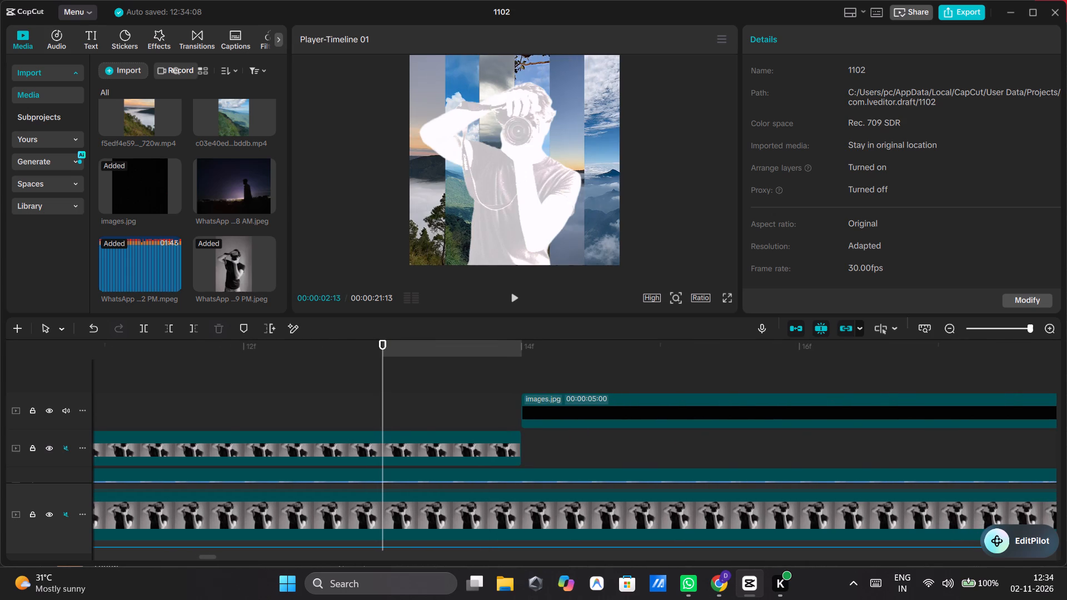
pyautogui.click(513, 295)
pyautogui.click(513, 295)
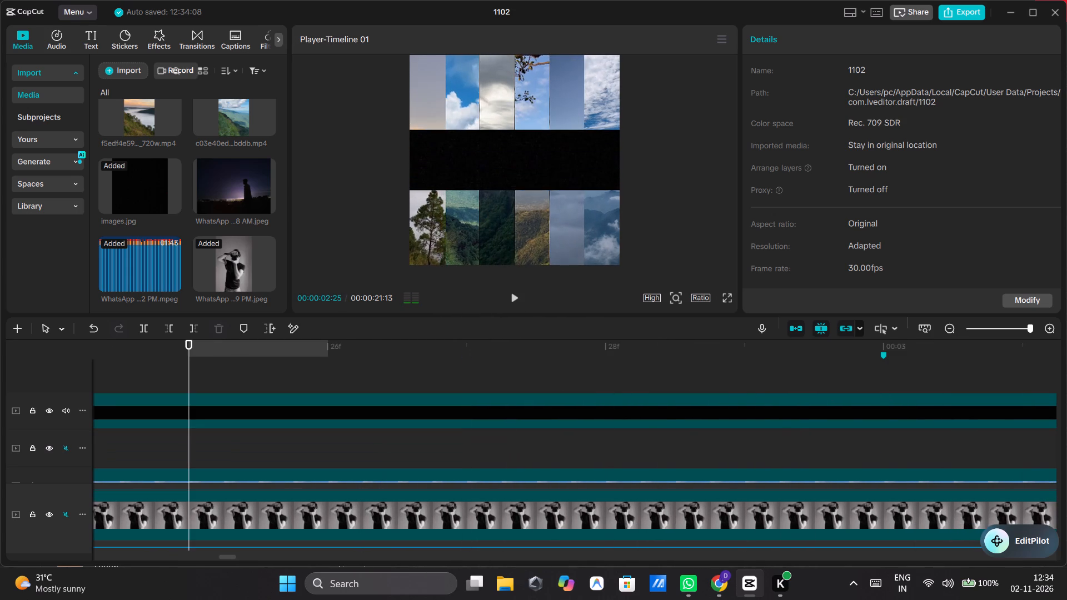
pyautogui.keyDown('ctrl'); pyautogui.scroll(-12, 441, 364); pyautogui.keyUp('ctrl')
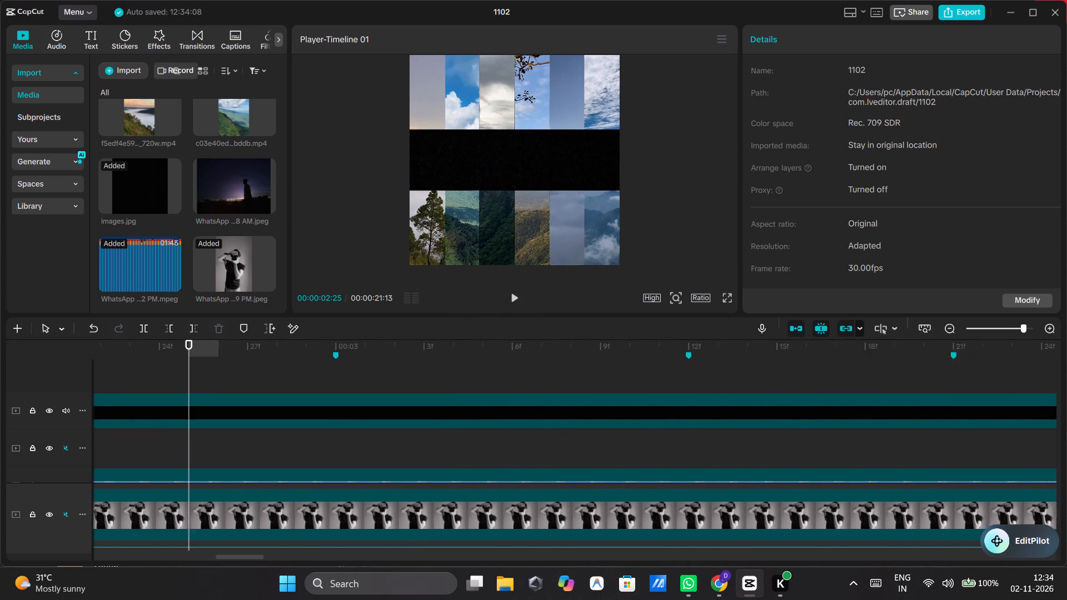
pyautogui.hscroll(2, 364, 389)
pyautogui.hscroll(-1, 364, 389)
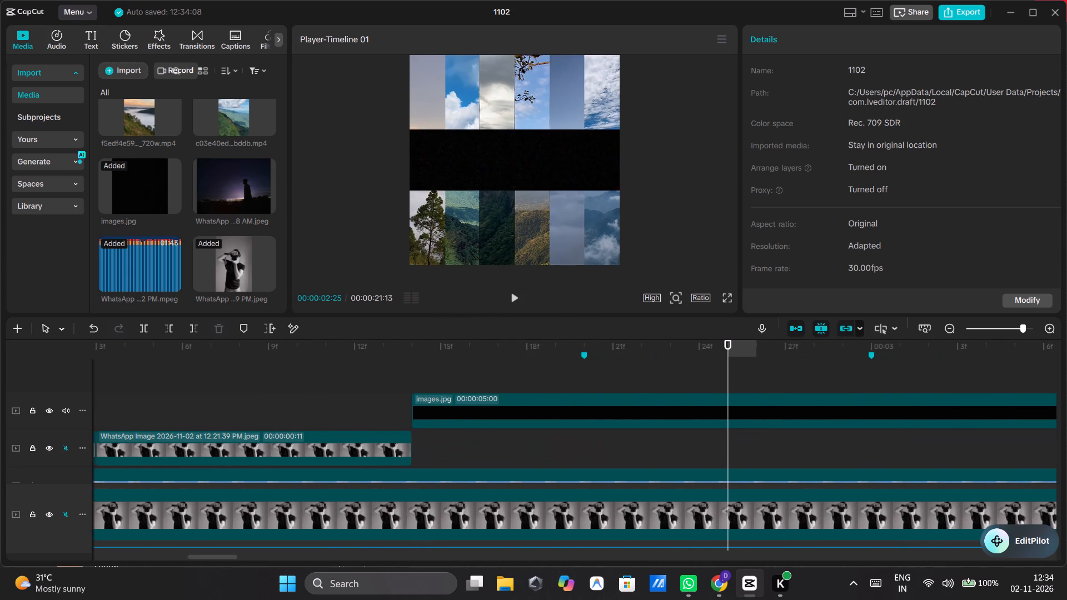
pyautogui.click(386, 366)
pyautogui.doubleClick(515, 299)
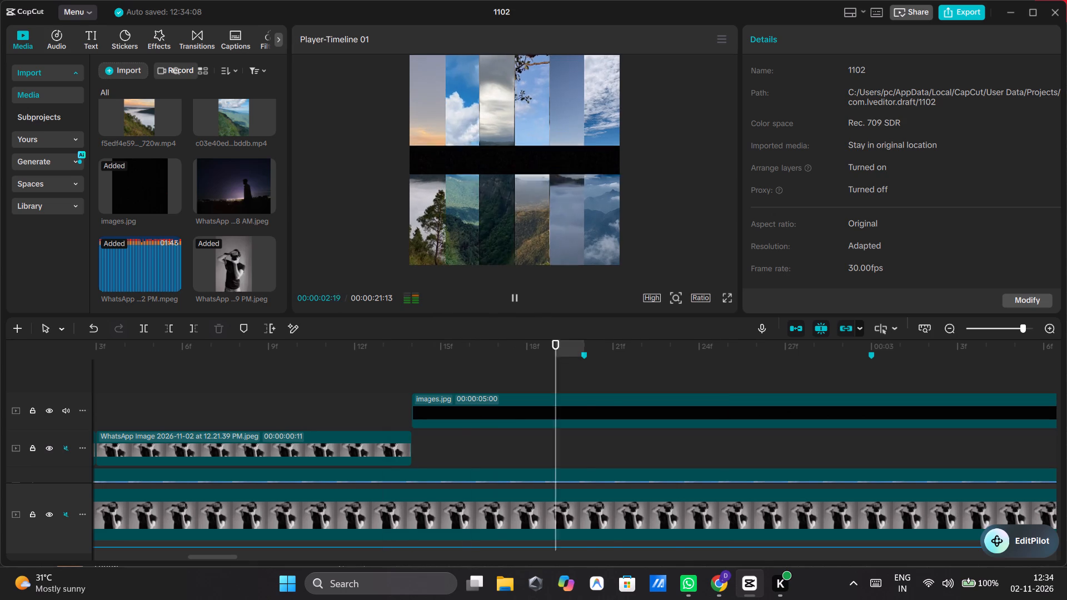
pyautogui.click(416, 372)
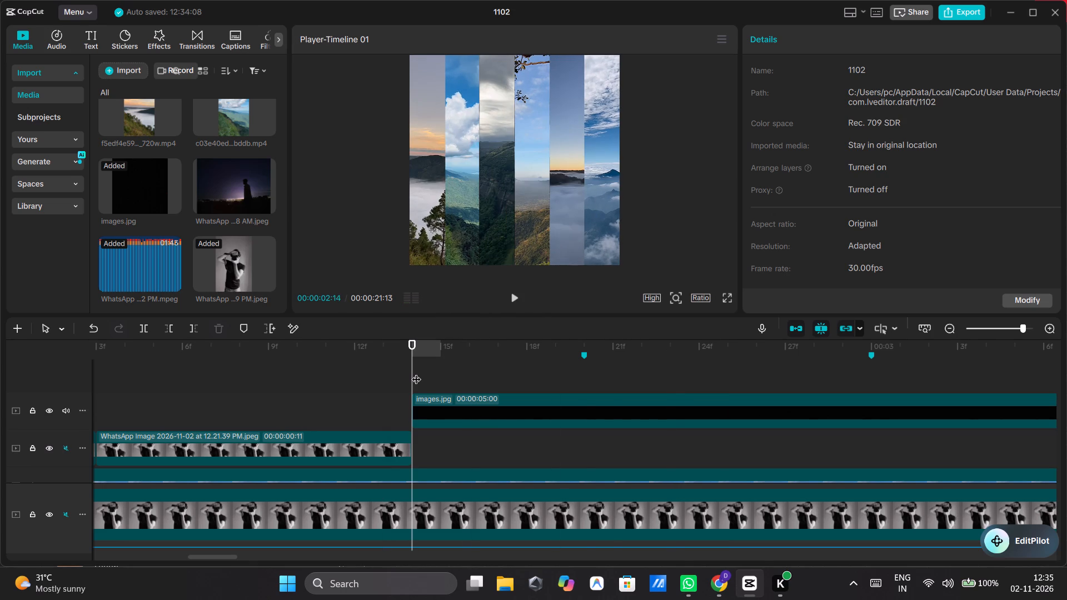
# Add Mask settings keyframes to the images.jpg clip at the 00:00:02:20 and 00:00:03:00 beat markers.
pyautogui.click(446, 402)
pyautogui.click(581, 373)
pyautogui.click(571, 405)
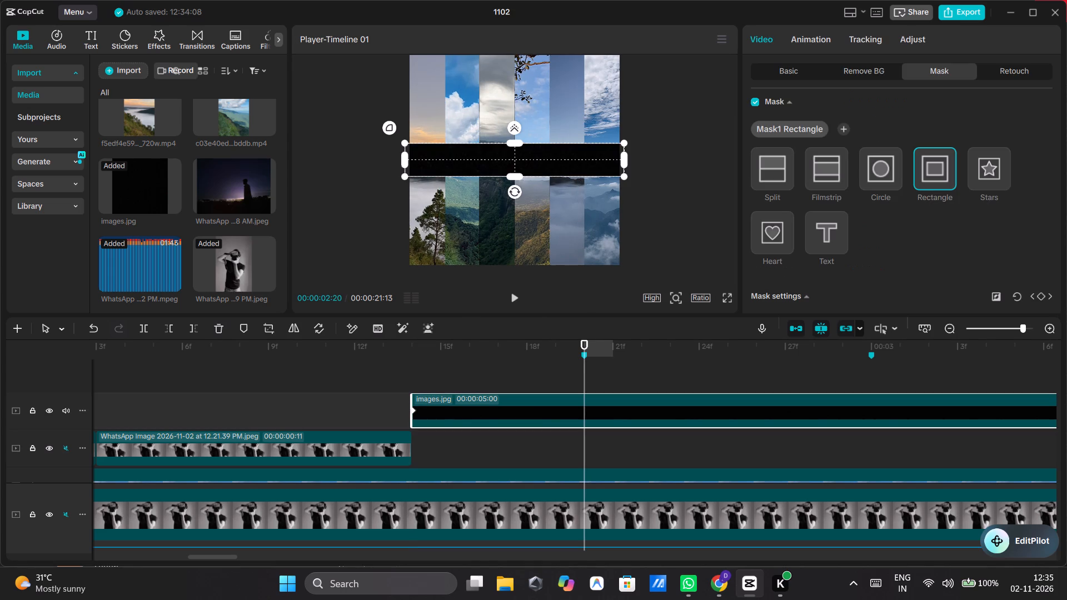
pyautogui.click(1043, 294)
pyautogui.click(868, 377)
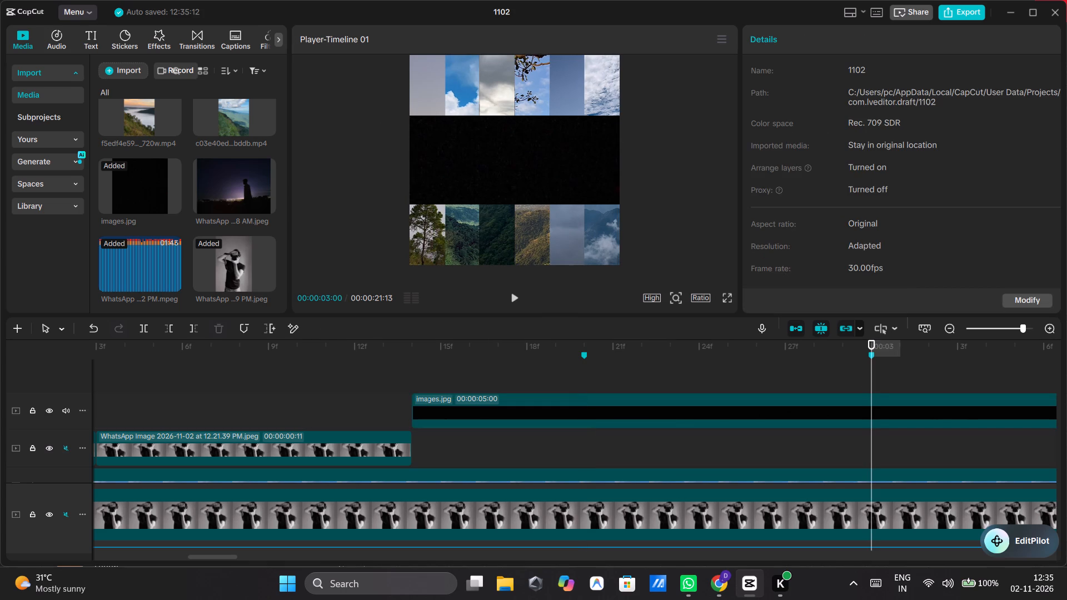
pyautogui.click(746, 400)
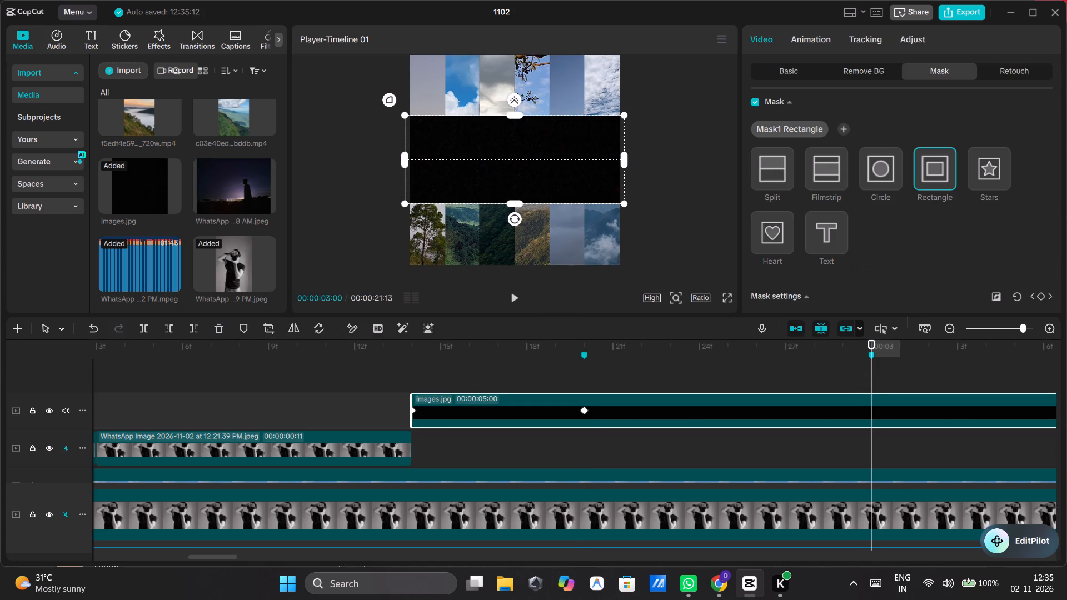
pyautogui.click(1040, 293)
# Add a Mask settings keyframe to the images.jpg clip at the 00:00:03:12 beat marker.
pyautogui.moveTo(872, 377); pyautogui.dragTo(993, 375)
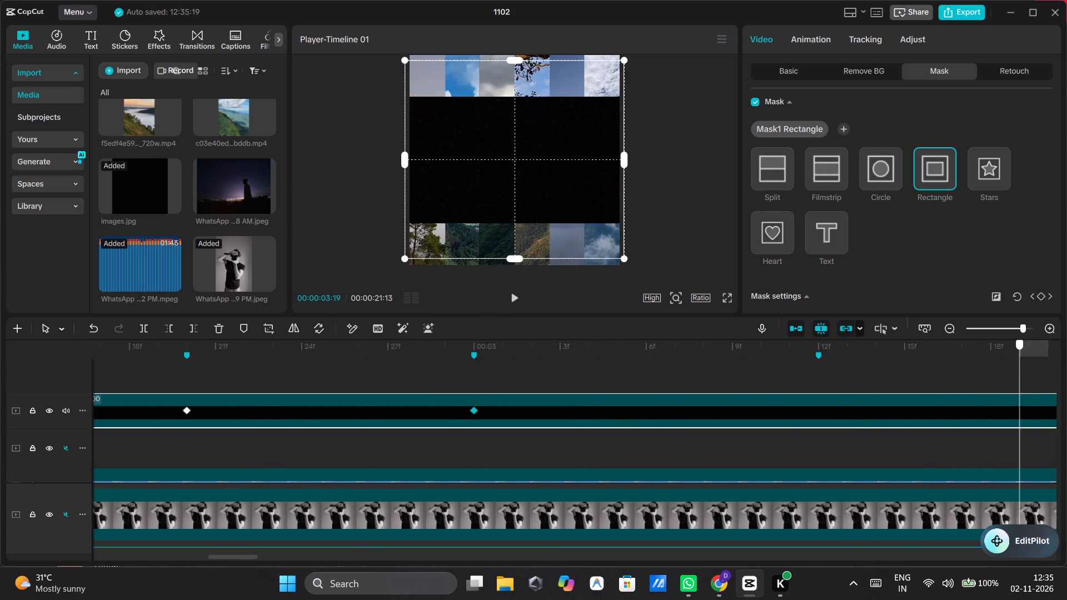
pyautogui.moveTo(993, 375); pyautogui.dragTo(826, 377)
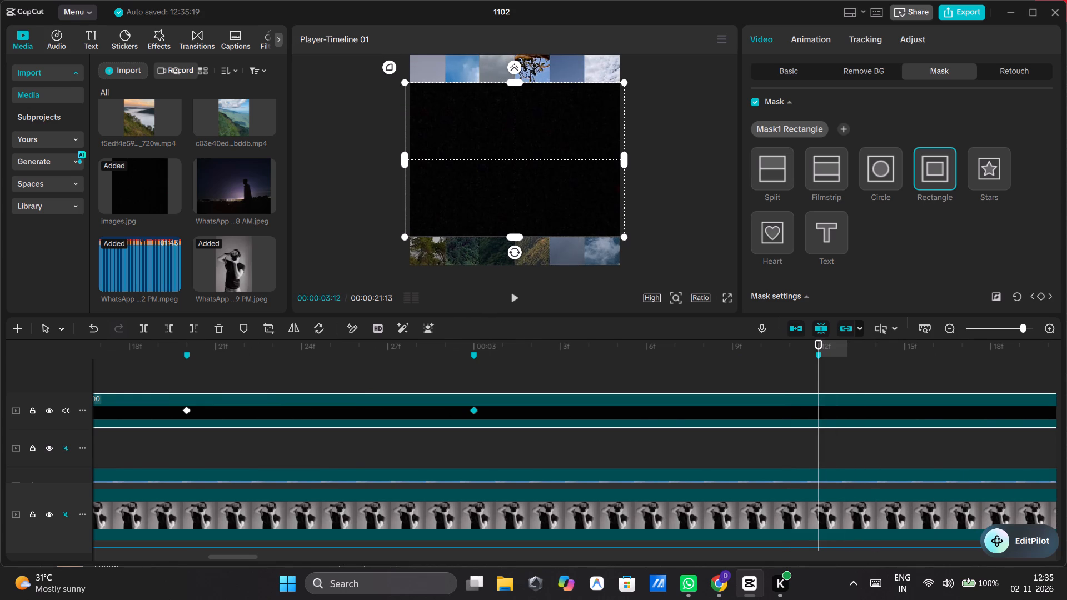
pyautogui.scroll(-1, 949, 238)
pyautogui.click(1039, 136)
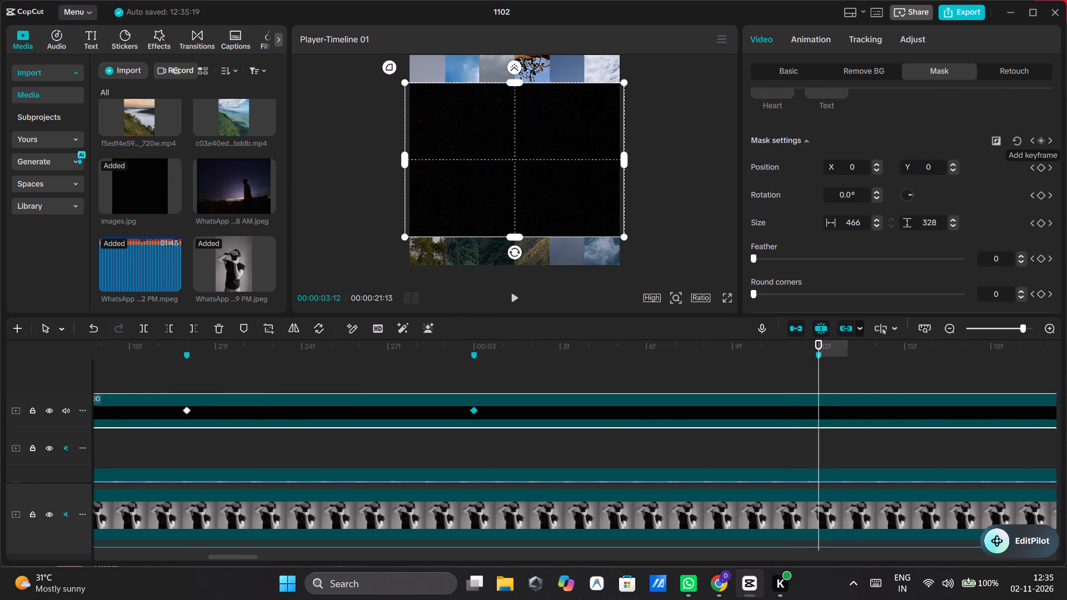
# Replace the timeline marker at 00:00:03:21 with a marker on the images.jpg clip at 00:00:03:19.
pyautogui.hscroll(-1, 956, 381)
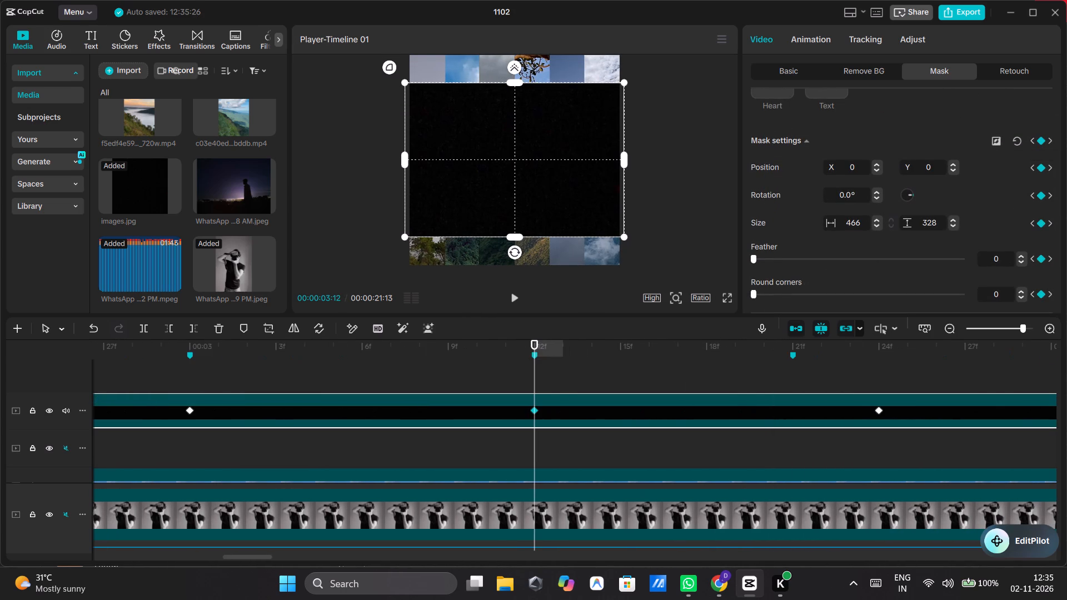
pyautogui.click(793, 380)
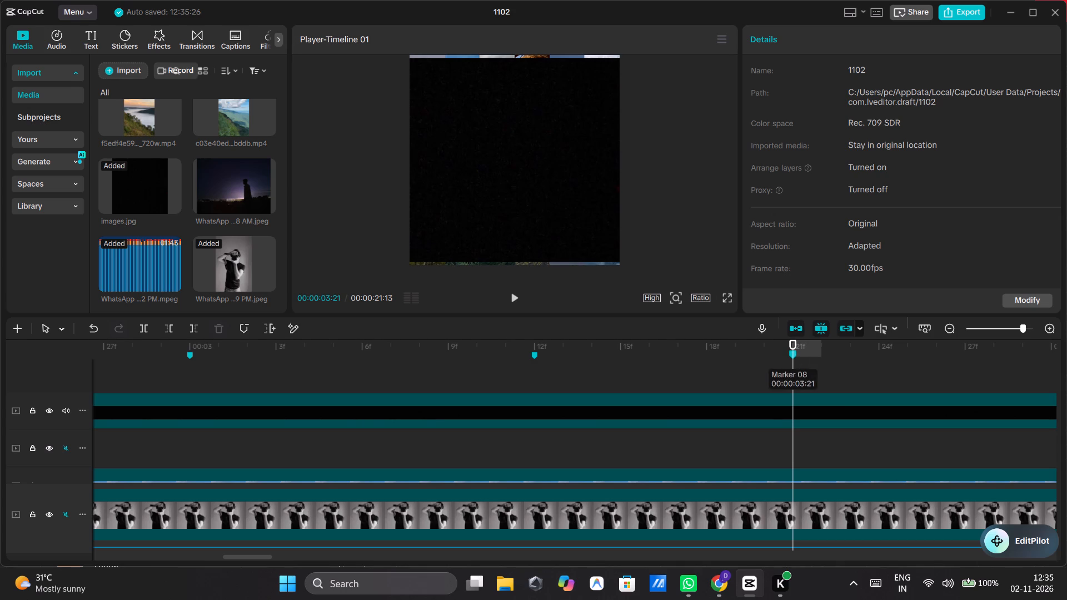
pyautogui.moveTo(795, 353); pyautogui.dragTo(774, 356)
pyautogui.moveTo(790, 357); pyautogui.dragTo(771, 358)
pyautogui.click(771, 358)
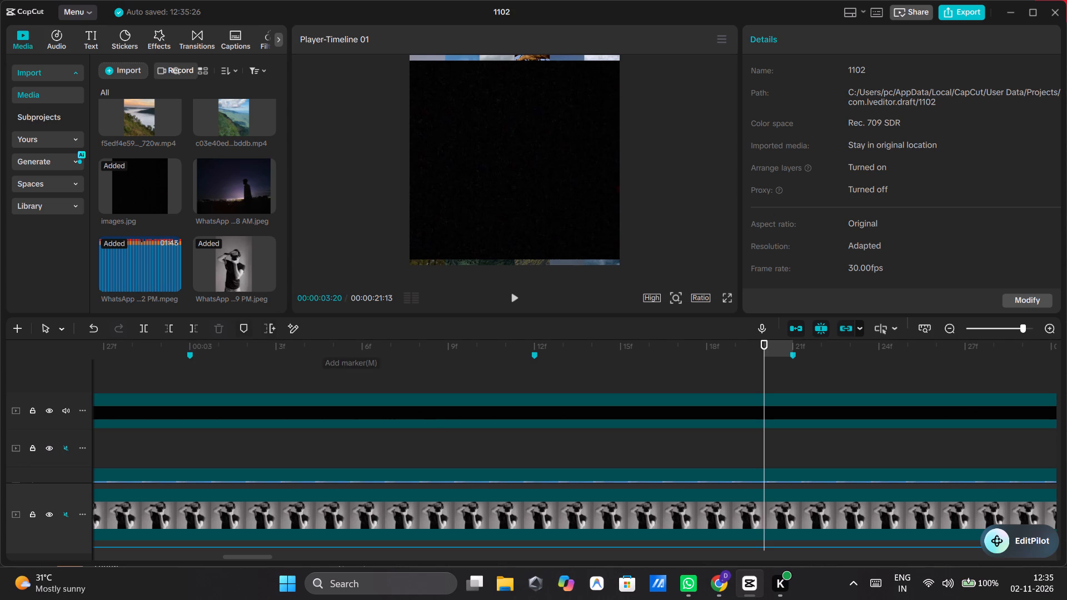
pyautogui.click(593, 404)
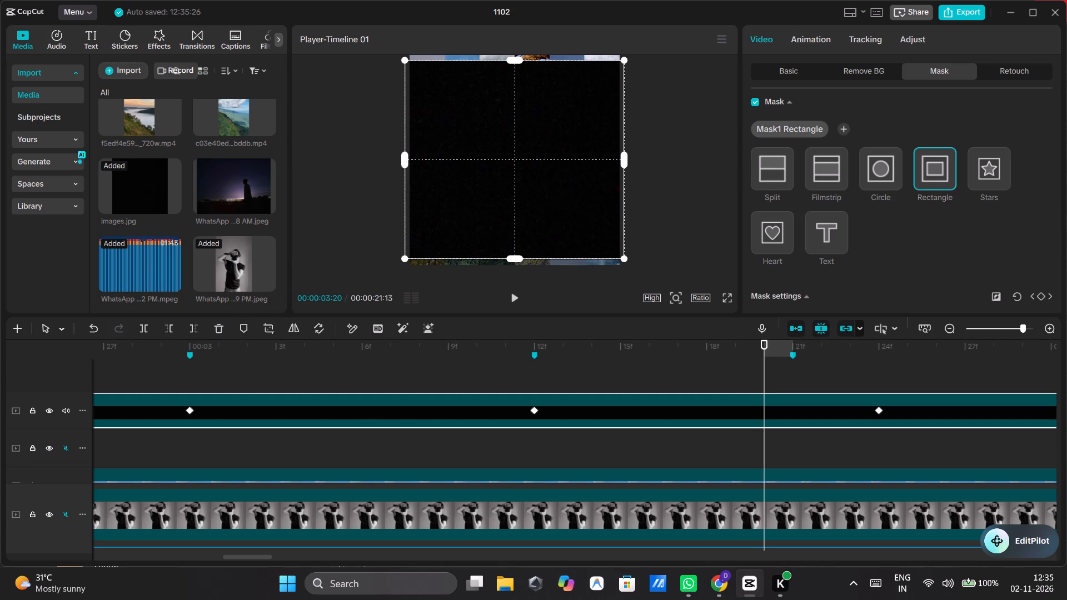
pyautogui.moveTo(762, 376); pyautogui.dragTo(754, 374)
pyautogui.moveTo(764, 354); pyautogui.dragTo(732, 356)
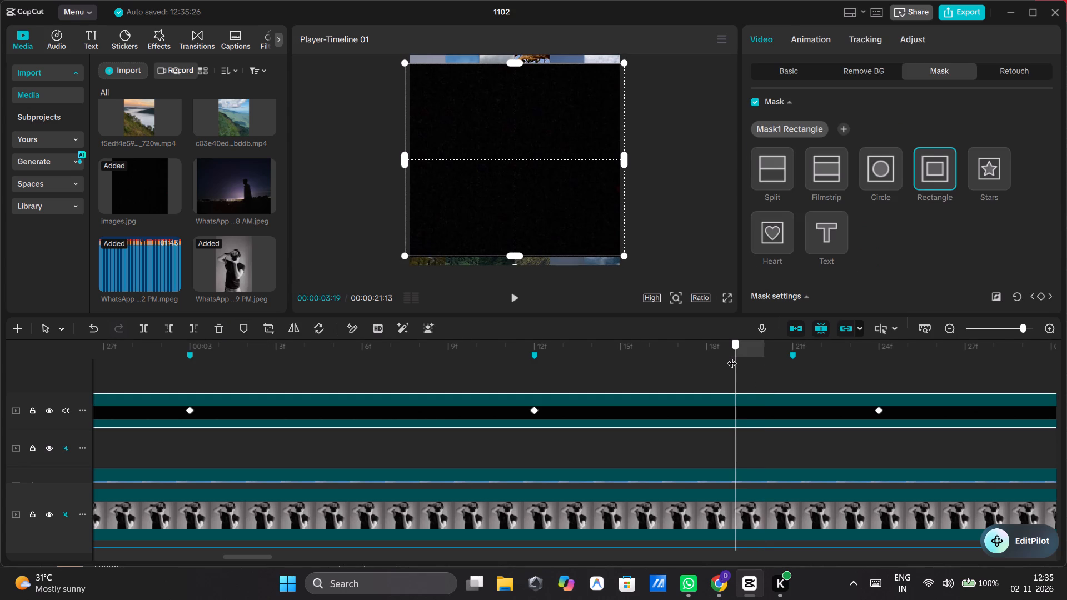
pyautogui.moveTo(732, 356); pyautogui.dragTo(731, 356)
pyautogui.click(240, 326)
pyautogui.click(792, 356)
pyautogui.rightClick(792, 356)
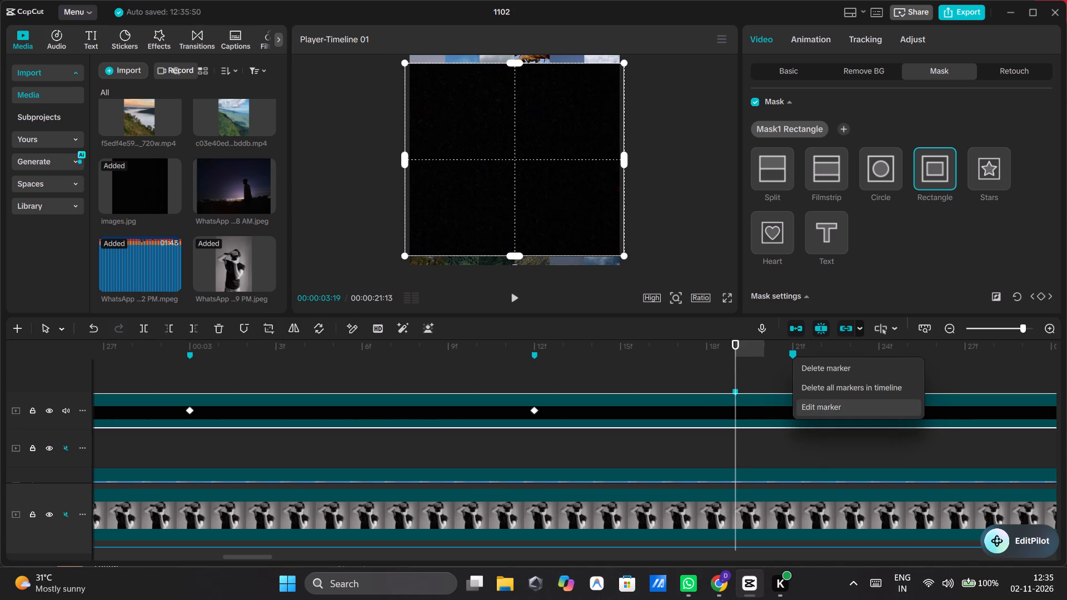
pyautogui.click(817, 375)
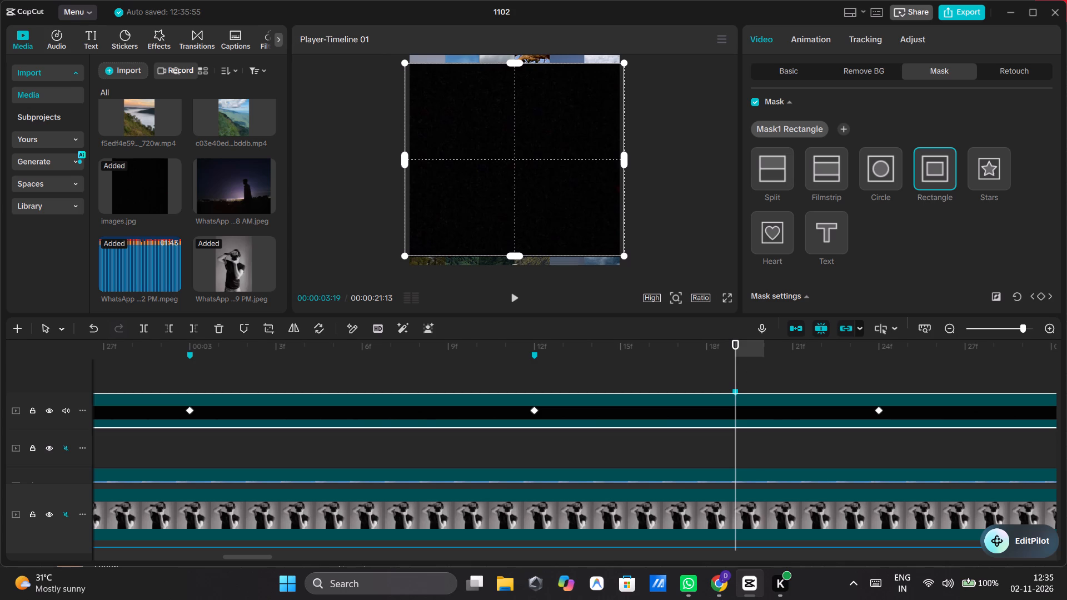
# Add a Mask settings keyframe to the images.jpg clip at 00:00:03:19.
pyautogui.click(1040, 298)
# Play short stretches from just before the images.jpg clip until past 00:00:03:12 to check the mask opening against the beats.
pyautogui.hscroll(4, 536, 368)
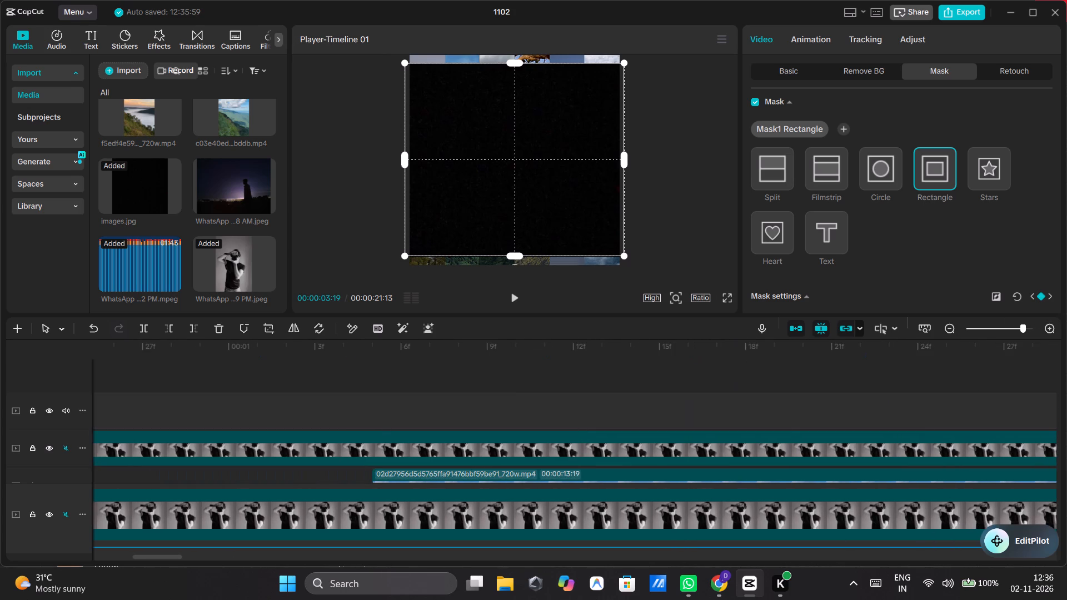
pyautogui.hscroll(-3, 654, 372)
pyautogui.click(696, 382)
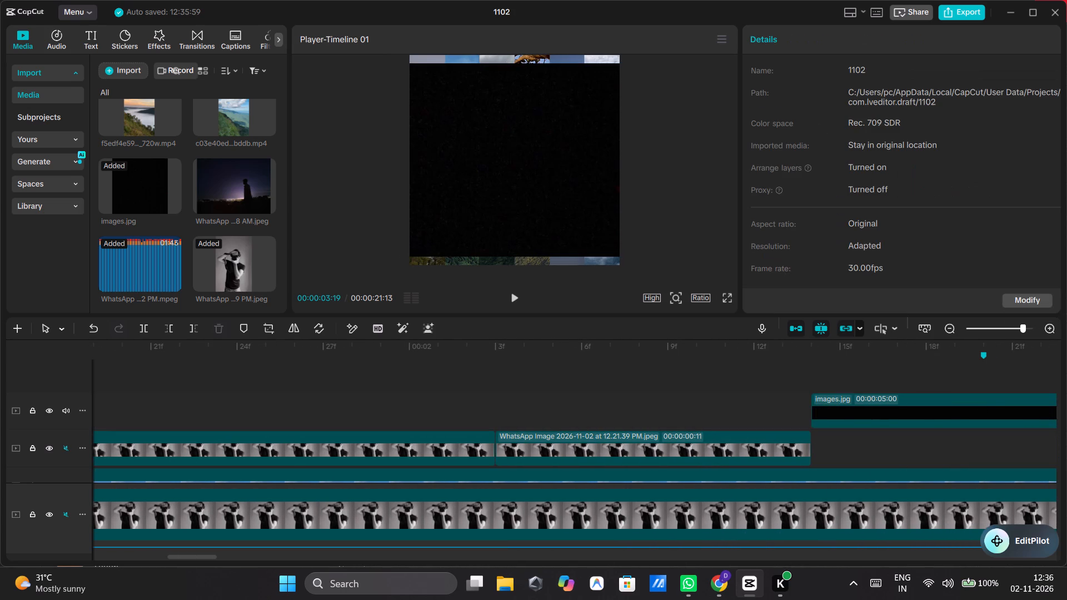
pyautogui.click(506, 293)
pyautogui.click(506, 293)
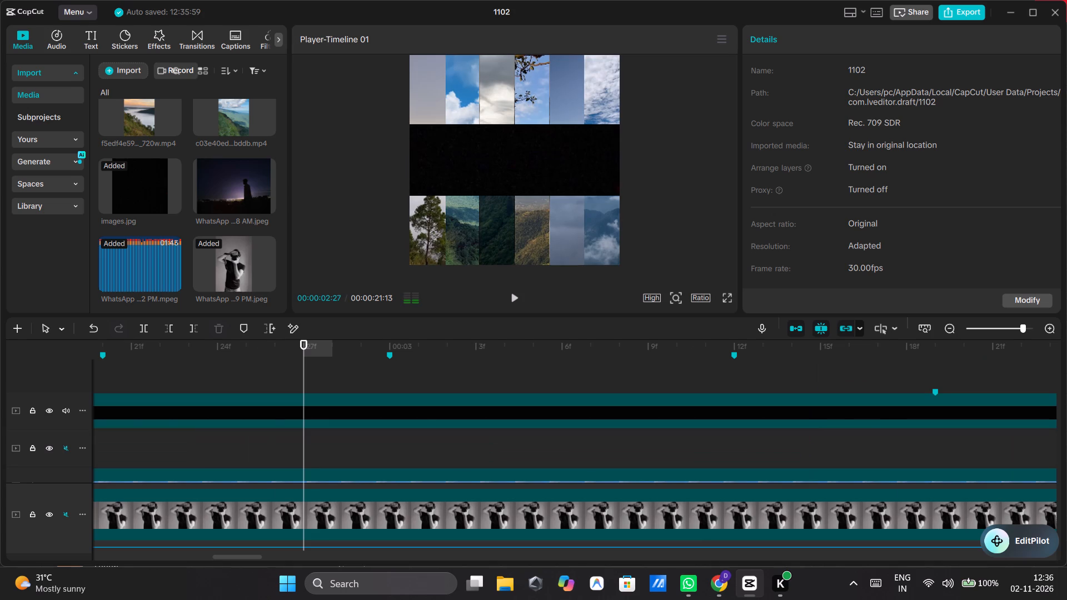
pyautogui.click(506, 293)
pyautogui.click(506, 293)
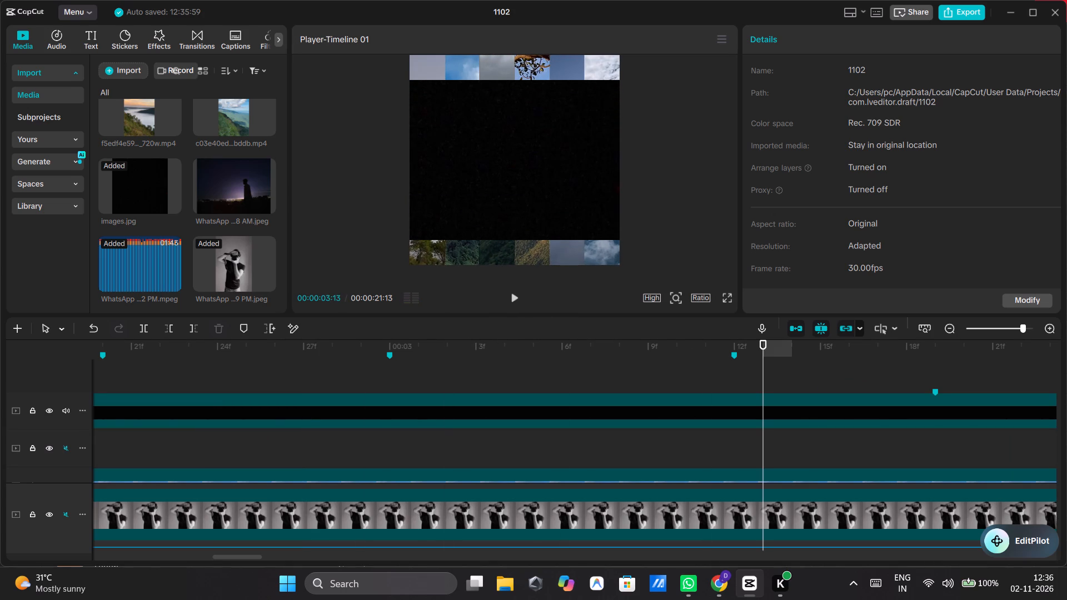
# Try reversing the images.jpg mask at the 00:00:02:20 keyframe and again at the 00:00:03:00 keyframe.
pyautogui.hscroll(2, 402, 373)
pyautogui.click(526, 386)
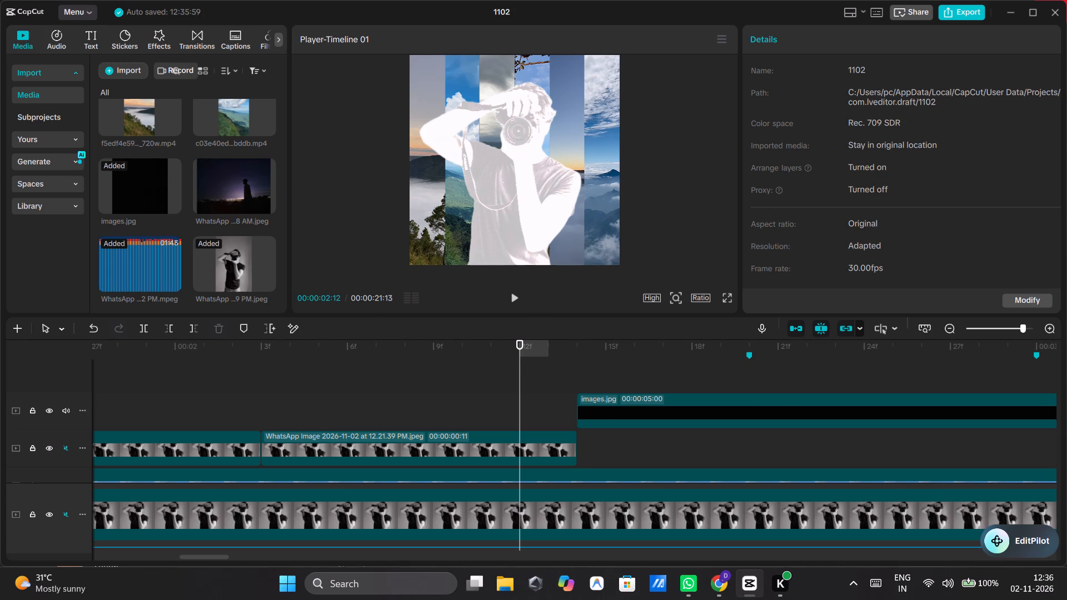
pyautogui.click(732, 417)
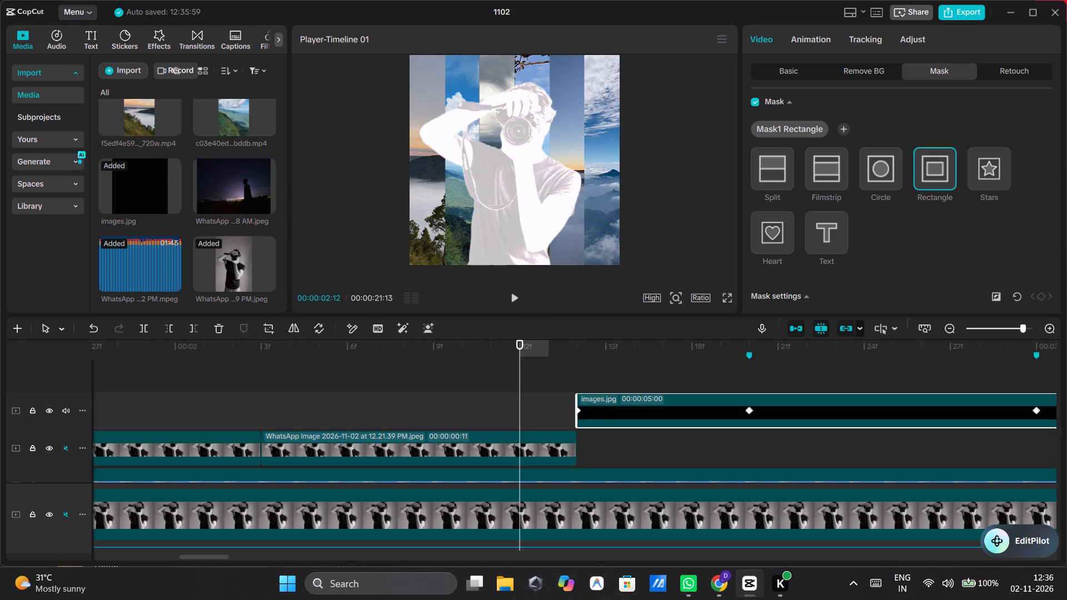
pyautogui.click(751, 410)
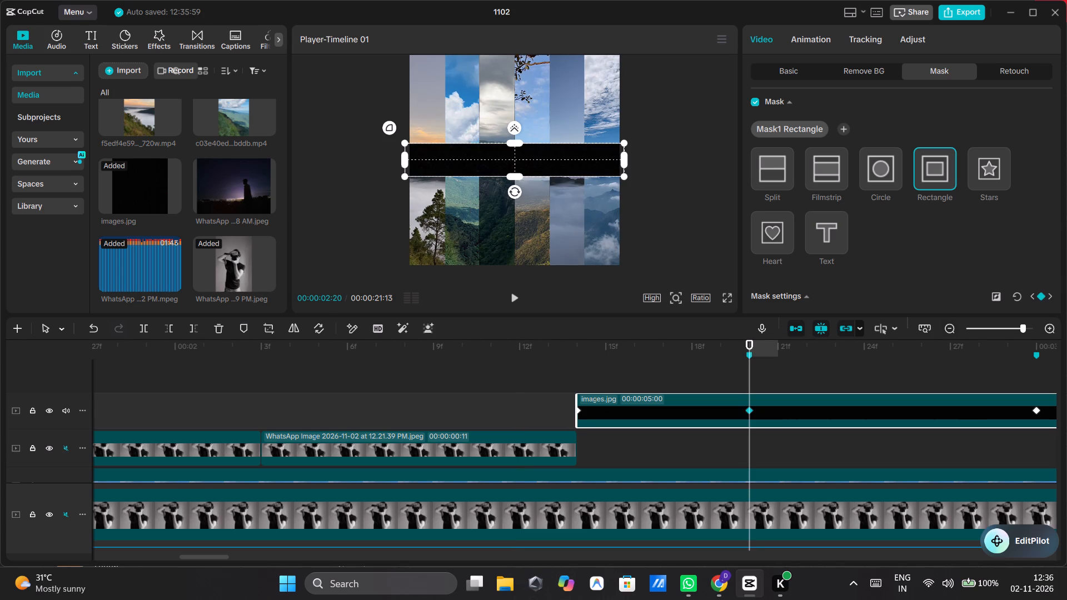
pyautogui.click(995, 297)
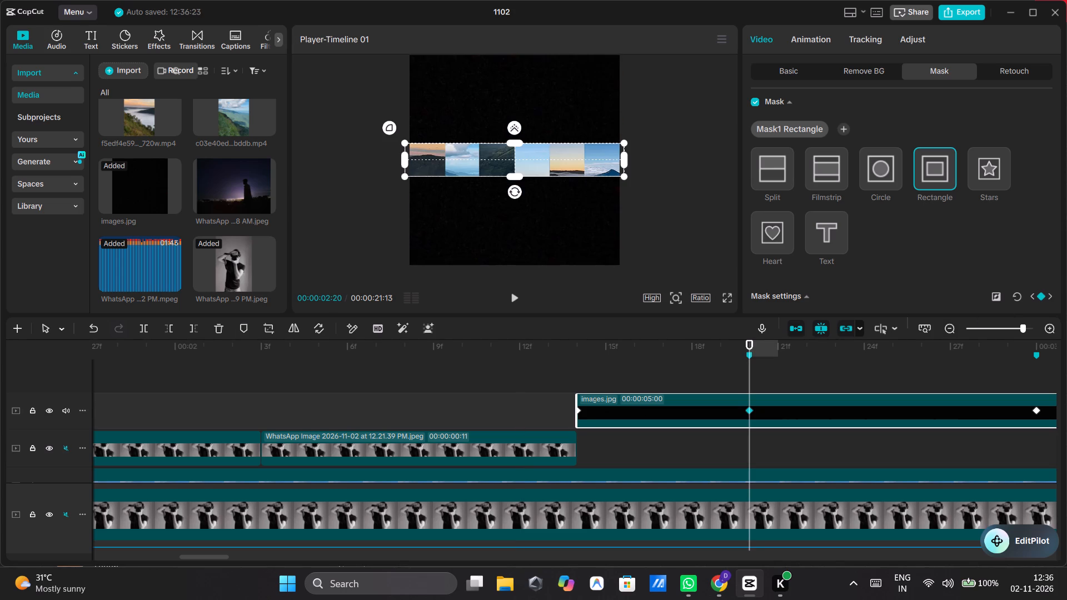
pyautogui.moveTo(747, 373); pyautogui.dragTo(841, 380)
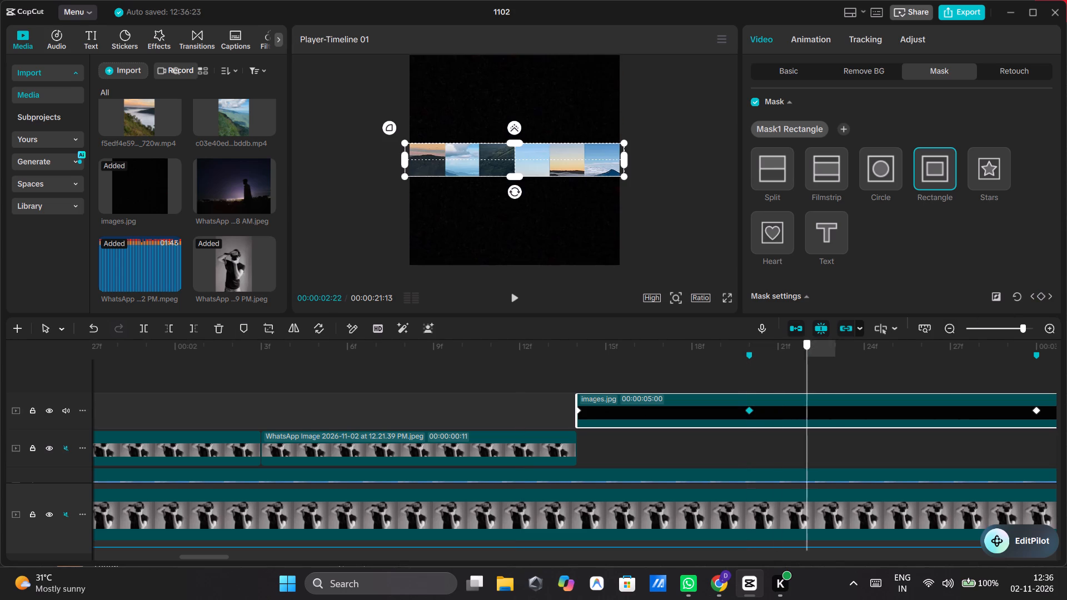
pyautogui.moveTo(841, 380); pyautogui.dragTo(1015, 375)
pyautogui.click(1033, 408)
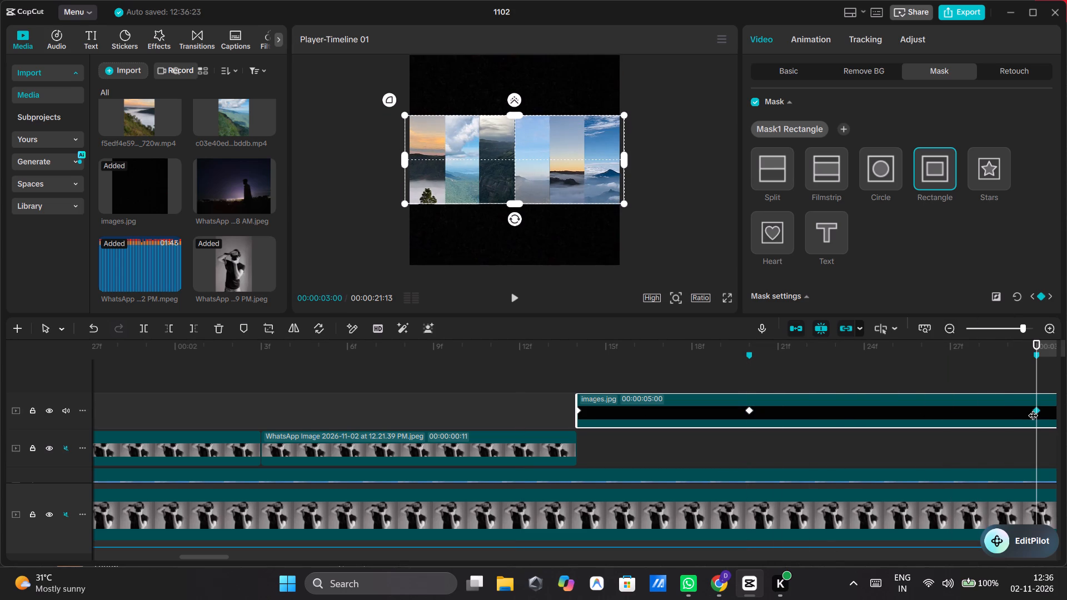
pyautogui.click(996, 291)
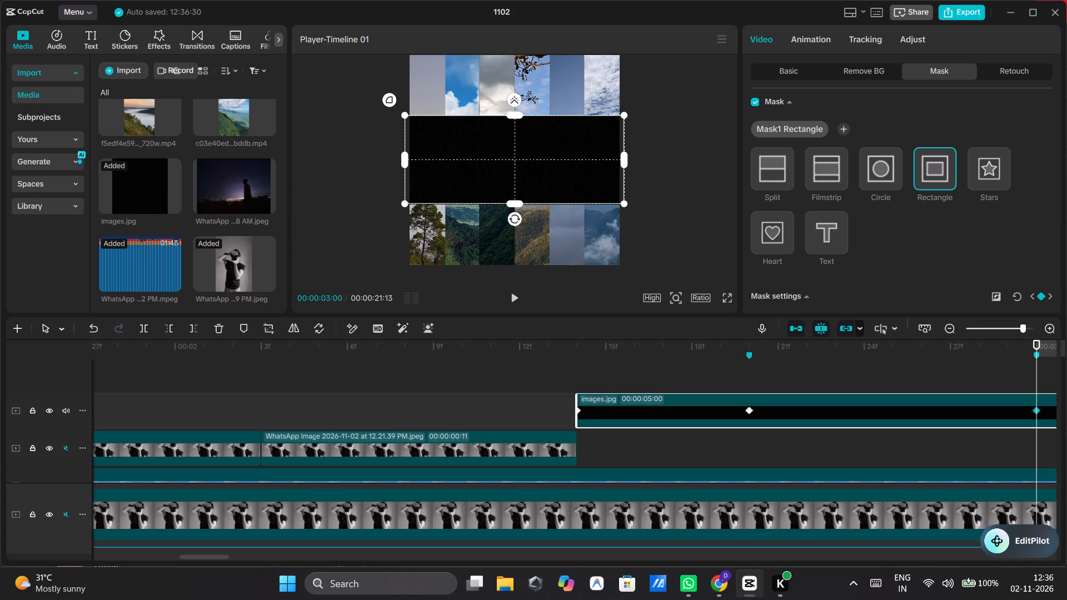
# Shift the images.jpg mask keyframe at the 00:00:03:12 marker one frame earlier, to 00:00:03:11.
pyautogui.hscroll(-2, 943, 387)
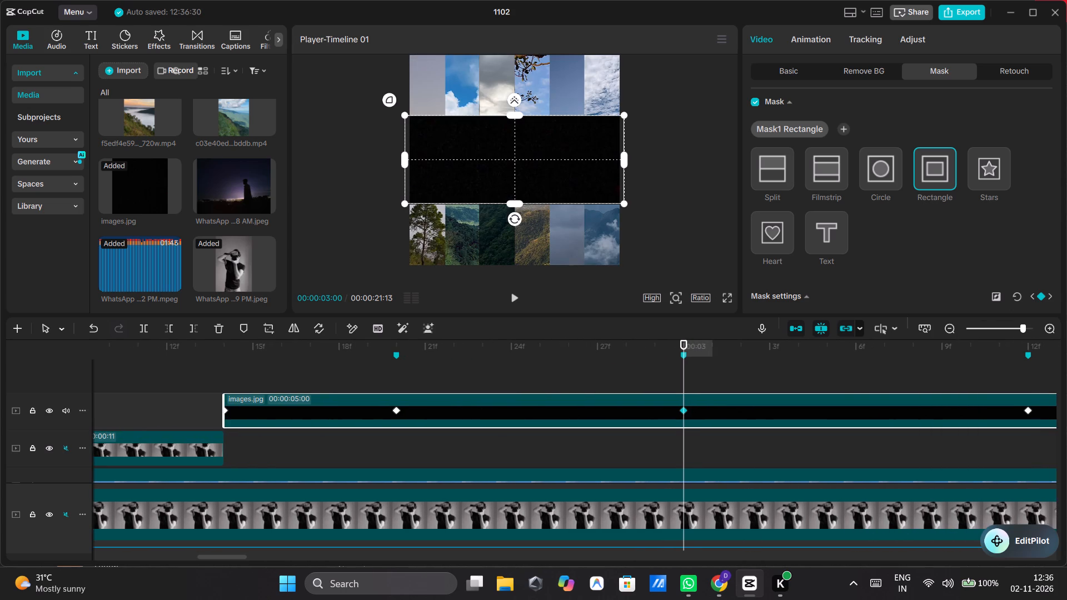
pyautogui.hscroll(-1, 959, 381)
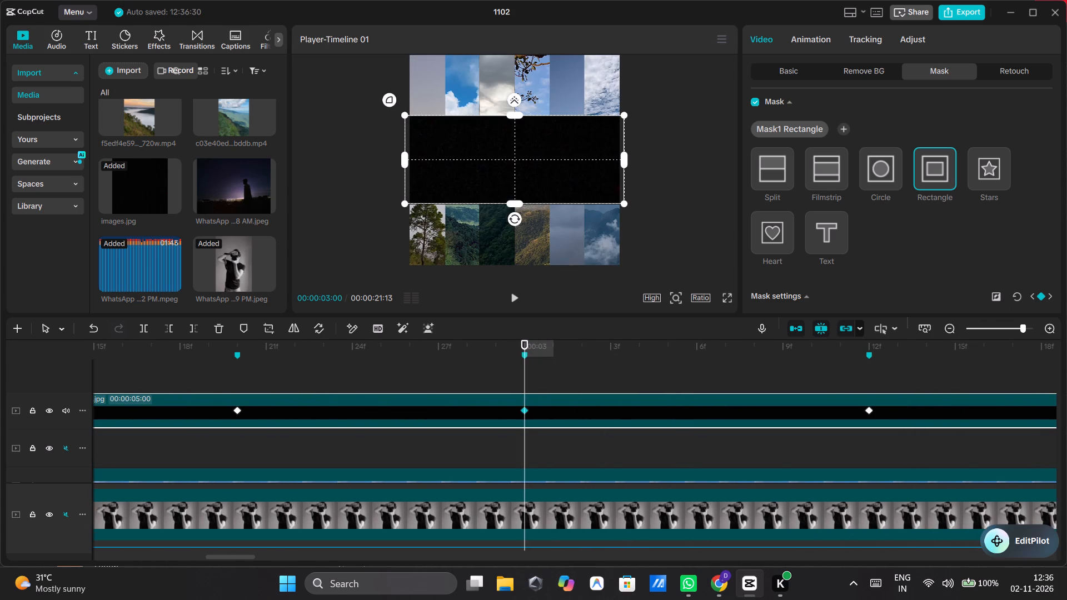
pyautogui.moveTo(866, 412); pyautogui.dragTo(861, 412)
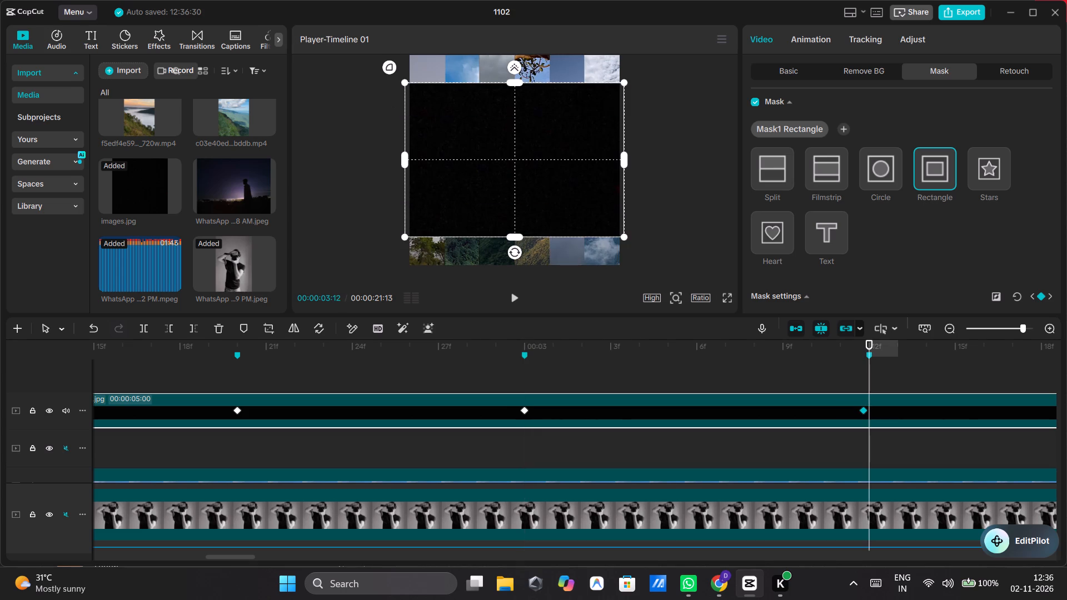
pyautogui.moveTo(861, 412); pyautogui.dragTo(832, 411)
pyautogui.click(837, 383)
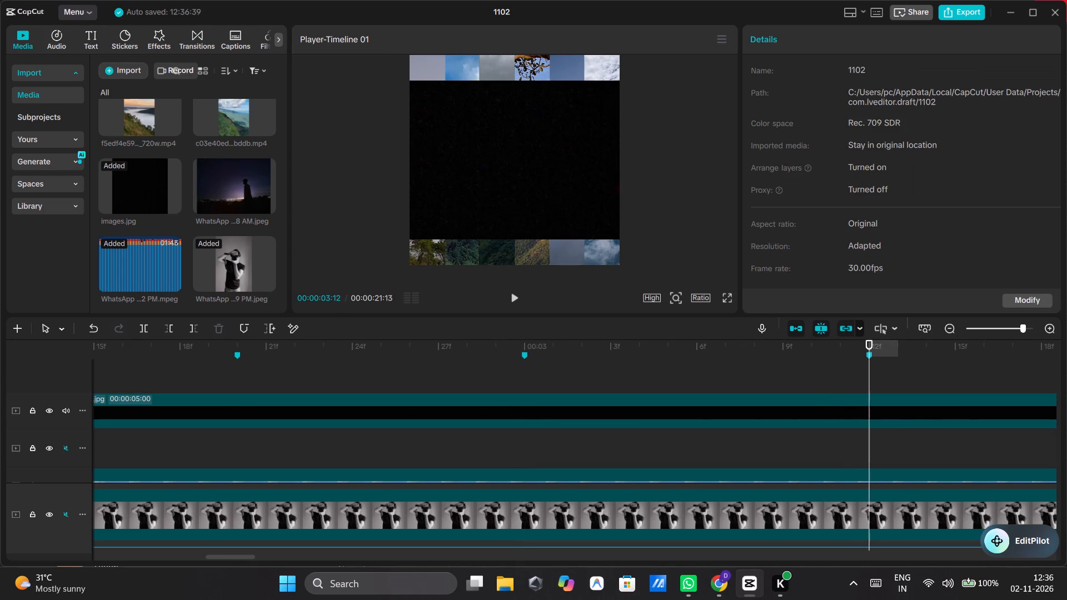
pyautogui.click(841, 403)
pyautogui.click(840, 408)
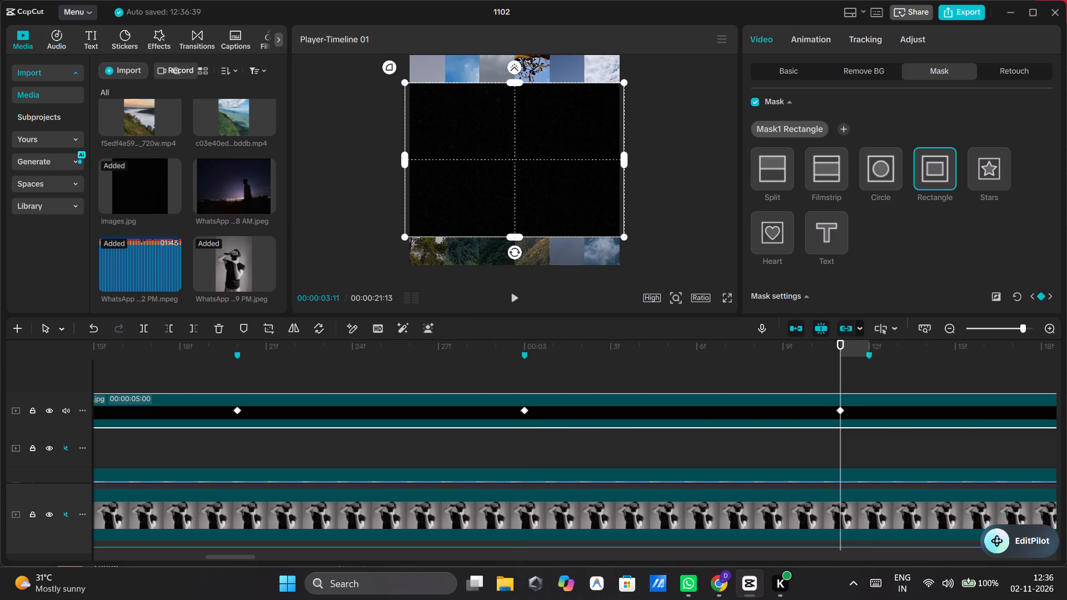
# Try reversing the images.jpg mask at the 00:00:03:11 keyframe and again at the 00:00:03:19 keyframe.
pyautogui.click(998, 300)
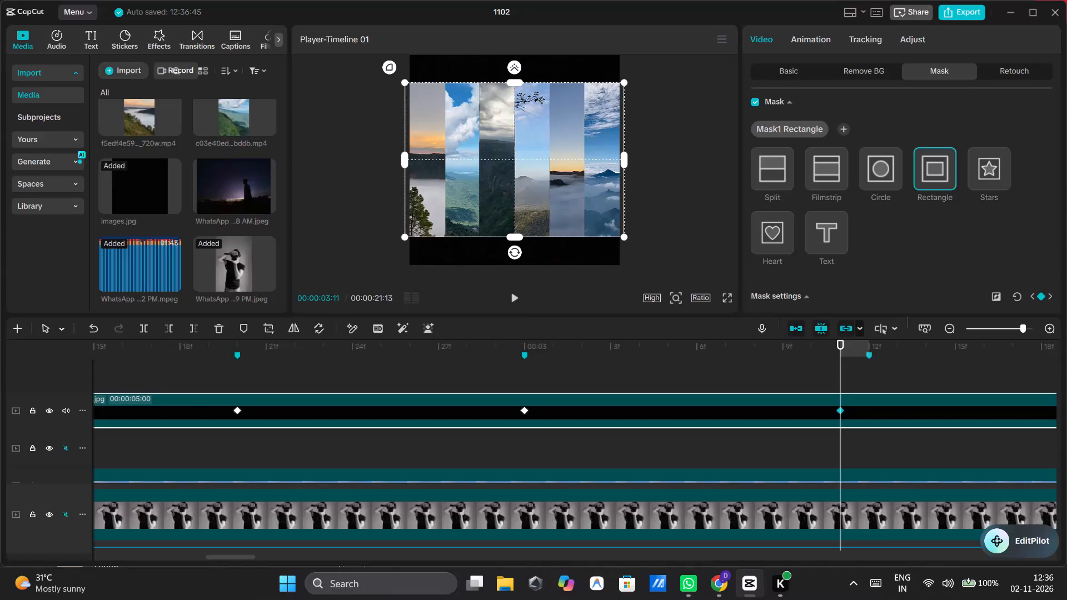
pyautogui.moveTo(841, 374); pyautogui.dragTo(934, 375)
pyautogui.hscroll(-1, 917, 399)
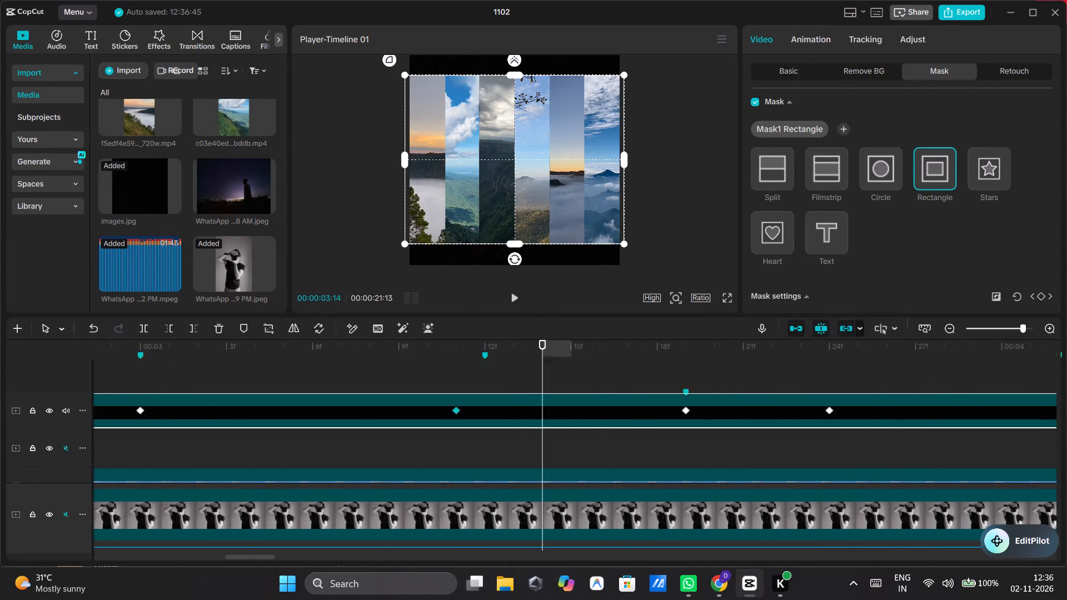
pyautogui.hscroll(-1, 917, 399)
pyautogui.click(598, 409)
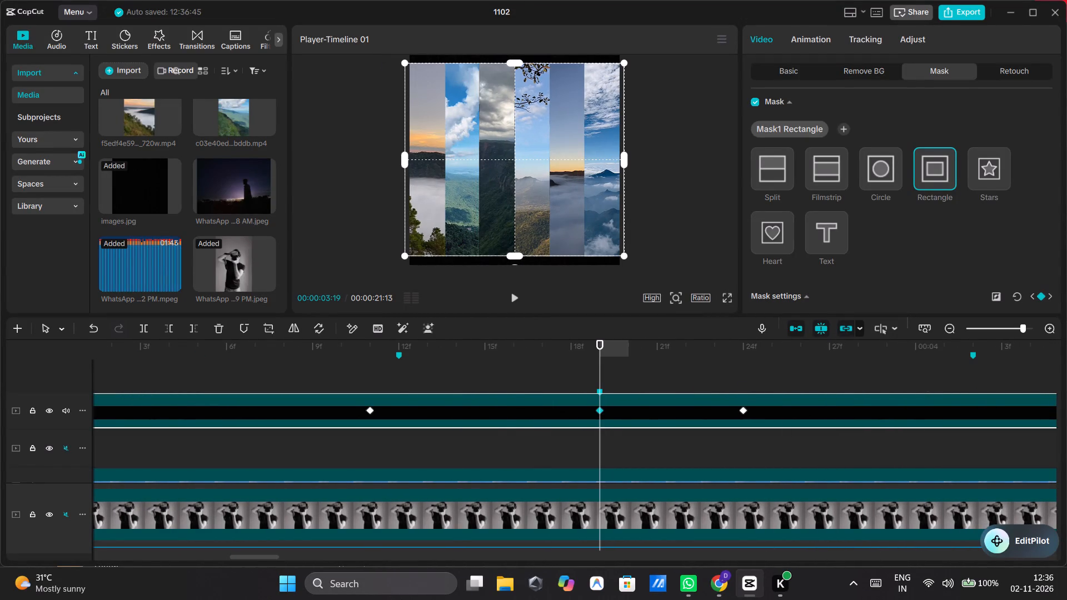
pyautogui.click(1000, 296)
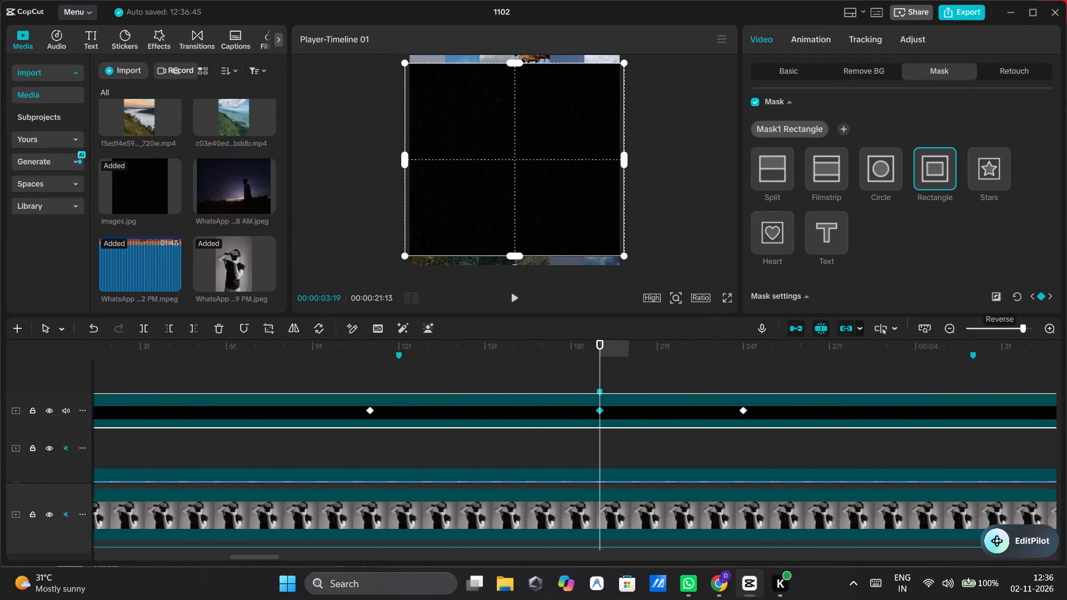
# Reverse the images.jpg rectangle mask at the 00:00:03:24 keyframe so the strips show inside the rectangle.
pyautogui.click(741, 408)
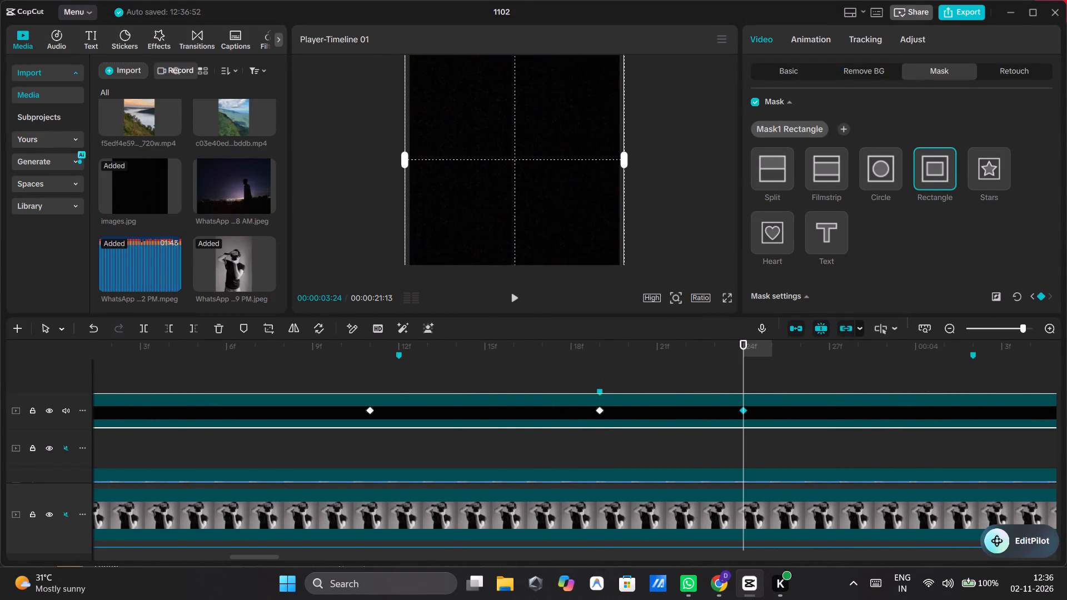
pyautogui.click(994, 292)
pyautogui.hscroll(5, 762, 401)
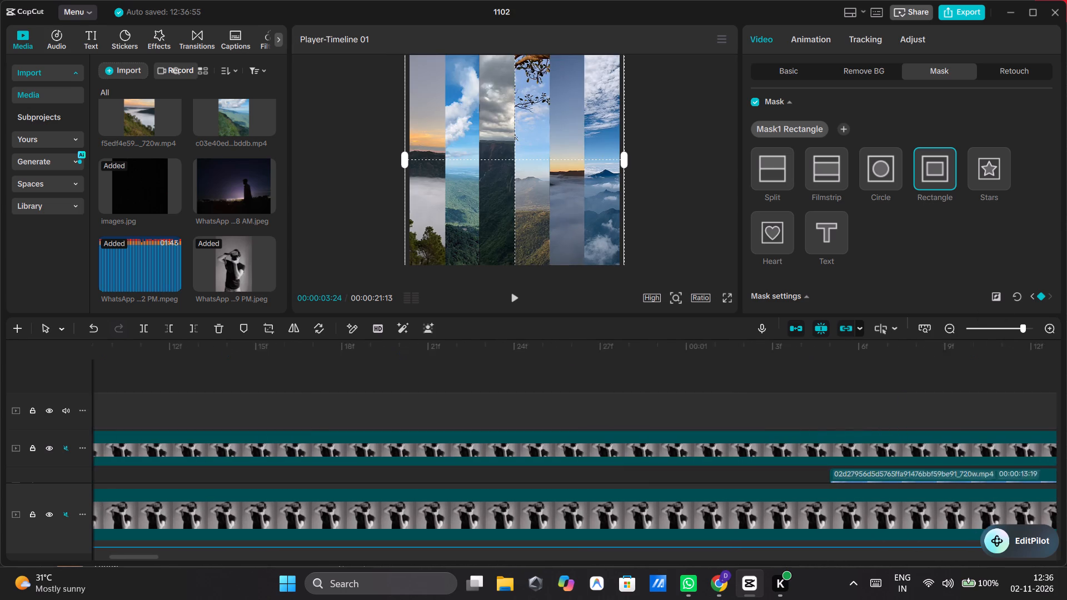
# Play back the collage from 00:00:03:24 onward and again through the images.jpg section to review the mask opening on the beats.
pyautogui.moveTo(650, 392); pyautogui.dragTo(490, 314)
pyautogui.click(511, 304)
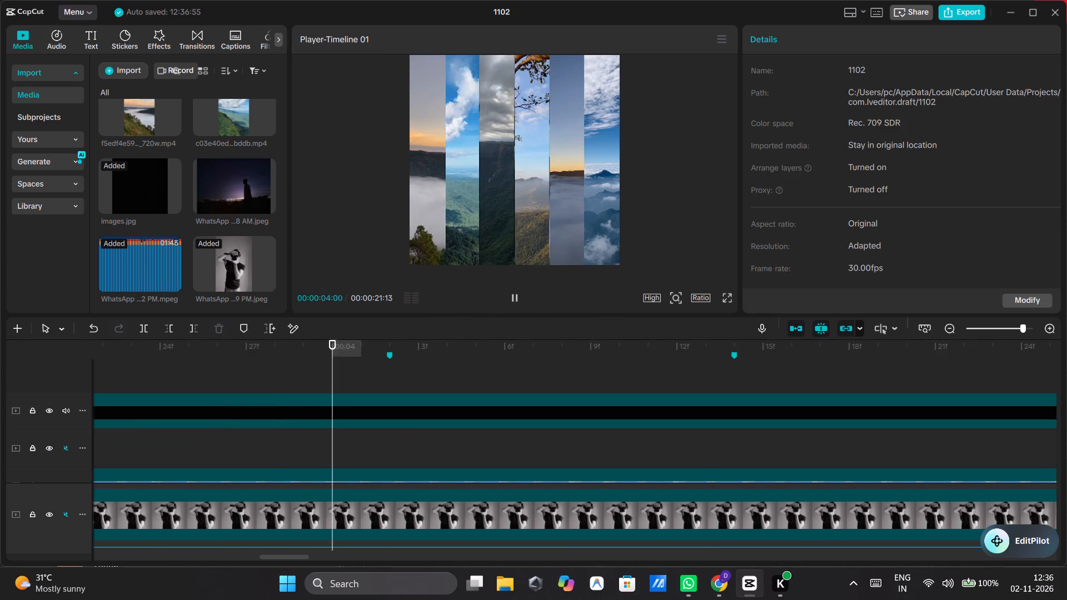
pyautogui.hscroll(3, 454, 386)
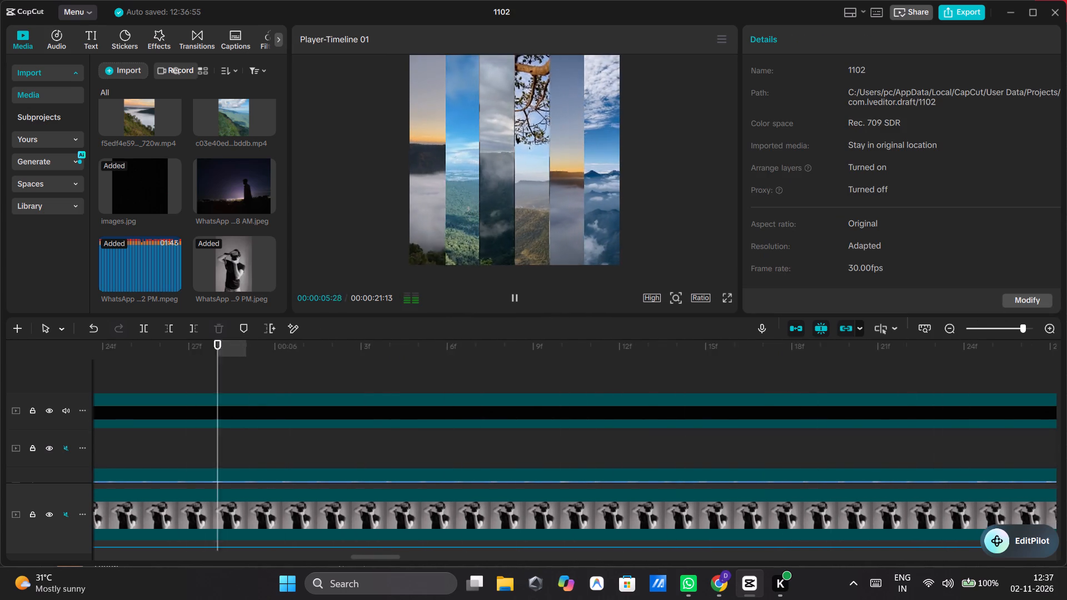
pyautogui.hscroll(10, 454, 386)
pyautogui.click(515, 299)
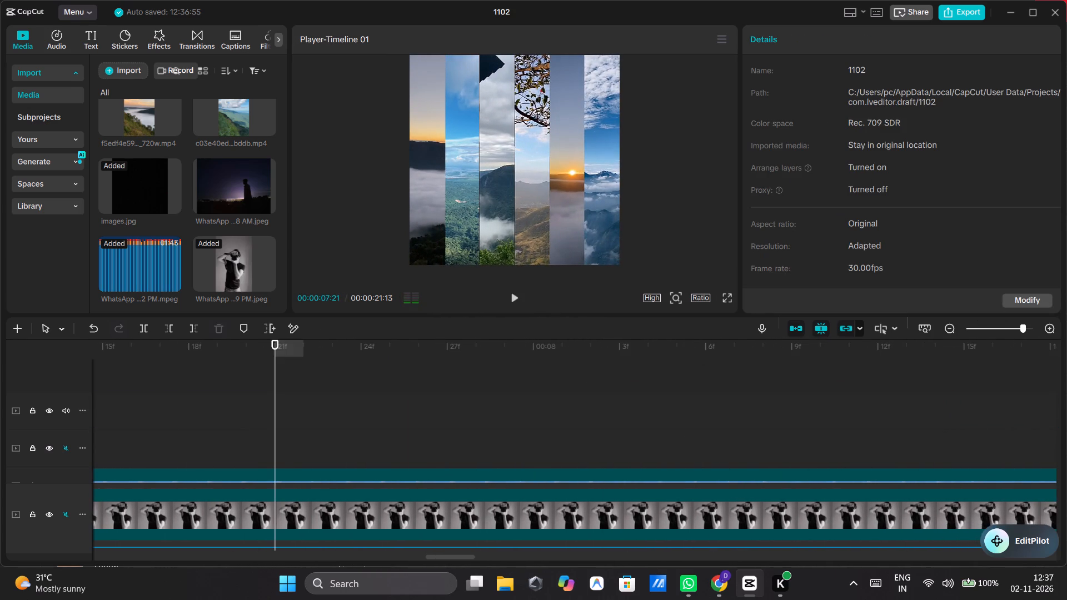
pyautogui.hscroll(8, 452, 371)
pyautogui.moveTo(651, 373); pyautogui.dragTo(543, 321)
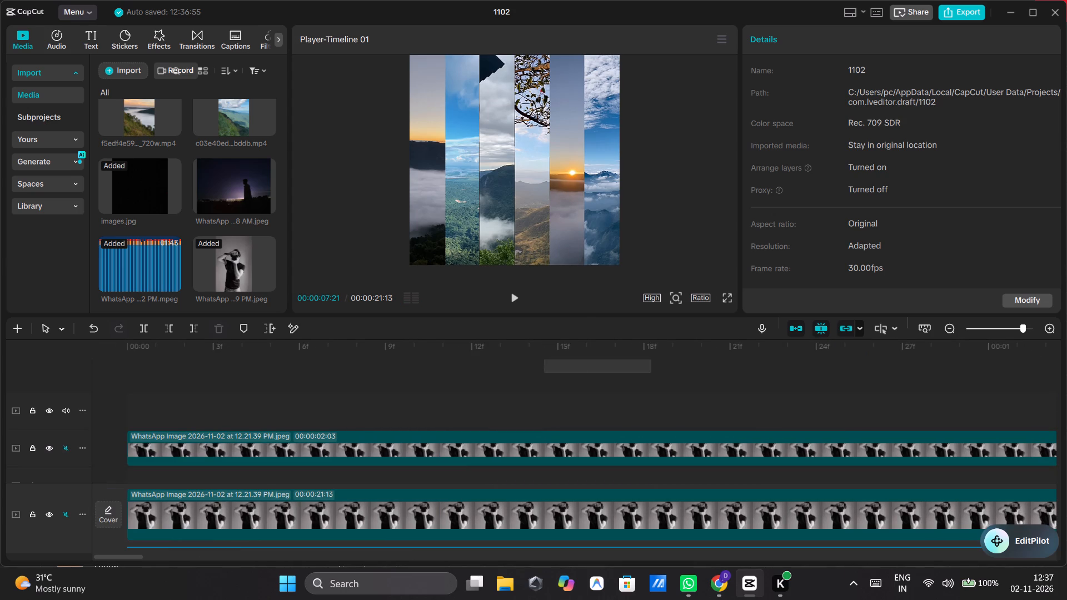
pyautogui.moveTo(543, 321); pyautogui.dragTo(529, 364)
pyautogui.click(529, 364)
pyautogui.click(516, 303)
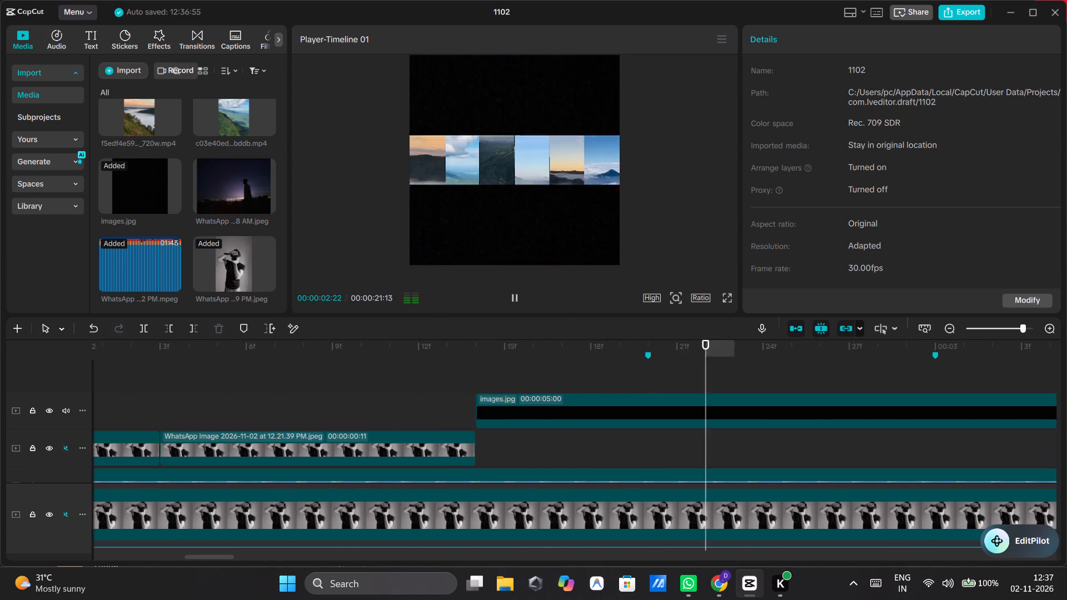
pyautogui.click(516, 303)
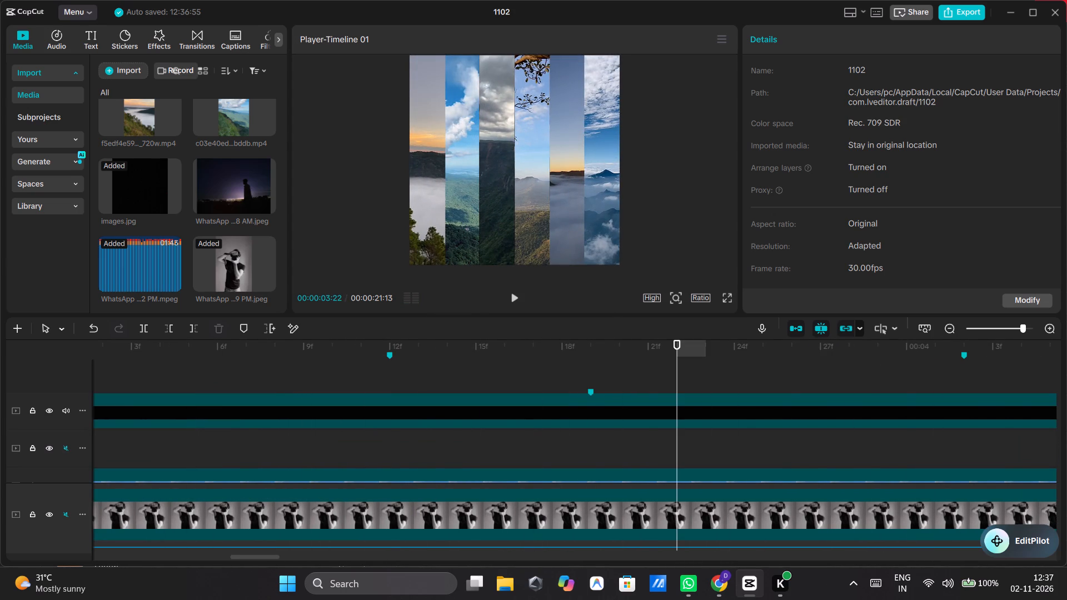
# Compare the images.jpg rectangle mask at its 00:00:02:14 and 00:00:02:20 keyframes.
pyautogui.hscroll(2, 484, 371)
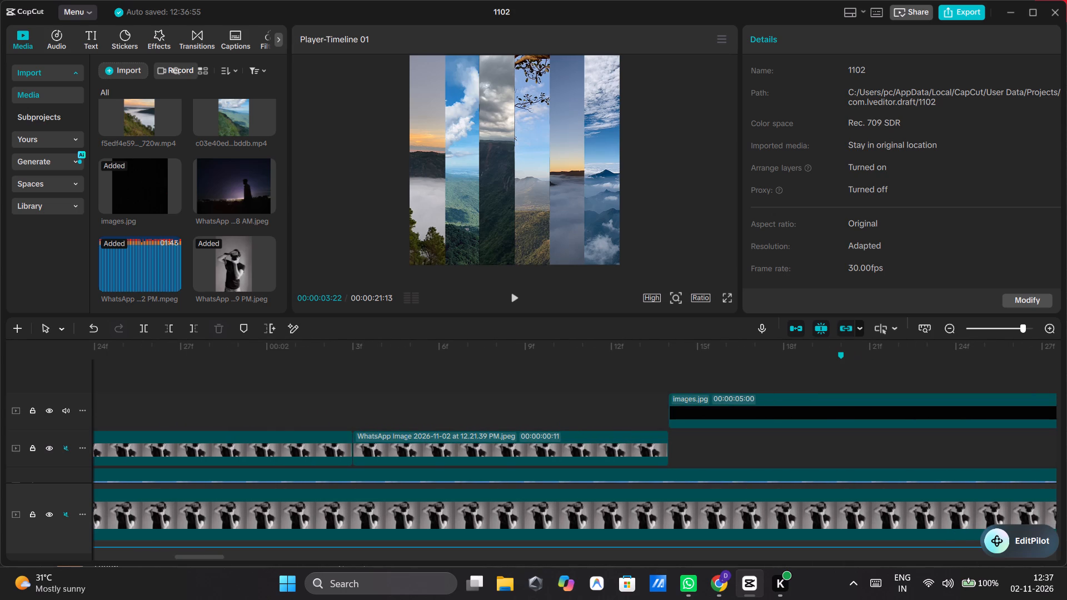
pyautogui.click(759, 406)
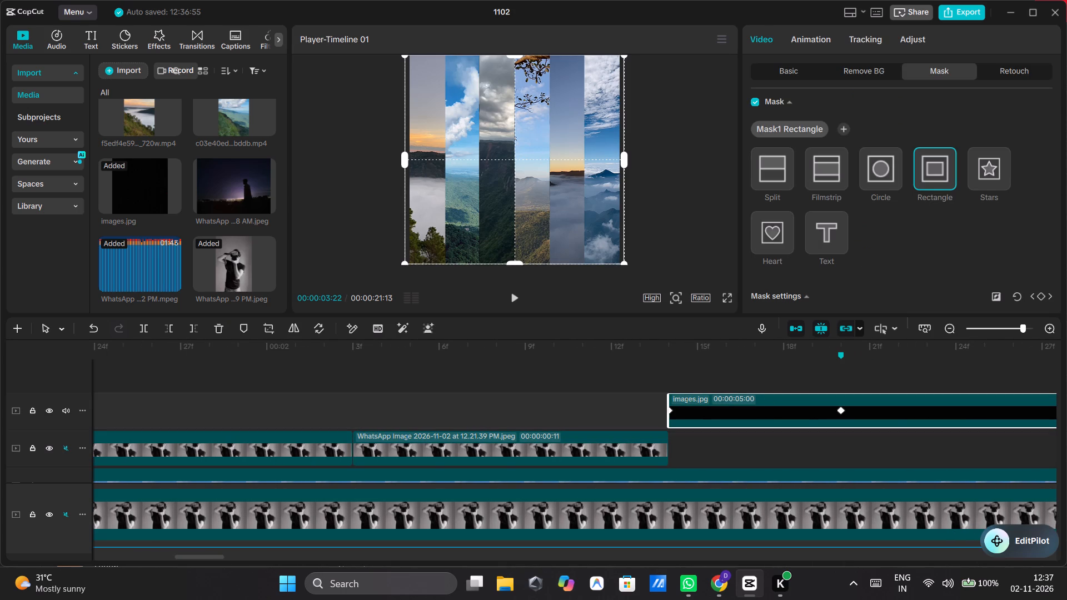
pyautogui.click(841, 408)
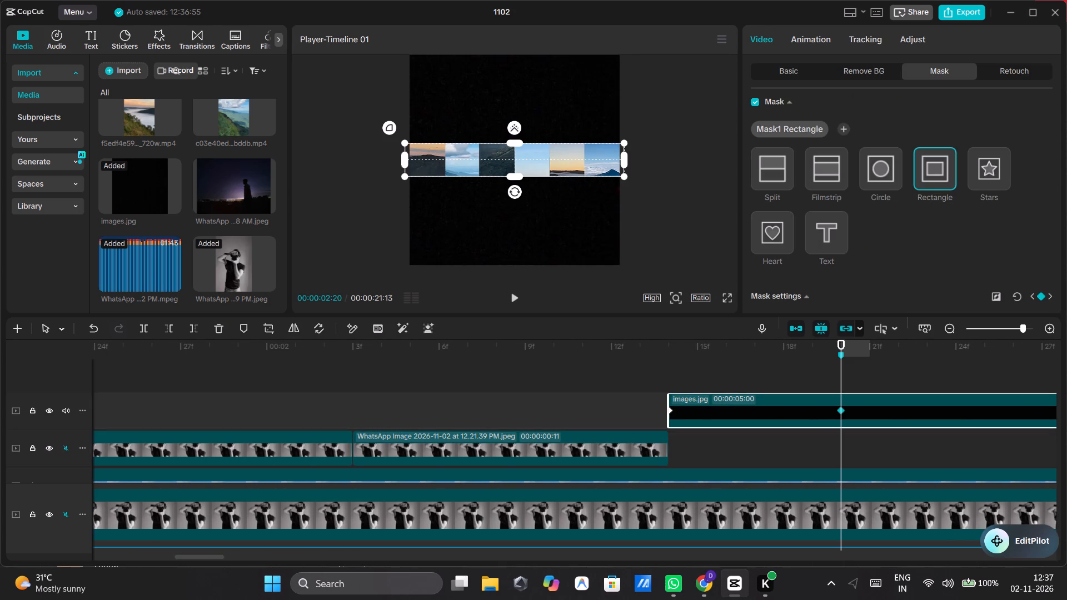
pyautogui.click(669, 409)
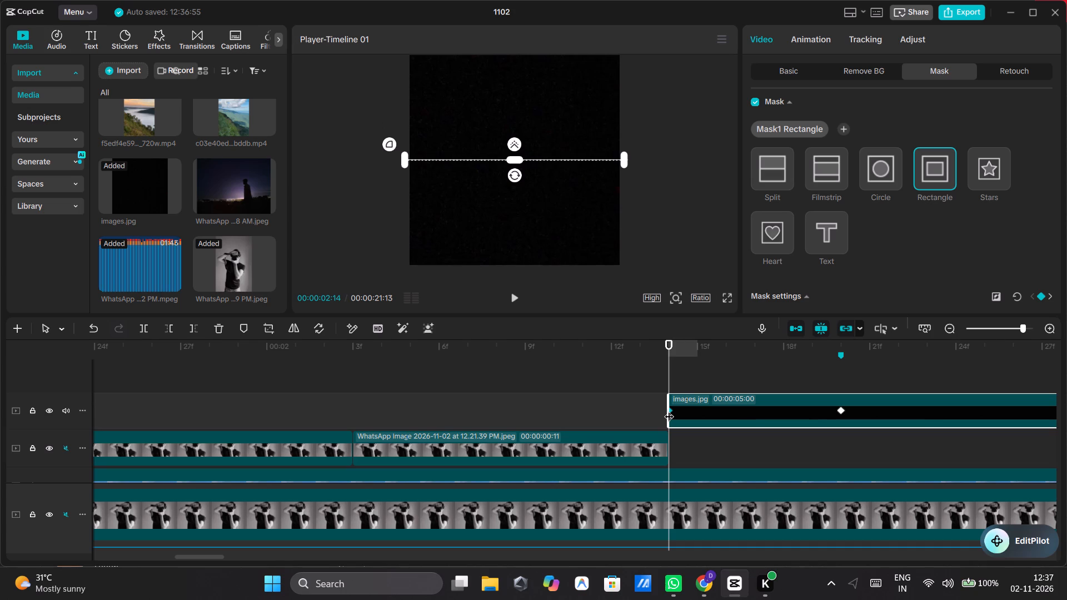
pyautogui.click(842, 411)
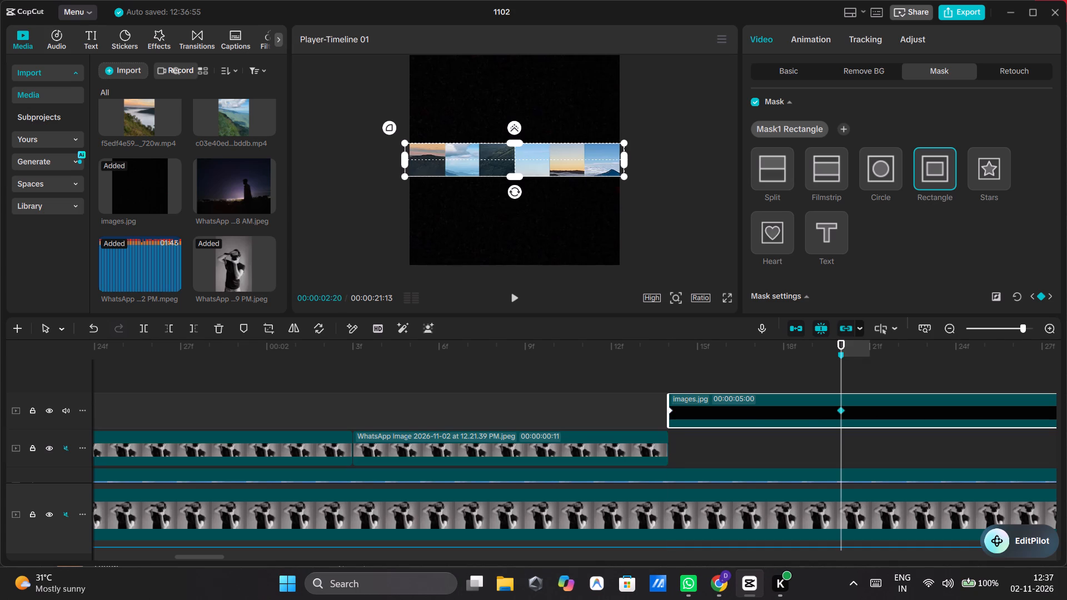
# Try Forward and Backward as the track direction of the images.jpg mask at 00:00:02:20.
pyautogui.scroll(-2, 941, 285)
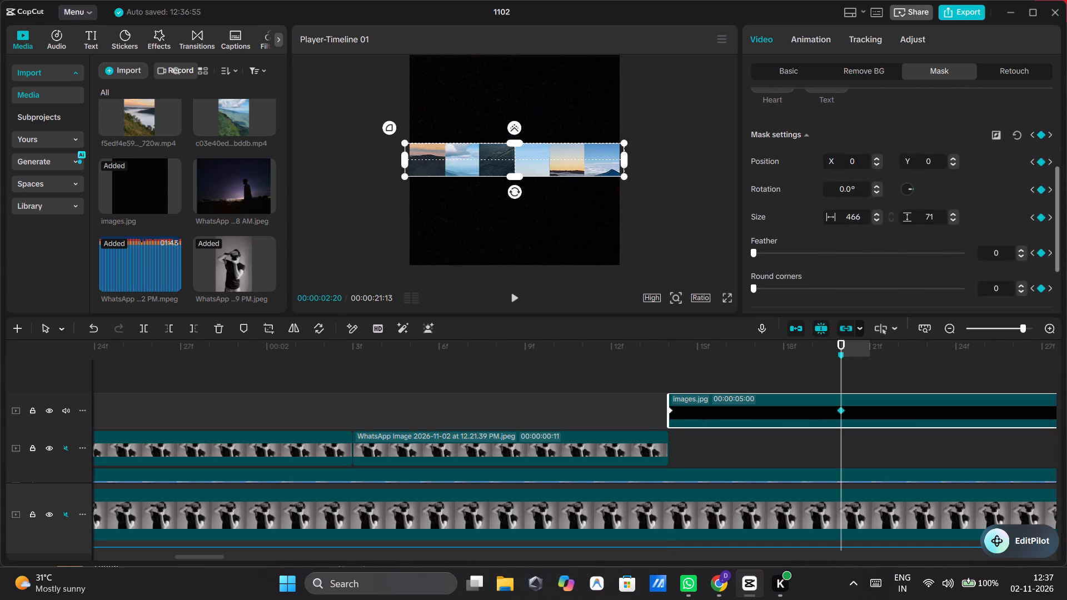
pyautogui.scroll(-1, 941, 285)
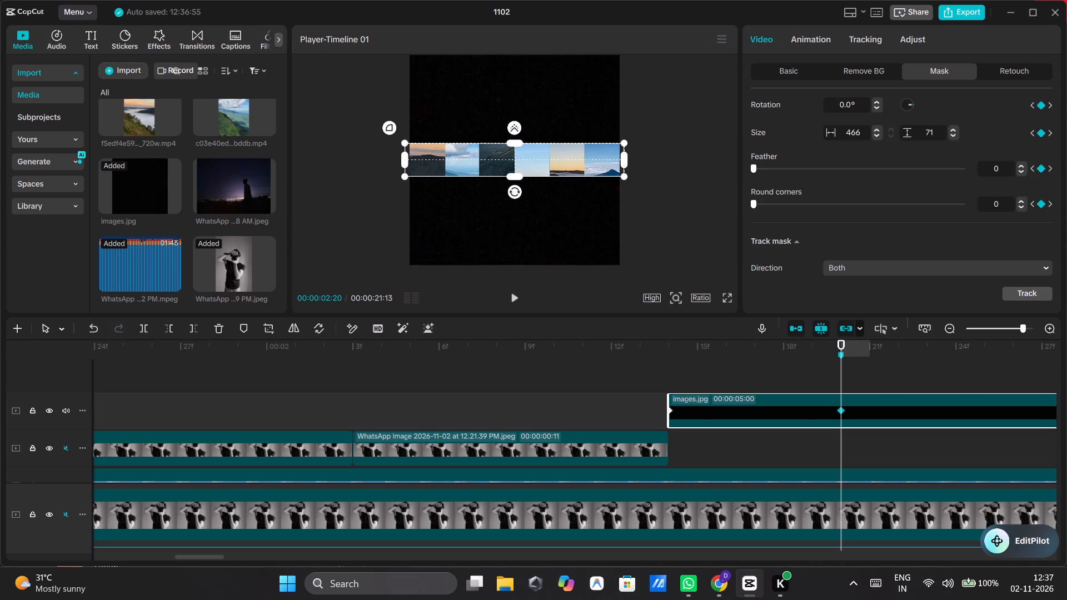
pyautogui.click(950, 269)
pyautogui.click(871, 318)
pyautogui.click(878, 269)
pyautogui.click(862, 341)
# Play back the images.jpg mask opening from 00:00:02:17, and again from the photographer cutout section starting at 00:00:00:26.
pyautogui.click(759, 370)
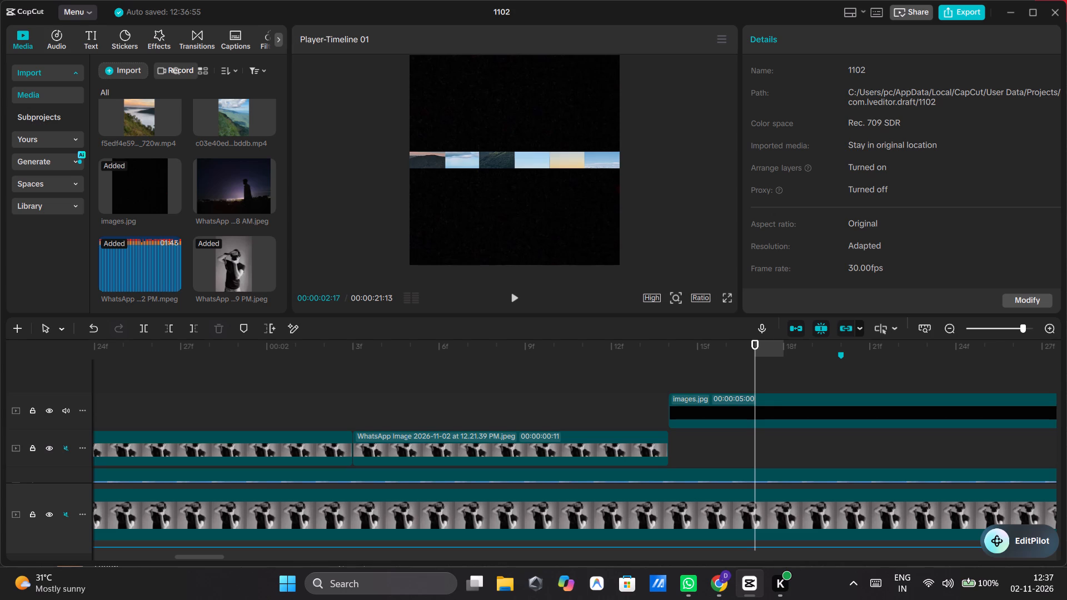
pyautogui.click(518, 296)
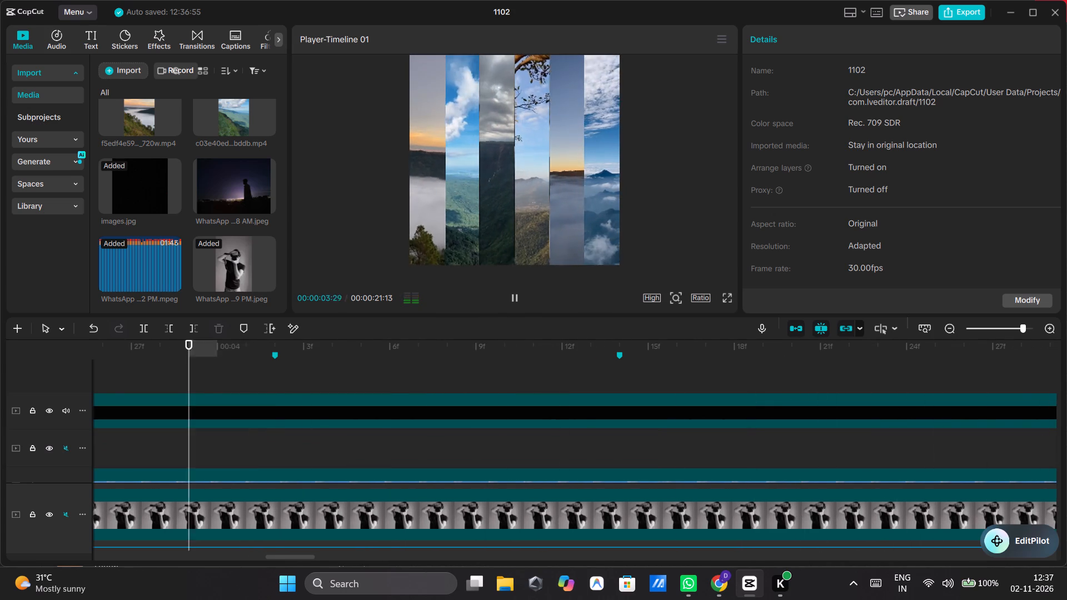
pyautogui.click(518, 296)
pyautogui.hscroll(6, 481, 340)
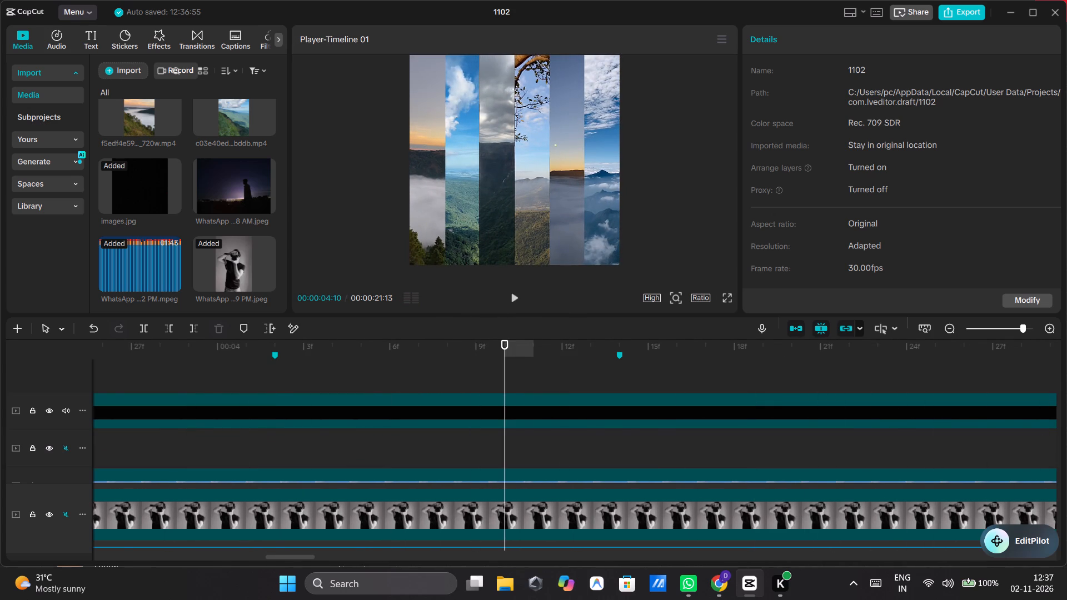
pyautogui.hscroll(3, 466, 368)
pyautogui.hscroll(-1, 539, 394)
pyautogui.moveTo(608, 381); pyautogui.dragTo(539, 357)
pyautogui.click(539, 357)
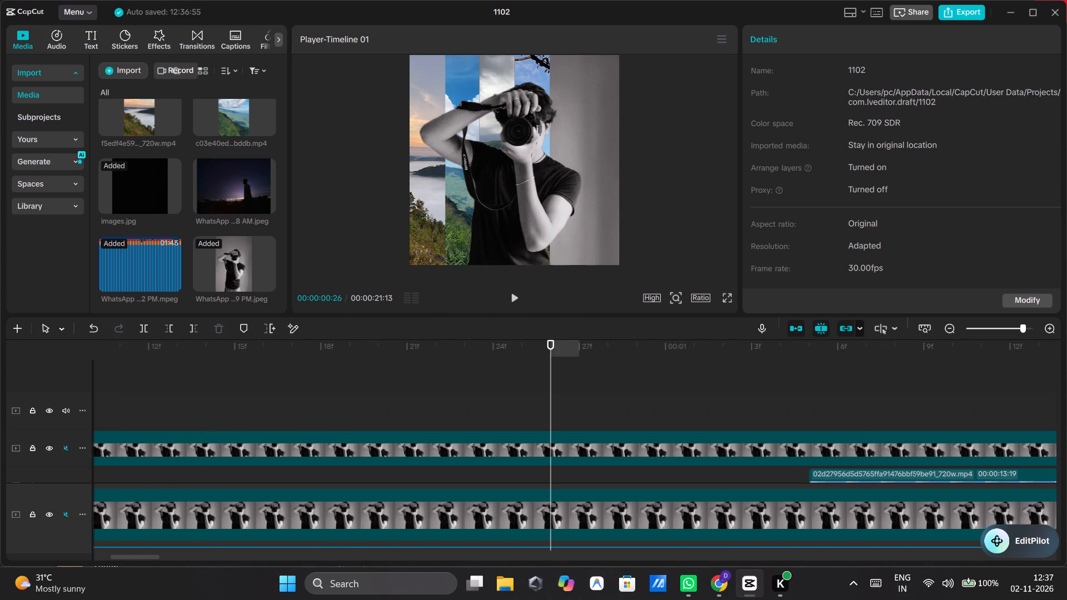
pyautogui.click(513, 303)
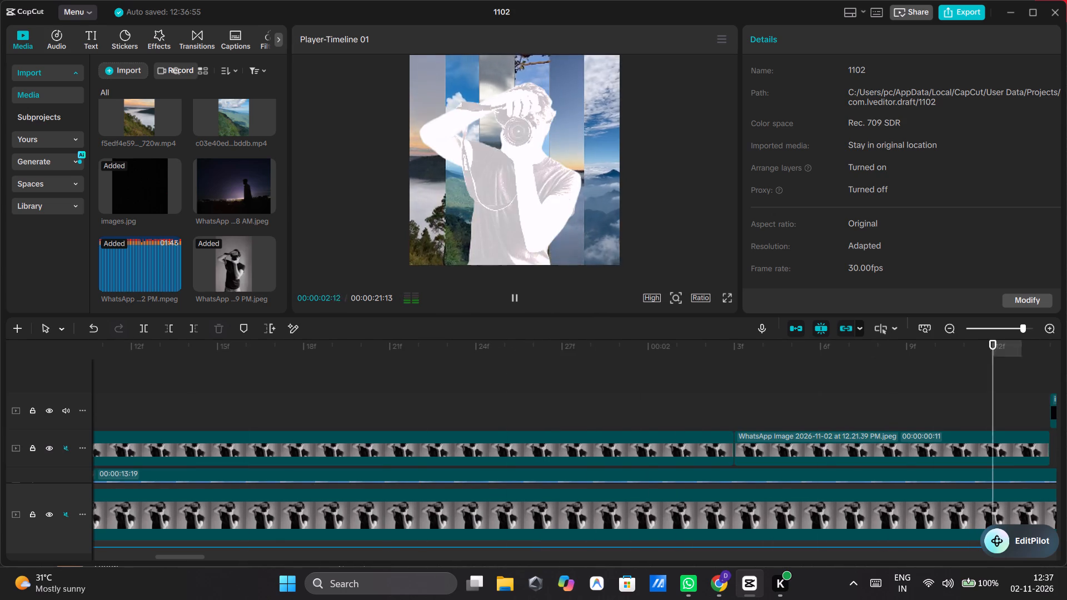
pyautogui.click(513, 303)
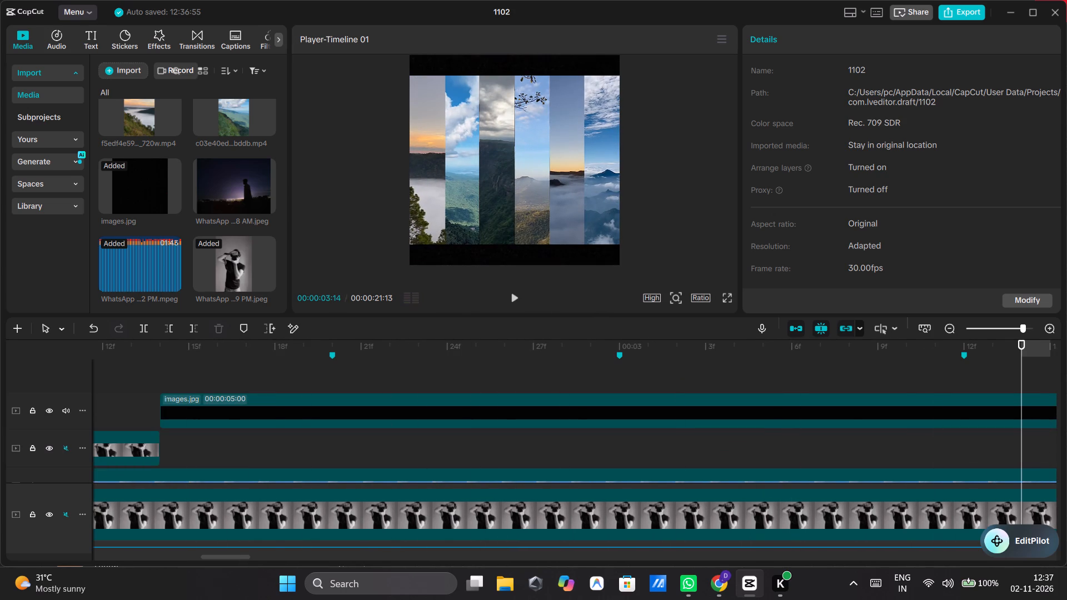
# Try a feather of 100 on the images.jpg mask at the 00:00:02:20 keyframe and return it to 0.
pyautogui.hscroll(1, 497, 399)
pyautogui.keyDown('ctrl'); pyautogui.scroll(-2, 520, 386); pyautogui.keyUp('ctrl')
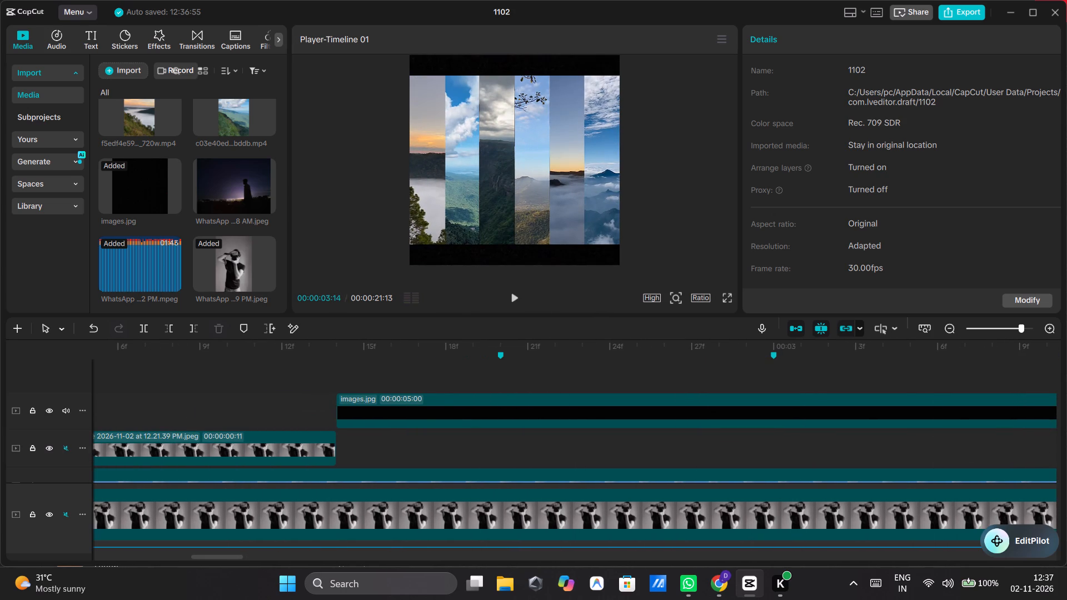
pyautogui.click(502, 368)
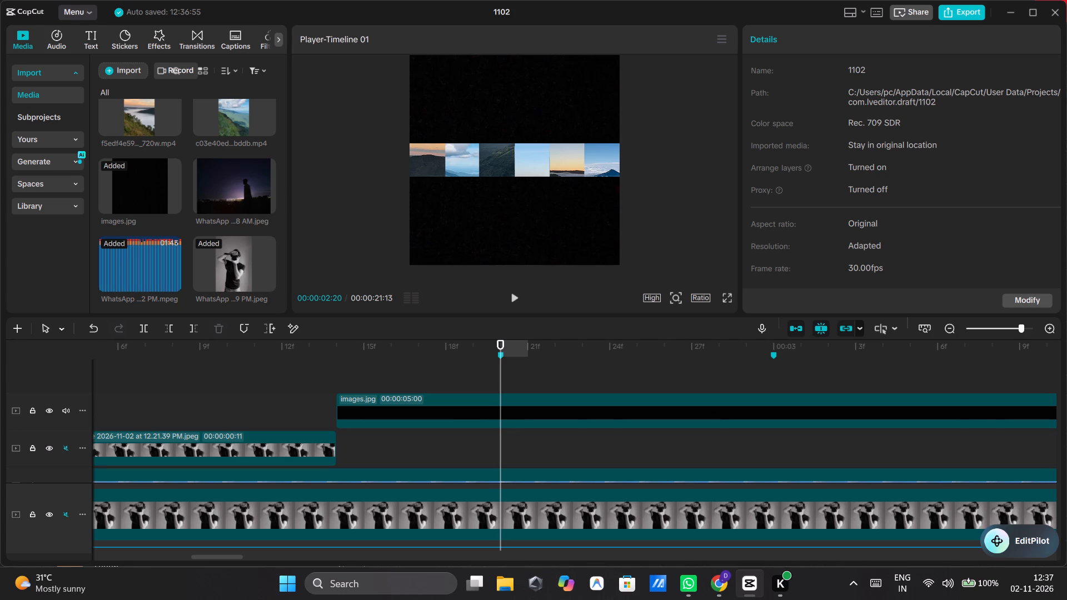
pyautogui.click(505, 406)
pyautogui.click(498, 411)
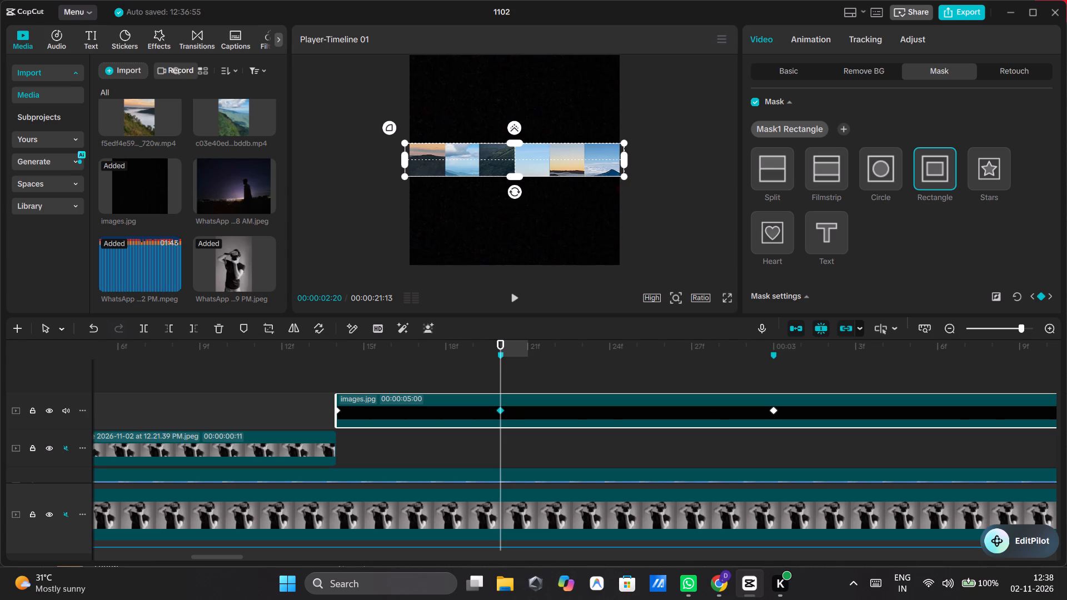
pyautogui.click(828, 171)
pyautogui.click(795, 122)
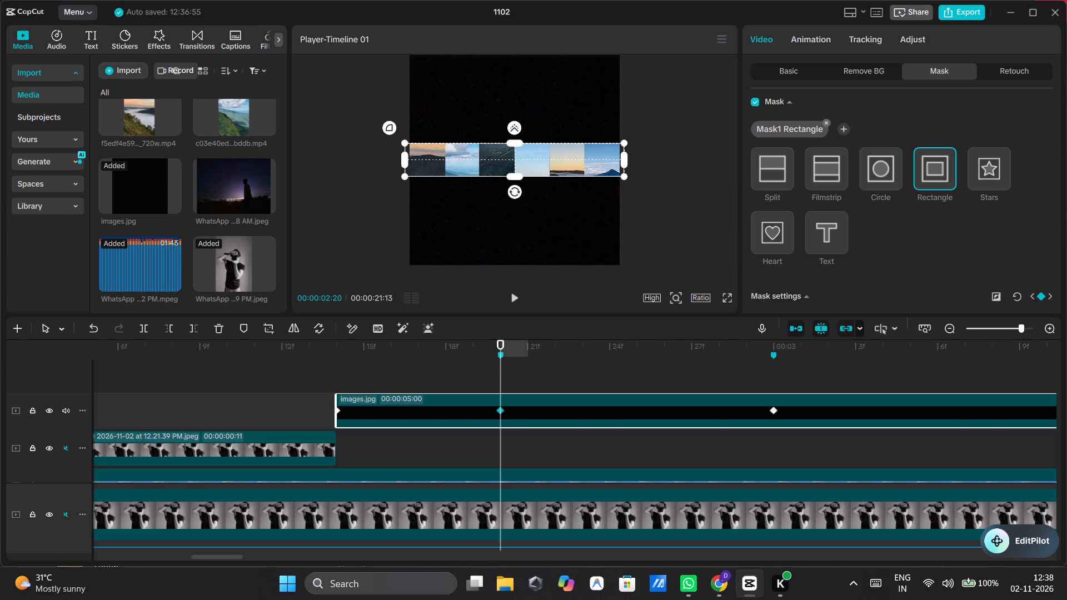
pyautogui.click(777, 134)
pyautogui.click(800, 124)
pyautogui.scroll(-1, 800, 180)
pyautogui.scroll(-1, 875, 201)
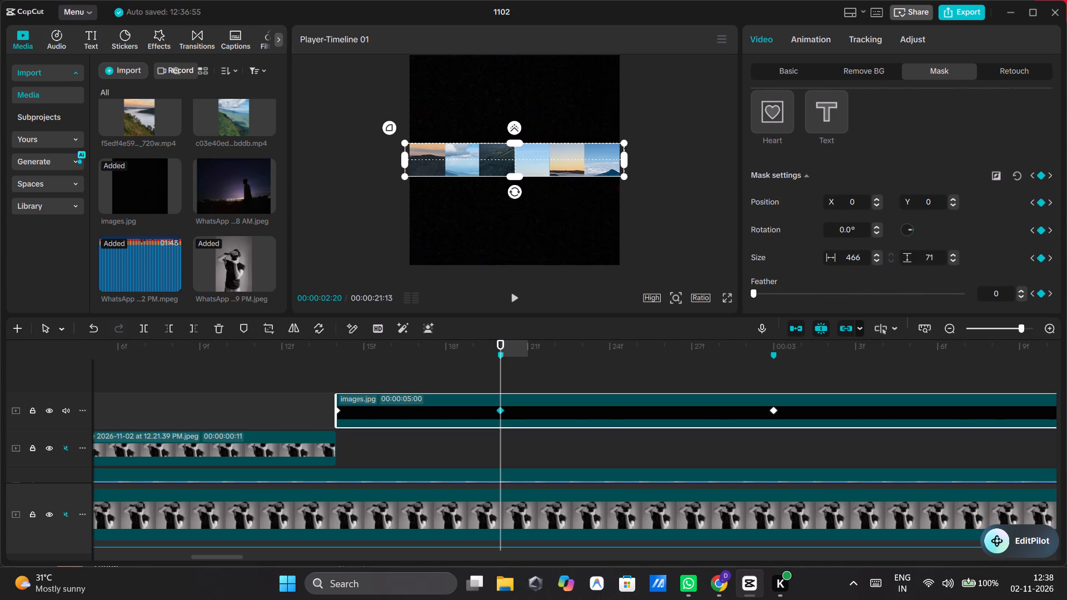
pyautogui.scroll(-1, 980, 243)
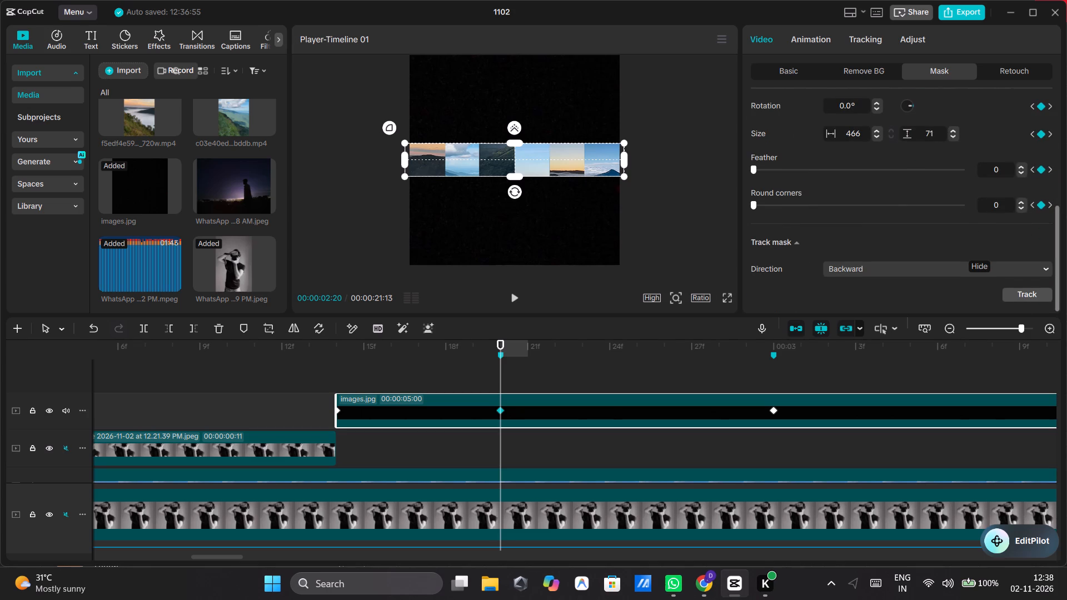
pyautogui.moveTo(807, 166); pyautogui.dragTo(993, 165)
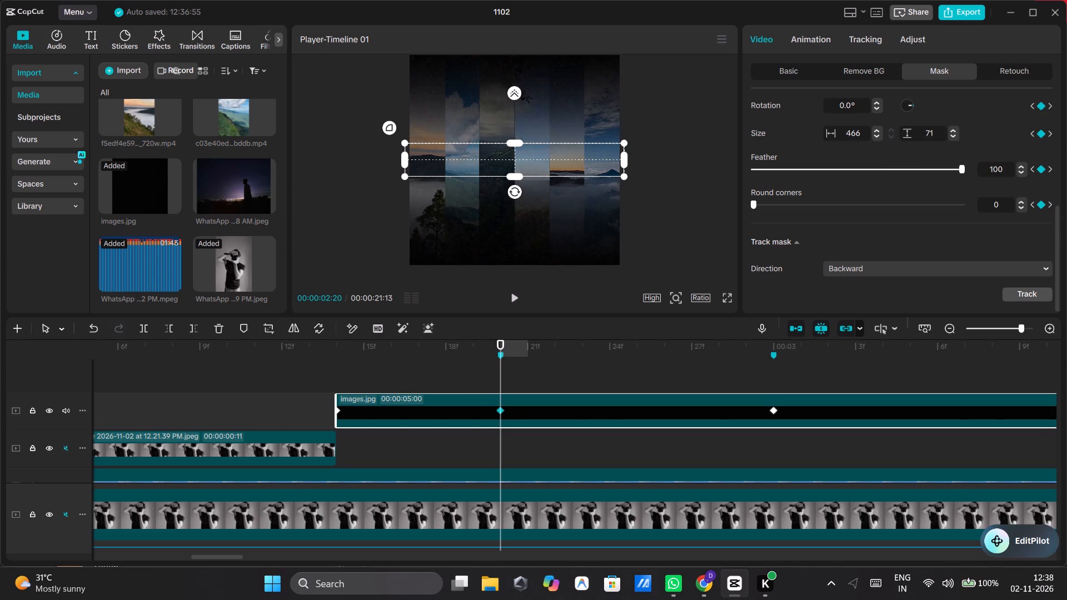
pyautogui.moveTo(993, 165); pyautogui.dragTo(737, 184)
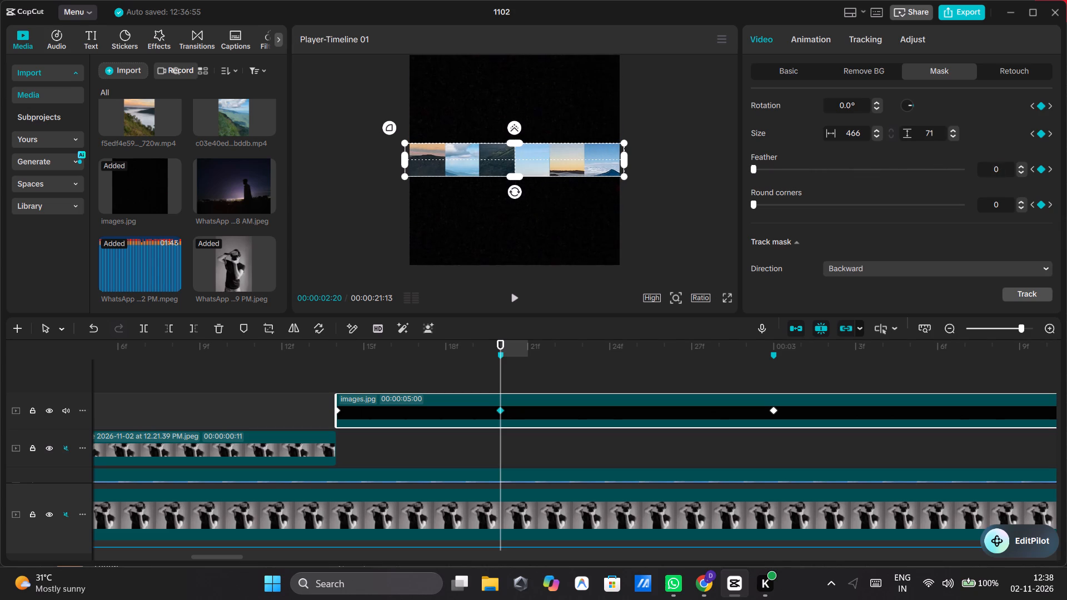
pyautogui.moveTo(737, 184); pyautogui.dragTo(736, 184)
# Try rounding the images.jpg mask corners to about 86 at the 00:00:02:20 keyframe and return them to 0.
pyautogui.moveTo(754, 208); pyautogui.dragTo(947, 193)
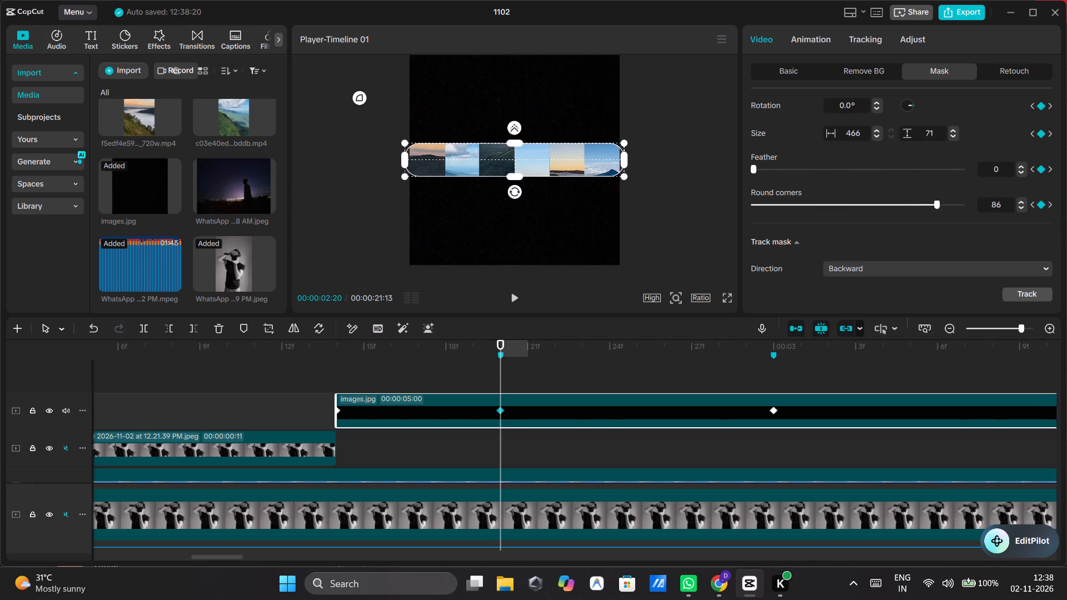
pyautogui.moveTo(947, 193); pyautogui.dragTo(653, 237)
# Track the images.jpg rectangle mask from 00:00:02:20 with the direction set to Both.
pyautogui.scroll(-1, 805, 249)
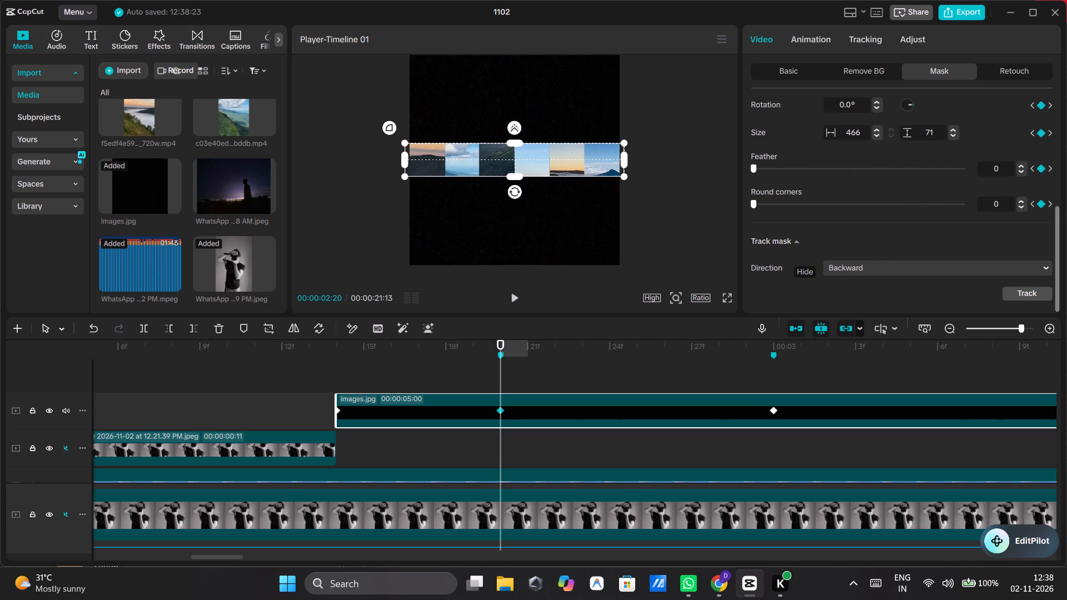
pyautogui.click(845, 266)
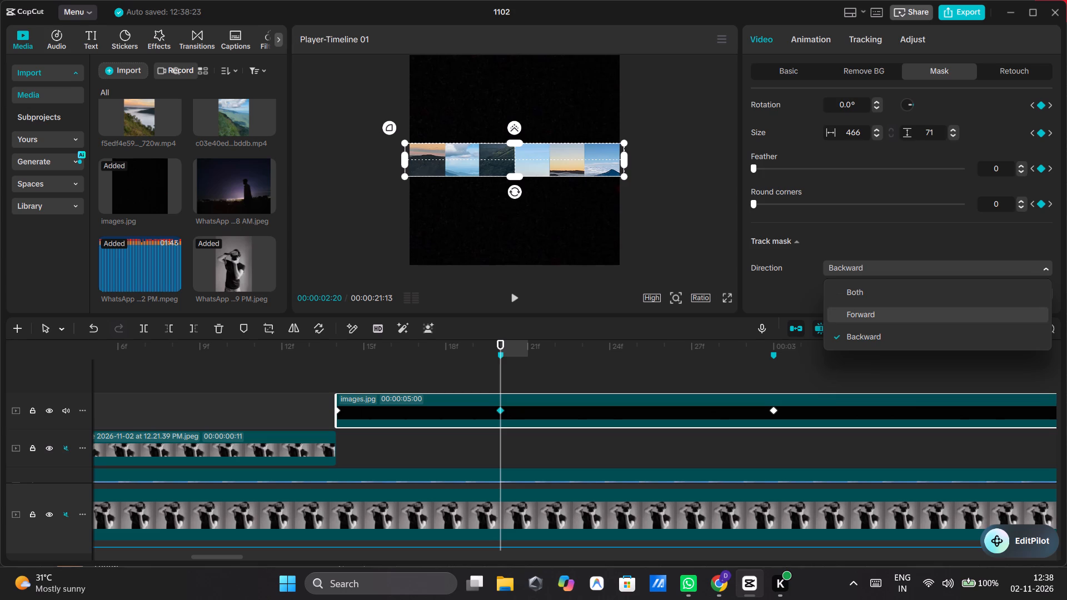
pyautogui.click(845, 296)
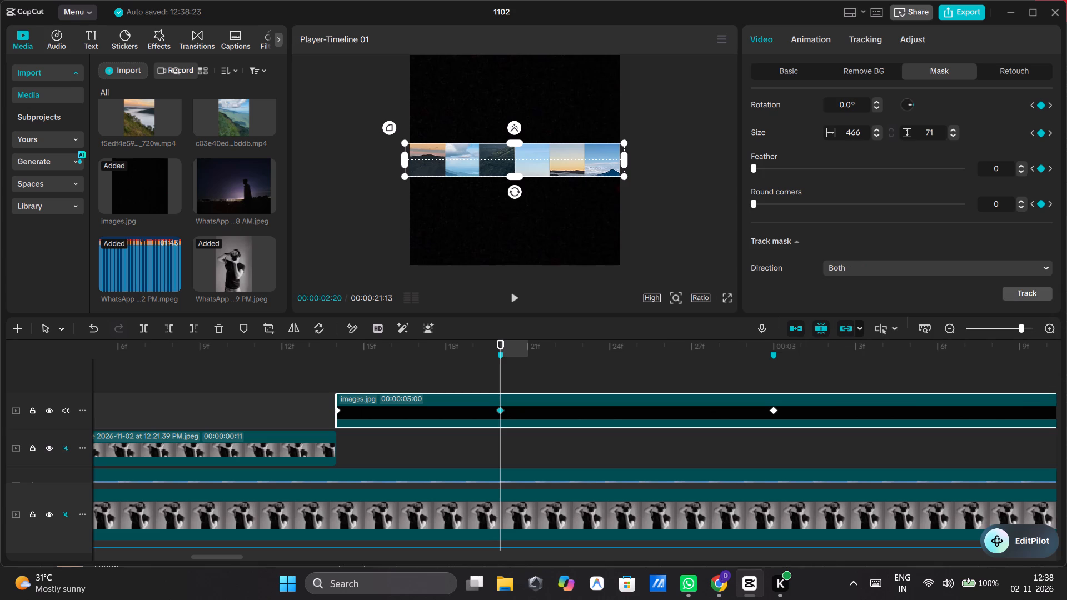
pyautogui.click(1004, 296)
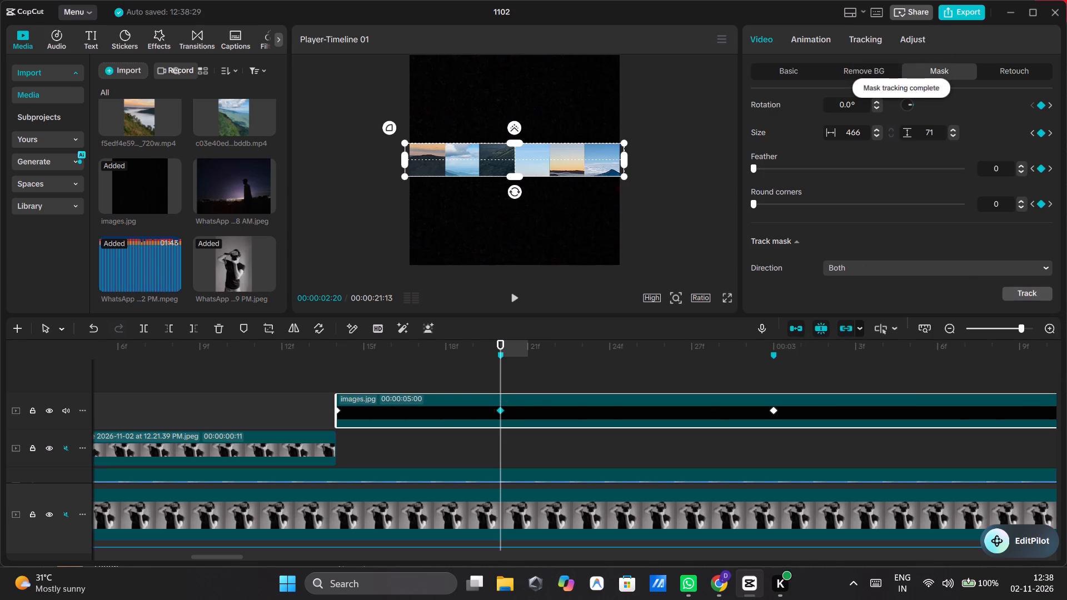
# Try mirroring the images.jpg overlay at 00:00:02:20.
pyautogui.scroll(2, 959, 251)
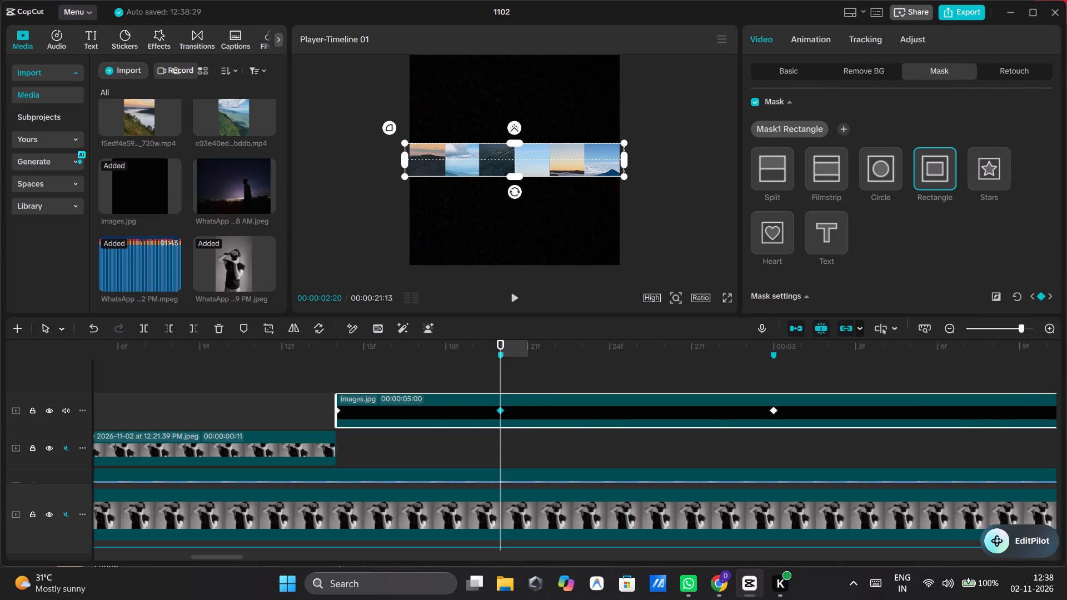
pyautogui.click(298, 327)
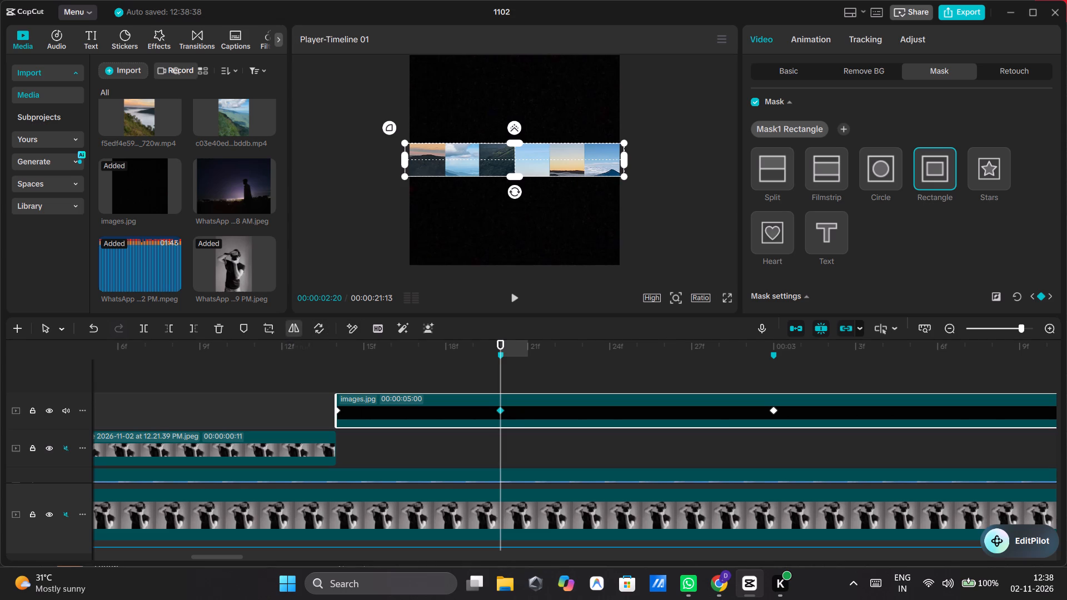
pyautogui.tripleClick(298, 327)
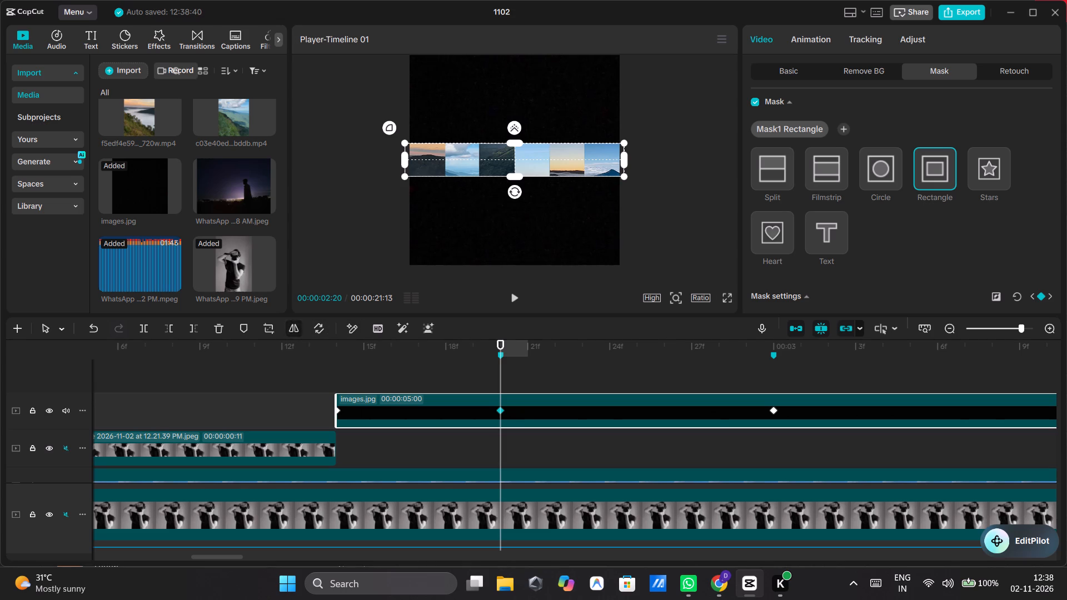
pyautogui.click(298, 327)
# Play back the images.jpg mask opening from 00:00:02:14.
pyautogui.click(331, 370)
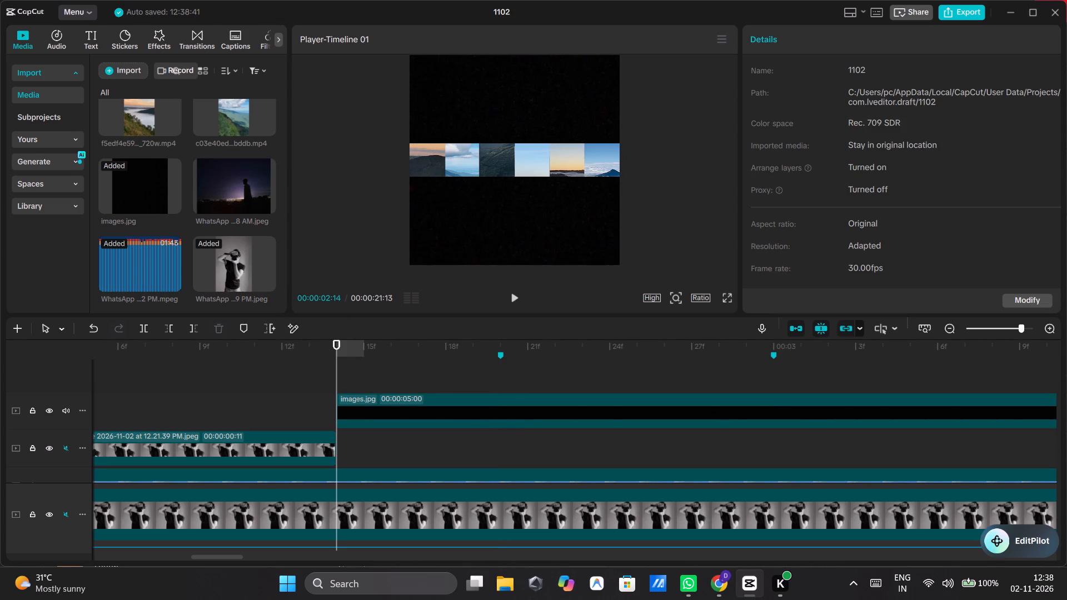
pyautogui.click(512, 294)
pyautogui.click(512, 294)
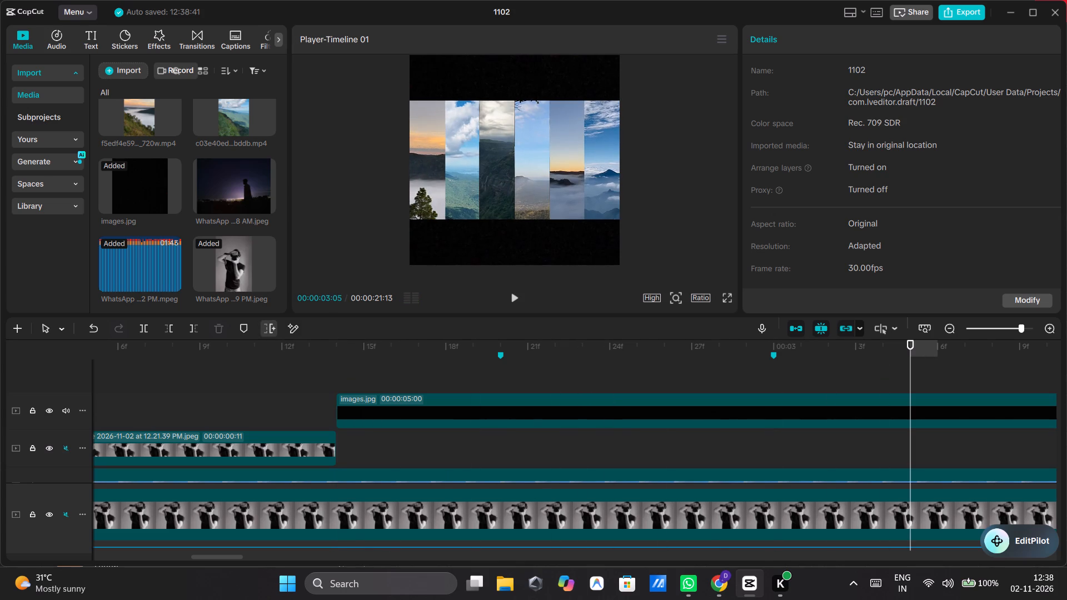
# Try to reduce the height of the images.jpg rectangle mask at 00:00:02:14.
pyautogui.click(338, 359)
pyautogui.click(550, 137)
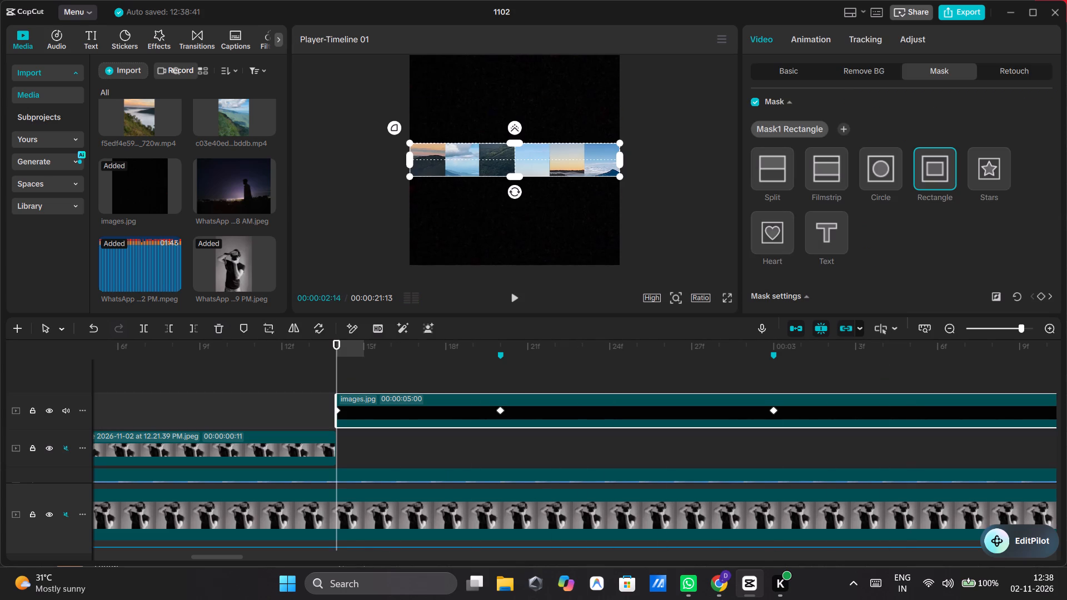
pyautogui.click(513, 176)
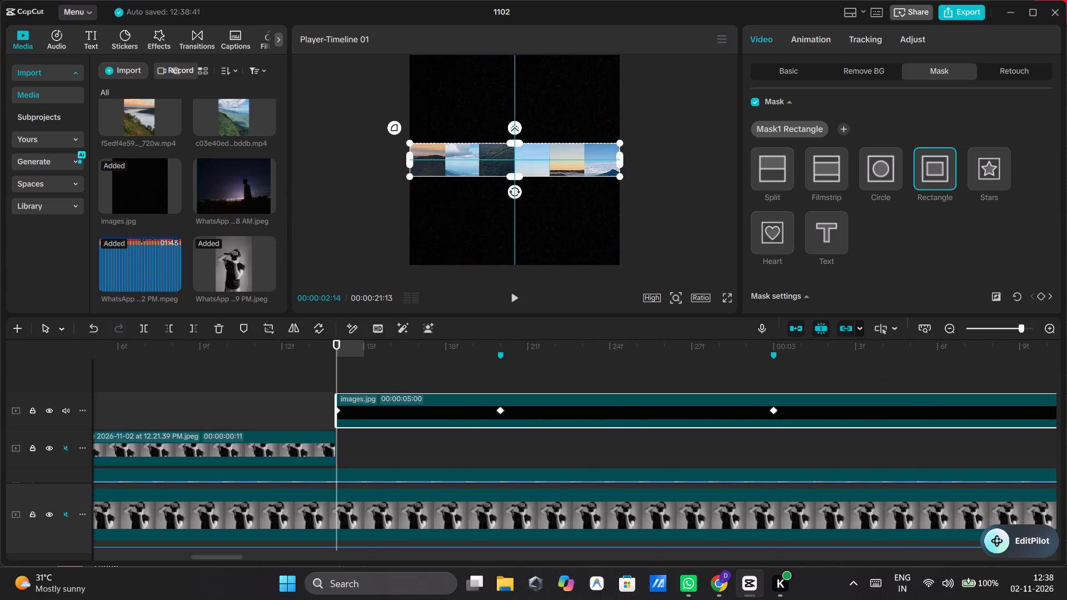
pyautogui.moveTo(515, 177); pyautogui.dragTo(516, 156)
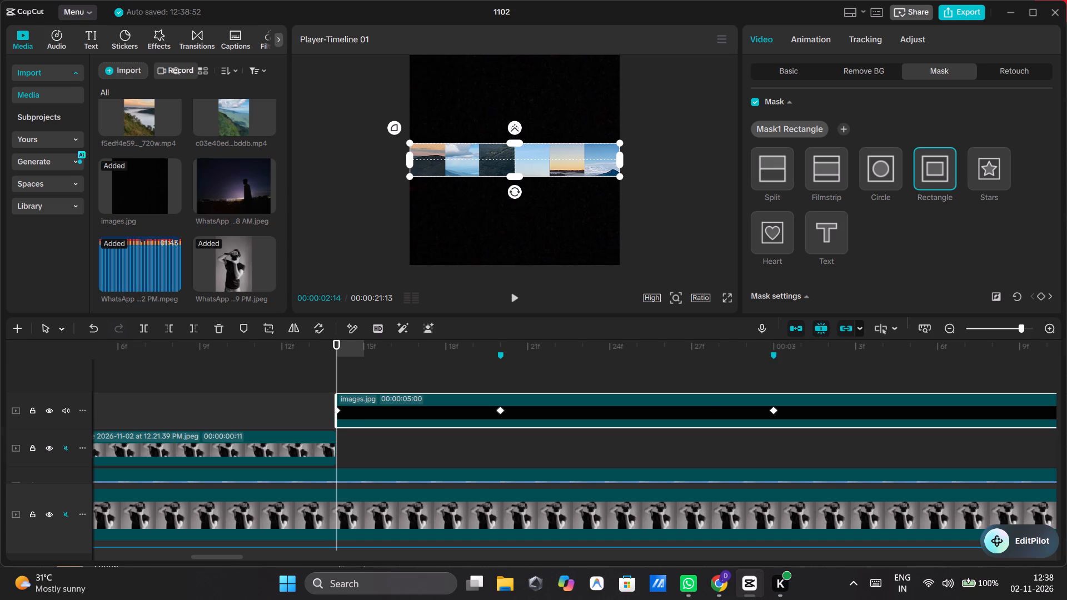
# Replace the images.jpg rectangle mask with a Filmstrip mask and collapse its size to 1 at 00:00:02:14.
pyautogui.click(813, 172)
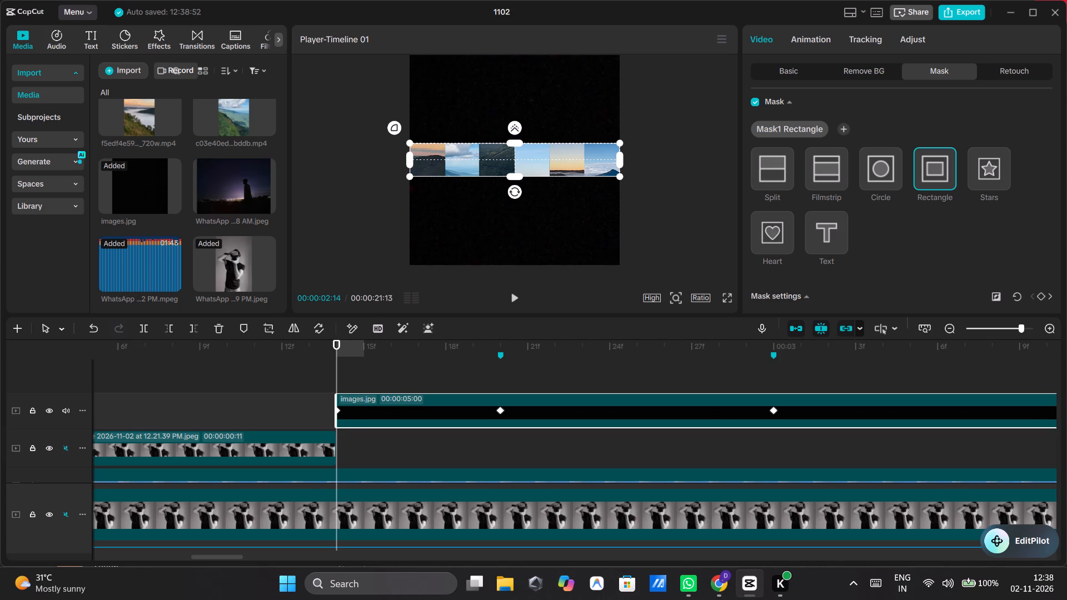
pyautogui.click(824, 175)
pyautogui.doubleClick(824, 175)
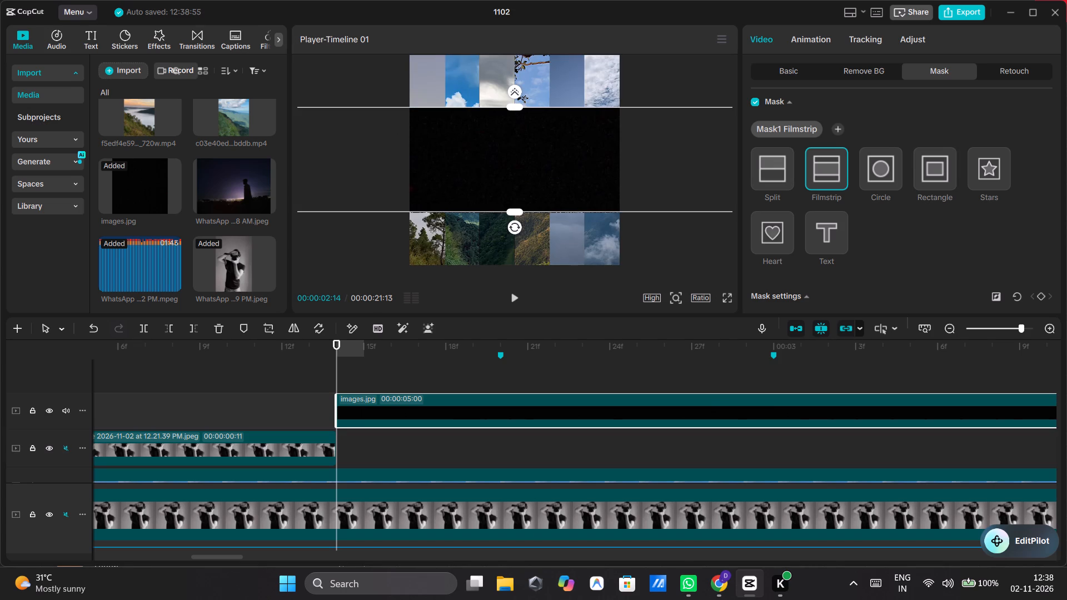
pyautogui.moveTo(514, 213); pyautogui.dragTo(530, 133)
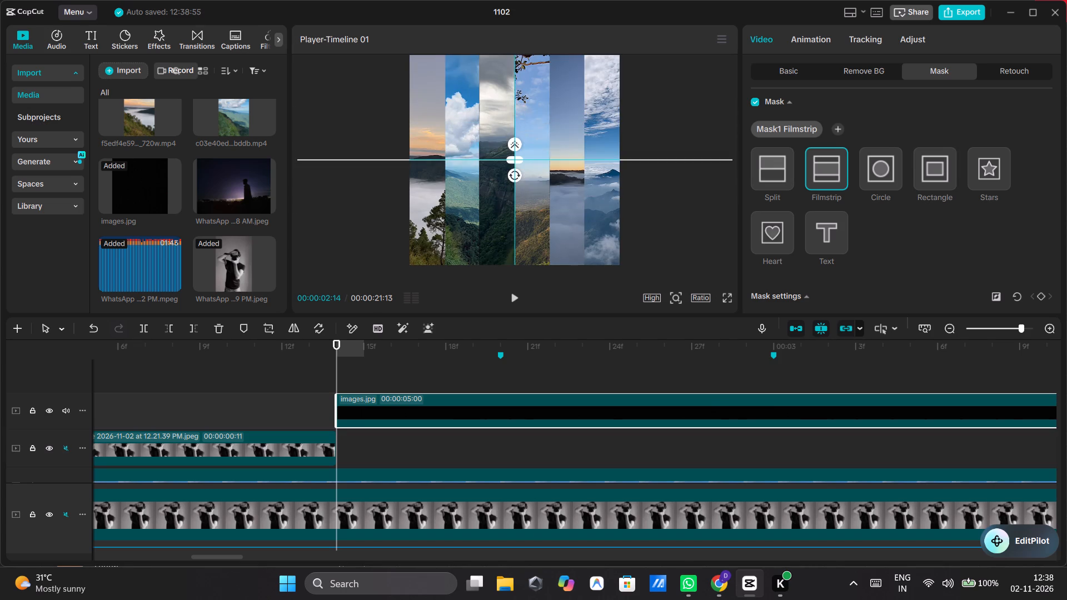
pyautogui.moveTo(530, 133); pyautogui.dragTo(530, 130)
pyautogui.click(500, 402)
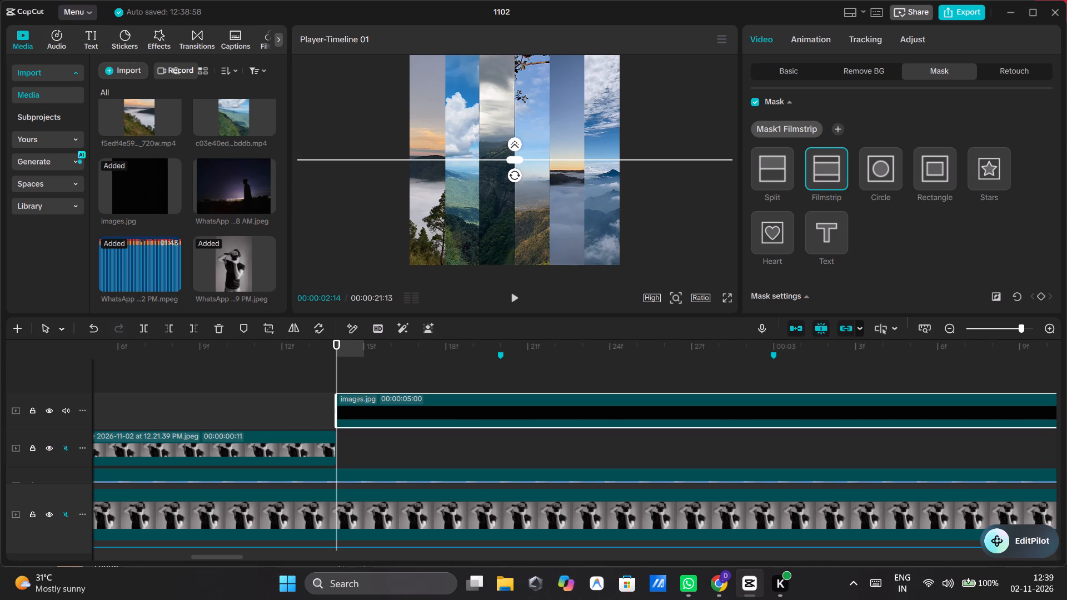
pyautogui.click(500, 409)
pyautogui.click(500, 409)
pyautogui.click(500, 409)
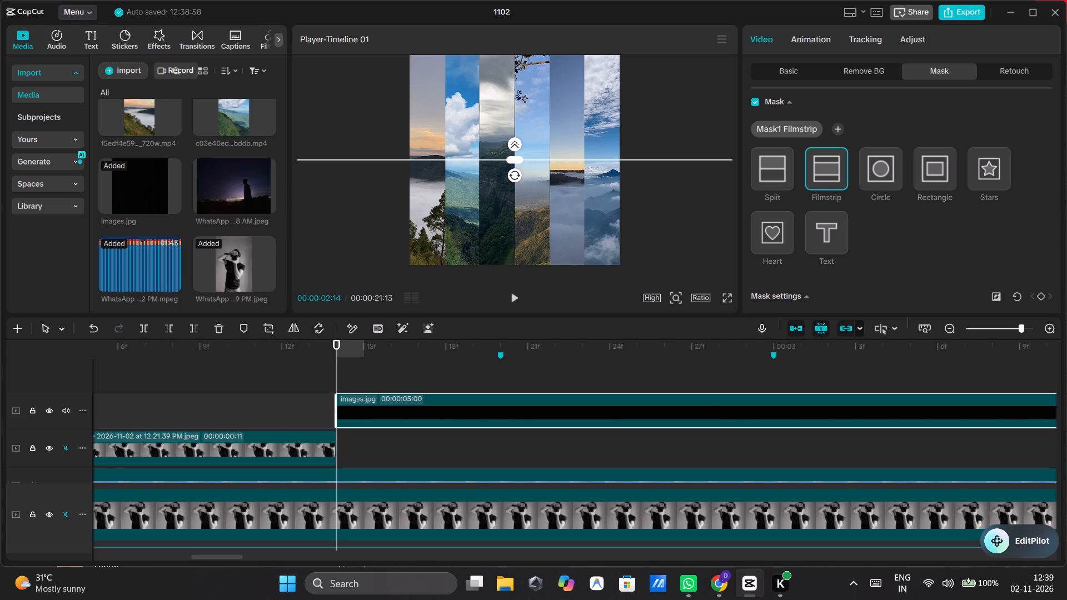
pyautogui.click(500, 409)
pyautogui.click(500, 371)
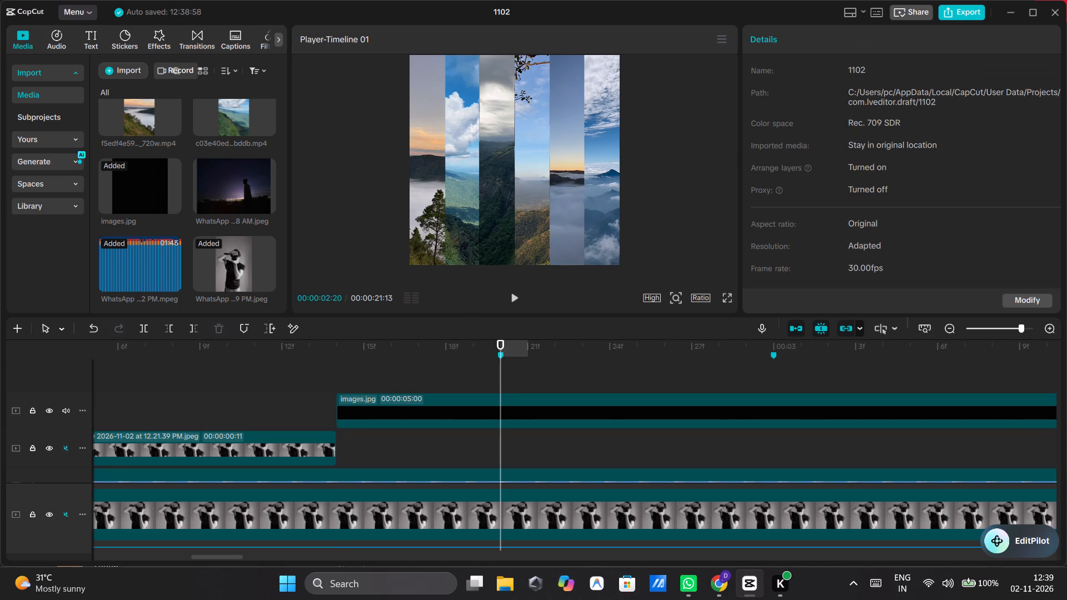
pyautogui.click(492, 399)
# Add a mask settings keyframe at 00:00:02:14, the start of the images.jpg overlay, with the Filmstrip collapsed.
pyautogui.click(366, 373)
pyautogui.moveTo(366, 373); pyautogui.dragTo(343, 367)
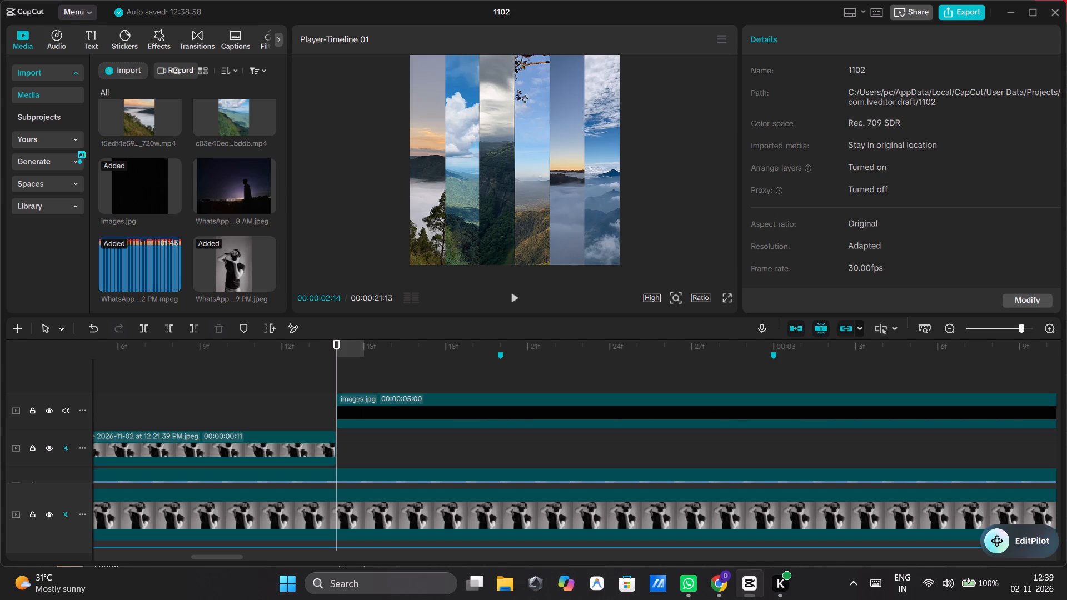
pyautogui.click(532, 209)
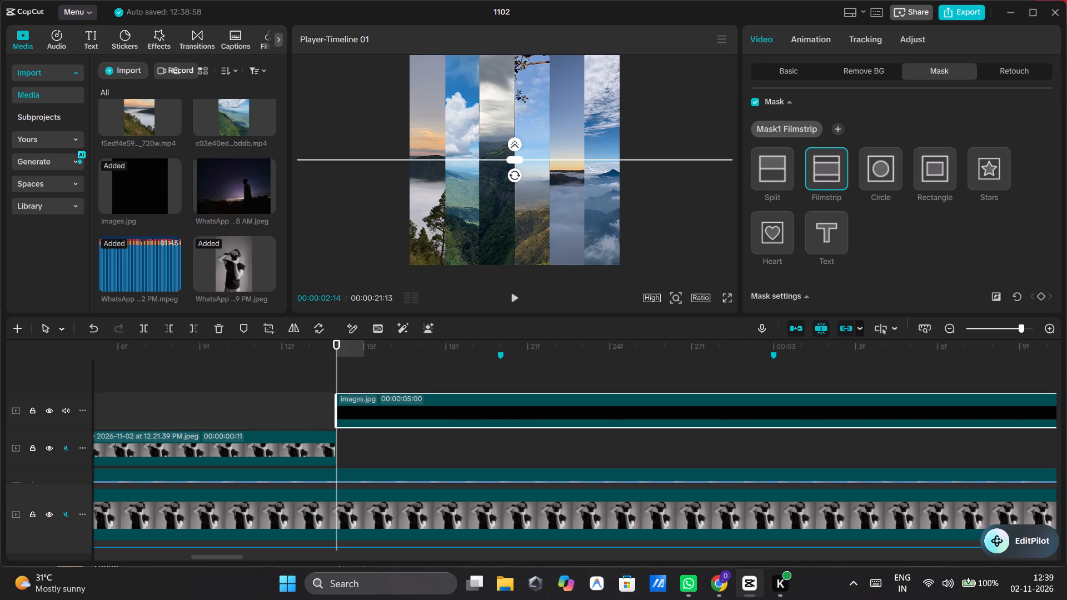
pyautogui.scroll(-1, 949, 166)
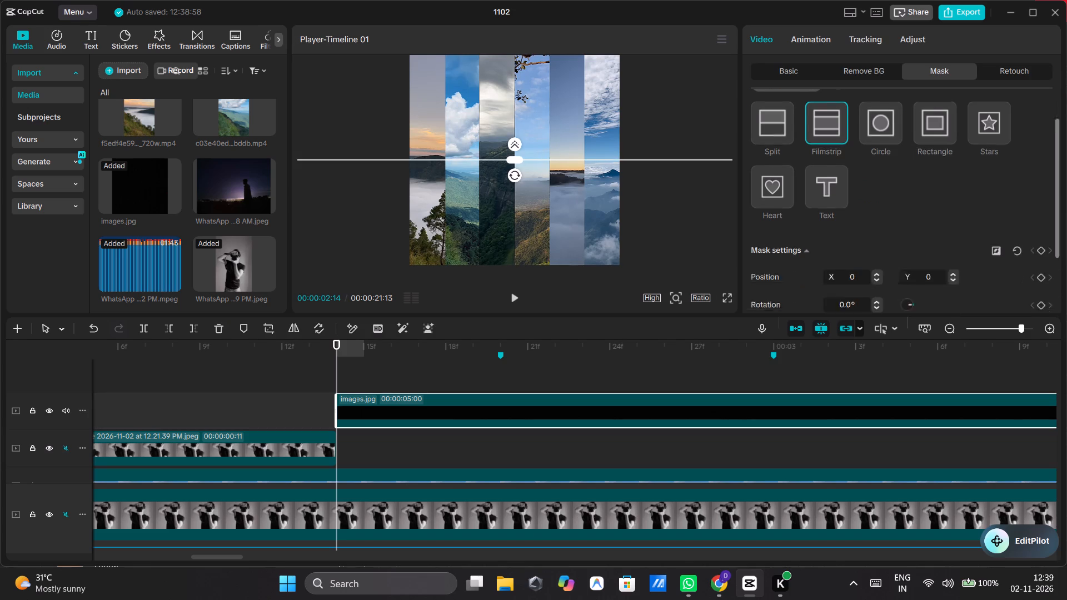
pyautogui.scroll(-1, 949, 166)
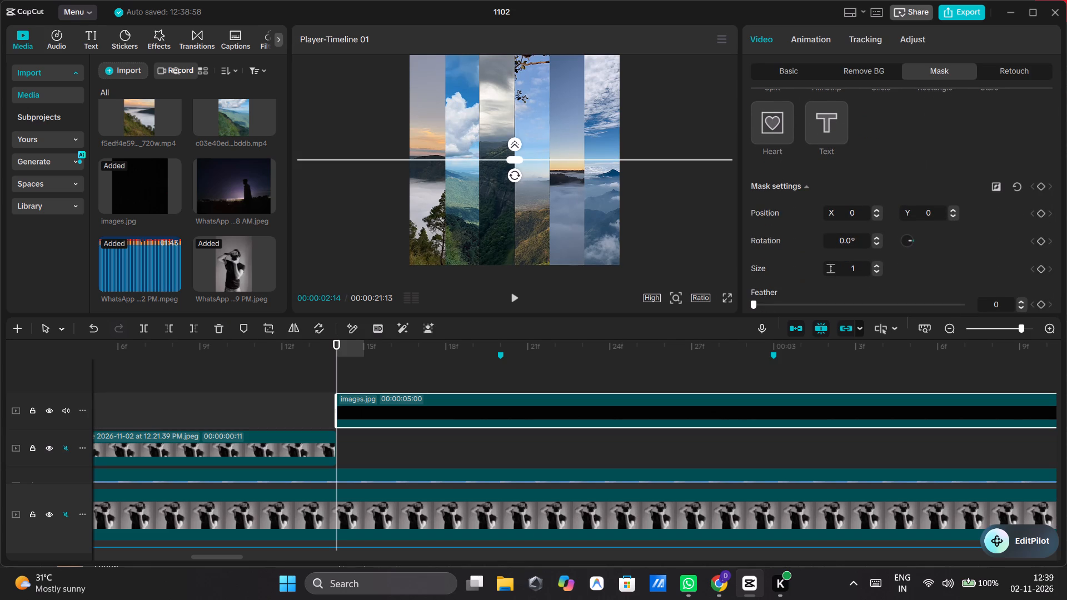
pyautogui.click(1036, 187)
pyautogui.click(1041, 187)
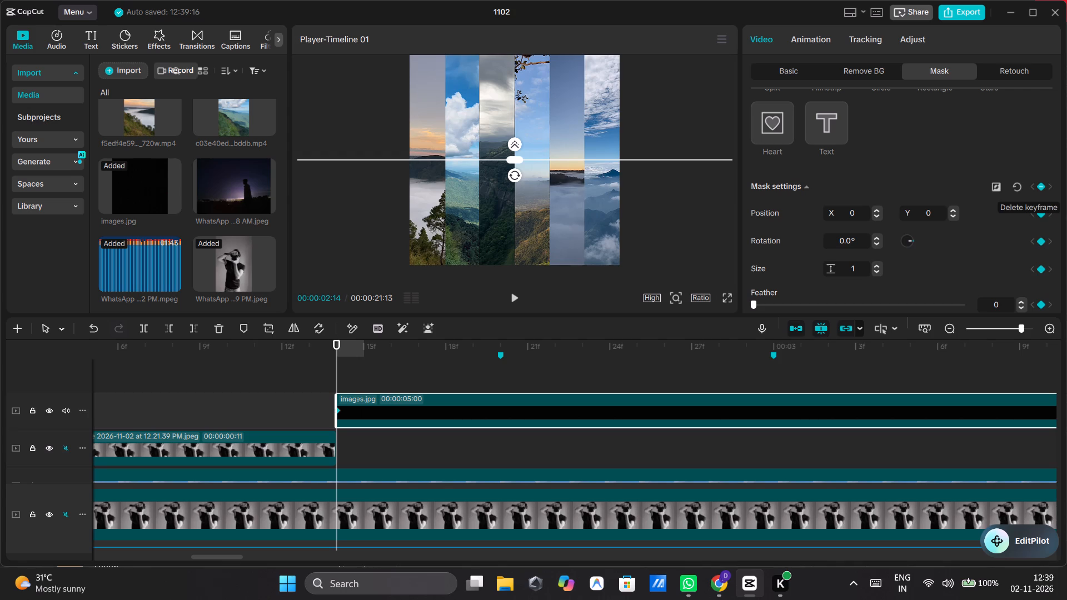
# Add a mask settings keyframe to images.jpg at the 00:00:02:20 marker and widen the Filmstrip to a size of about 77.
pyautogui.click(501, 372)
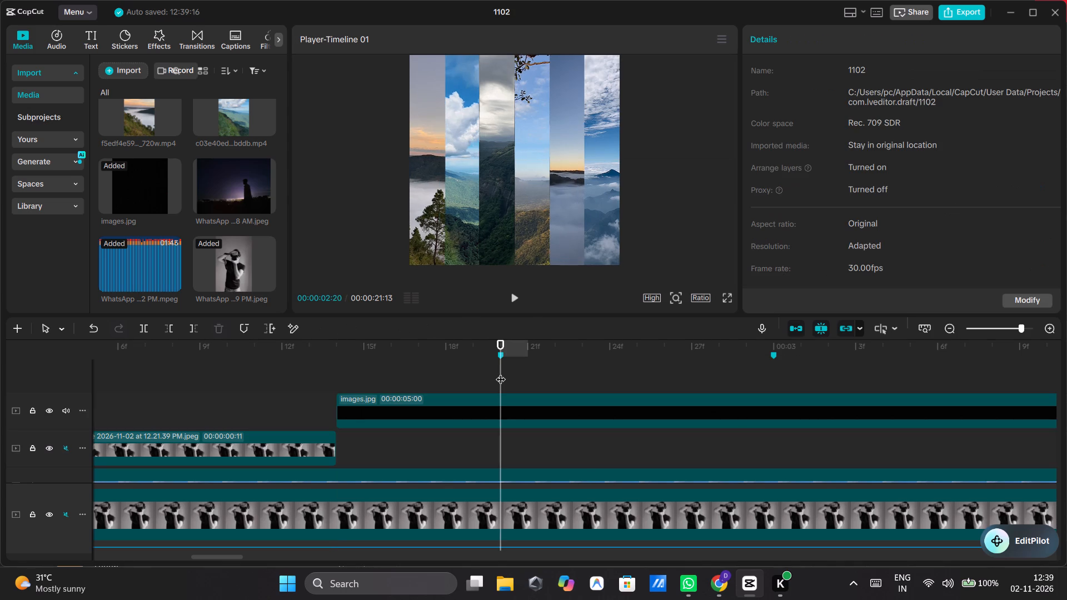
pyautogui.click(604, 404)
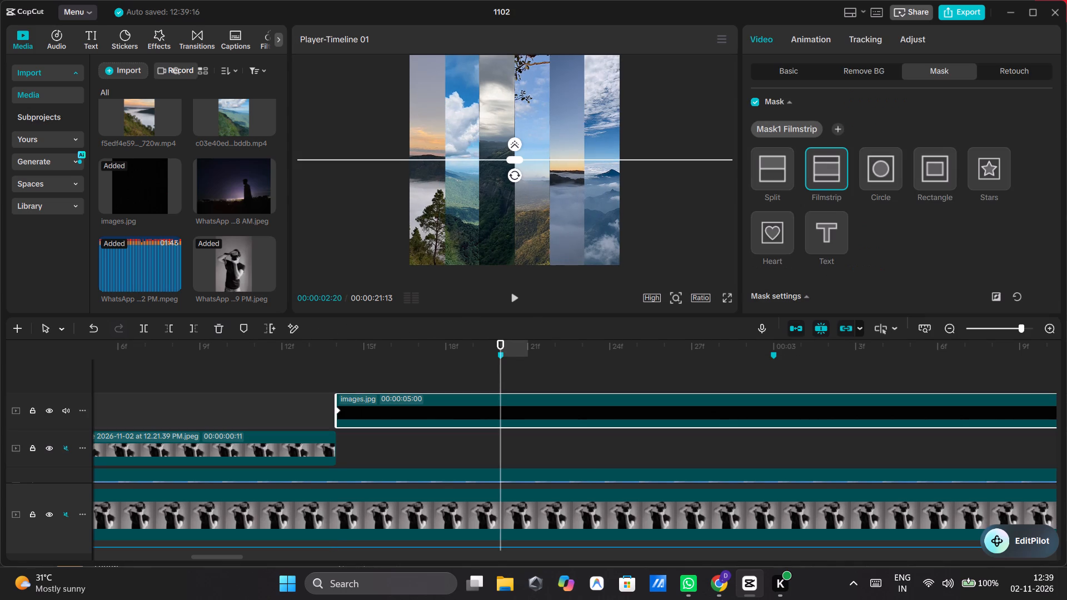
pyautogui.click(1038, 296)
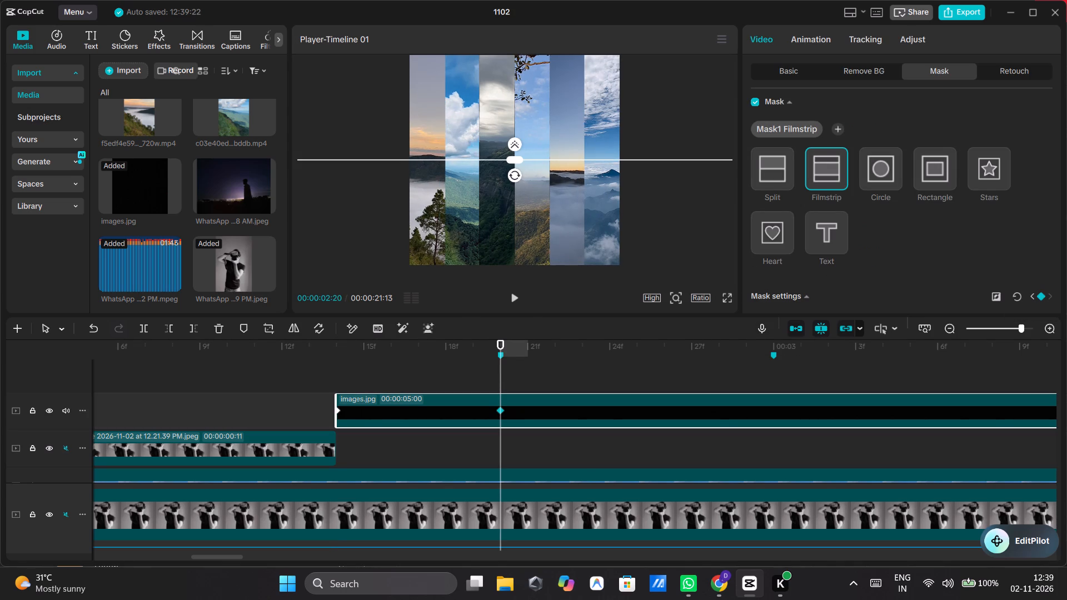
pyautogui.moveTo(517, 161); pyautogui.dragTo(517, 166)
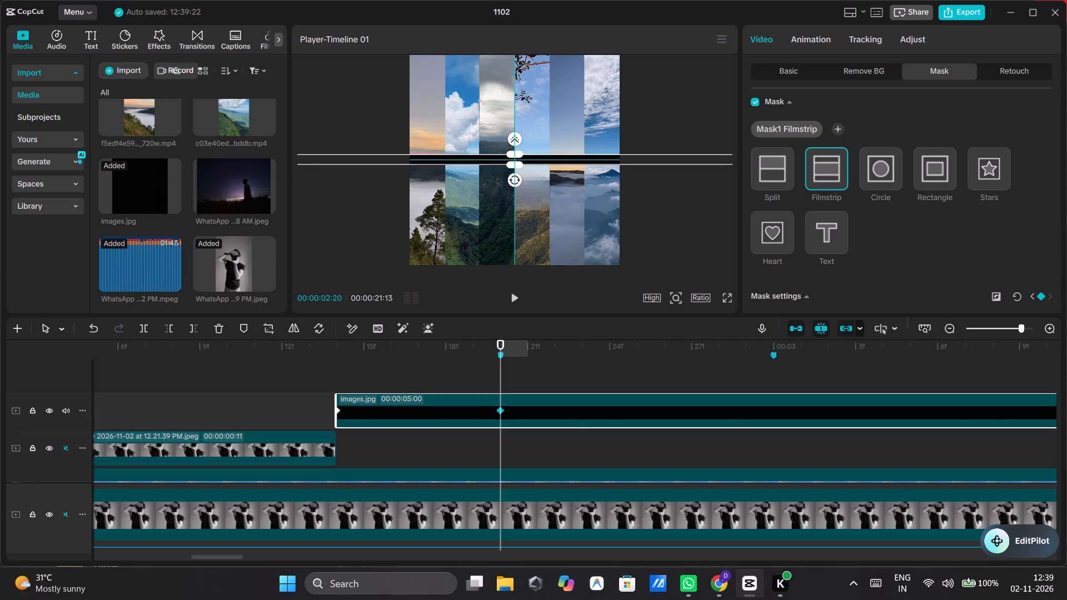
pyautogui.moveTo(517, 166); pyautogui.dragTo(520, 178)
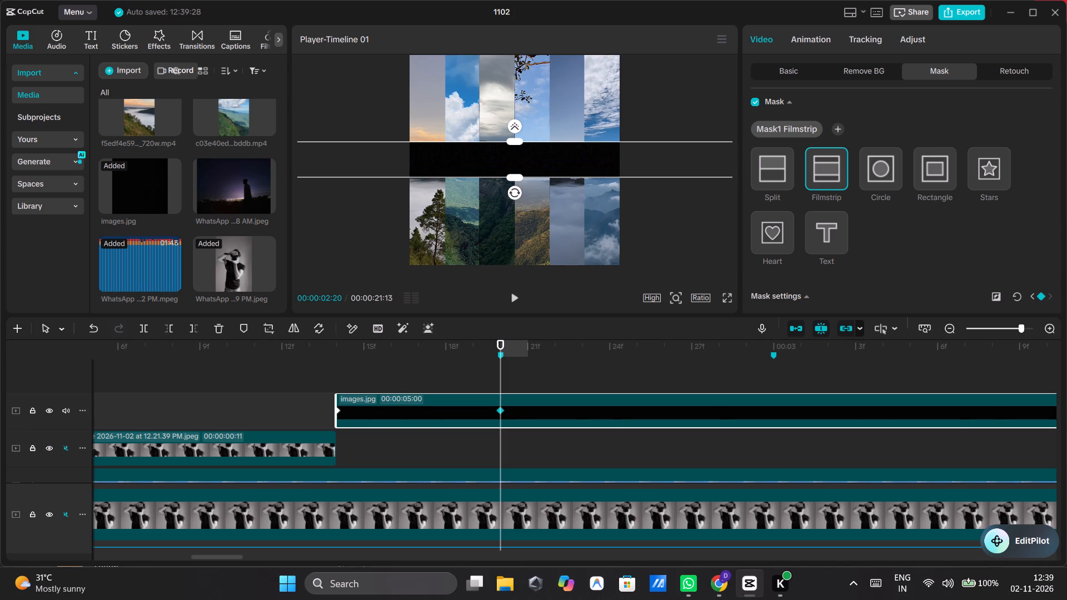
# Add a mask settings keyframe to images.jpg at 00:00:02:23 and widen the Filmstrip to a size of about 145.
pyautogui.moveTo(498, 373); pyautogui.dragTo(753, 364)
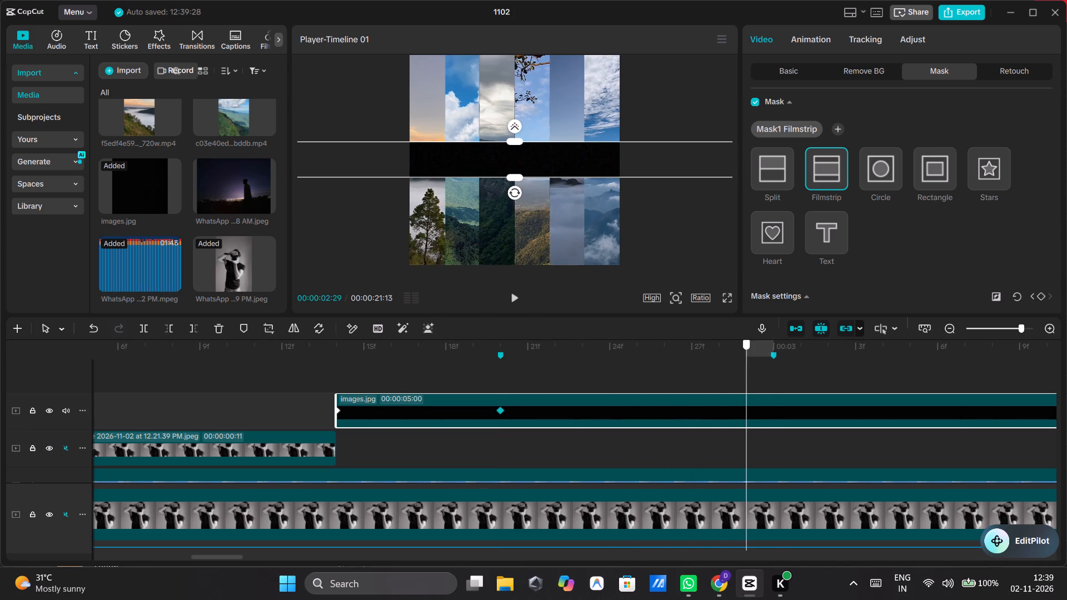
pyautogui.moveTo(753, 364); pyautogui.dragTo(783, 371)
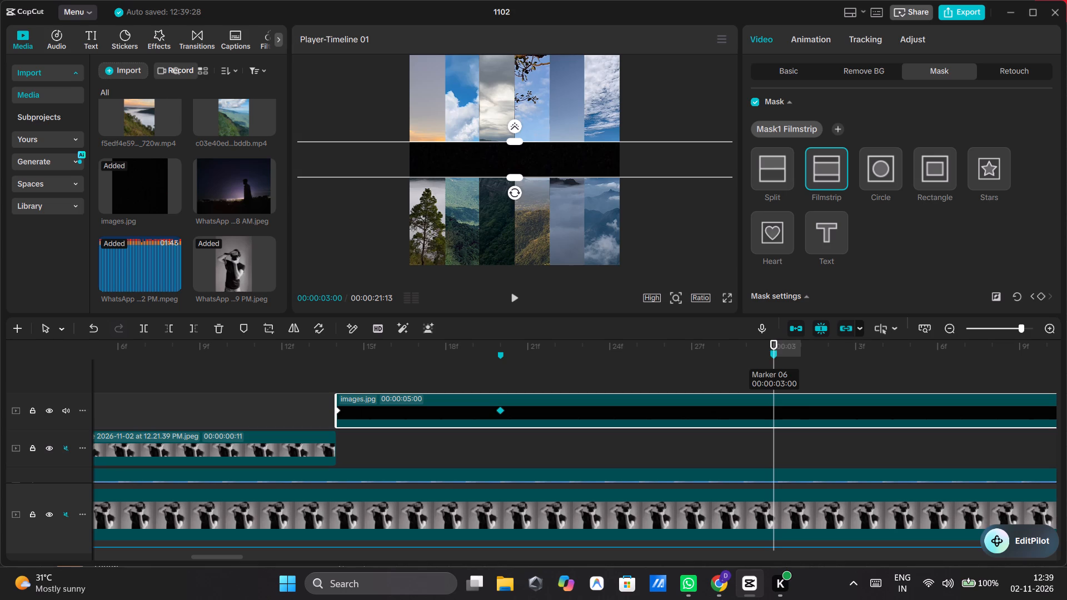
pyautogui.click(666, 354)
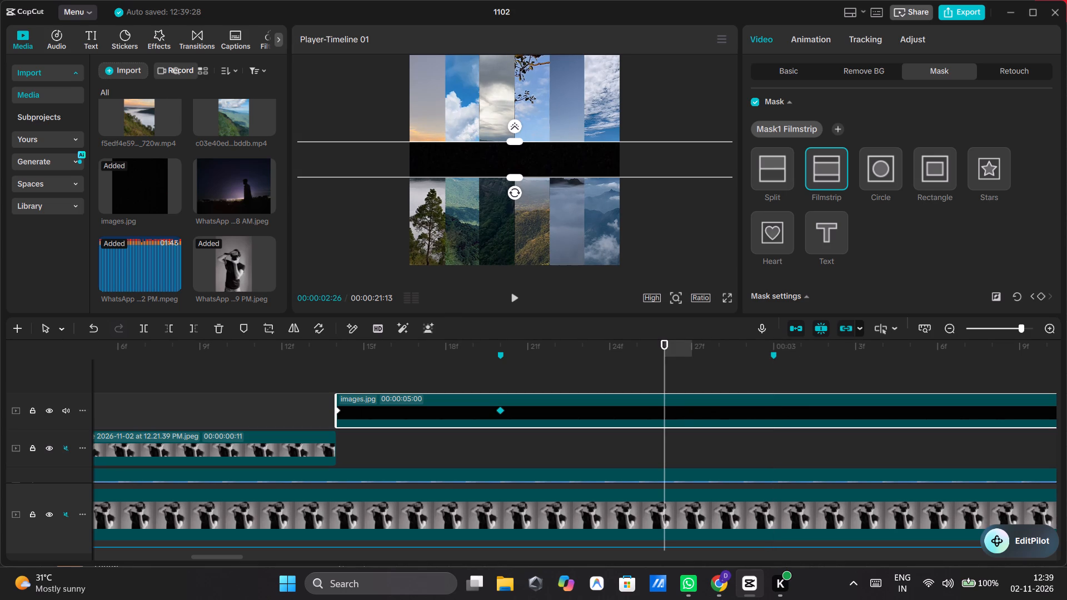
pyautogui.click(415, 356)
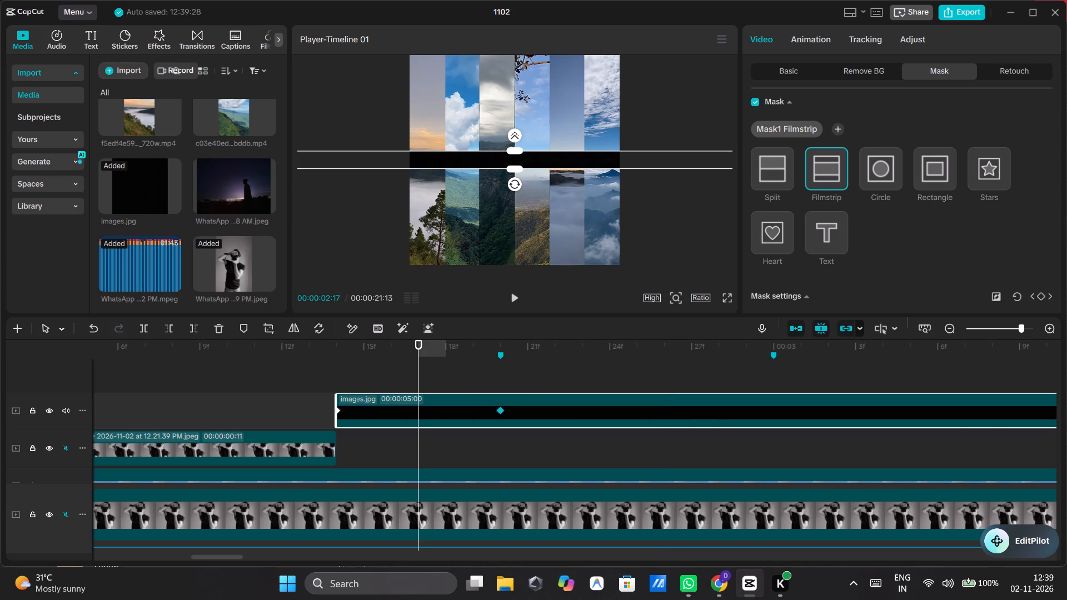
pyautogui.click(583, 369)
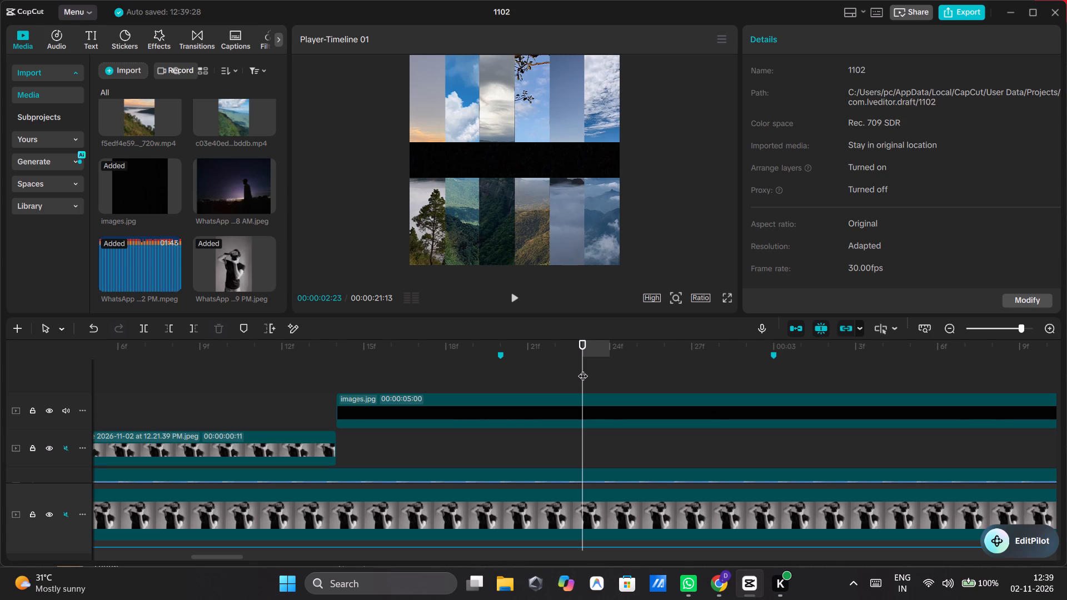
pyautogui.click(574, 412)
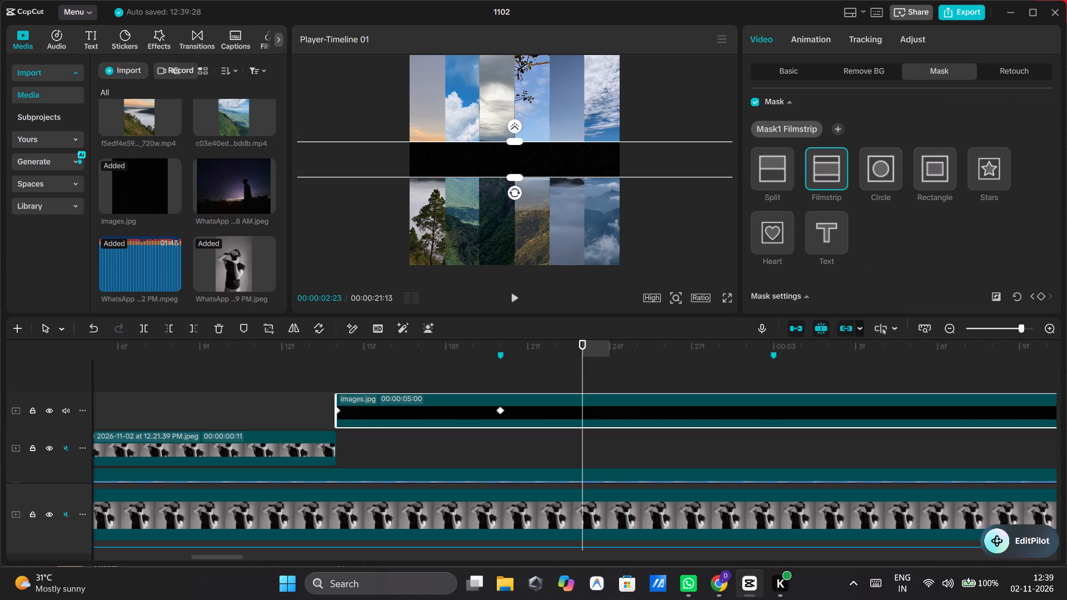
pyautogui.scroll(-1, 1008, 264)
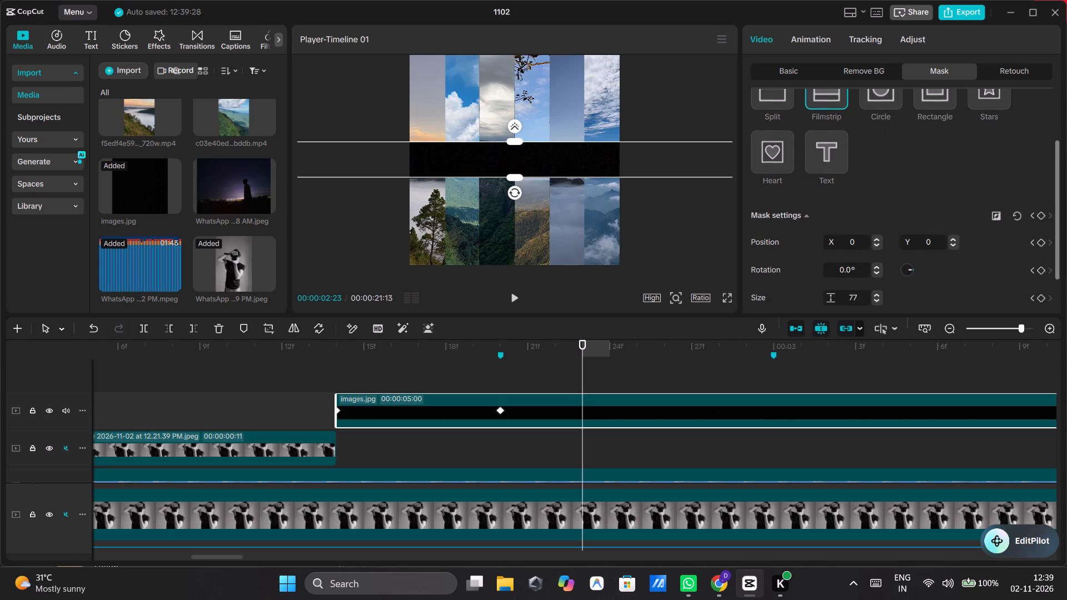
pyautogui.click(1043, 216)
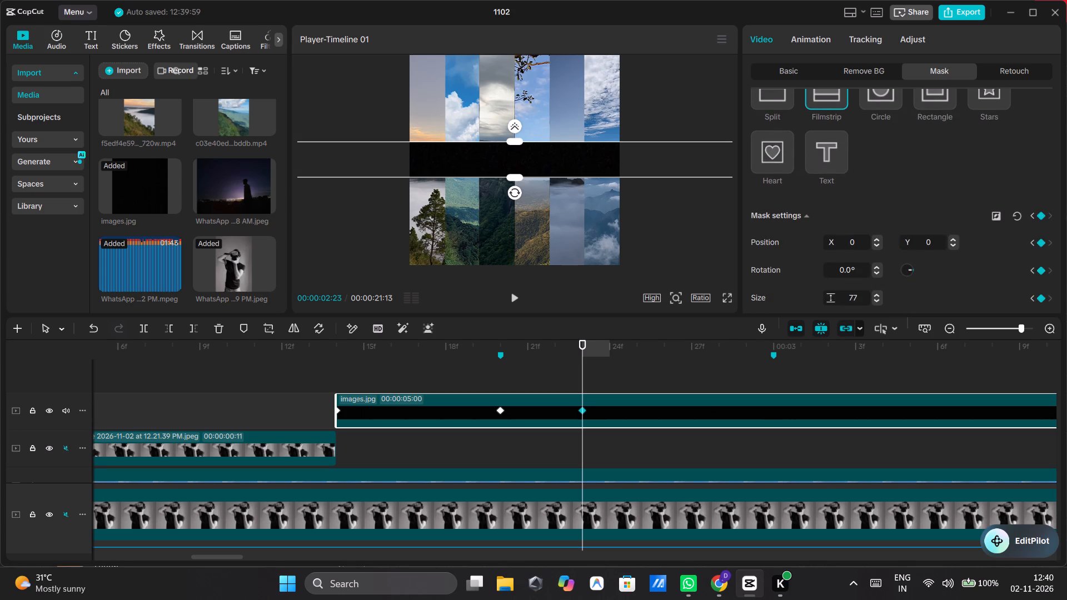
pyautogui.moveTo(517, 177); pyautogui.dragTo(517, 189)
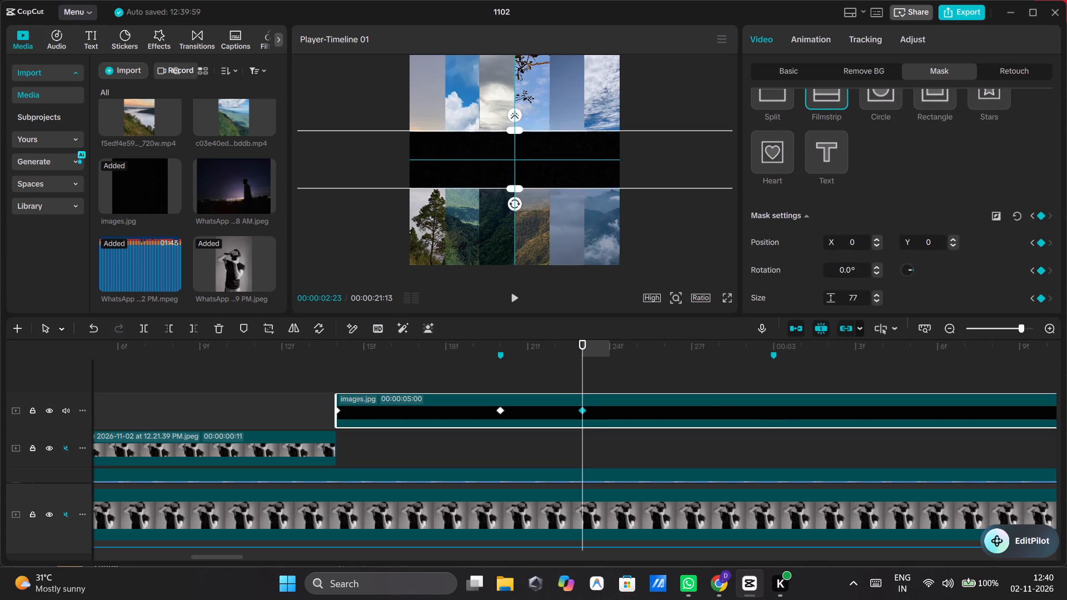
pyautogui.moveTo(517, 189); pyautogui.dragTo(517, 193)
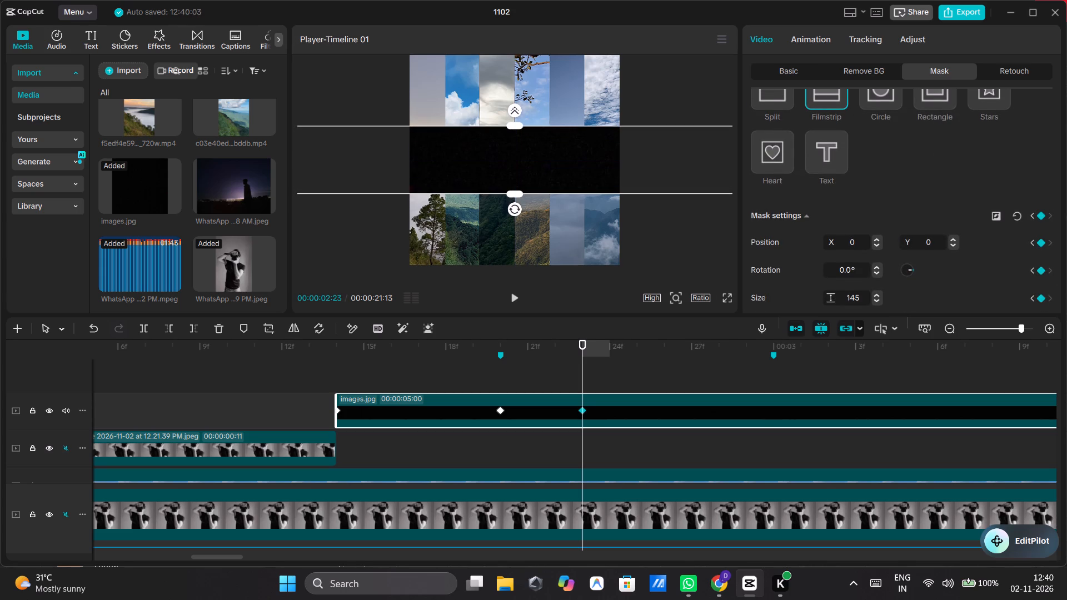
# Add a mask settings keyframe to images.jpg at 00:00:02:26 and widen the Filmstrip to a size of about 209.
pyautogui.moveTo(584, 371); pyautogui.dragTo(608, 369)
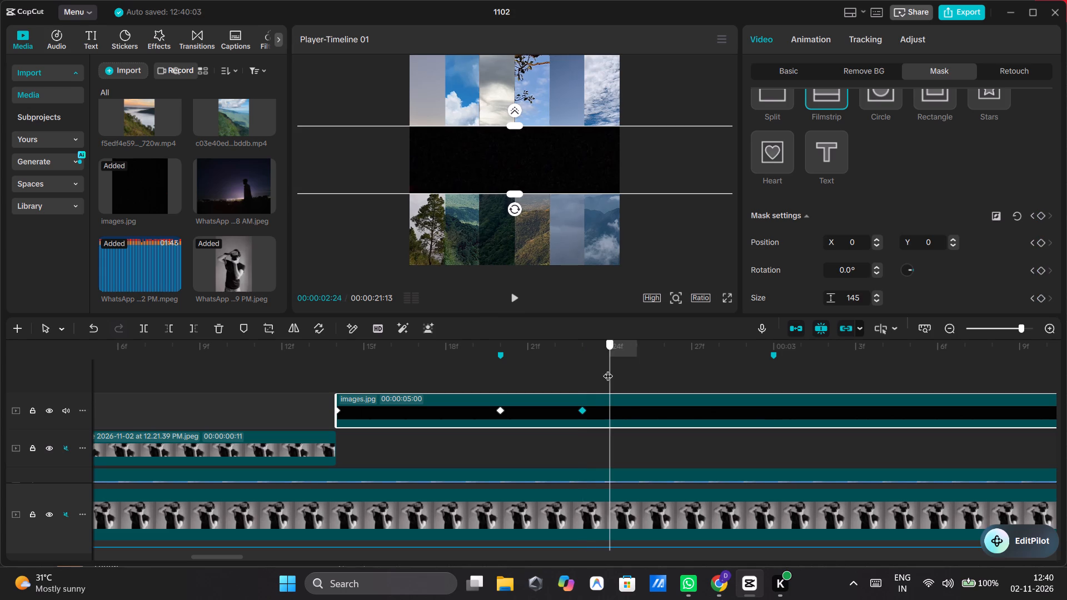
pyautogui.moveTo(608, 369); pyautogui.dragTo(664, 366)
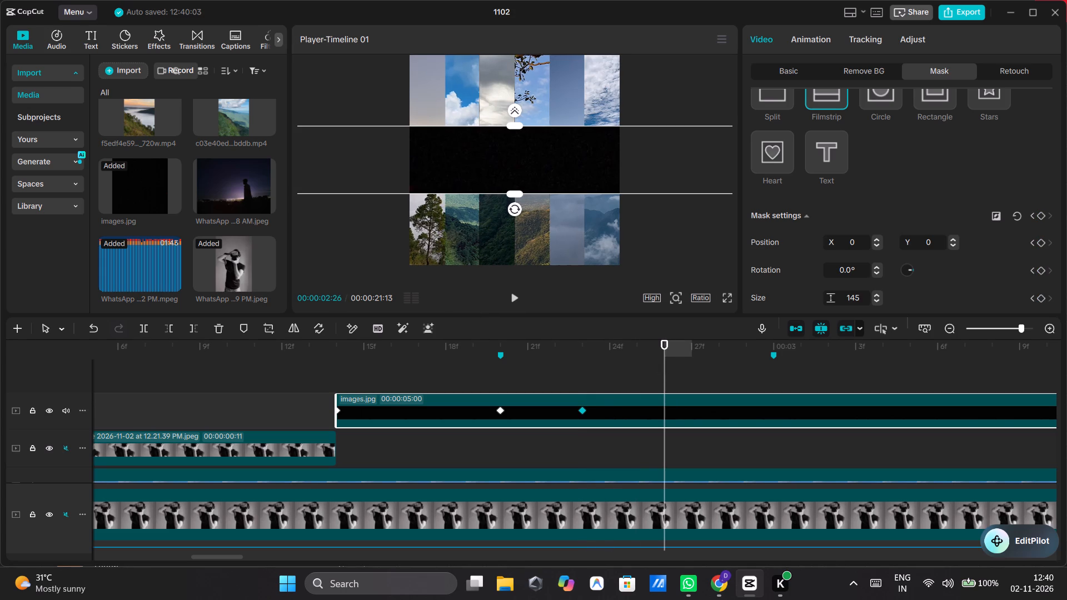
pyautogui.click(1039, 218)
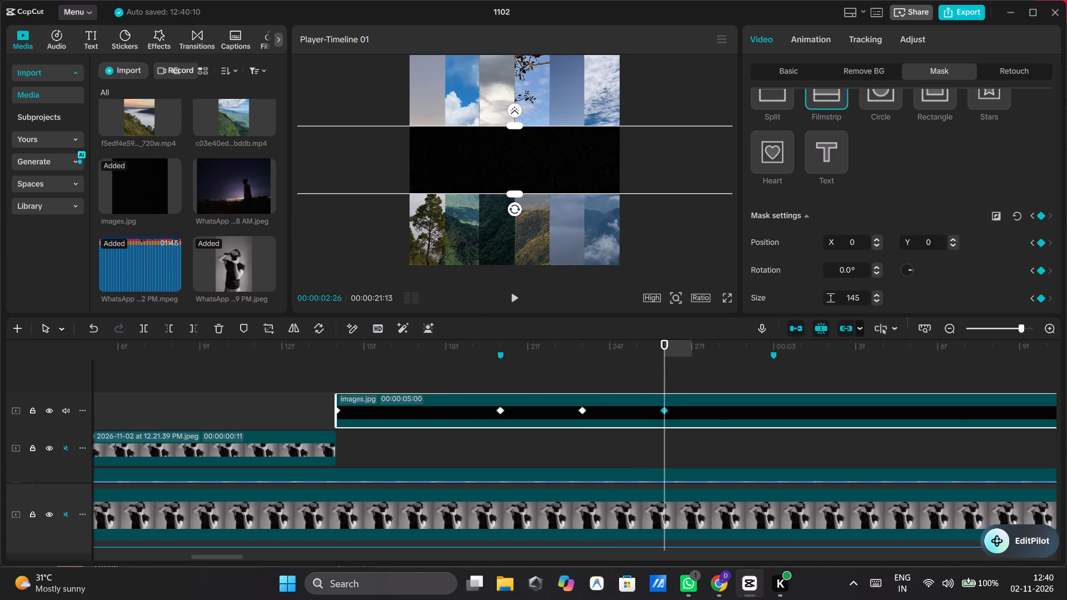
pyautogui.moveTo(512, 193); pyautogui.dragTo(512, 208)
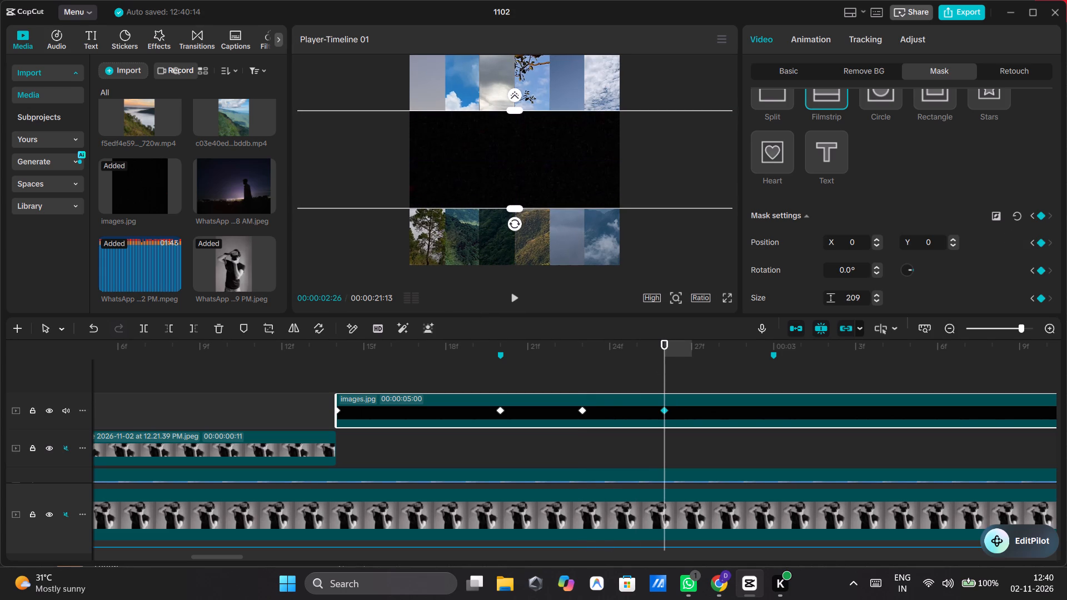
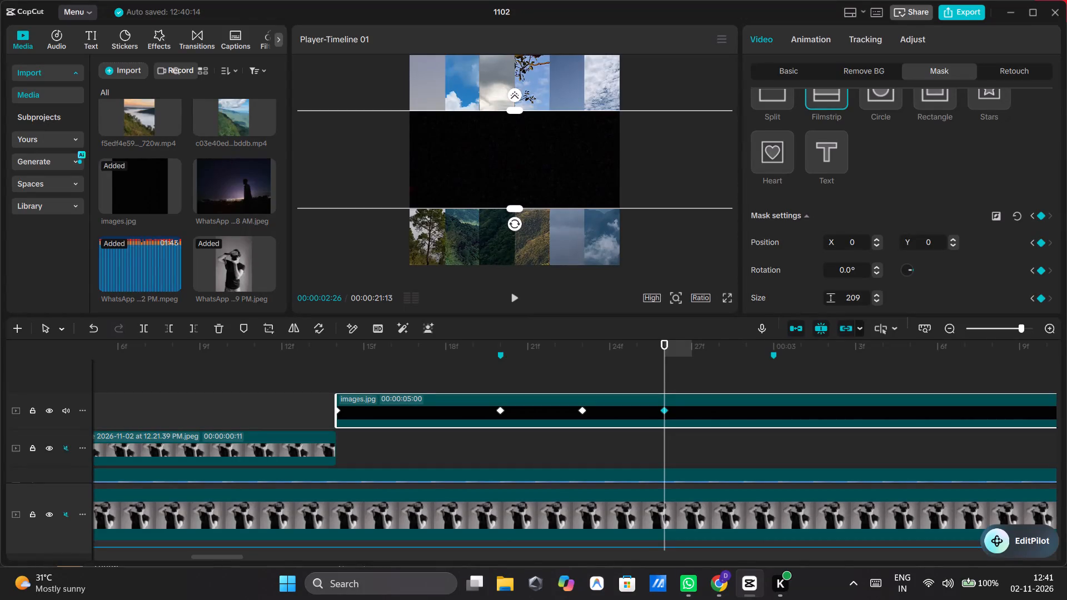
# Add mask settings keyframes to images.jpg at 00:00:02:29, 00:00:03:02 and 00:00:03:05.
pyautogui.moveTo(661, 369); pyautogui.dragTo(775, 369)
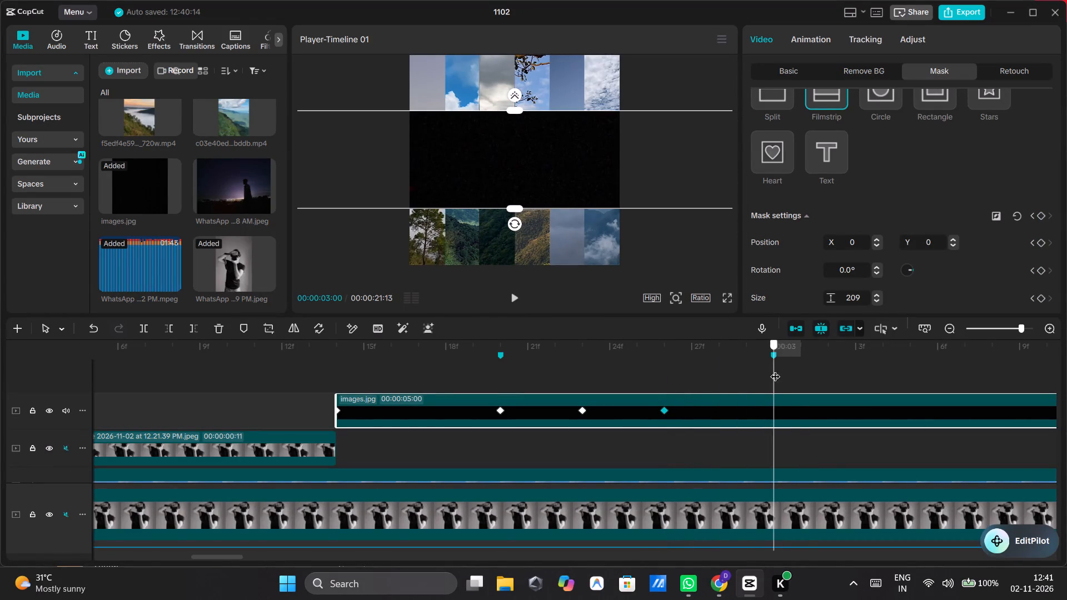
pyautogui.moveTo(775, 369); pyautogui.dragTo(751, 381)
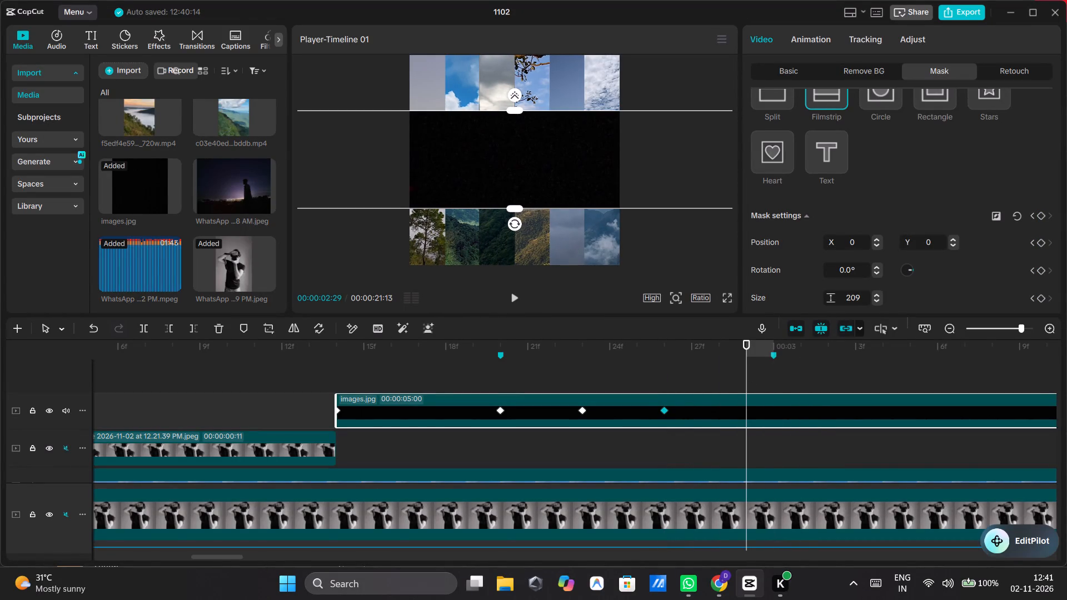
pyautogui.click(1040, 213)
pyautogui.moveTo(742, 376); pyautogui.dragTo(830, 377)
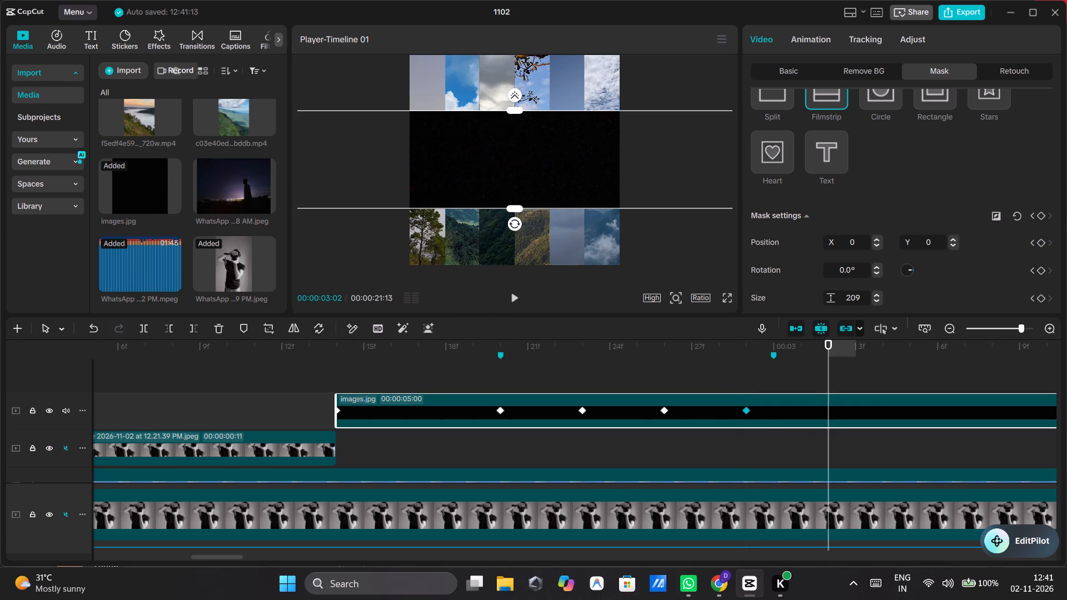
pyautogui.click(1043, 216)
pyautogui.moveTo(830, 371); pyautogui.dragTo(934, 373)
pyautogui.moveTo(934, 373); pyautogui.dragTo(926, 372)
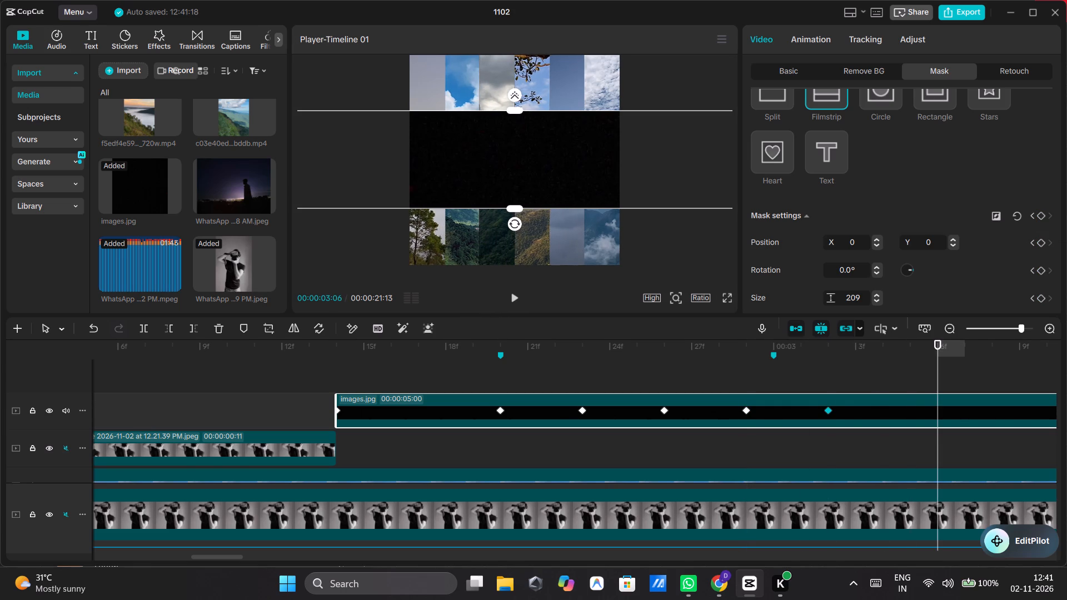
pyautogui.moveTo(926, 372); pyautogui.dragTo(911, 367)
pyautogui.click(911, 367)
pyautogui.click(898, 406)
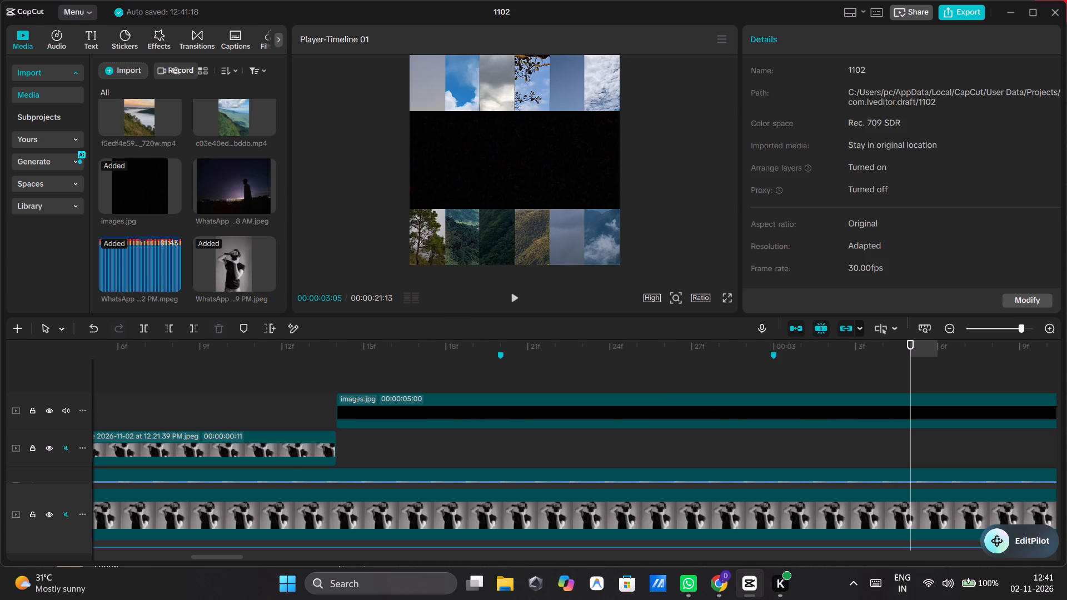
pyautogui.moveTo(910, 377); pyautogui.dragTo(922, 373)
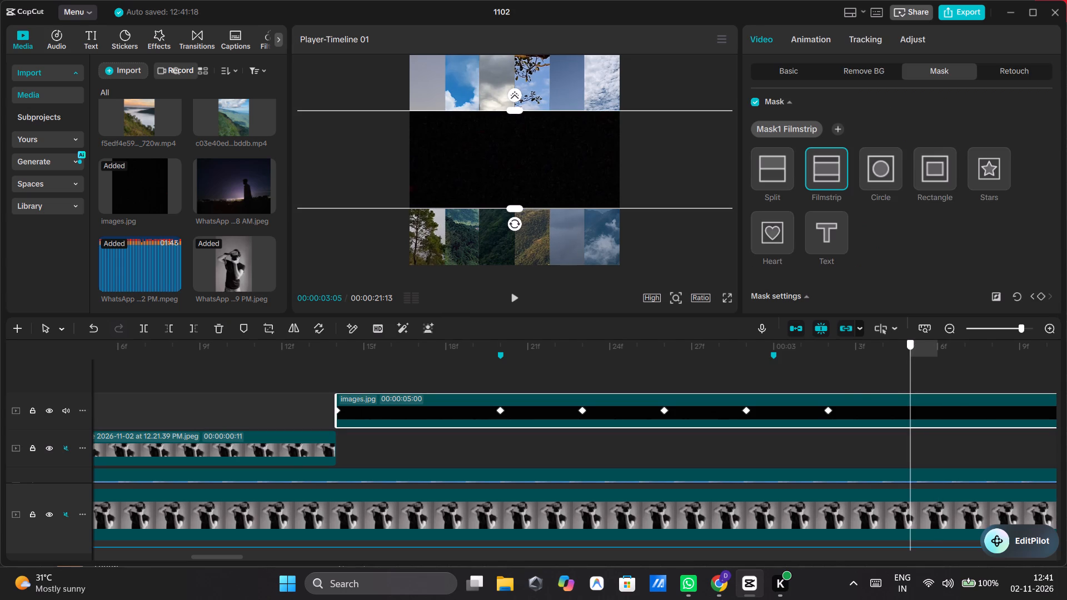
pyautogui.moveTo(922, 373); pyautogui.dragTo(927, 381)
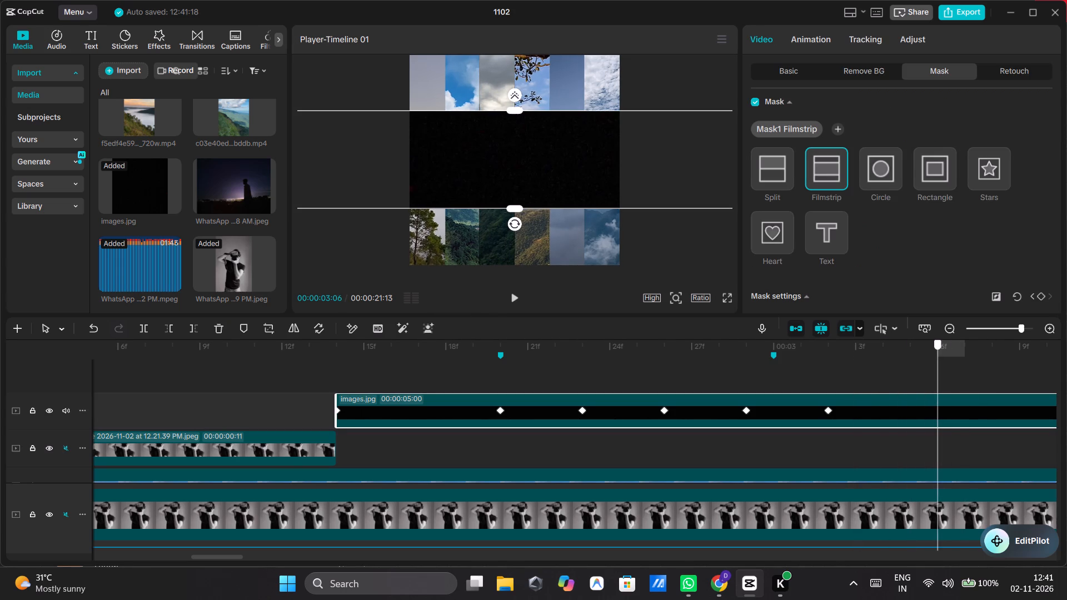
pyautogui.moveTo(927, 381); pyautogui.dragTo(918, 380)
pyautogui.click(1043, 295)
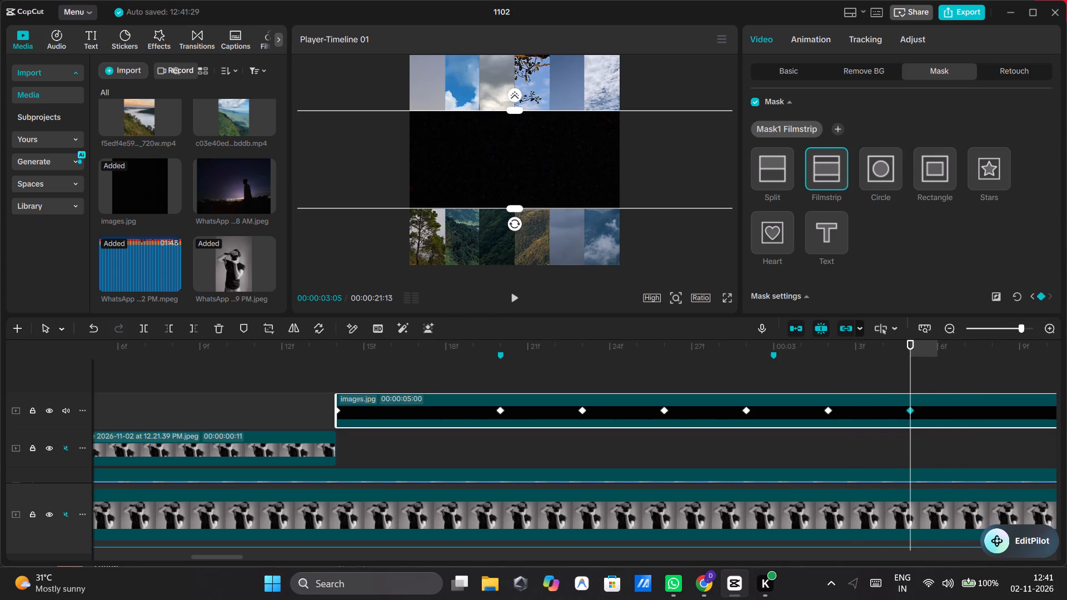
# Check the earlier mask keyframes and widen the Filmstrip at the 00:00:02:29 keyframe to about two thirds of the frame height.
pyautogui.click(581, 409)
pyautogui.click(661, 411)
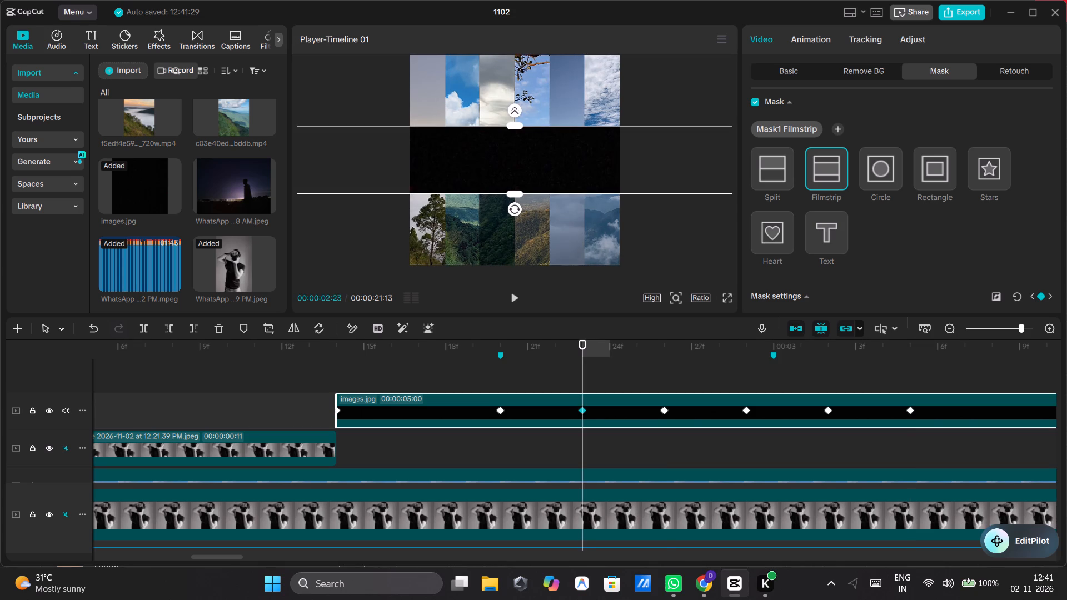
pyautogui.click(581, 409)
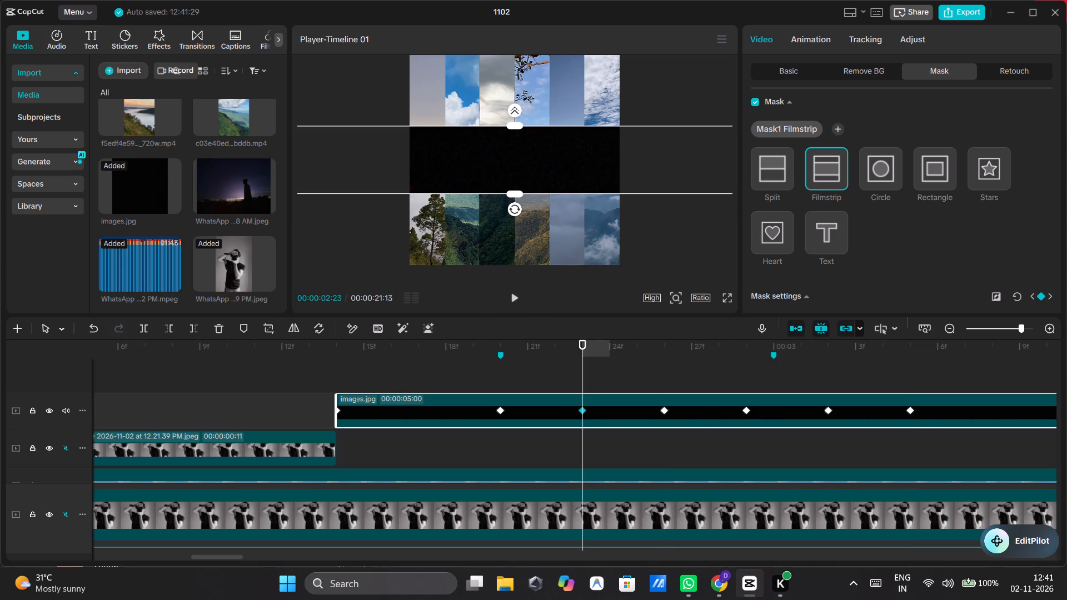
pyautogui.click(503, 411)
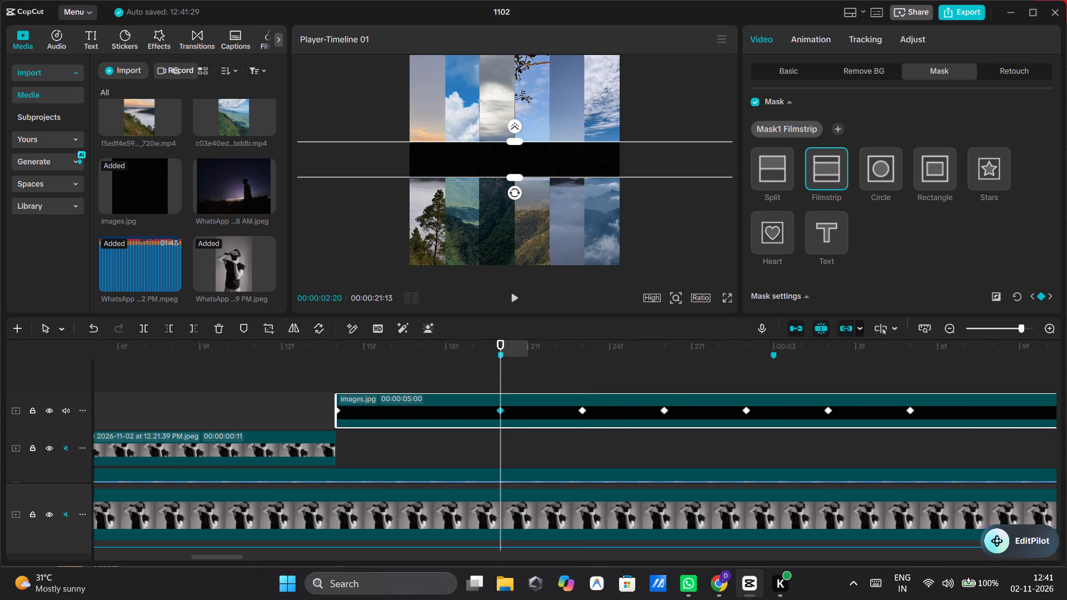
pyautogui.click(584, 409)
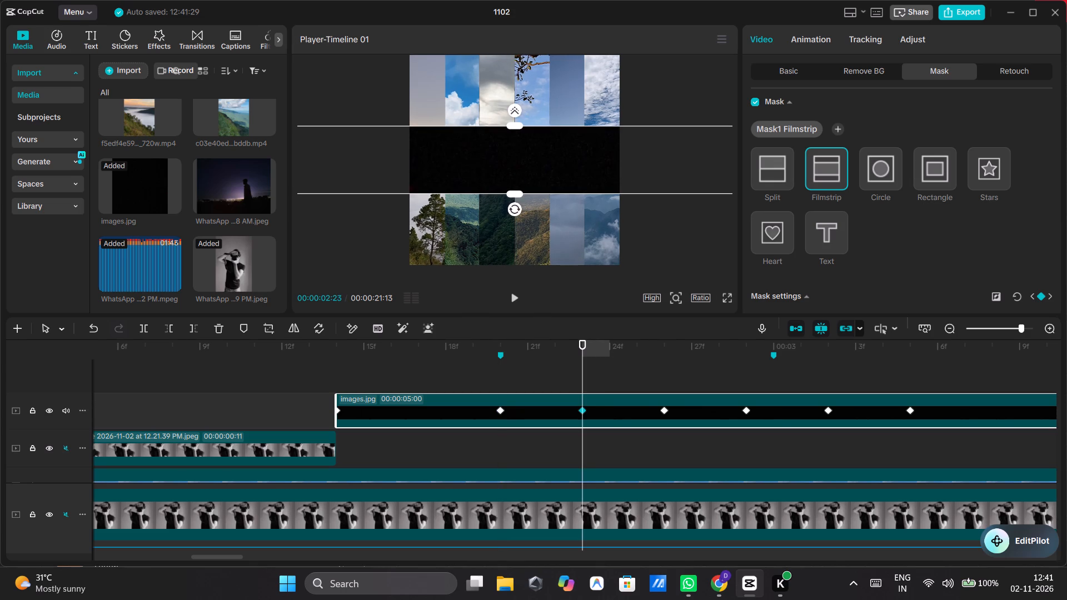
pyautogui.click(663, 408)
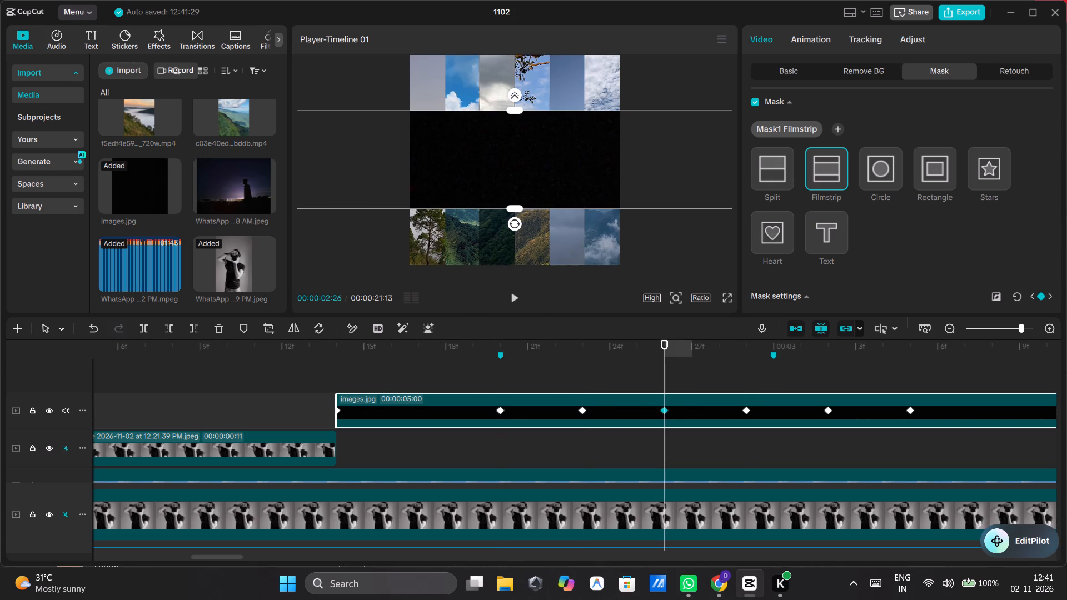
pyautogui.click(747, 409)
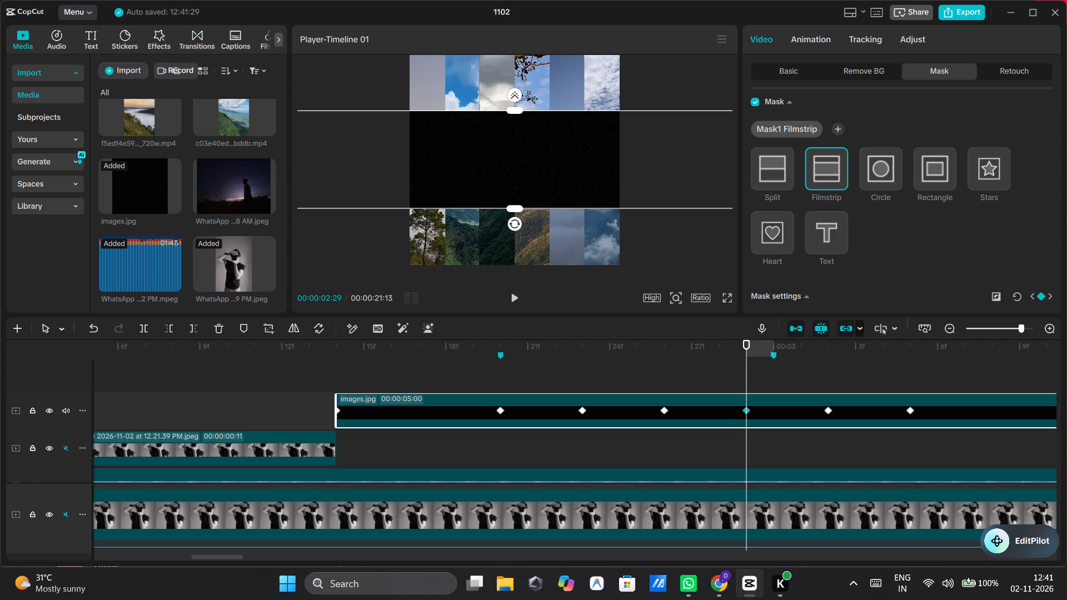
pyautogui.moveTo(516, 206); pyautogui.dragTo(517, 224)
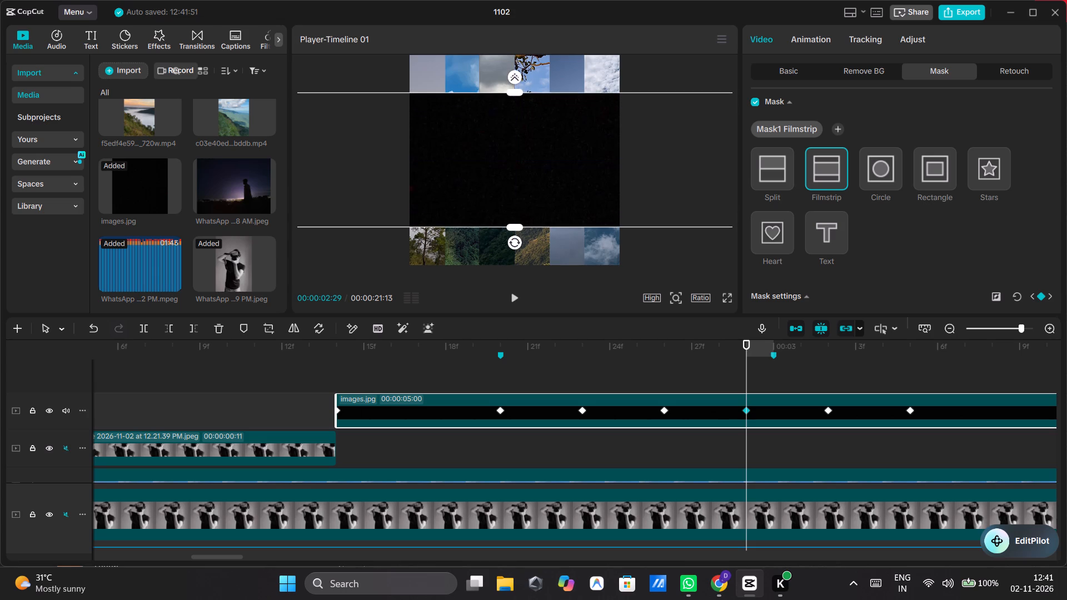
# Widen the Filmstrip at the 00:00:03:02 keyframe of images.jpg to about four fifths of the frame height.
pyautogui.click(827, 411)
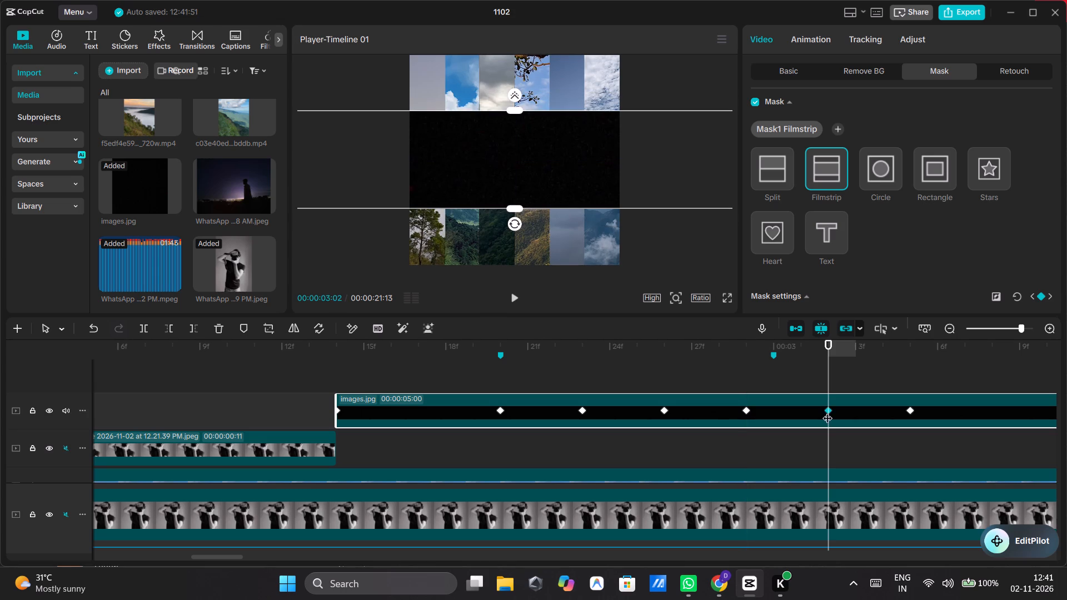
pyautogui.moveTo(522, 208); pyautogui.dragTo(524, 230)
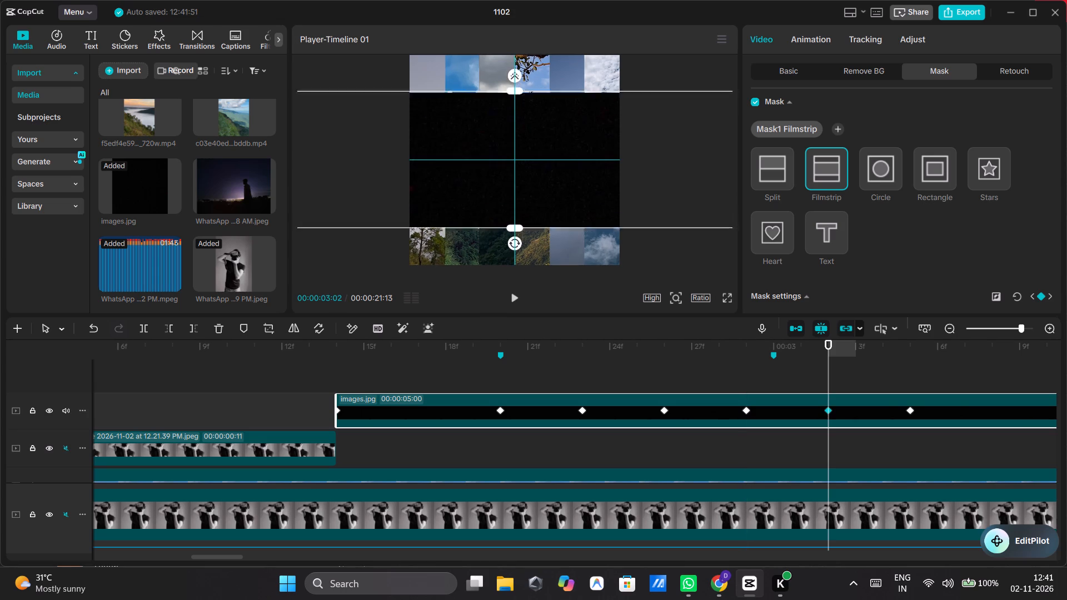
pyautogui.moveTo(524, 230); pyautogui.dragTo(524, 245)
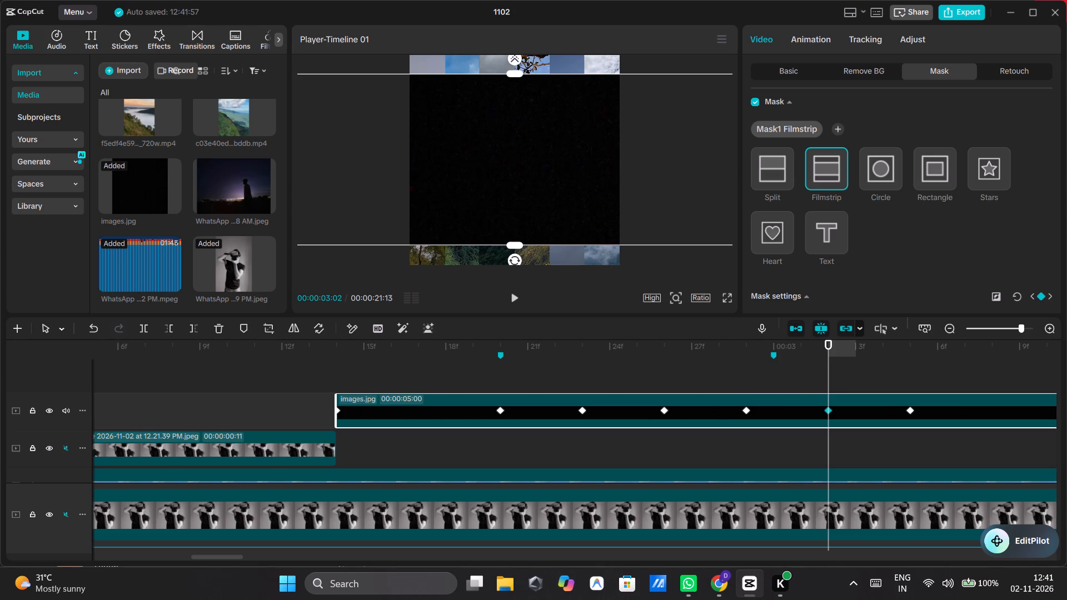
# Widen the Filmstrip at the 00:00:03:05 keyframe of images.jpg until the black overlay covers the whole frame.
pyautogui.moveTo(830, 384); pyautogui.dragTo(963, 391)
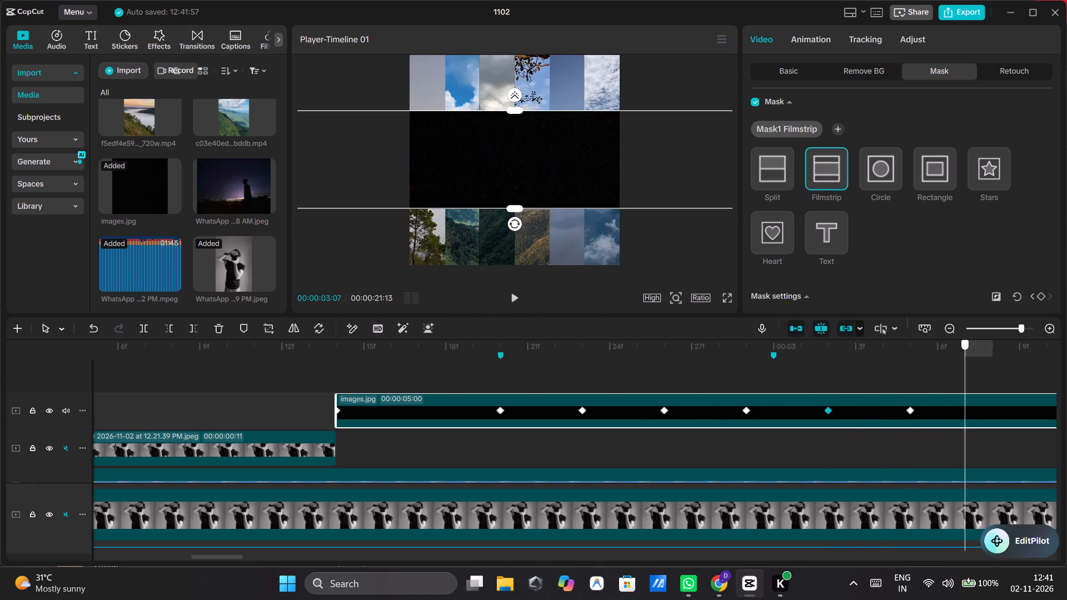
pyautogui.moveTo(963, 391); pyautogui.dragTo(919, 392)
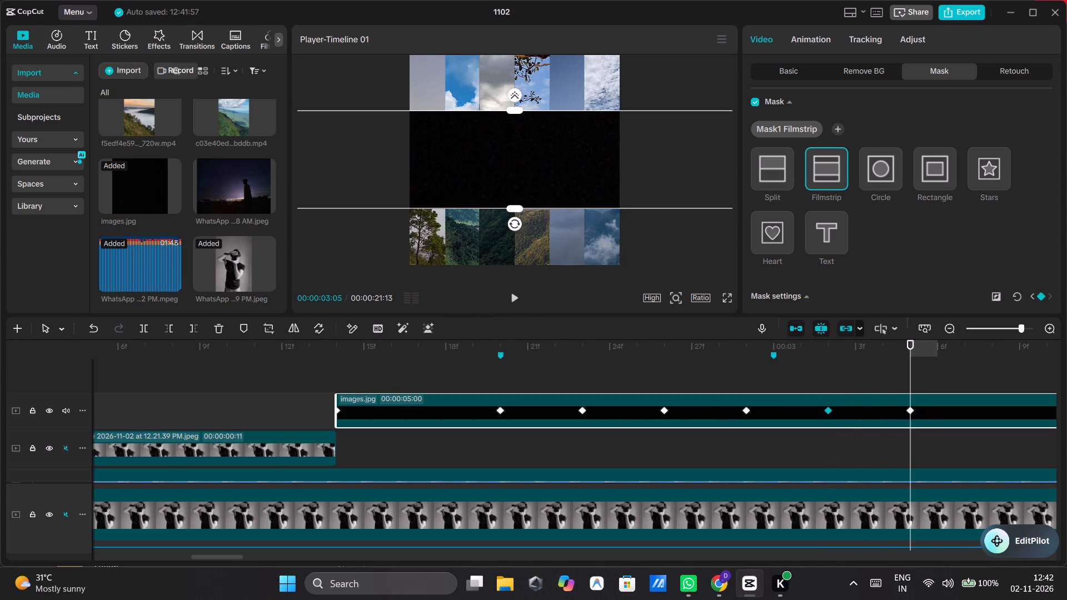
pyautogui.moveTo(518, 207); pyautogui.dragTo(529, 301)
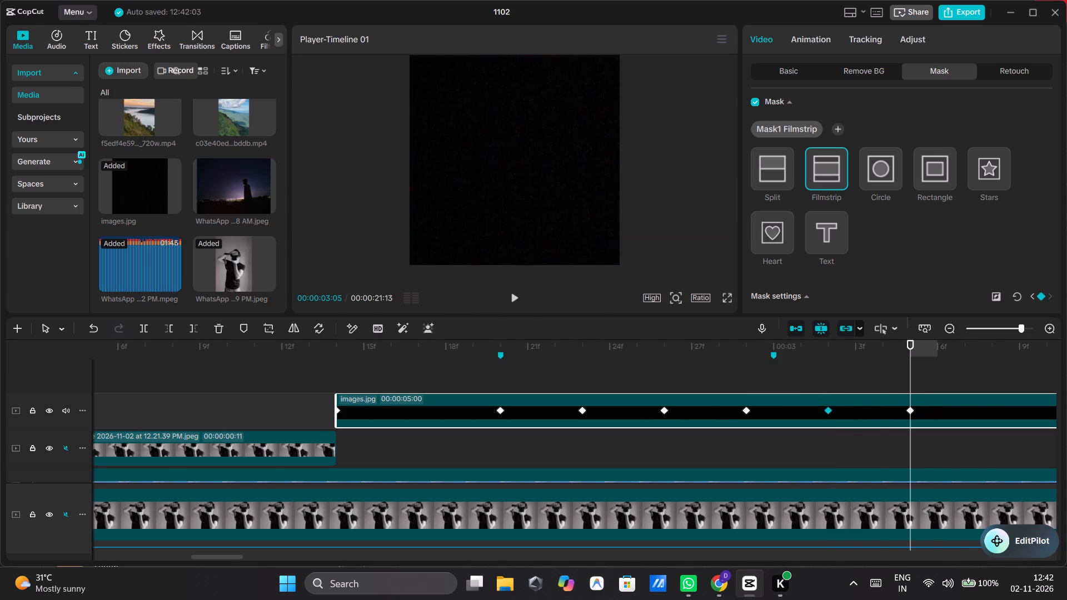
# Play back the overlay's mask animation from 00:00:02:12 and inspect the frame at the 00:00:02:20 marker.
pyautogui.click(288, 368)
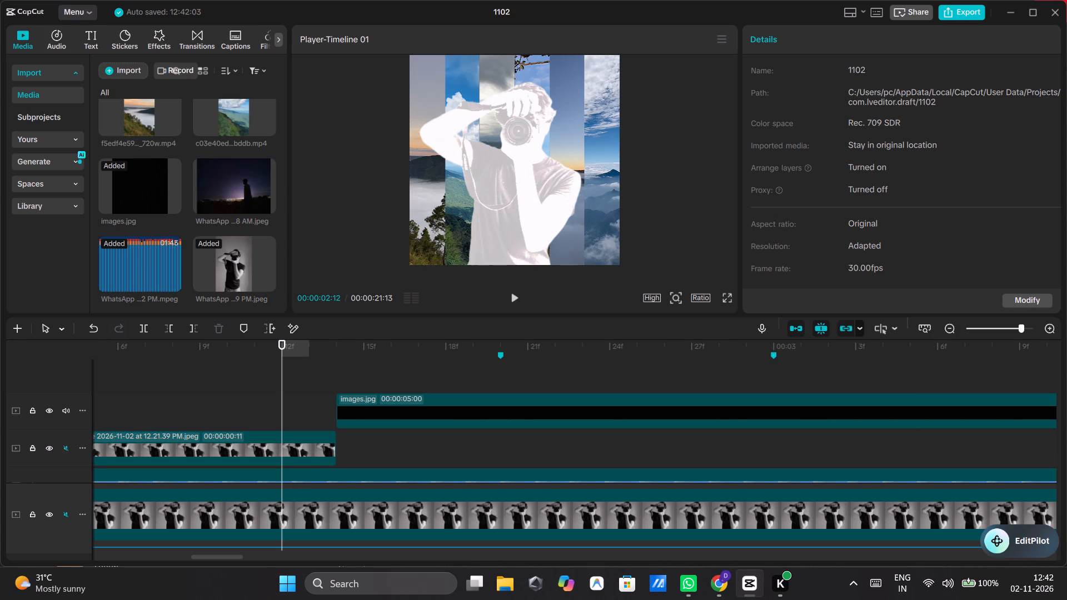
pyautogui.click(517, 297)
pyautogui.click(517, 297)
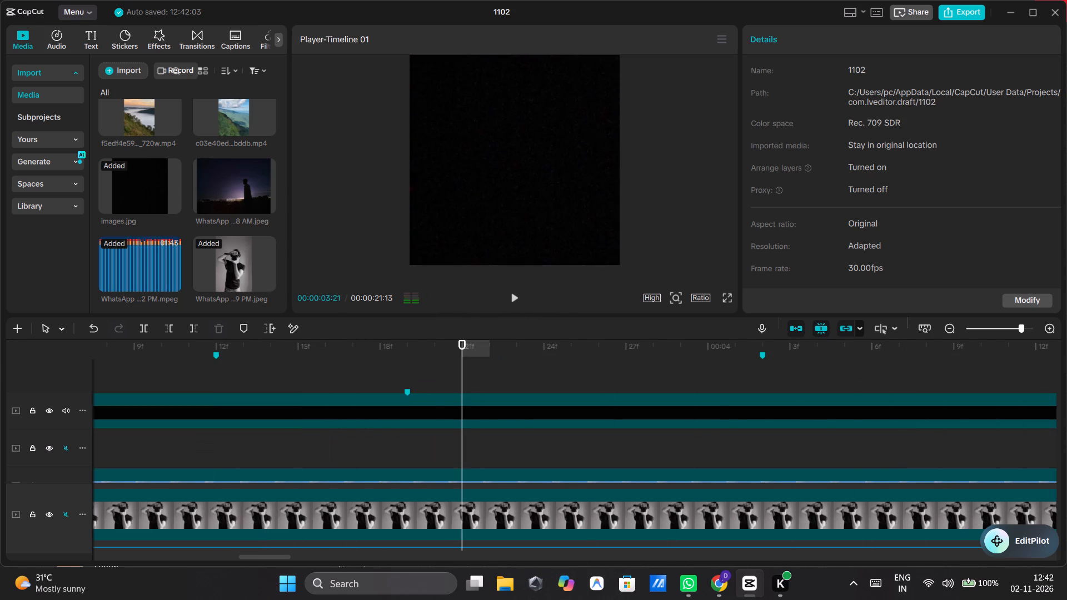
pyautogui.hscroll(3, 426, 367)
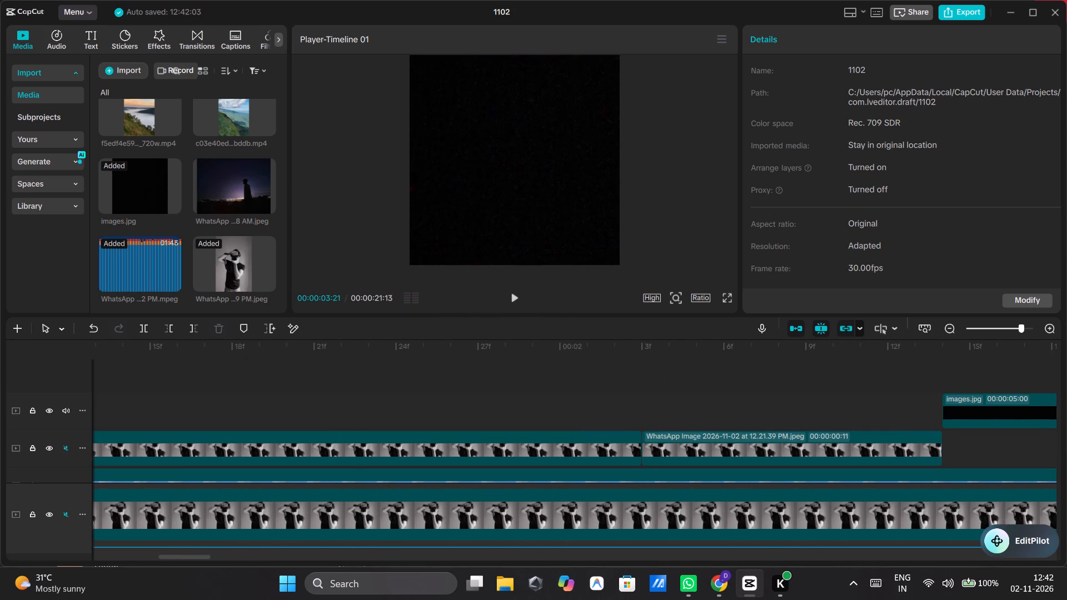
pyautogui.hscroll(-1, 628, 387)
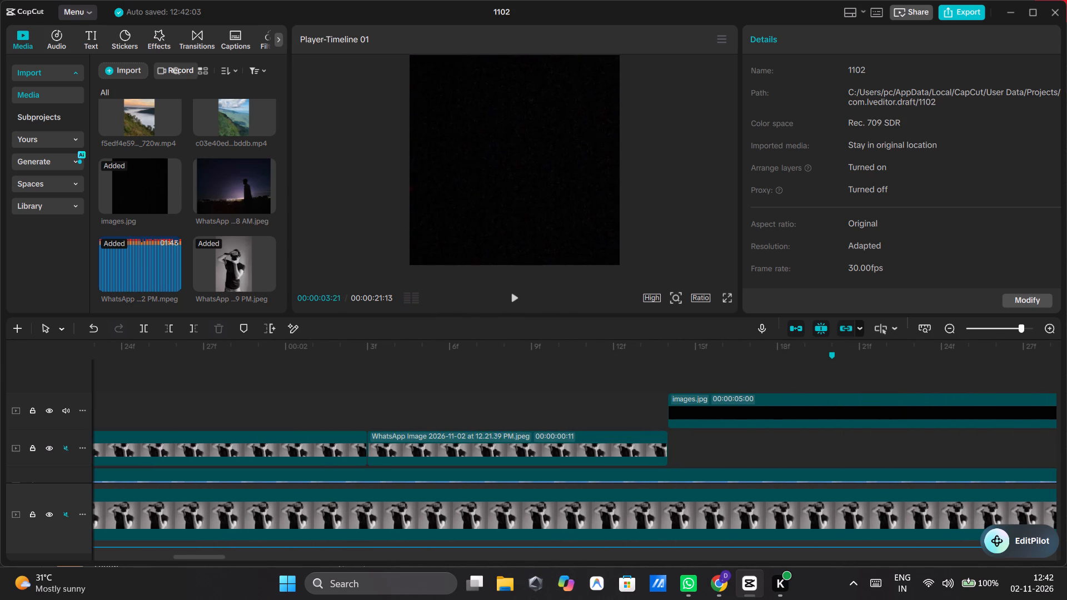
pyautogui.click(829, 374)
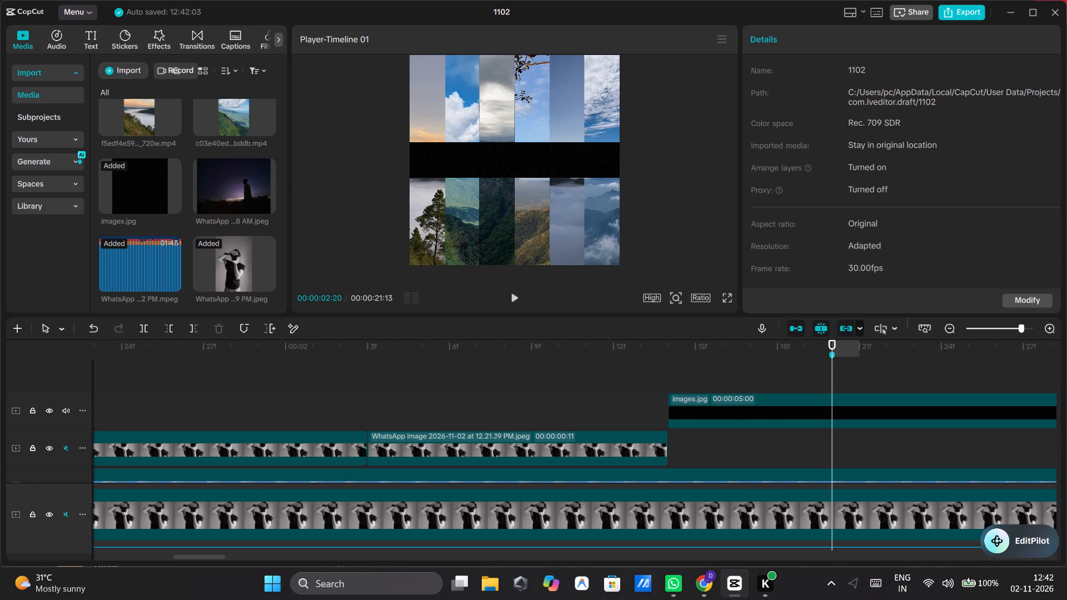
pyautogui.hscroll(-2, 829, 374)
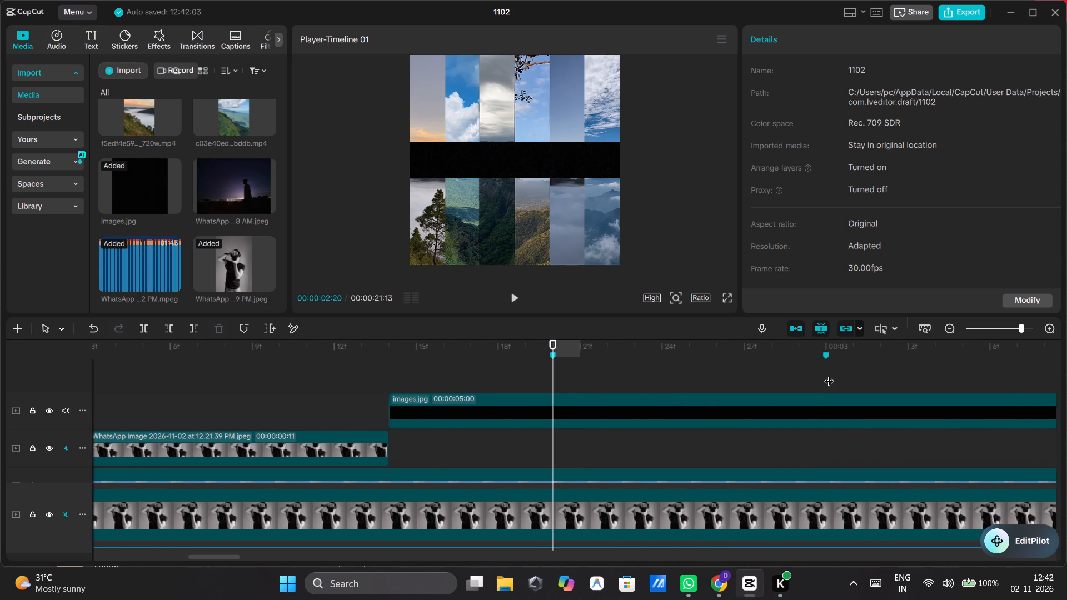
# Compare the images.jpg mask keyframes at 00:00:02:20 and 00:00:02:23, and reset the Filmstrip mask settings.
pyautogui.click(686, 401)
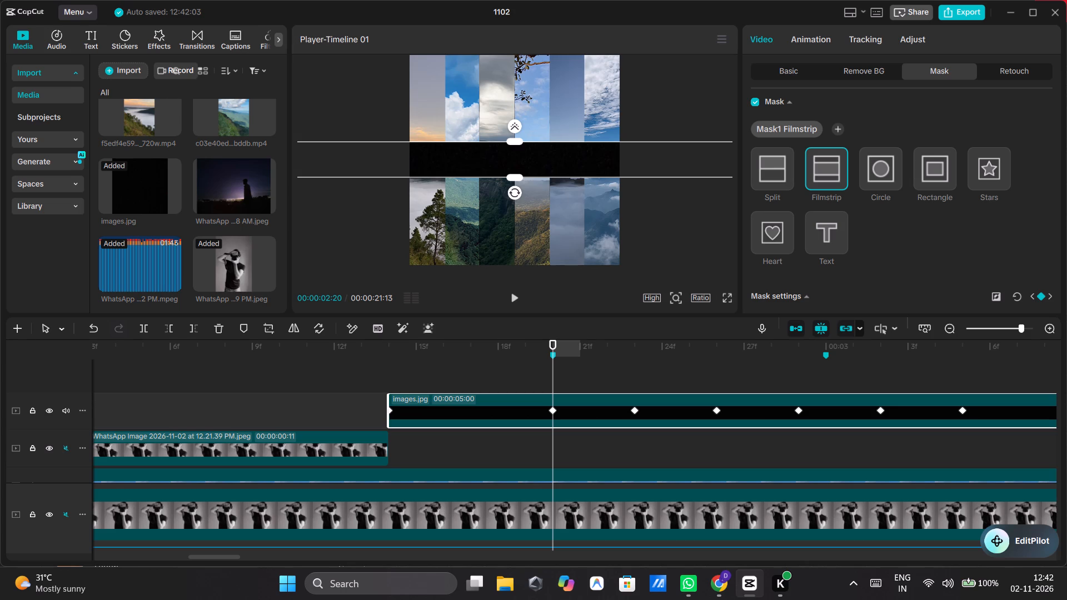
pyautogui.click(637, 407)
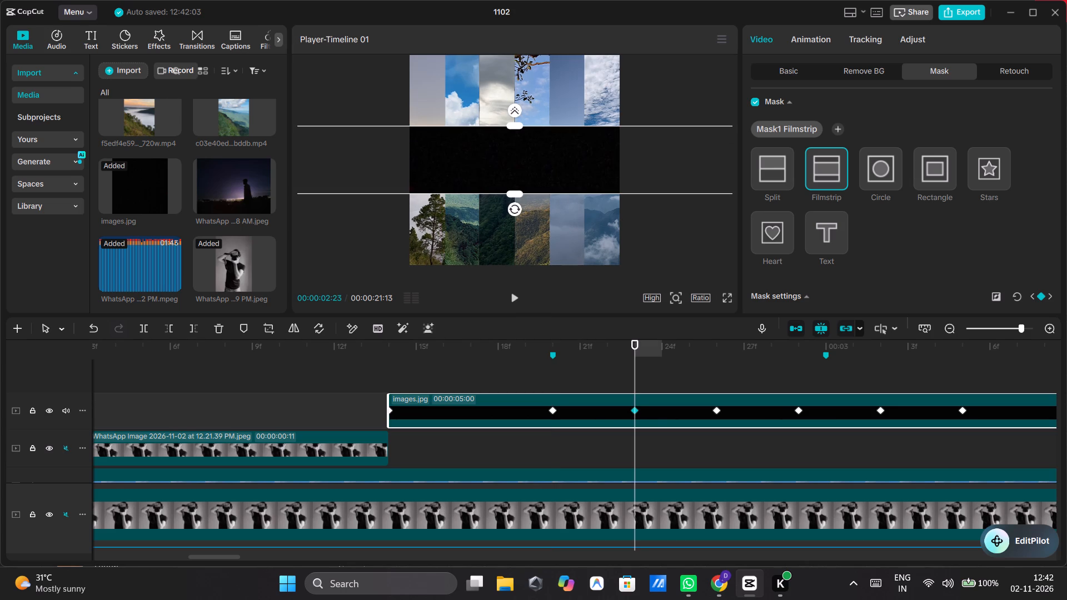
pyautogui.click(554, 411)
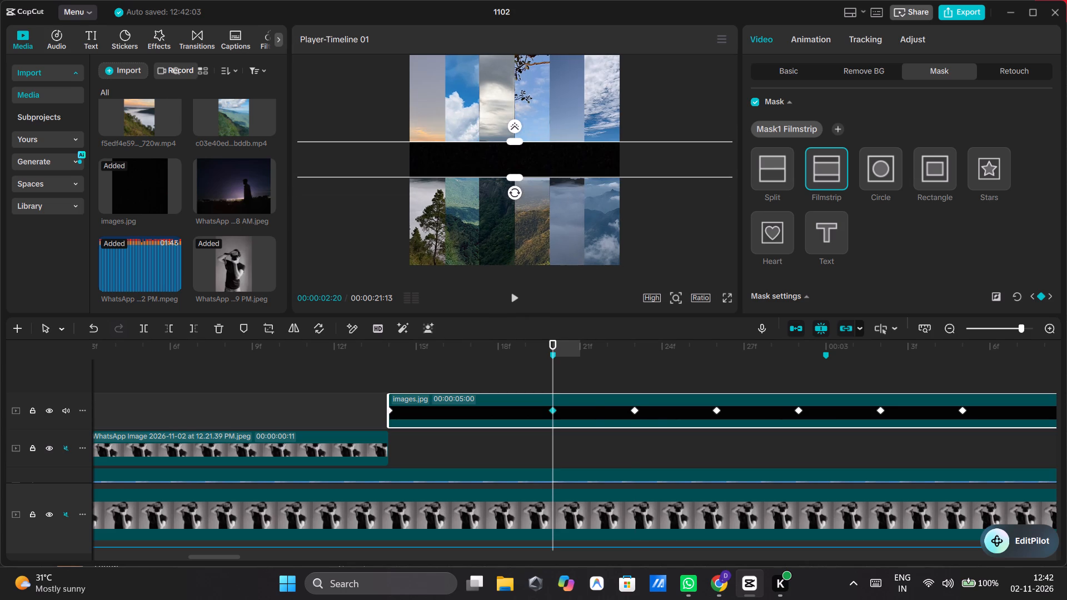
pyautogui.click(636, 408)
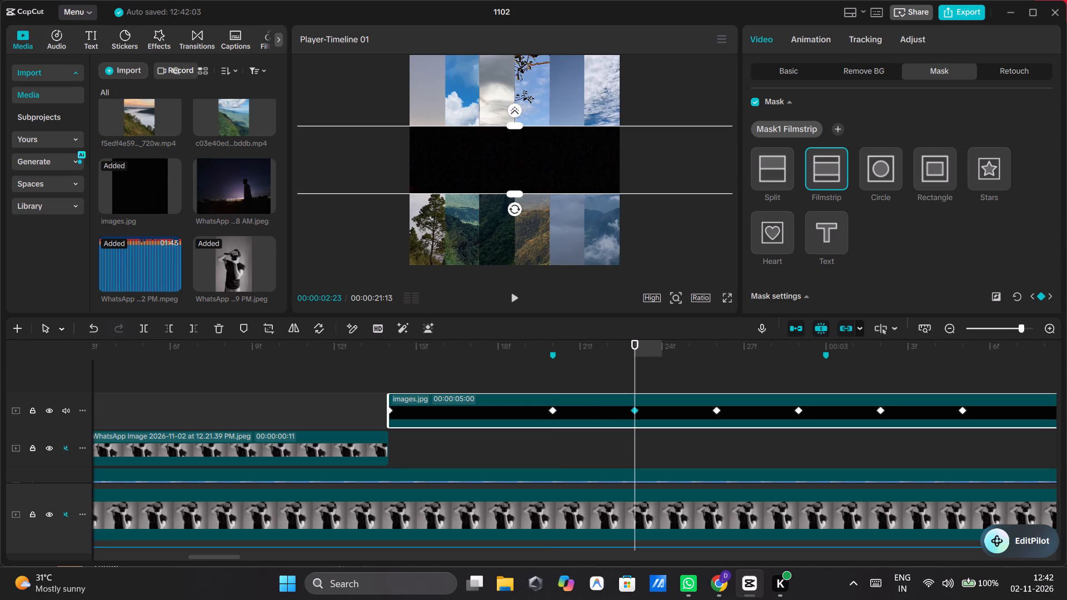
pyautogui.click(1020, 297)
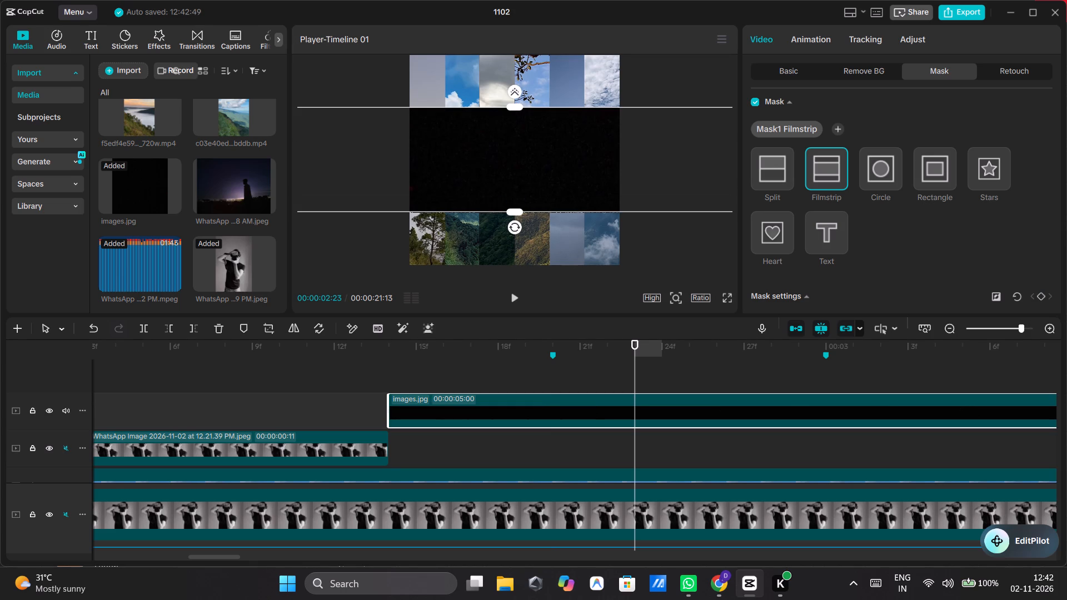
pyautogui.click(675, 396)
pyautogui.click(656, 404)
# Close the images.jpg Filmstrip mask to zero width at the clip's start, 00:00:02:14, and add a mask keyframe there.
pyautogui.click(391, 377)
pyautogui.click(391, 377)
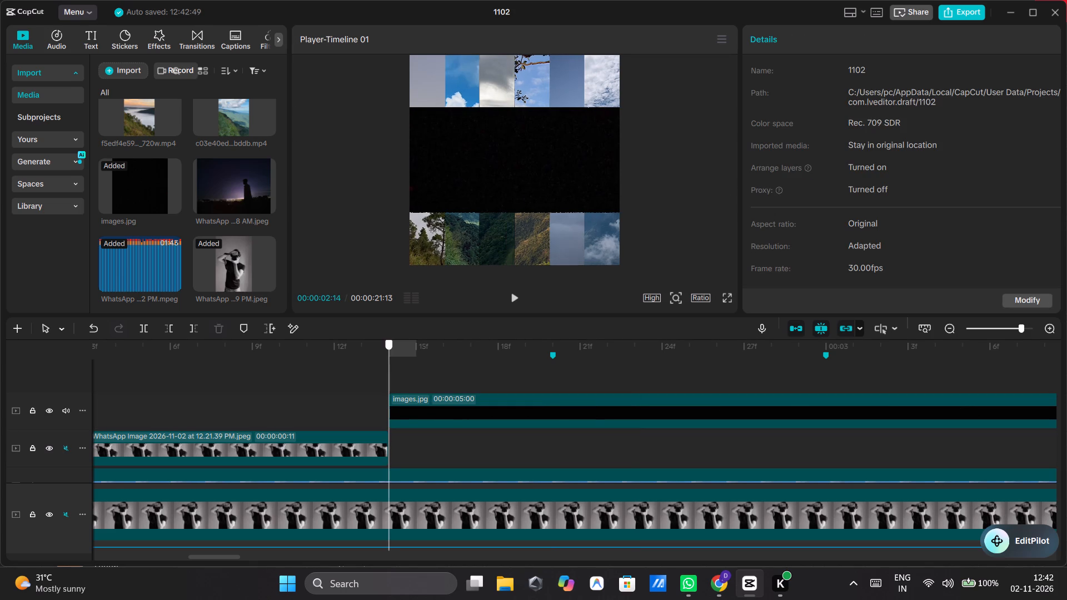
pyautogui.click(577, 173)
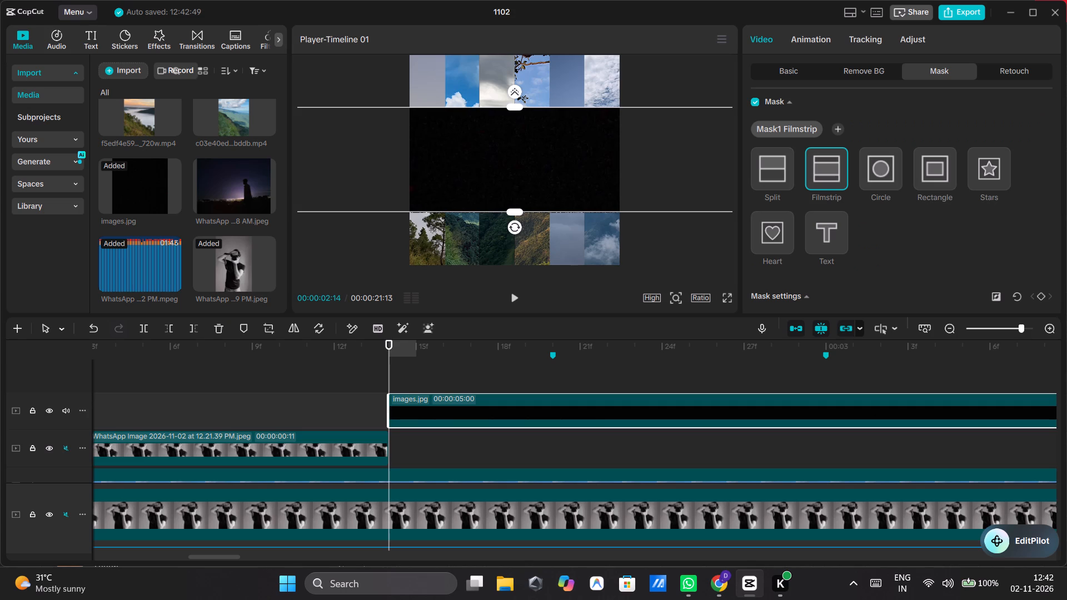
pyautogui.moveTo(516, 209); pyautogui.dragTo(586, 138)
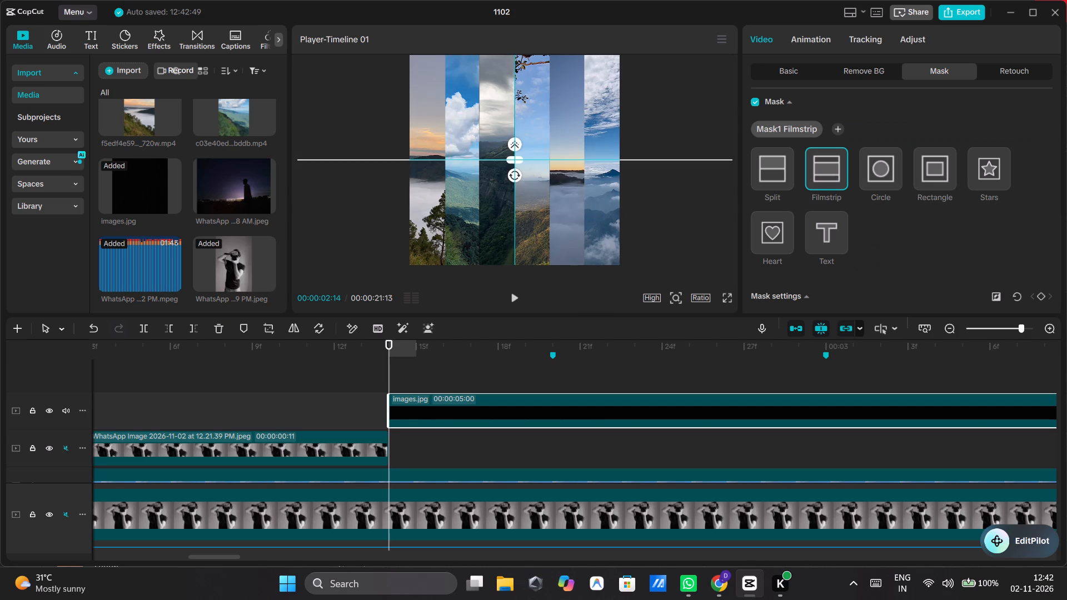
pyautogui.moveTo(586, 138); pyautogui.dragTo(586, 137)
pyautogui.click(1038, 298)
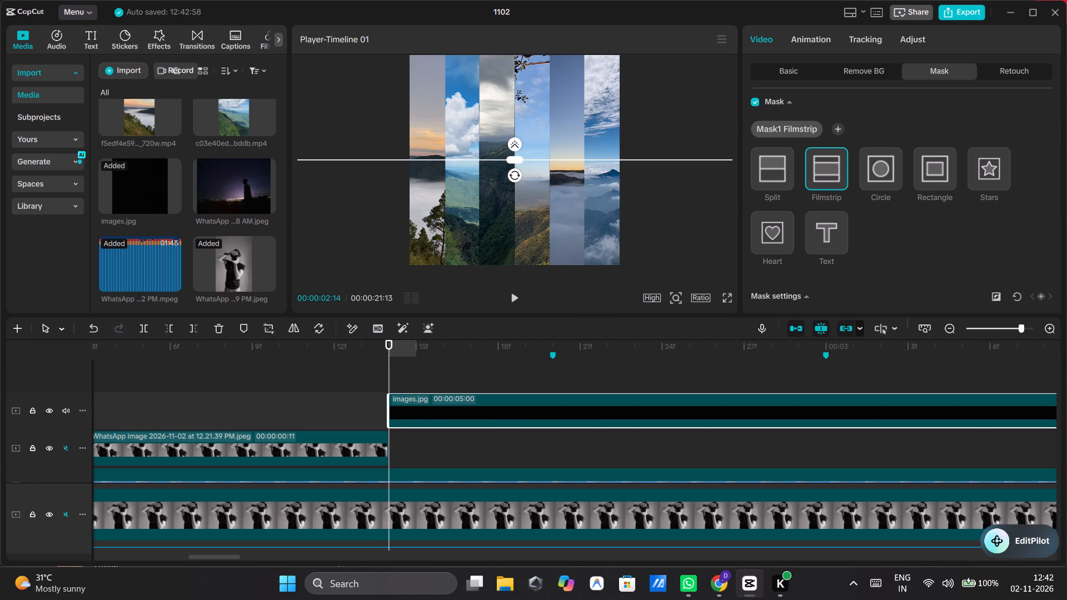
pyautogui.click(996, 293)
pyautogui.click(996, 293)
# Add mask keyframes with the Filmstrip still closed to images.jpg at 00:00:02:26 and 00:00:03:02.
pyautogui.click(554, 372)
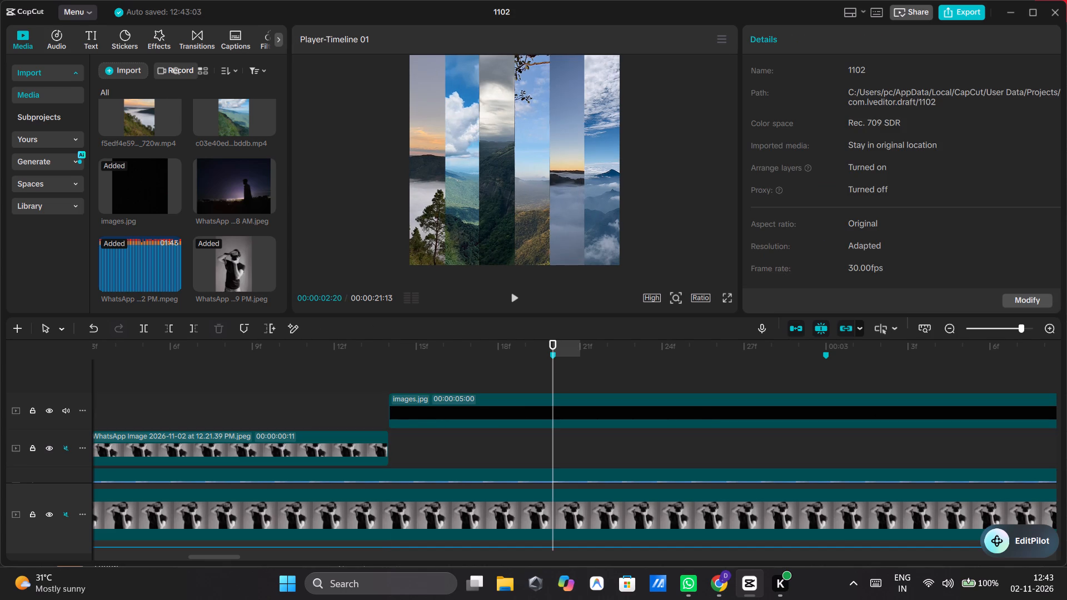
pyautogui.hscroll(-1, 719, 366)
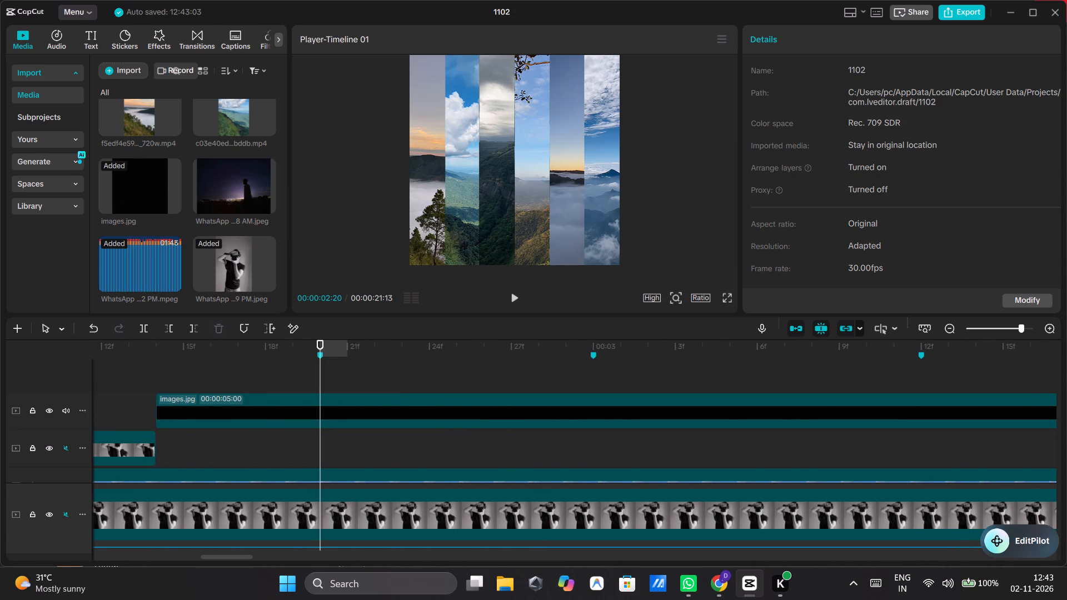
pyautogui.hscroll(-1, 697, 374)
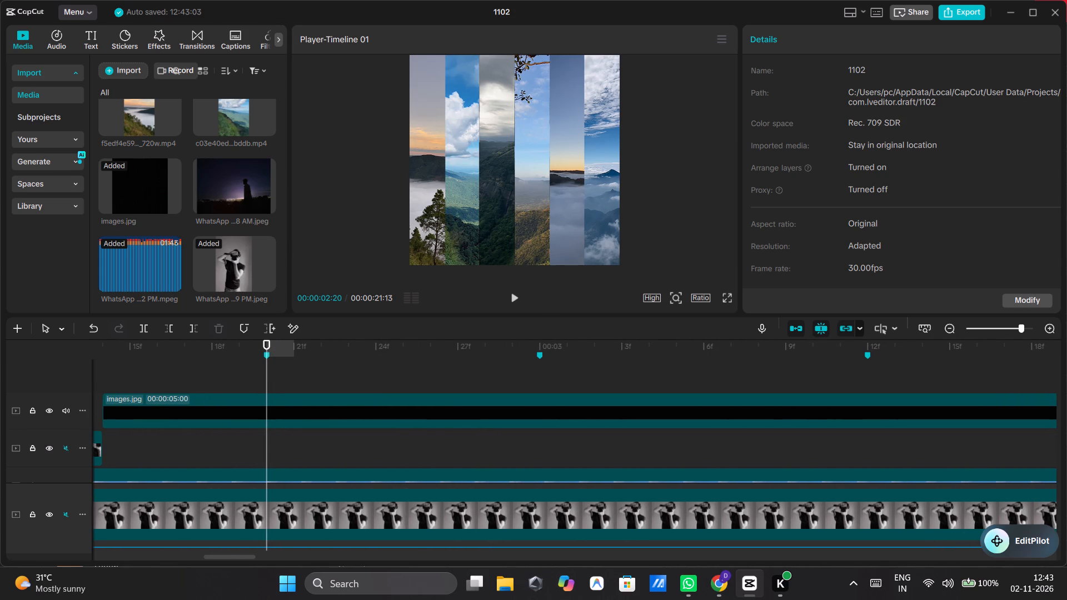
pyautogui.hscroll(1, 637, 400)
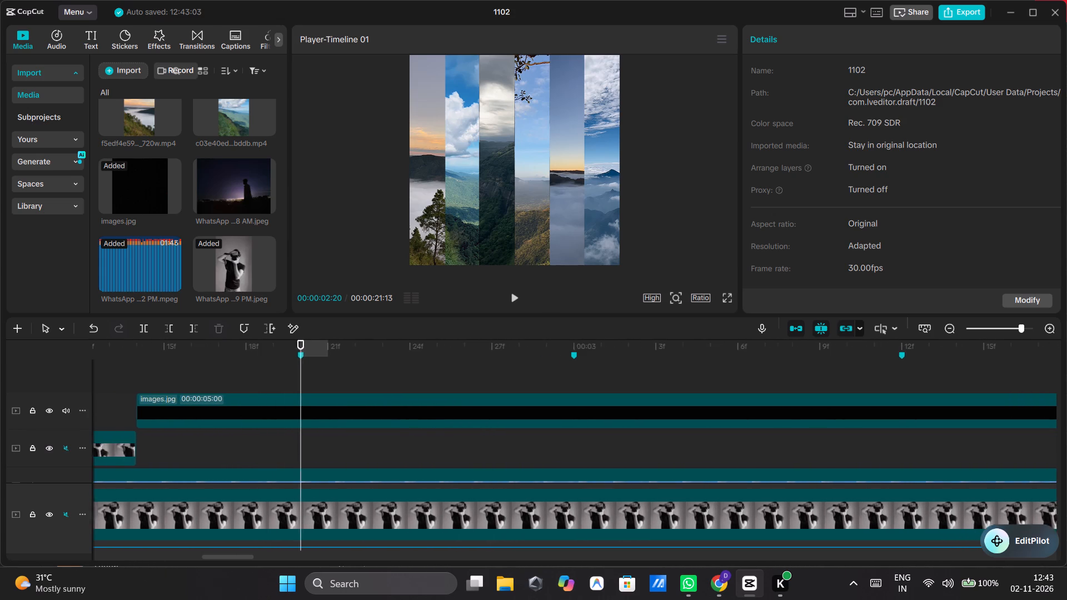
pyautogui.hscroll(1, 637, 400)
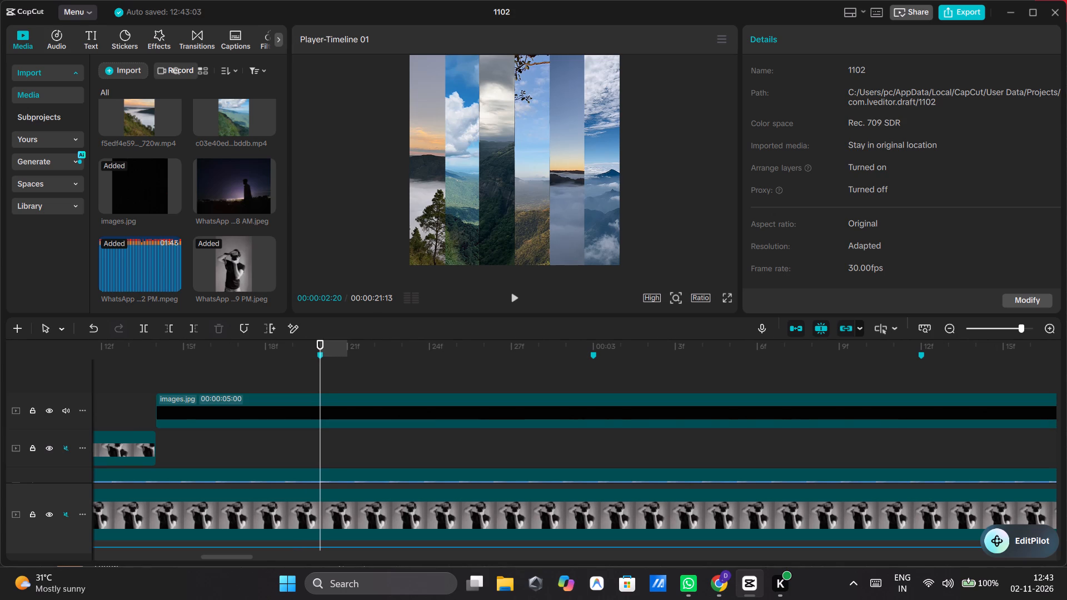
pyautogui.click(482, 364)
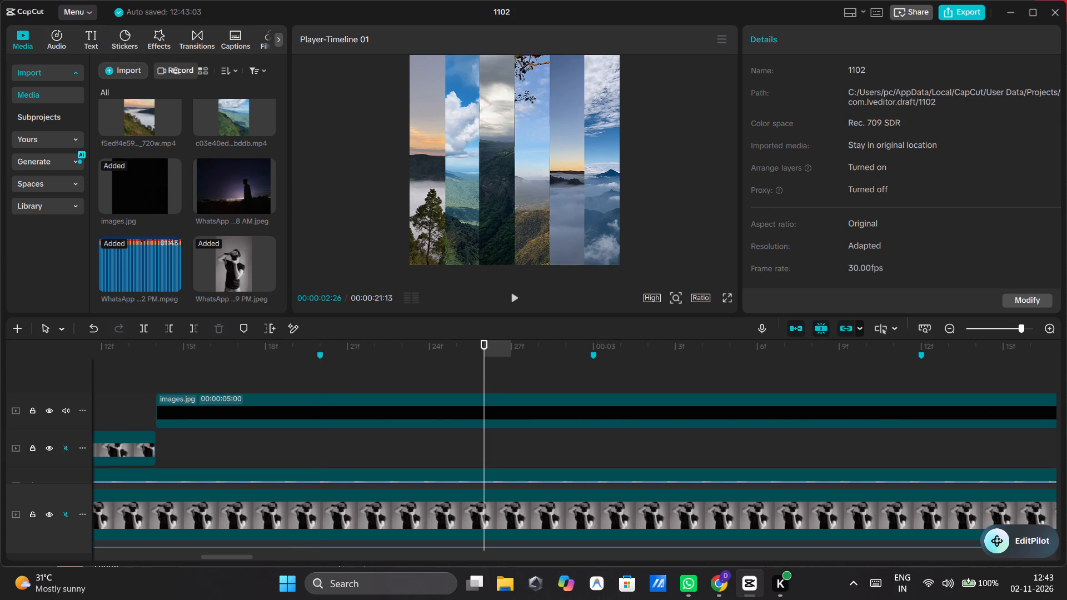
pyautogui.click(707, 406)
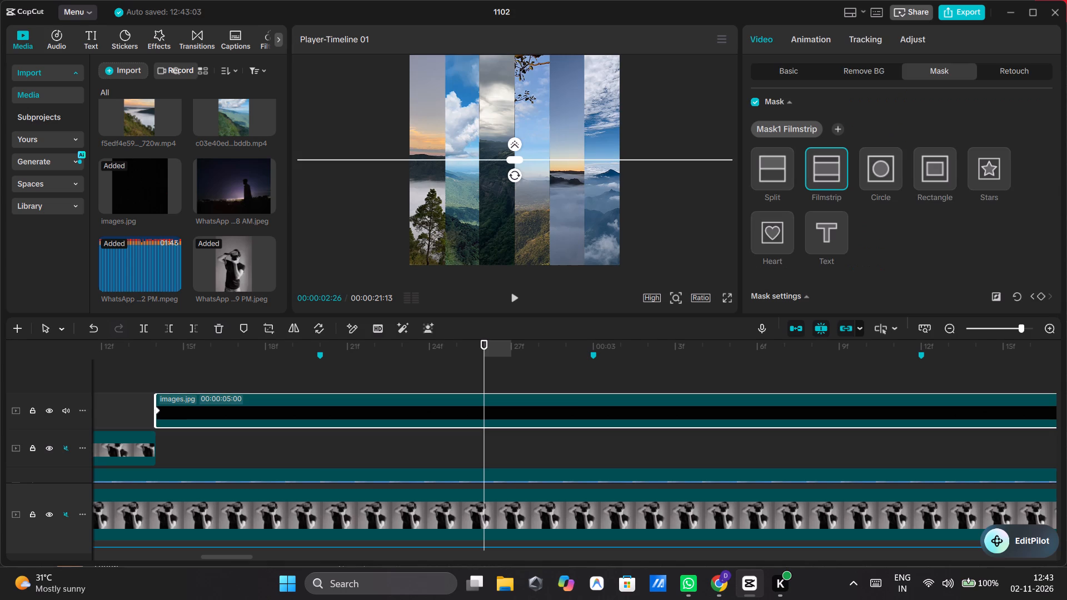
pyautogui.click(1039, 294)
pyautogui.click(647, 367)
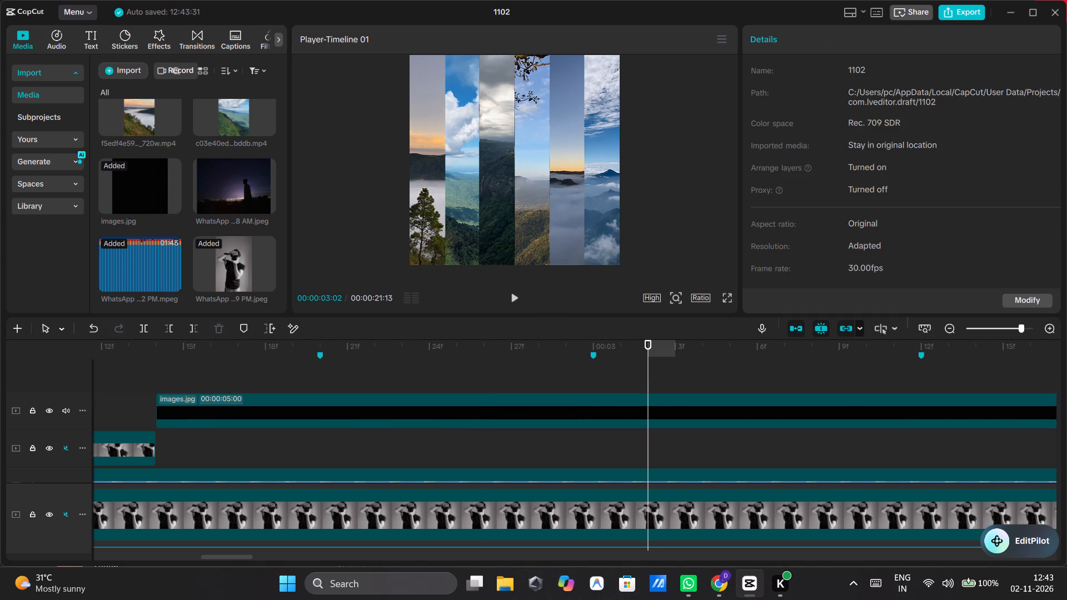
pyautogui.scroll(-1, 938, 281)
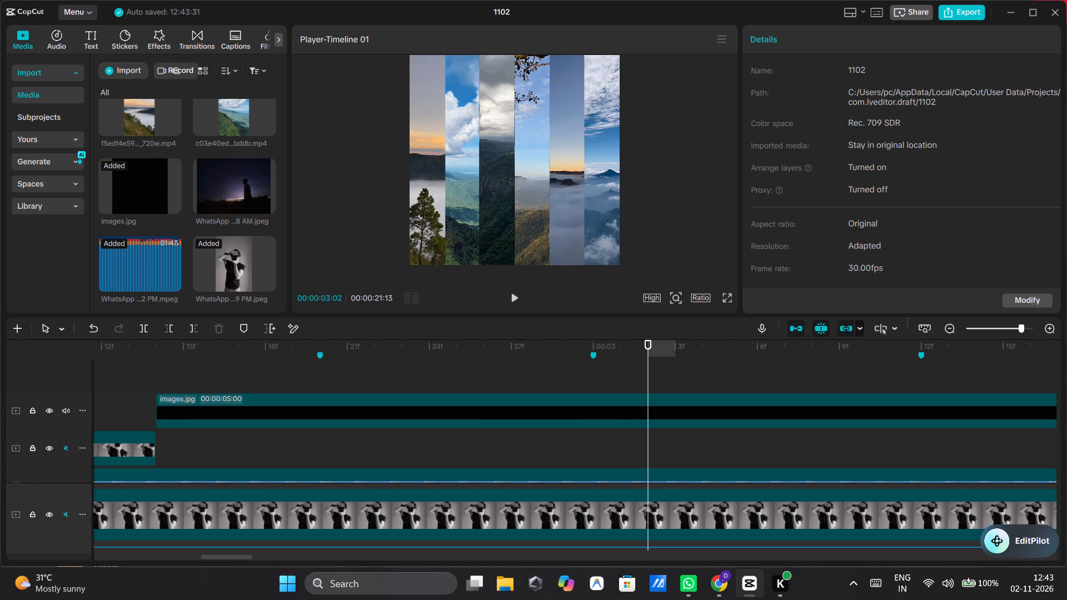
pyautogui.click(675, 414)
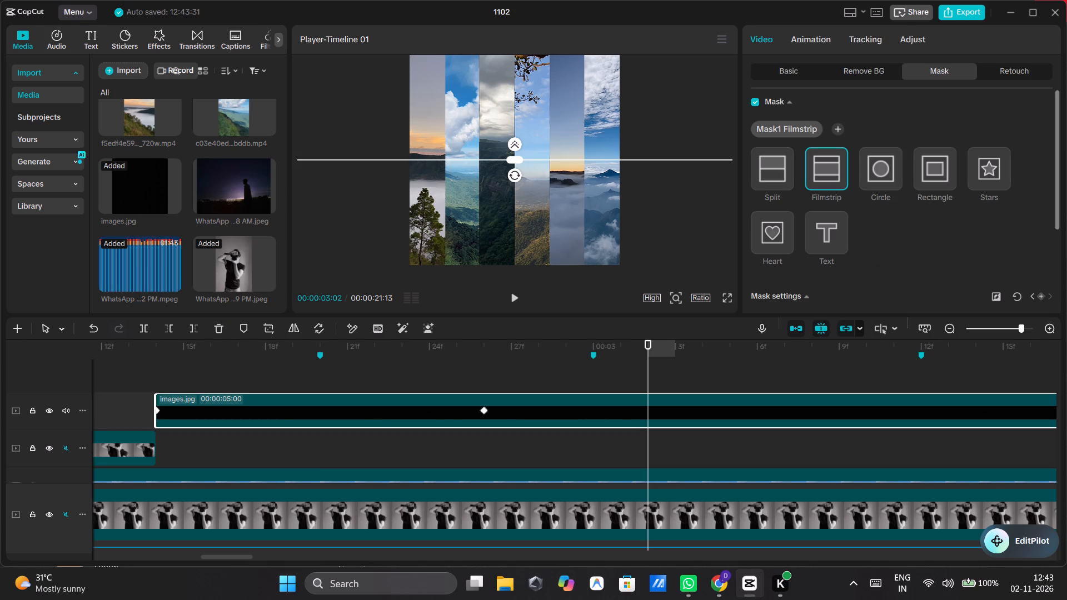
pyautogui.click(1041, 295)
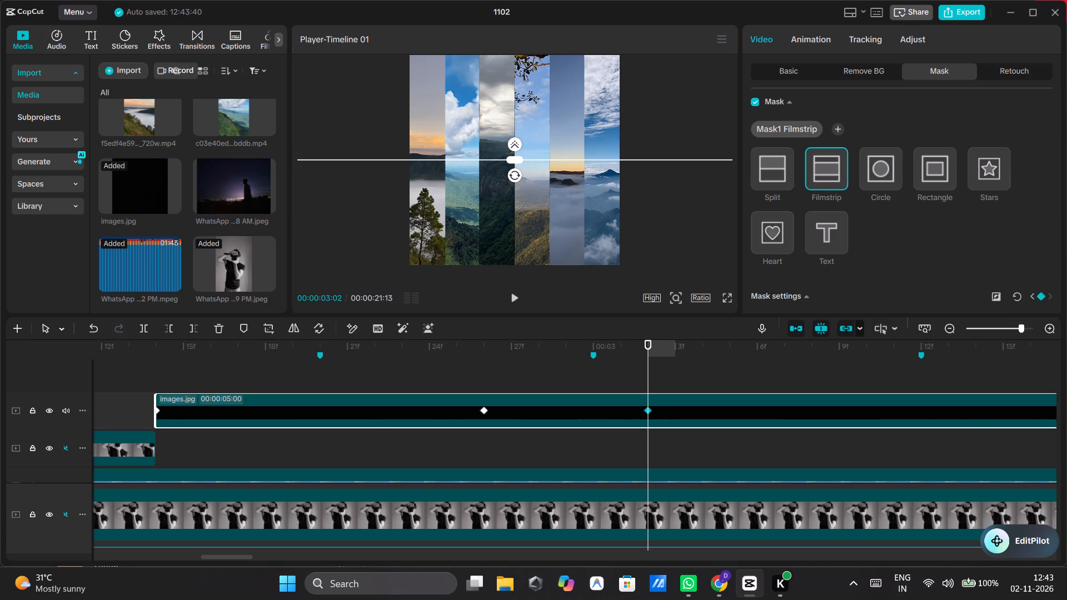
# Add closed-Filmstrip mask keyframes to images.jpg at 00:00:02:20, 00:00:02:17, 00:00:02:23 and 00:00:02:29.
pyautogui.click(321, 377)
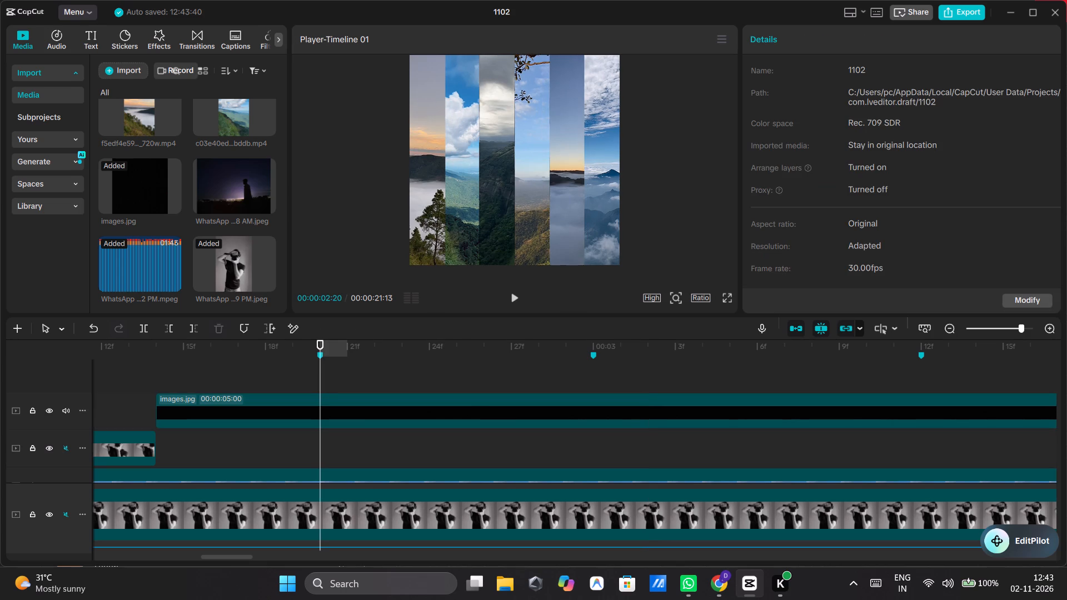
pyautogui.click(440, 415)
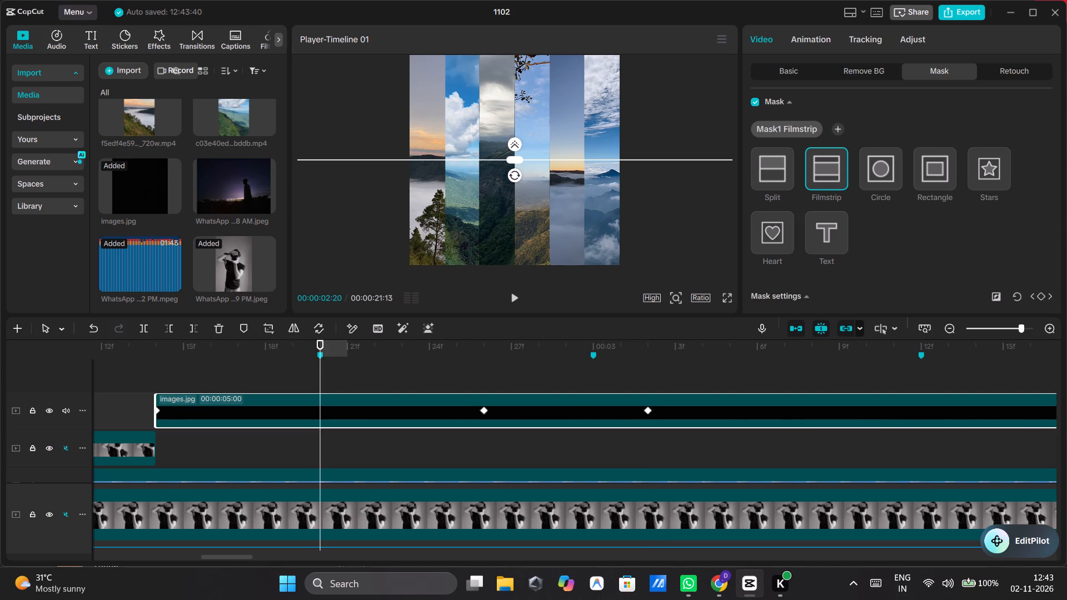
pyautogui.click(1039, 298)
pyautogui.click(240, 373)
pyautogui.click(280, 406)
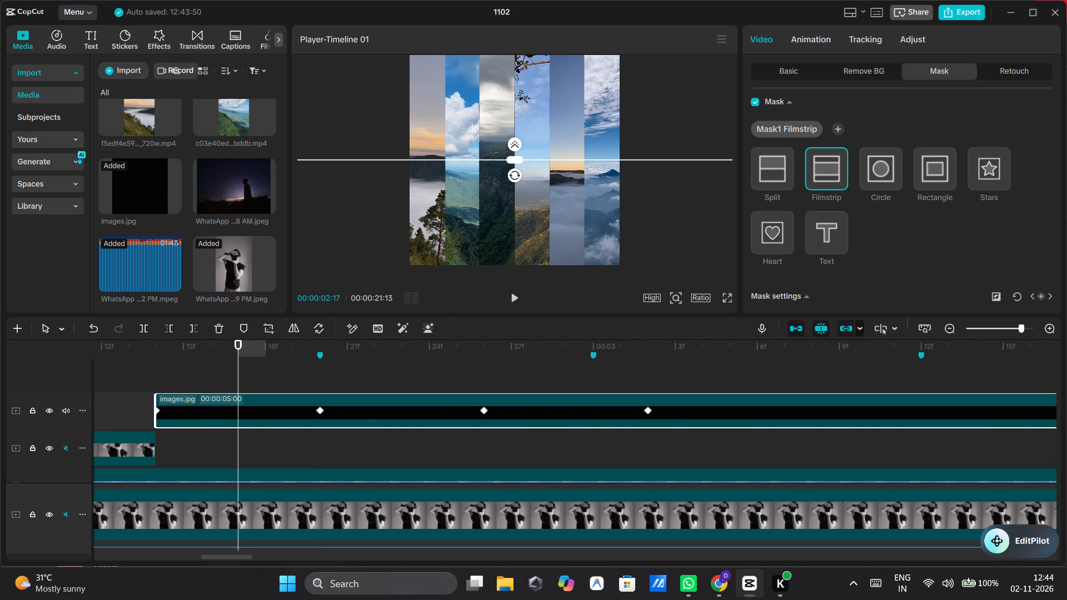
pyautogui.click(1043, 297)
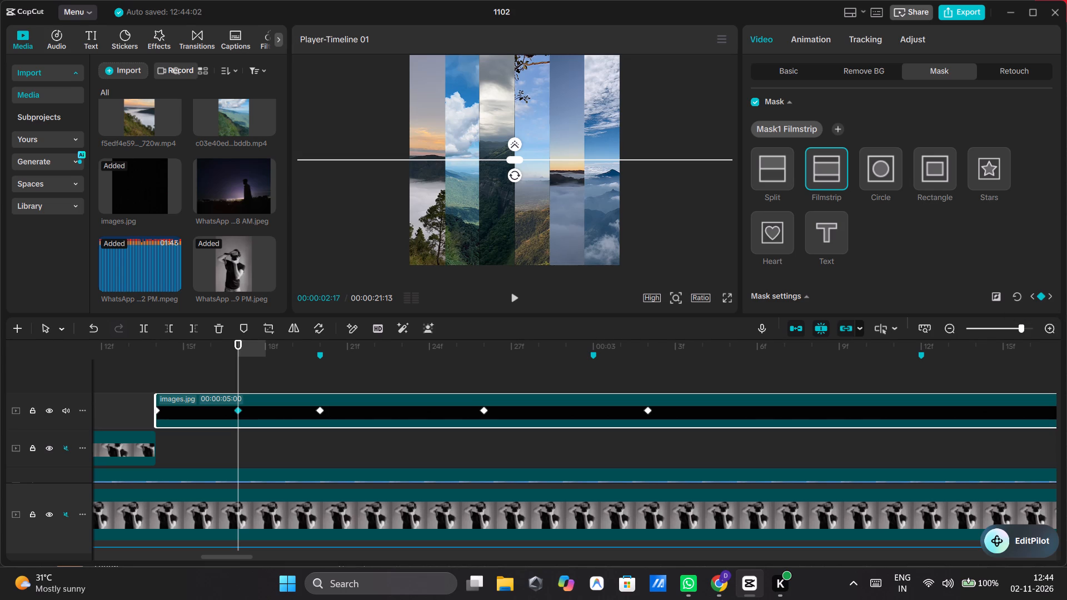
pyautogui.click(402, 368)
pyautogui.click(455, 417)
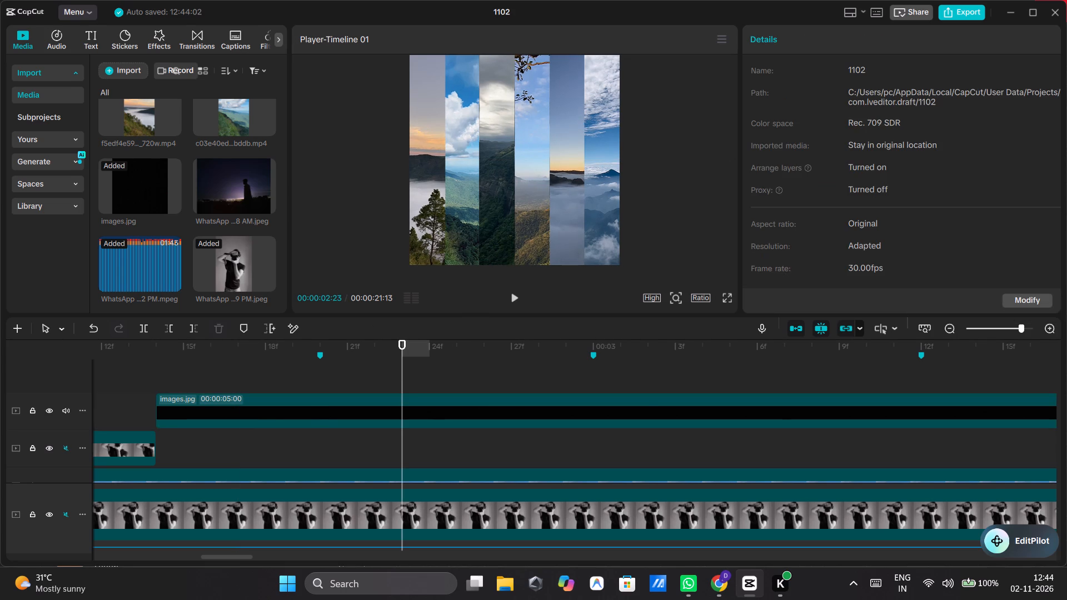
pyautogui.click(1041, 296)
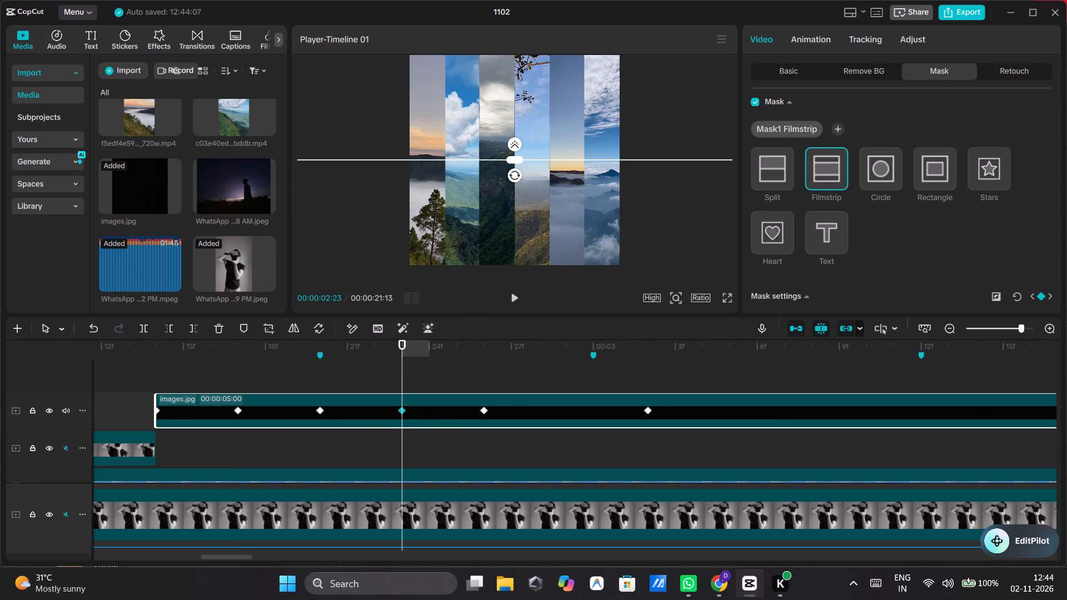
pyautogui.click(563, 377)
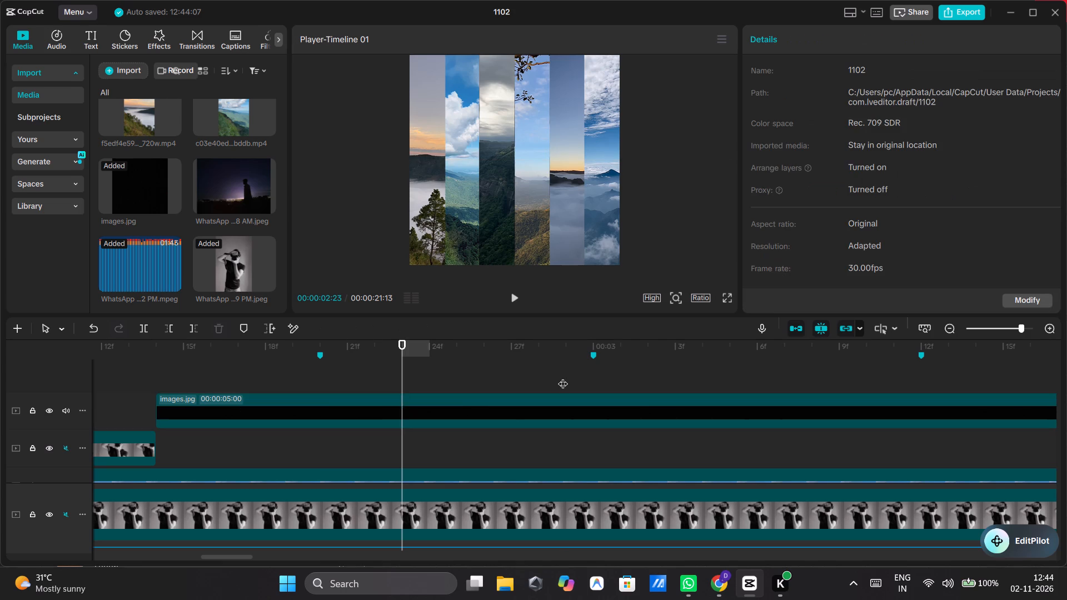
pyautogui.click(645, 415)
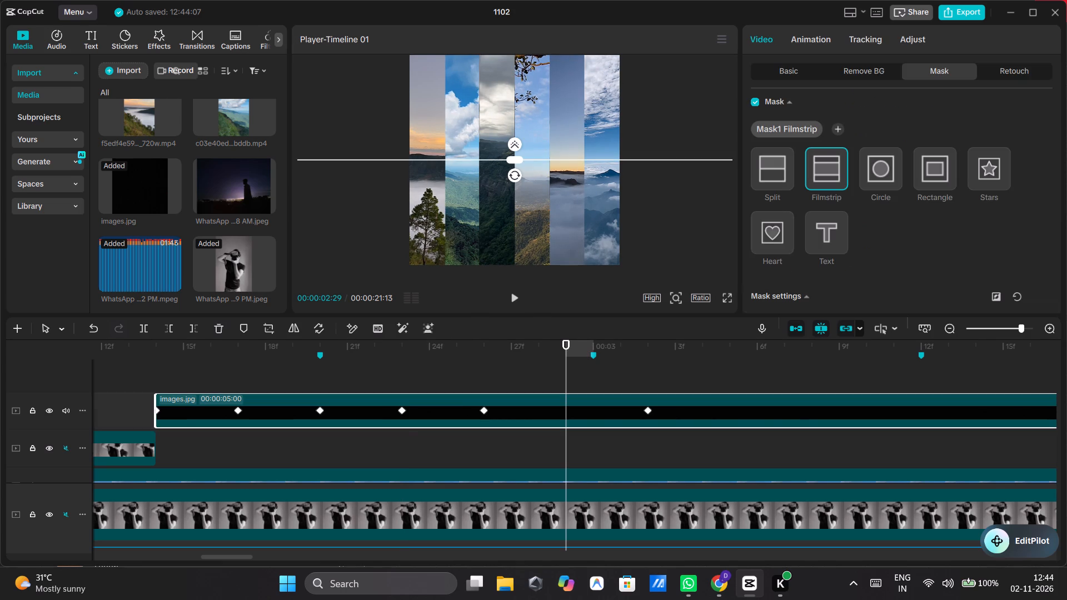
pyautogui.click(1041, 294)
# Widen the Filmstrip at the 00:00:02:17 keyframe of images.jpg to about a quarter of the frame height.
pyautogui.click(236, 408)
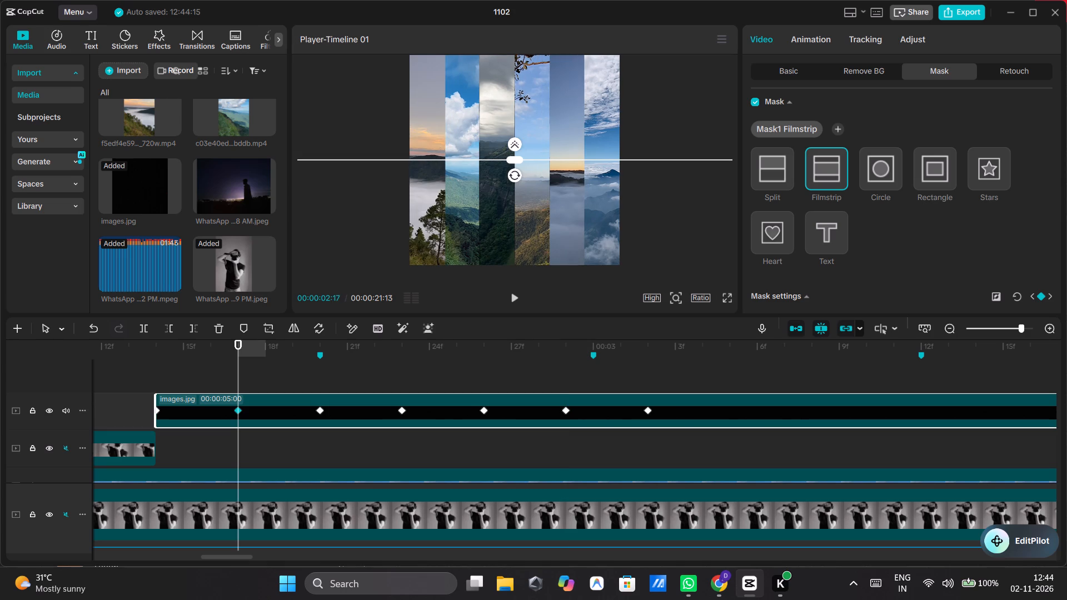
pyautogui.moveTo(513, 158); pyautogui.dragTo(508, 184)
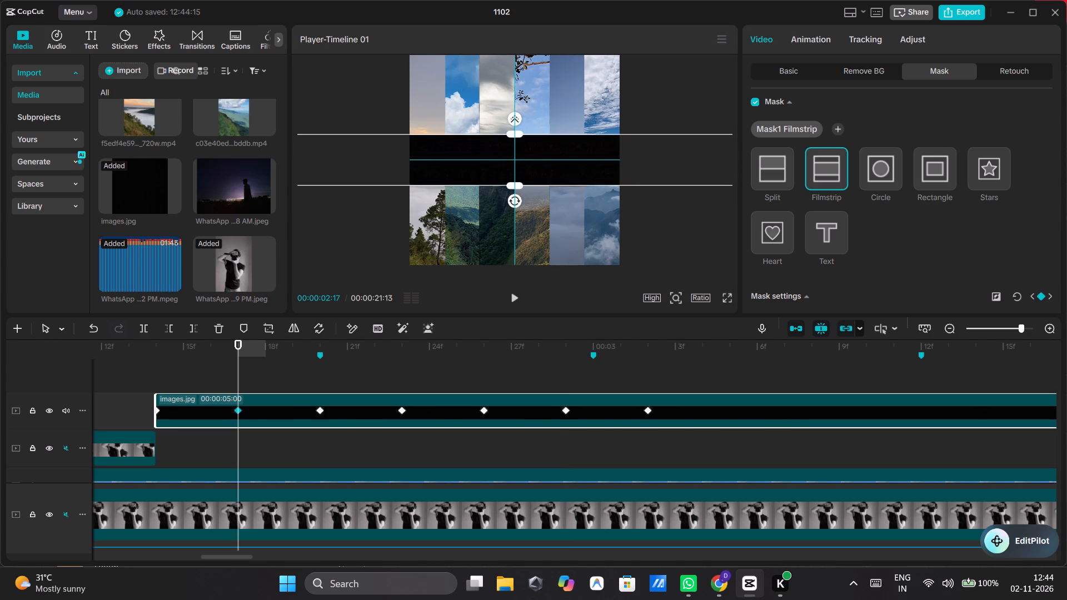
pyautogui.moveTo(508, 184); pyautogui.dragTo(508, 186)
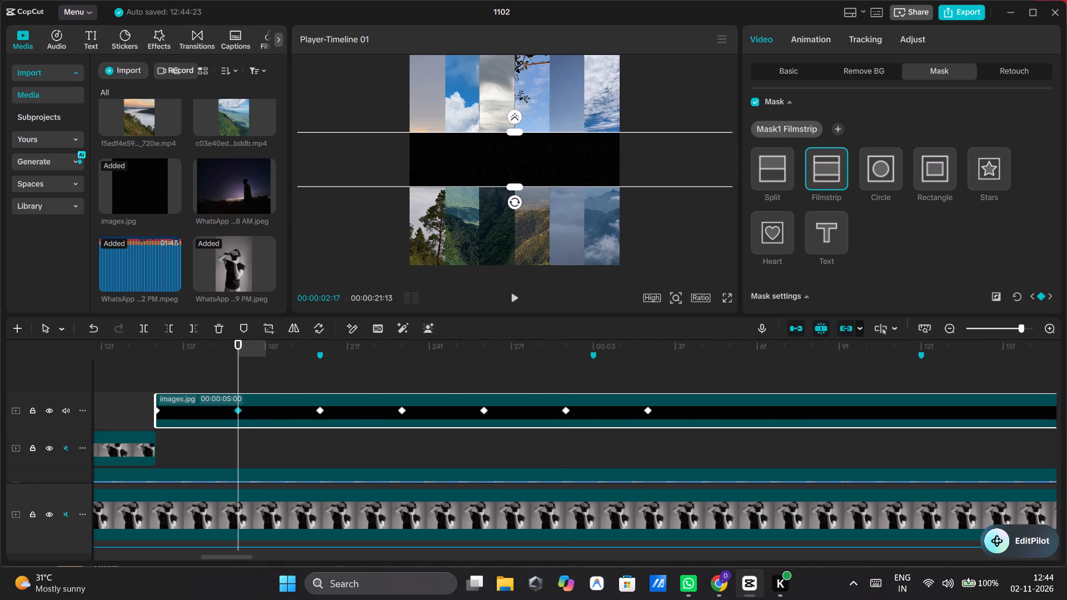
# Widen the Filmstrip at the 00:00:02:23 keyframe of images.jpg to about three fifths of the frame height.
pyautogui.click(404, 373)
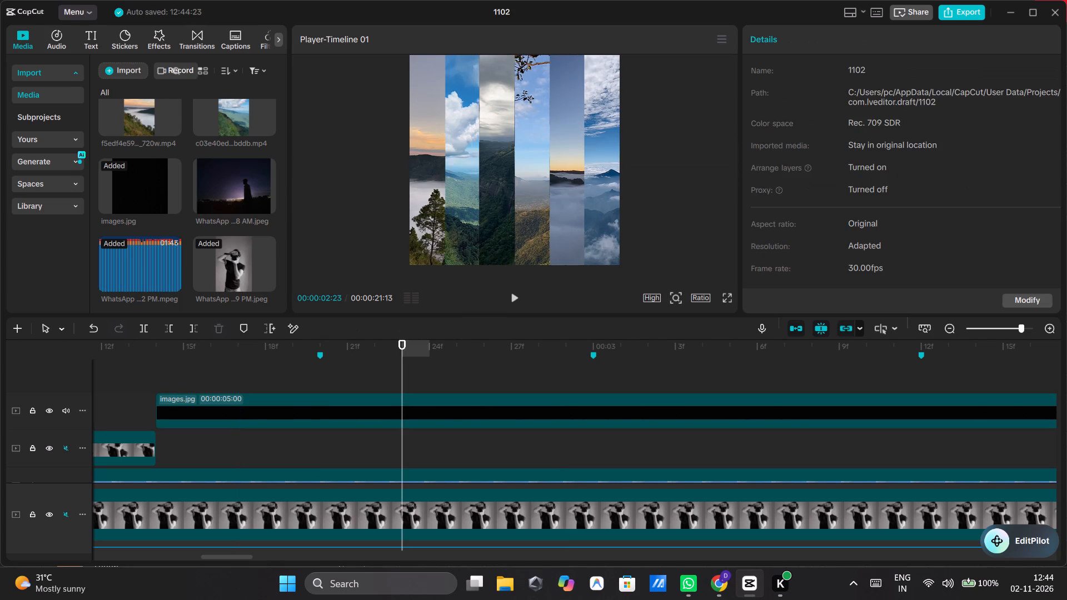
pyautogui.click(398, 415)
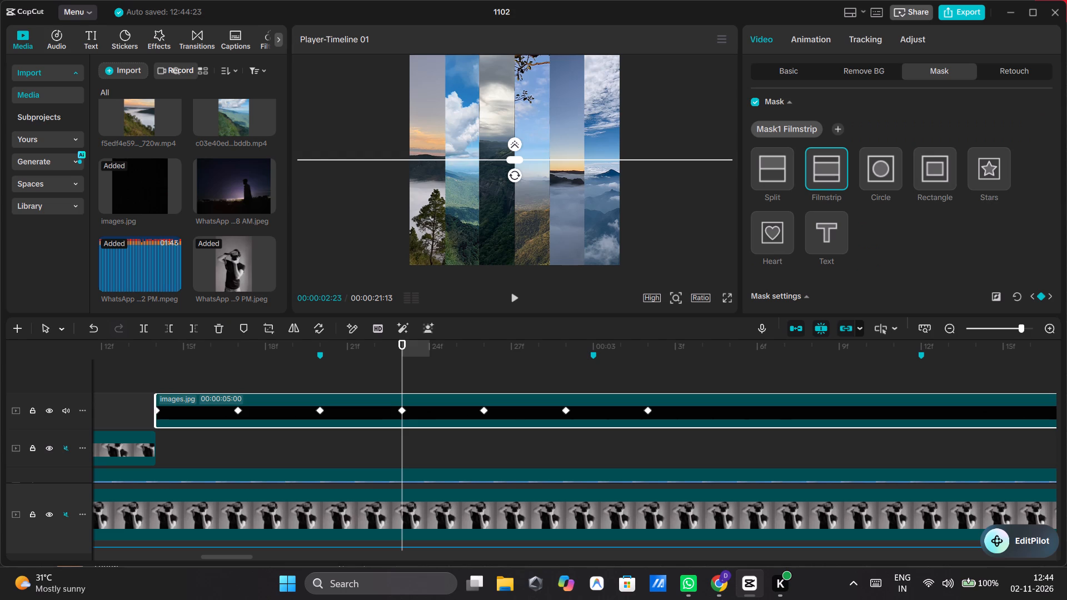
pyautogui.moveTo(513, 160); pyautogui.dragTo(516, 219)
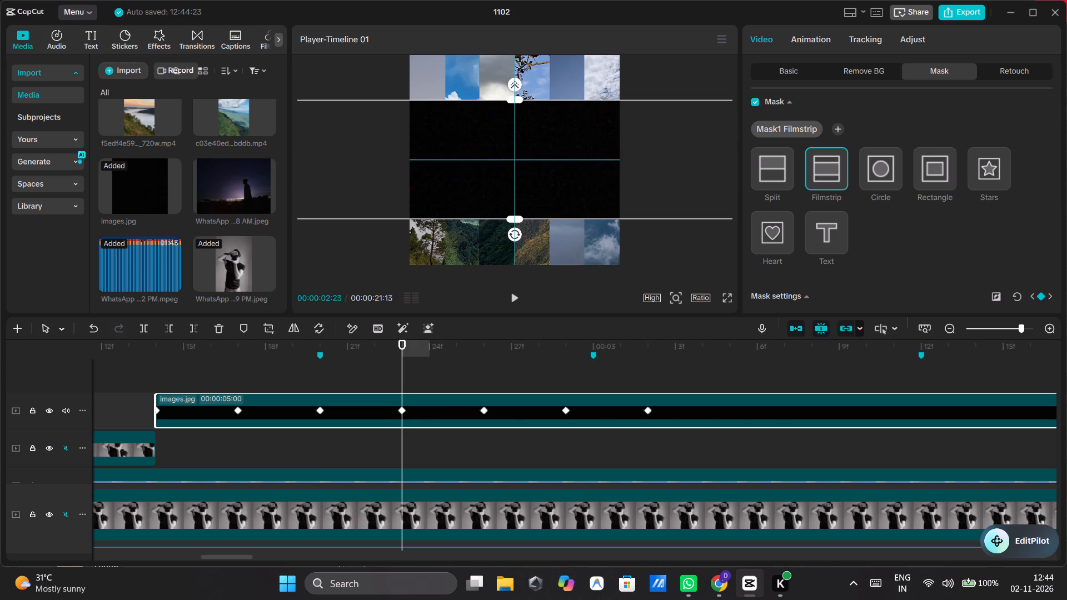
pyautogui.moveTo(516, 219); pyautogui.dragTo(516, 220)
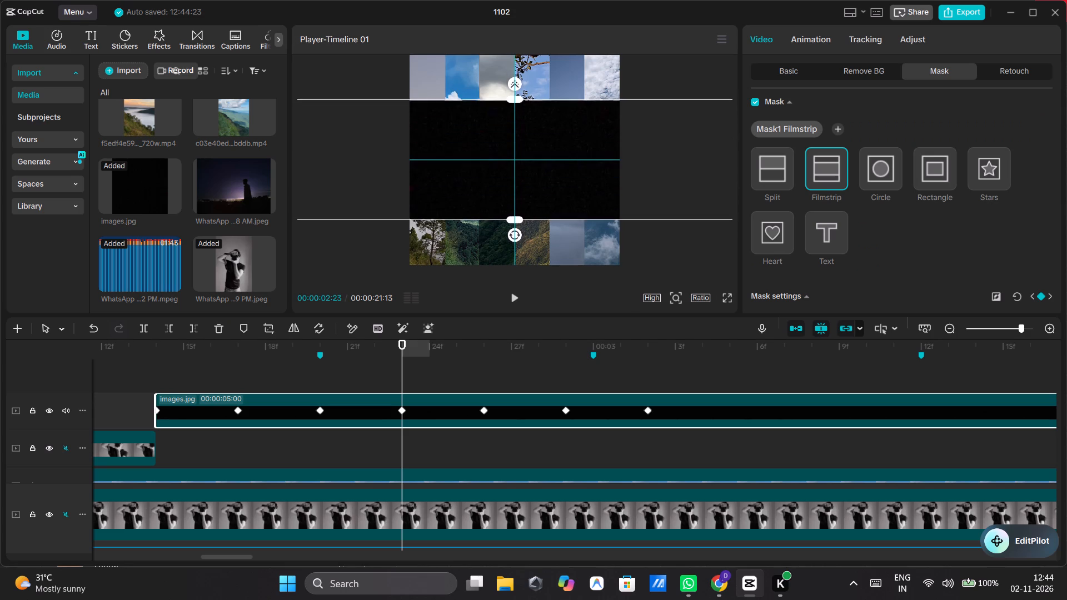
pyautogui.moveTo(516, 220); pyautogui.dragTo(517, 222)
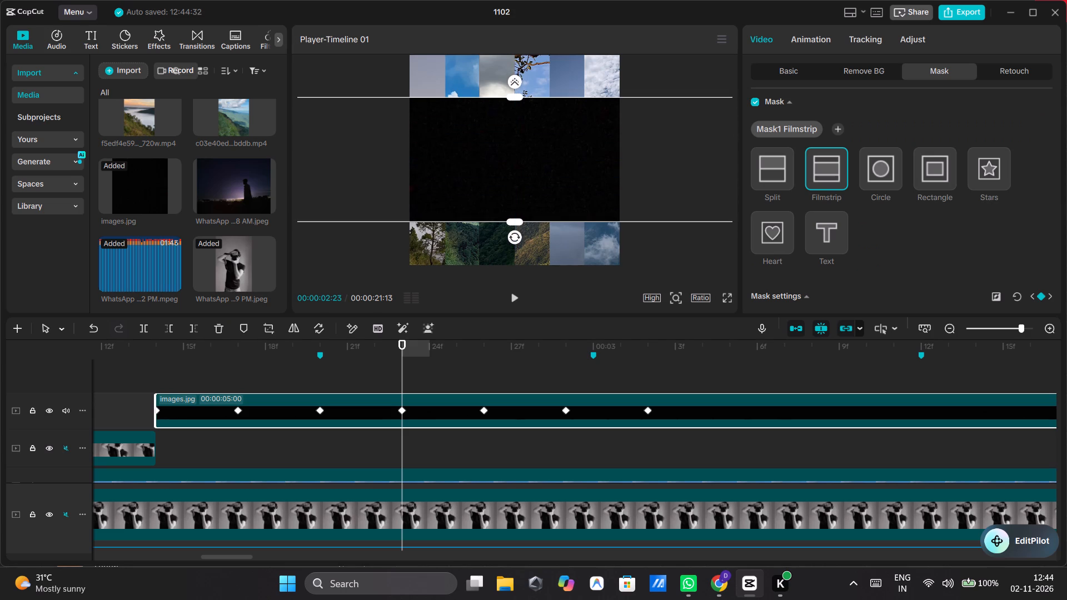
# Widen the Filmstrip at the 00:00:02:29 keyframe of images.jpg until the black overlay covers the whole frame.
pyautogui.click(567, 371)
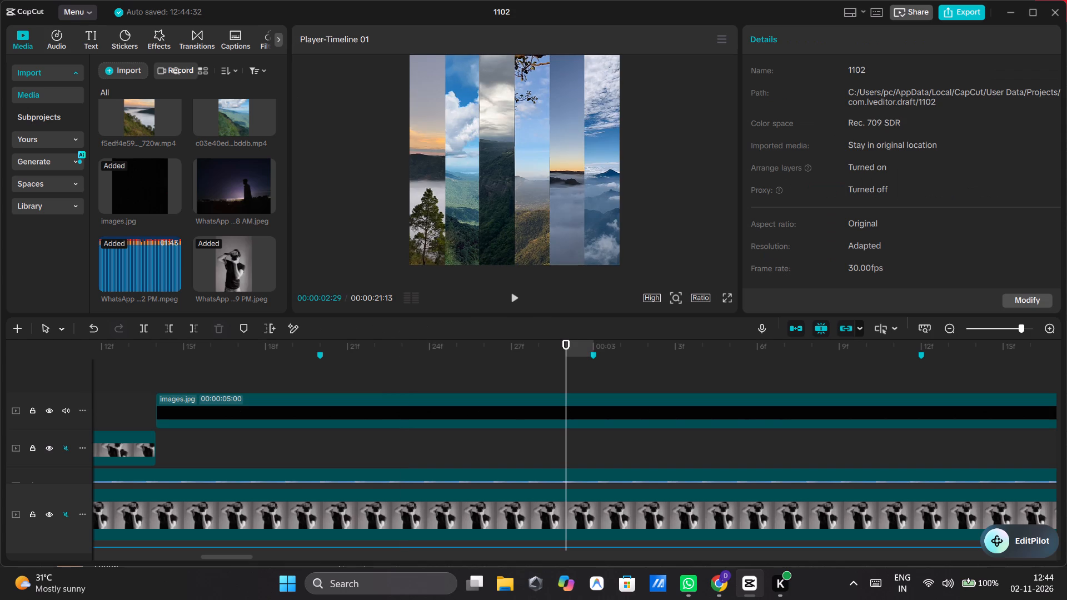
pyautogui.click(531, 213)
pyautogui.moveTo(514, 161); pyautogui.dragTo(517, 342)
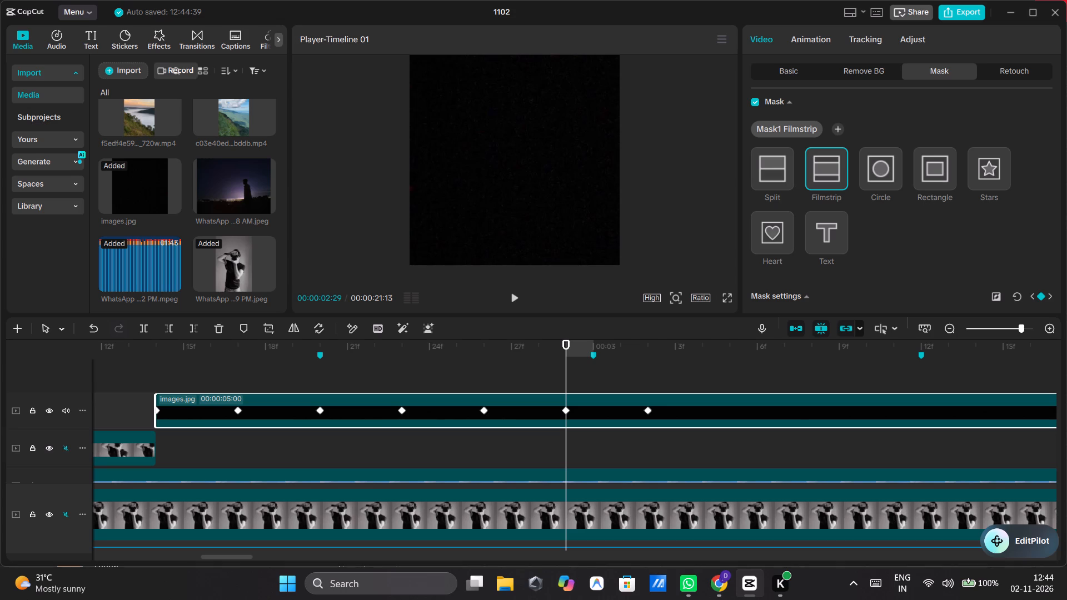
# Close the Filmstrip completely at the 00:00:02:17 keyframe of images.jpg.
pyautogui.click(317, 382)
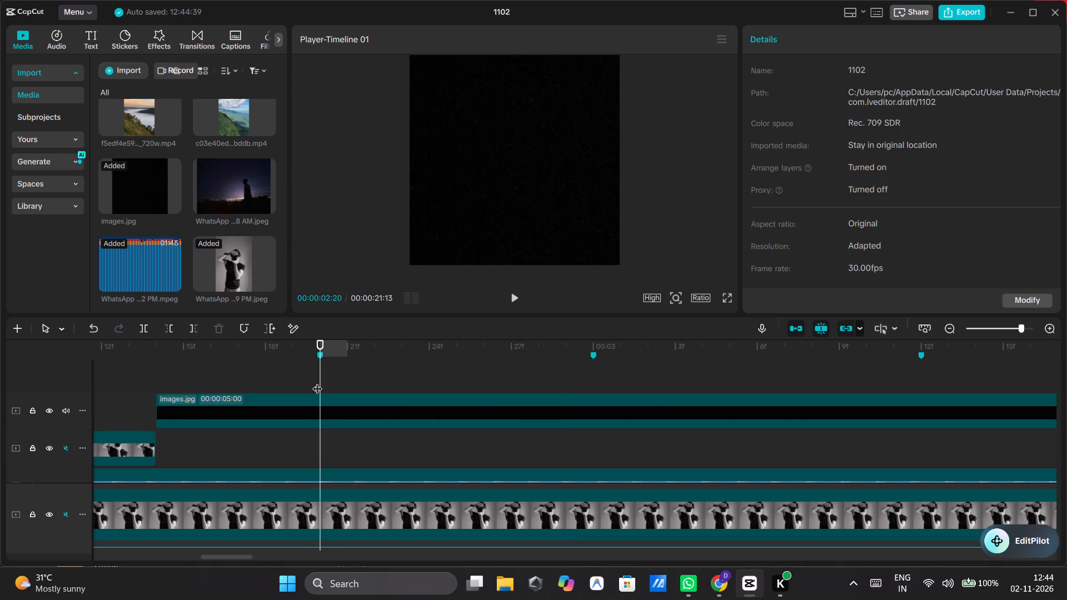
pyautogui.click(361, 428)
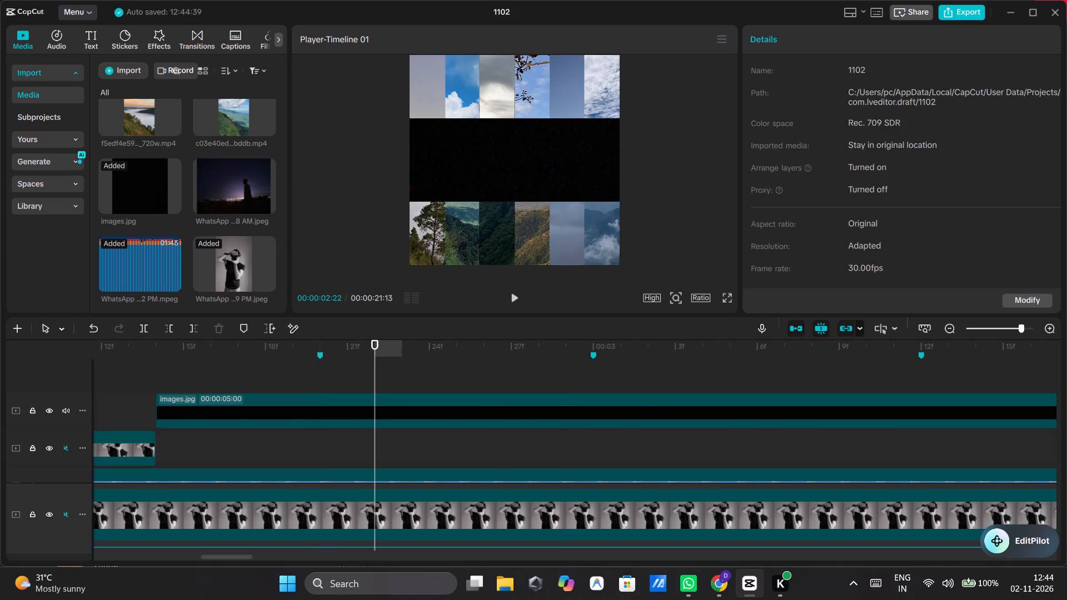
pyautogui.click(286, 396)
pyautogui.click(242, 409)
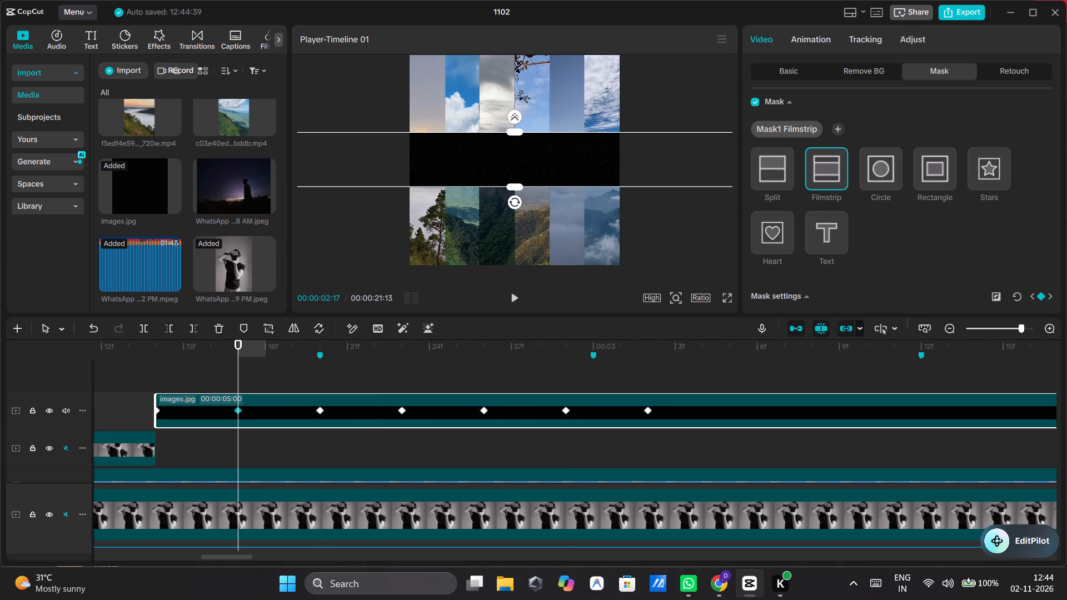
pyautogui.moveTo(513, 184); pyautogui.dragTo(521, 149)
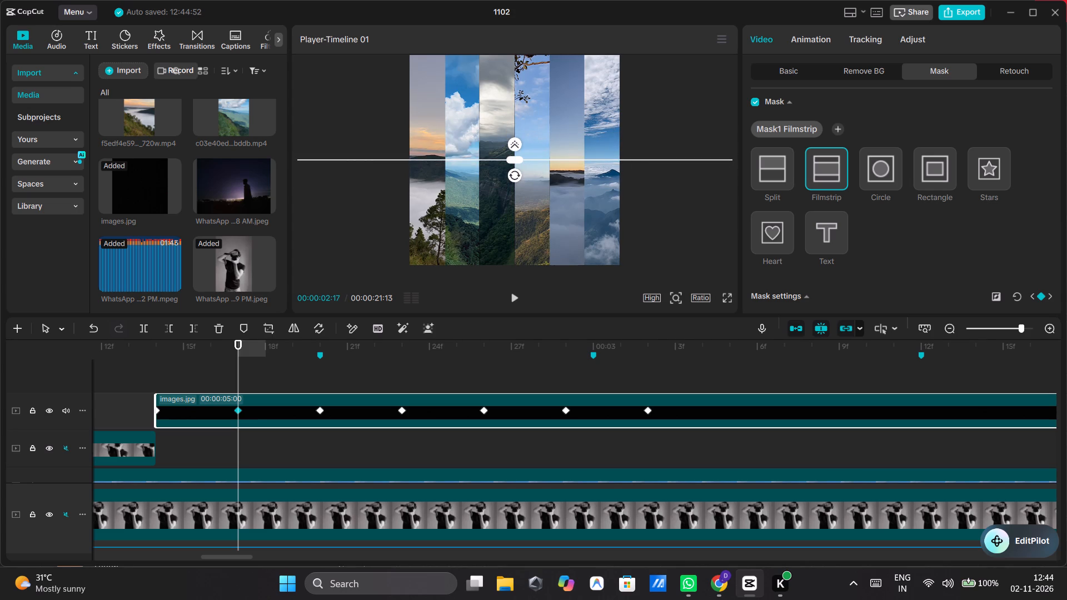
# Widen the Filmstrip at the 00:00:02:20 keyframe of images.jpg to about three tenths of the frame height.
pyautogui.click(320, 378)
pyautogui.click(385, 413)
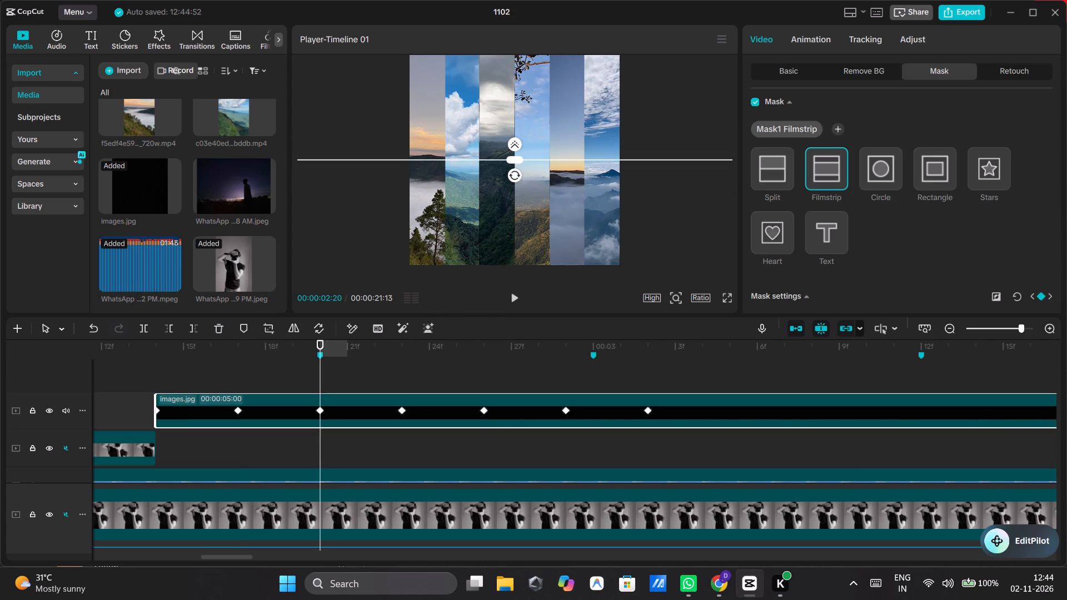
pyautogui.moveTo(515, 160); pyautogui.dragTo(512, 197)
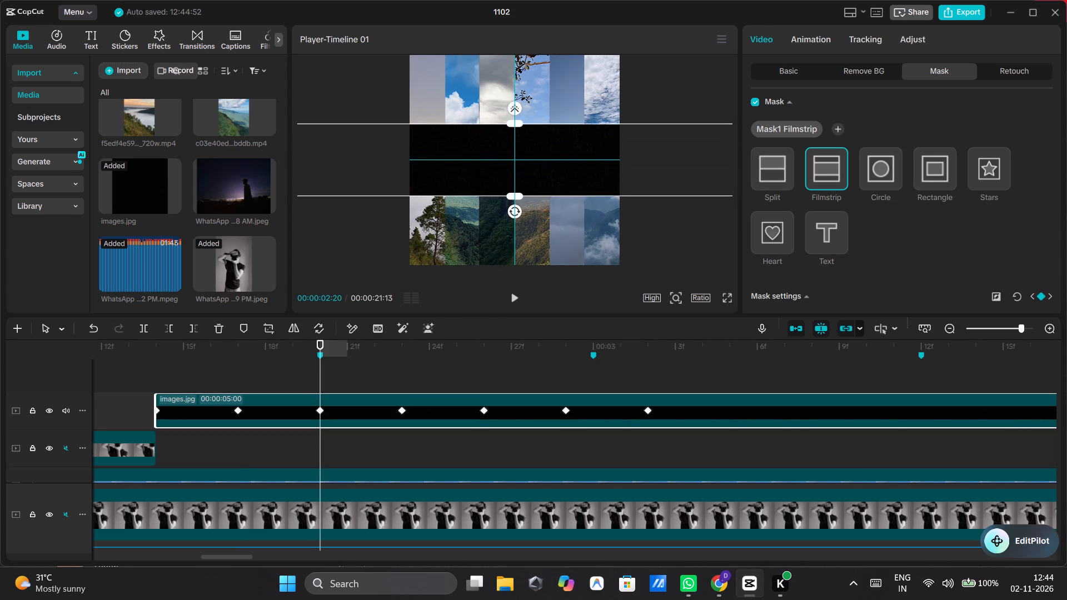
pyautogui.moveTo(512, 197); pyautogui.dragTo(513, 192)
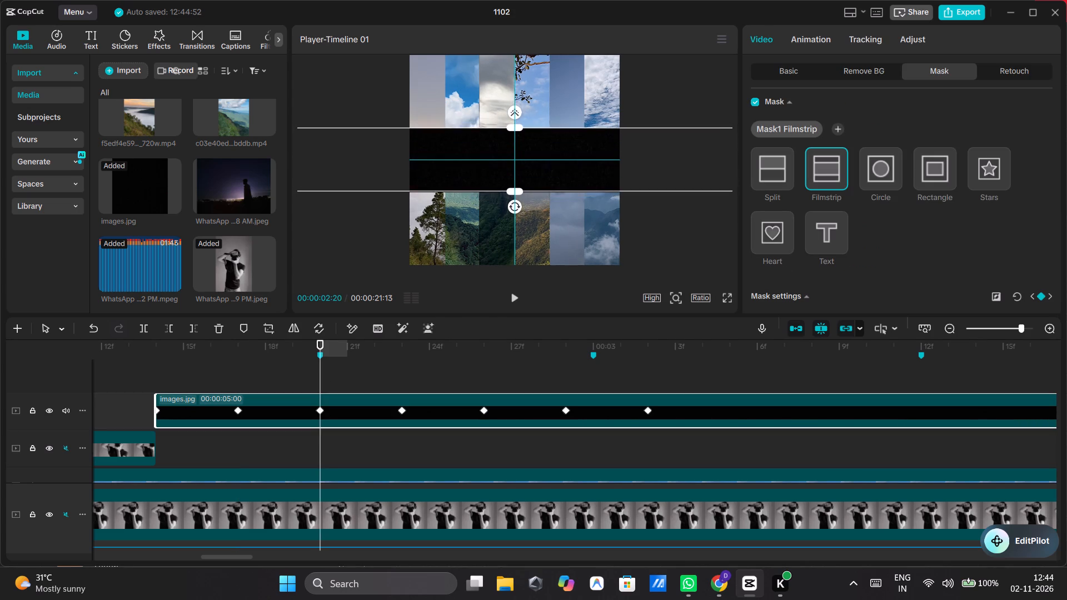
pyautogui.moveTo(513, 192); pyautogui.dragTo(513, 197)
pyautogui.click(513, 197)
pyautogui.moveTo(513, 197); pyautogui.dragTo(515, 189)
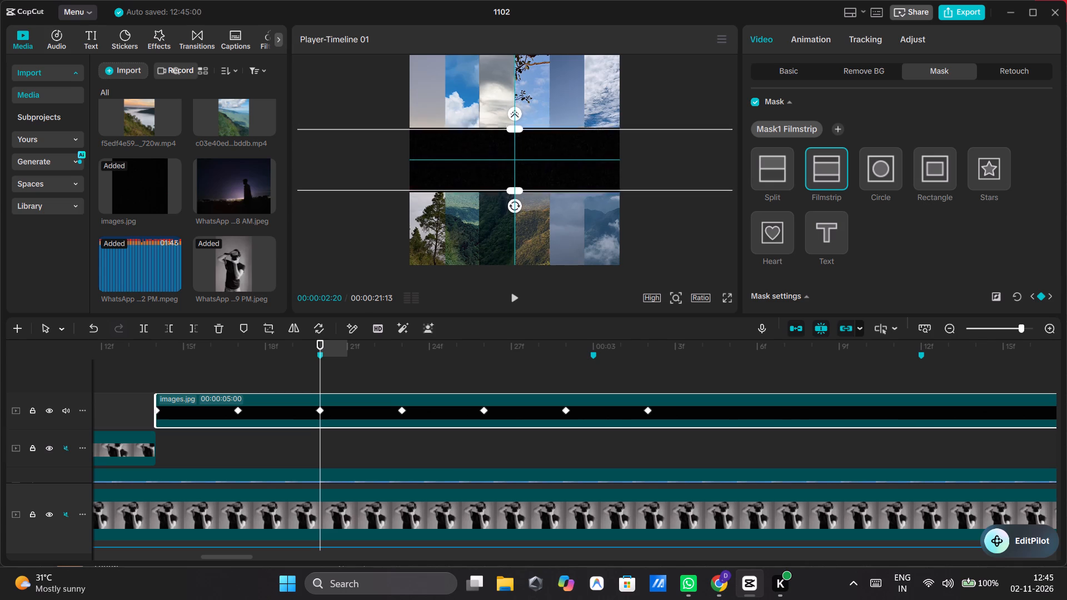
pyautogui.moveTo(515, 189); pyautogui.dragTo(515, 192)
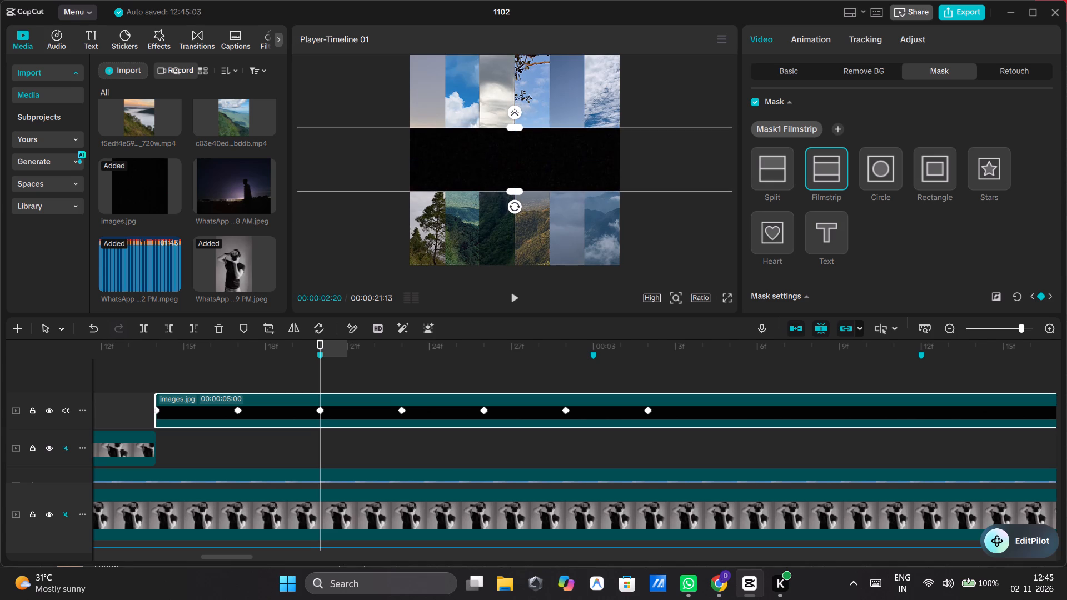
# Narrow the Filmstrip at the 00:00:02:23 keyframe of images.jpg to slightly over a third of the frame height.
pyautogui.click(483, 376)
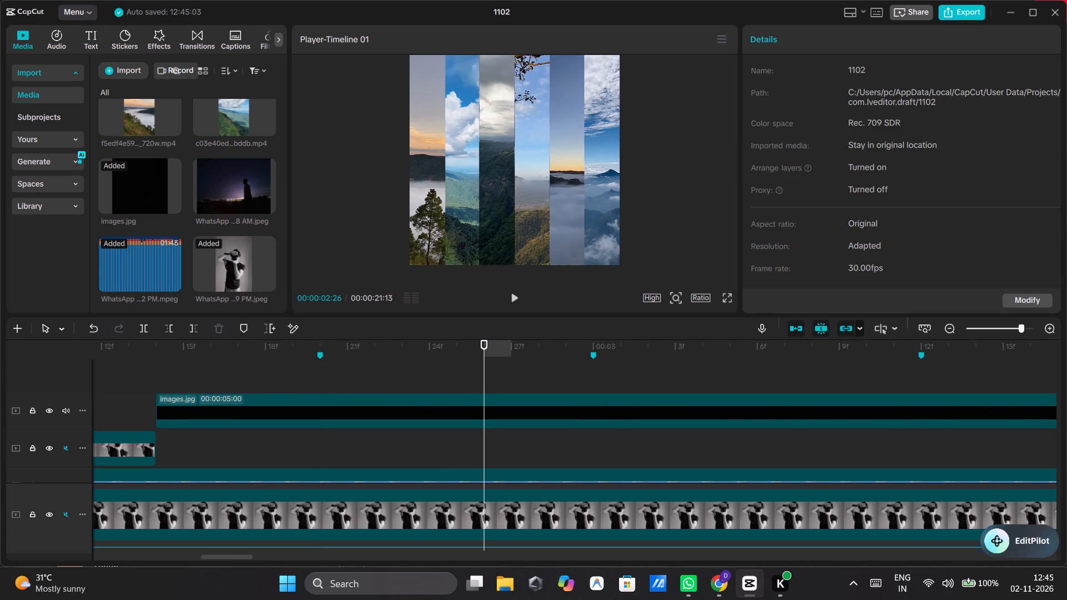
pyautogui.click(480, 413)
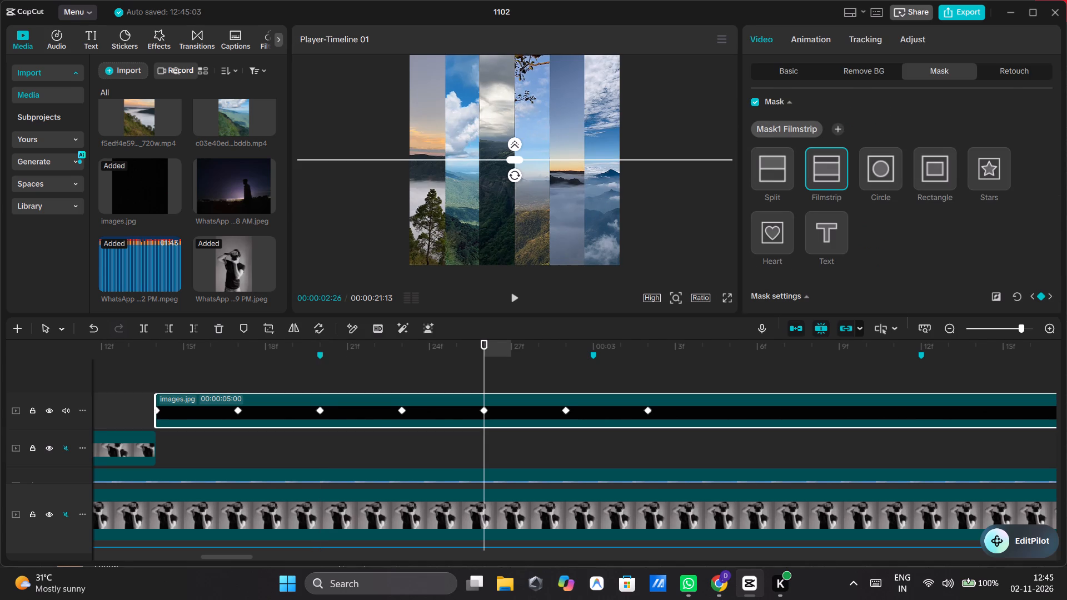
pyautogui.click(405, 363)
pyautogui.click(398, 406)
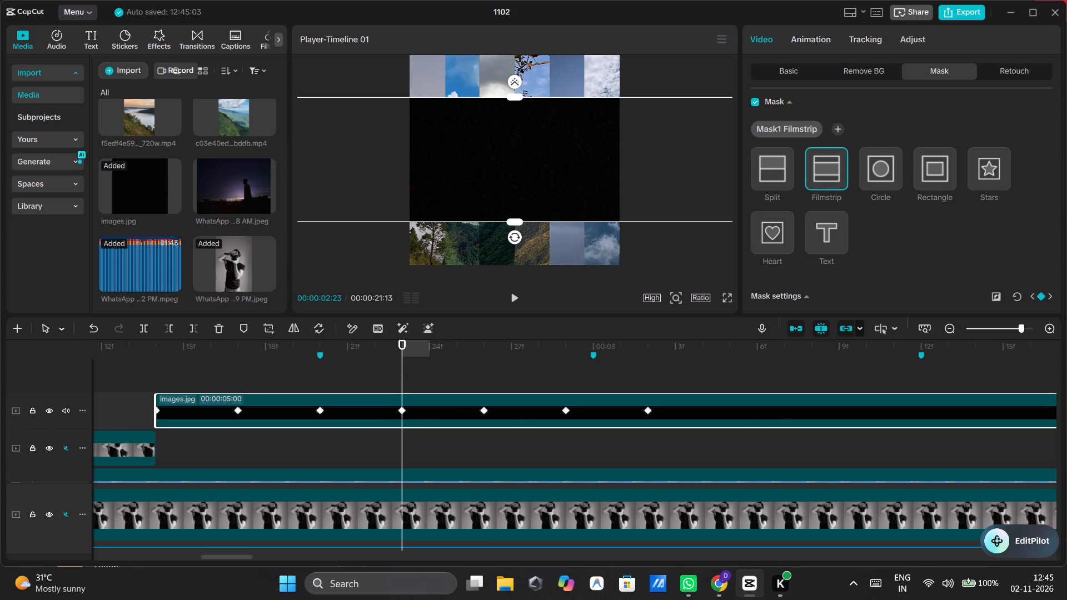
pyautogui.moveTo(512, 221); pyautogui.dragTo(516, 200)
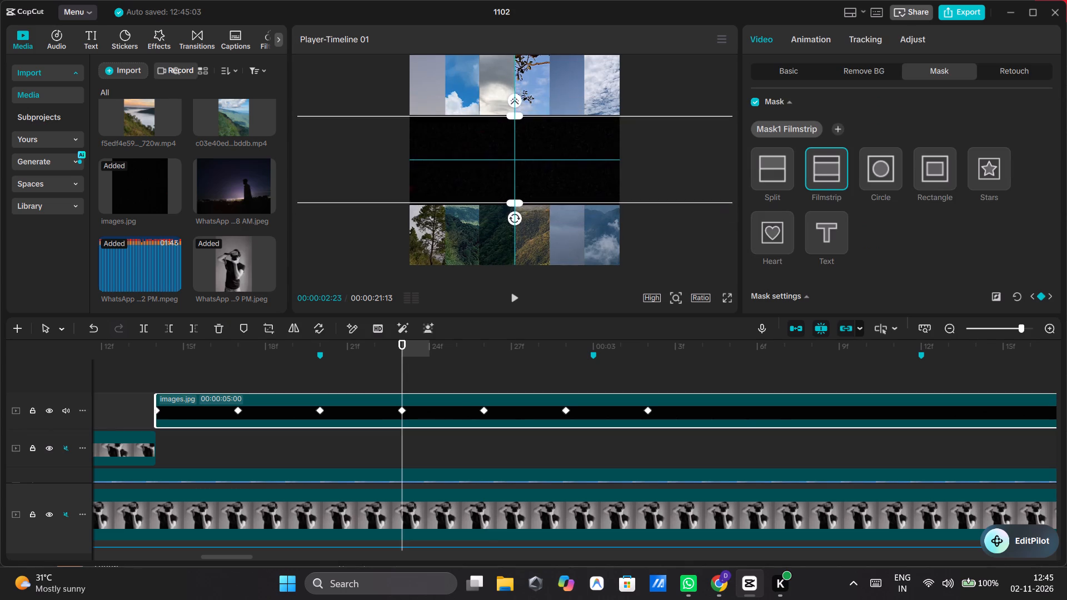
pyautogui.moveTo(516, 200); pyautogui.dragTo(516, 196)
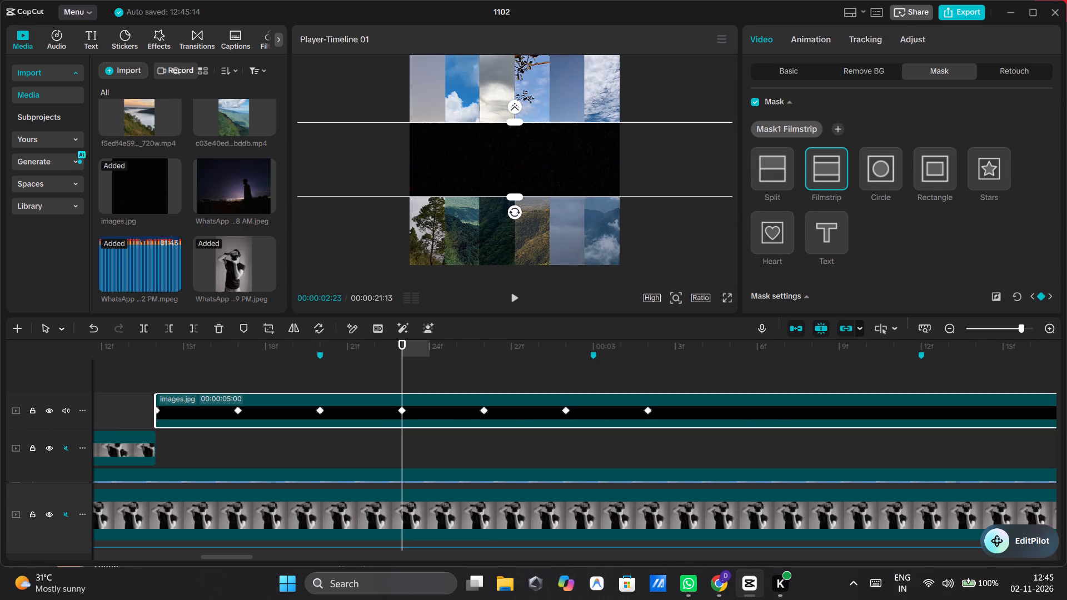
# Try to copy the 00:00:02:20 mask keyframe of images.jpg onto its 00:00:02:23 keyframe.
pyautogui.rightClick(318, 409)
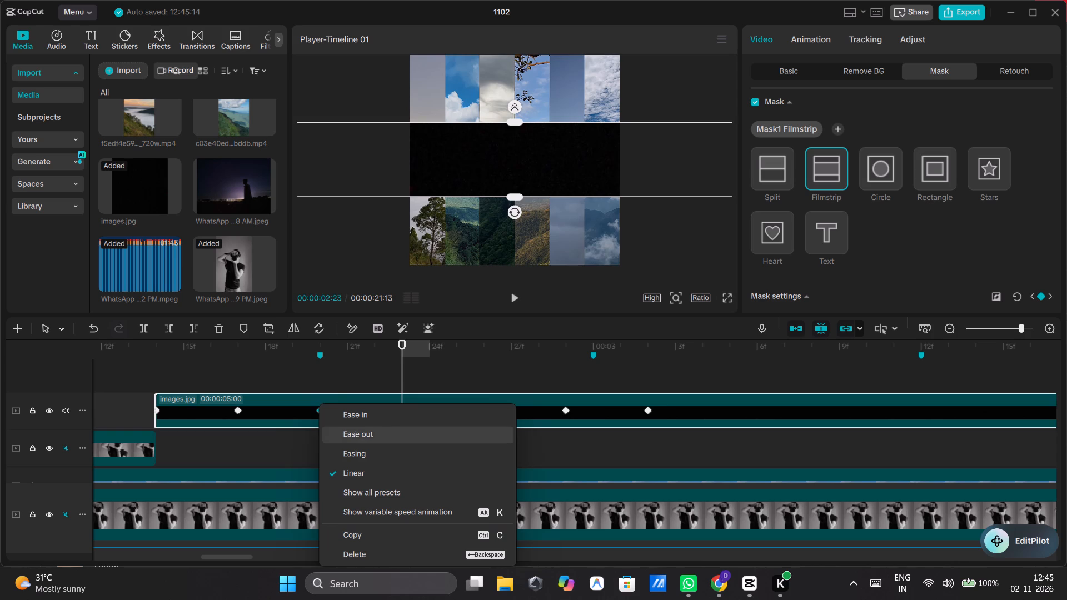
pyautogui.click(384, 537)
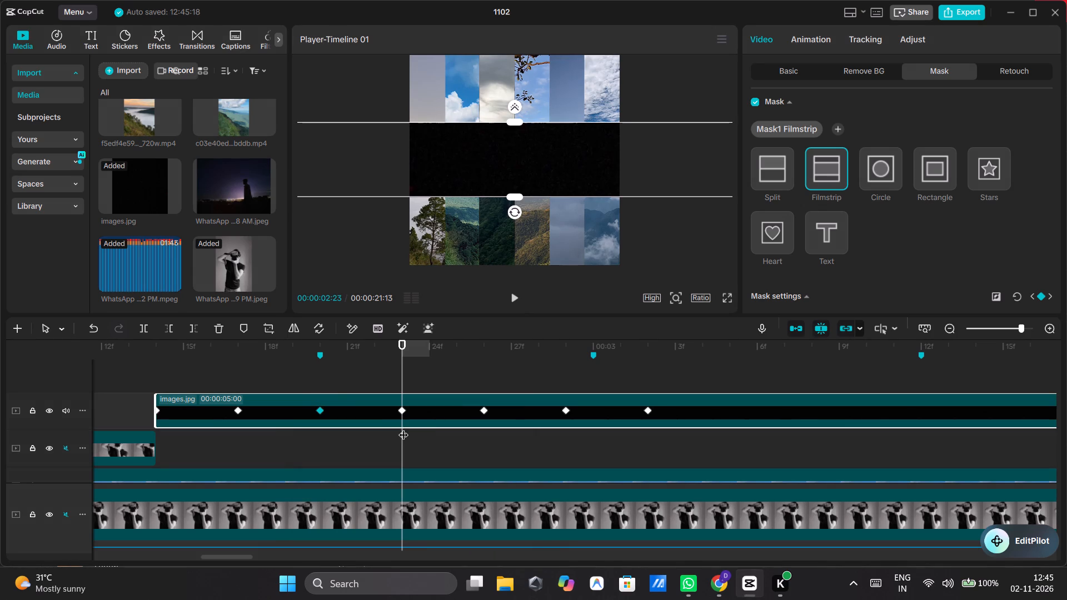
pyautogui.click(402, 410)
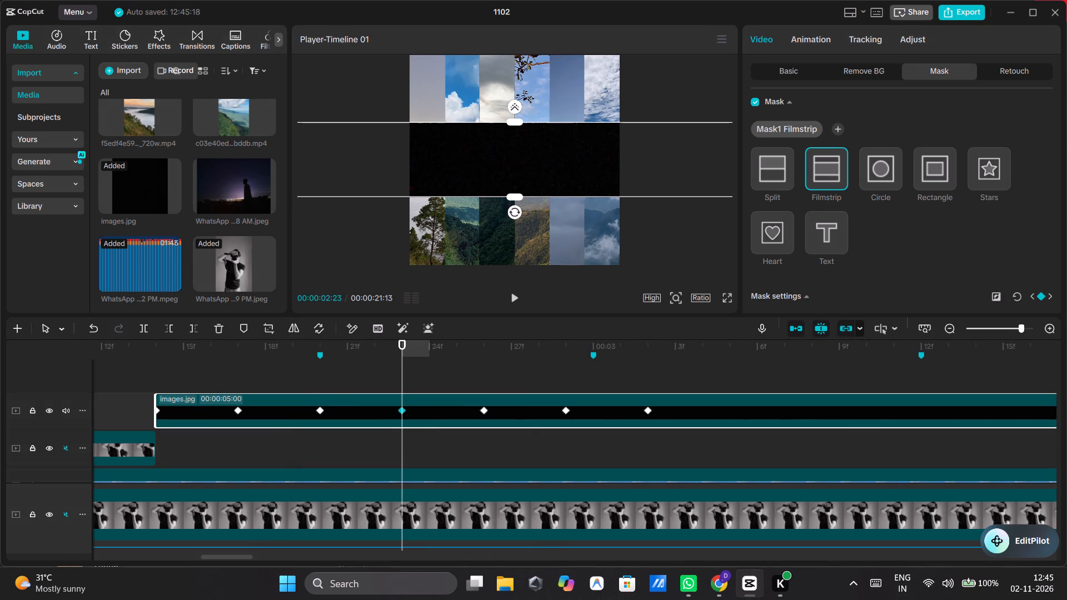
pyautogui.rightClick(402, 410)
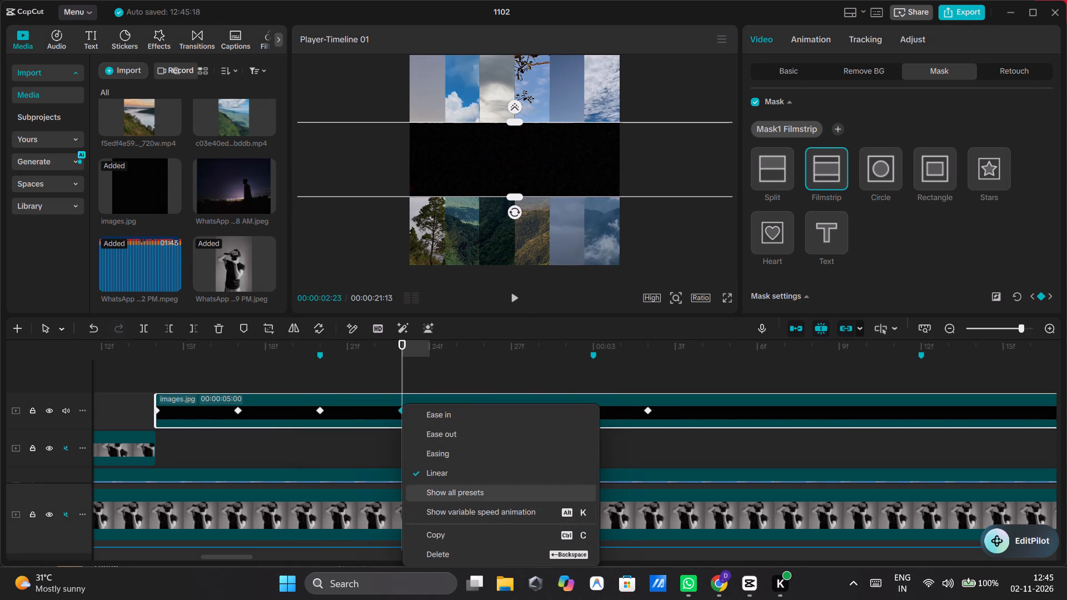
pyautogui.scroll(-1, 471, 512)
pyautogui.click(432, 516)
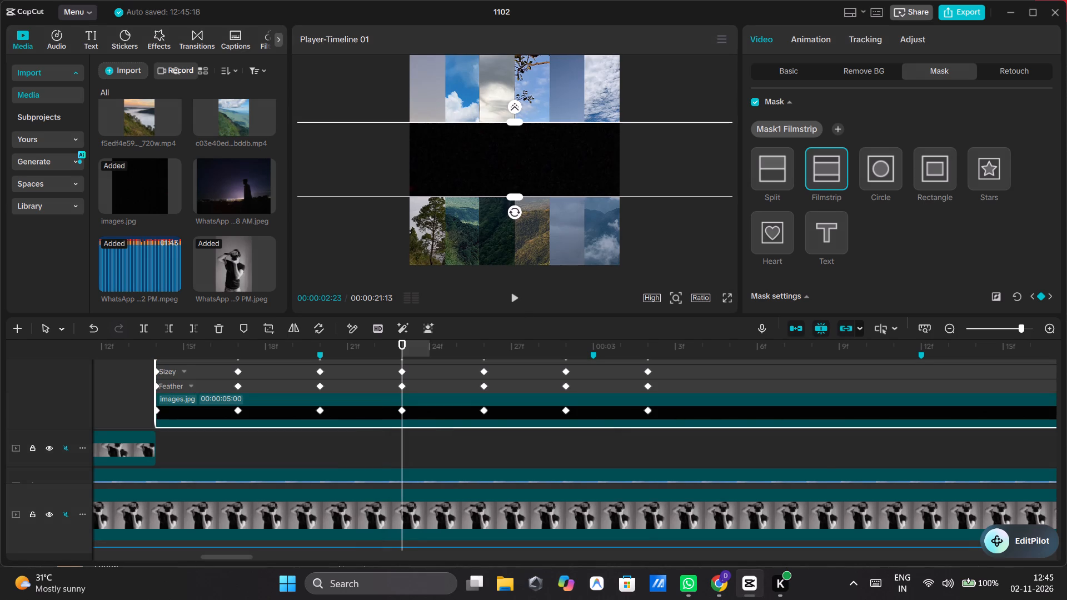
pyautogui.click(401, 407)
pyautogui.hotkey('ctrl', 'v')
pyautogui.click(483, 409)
# Match the Filmstrip at the 00:00:02:23 keyframe of images.jpg to the 00:00:02:20 keyframe, about three tenths of the frame height.
pyautogui.click(321, 410)
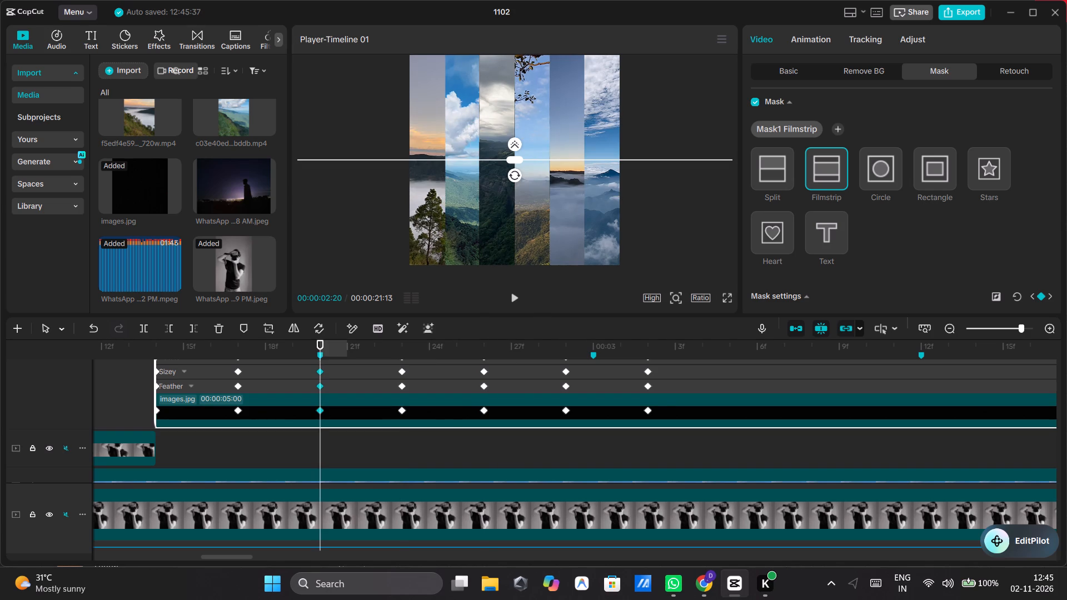
pyautogui.click(403, 408)
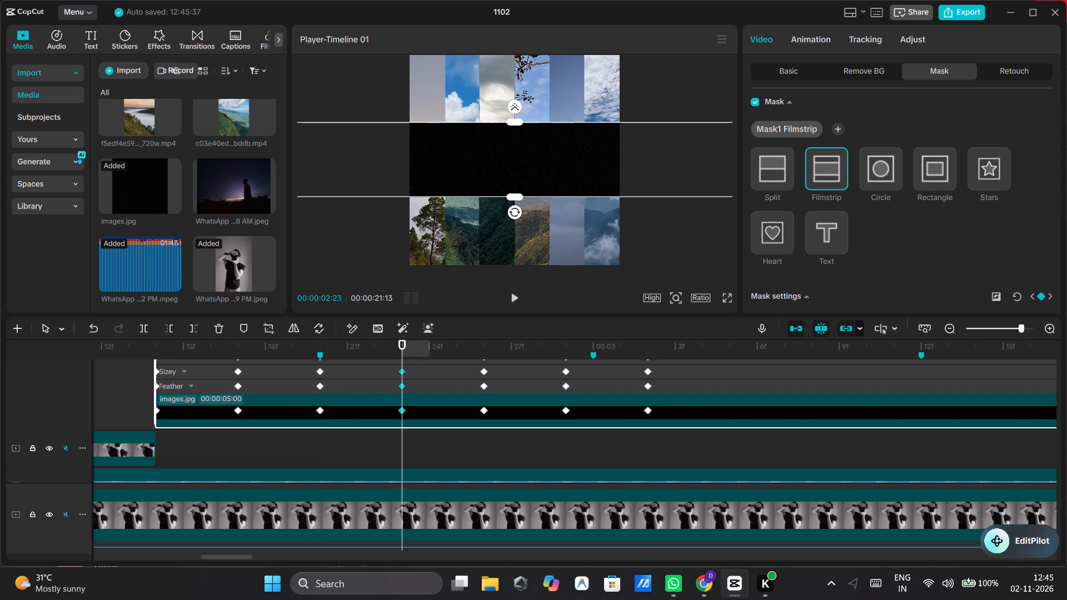
pyautogui.moveTo(516, 196); pyautogui.dragTo(513, 189)
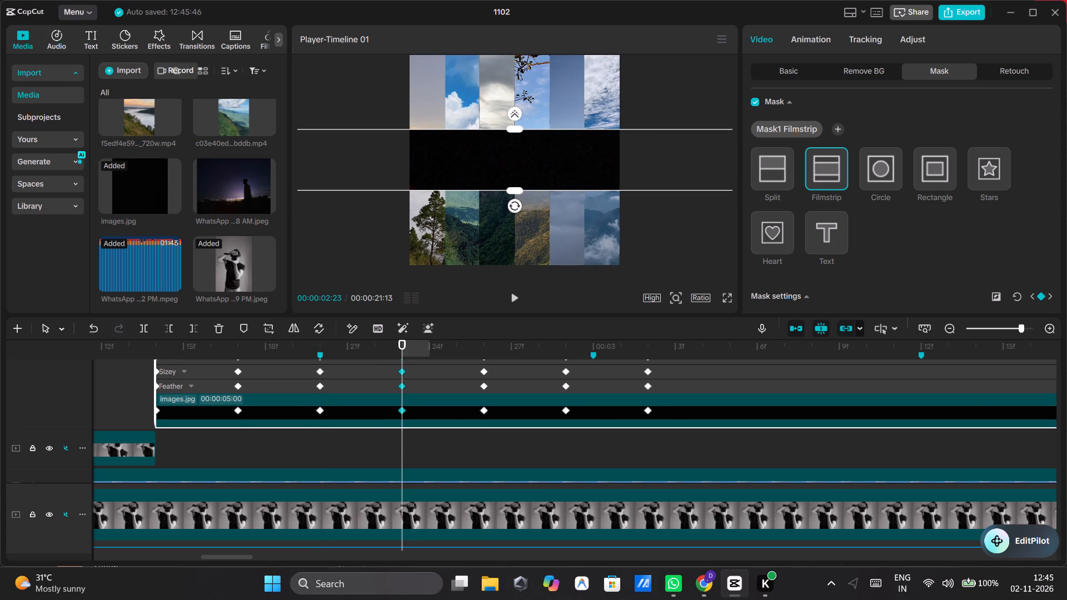
pyautogui.click(317, 410)
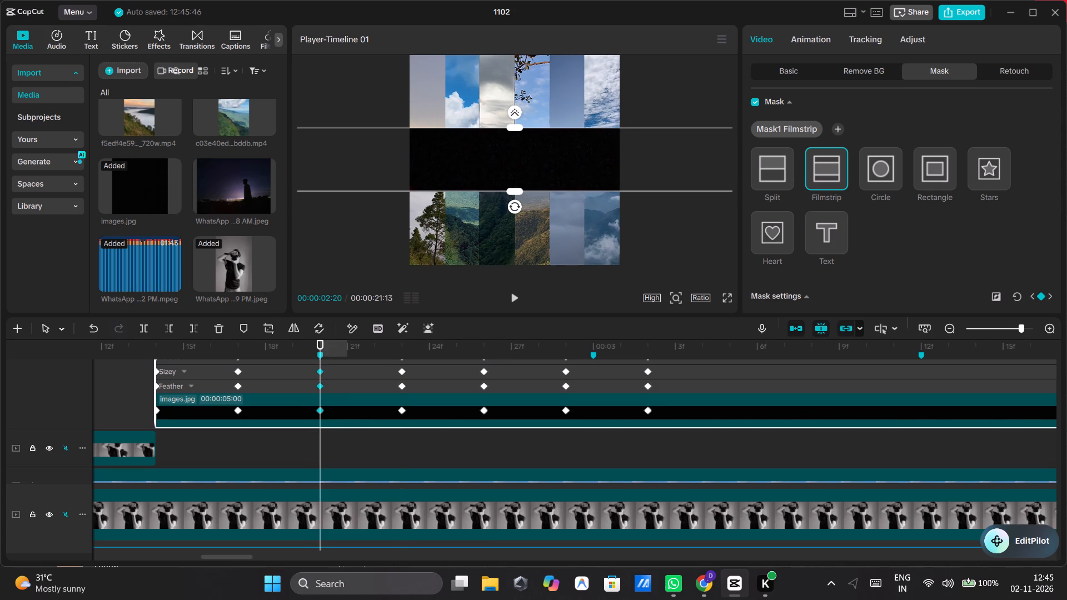
pyautogui.click(400, 409)
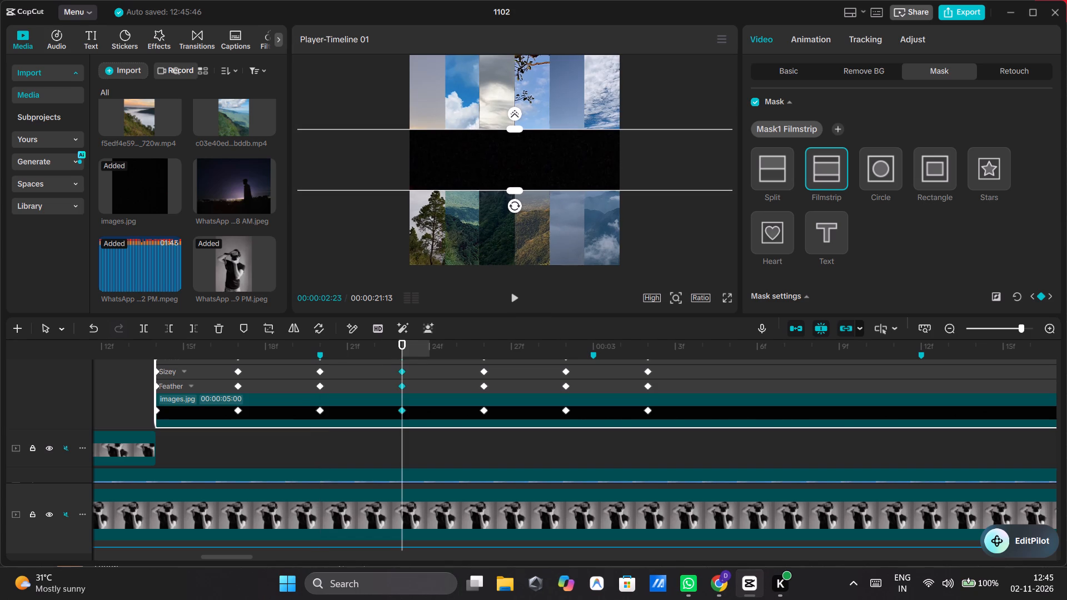
pyautogui.click(514, 188)
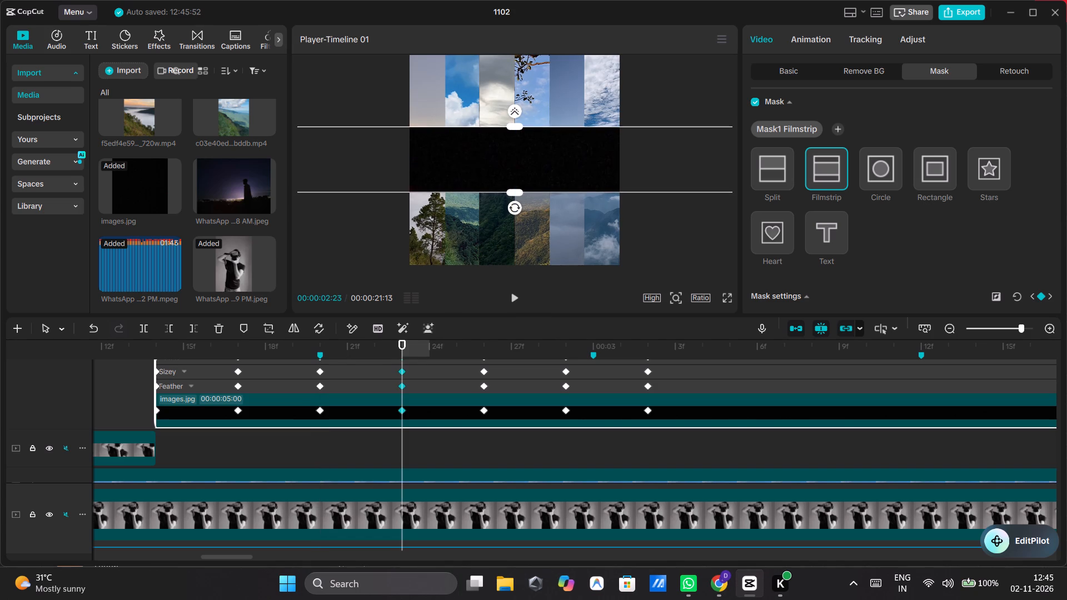
pyautogui.click(320, 409)
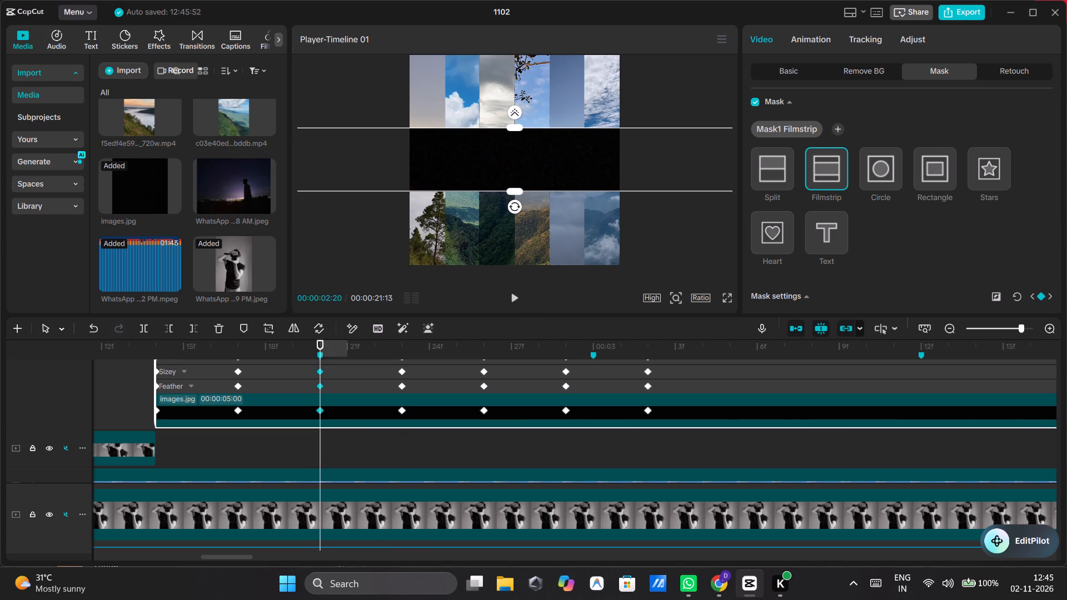
pyautogui.click(402, 408)
pyautogui.click(510, 192)
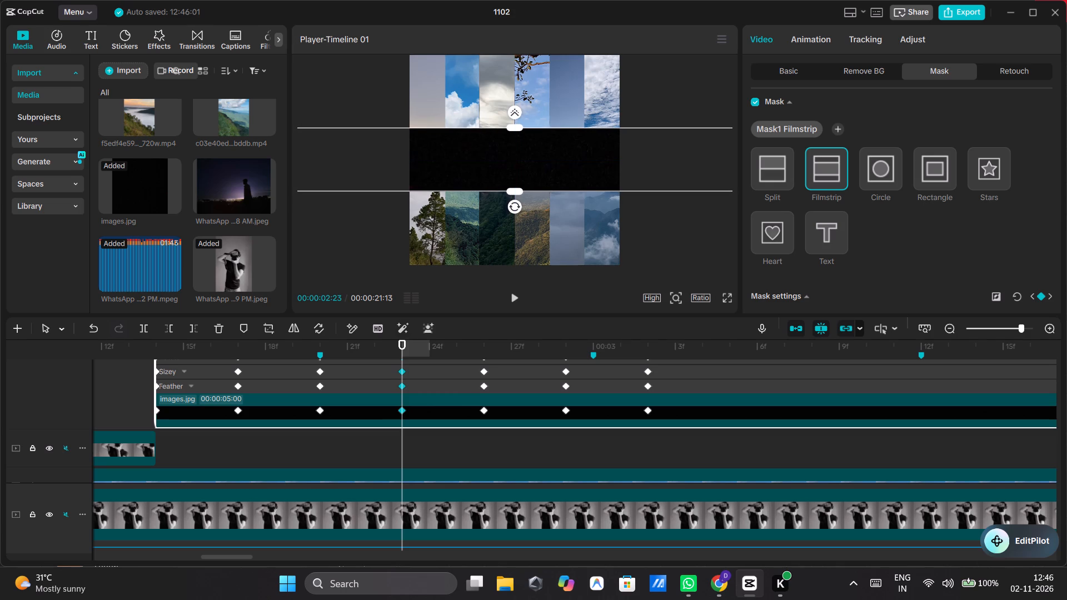
pyautogui.click(320, 408)
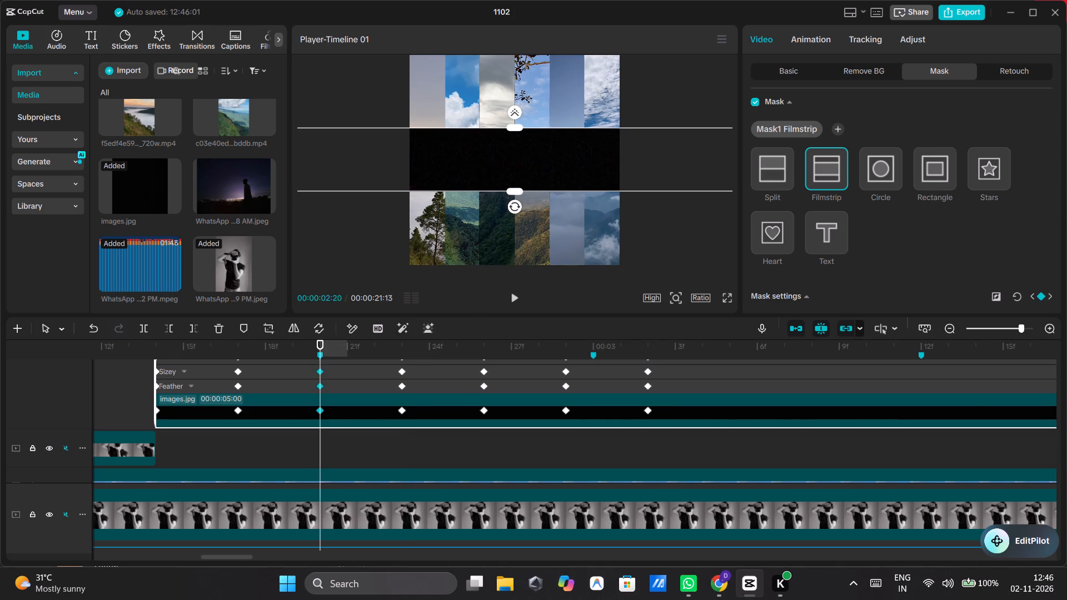
pyautogui.click(485, 409)
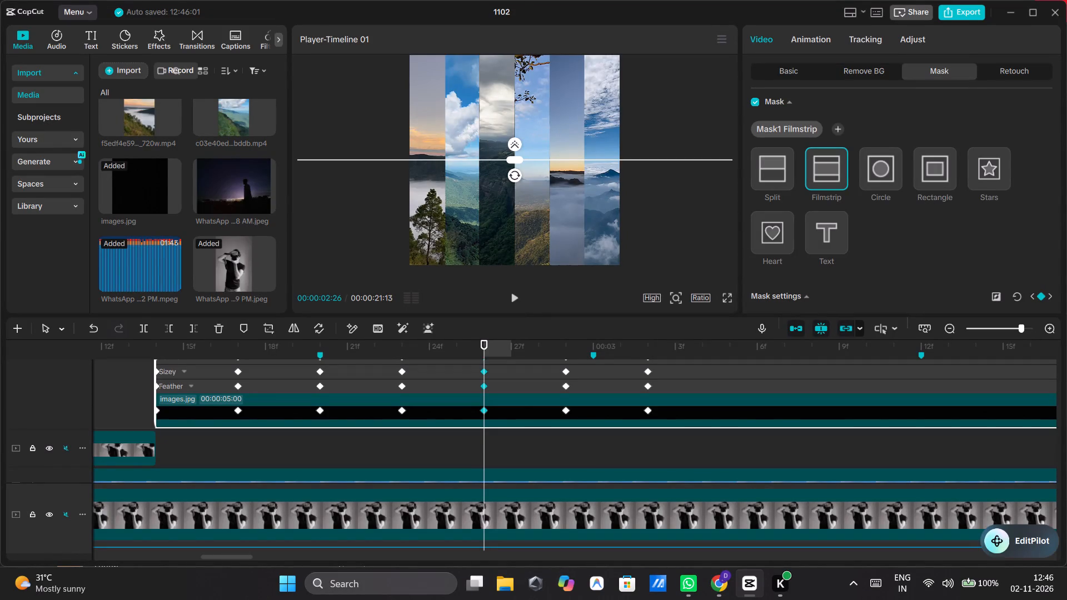
# Widen the Filmstrip at the 00:00:02:26 keyframe of images.jpg to about two thirds of the frame height.
pyautogui.moveTo(516, 162); pyautogui.dragTo(504, 237)
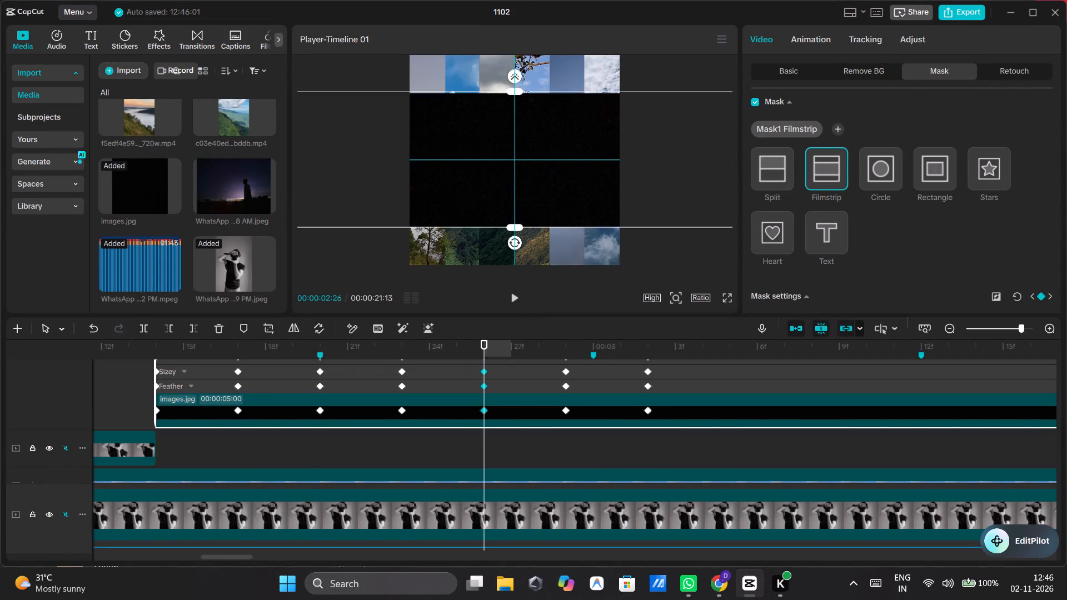
pyautogui.moveTo(504, 237); pyautogui.dragTo(507, 234)
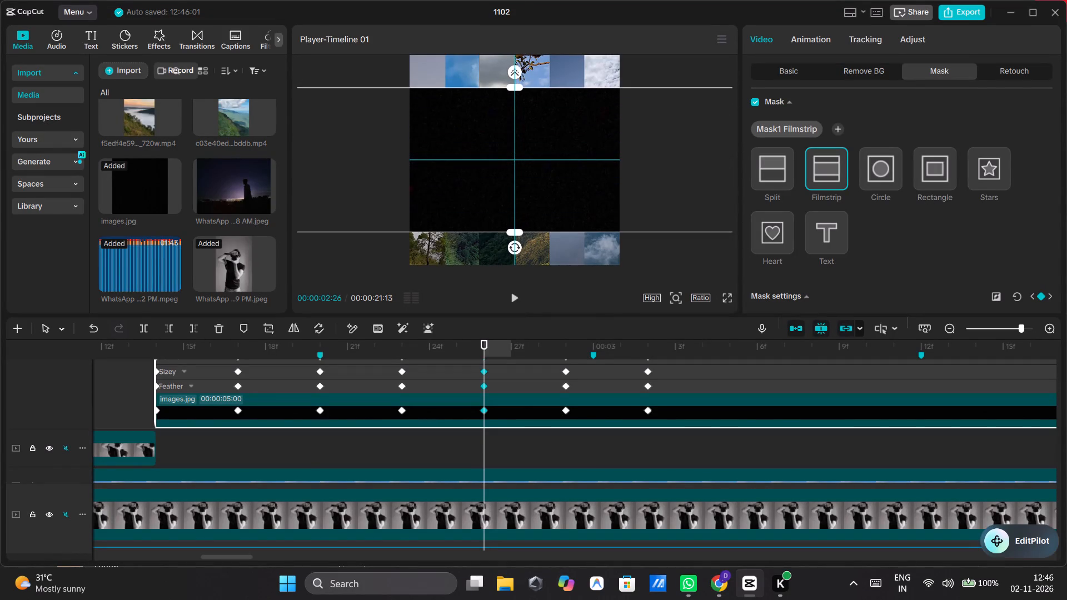
pyautogui.moveTo(507, 234); pyautogui.dragTo(507, 233)
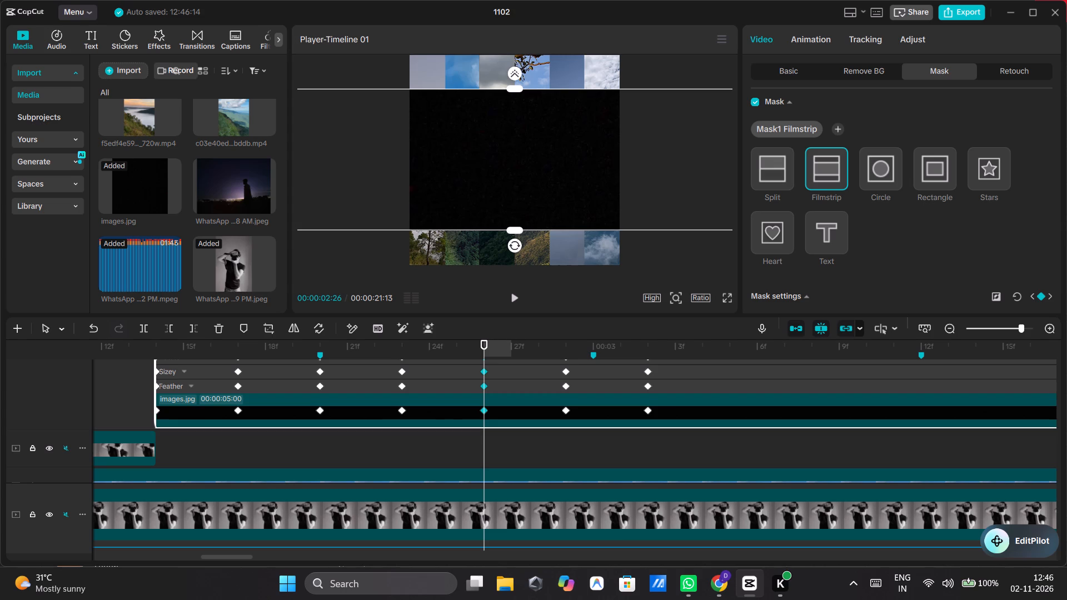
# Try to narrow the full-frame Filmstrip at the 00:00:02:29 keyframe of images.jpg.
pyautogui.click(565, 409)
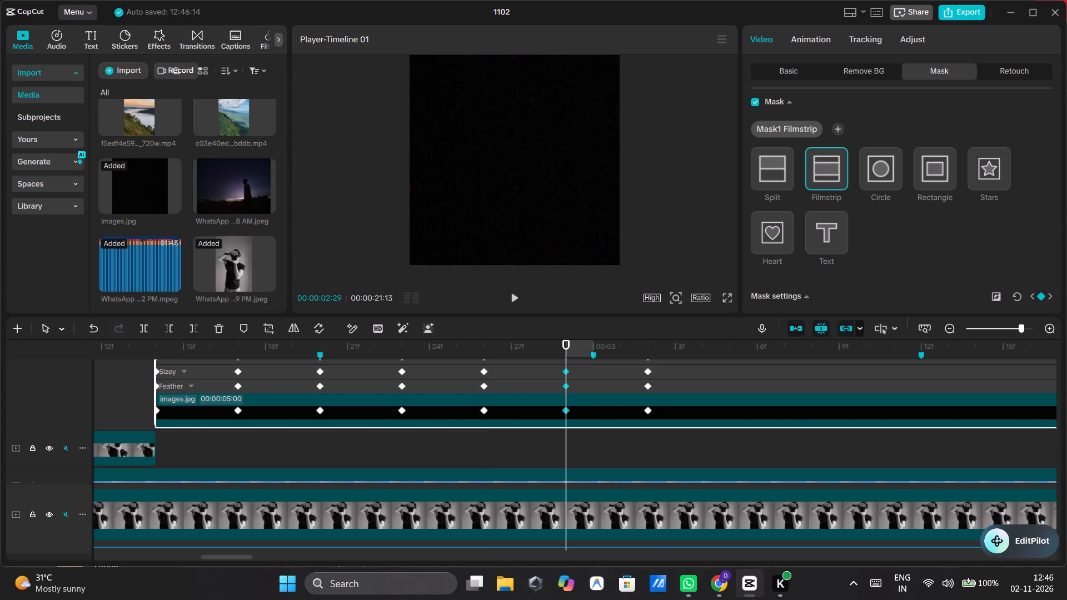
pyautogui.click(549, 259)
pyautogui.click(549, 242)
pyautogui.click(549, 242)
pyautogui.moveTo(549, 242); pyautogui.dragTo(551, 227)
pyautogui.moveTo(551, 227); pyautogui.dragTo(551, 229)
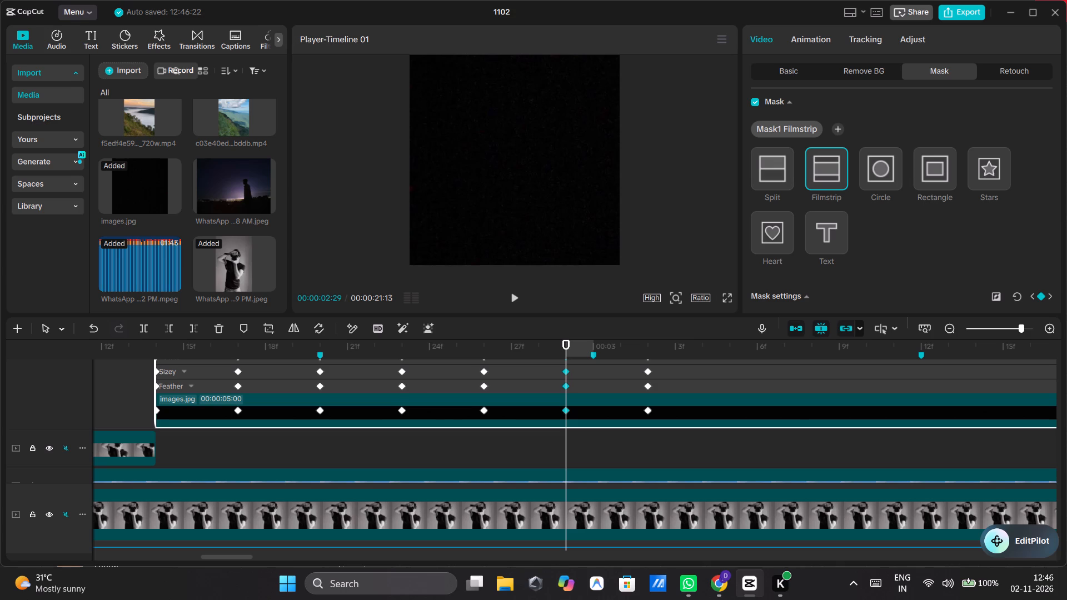
# Replace the 00:00:02:29 mask keyframe of images.jpg with a new one whose Filmstrip spans about two thirds of the frame height.
pyautogui.rightClick(566, 412)
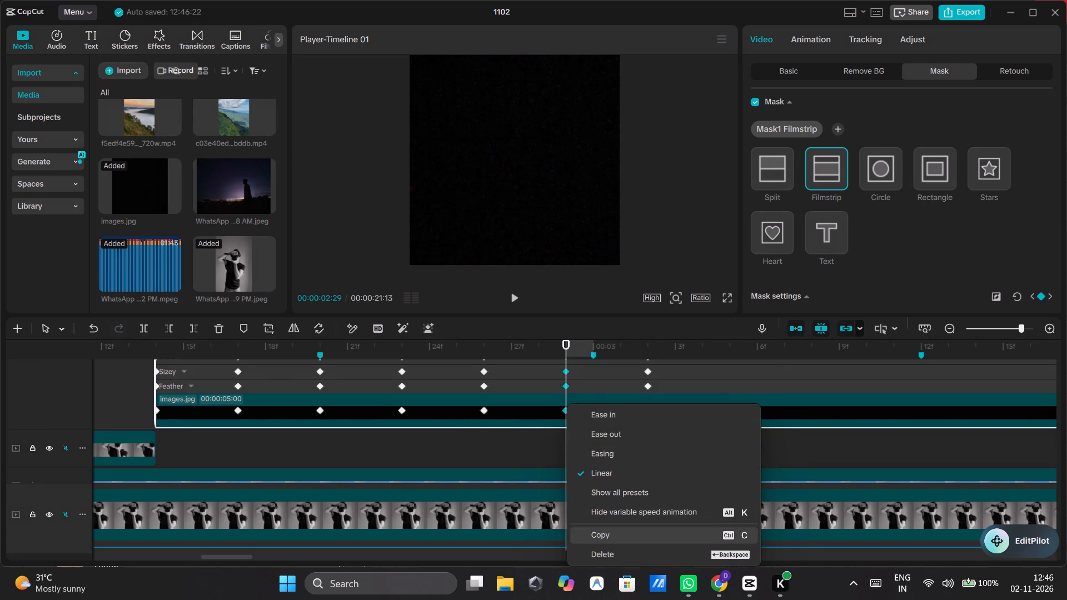
pyautogui.click(607, 553)
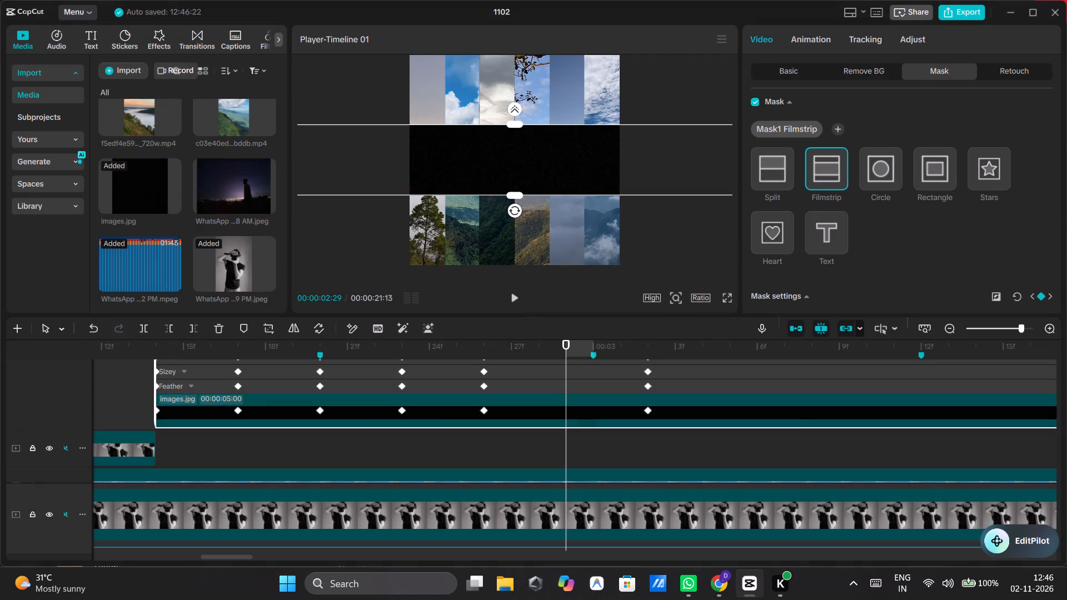
pyautogui.click(1042, 297)
pyautogui.moveTo(519, 197); pyautogui.dragTo(511, 238)
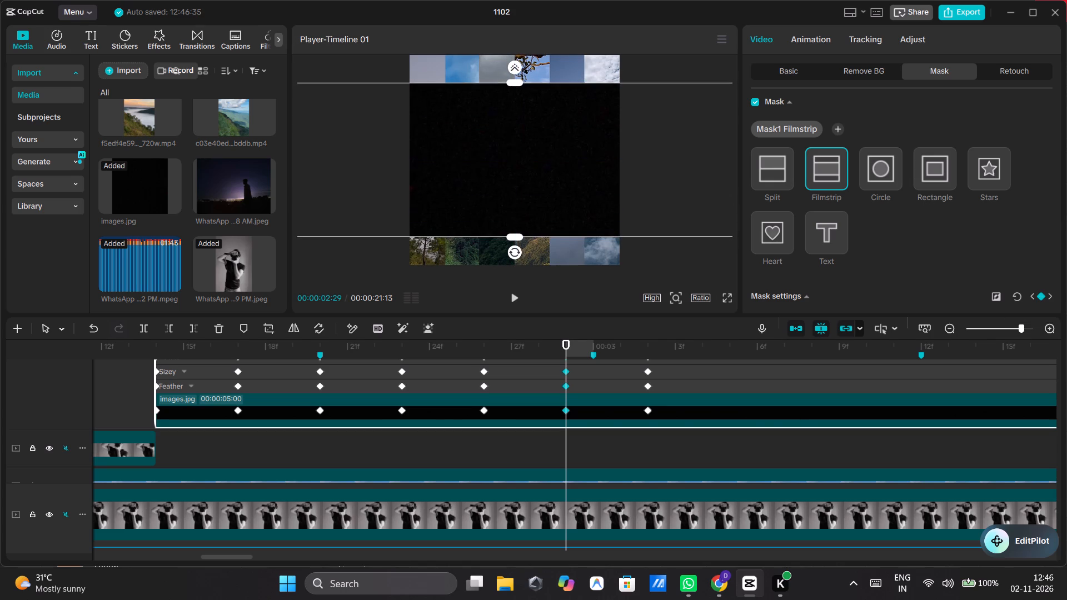
pyautogui.moveTo(511, 238); pyautogui.dragTo(508, 233)
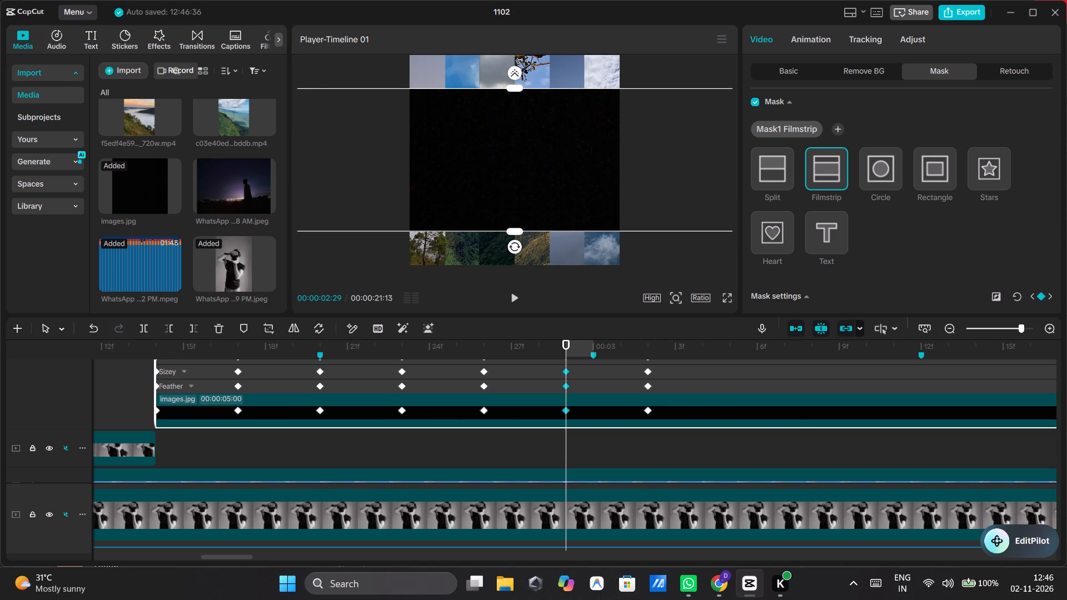
# Widen the Filmstrip at the 00:00:03:02 keyframe of images.jpg until the black overlay covers the entire frame.
pyautogui.click(647, 408)
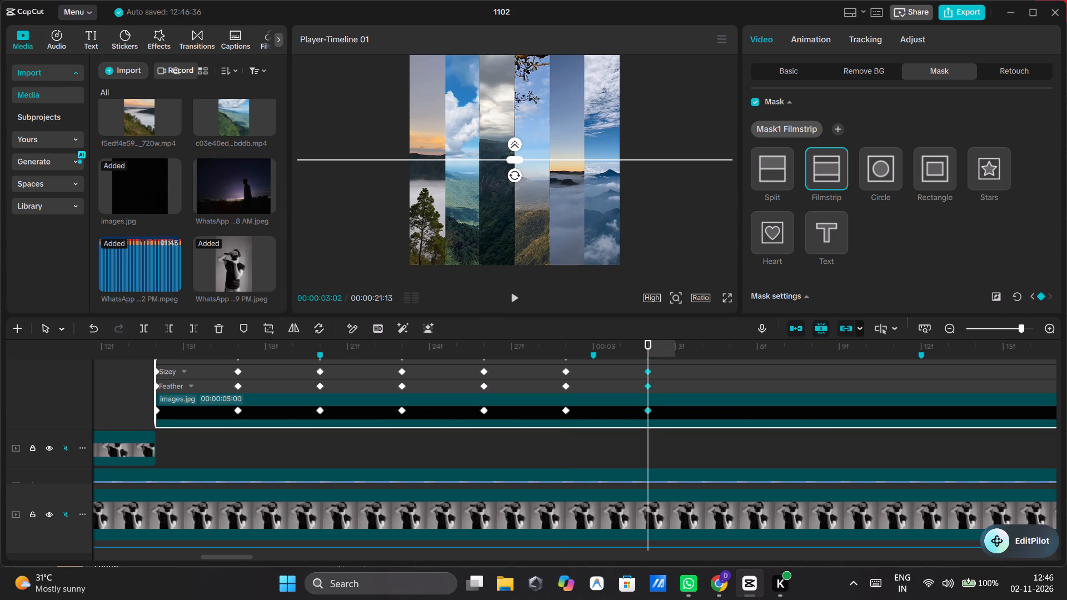
pyautogui.moveTo(518, 161); pyautogui.dragTo(525, 321)
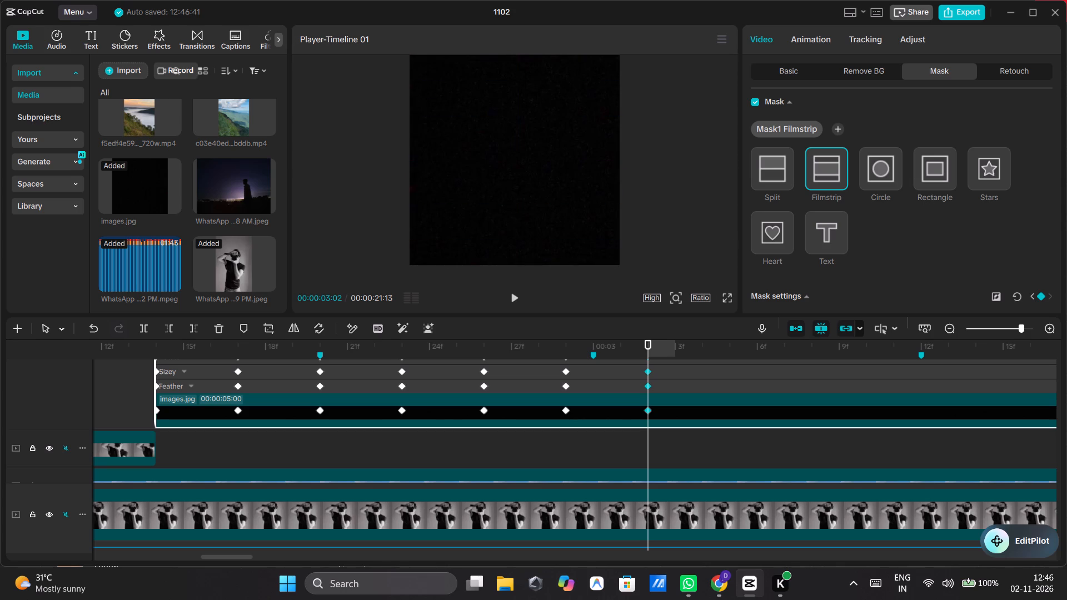
# Fine-tune the Filmstrip at the 00:00:02:29 keyframe to match the 00:00:02:26 keyframe, about two thirds of the frame height.
pyautogui.click(563, 410)
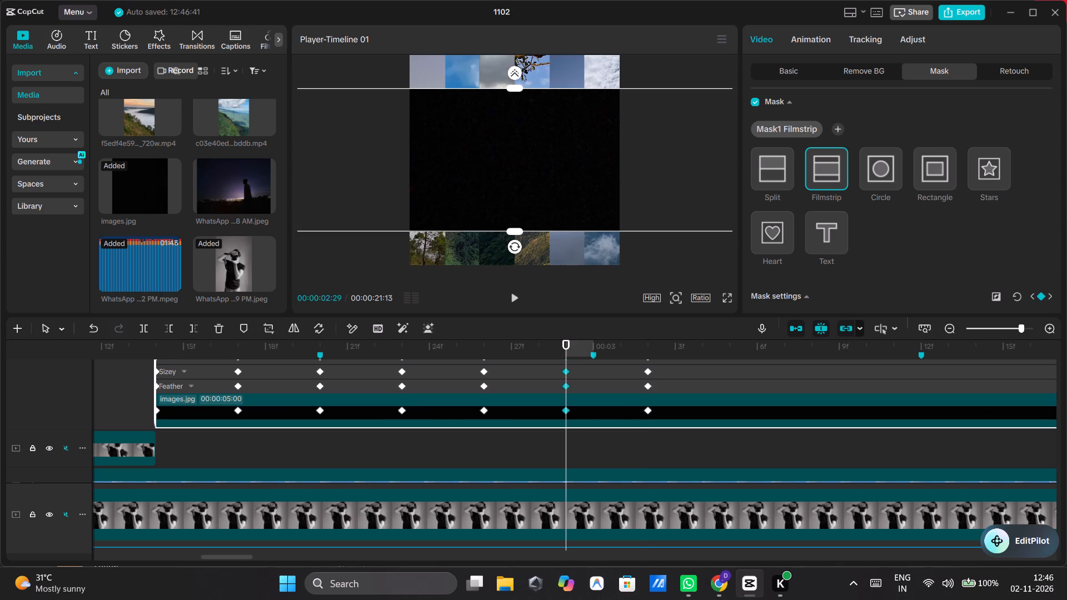
pyautogui.click(484, 408)
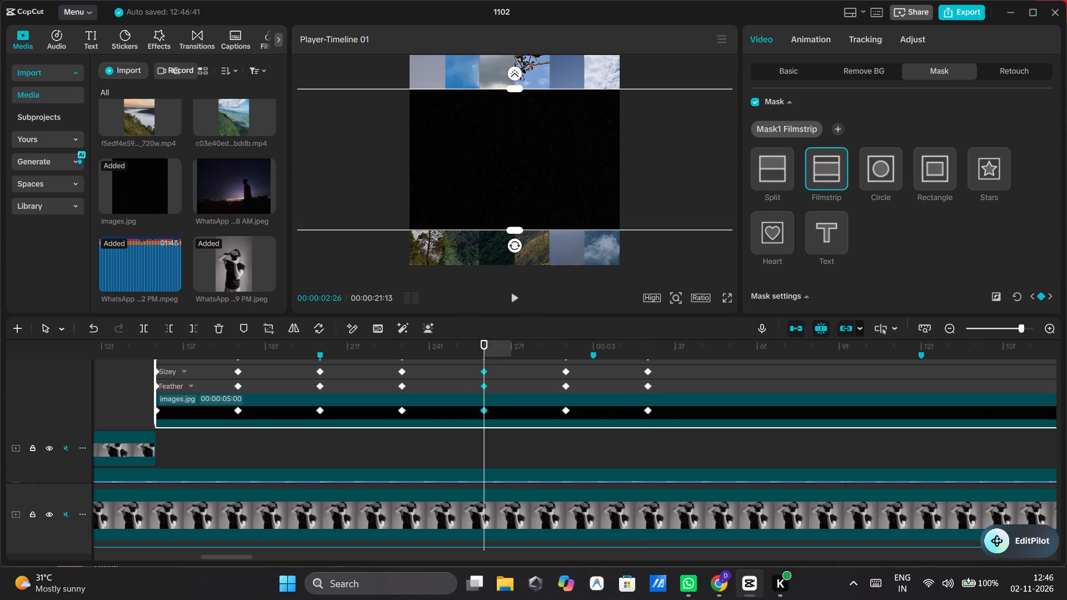
pyautogui.click(565, 408)
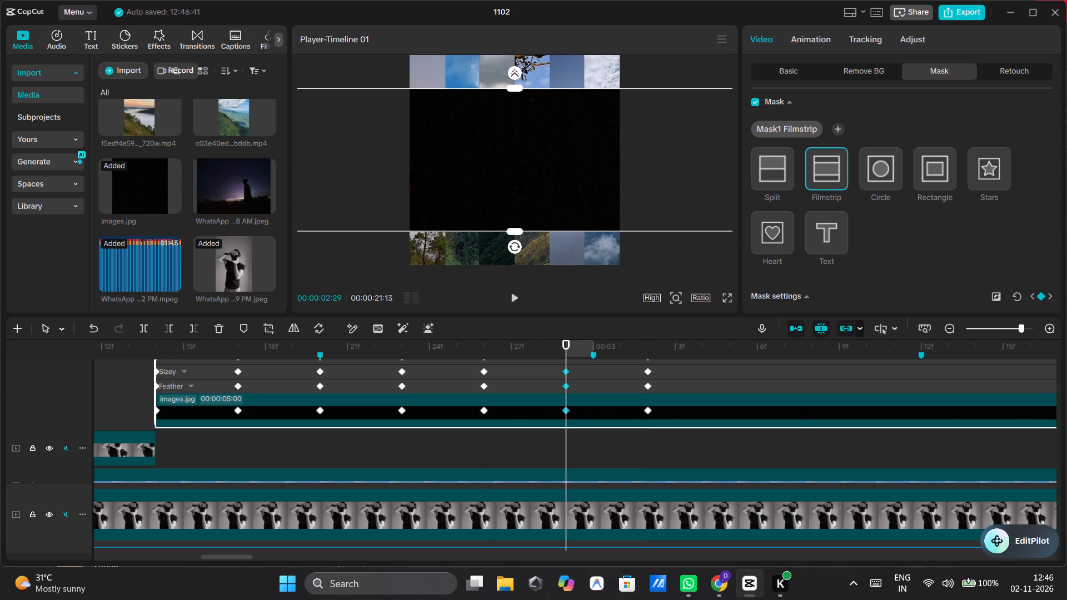
pyautogui.click(515, 232)
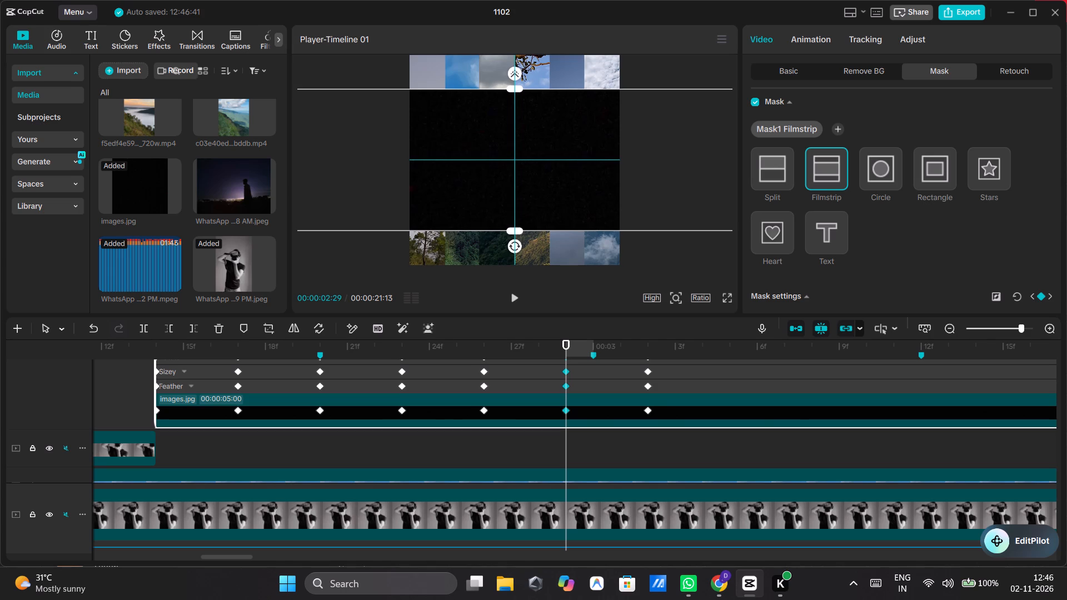
pyautogui.click(483, 408)
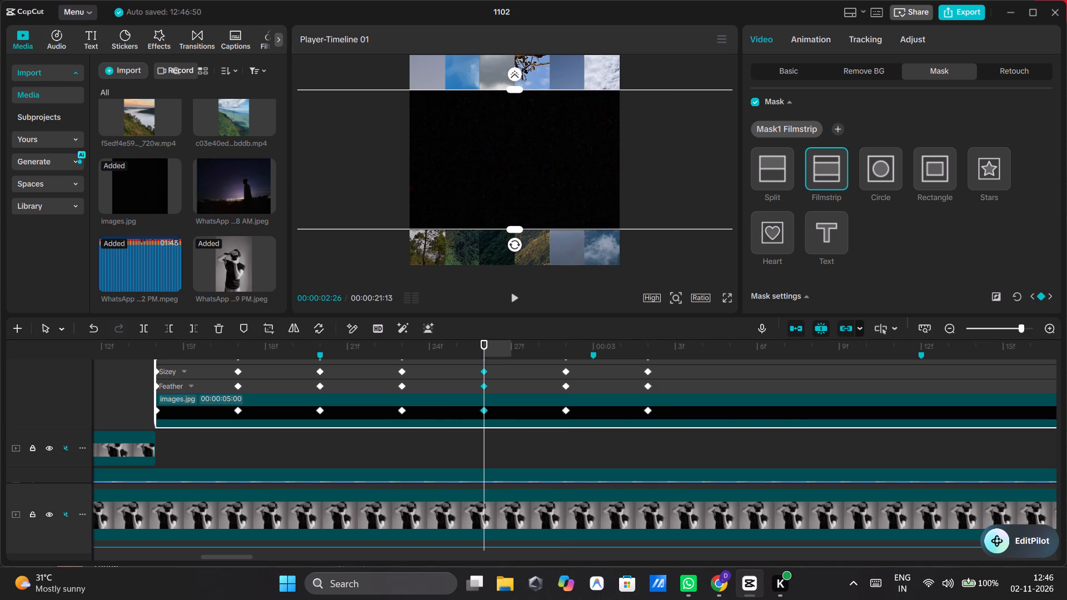
# Check the earlier mask keyframes of images.jpg and play back the opening animation several times from around 00:00:02:14 and 00:00:02:20.
pyautogui.click(402, 408)
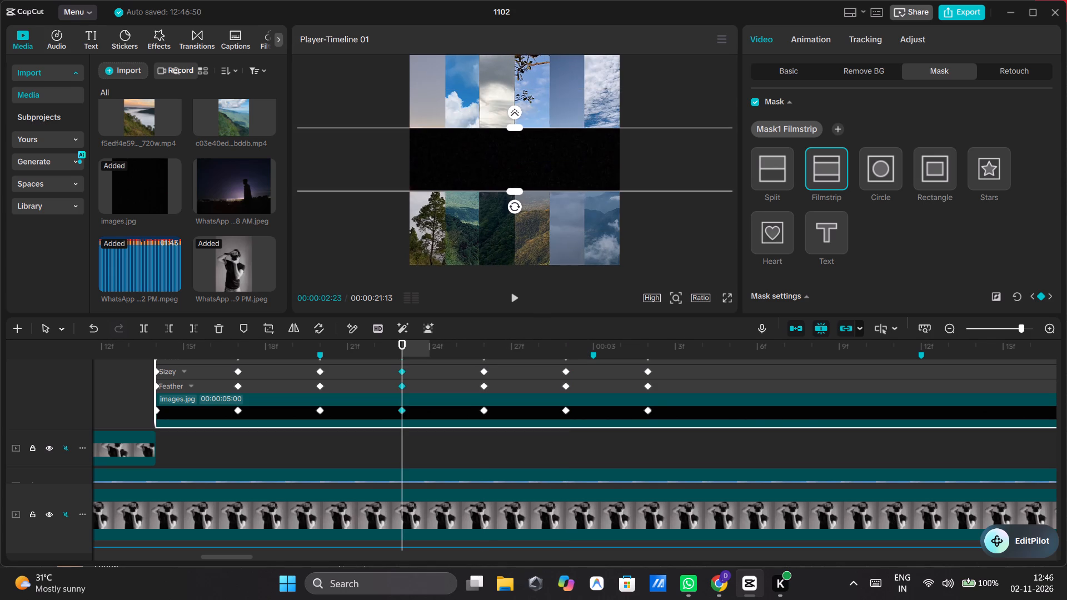
pyautogui.click(316, 409)
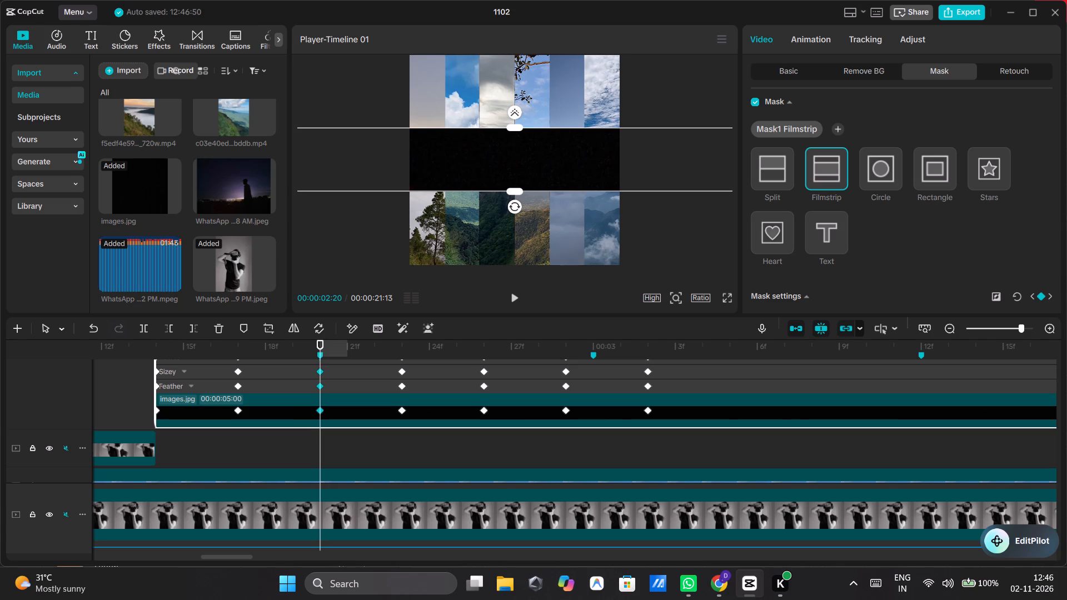
pyautogui.click(237, 415)
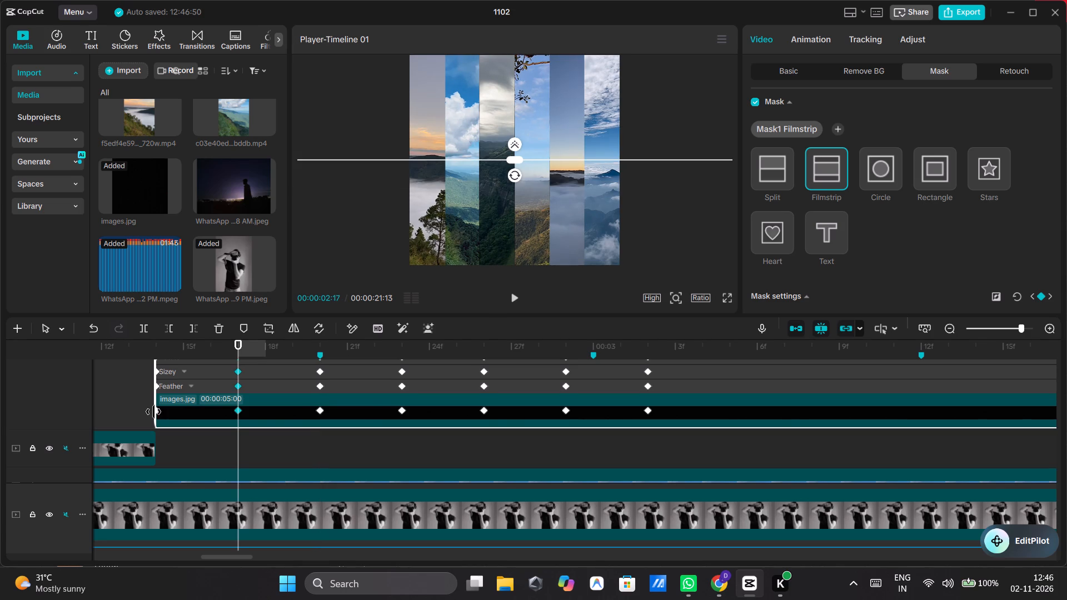
pyautogui.click(145, 409)
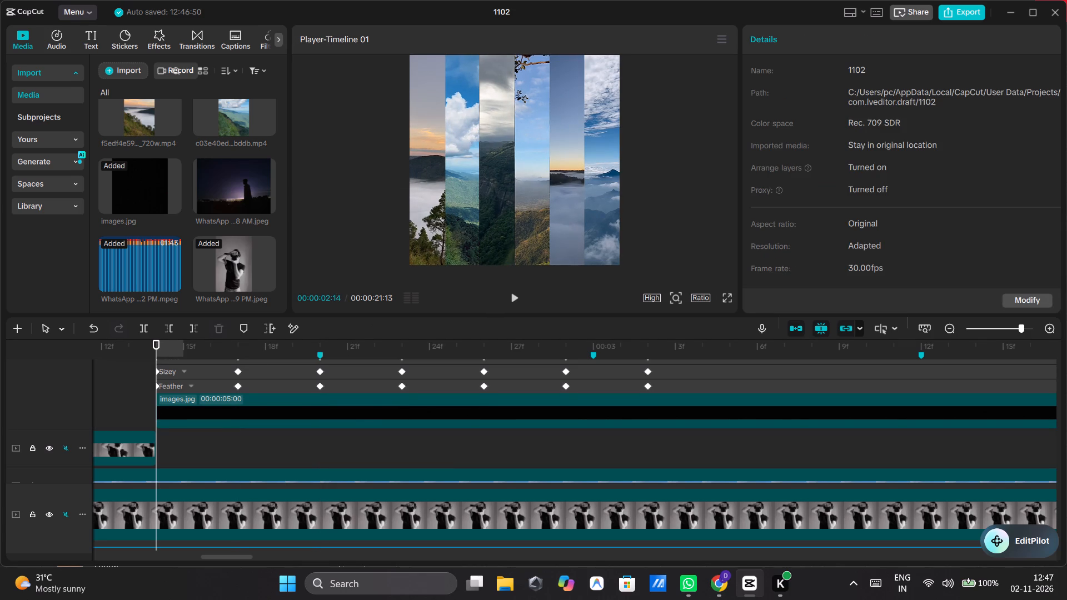
pyautogui.click(514, 302)
pyautogui.click(514, 302)
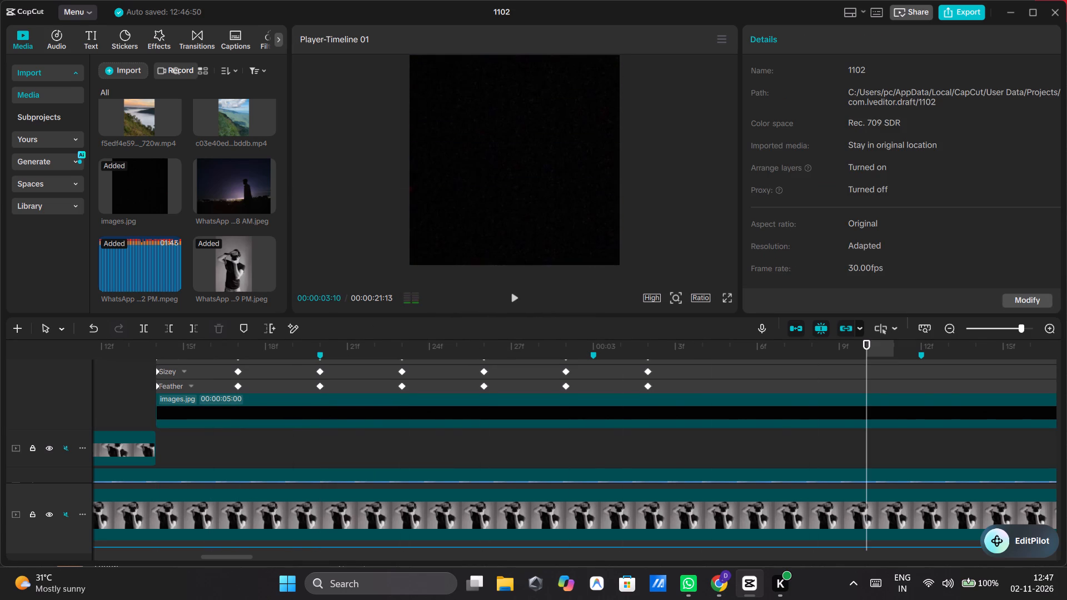
pyautogui.click(141, 406)
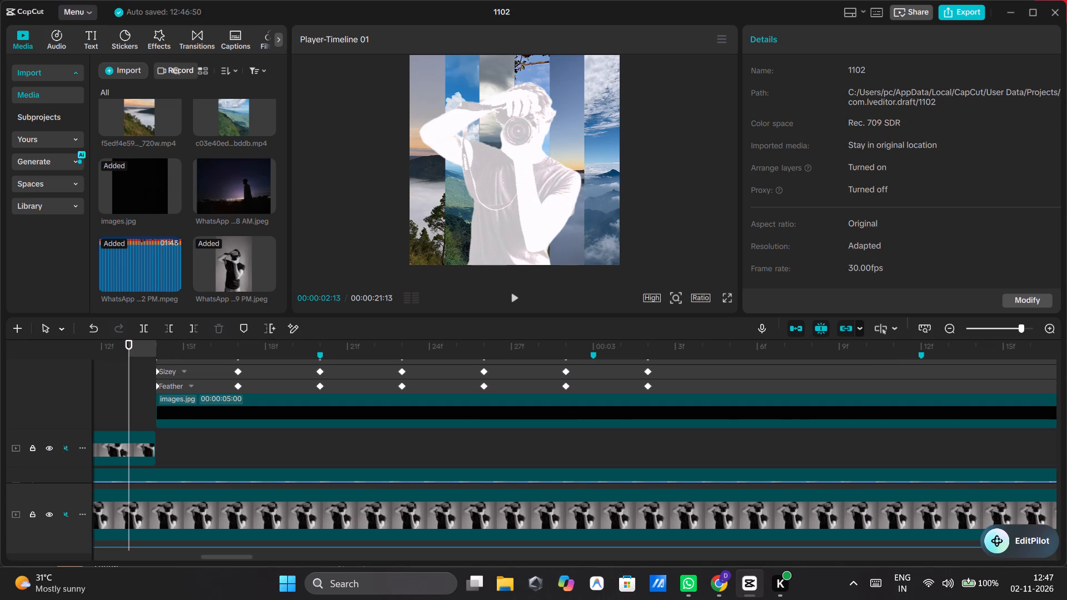
pyautogui.click(511, 298)
pyautogui.click(511, 298)
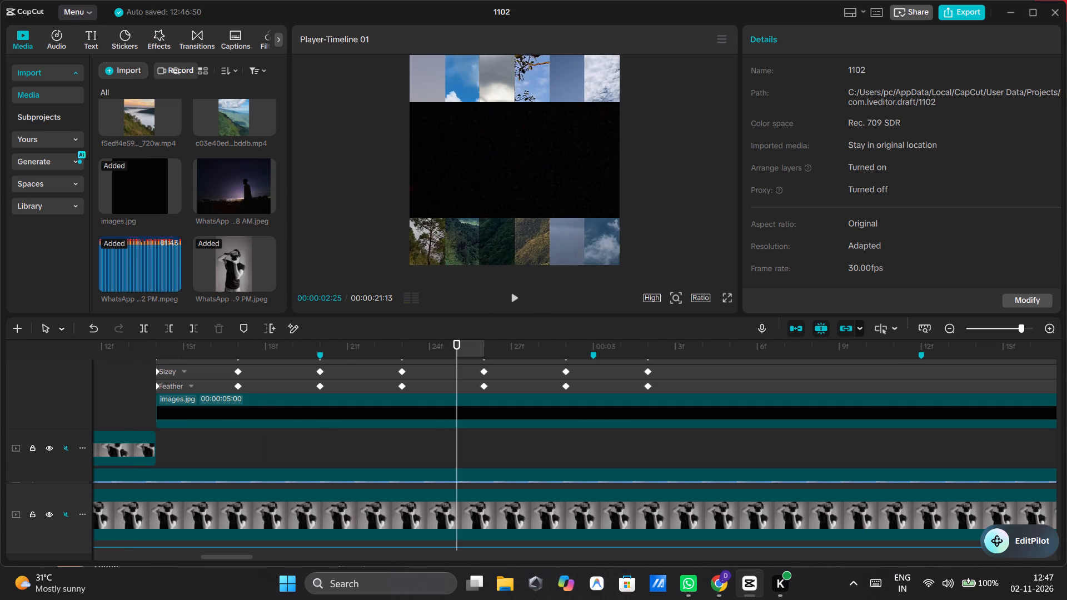
pyautogui.click(511, 298)
pyautogui.click(511, 298)
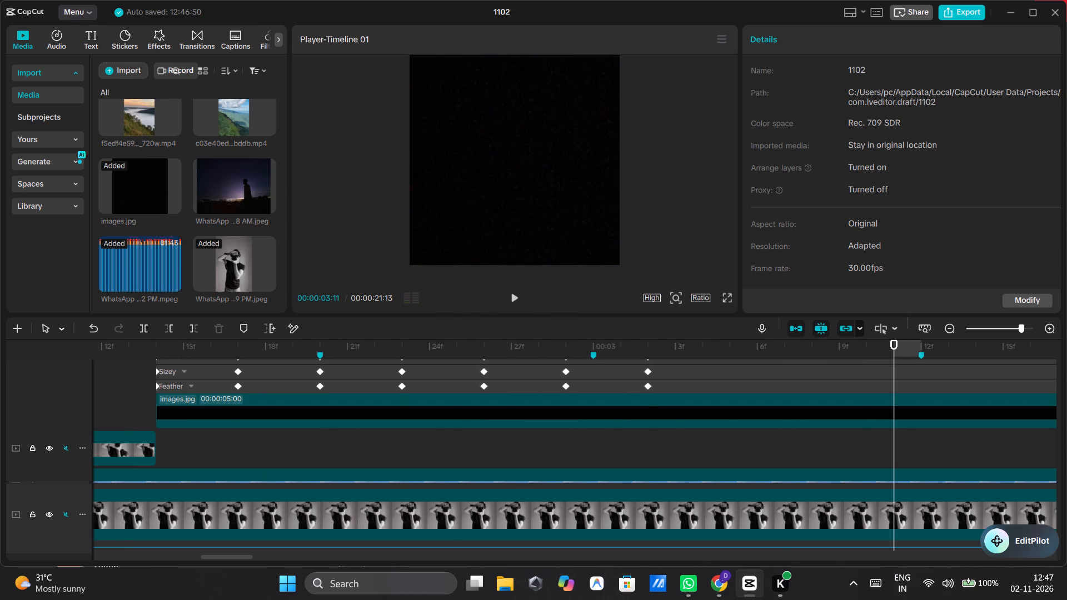
pyautogui.click(318, 440)
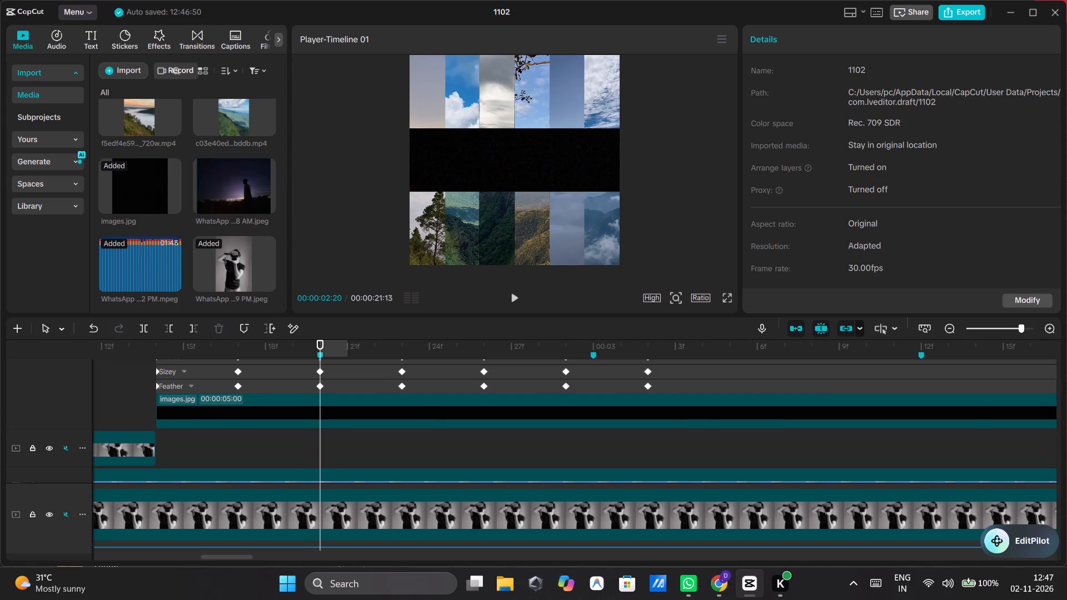
pyautogui.click(474, 416)
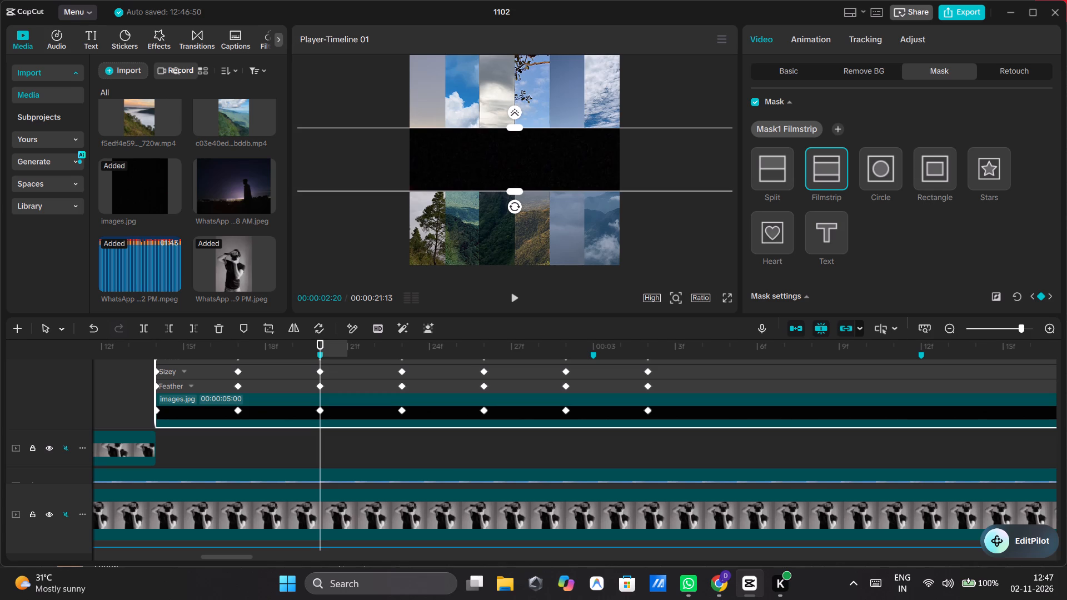
pyautogui.click(515, 301)
pyautogui.click(515, 301)
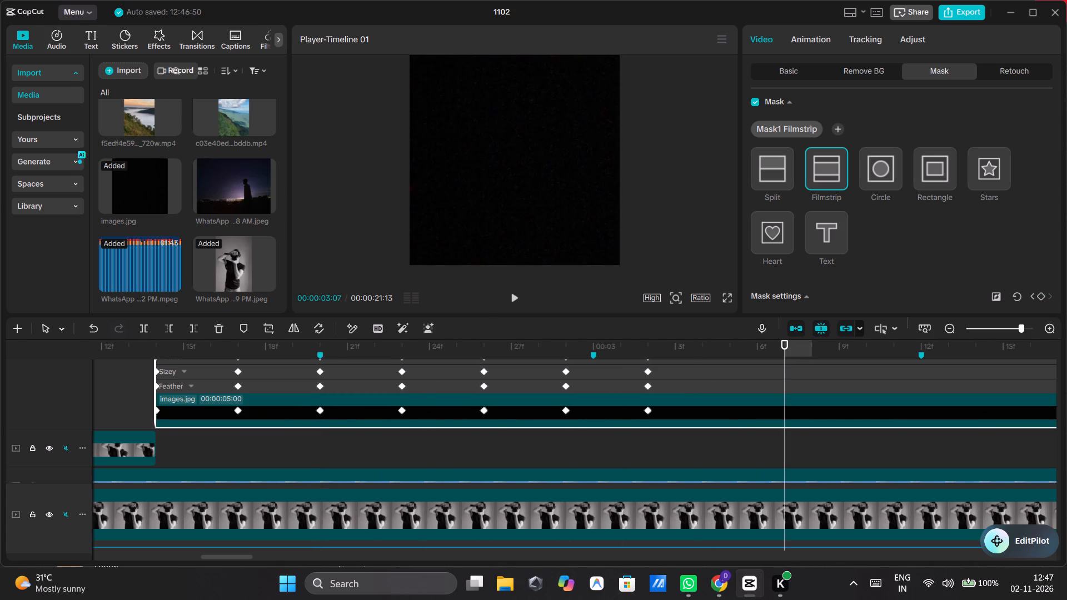
# Delay the full-cover mask keyframe of images.jpg at 00:00:03:02 by about two to three frames.
pyautogui.click(597, 446)
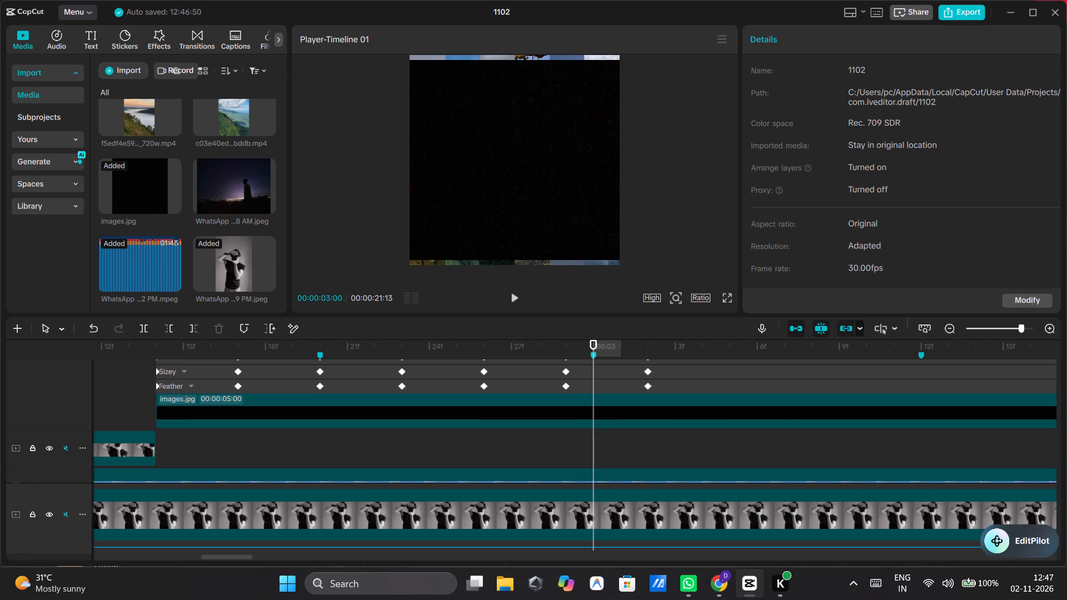
pyautogui.click(485, 384)
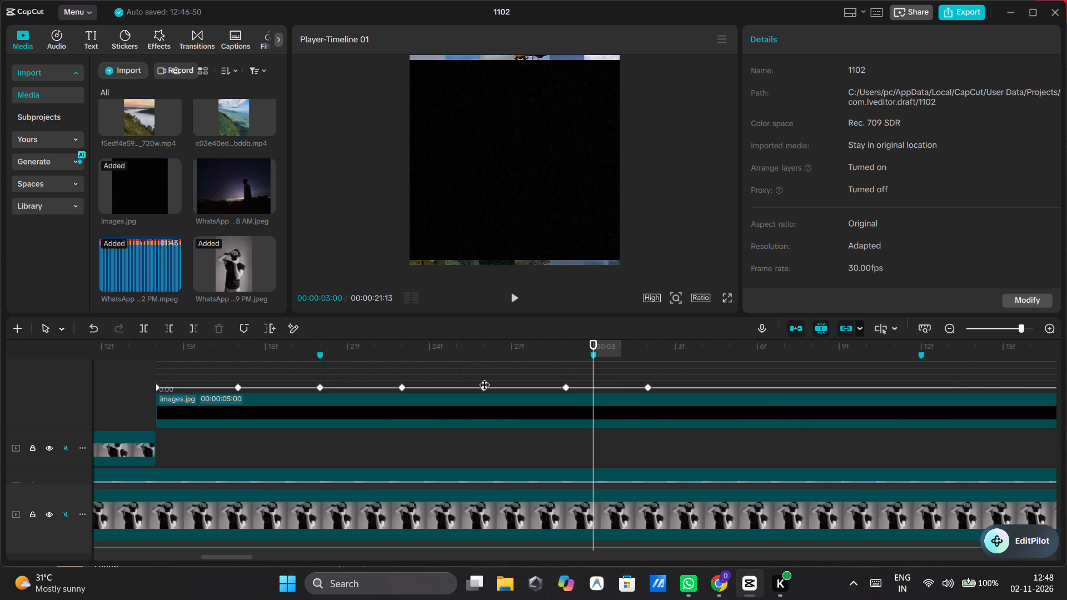
pyautogui.click(487, 411)
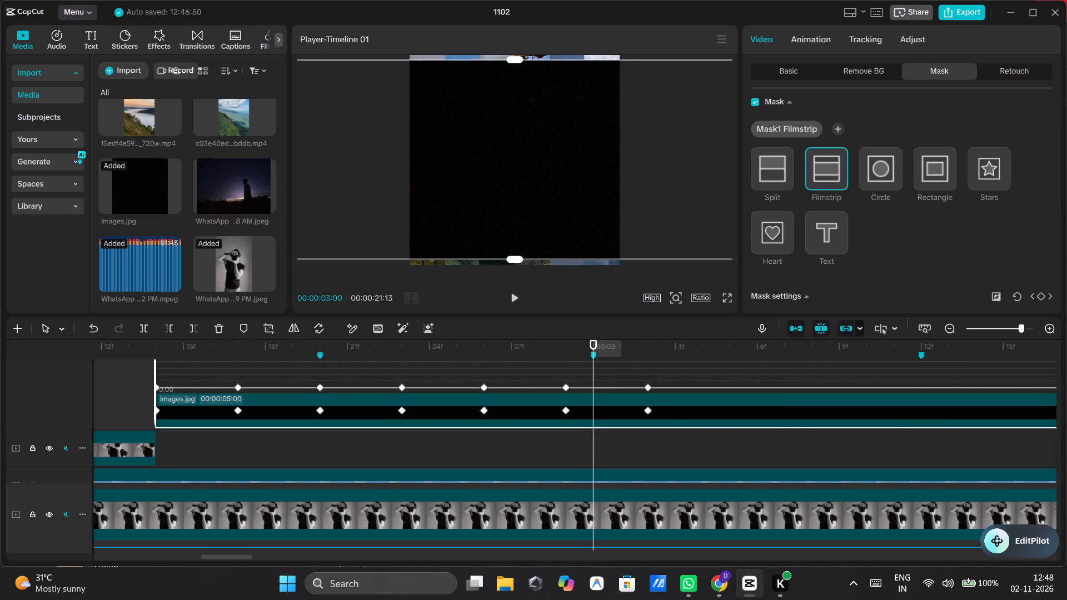
pyautogui.click(484, 411)
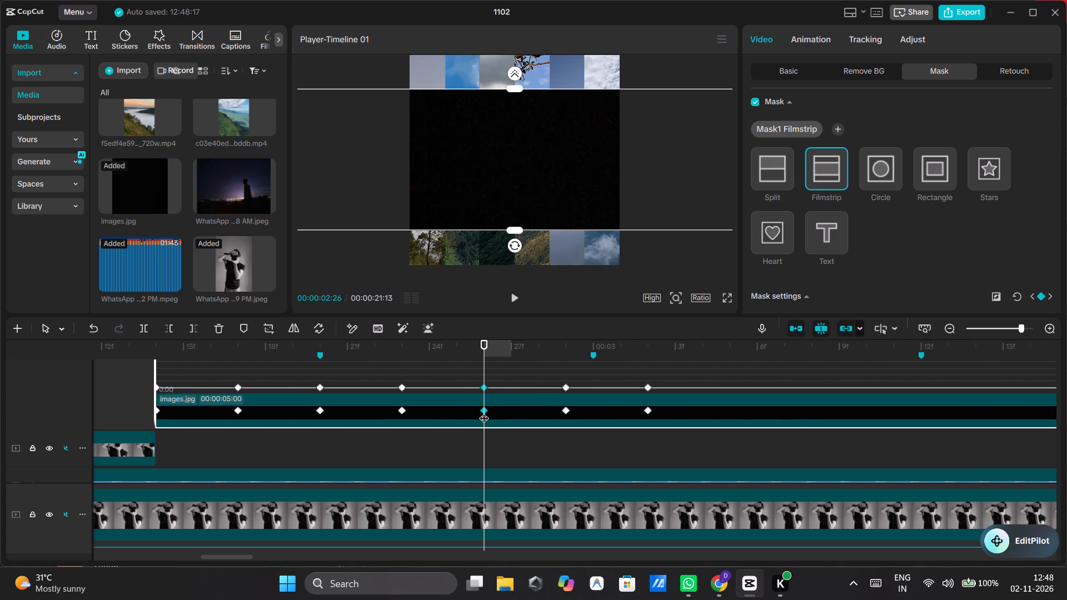
pyautogui.click(674, 418)
pyautogui.moveTo(647, 411); pyautogui.dragTo(720, 416)
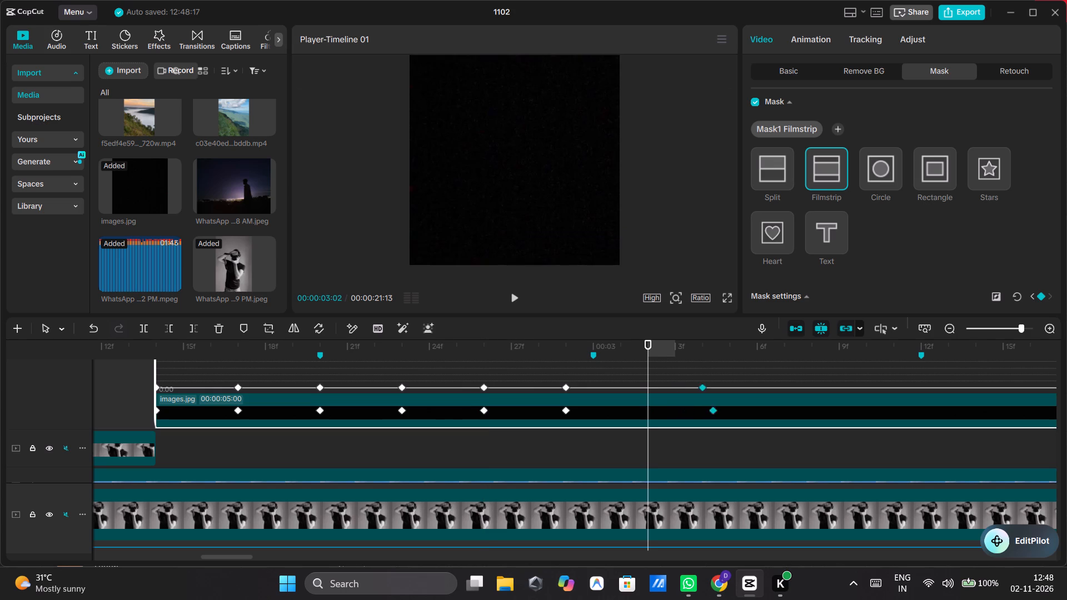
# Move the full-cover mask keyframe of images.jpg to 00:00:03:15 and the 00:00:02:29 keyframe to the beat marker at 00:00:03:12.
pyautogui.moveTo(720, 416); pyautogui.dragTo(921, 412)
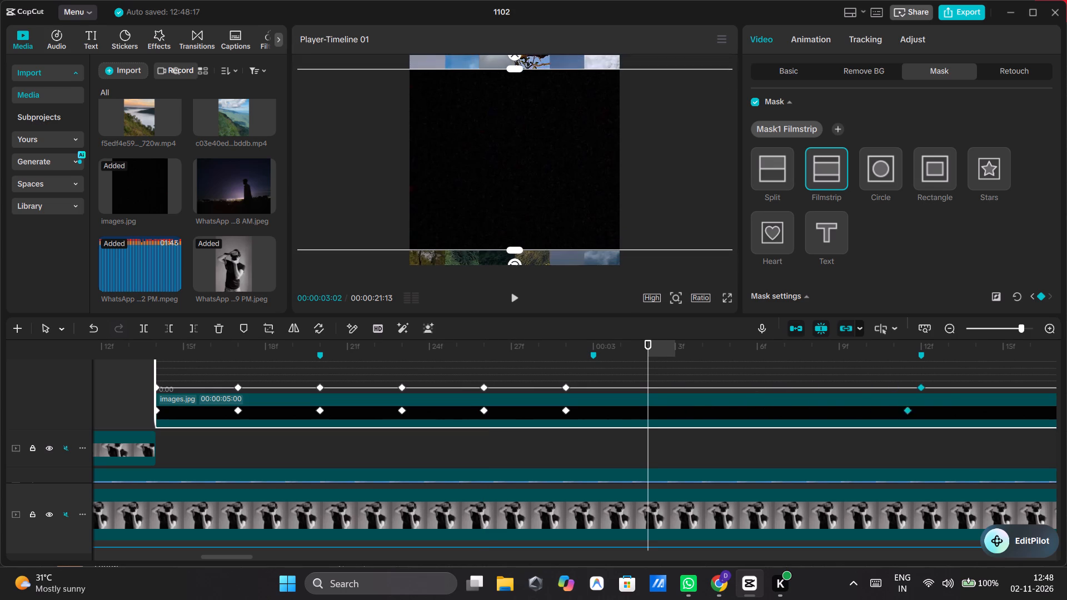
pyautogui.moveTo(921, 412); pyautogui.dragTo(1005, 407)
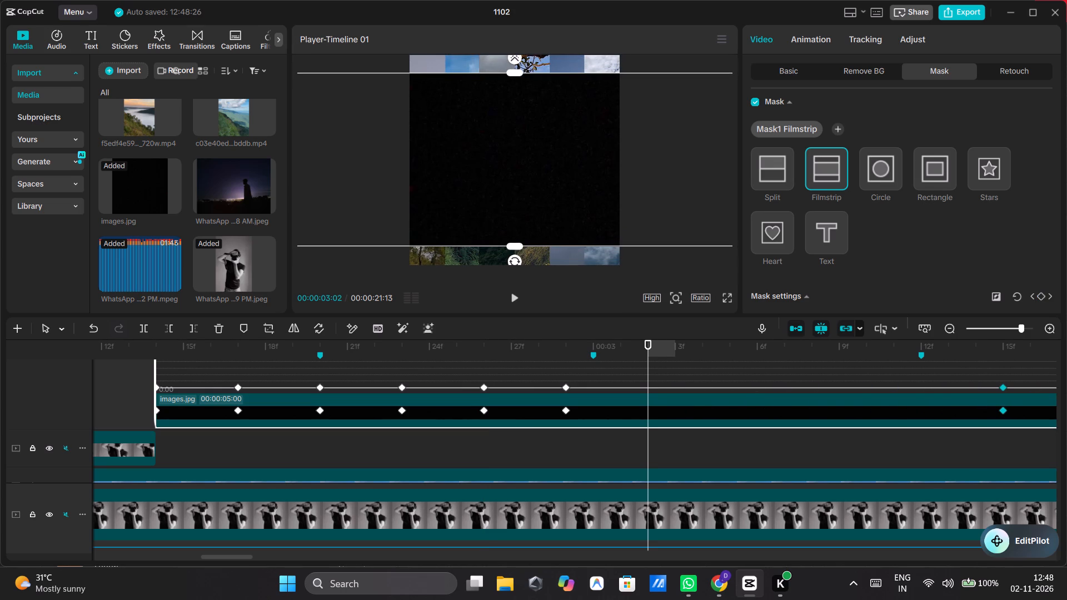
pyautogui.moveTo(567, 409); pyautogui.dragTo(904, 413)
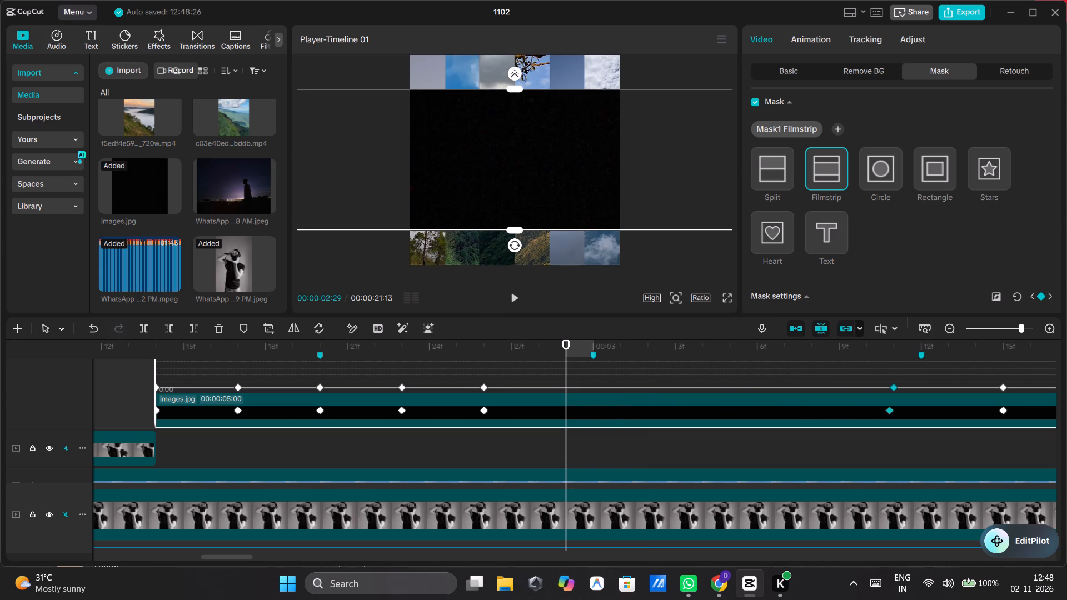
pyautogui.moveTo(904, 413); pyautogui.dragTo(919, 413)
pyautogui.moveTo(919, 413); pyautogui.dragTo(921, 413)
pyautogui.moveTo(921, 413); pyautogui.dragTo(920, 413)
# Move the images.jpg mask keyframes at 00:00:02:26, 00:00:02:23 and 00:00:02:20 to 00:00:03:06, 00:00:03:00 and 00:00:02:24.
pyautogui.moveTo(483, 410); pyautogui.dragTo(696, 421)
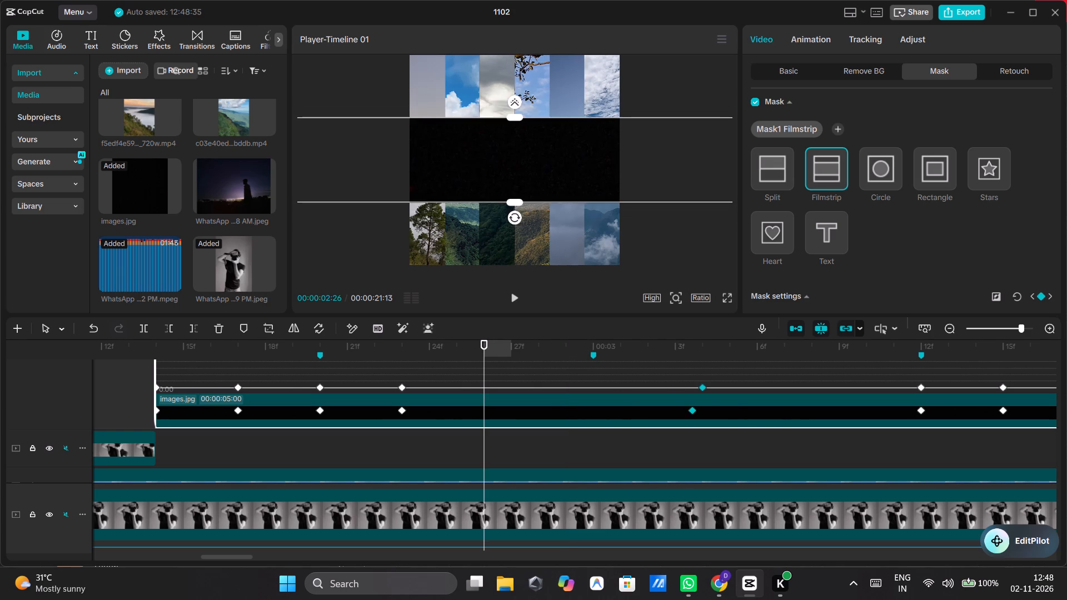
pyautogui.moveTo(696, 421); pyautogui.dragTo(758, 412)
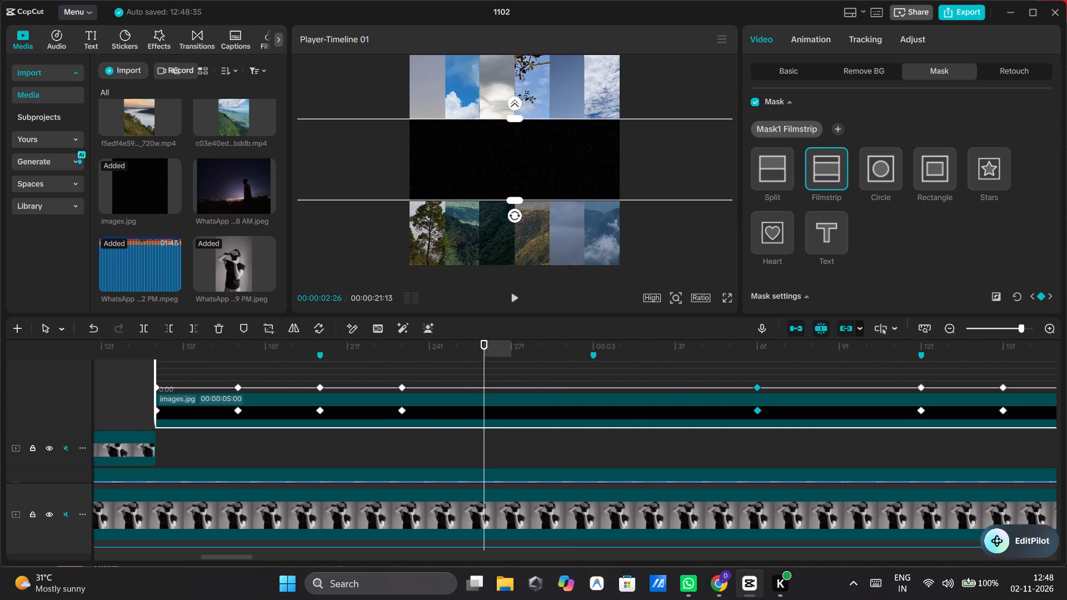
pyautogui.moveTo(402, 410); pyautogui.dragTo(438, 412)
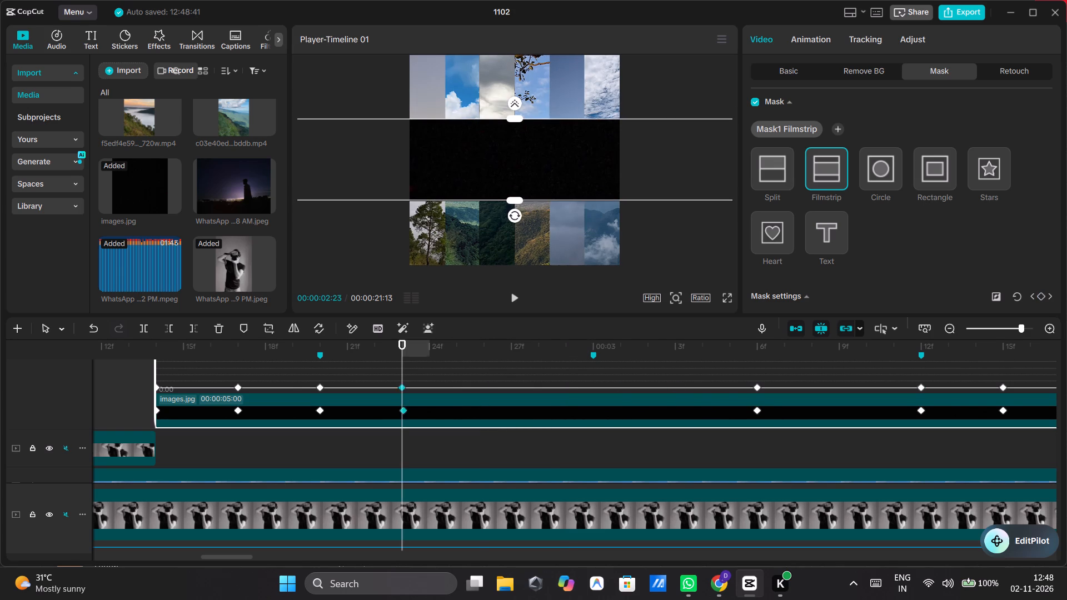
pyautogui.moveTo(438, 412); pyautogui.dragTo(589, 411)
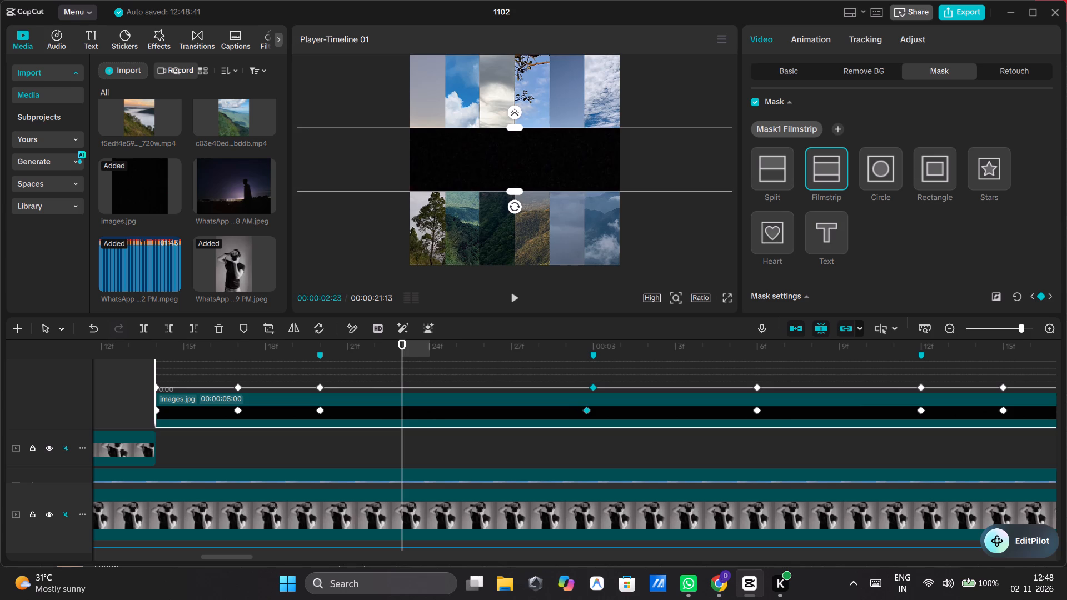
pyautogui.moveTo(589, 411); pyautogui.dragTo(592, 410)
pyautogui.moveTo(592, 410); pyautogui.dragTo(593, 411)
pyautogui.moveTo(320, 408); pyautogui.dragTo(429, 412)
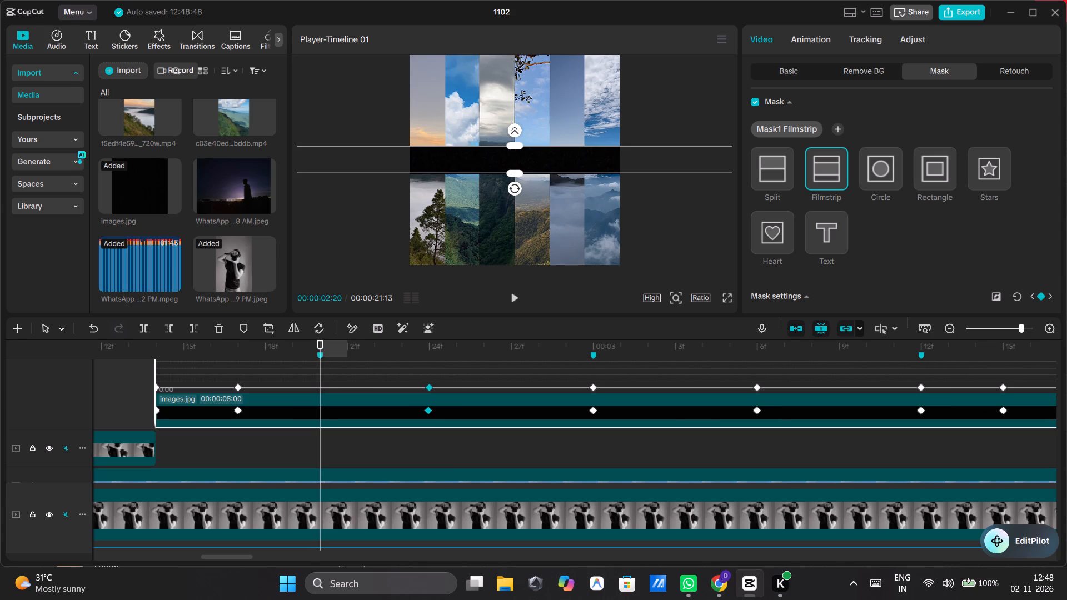
# Scrub through the respaced mask keyframes of images.jpg between 00:00:02:17 and 00:00:03:06 to check how the black band grows.
pyautogui.click(431, 448)
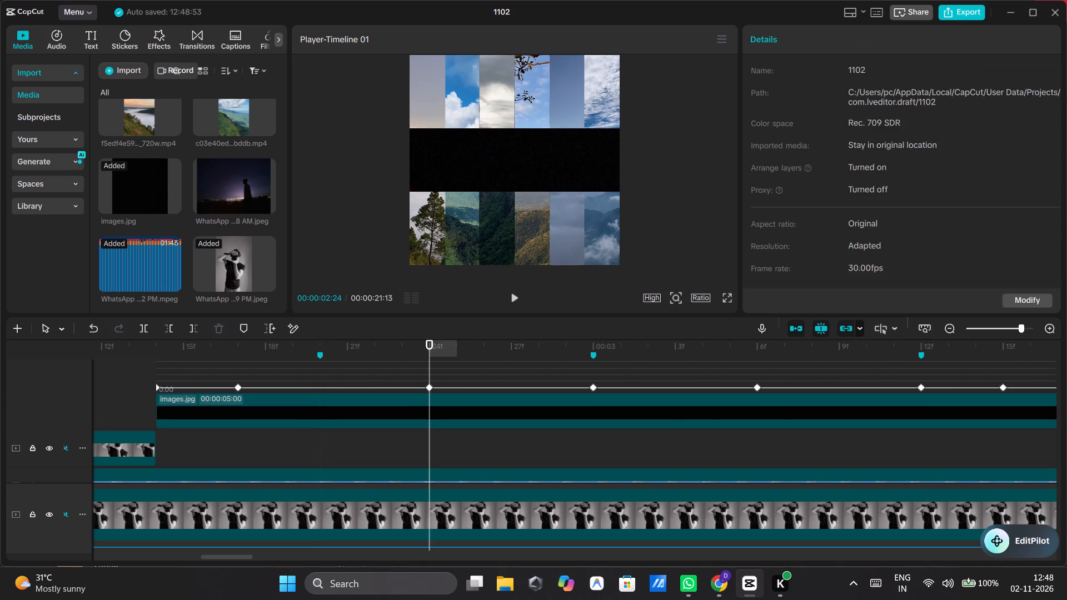
pyautogui.moveTo(431, 448); pyautogui.dragTo(591, 439)
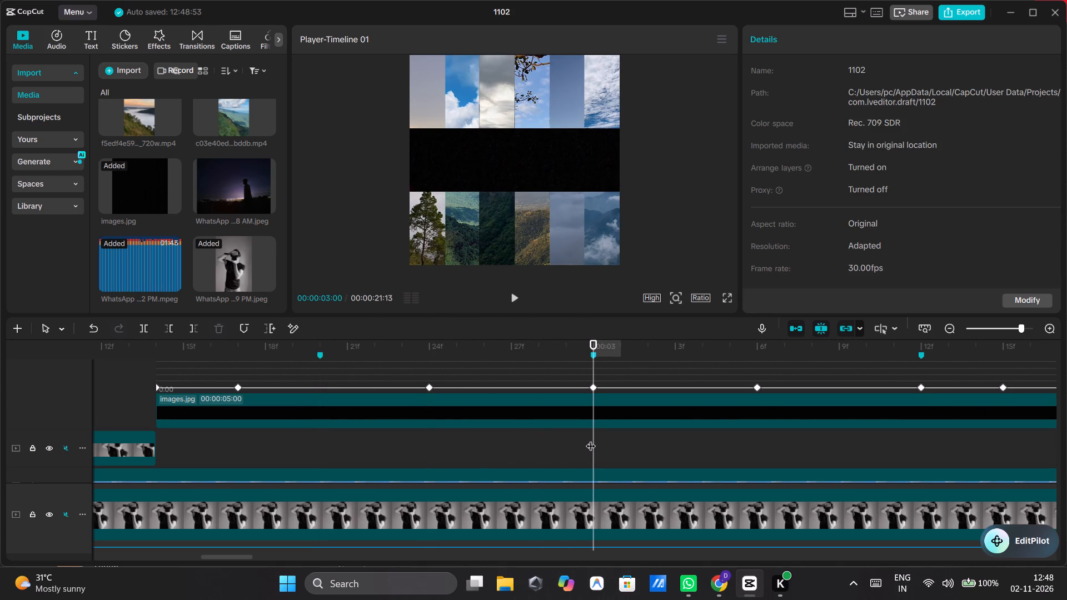
pyautogui.moveTo(591, 439); pyautogui.dragTo(750, 446)
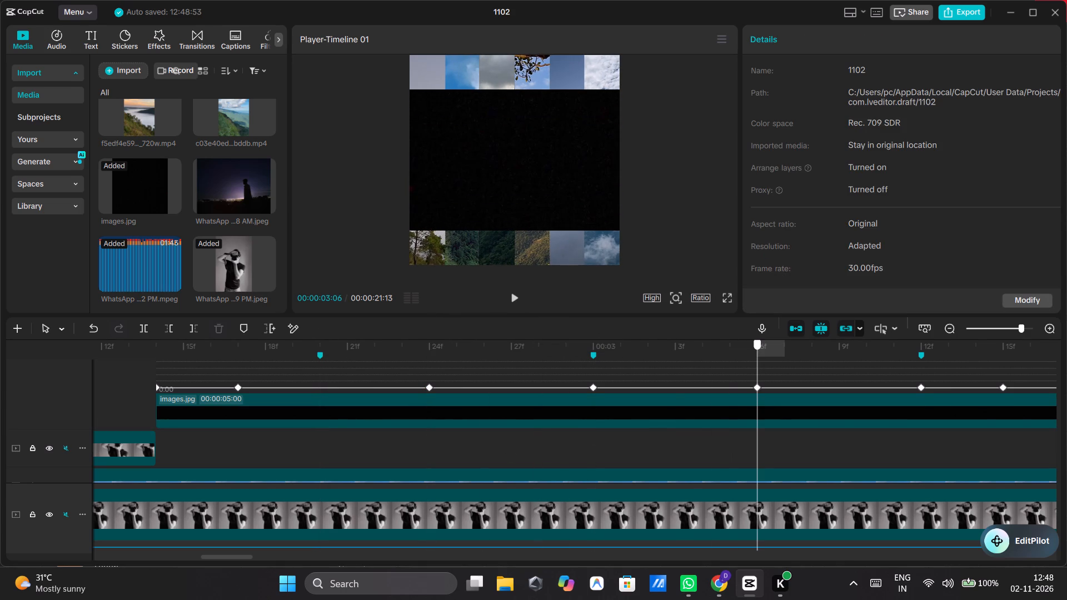
pyautogui.moveTo(750, 446); pyautogui.dragTo(480, 479)
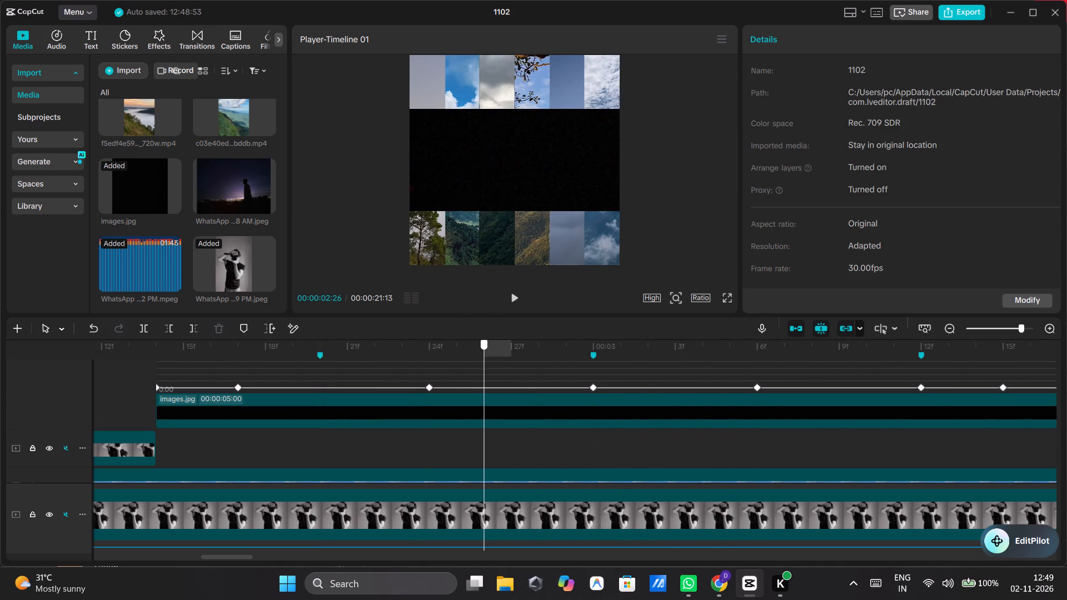
pyautogui.moveTo(480, 479); pyautogui.dragTo(386, 468)
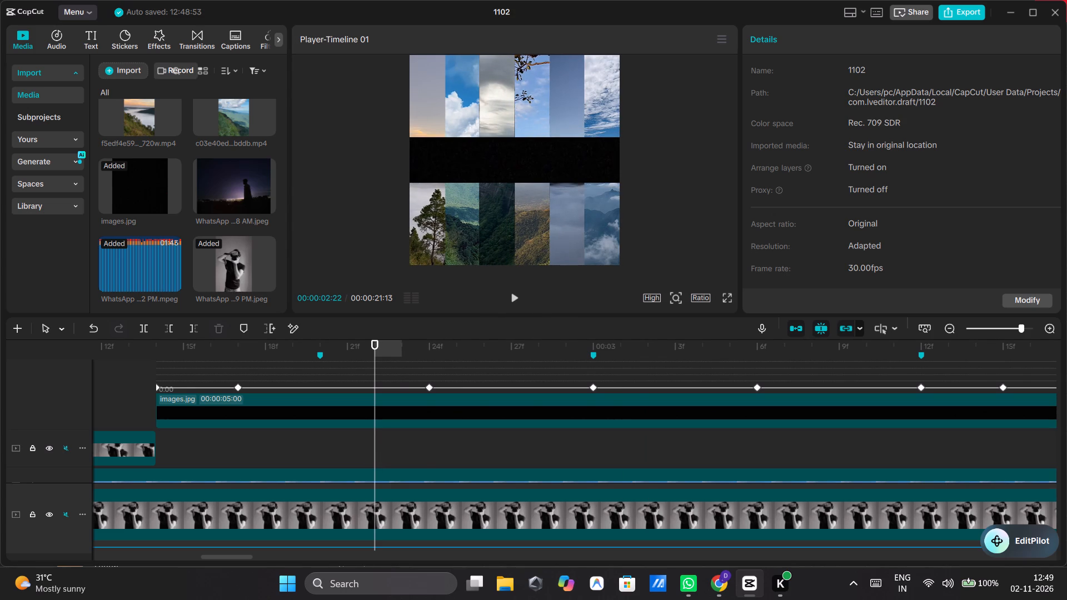
pyautogui.click(343, 398)
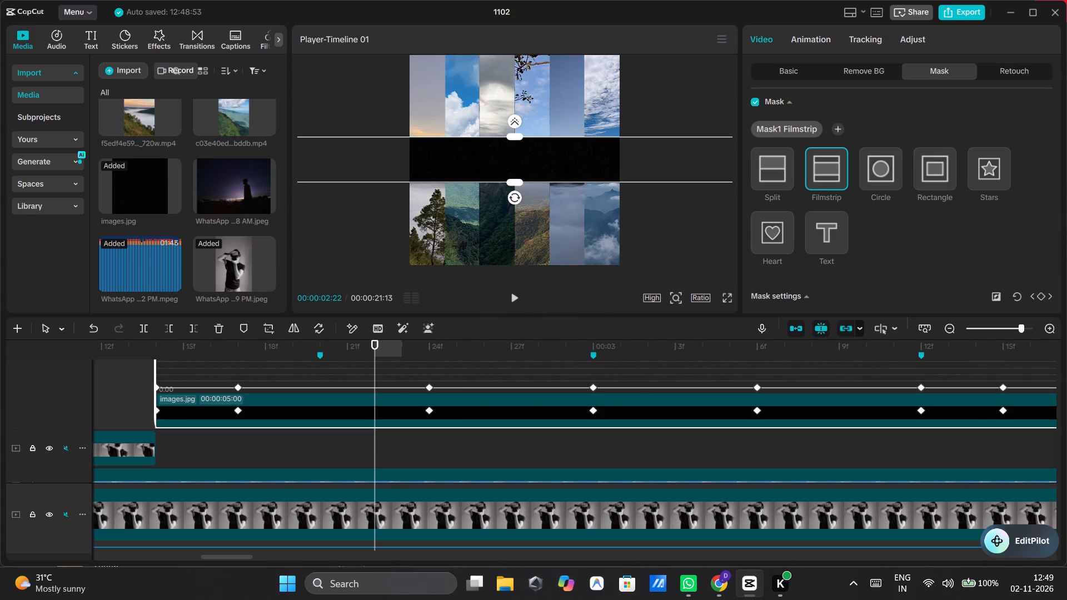
pyautogui.click(237, 411)
# Move the images.jpg mask keyframe at 00:00:02:24 back to the 00:00:02:20 beat marker and the 00:00:03:00 keyframe to 00:00:02:25.
pyautogui.click(427, 412)
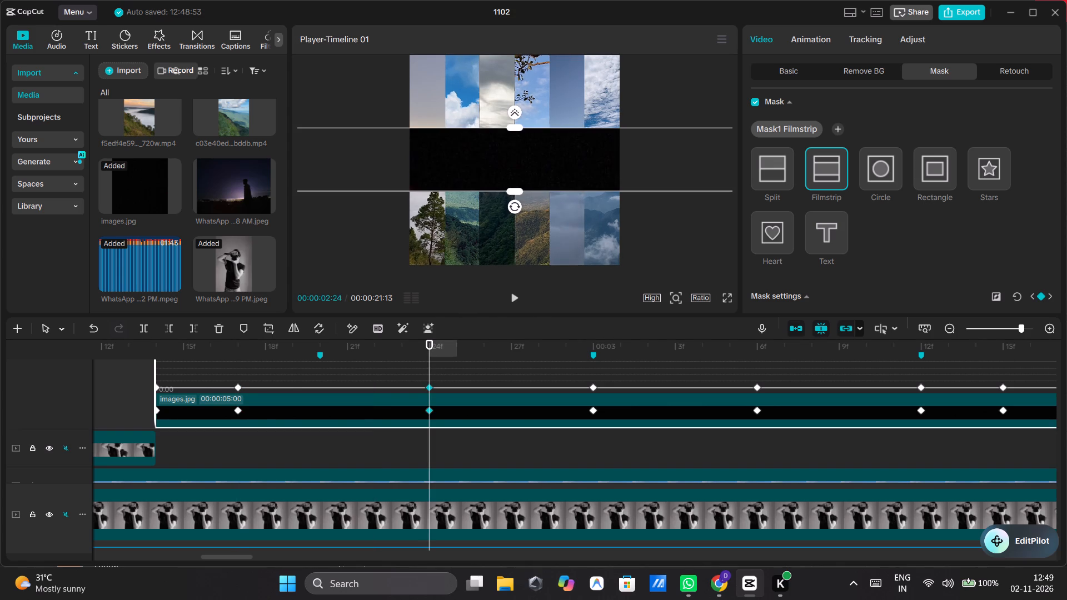
pyautogui.moveTo(427, 412); pyautogui.dragTo(320, 411)
pyautogui.moveTo(591, 411); pyautogui.dragTo(470, 423)
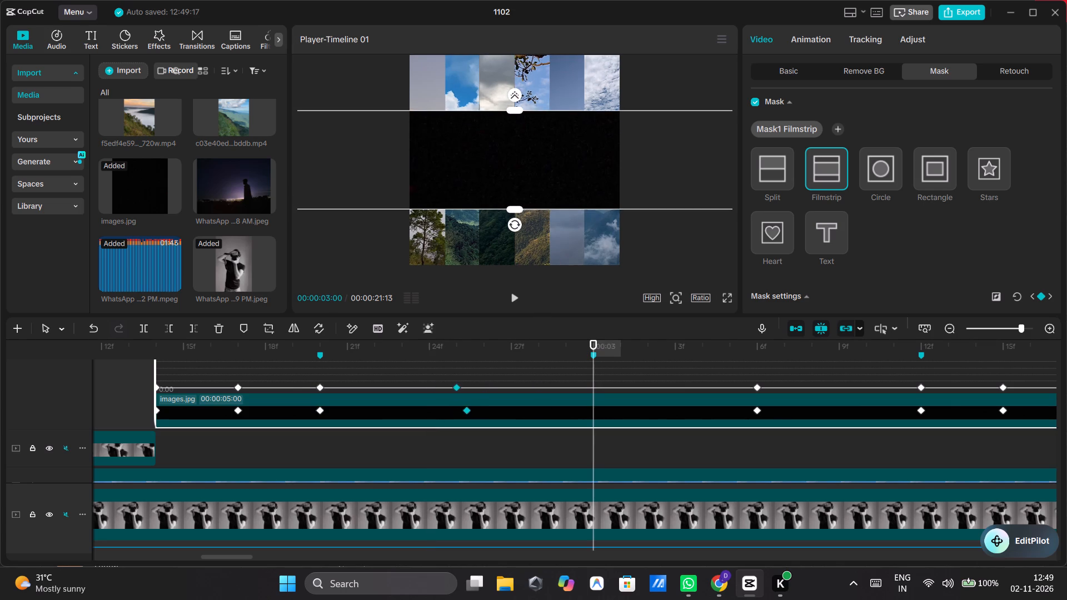
pyautogui.moveTo(470, 423); pyautogui.dragTo(472, 424)
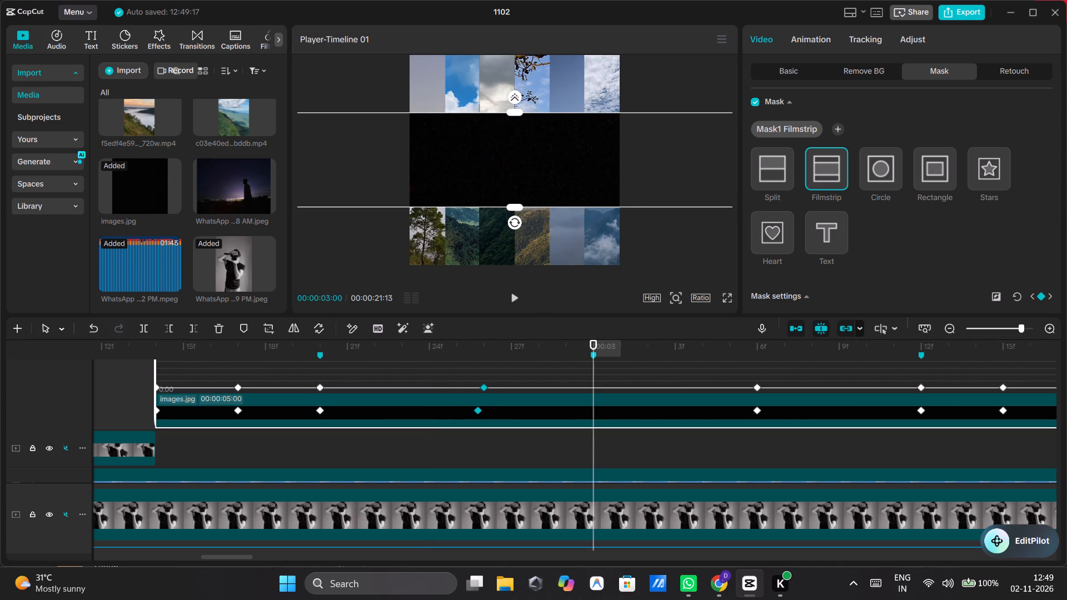
pyautogui.moveTo(472, 424); pyautogui.dragTo(466, 423)
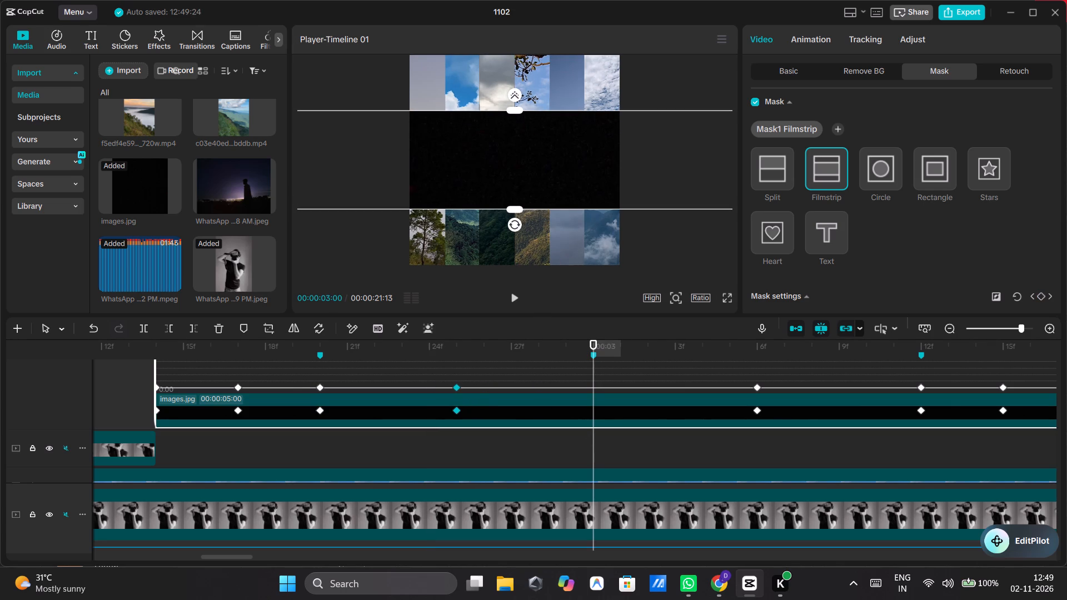
# Shift the last three mask keyframes of images.jpg earlier, to 00:00:03:00, 00:00:03:06 and the beat marker at 00:00:03:12.
pyautogui.moveTo(757, 409); pyautogui.dragTo(591, 421)
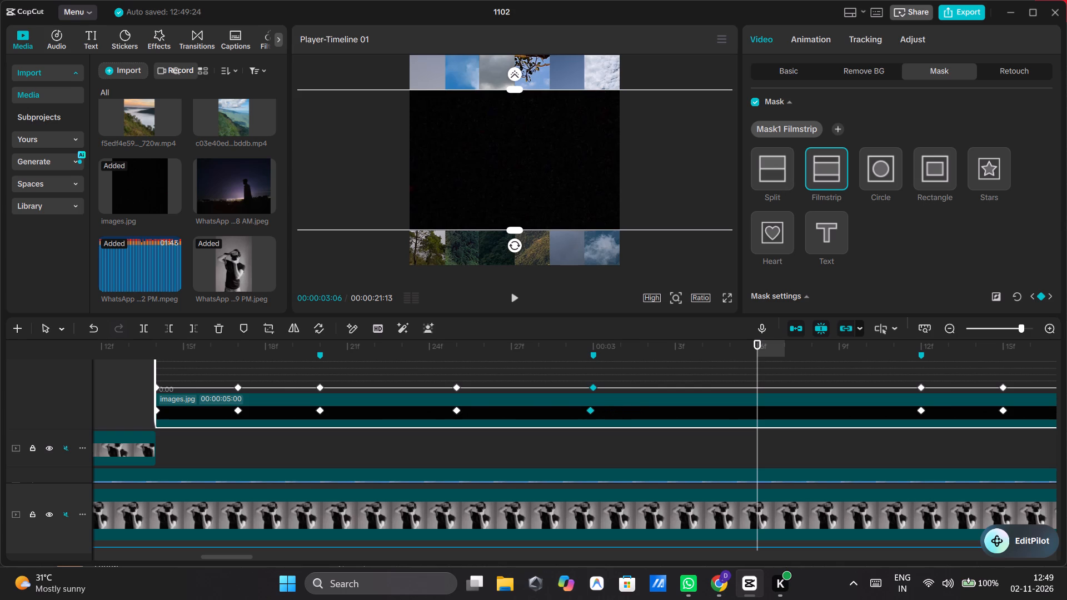
pyautogui.moveTo(591, 421); pyautogui.dragTo(593, 419)
pyautogui.moveTo(920, 409); pyautogui.dragTo(787, 406)
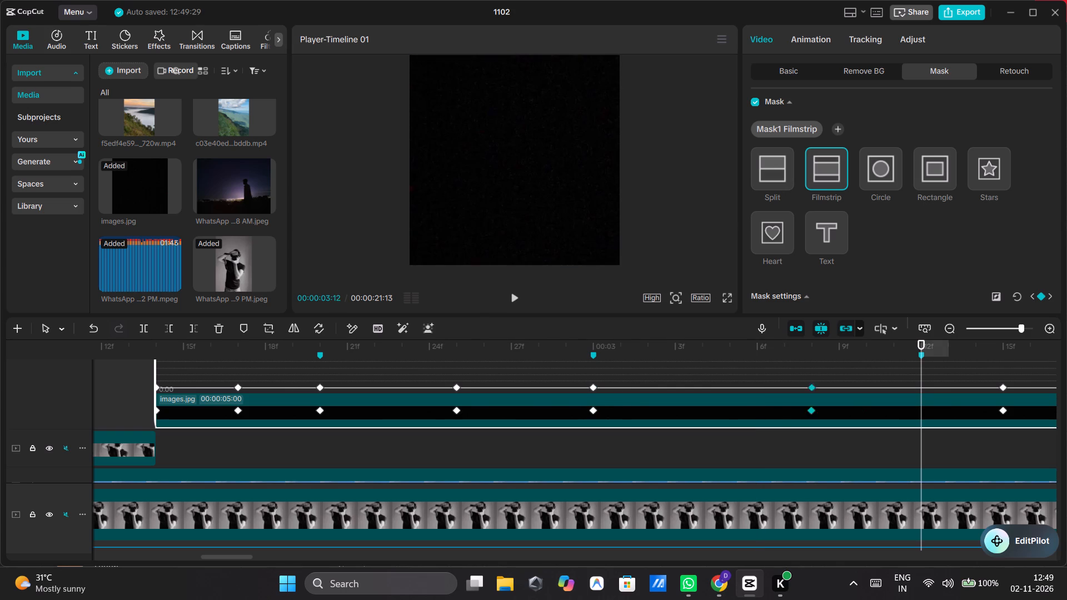
pyautogui.moveTo(787, 406); pyautogui.dragTo(752, 404)
pyautogui.moveTo(1001, 411); pyautogui.dragTo(921, 418)
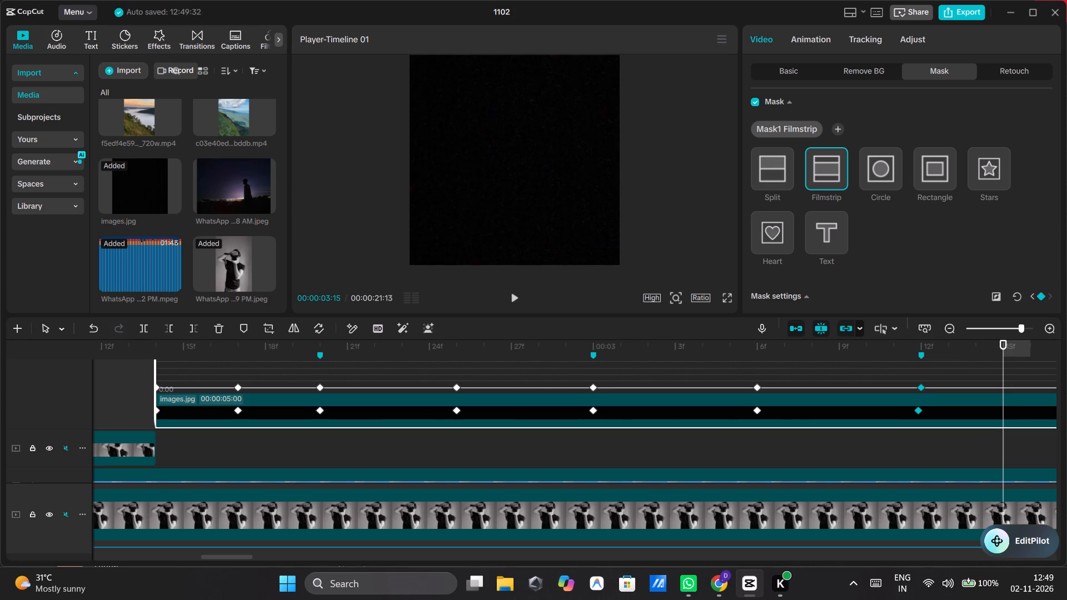
pyautogui.moveTo(921, 418); pyautogui.dragTo(922, 418)
# Play back the retimed mask animation from about 00:00:02:13, just before the black overlay starts.
pyautogui.moveTo(226, 440); pyautogui.dragTo(132, 441)
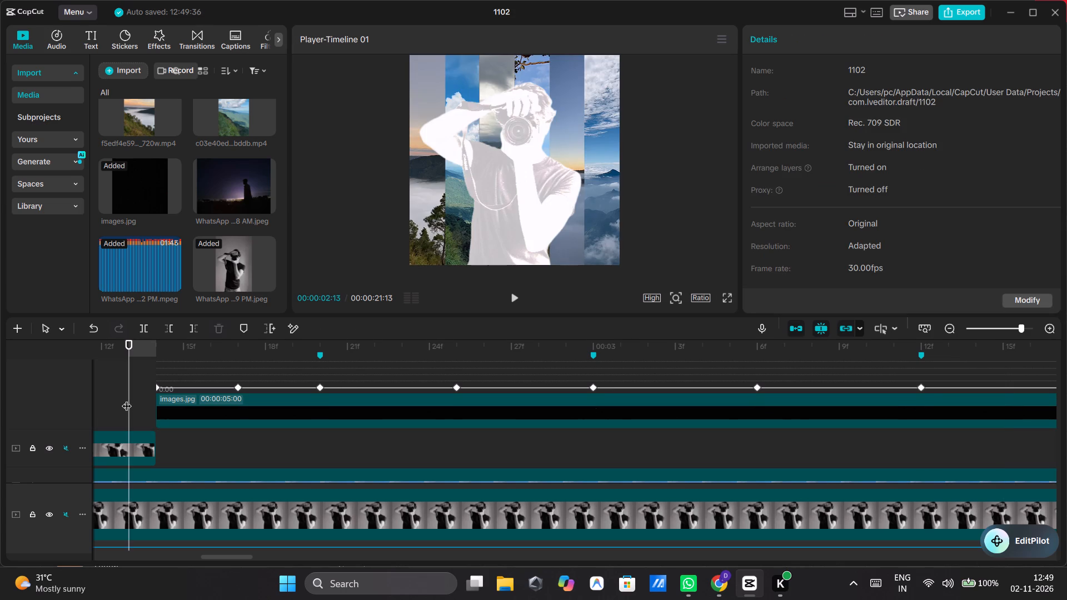
pyautogui.click(514, 301)
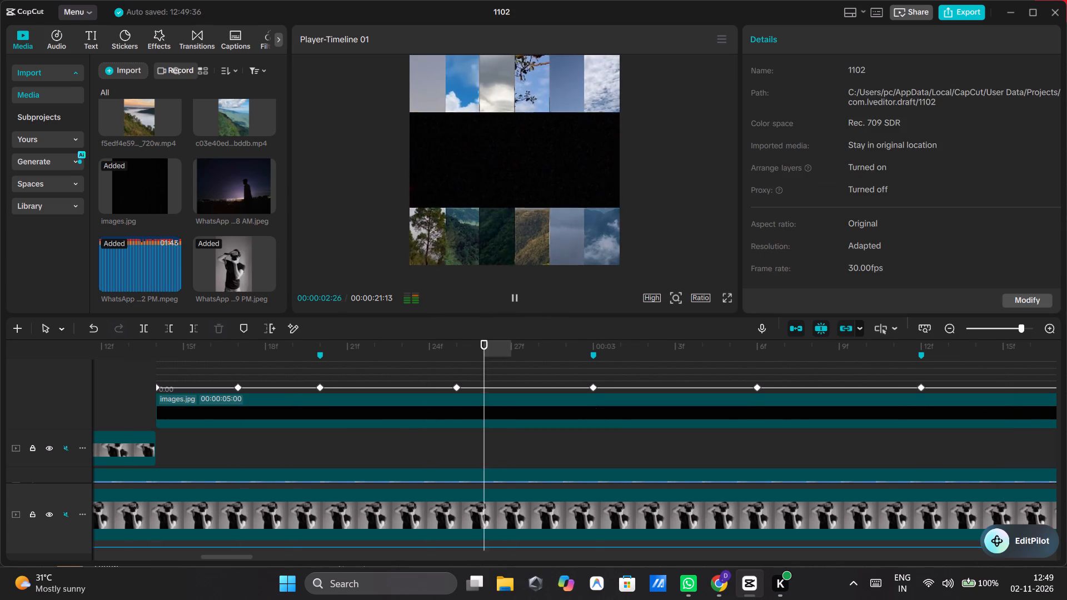
pyautogui.doubleClick(514, 301)
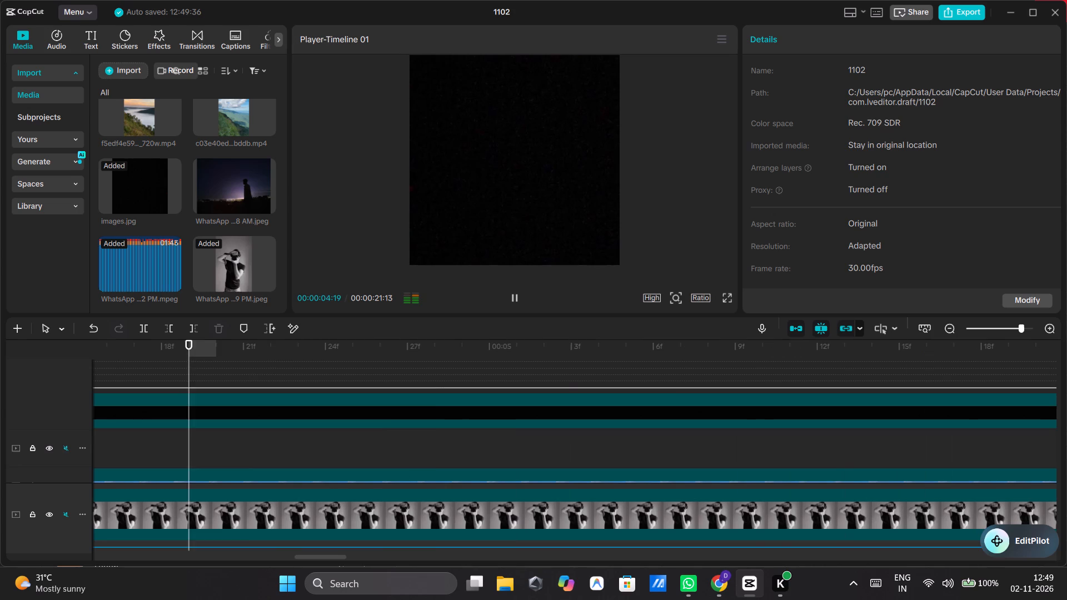
pyautogui.click(514, 301)
pyautogui.scroll(-9, 427, 395)
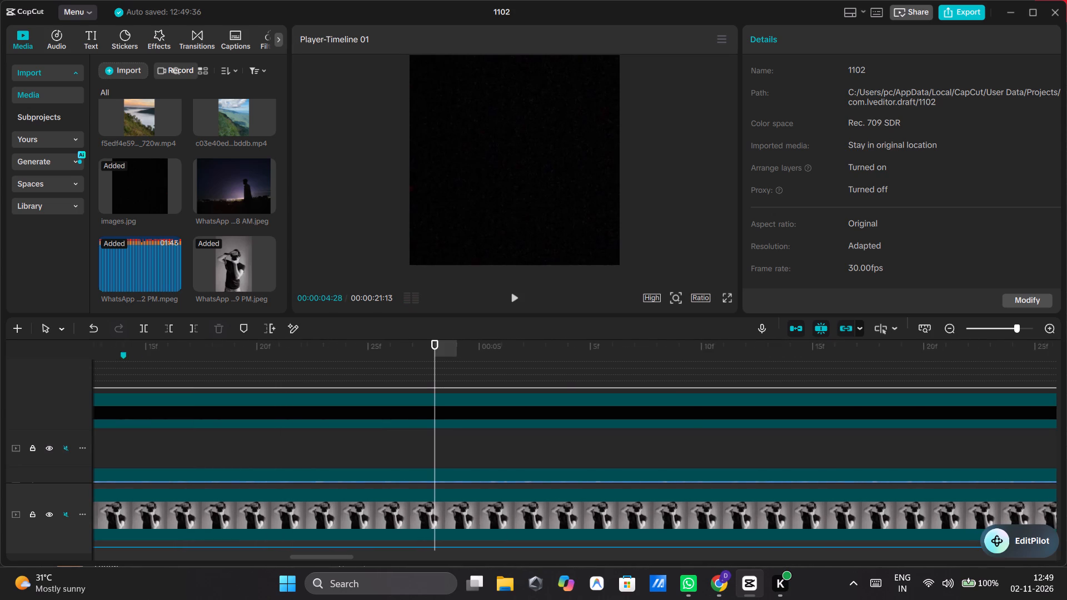
# Play back the collage from the start through the black overlay's growth, and replay the section just before images.jpg begins.
pyautogui.scroll(-5, 427, 395)
pyautogui.keyDown('ctrl'); pyautogui.scroll(-14, 427, 395); pyautogui.keyUp('ctrl')
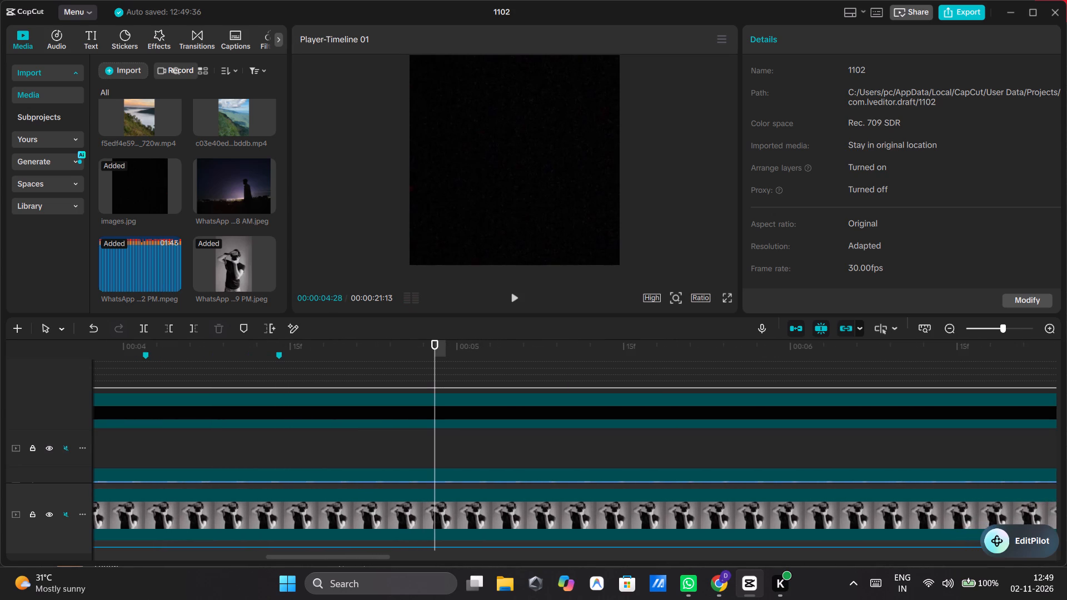
pyautogui.keyDown('ctrl'); pyautogui.scroll(-9, 427, 395); pyautogui.keyUp('ctrl')
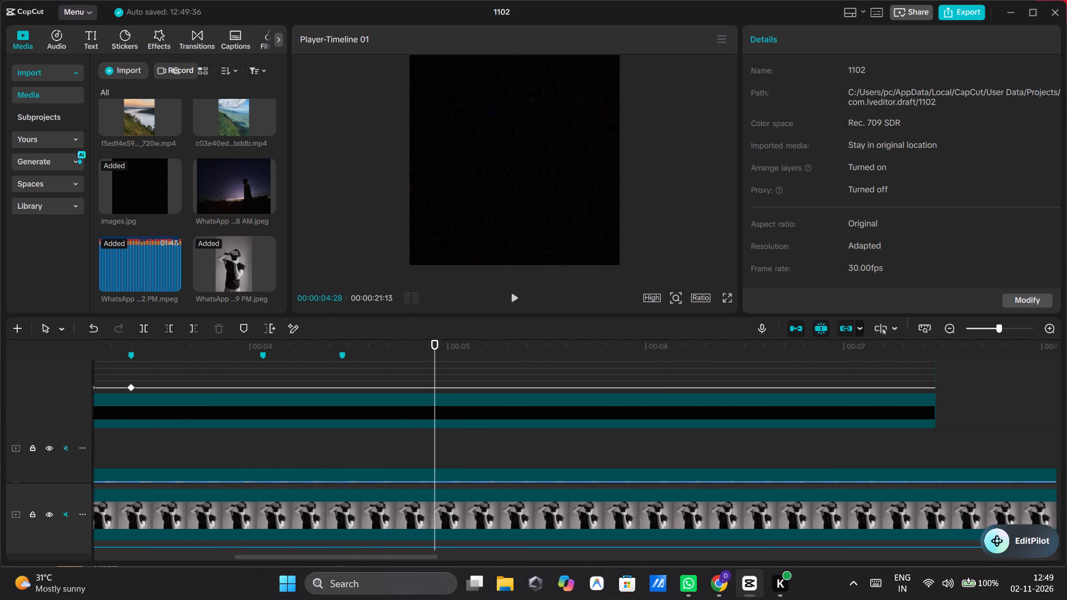
pyautogui.moveTo(308, 445); pyautogui.dragTo(101, 463)
pyautogui.click(101, 463)
pyautogui.moveTo(101, 463); pyautogui.dragTo(35, 462)
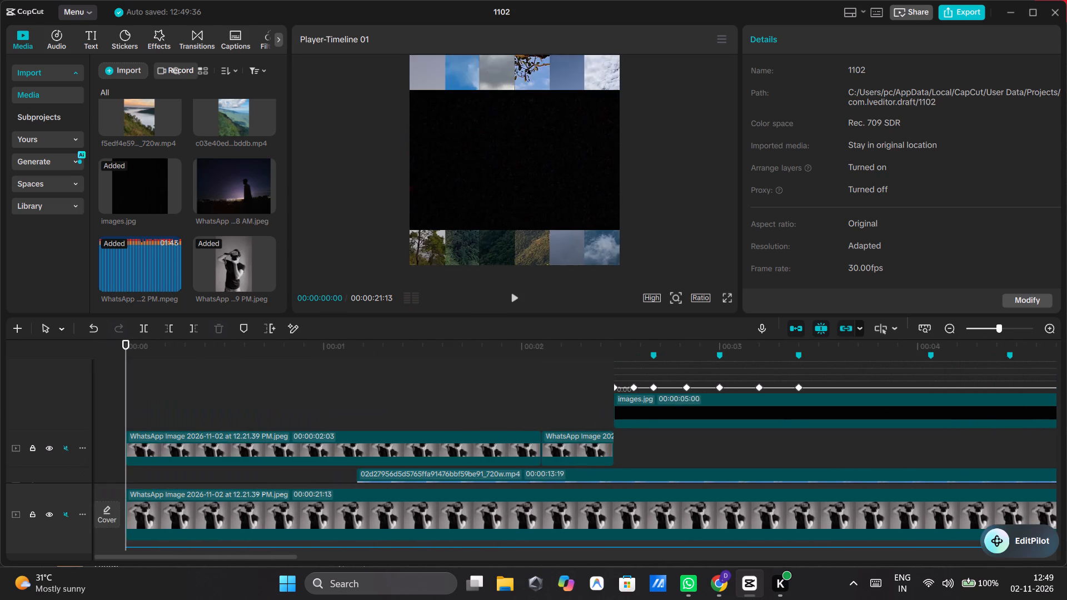
pyautogui.click(517, 302)
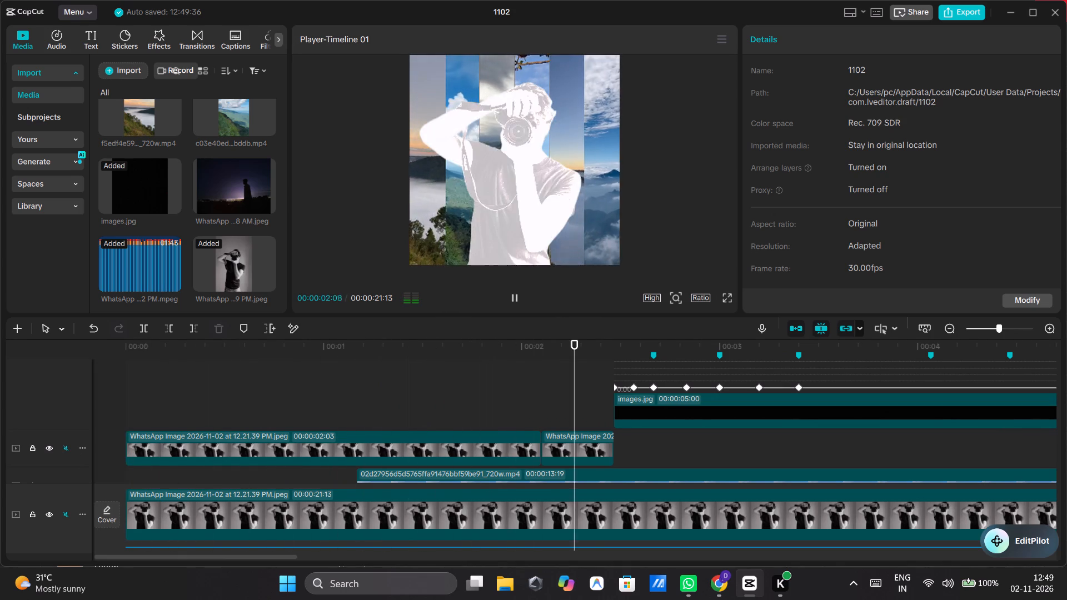
pyautogui.click(517, 302)
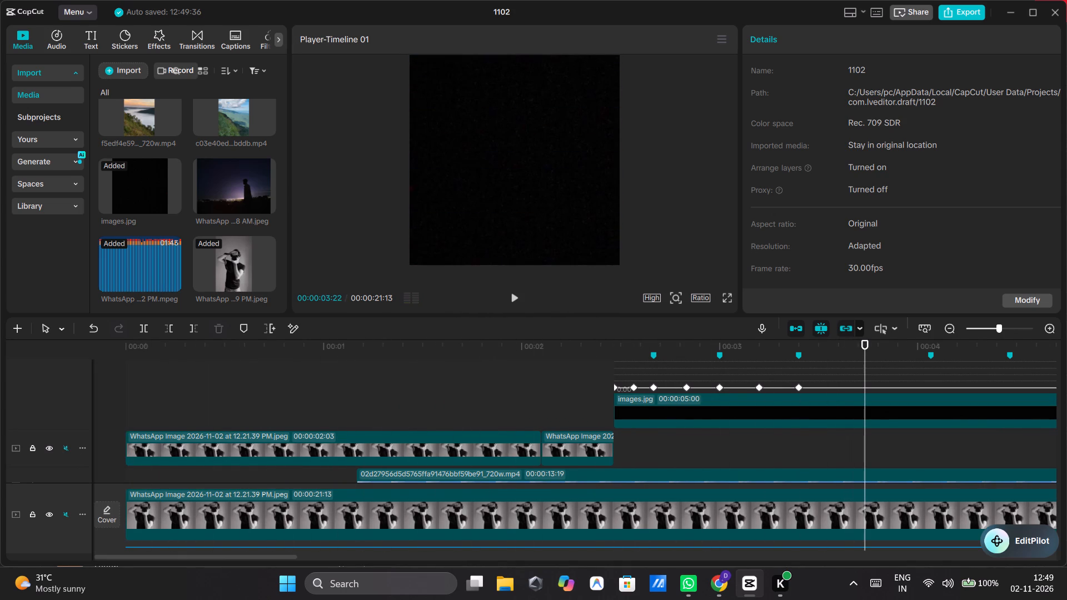
pyautogui.click(515, 386)
pyautogui.moveTo(515, 386); pyautogui.dragTo(630, 357)
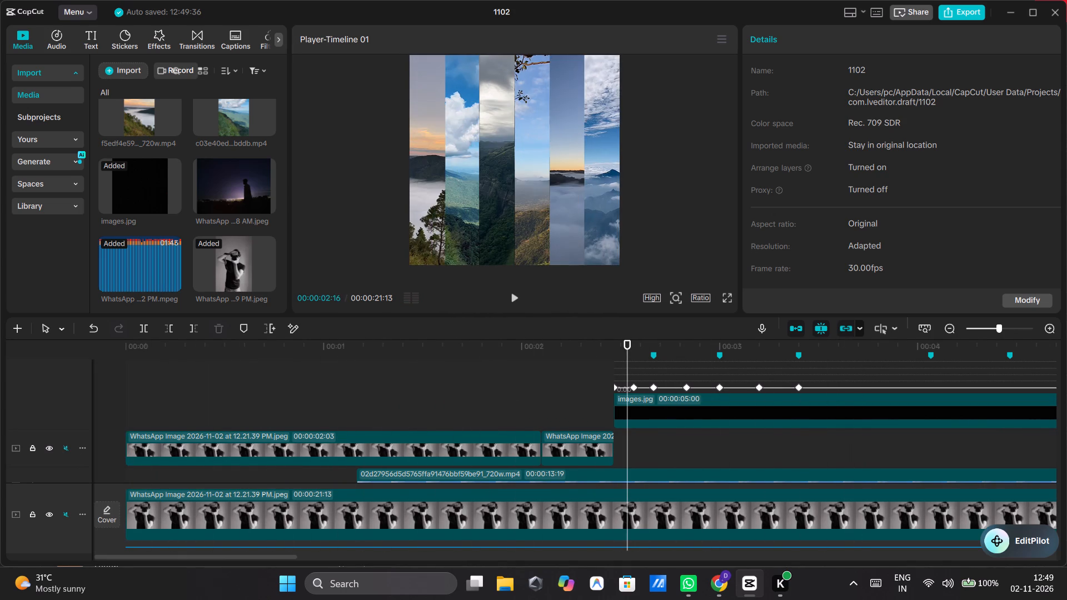
pyautogui.click(563, 351)
pyautogui.doubleClick(517, 301)
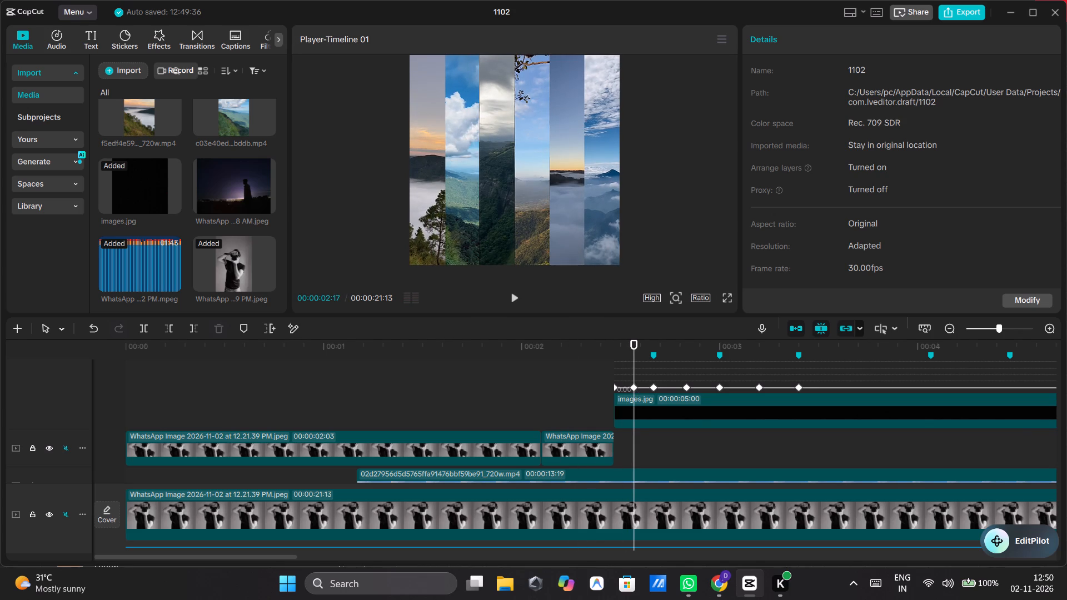
# Delete the second mask keyframe of images.jpg, the one at 00:00:02:17.
pyautogui.keyDown('ctrl'); pyautogui.scroll(16, 646, 429); pyautogui.keyUp('ctrl')
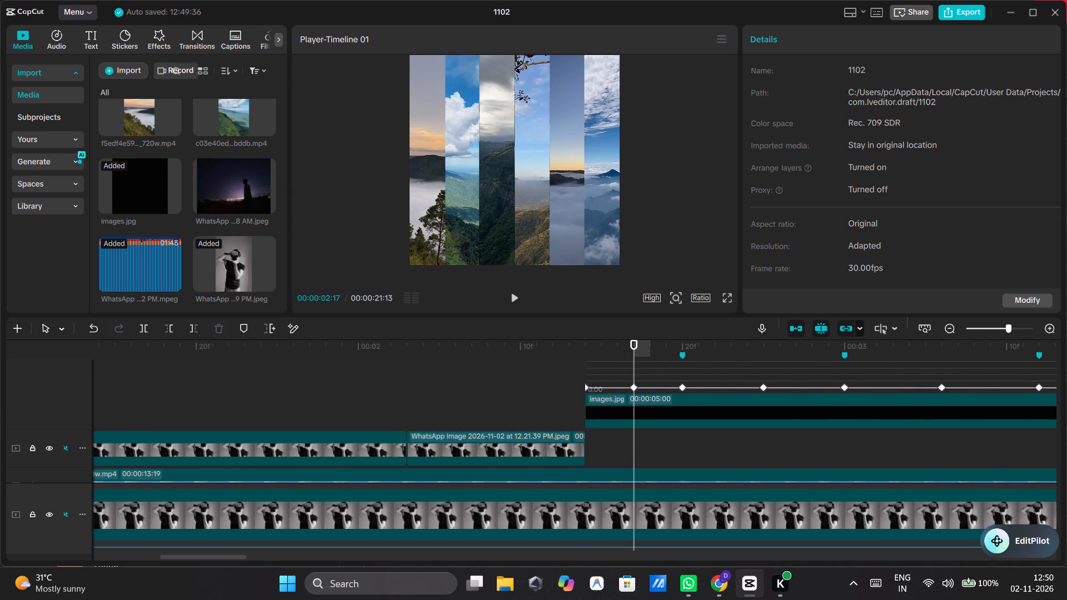
pyautogui.click(673, 415)
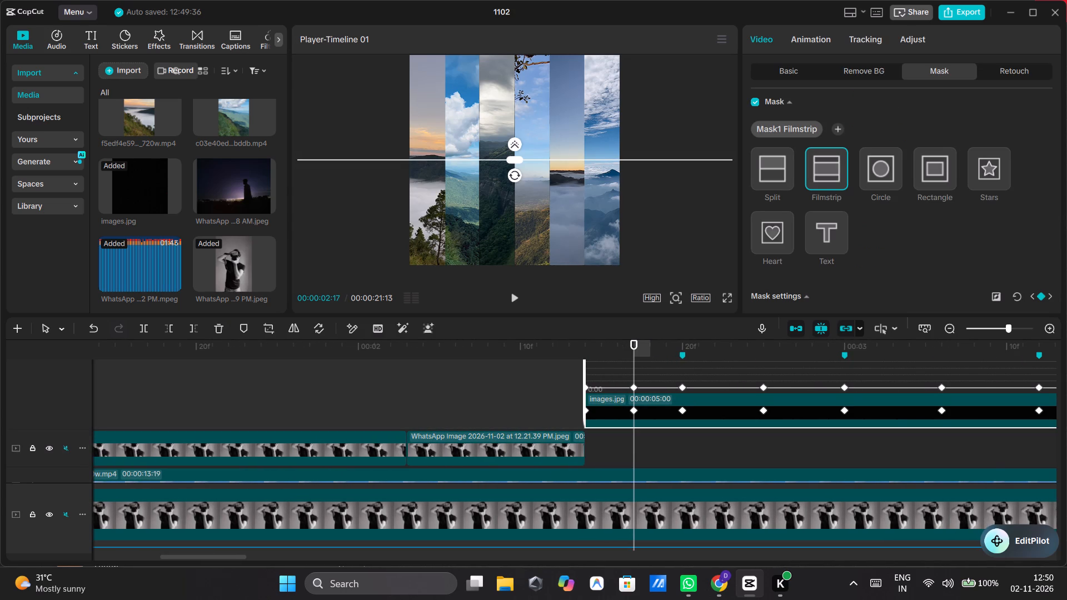
pyautogui.moveTo(634, 410); pyautogui.dragTo(615, 412)
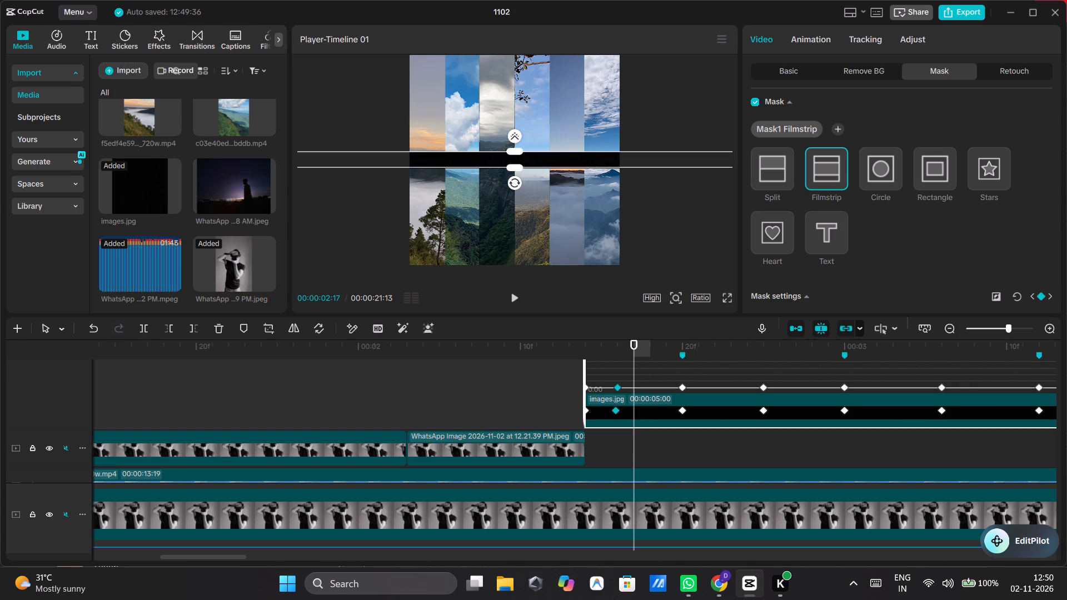
pyautogui.moveTo(615, 412); pyautogui.dragTo(610, 413)
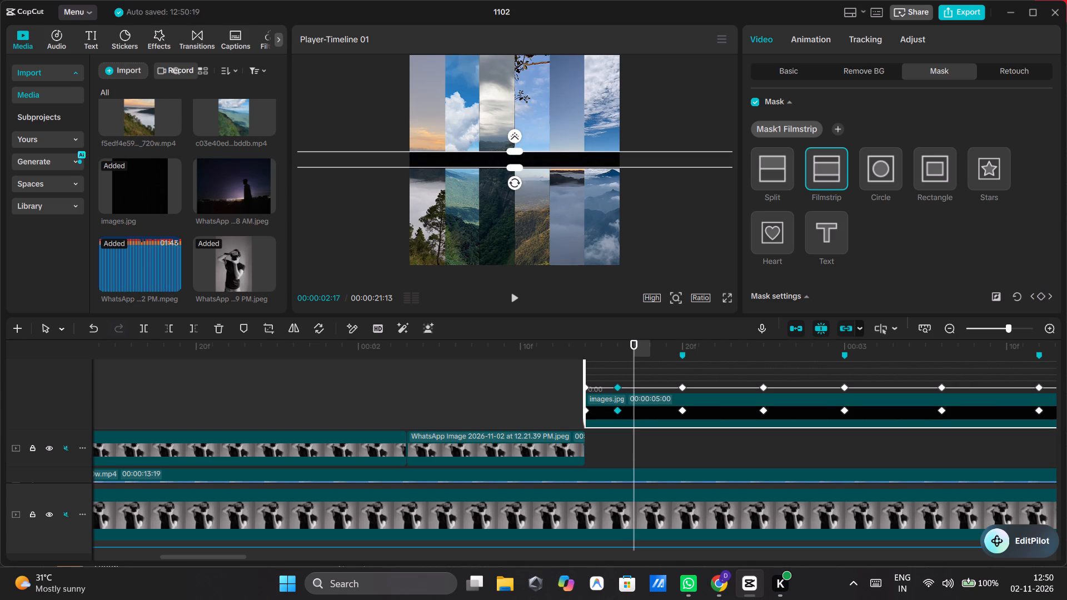
pyautogui.rightClick(615, 410)
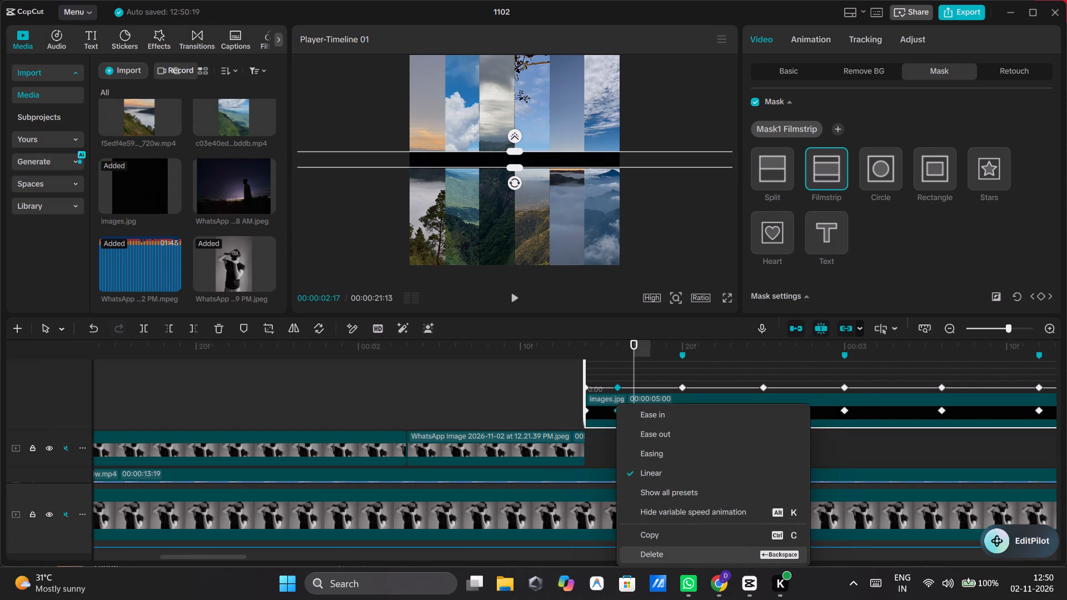
pyautogui.click(658, 552)
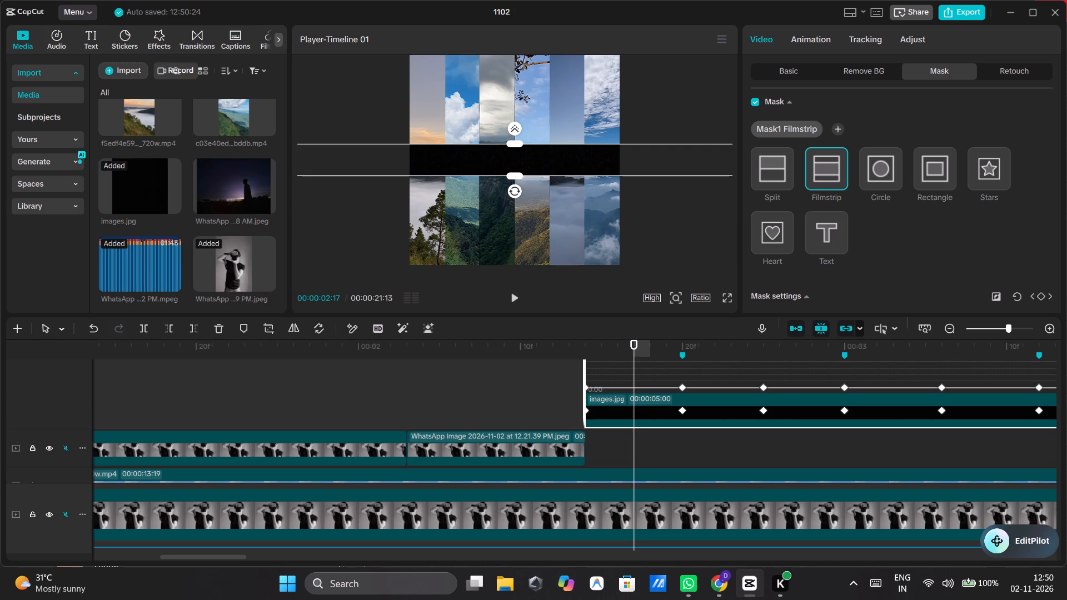
# Move the images.jpg mask keyframe at the 00:00:02:20 beat marker earlier to 00:00:02:17.
pyautogui.click(586, 411)
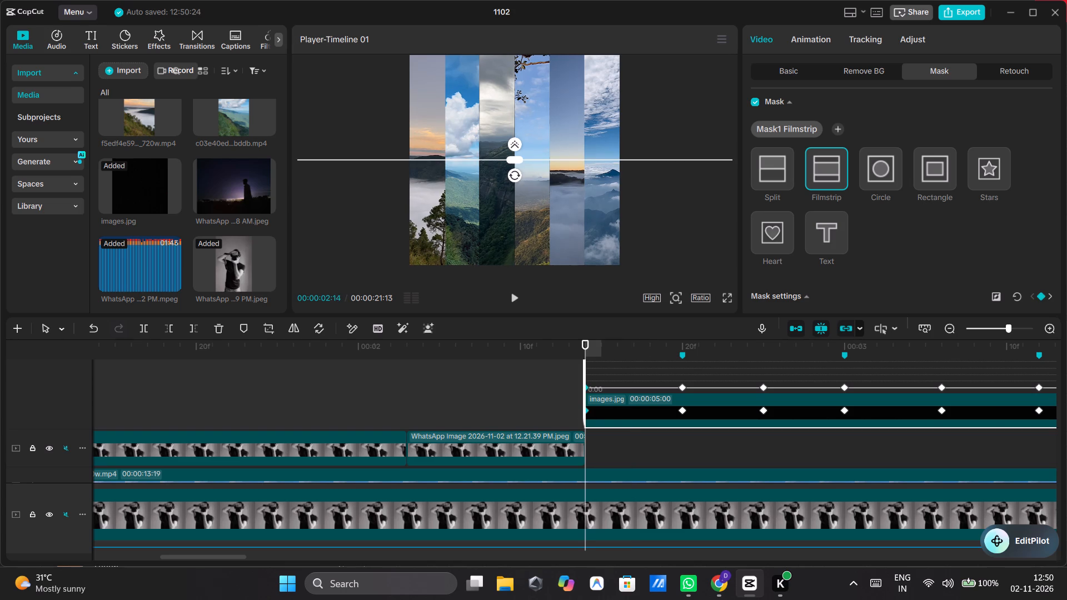
pyautogui.click(681, 408)
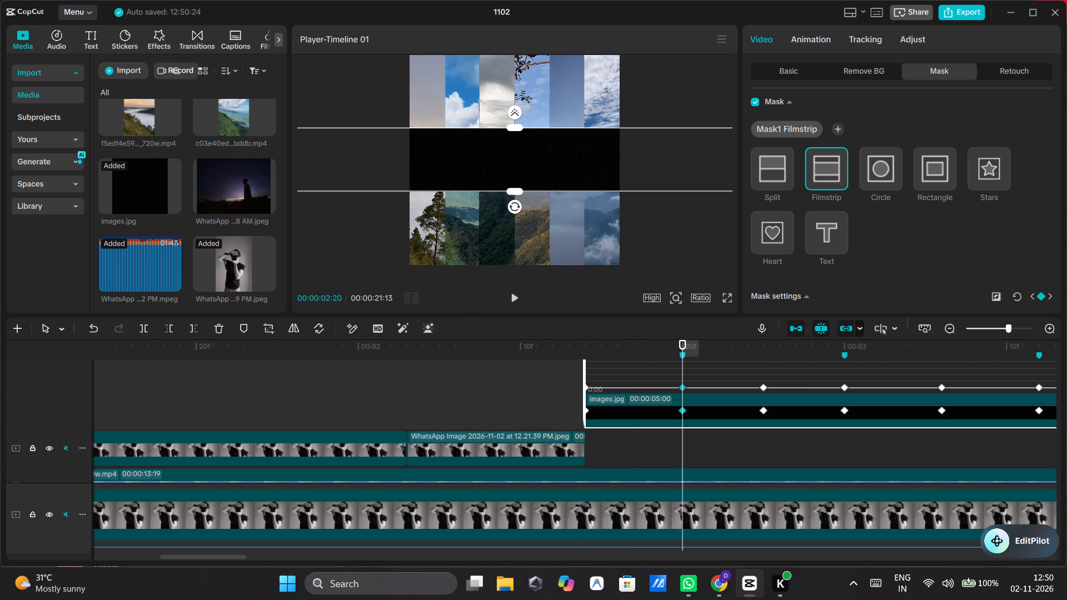
pyautogui.moveTo(681, 408); pyautogui.dragTo(637, 410)
pyautogui.moveTo(637, 410); pyautogui.dragTo(634, 410)
pyautogui.moveTo(634, 410); pyautogui.dragTo(634, 411)
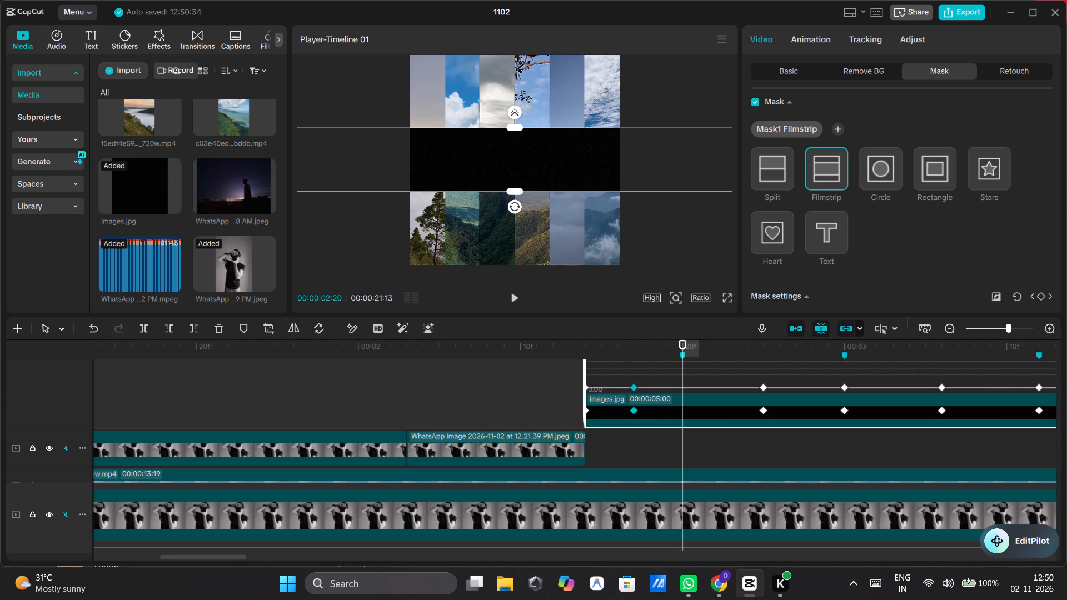
# Check the retimed start of the black band in playback and move the 00:00:02:25 mask keyframe to 00:00:02:23.
pyautogui.click(520, 371)
pyautogui.click(508, 296)
pyautogui.click(508, 296)
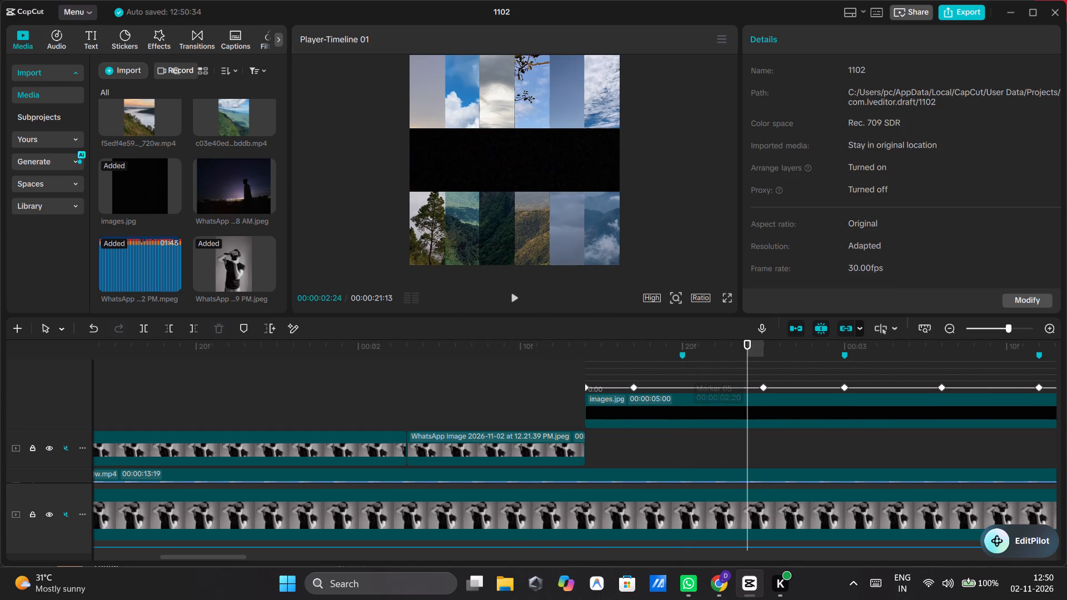
pyautogui.click(716, 421)
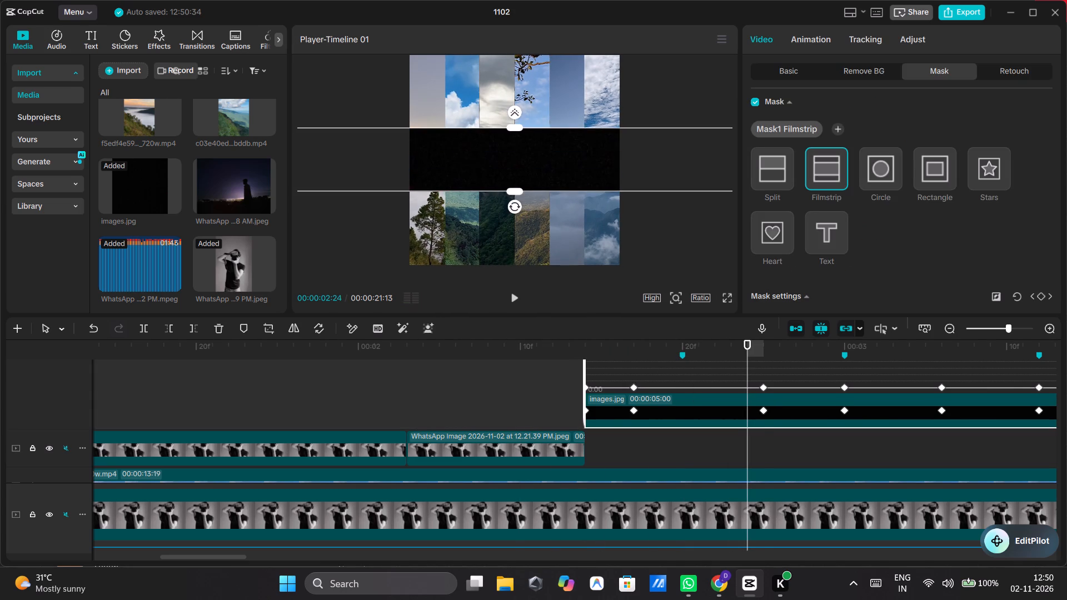
pyautogui.moveTo(763, 412); pyautogui.dragTo(730, 418)
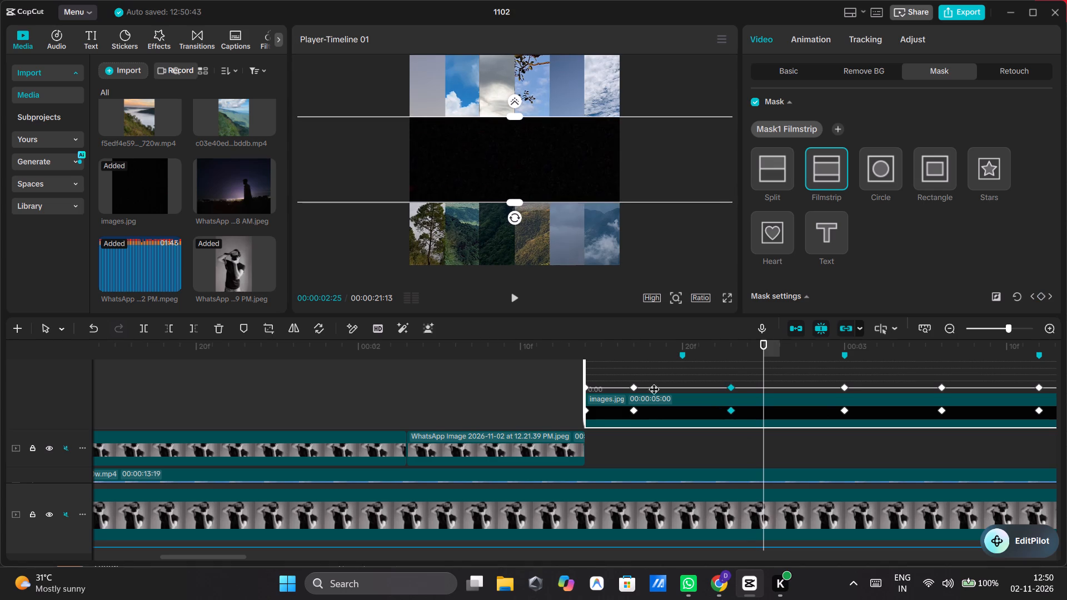
# Play the mask animation in short bursts from about 00:00:02:10, checking how the black band grows against the beat.
pyautogui.click(528, 394)
pyautogui.click(516, 304)
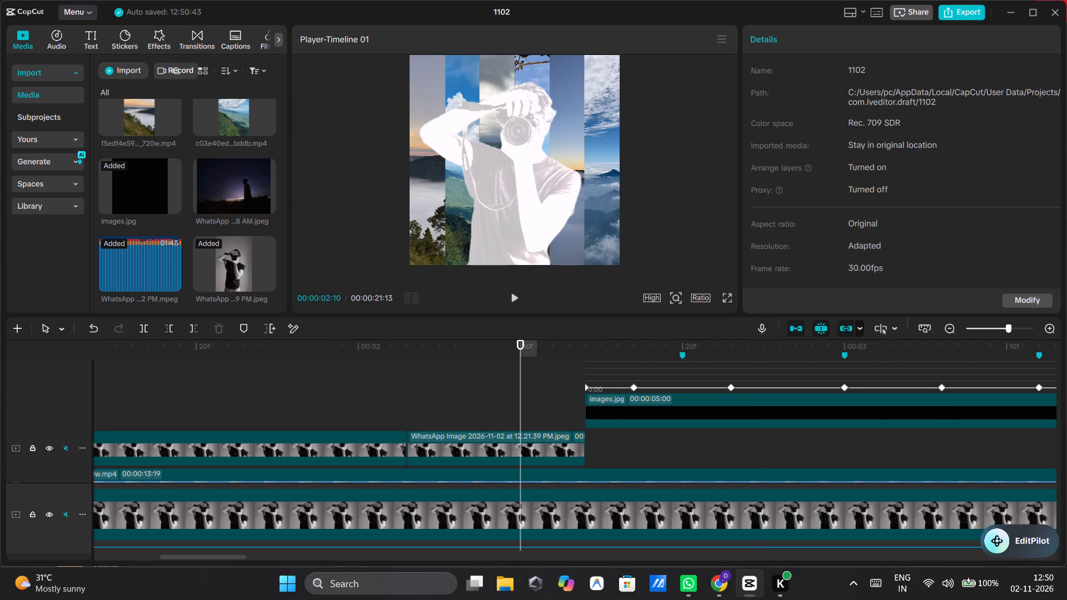
pyautogui.click(516, 304)
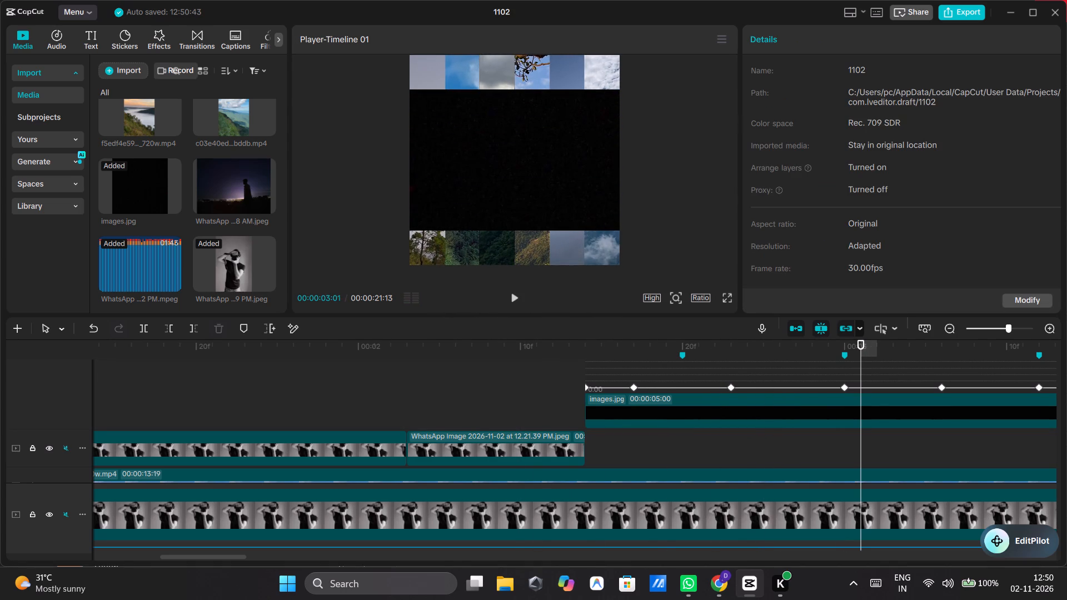
pyautogui.click(533, 366)
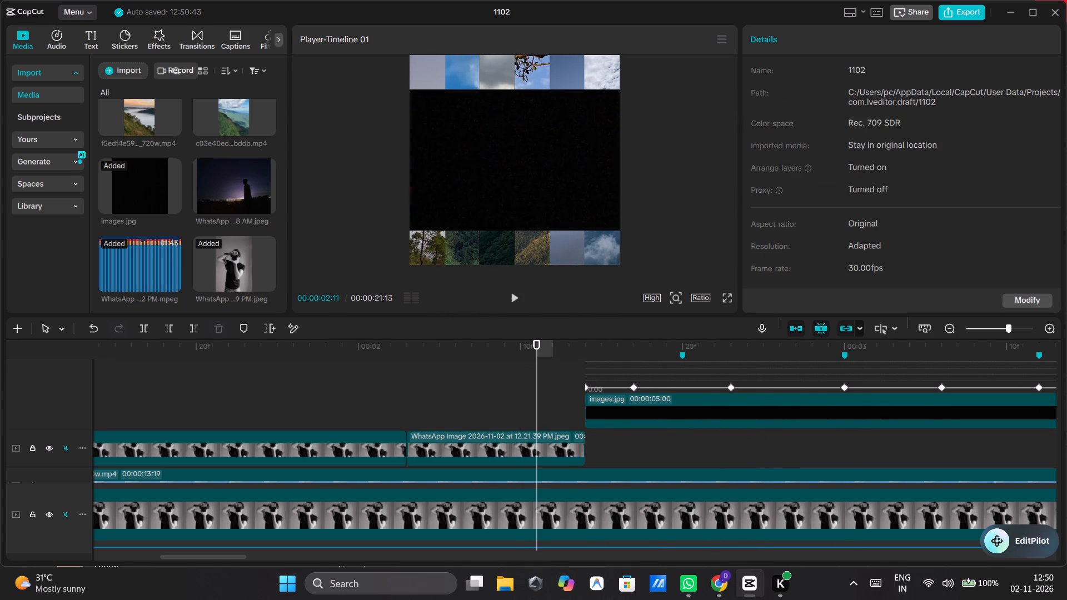
pyautogui.doubleClick(515, 298)
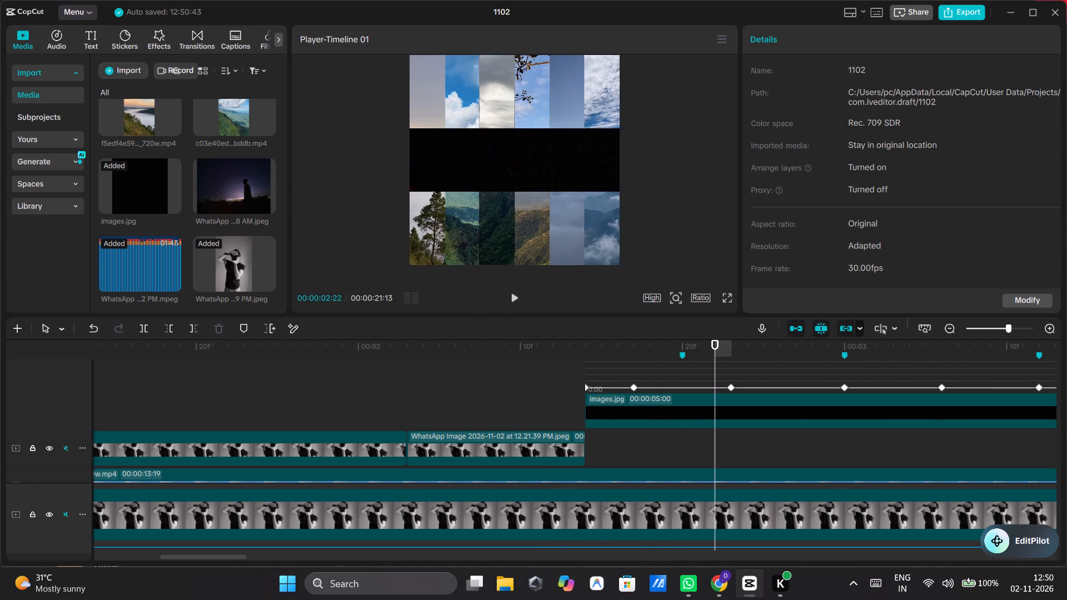
pyautogui.doubleClick(515, 298)
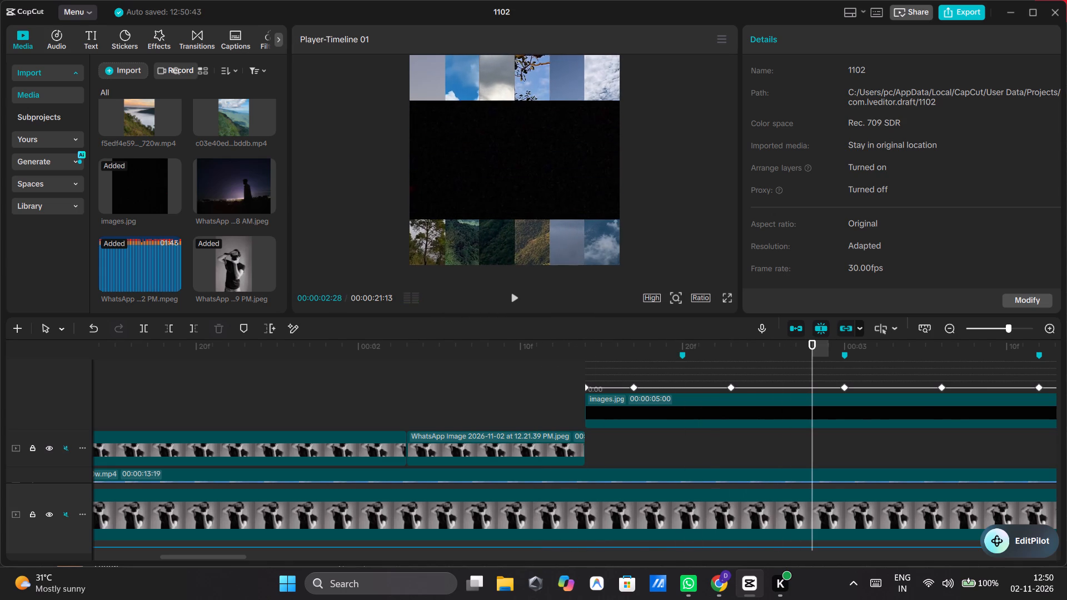
pyautogui.click(540, 378)
pyautogui.doubleClick(517, 301)
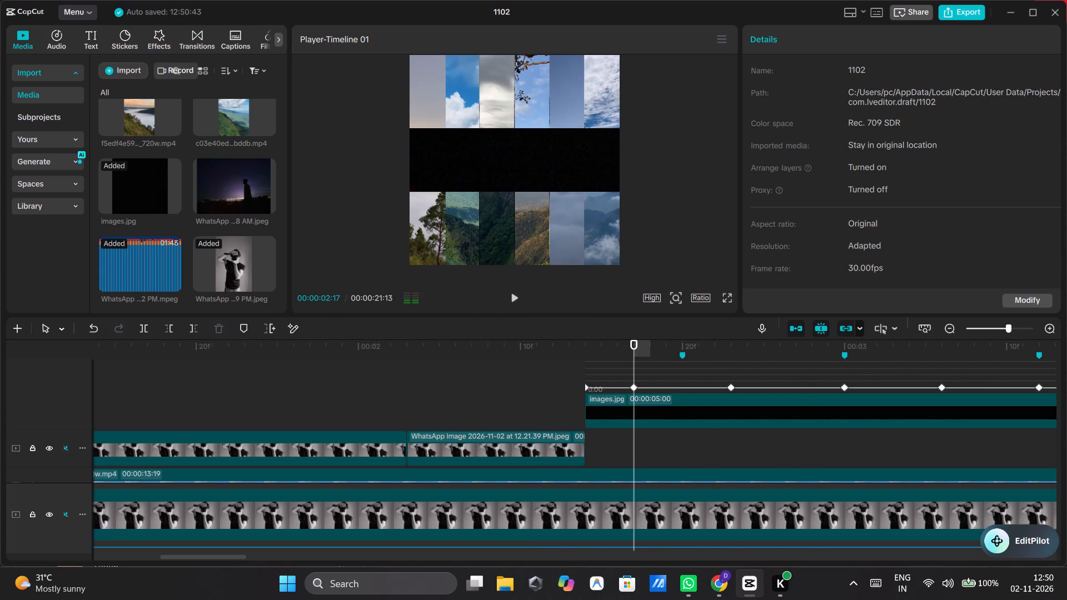
pyautogui.doubleClick(517, 301)
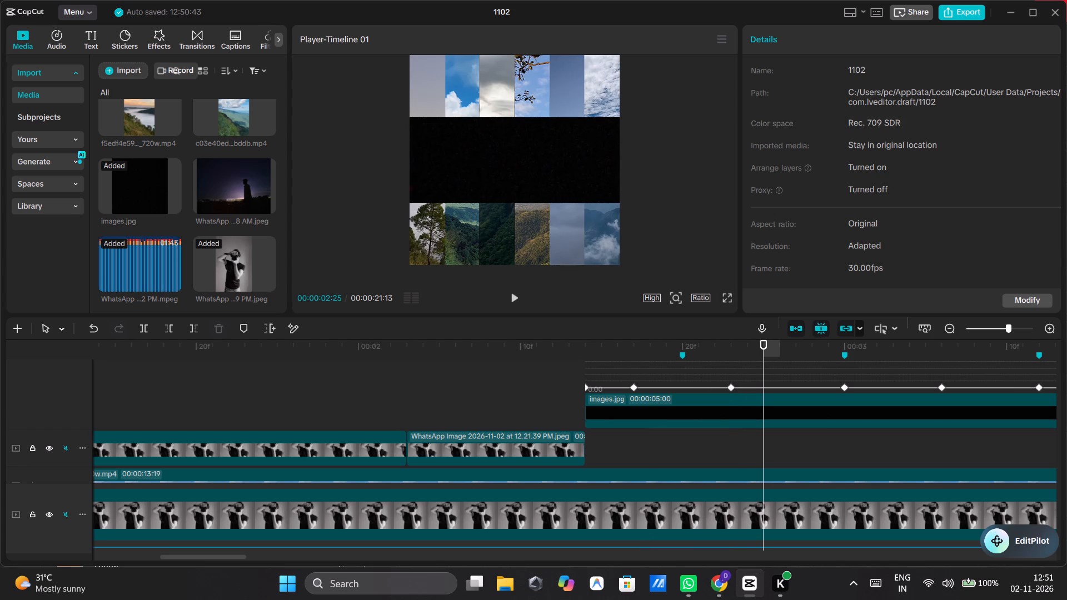
pyautogui.doubleClick(515, 294)
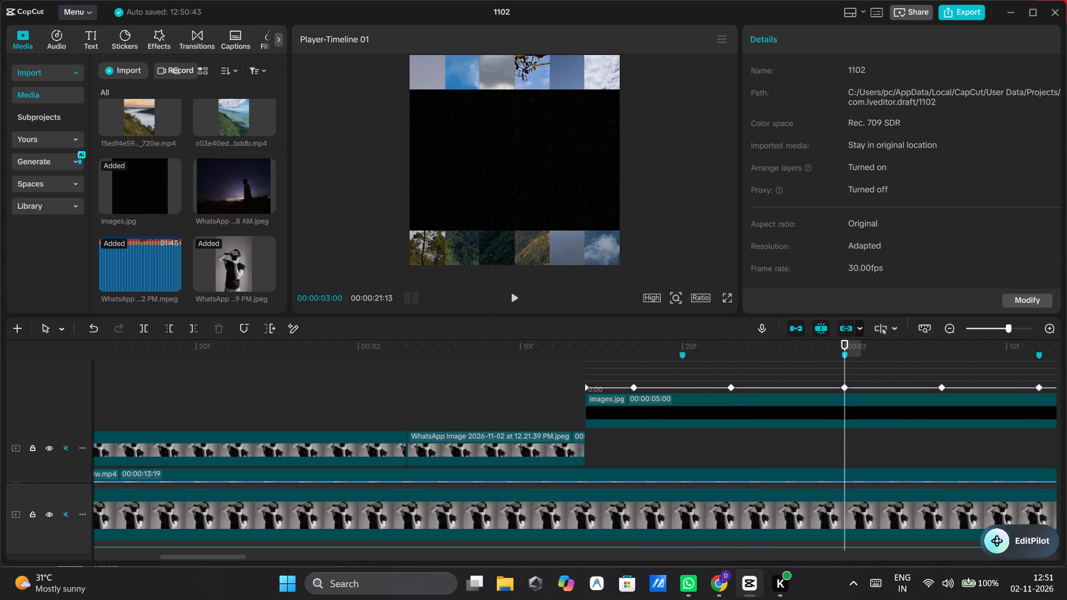
pyautogui.doubleClick(513, 294)
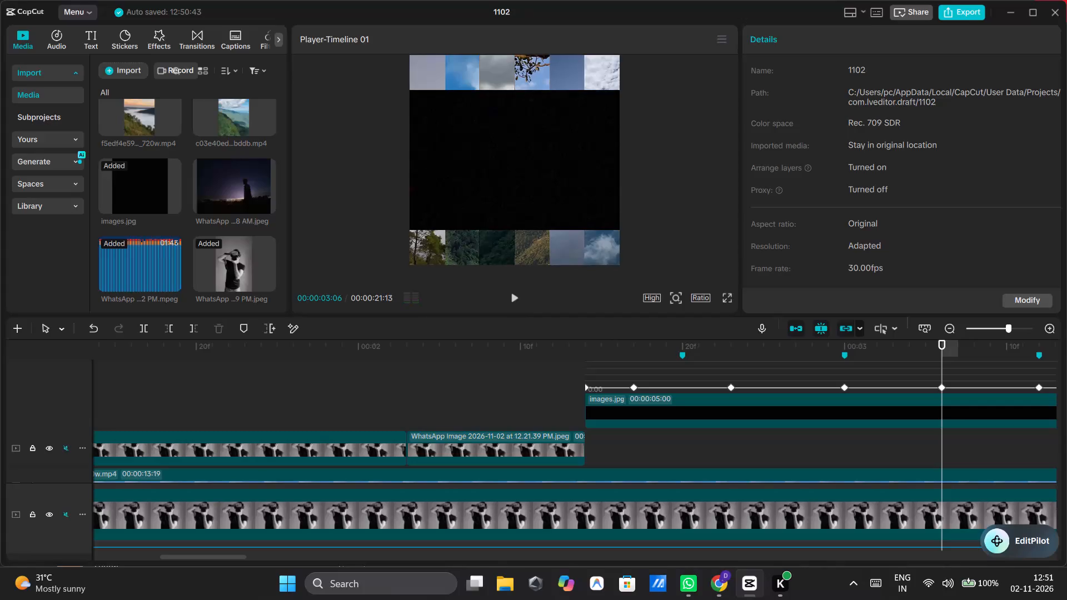
pyautogui.tripleClick(513, 294)
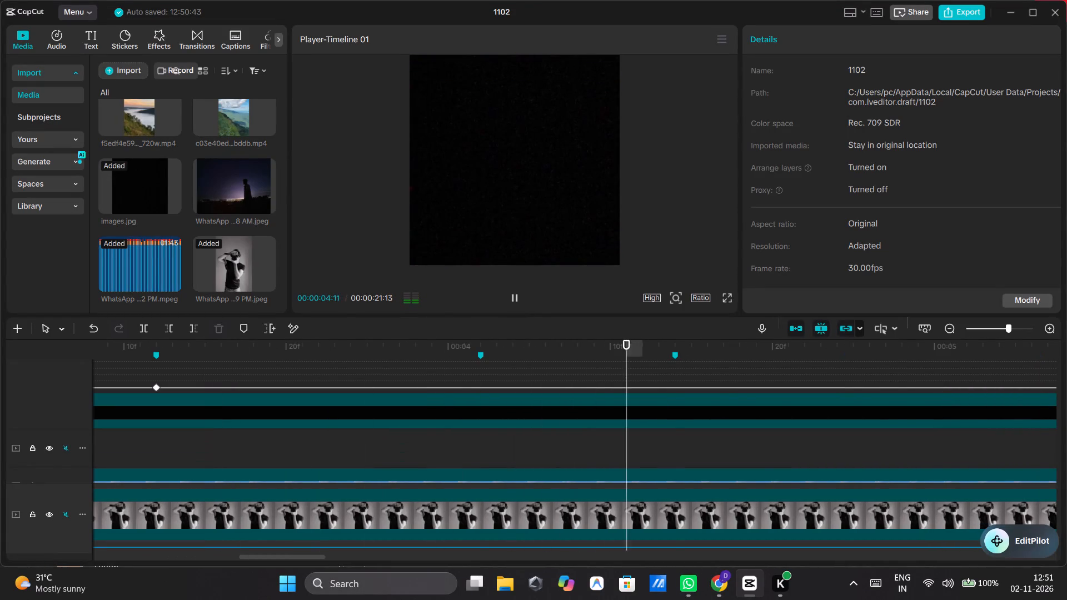
pyautogui.hscroll(7, 413, 403)
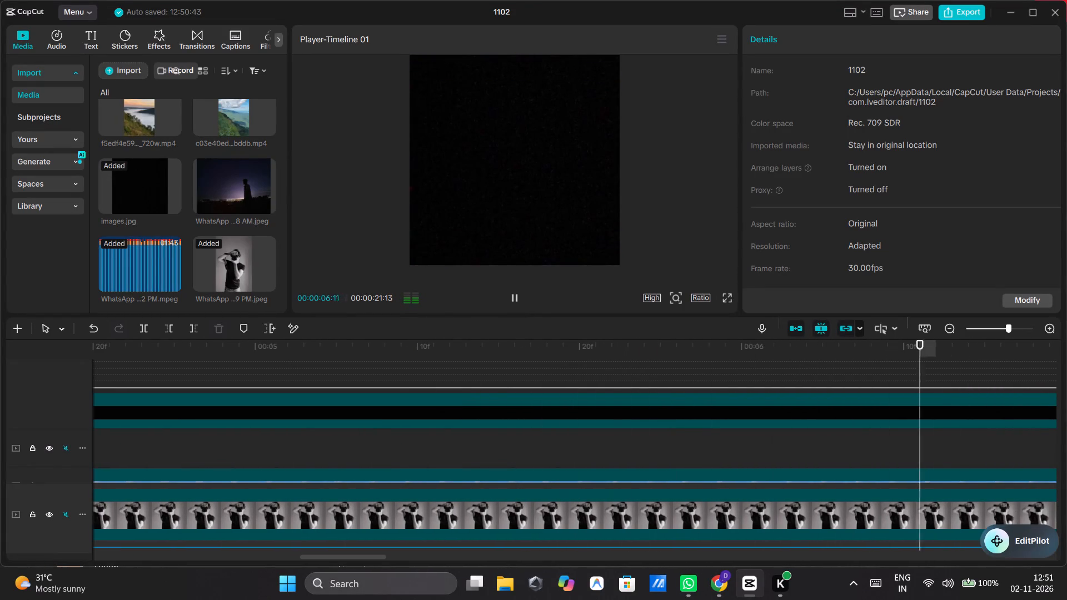
pyautogui.click(514, 301)
# Replay the black band's growth up to about 00:00:04:01 to check the mask keyframe timing against the beat markers.
pyautogui.keyDown('ctrl'); pyautogui.scroll(-4, 530, 417); pyautogui.keyUp('ctrl')
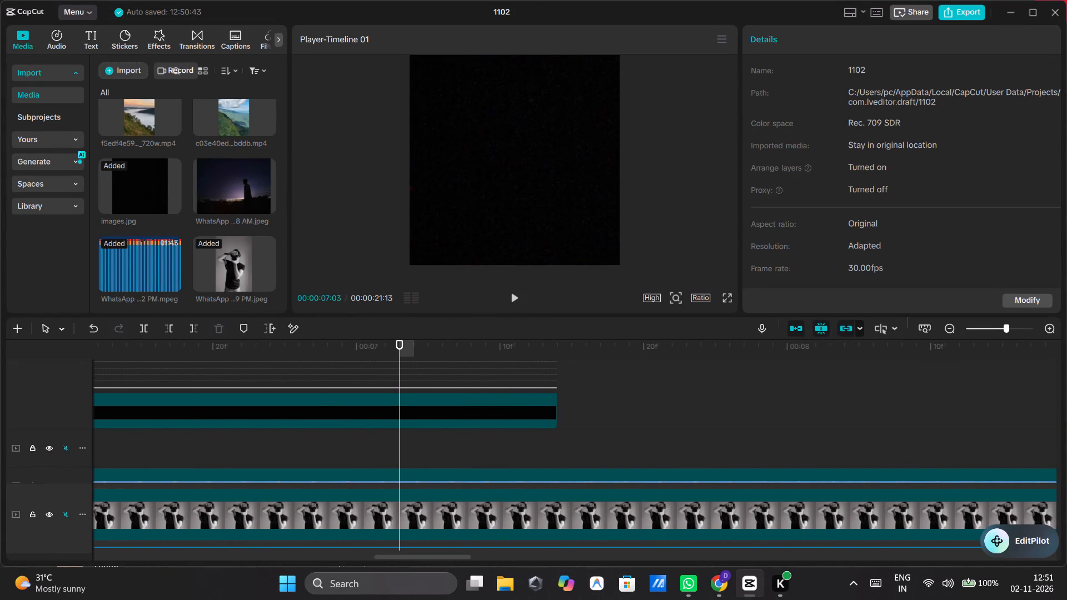
pyautogui.keyDown('ctrl'); pyautogui.scroll(-7, 530, 417); pyautogui.keyUp('ctrl')
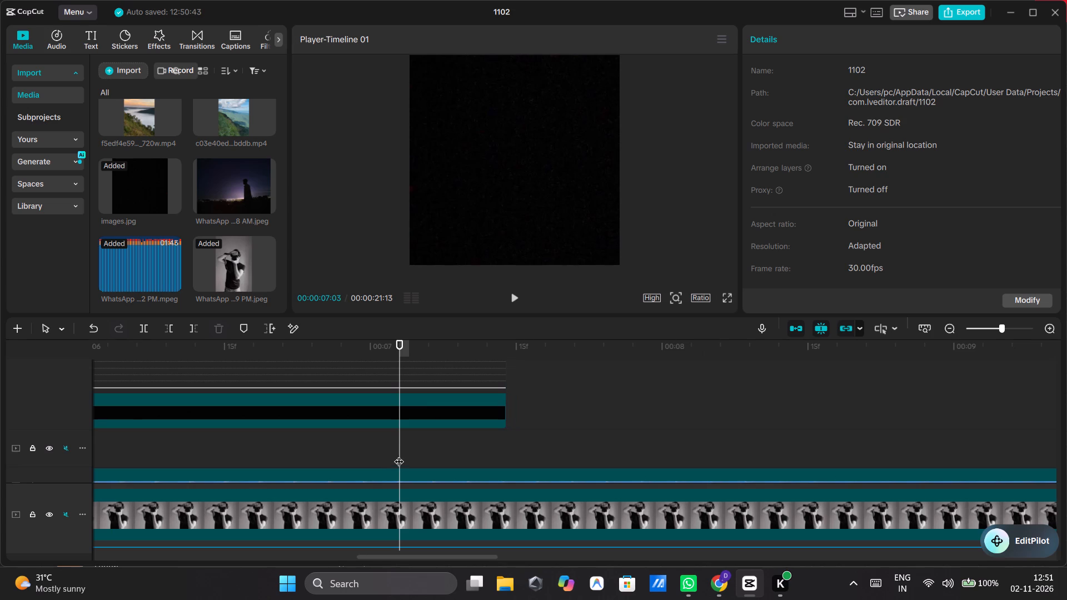
pyautogui.moveTo(397, 451); pyautogui.dragTo(0, 471)
pyautogui.click(512, 294)
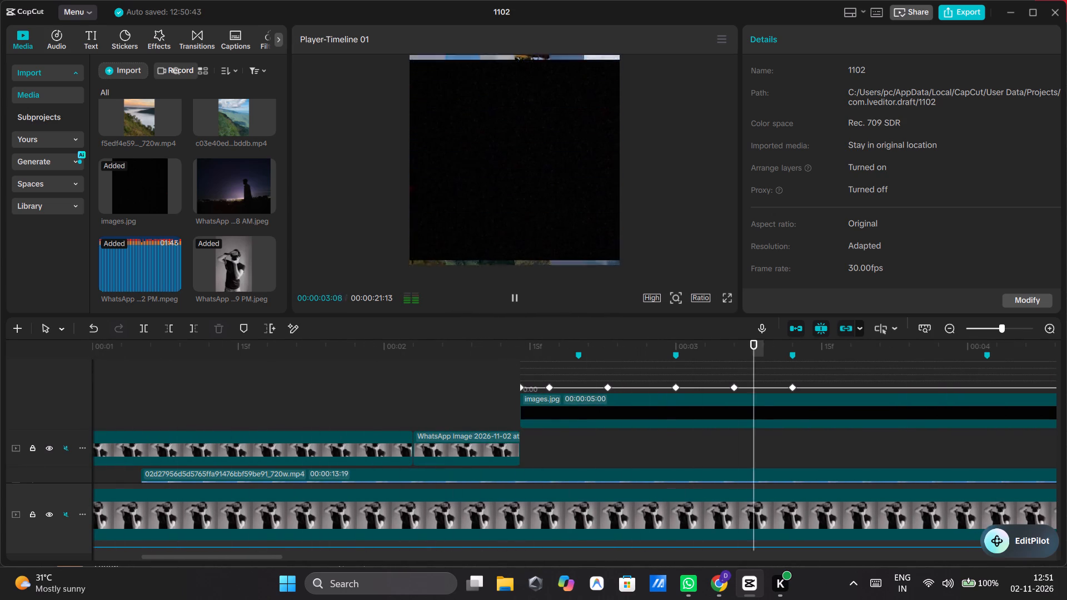
pyautogui.click(512, 294)
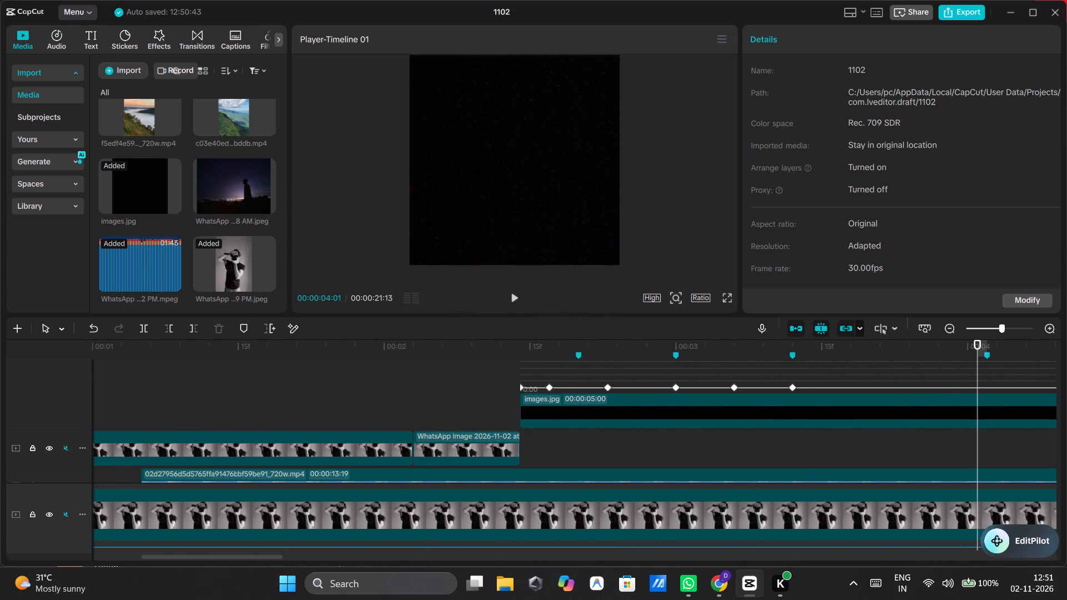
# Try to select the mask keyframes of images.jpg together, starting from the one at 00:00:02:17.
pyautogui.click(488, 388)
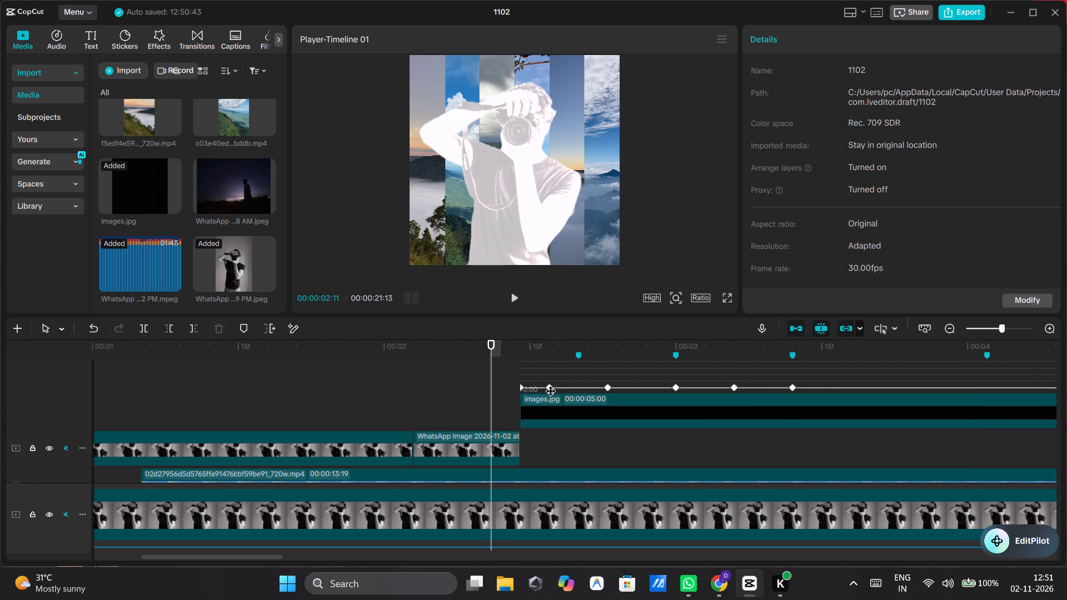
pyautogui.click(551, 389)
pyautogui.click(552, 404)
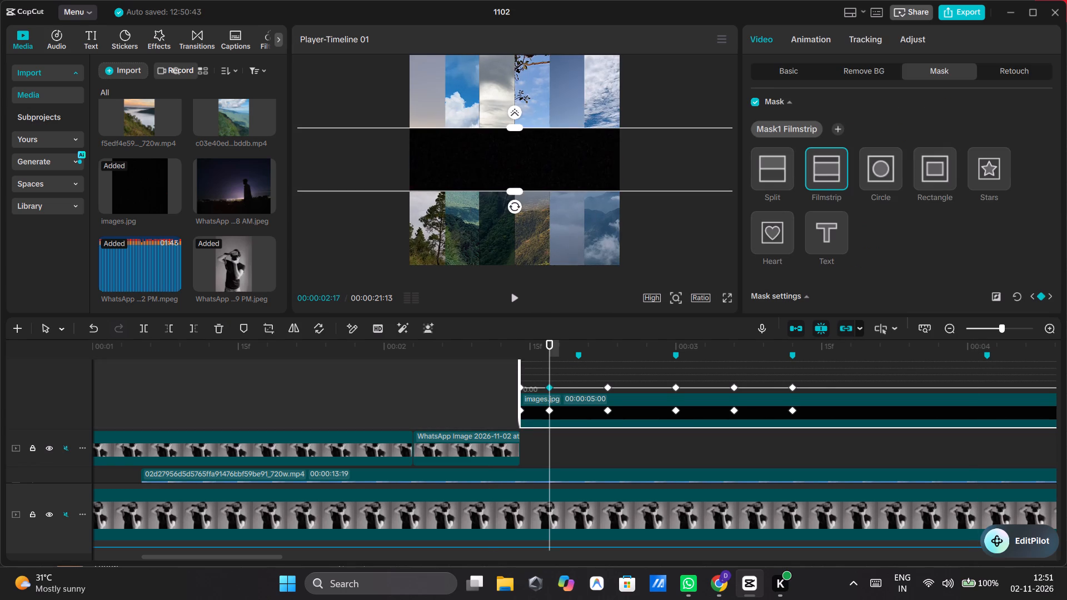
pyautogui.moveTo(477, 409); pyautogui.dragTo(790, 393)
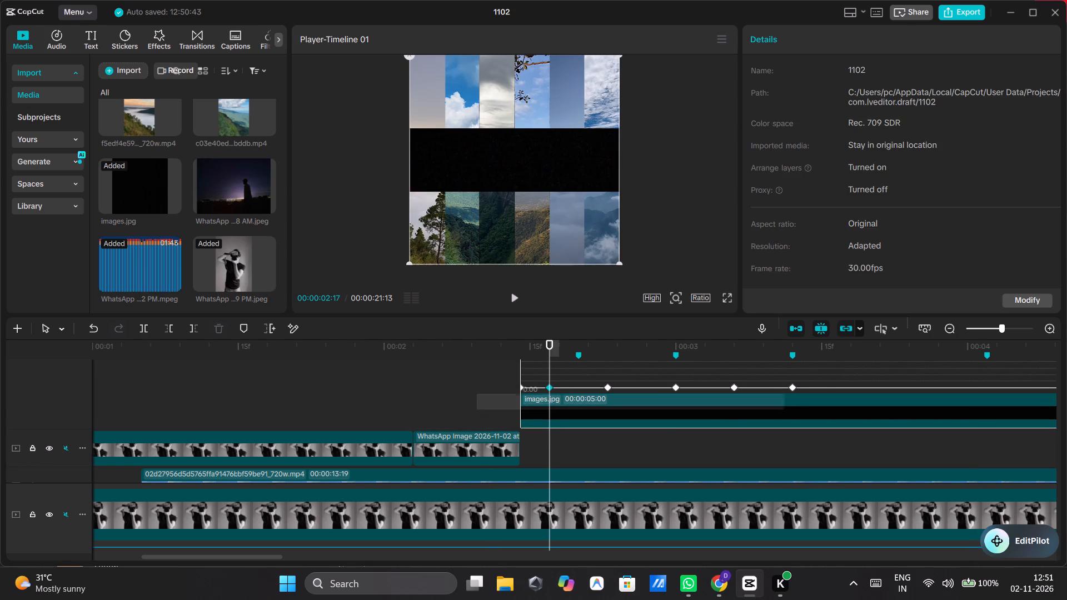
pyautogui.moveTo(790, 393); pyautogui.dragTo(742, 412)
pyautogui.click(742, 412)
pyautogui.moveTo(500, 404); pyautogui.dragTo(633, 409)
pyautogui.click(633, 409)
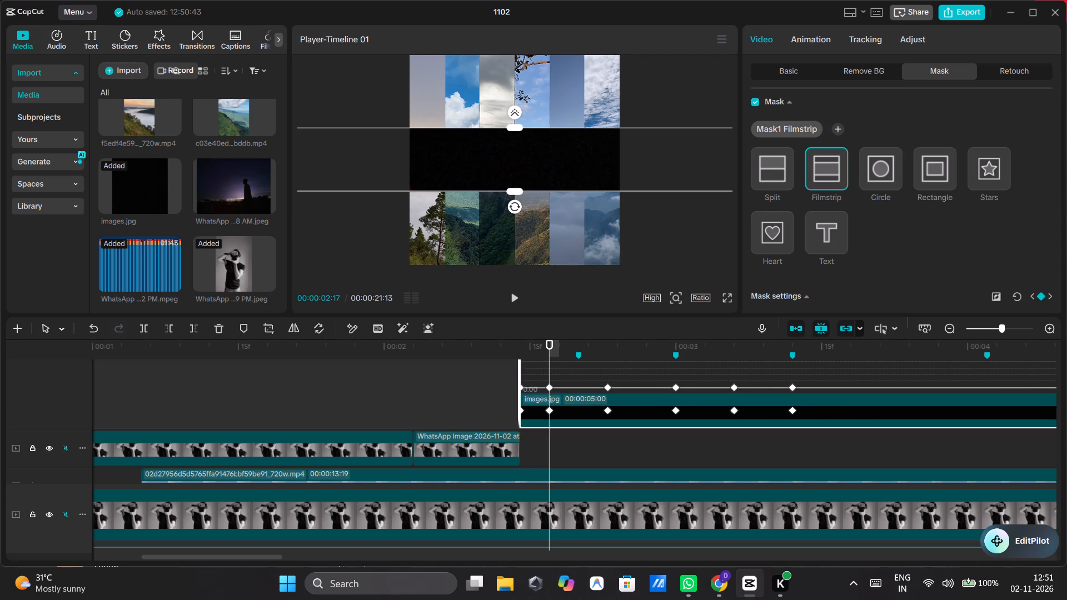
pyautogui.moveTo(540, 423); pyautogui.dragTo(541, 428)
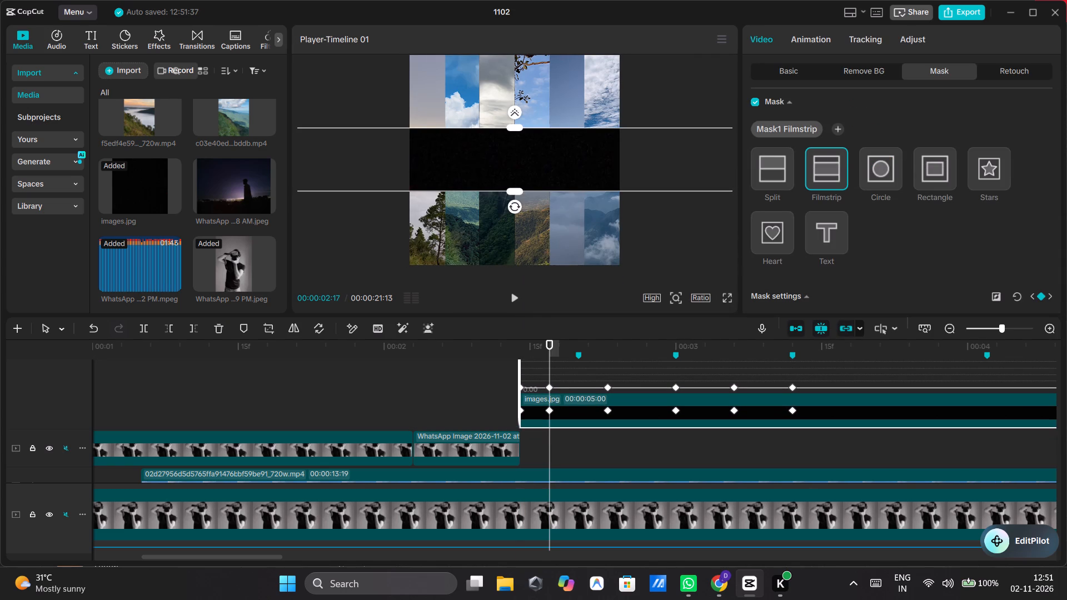
# Review the preset animation curves available for the images.jpg mask keyframe at 00:00:02:17, then close the list.
pyautogui.rightClick(549, 408)
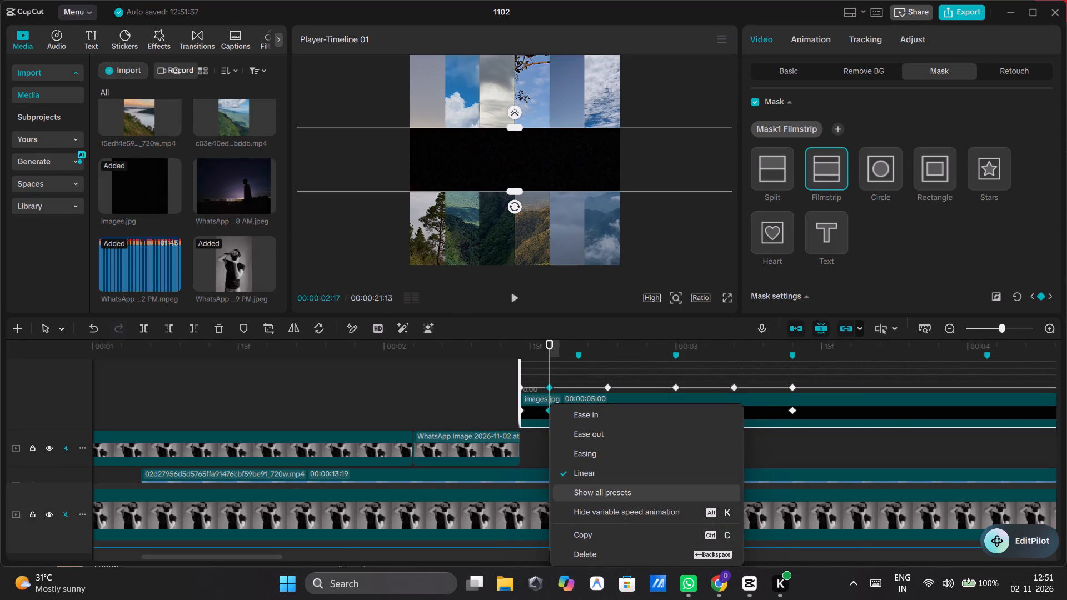
pyautogui.click(584, 487)
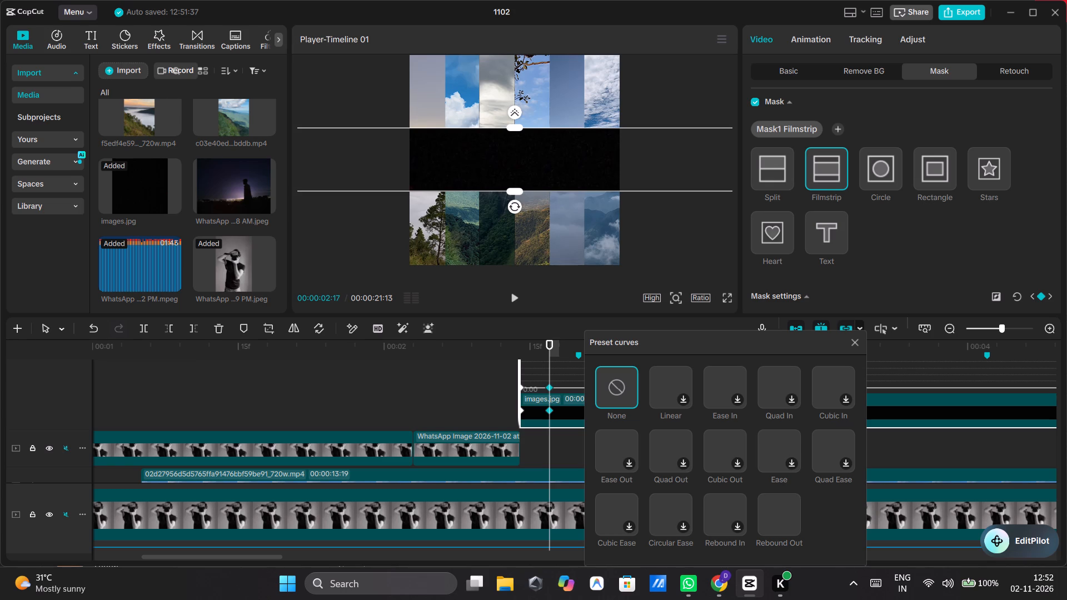
pyautogui.click(475, 411)
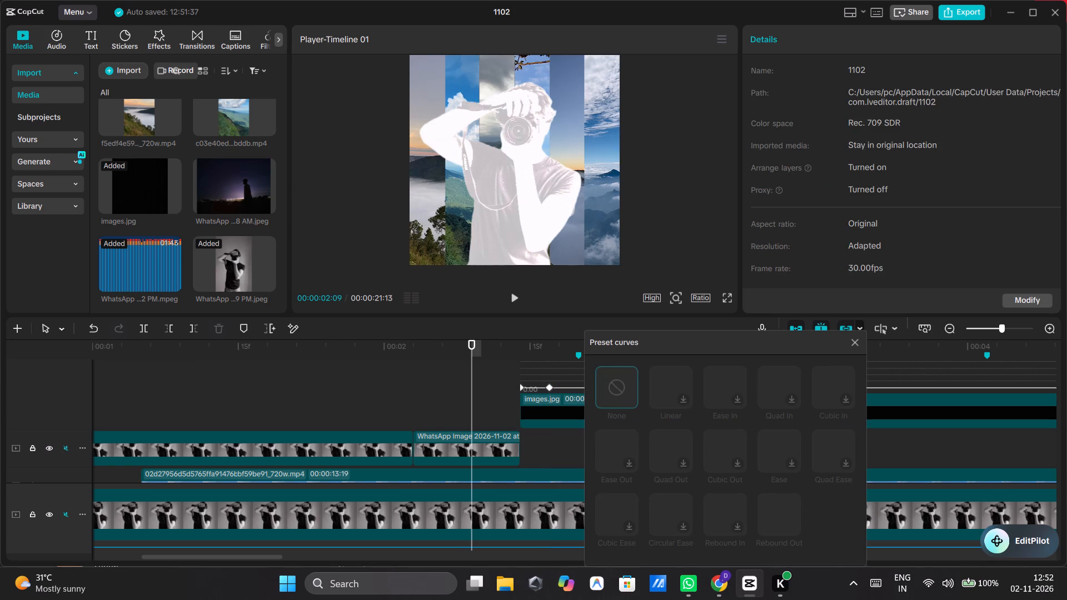
pyautogui.click(551, 410)
pyautogui.click(551, 410)
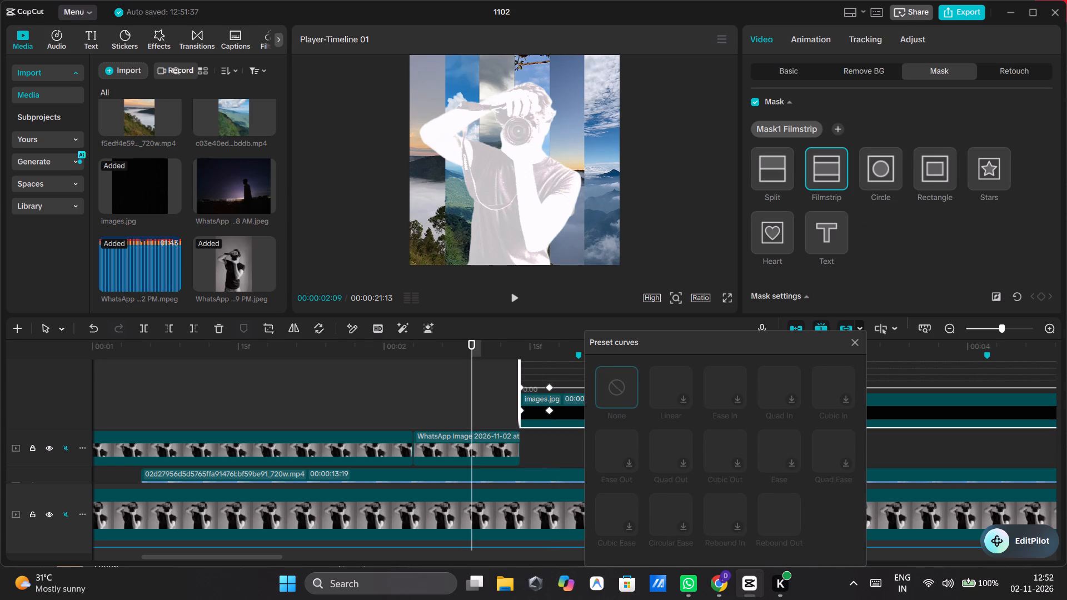
pyautogui.click(856, 344)
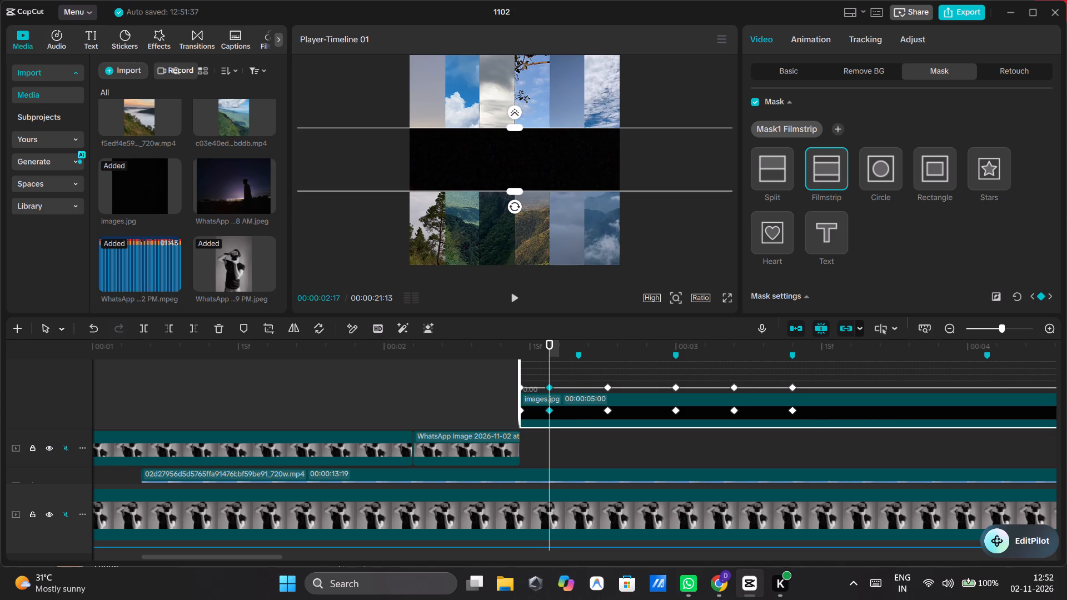
# Split the c03e40edec and f5edf4e5988 landscape strips at 00:00:03:13, just past the beat marker, and delete the parts after the cut.
pyautogui.click(814, 457)
pyautogui.moveTo(814, 457); pyautogui.dragTo(794, 458)
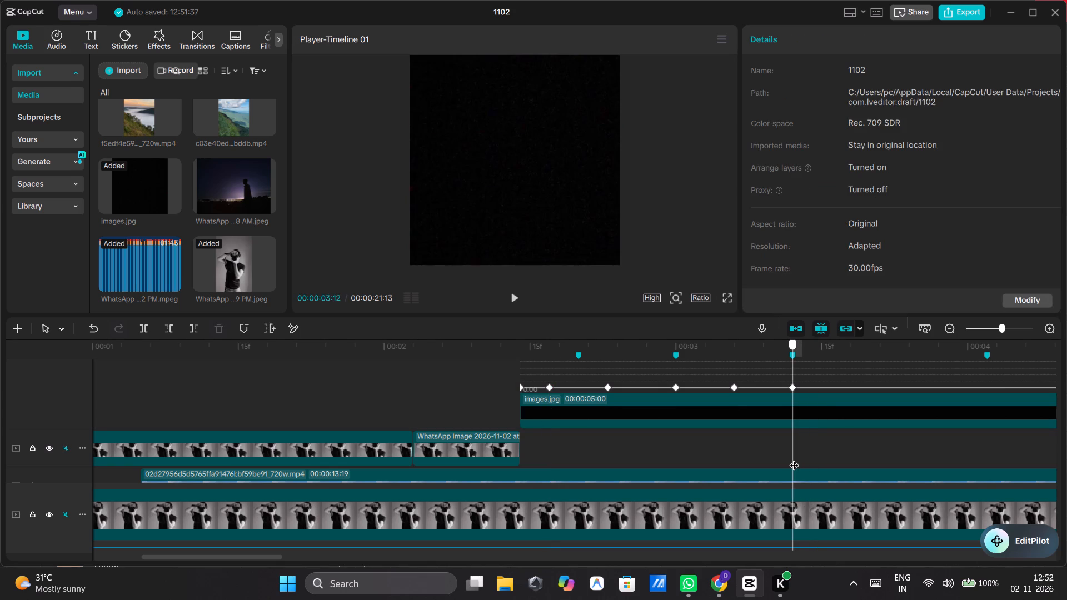
pyautogui.moveTo(794, 458); pyautogui.dragTo(806, 458)
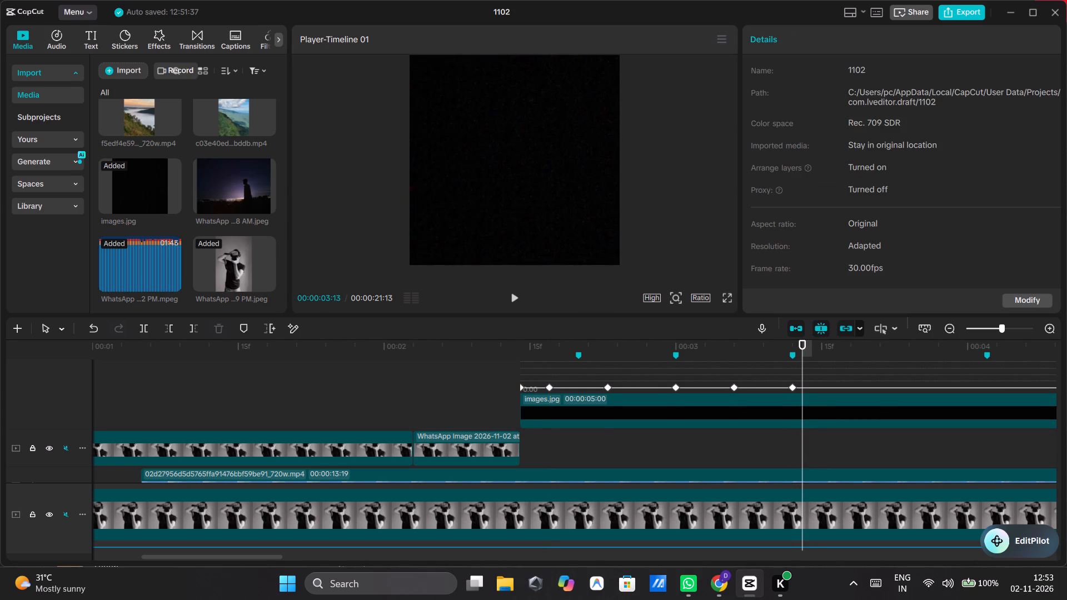
pyautogui.moveTo(489, 393); pyautogui.dragTo(521, 472)
pyautogui.moveTo(521, 472); pyautogui.dragTo(564, 599)
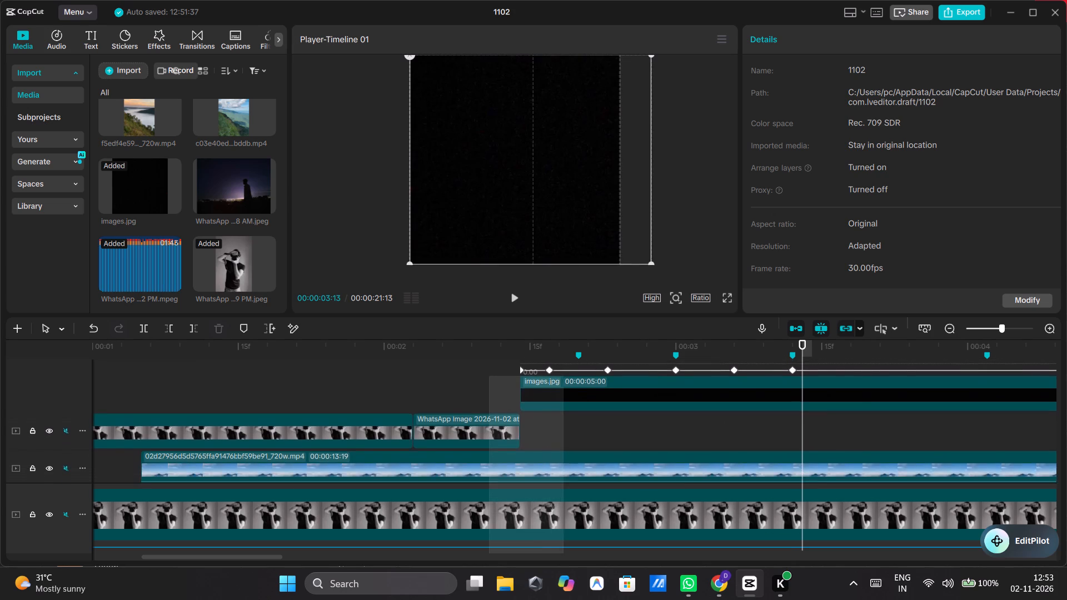
pyautogui.moveTo(564, 599); pyautogui.dragTo(498, 598)
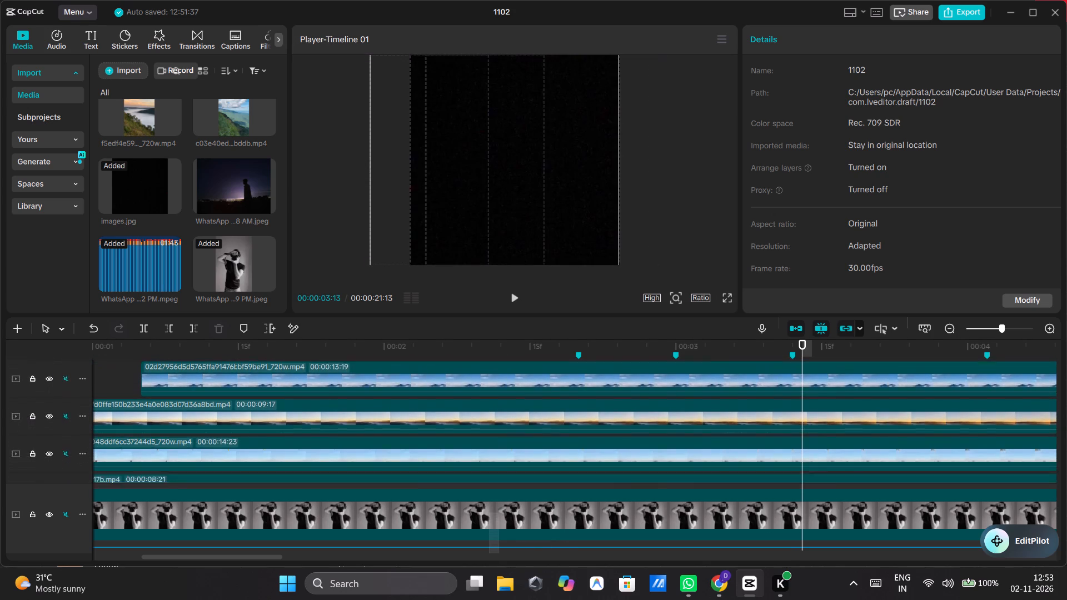
pyautogui.moveTo(498, 598); pyautogui.dragTo(518, 462)
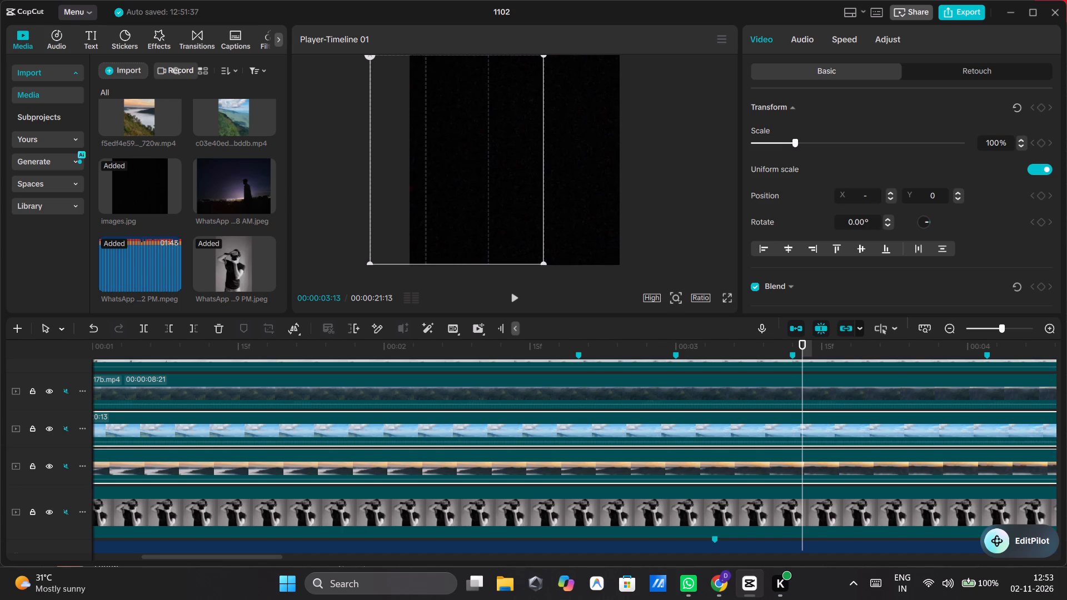
pyautogui.hotkey('ctrl', 'b')
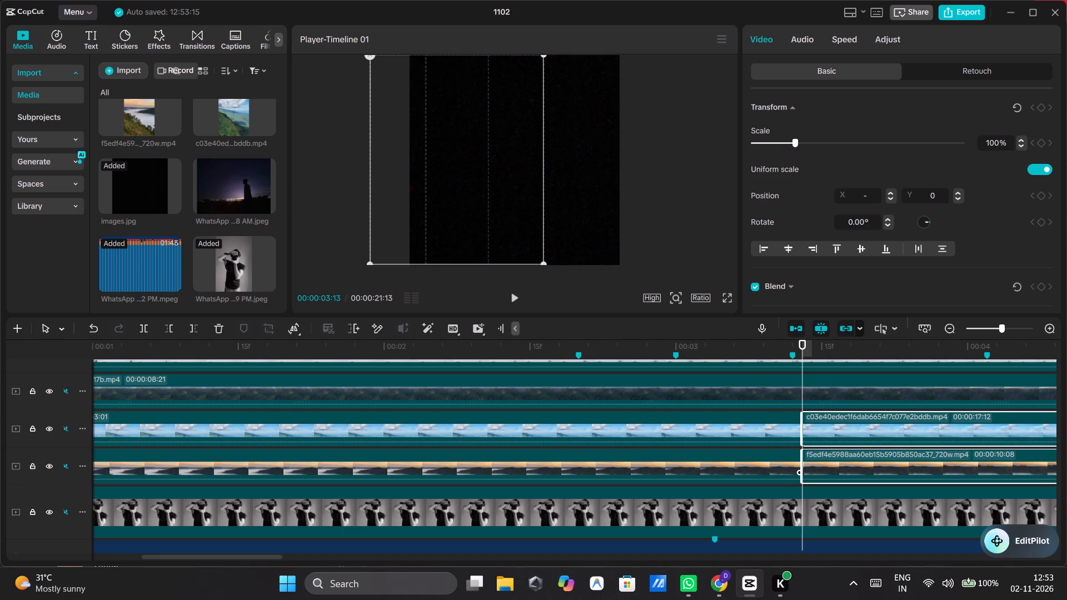
pyautogui.rightClick(839, 459)
pyautogui.click(906, 117)
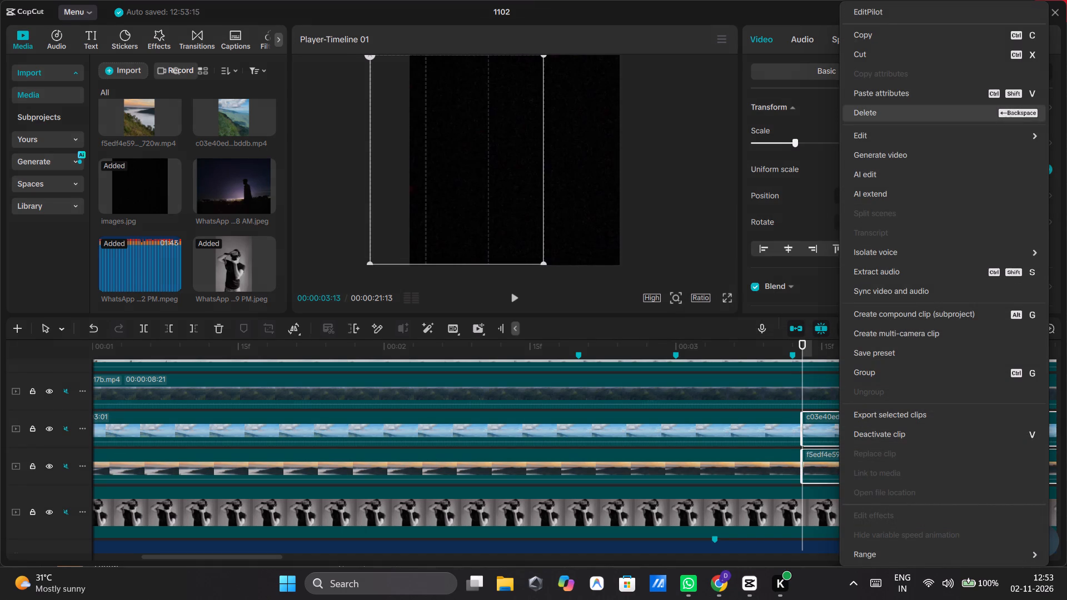
# Split the main-track photographer image at 00:00:03:13 and delete the part after the cut.
pyautogui.scroll(1, 841, 481)
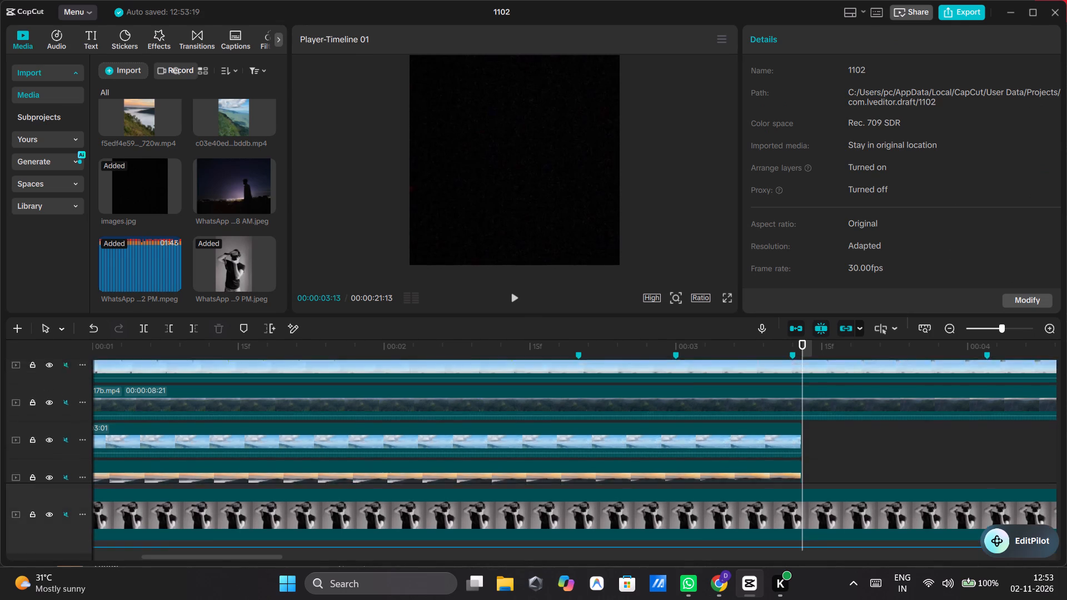
pyautogui.scroll(-2, 841, 481)
pyautogui.click(840, 453)
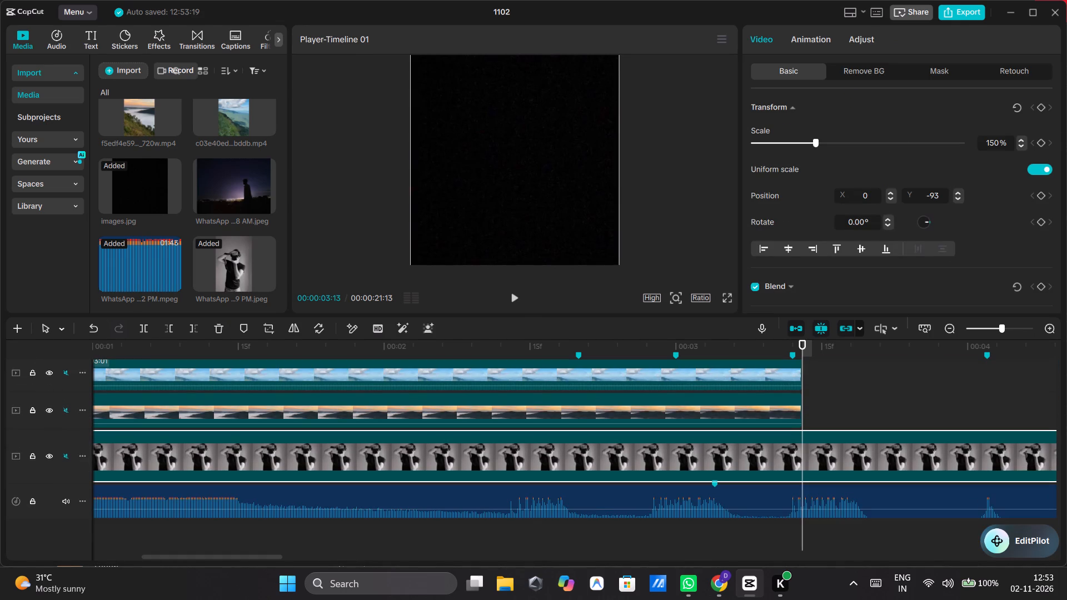
pyautogui.click(824, 444)
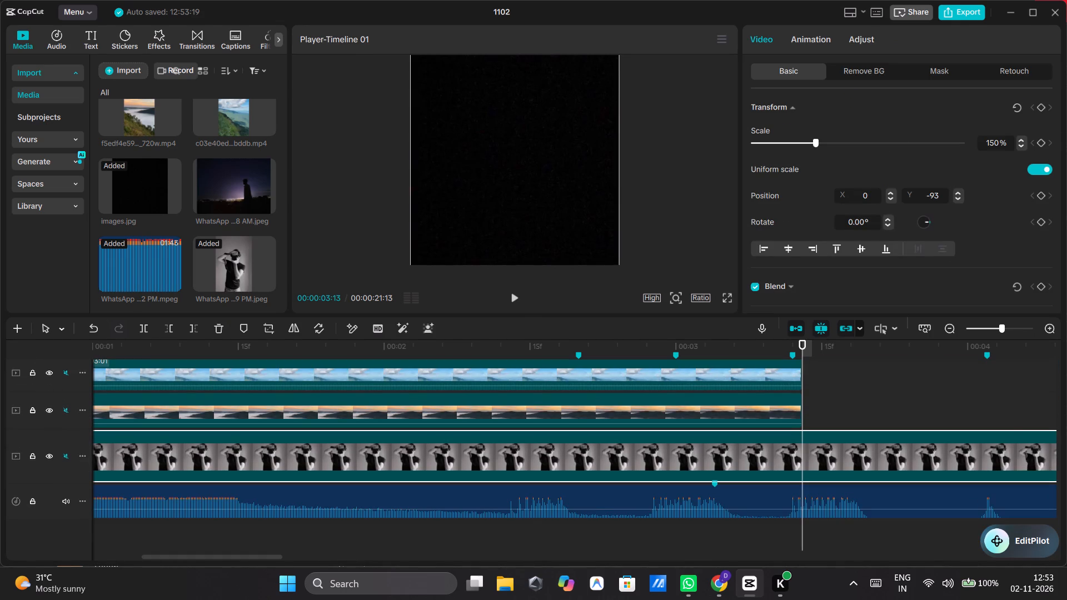
pyautogui.hotkey('ctrl', 'b')
pyautogui.rightClick(824, 444)
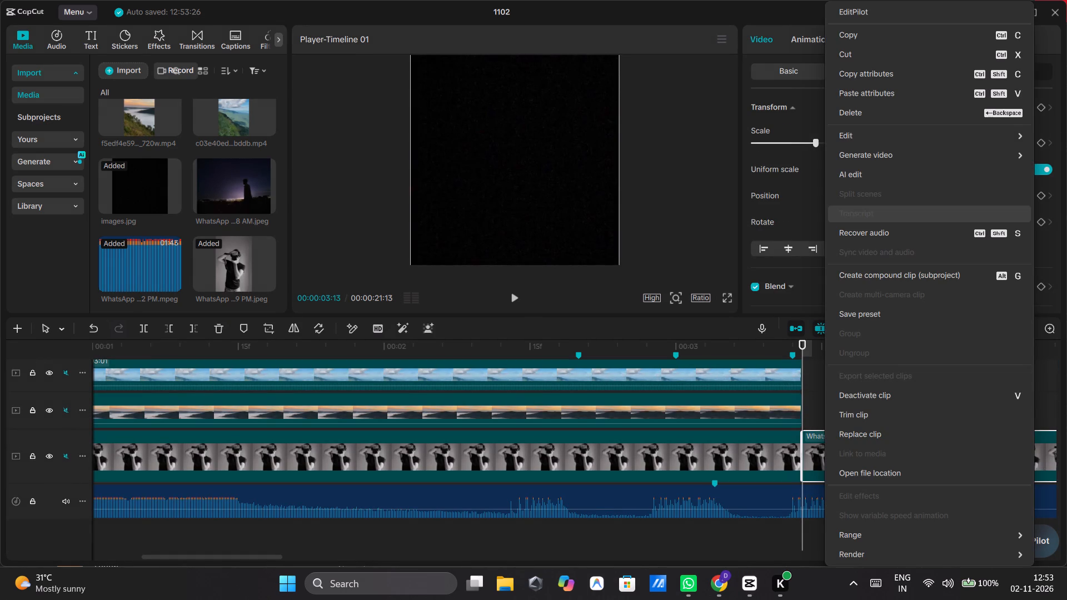
pyautogui.click(875, 118)
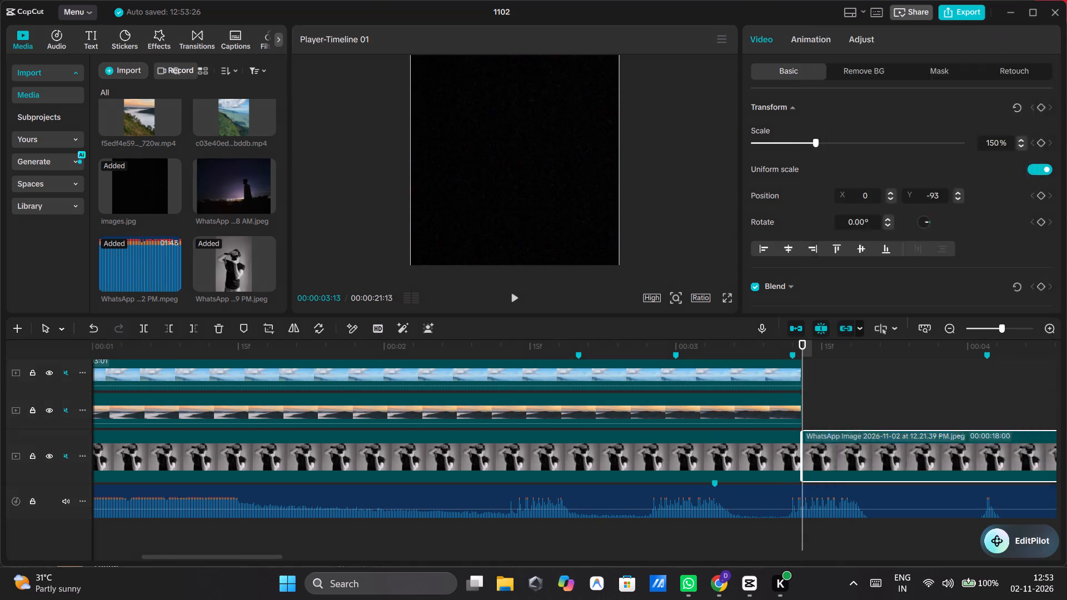
# Split the f6b09221ce, 60a10822e4 and neighbouring sunset landscape strips at 00:00:03:13 and delete the parts after the cut.
pyautogui.scroll(2, 886, 401)
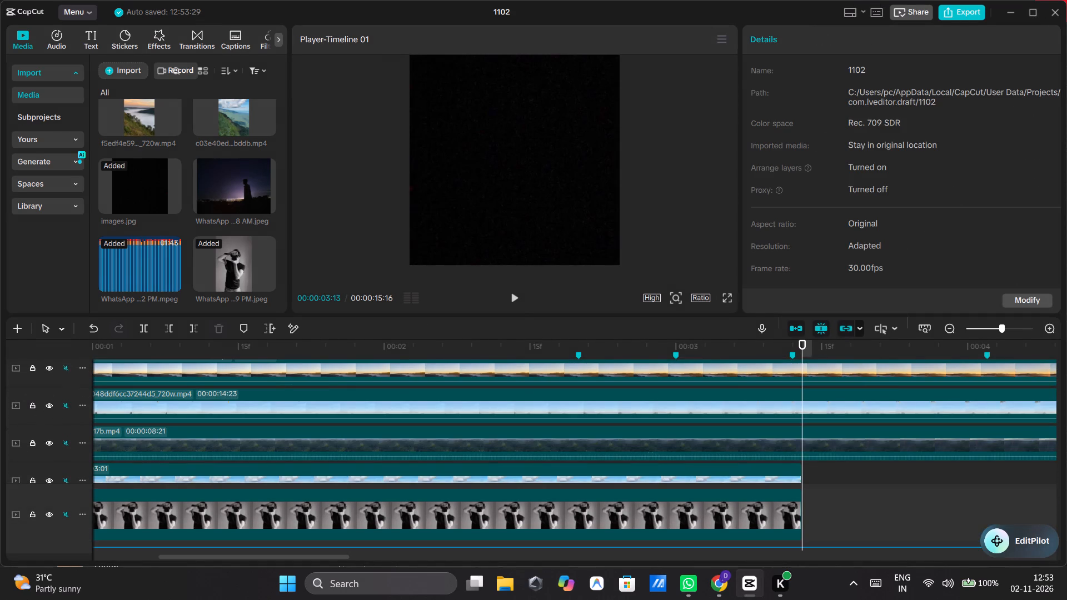
pyautogui.click(871, 442)
pyautogui.hotkey('ctrl', 'b')
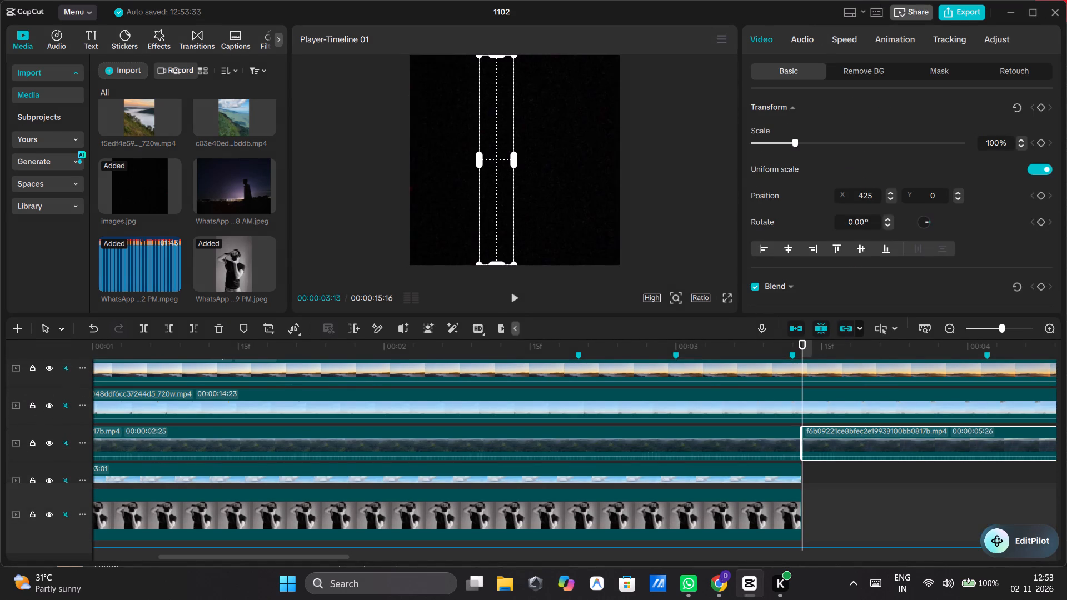
pyautogui.click(832, 391)
pyautogui.hotkey('ctrl', 'b')
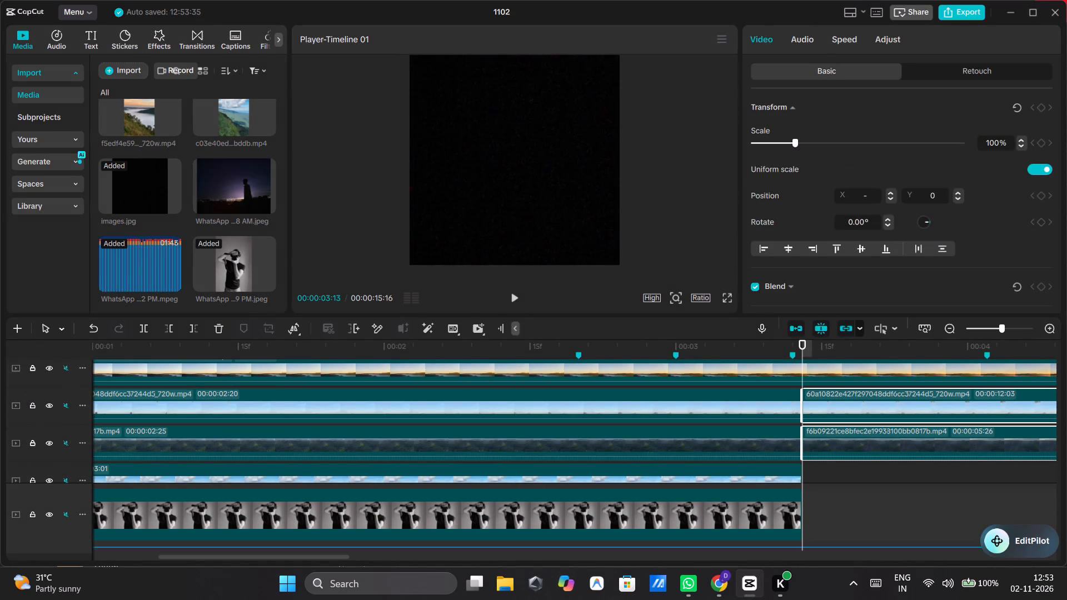
pyautogui.click(830, 365)
pyautogui.hotkey('ctrl', 'b')
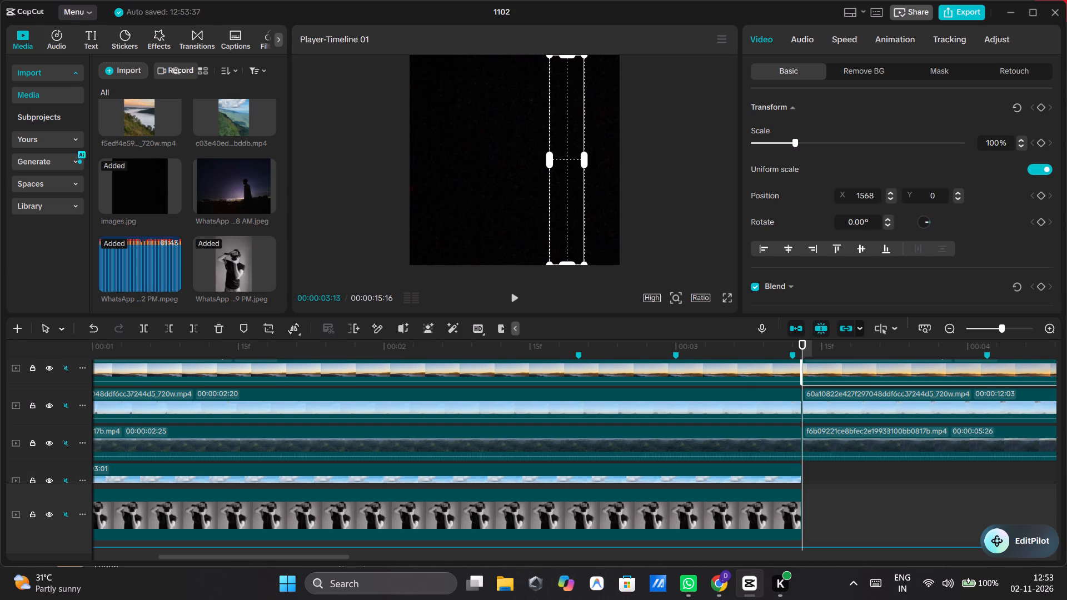
pyautogui.rightClick(819, 376)
pyautogui.click(891, 116)
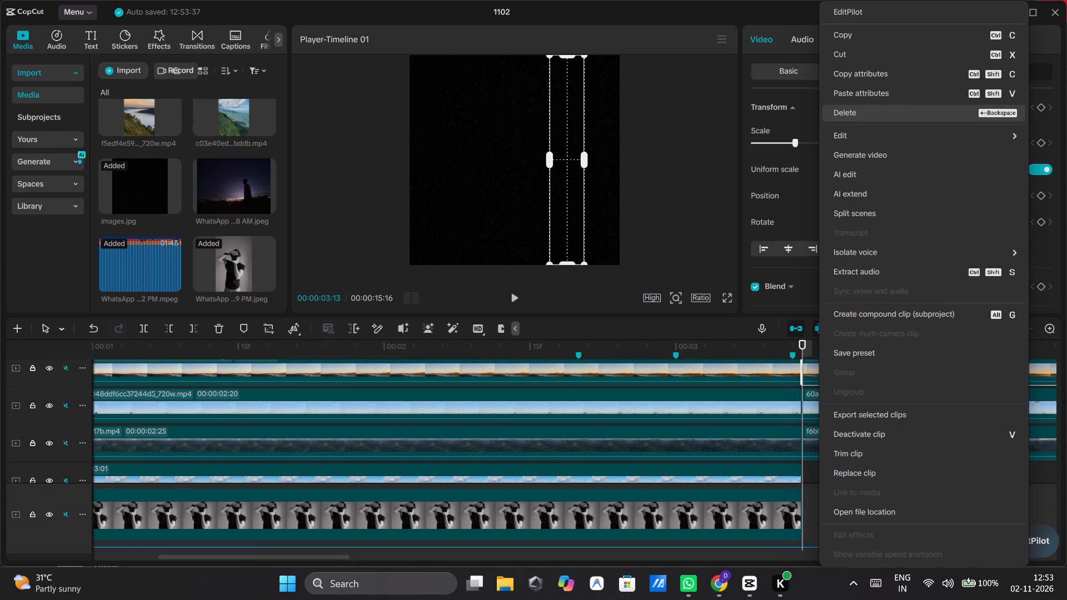
pyautogui.rightClick(838, 403)
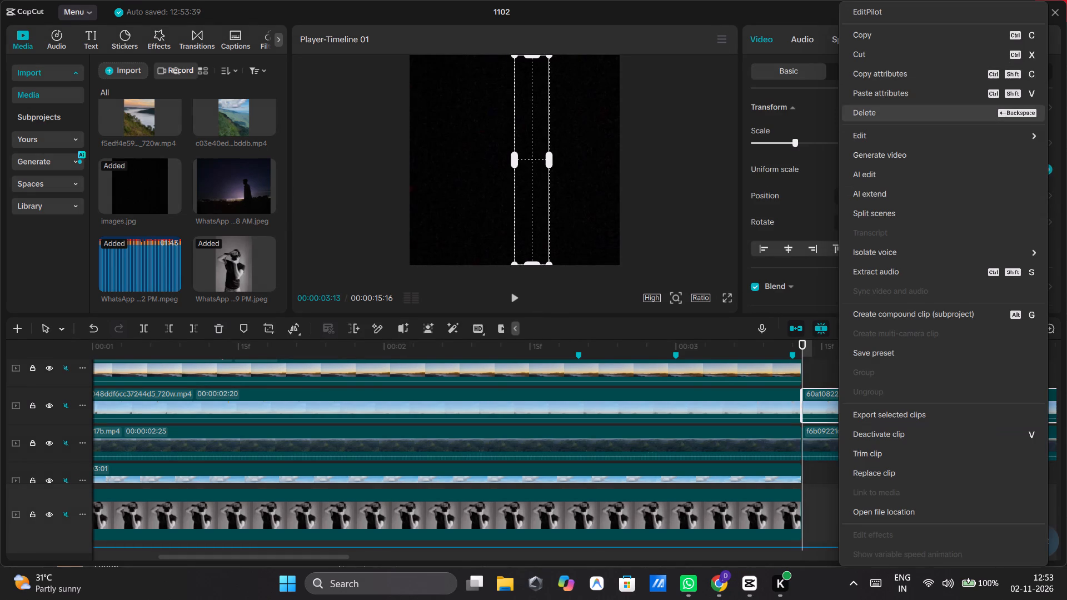
pyautogui.click(884, 121)
pyautogui.rightClick(879, 438)
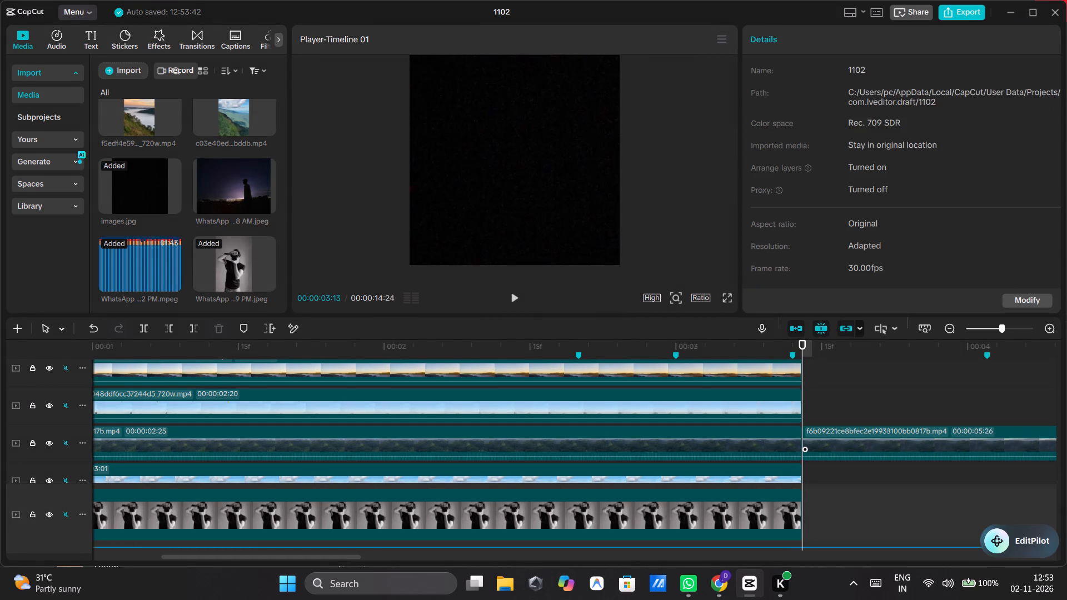
pyautogui.click(889, 118)
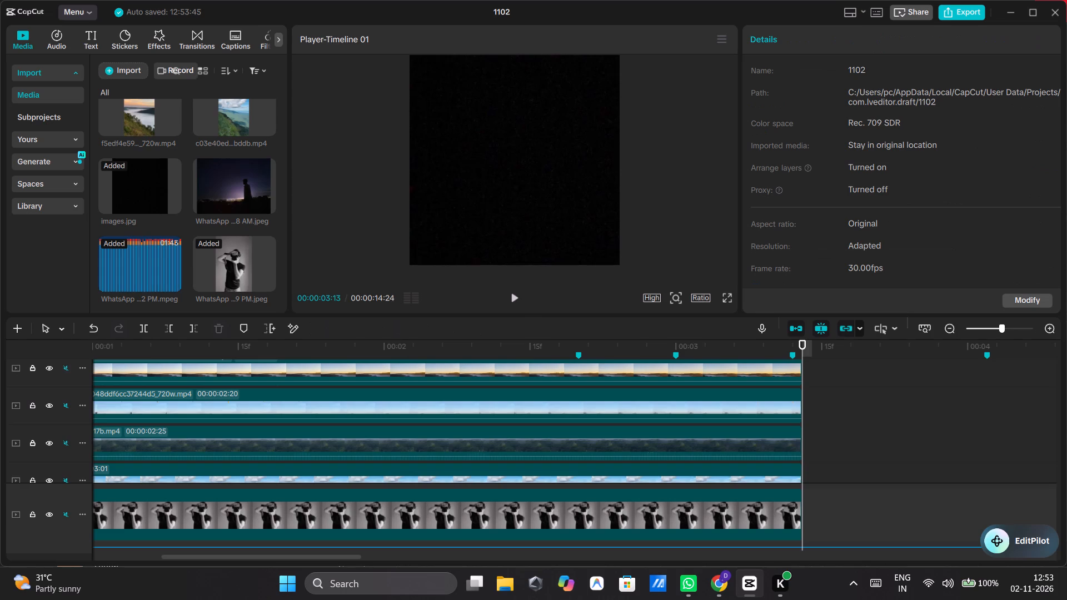
# Split the 02d27956d5 landscape strip at 00:00:03:13 and delete the part after the cut.
pyautogui.scroll(3, 886, 372)
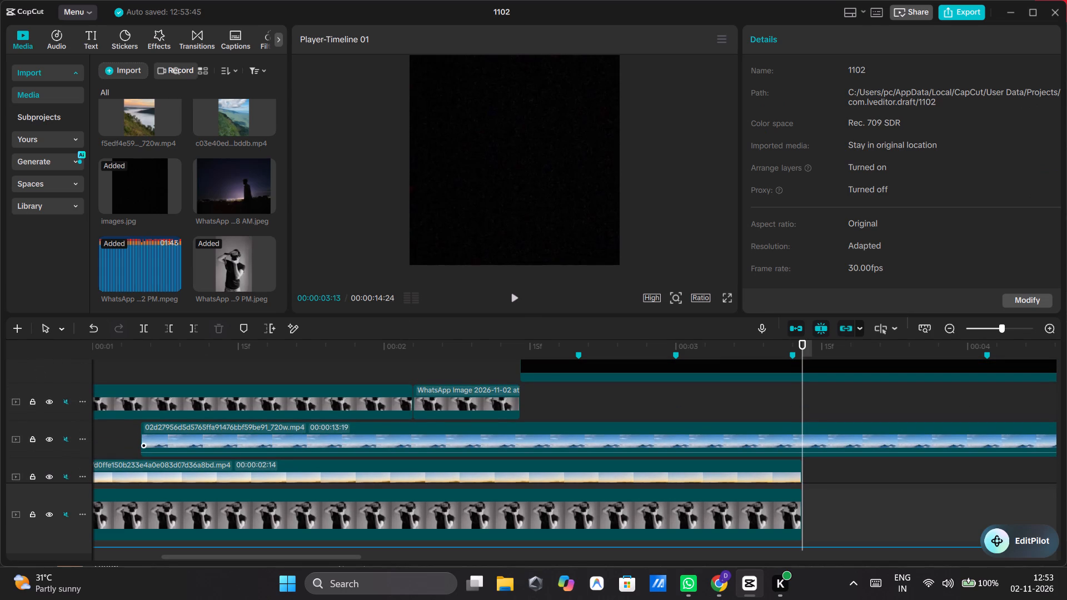
pyautogui.click(857, 437)
pyautogui.hotkey('ctrl', 'b')
pyautogui.rightClick(857, 437)
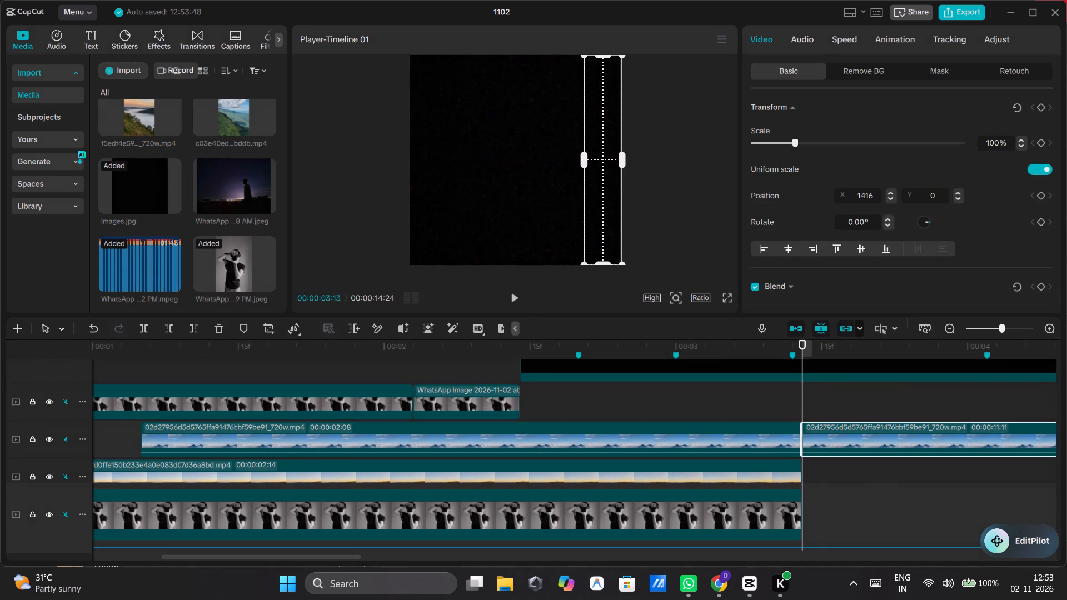
pyautogui.click(906, 106)
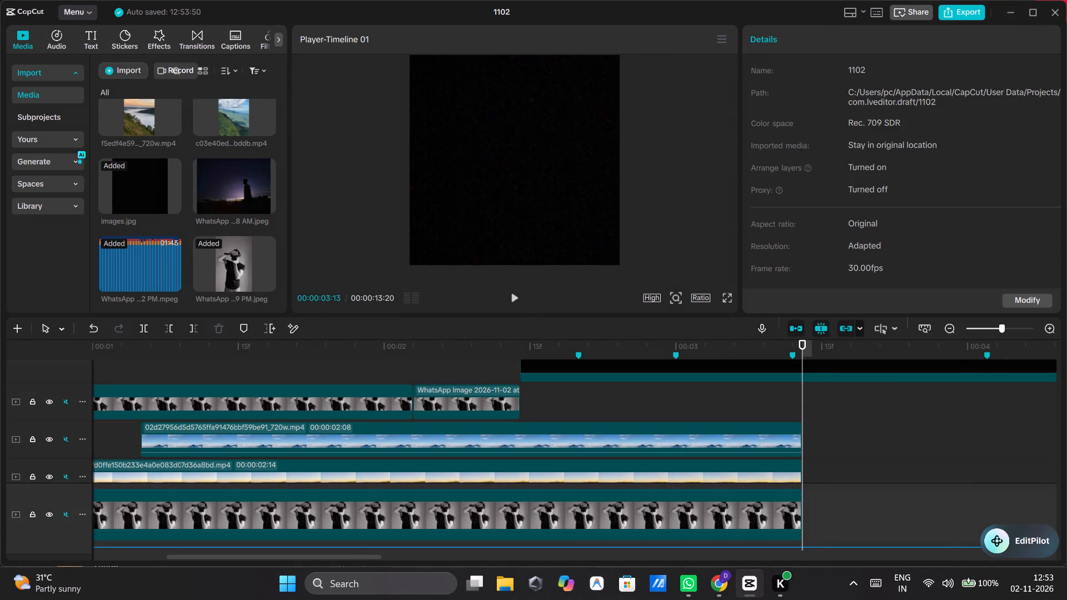
# Play the edit from the start, then replay the images.jpg mask animation from 00:00:02:12 to check its timing against the beat markers.
pyautogui.scroll(1, 872, 523)
pyautogui.click(421, 411)
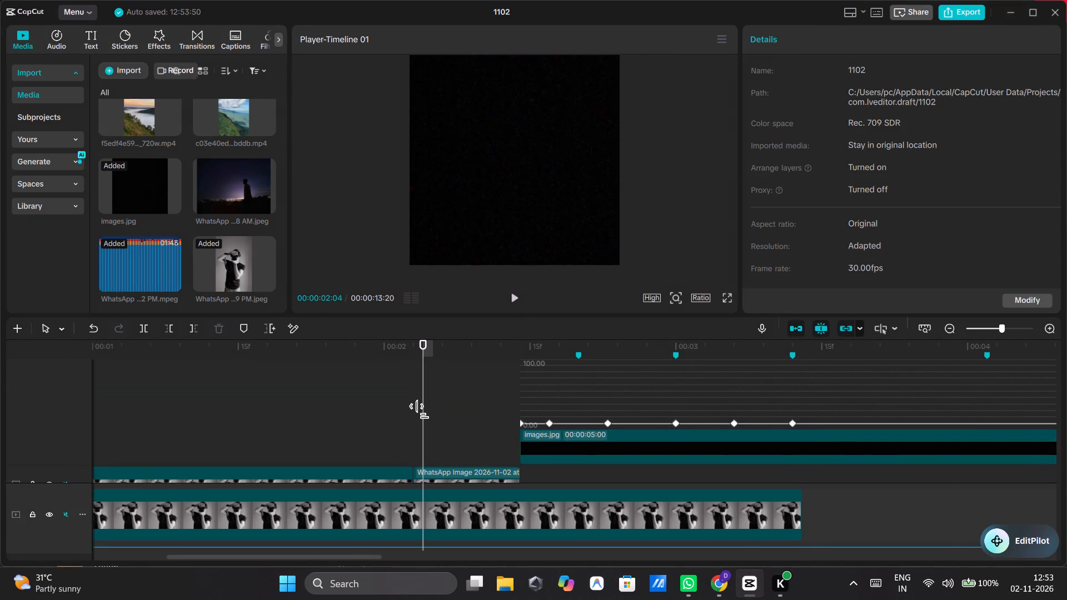
pyautogui.moveTo(421, 411); pyautogui.dragTo(0, 434)
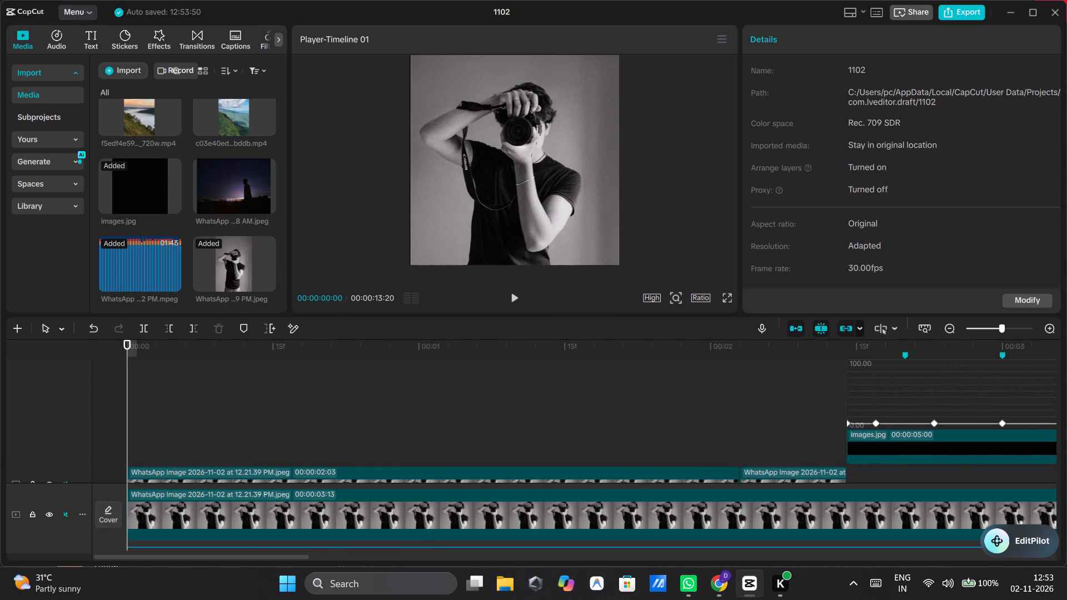
pyautogui.click(511, 297)
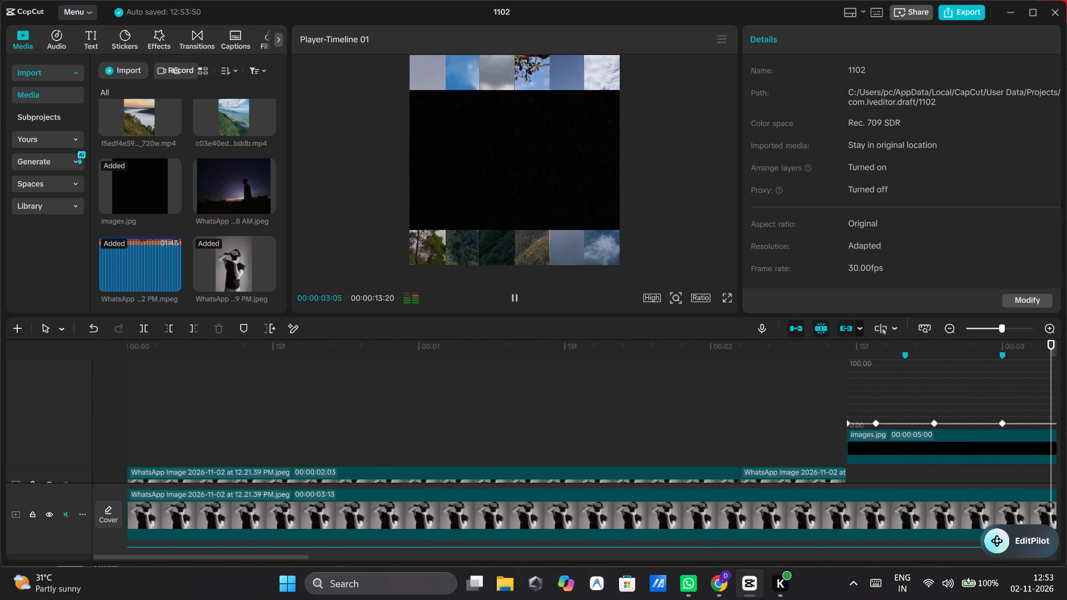
pyautogui.click(511, 297)
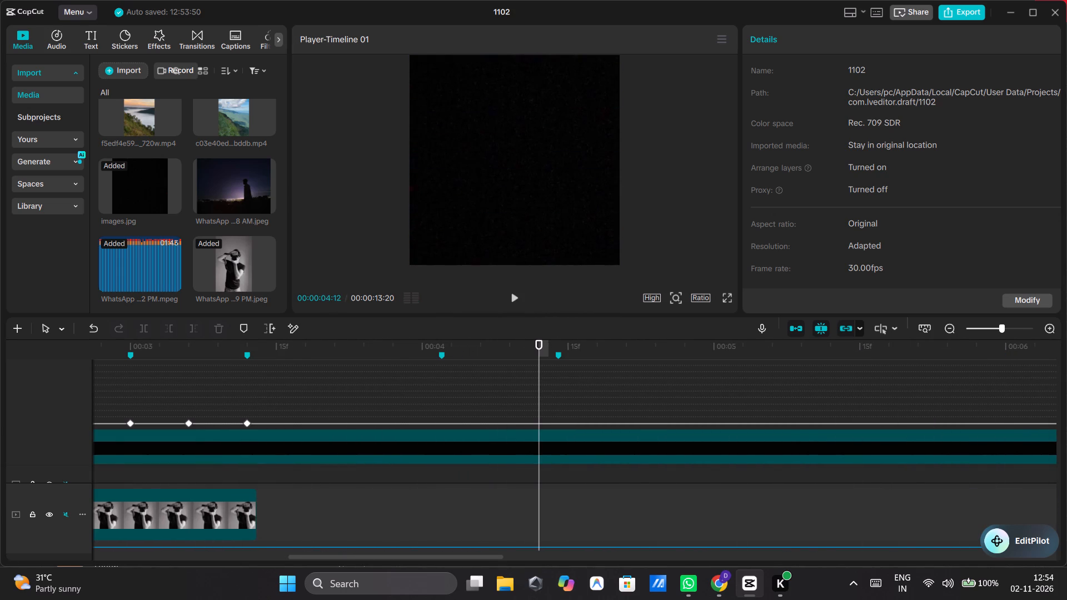
pyautogui.hscroll(2, 379, 399)
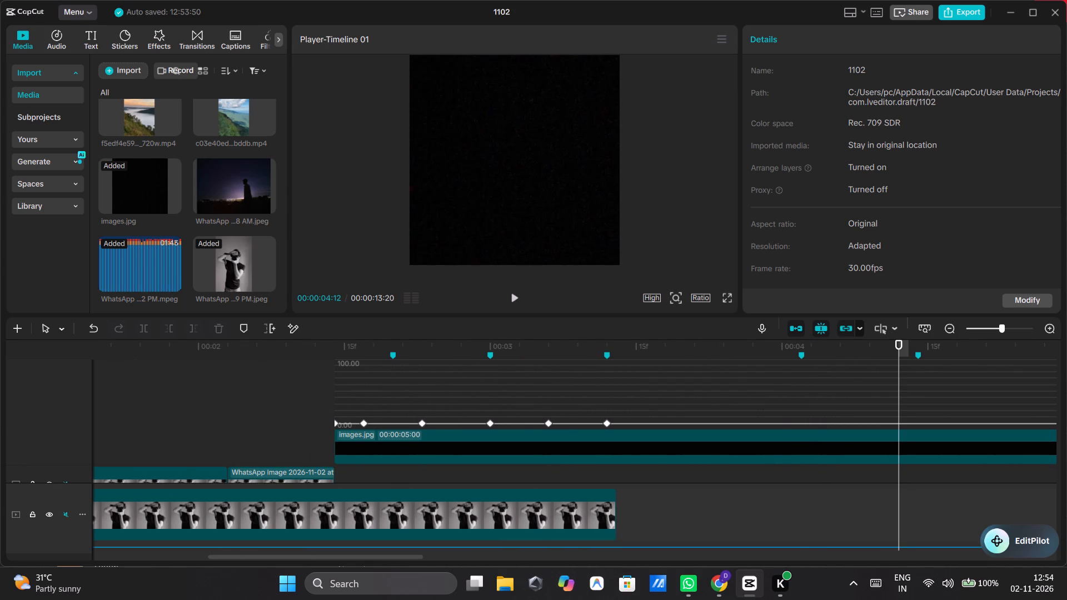
pyautogui.click(311, 369)
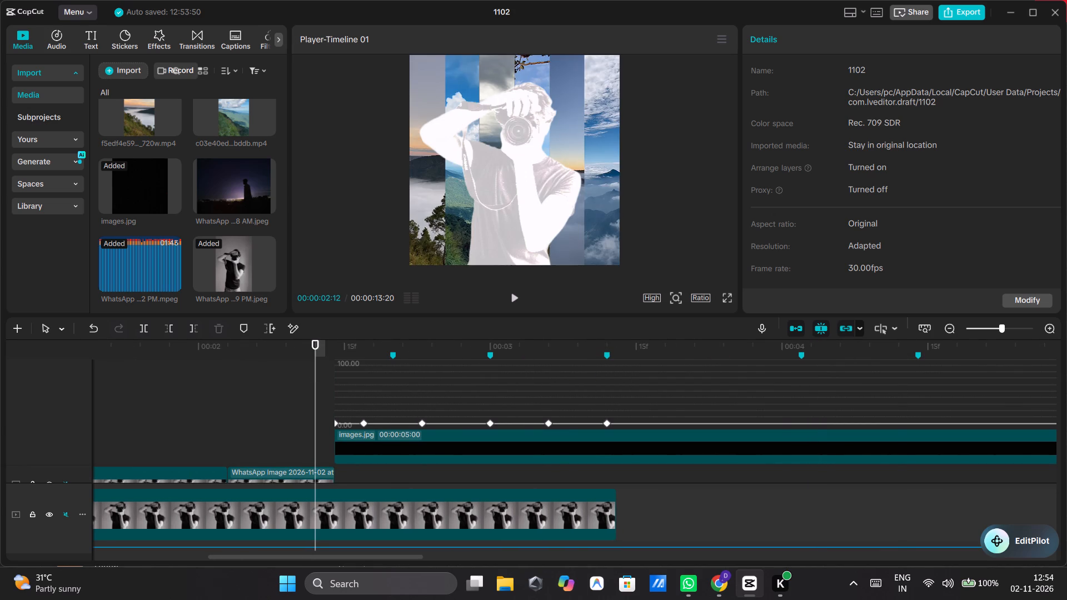
pyautogui.doubleClick(515, 294)
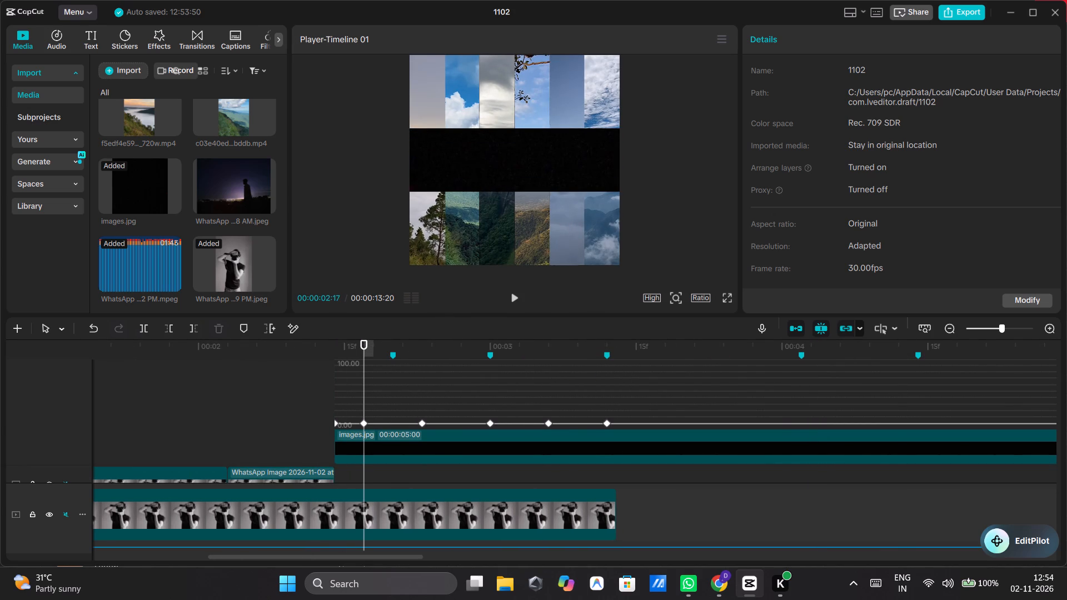
pyautogui.doubleClick(515, 294)
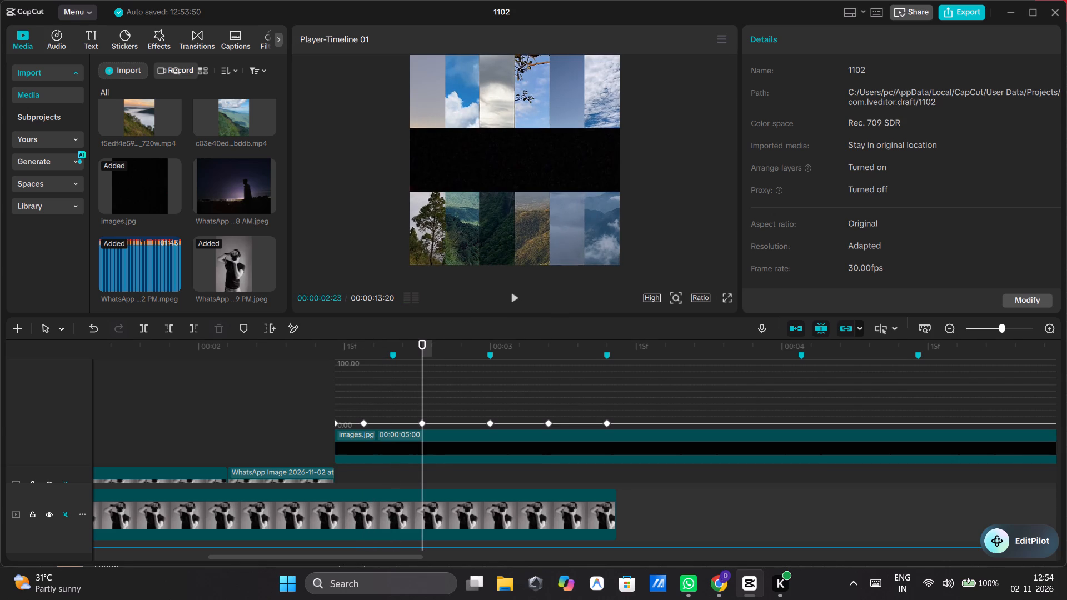
# Move the images.jpg mask keyframe at 00:00:02:23 earlier, to just after the beat marker at 00:00:02:20.
pyautogui.click(432, 438)
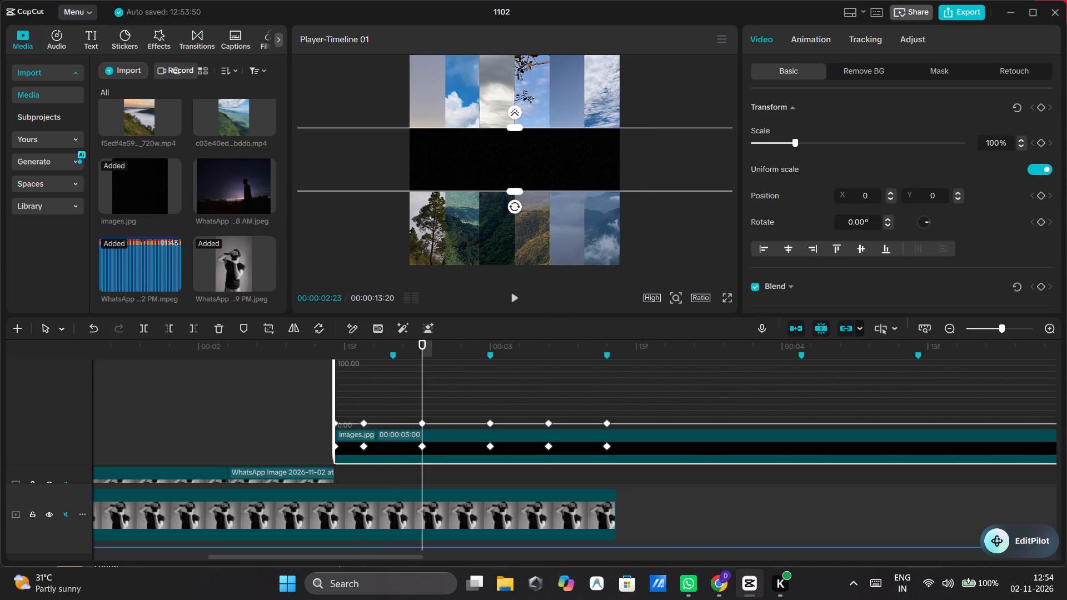
pyautogui.moveTo(422, 446); pyautogui.dragTo(406, 448)
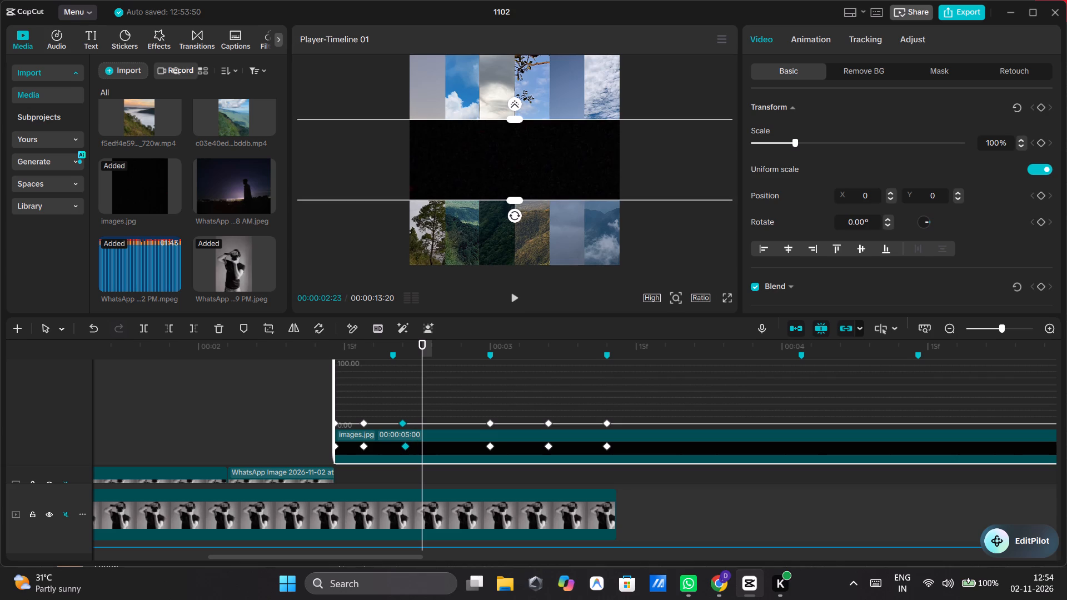
pyautogui.moveTo(406, 448); pyautogui.dragTo(405, 447)
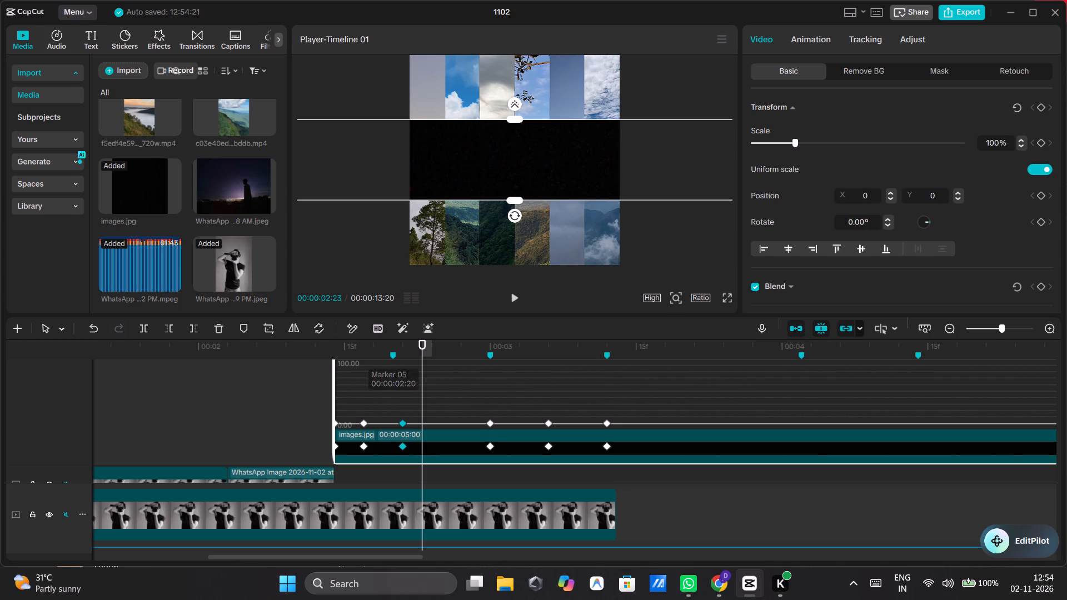
# Separate the images.jpg keyframes at 00:00:03:00 around the beat marker, moving one to 00:00:02:29 and the other to 00:00:03:01.
pyautogui.doubleClick(513, 294)
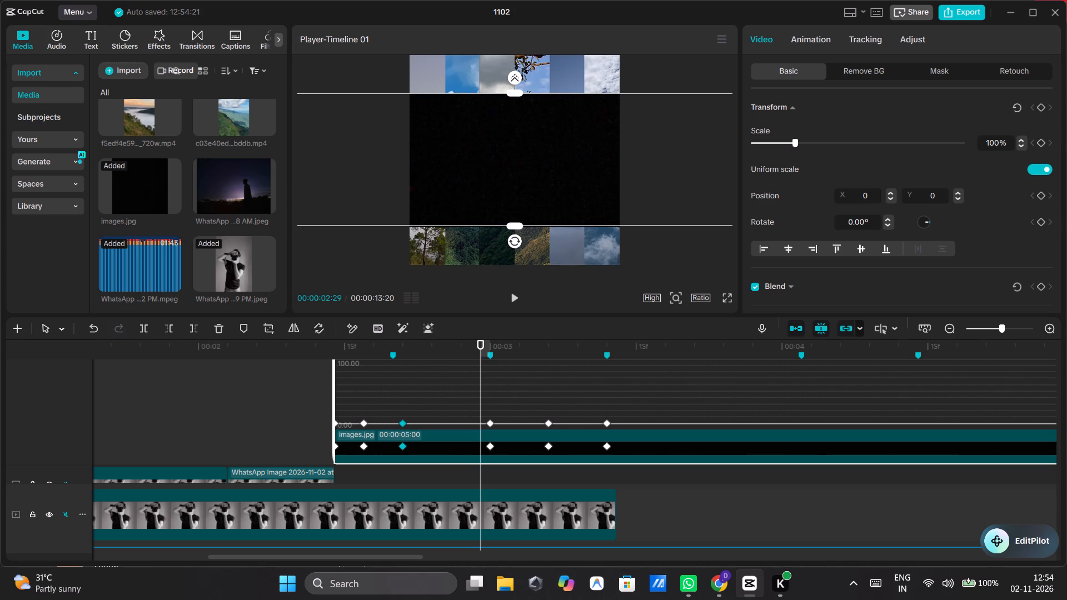
pyautogui.moveTo(488, 422); pyautogui.dragTo(480, 423)
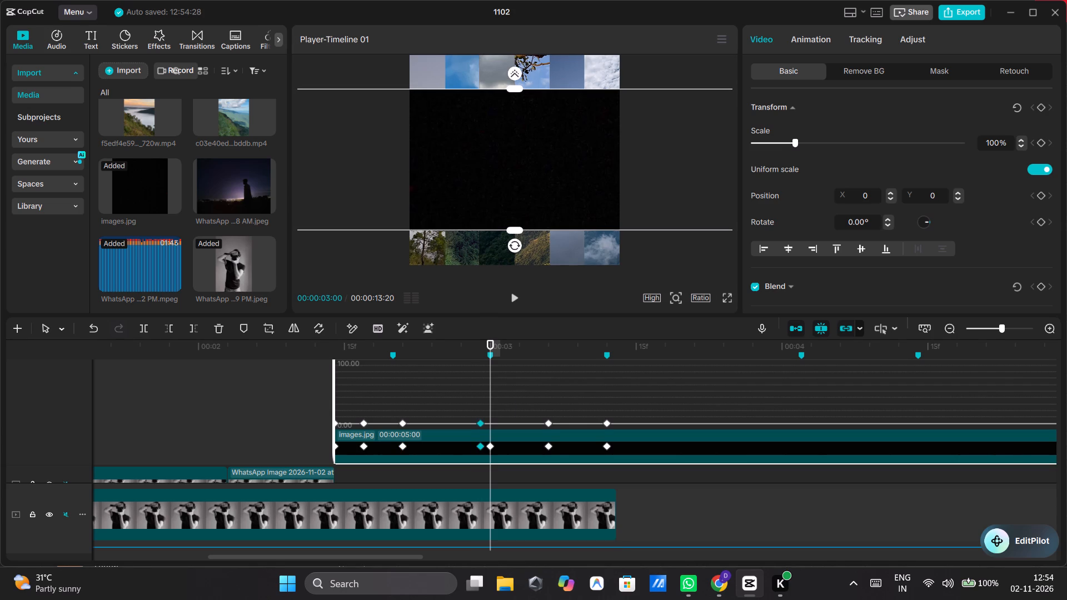
pyautogui.click(488, 445)
pyautogui.moveTo(488, 445); pyautogui.dragTo(476, 447)
pyautogui.moveTo(476, 447); pyautogui.dragTo(515, 476)
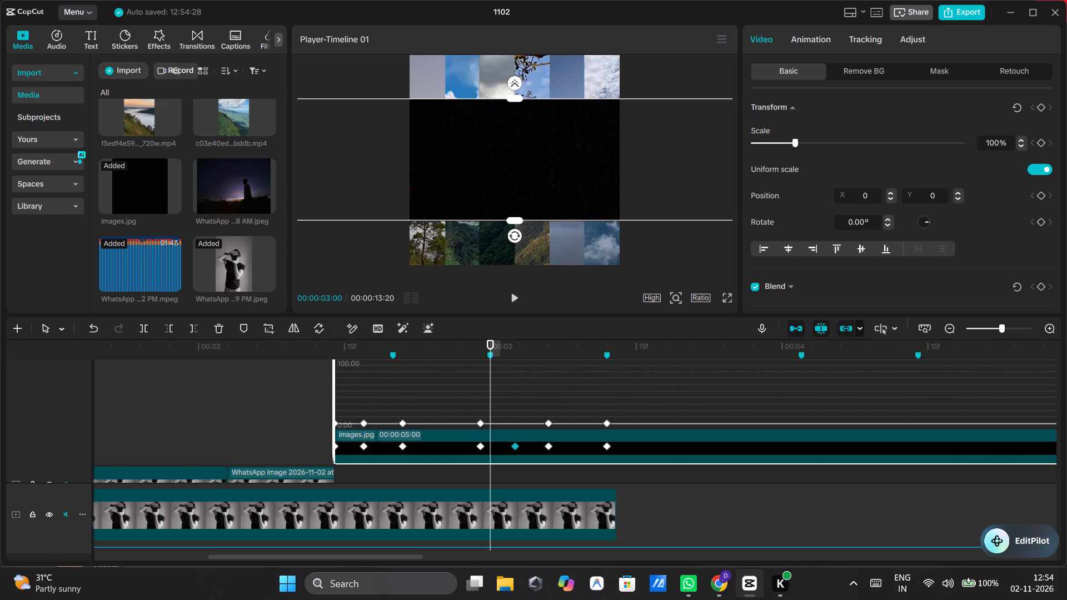
pyautogui.moveTo(515, 476); pyautogui.dragTo(494, 462)
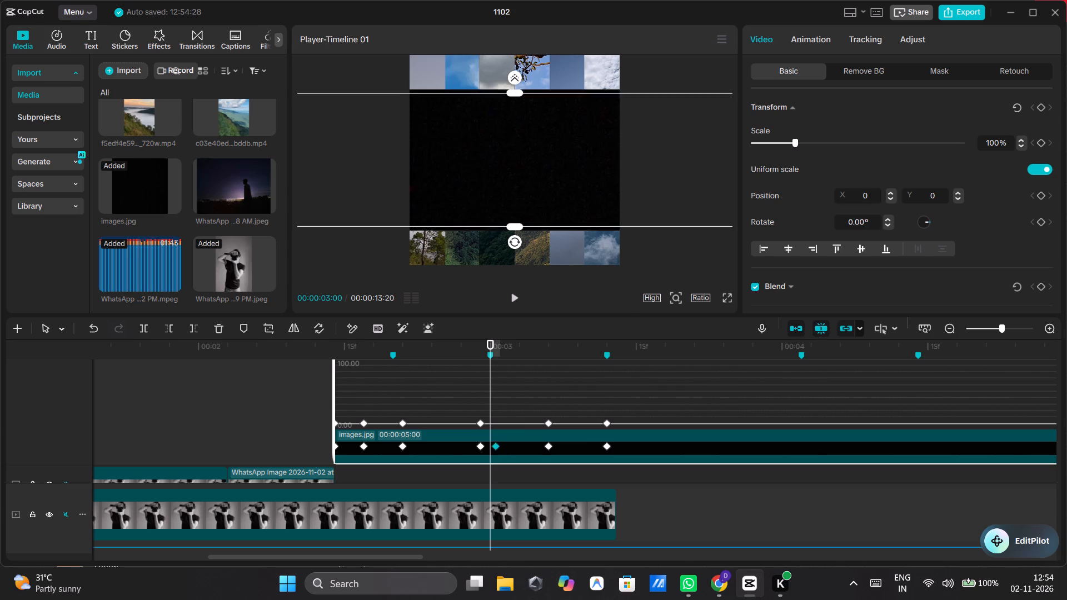
pyautogui.moveTo(494, 462); pyautogui.dragTo(499, 465)
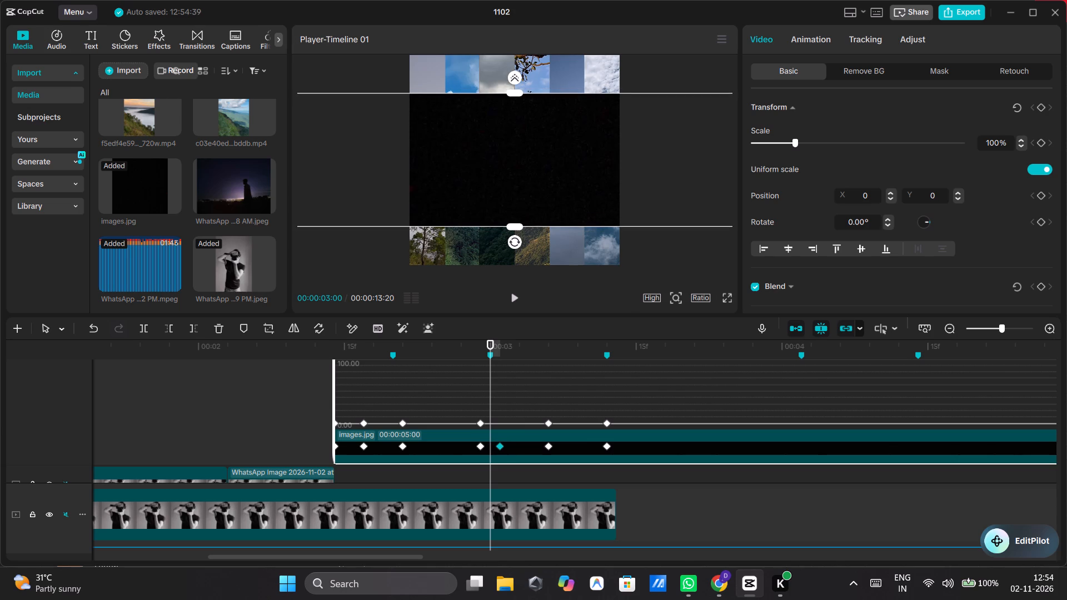
pyautogui.click(481, 445)
pyautogui.click(499, 445)
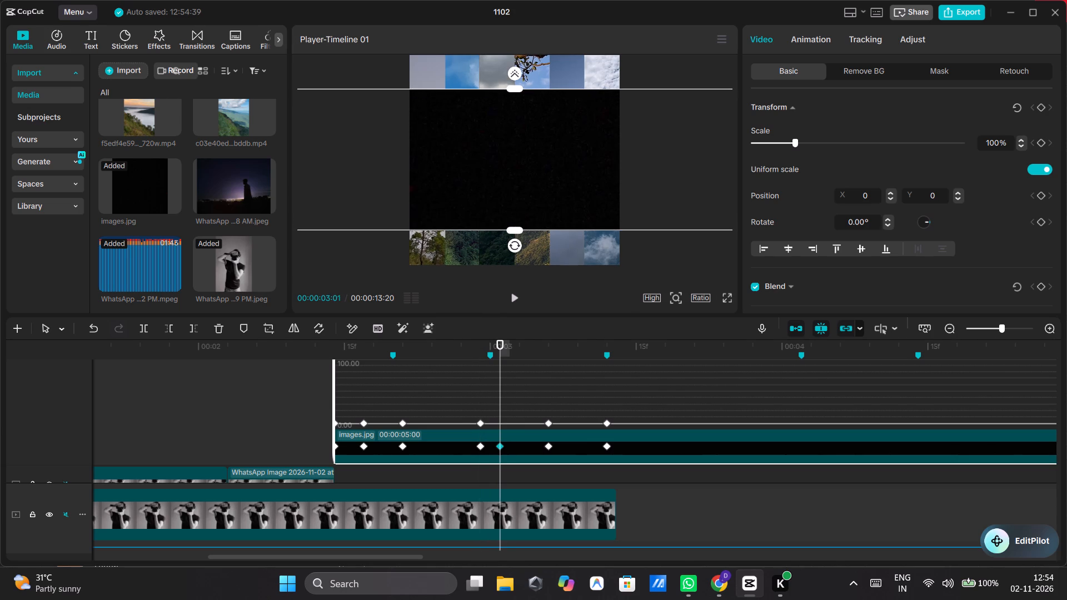
# Delete the images.jpg mask keyframe at 00:00:03:06.
pyautogui.click(550, 444)
pyautogui.click(606, 448)
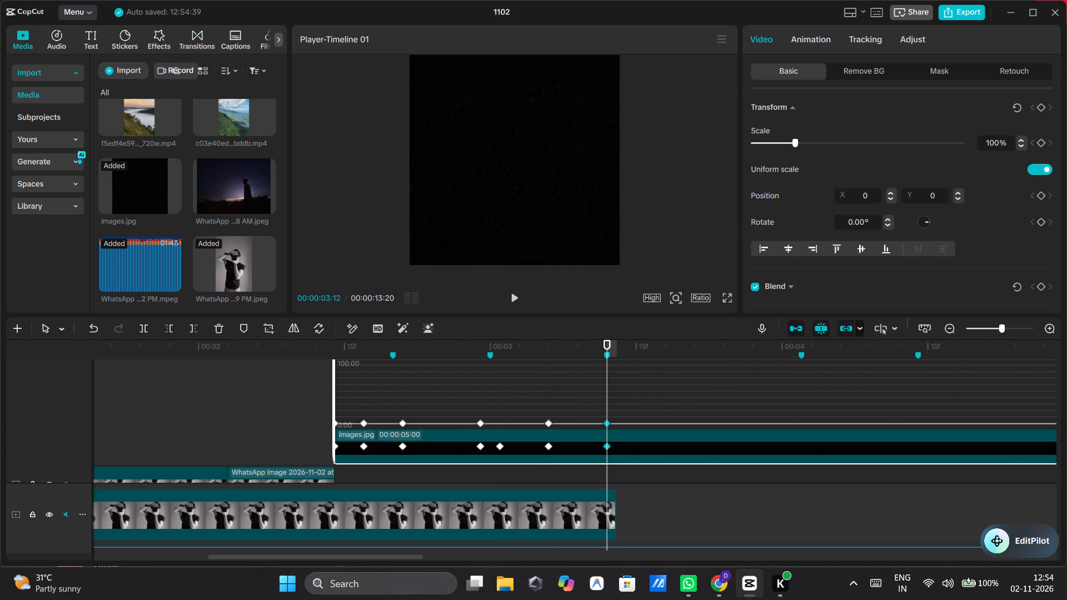
pyautogui.click(546, 447)
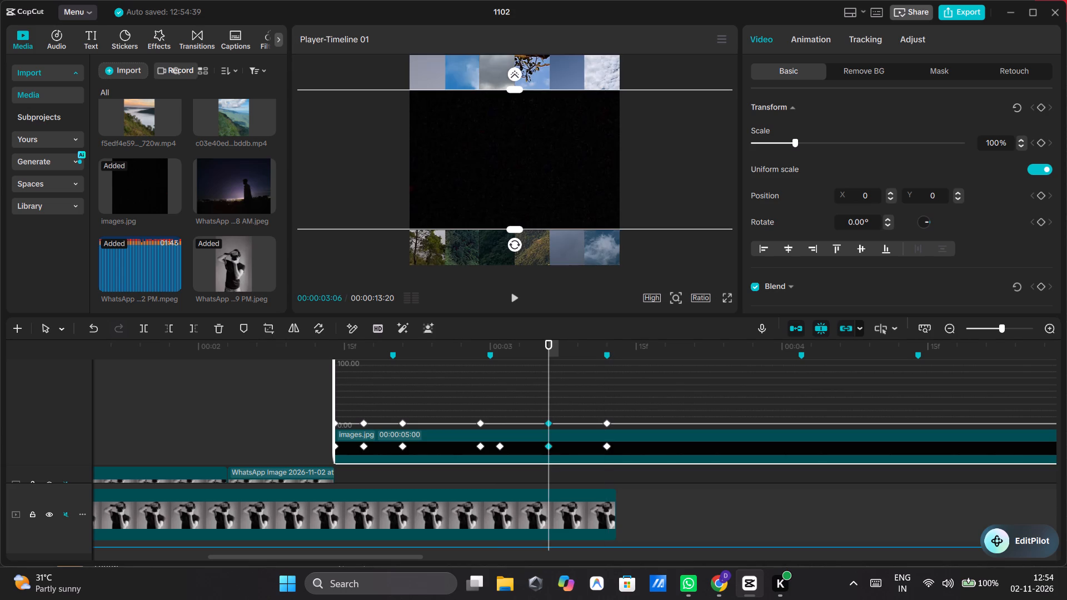
pyautogui.rightClick(546, 447)
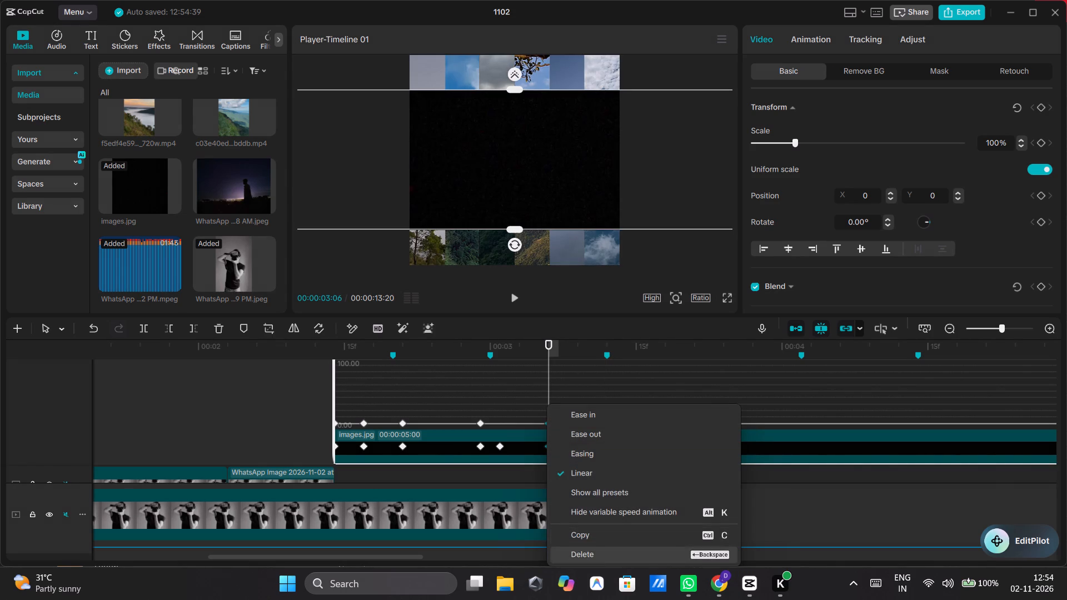
pyautogui.click(581, 553)
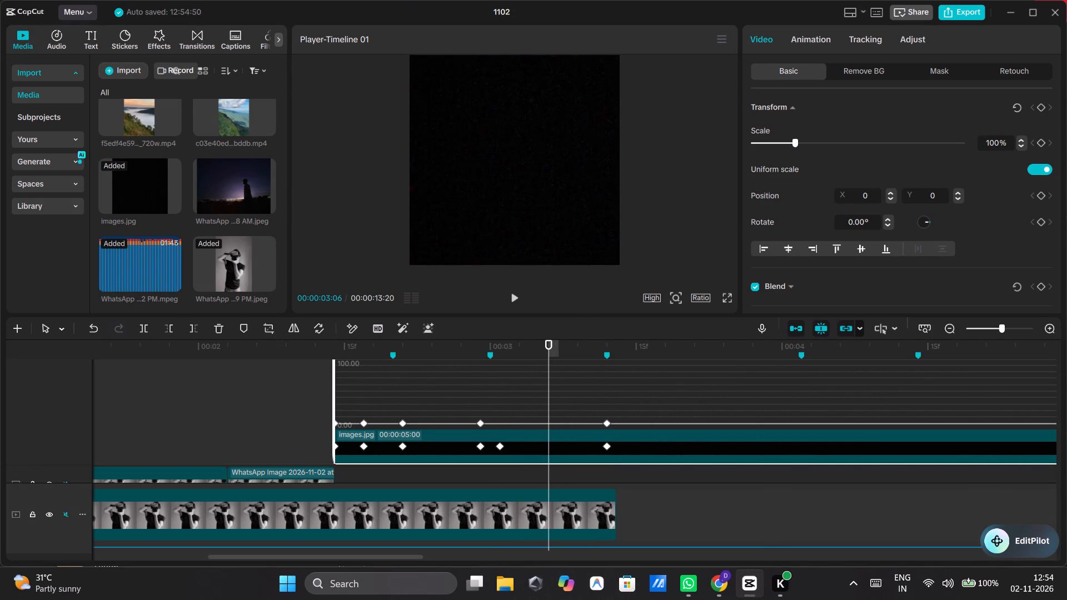
# Replay the images.jpg mask animation from around 00:00:02:10 to 00:00:03:06 to check its timing against the beat markers.
pyautogui.click(294, 374)
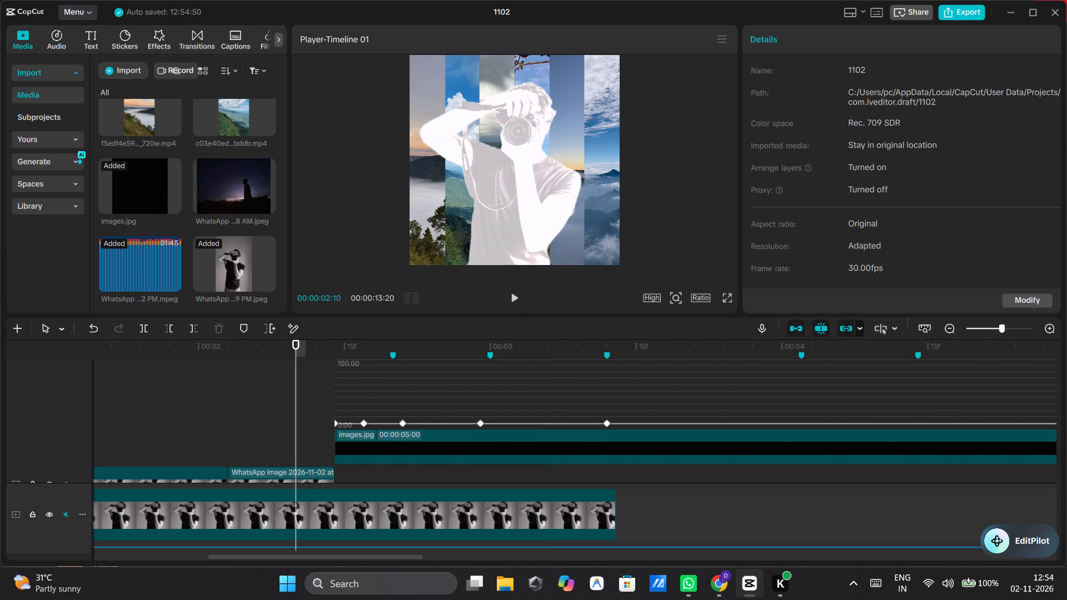
pyautogui.doubleClick(513, 298)
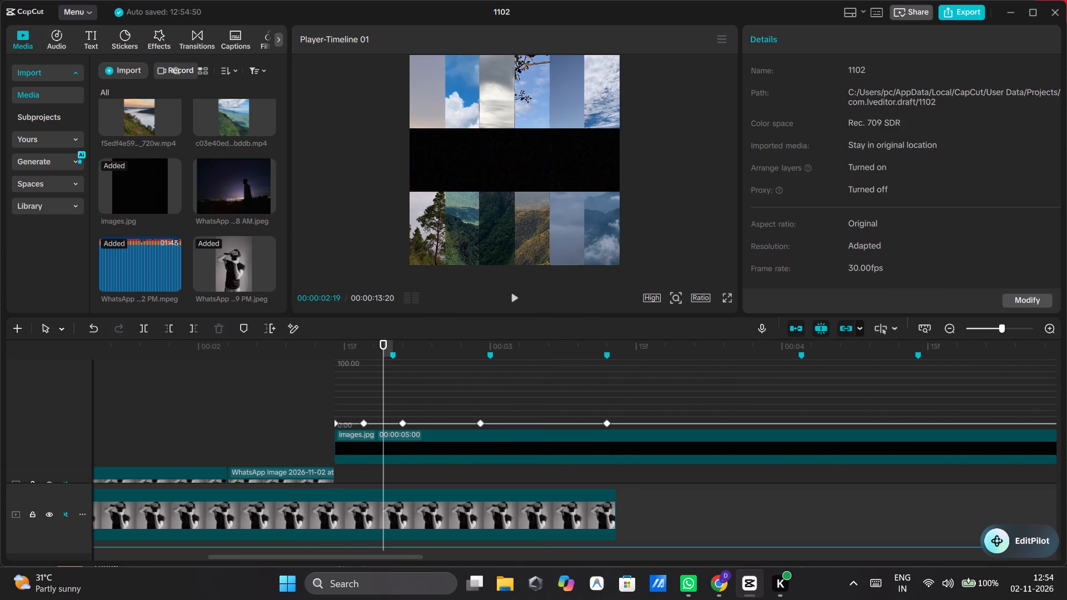
pyautogui.click(307, 389)
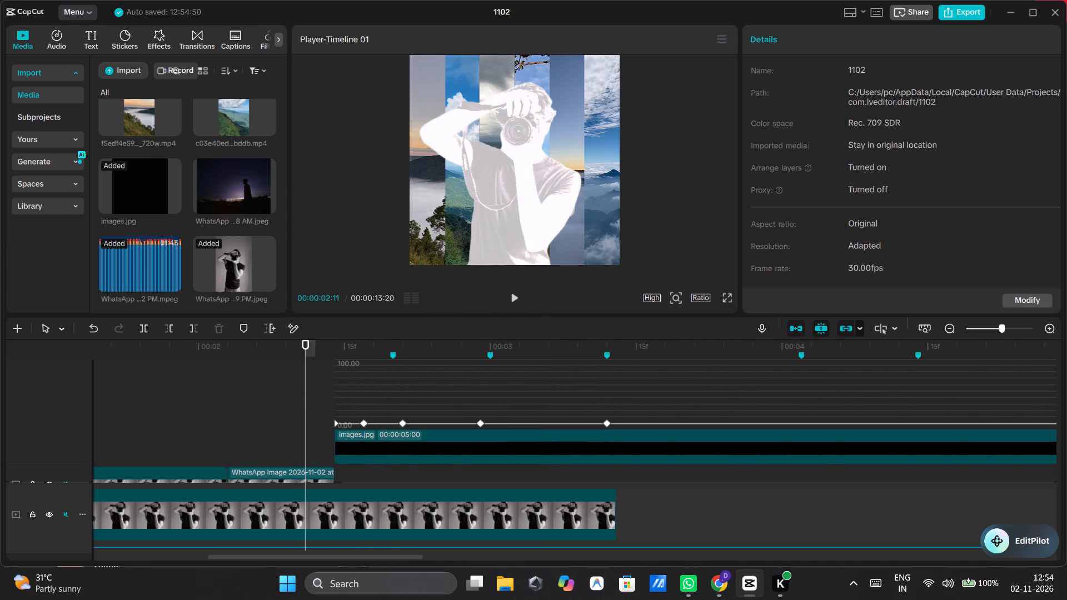
pyautogui.doubleClick(518, 300)
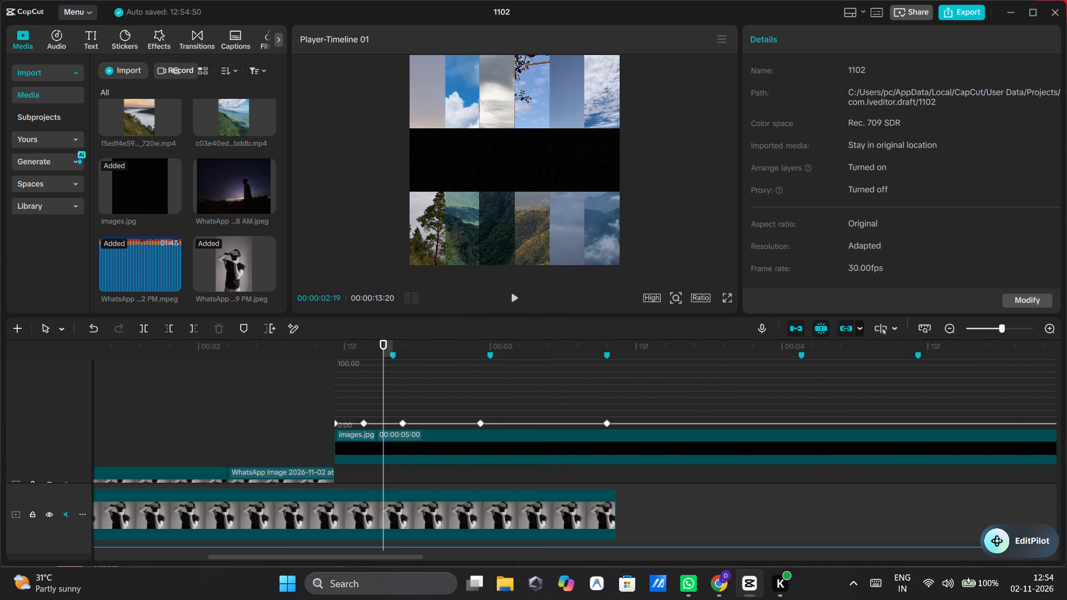
pyautogui.click(328, 384)
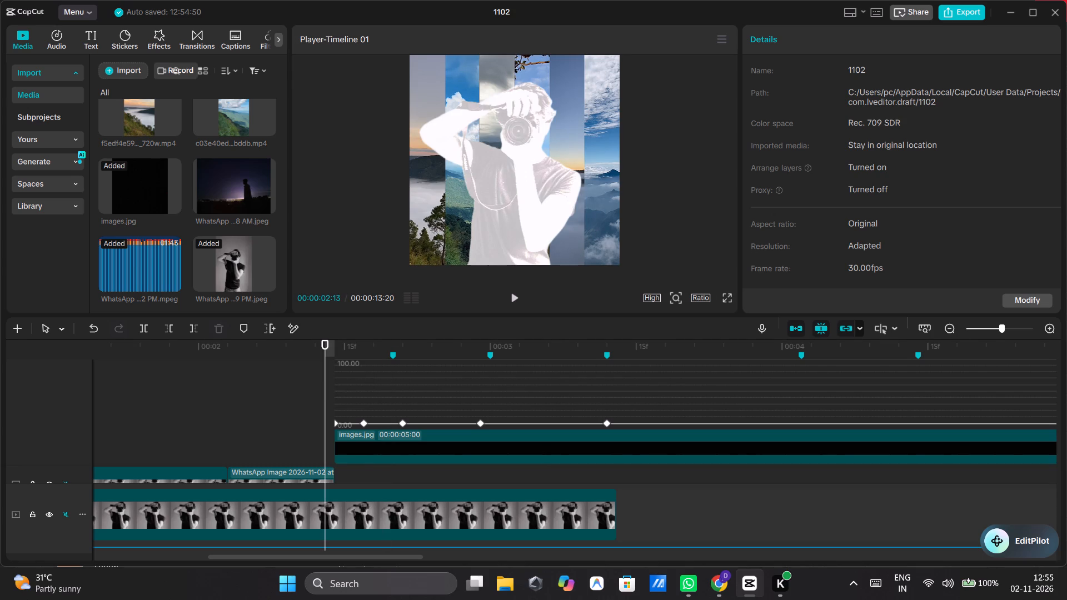
pyautogui.doubleClick(513, 299)
pyautogui.doubleClick(513, 299)
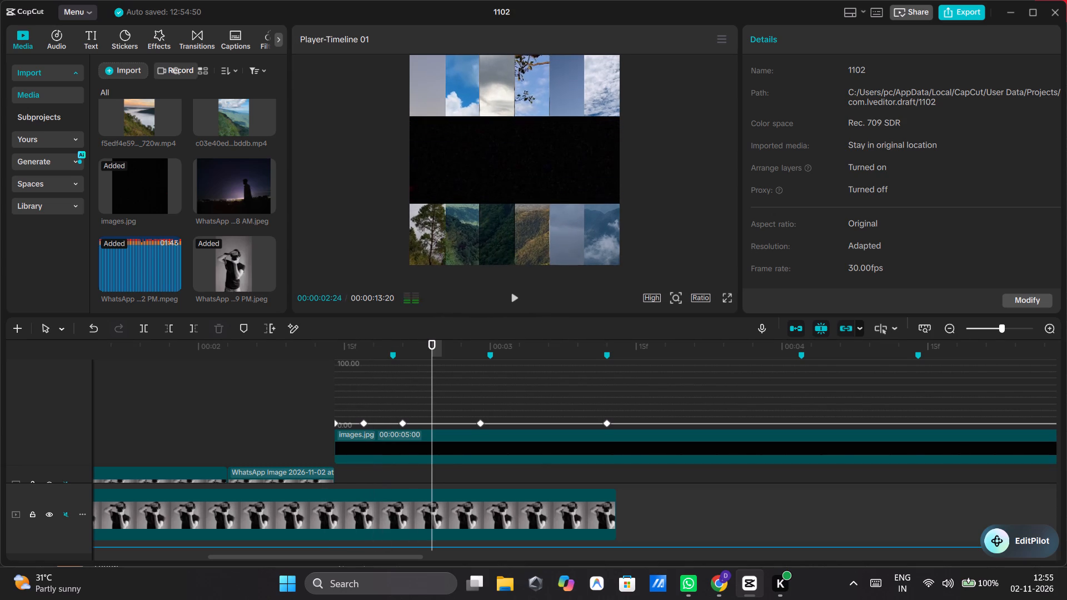
pyautogui.doubleClick(513, 299)
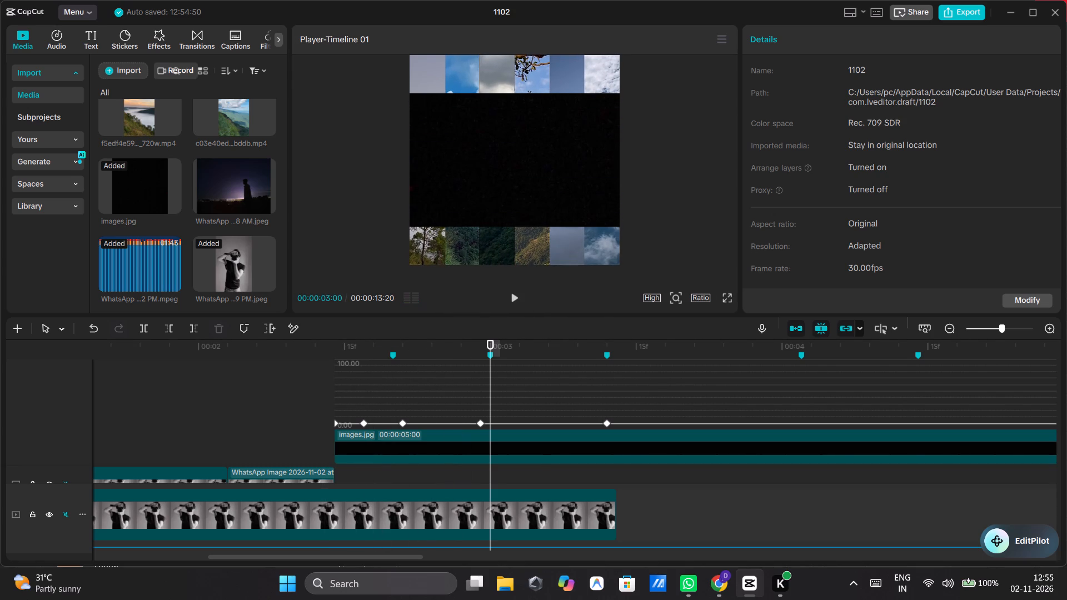
pyautogui.doubleClick(513, 299)
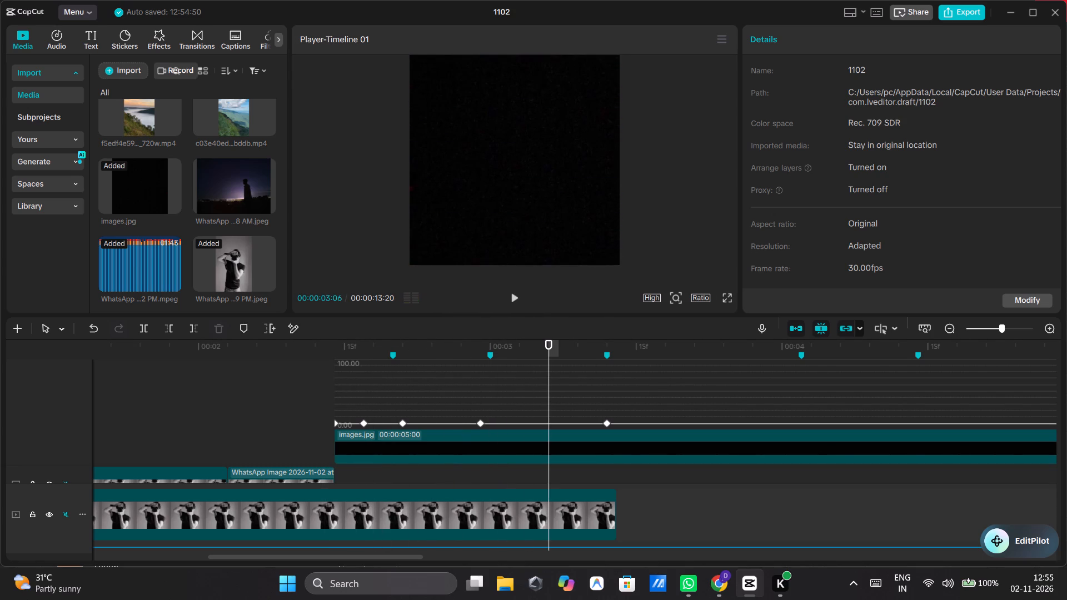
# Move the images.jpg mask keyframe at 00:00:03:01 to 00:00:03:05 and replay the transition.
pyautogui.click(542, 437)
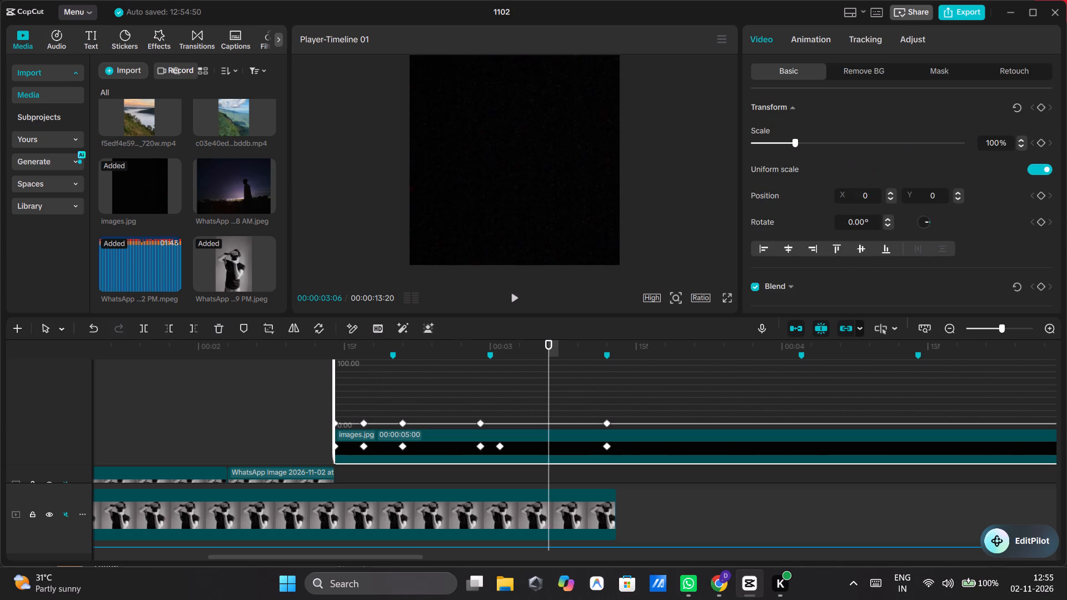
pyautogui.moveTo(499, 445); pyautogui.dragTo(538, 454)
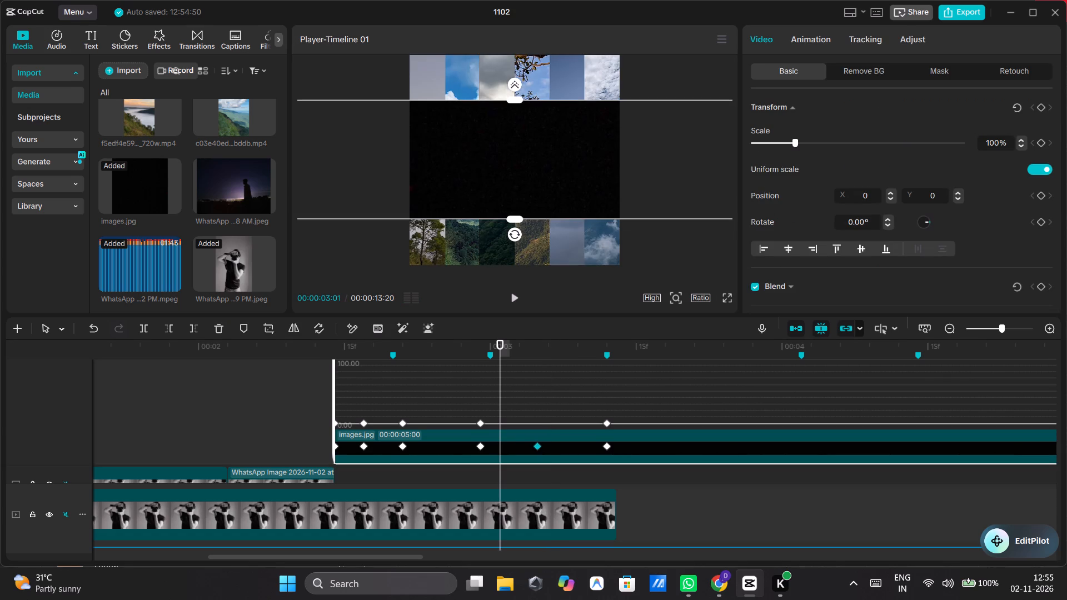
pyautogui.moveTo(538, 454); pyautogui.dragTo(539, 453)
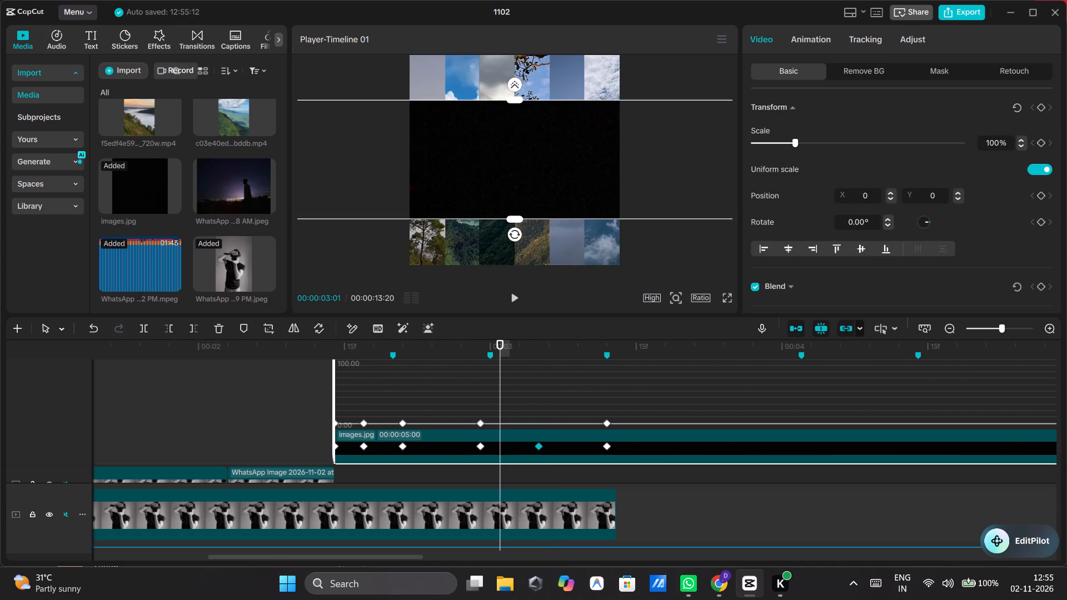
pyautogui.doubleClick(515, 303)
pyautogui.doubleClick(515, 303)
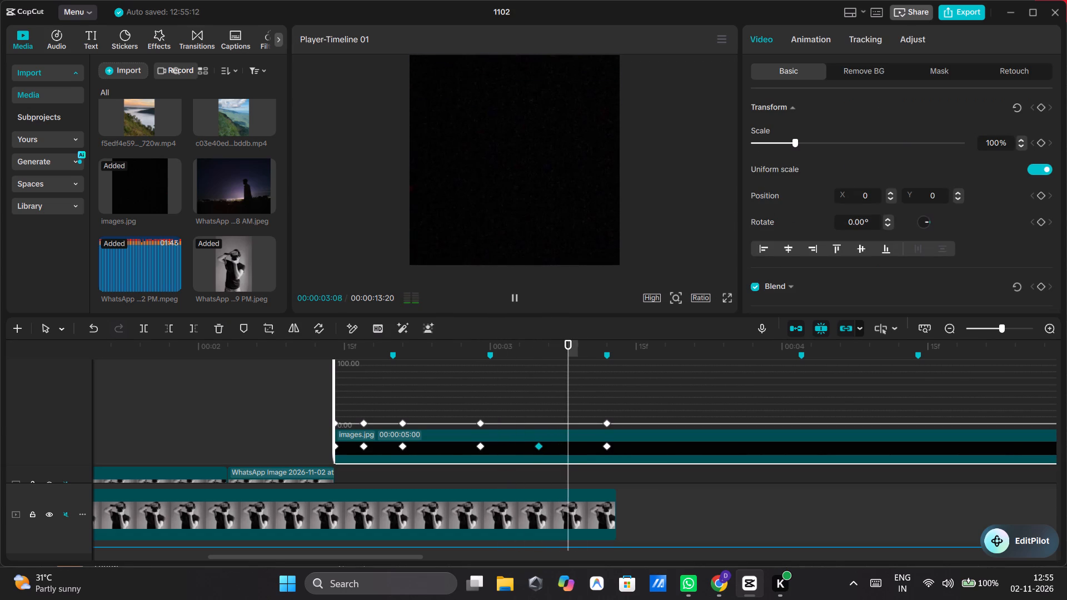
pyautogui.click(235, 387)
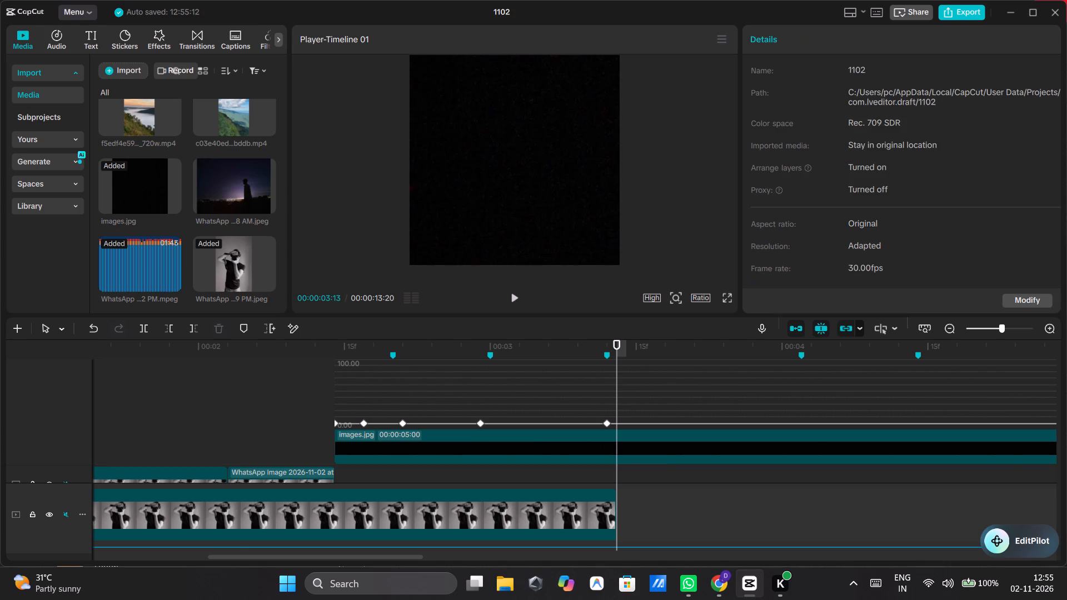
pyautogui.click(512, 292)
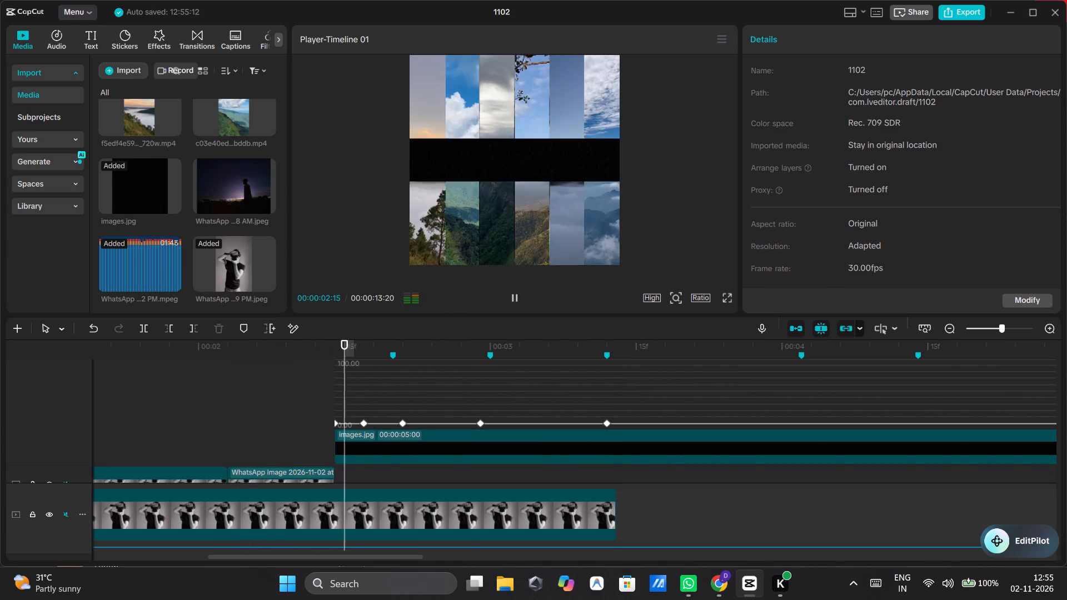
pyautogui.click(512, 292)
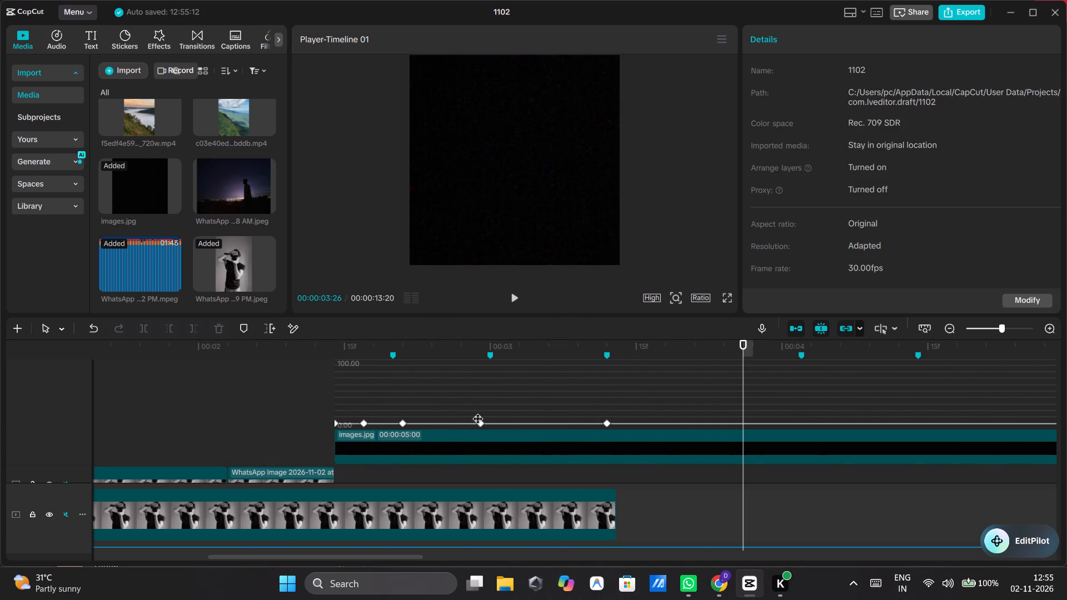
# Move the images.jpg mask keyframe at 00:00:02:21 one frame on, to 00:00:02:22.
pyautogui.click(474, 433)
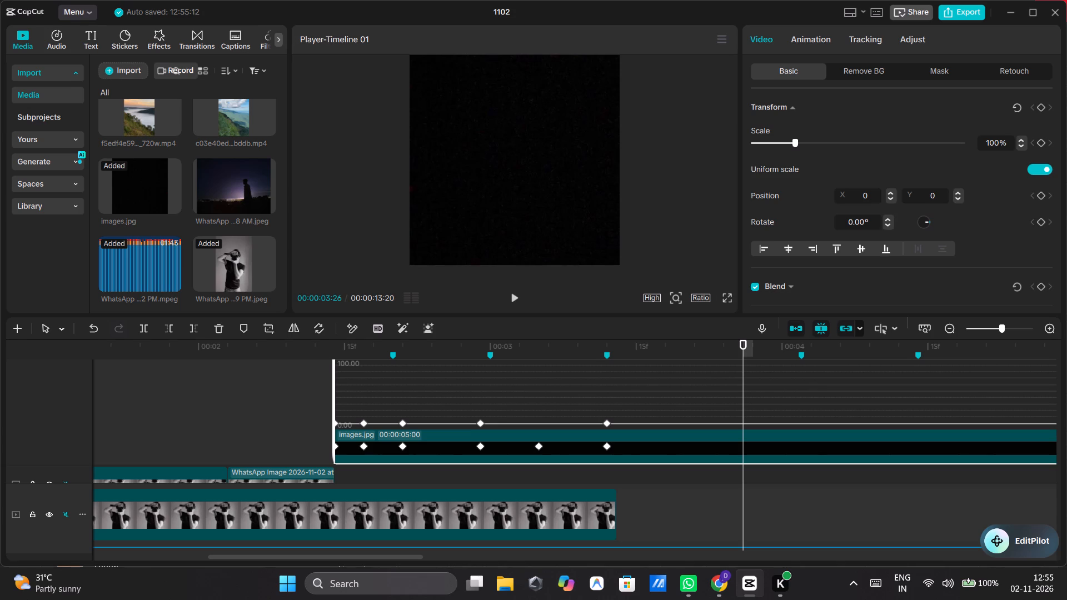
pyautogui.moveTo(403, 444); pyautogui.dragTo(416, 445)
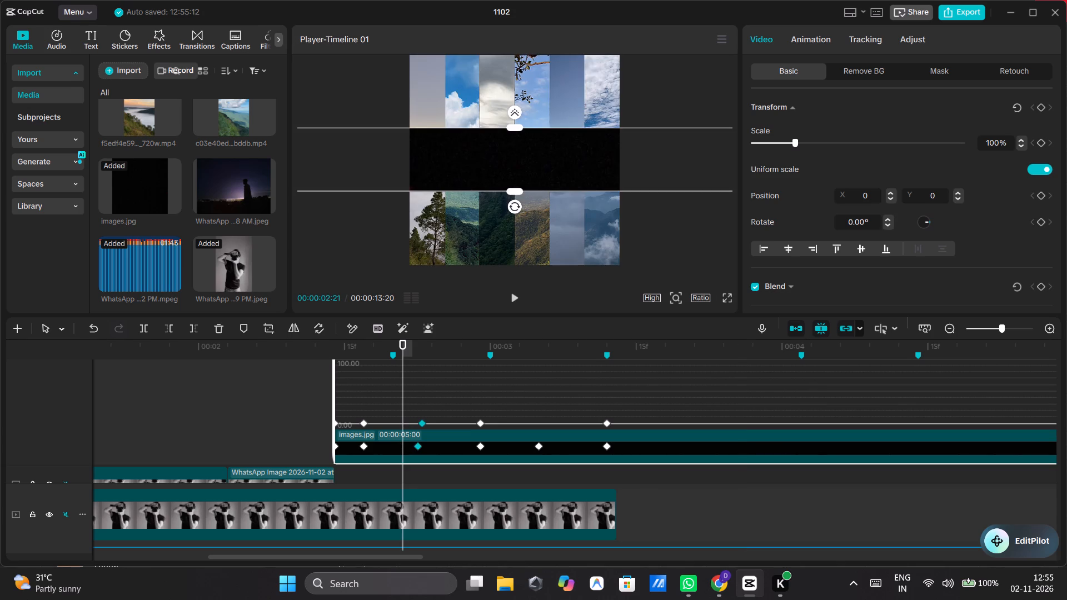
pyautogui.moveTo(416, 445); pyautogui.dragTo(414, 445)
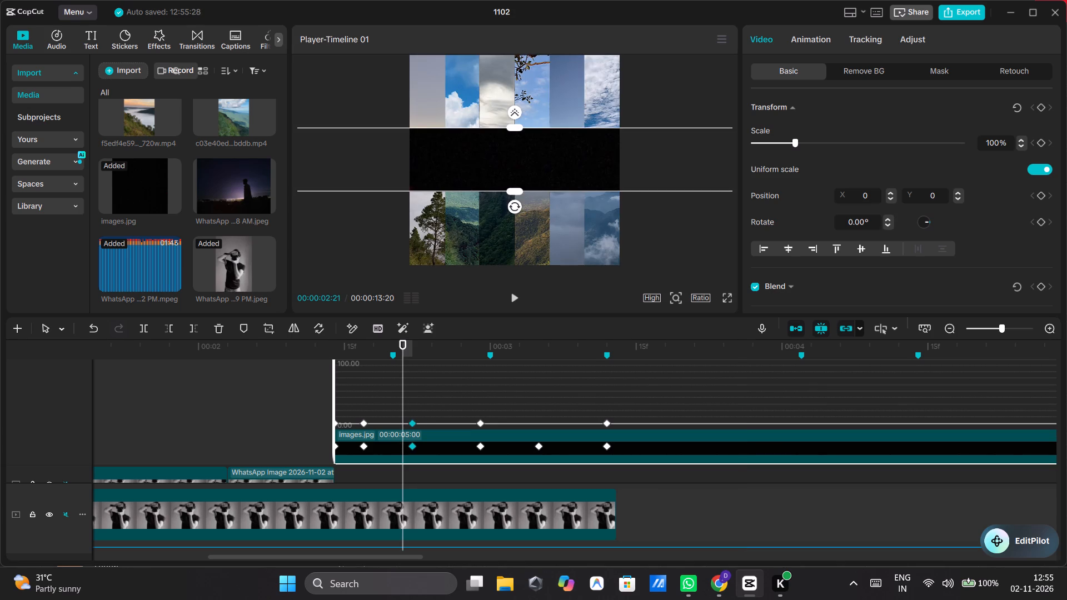
# Open the preset curves for the images.jpg keyframe at 00:00:03:05, hide its variable speed animation graph, and close the presets.
pyautogui.click(541, 428)
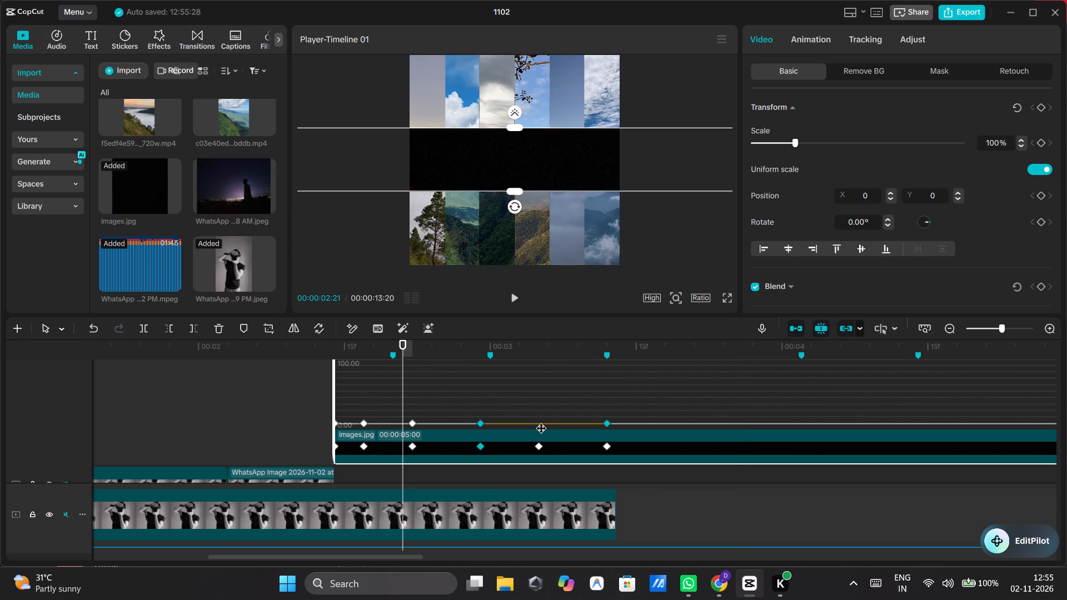
pyautogui.click(540, 446)
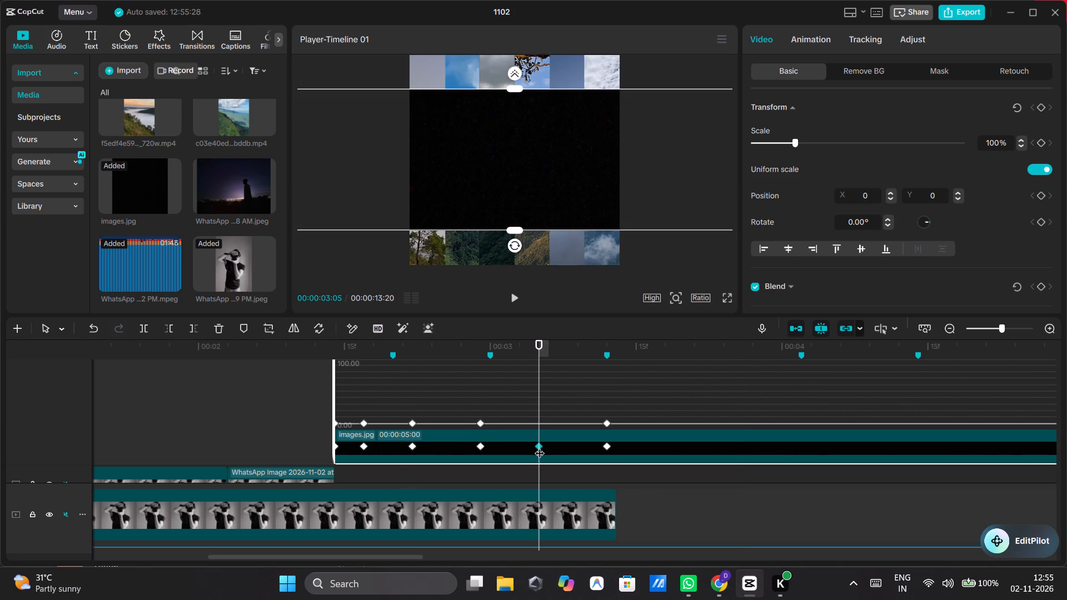
pyautogui.rightClick(540, 446)
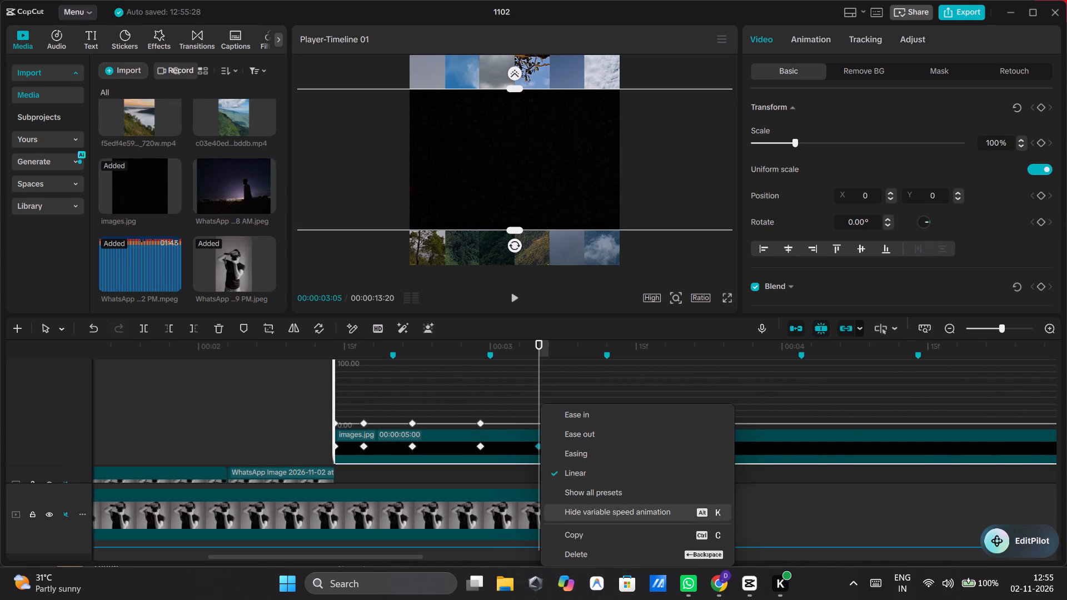
pyautogui.click(572, 498)
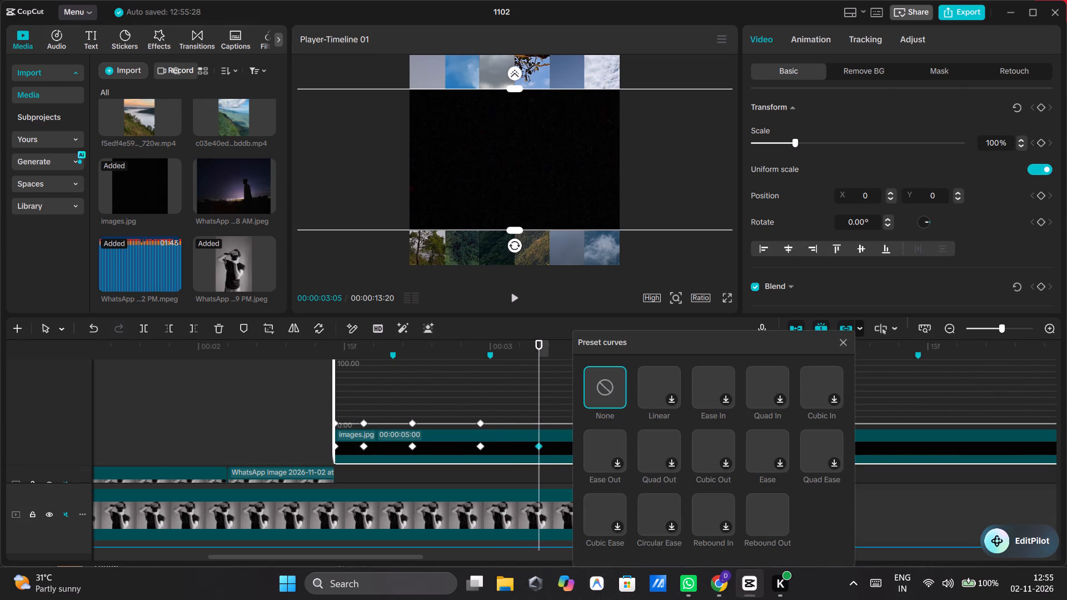
pyautogui.rightClick(540, 447)
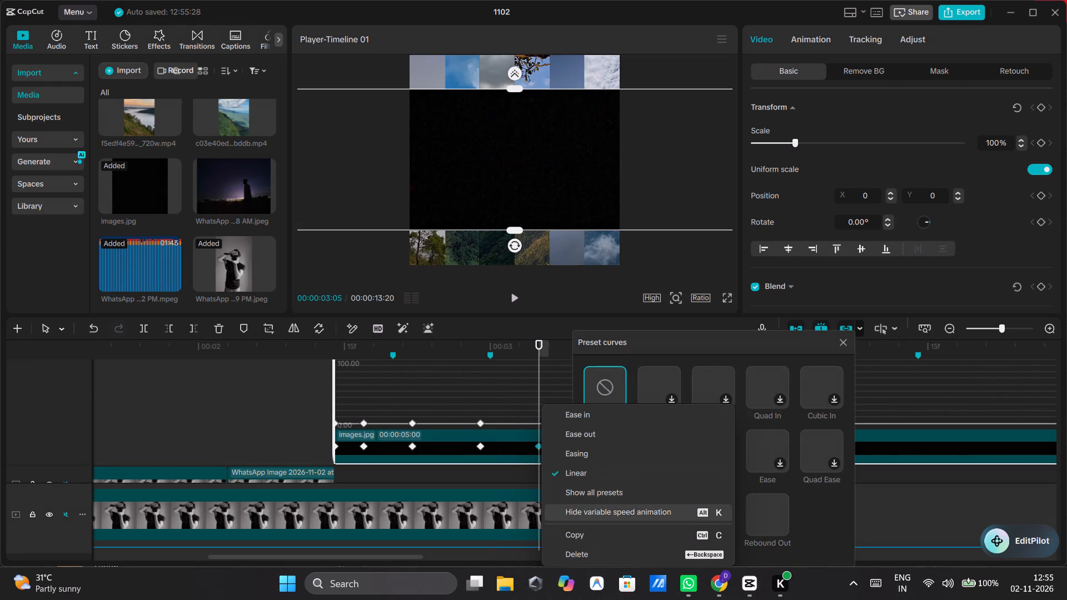
pyautogui.click(579, 505)
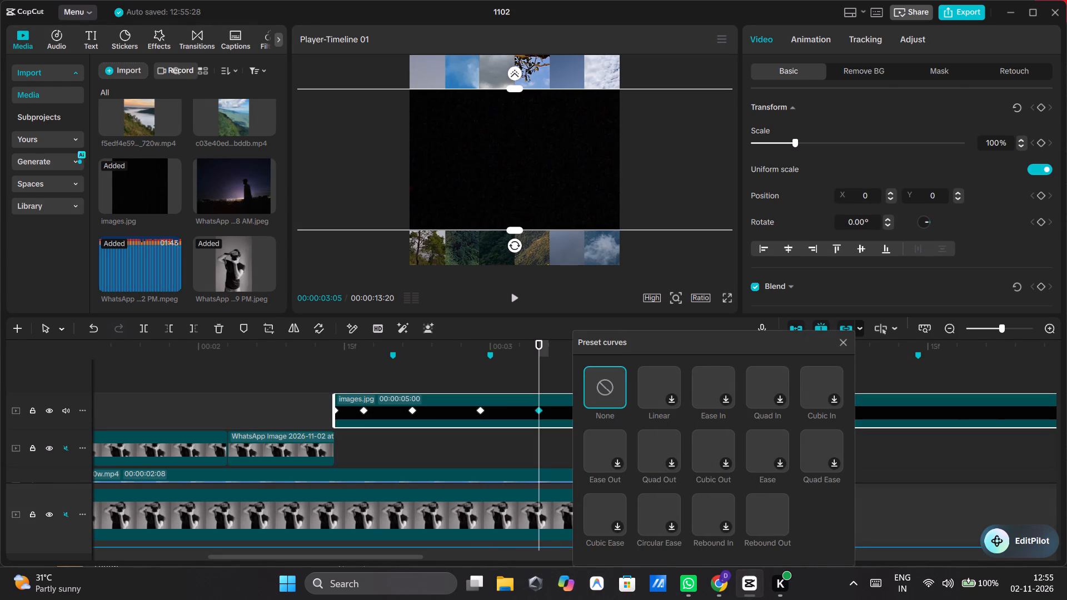
pyautogui.click(268, 403)
pyautogui.scroll(1, 402, 455)
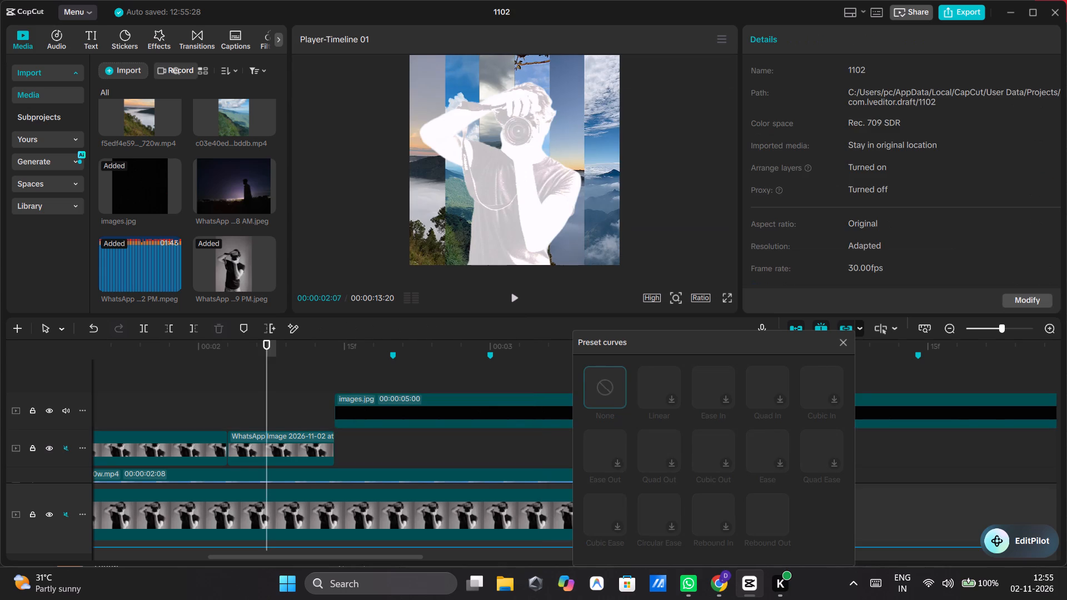
pyautogui.click(384, 421)
pyautogui.click(310, 407)
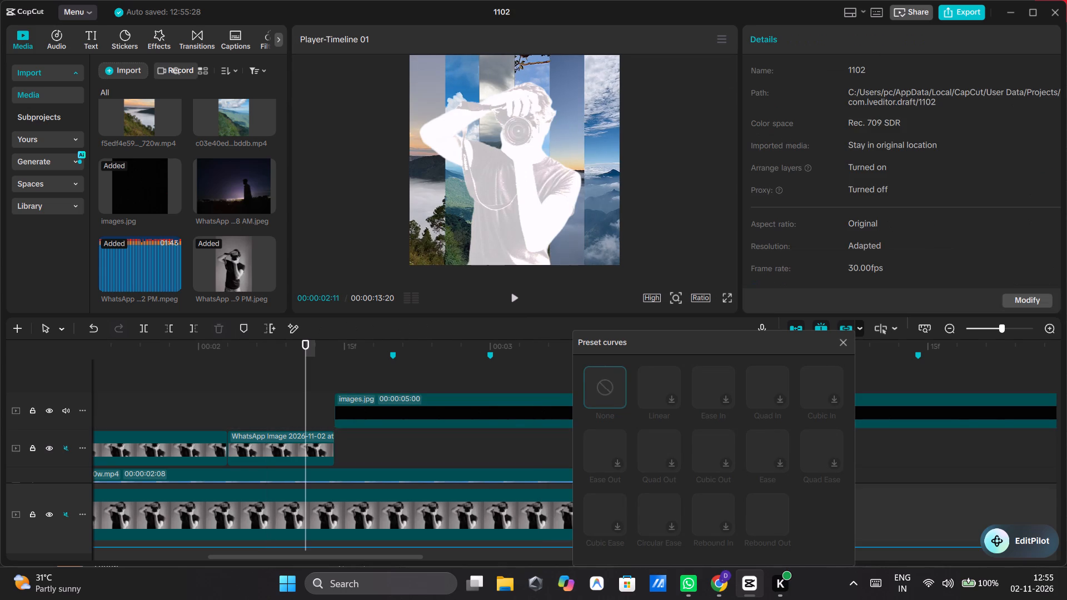
pyautogui.click(503, 443)
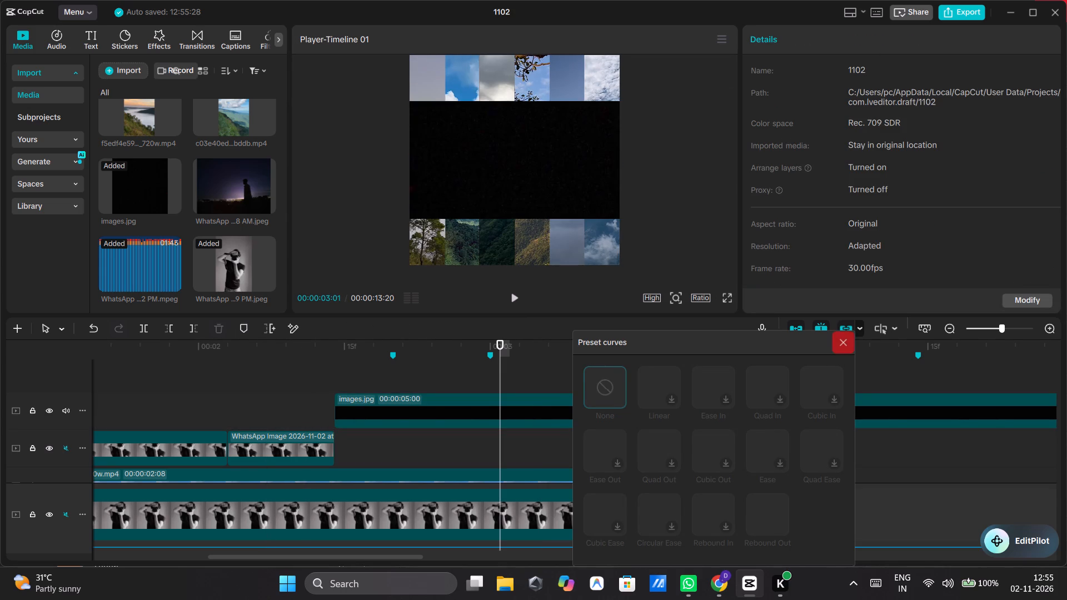
pyautogui.click(850, 347)
# Replay the mask transition and move the images.jpg keyframe at 00:00:02:22 back onto the beat marker at 00:00:02:20.
pyautogui.click(278, 411)
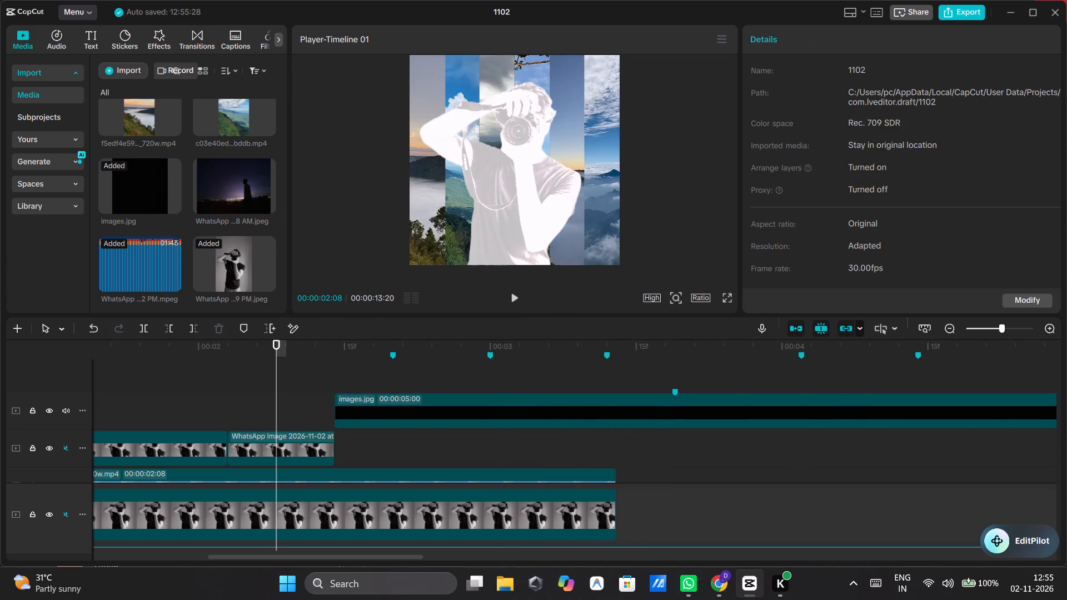
pyautogui.click(513, 299)
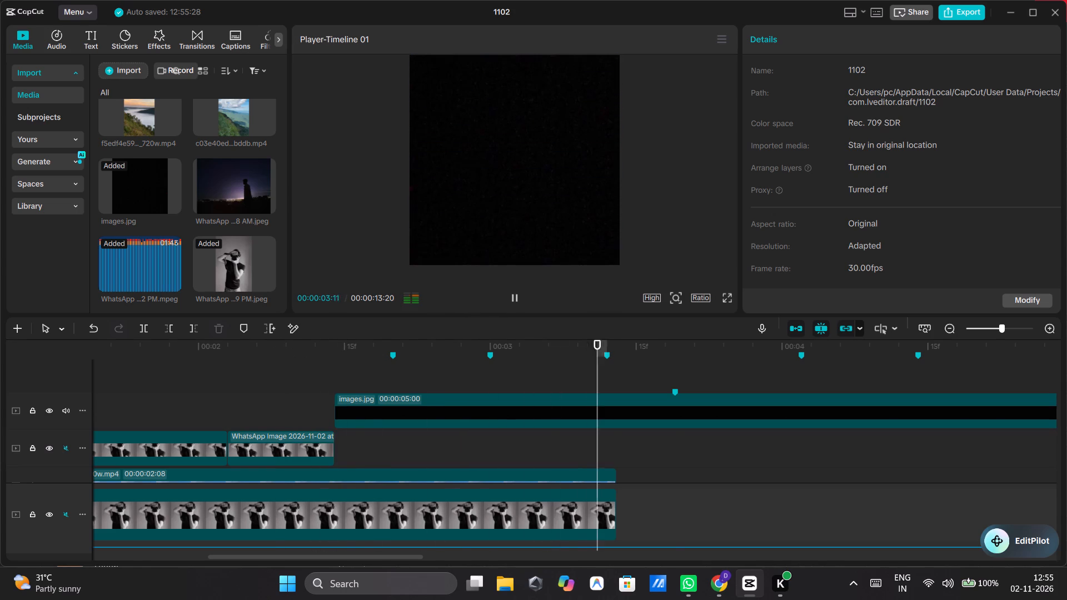
pyautogui.click(513, 299)
pyautogui.click(474, 419)
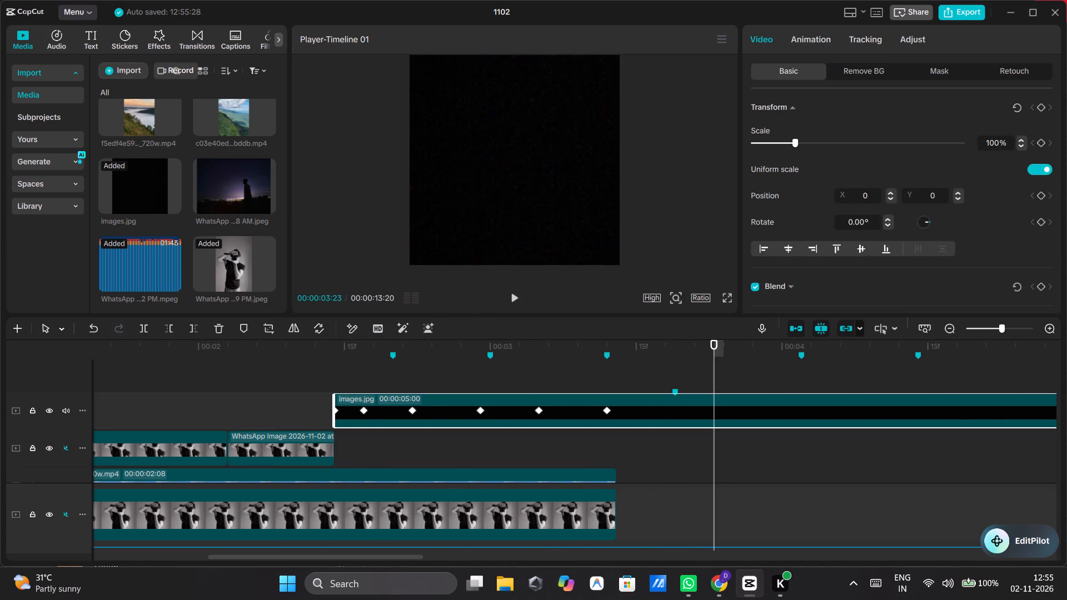
pyautogui.click(329, 370)
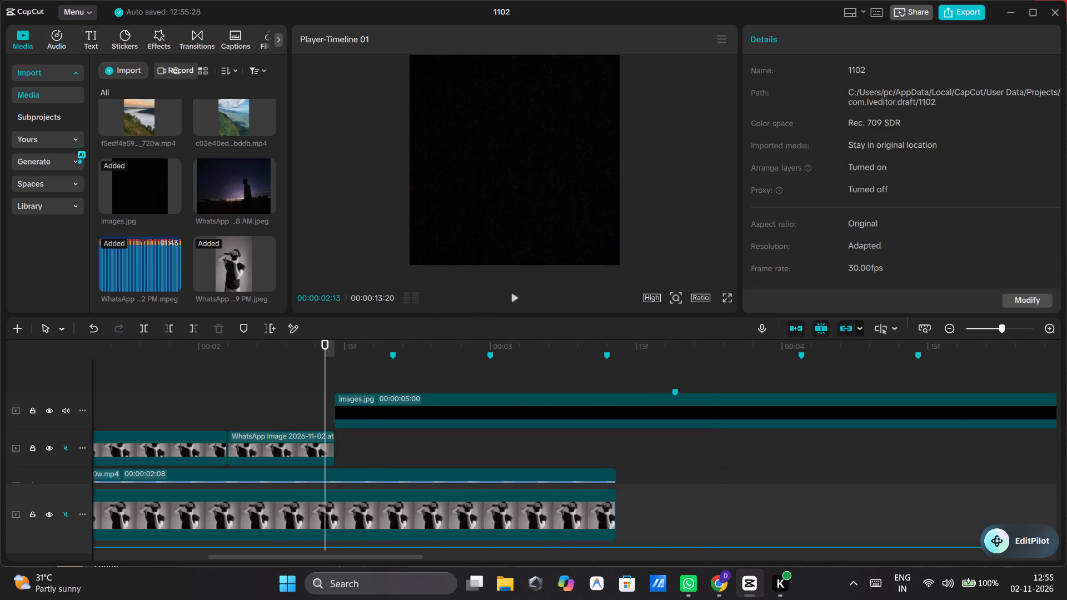
pyautogui.doubleClick(518, 297)
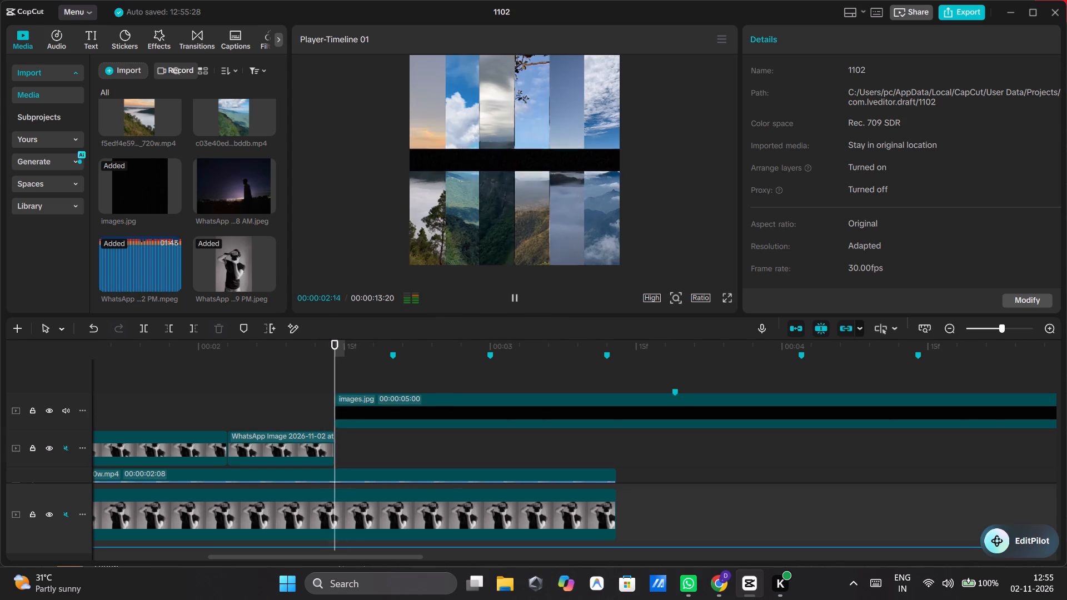
pyautogui.click(429, 399)
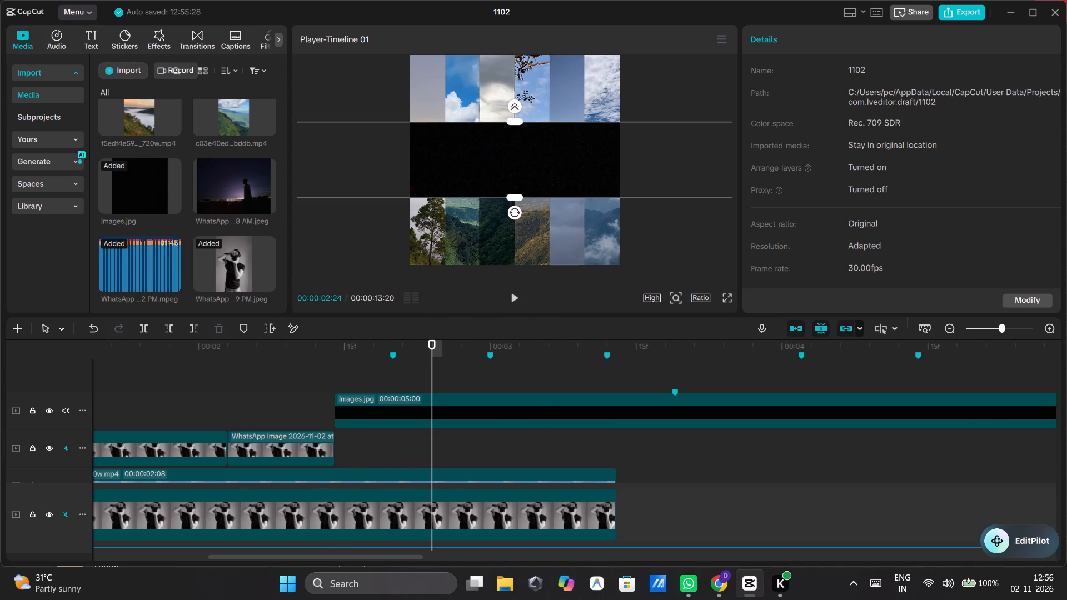
pyautogui.moveTo(410, 409); pyautogui.dragTo(396, 413)
# Move the images.jpg mask keyframe at 00:00:03:05 earlier, to about 00:00:03:03.
pyautogui.click(532, 411)
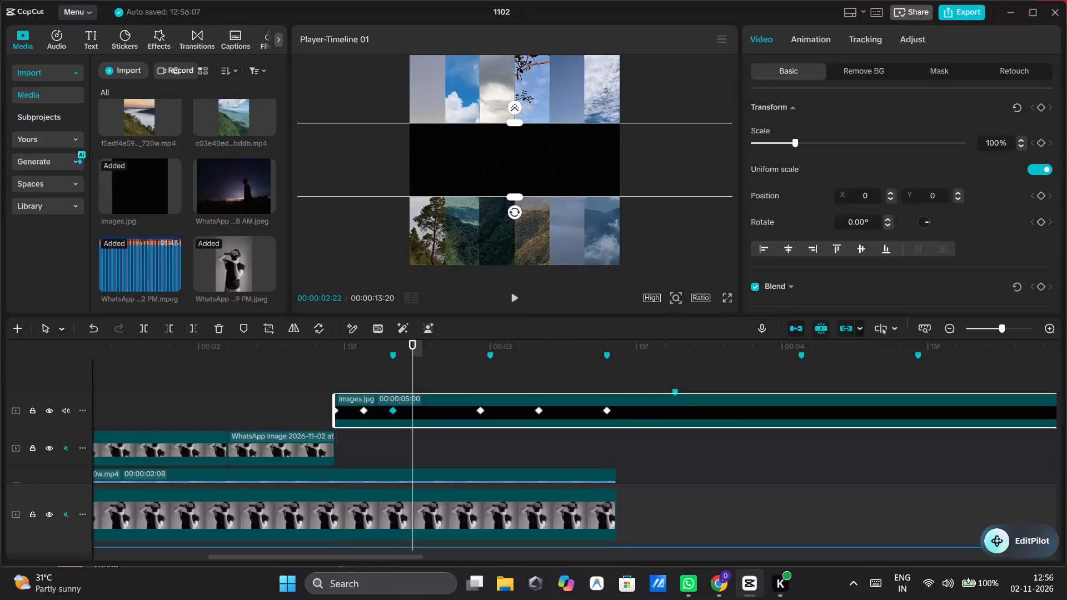
pyautogui.click(543, 407)
pyautogui.moveTo(543, 407); pyautogui.dragTo(520, 410)
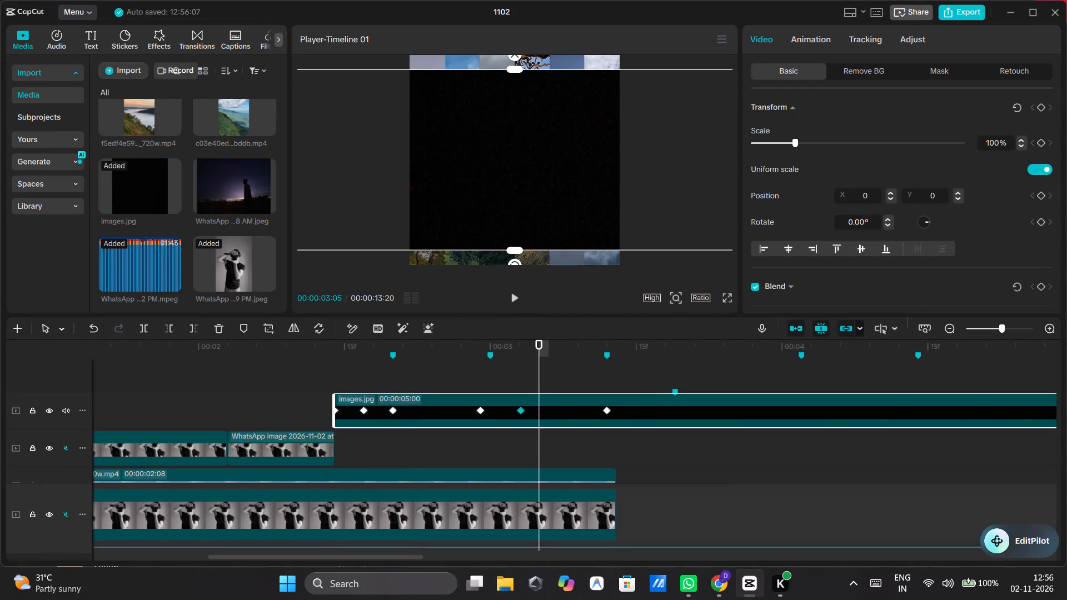
# Nudge the images.jpg mask keyframe near 00:00:03:03 exactly onto 00:00:03:03.
pyautogui.moveTo(520, 410); pyautogui.dragTo(520, 410)
pyautogui.click(662, 408)
pyautogui.click(645, 409)
# Replay the mask transition from 00:00:02:01 to check the keyframe timing.
pyautogui.click(207, 379)
pyautogui.click(516, 295)
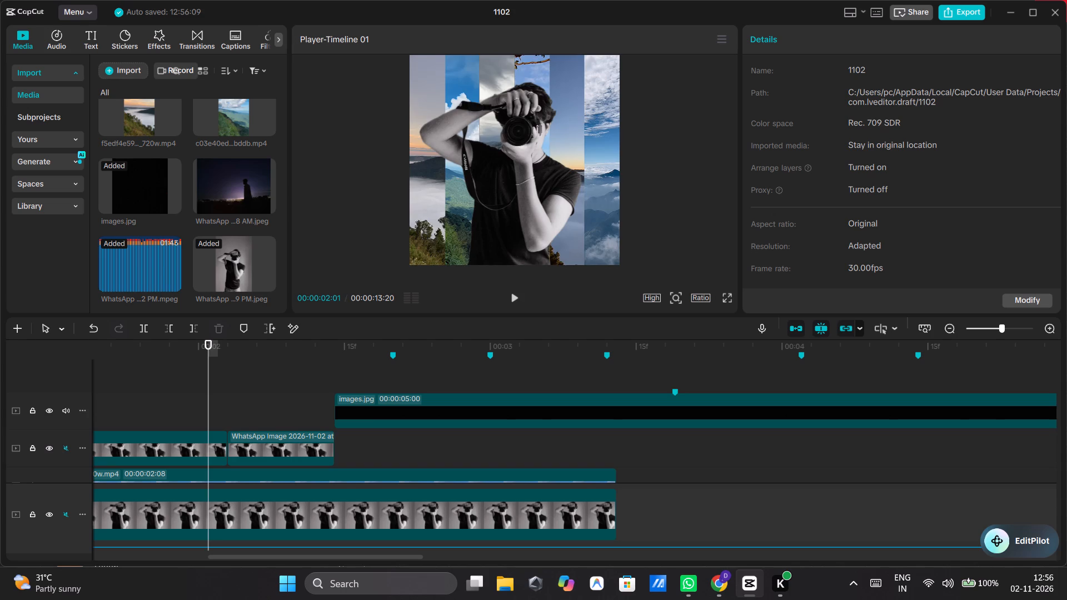
pyautogui.click(516, 295)
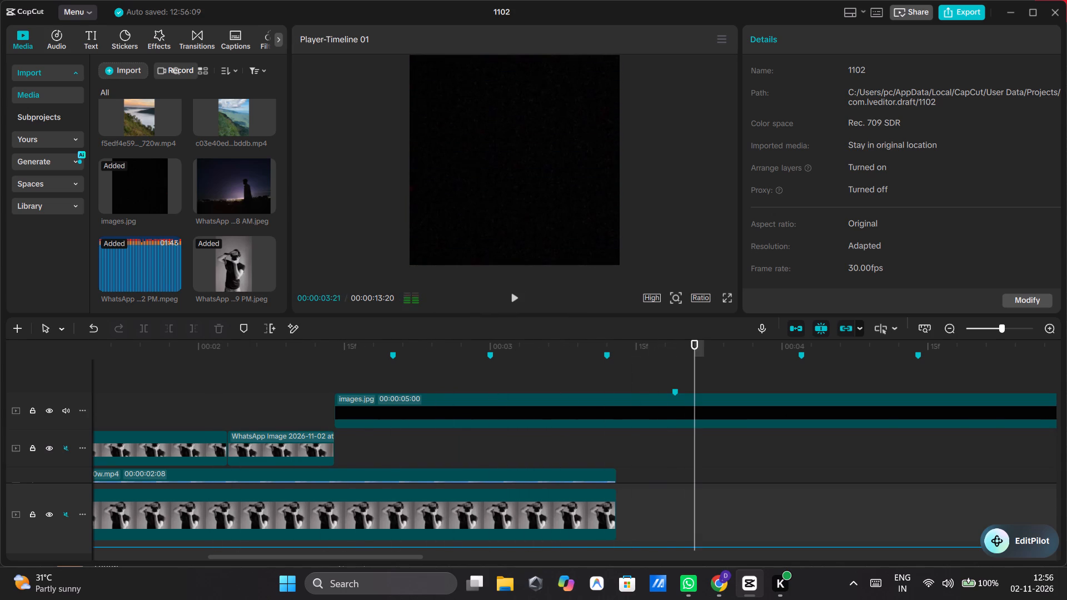
# Examine the images.jpg mask at its keyframes at 00:00:02:29, 00:00:02:17 and 00:00:02:20.
pyautogui.click(499, 404)
pyautogui.click(439, 412)
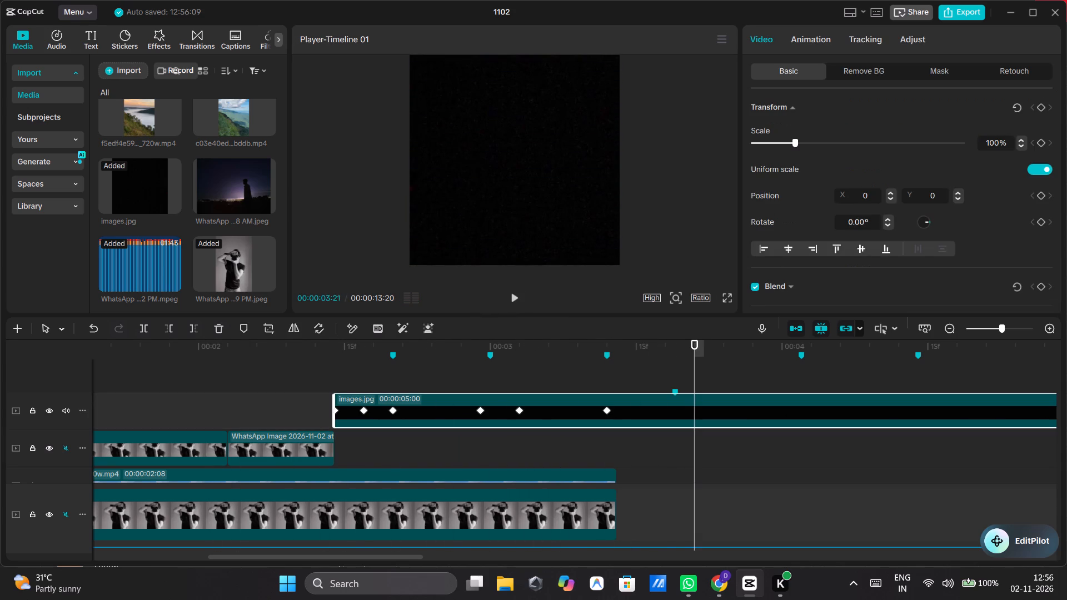
pyautogui.click(390, 376)
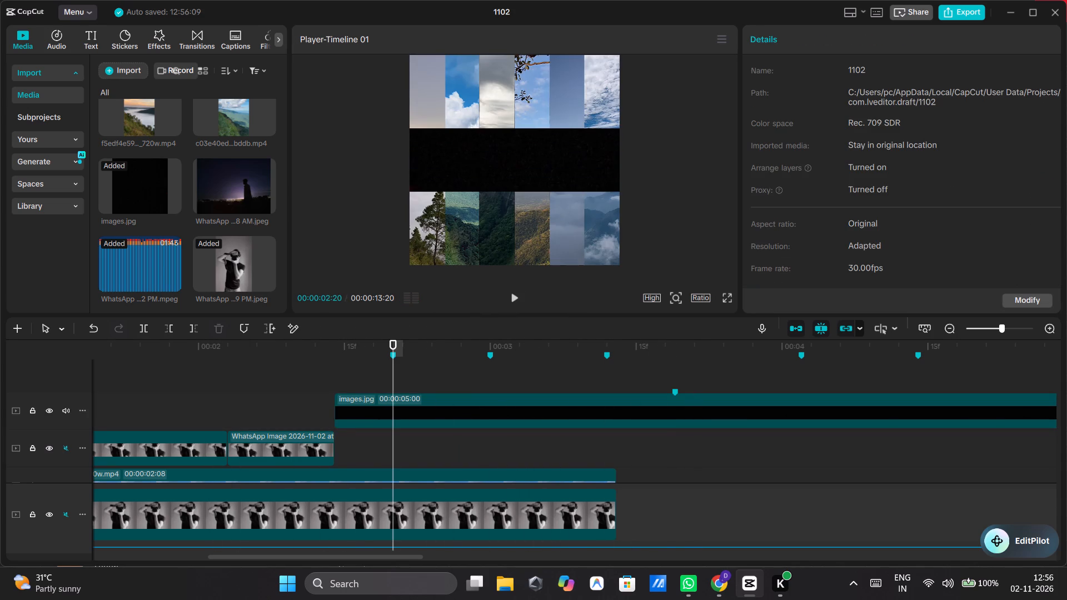
pyautogui.click(401, 408)
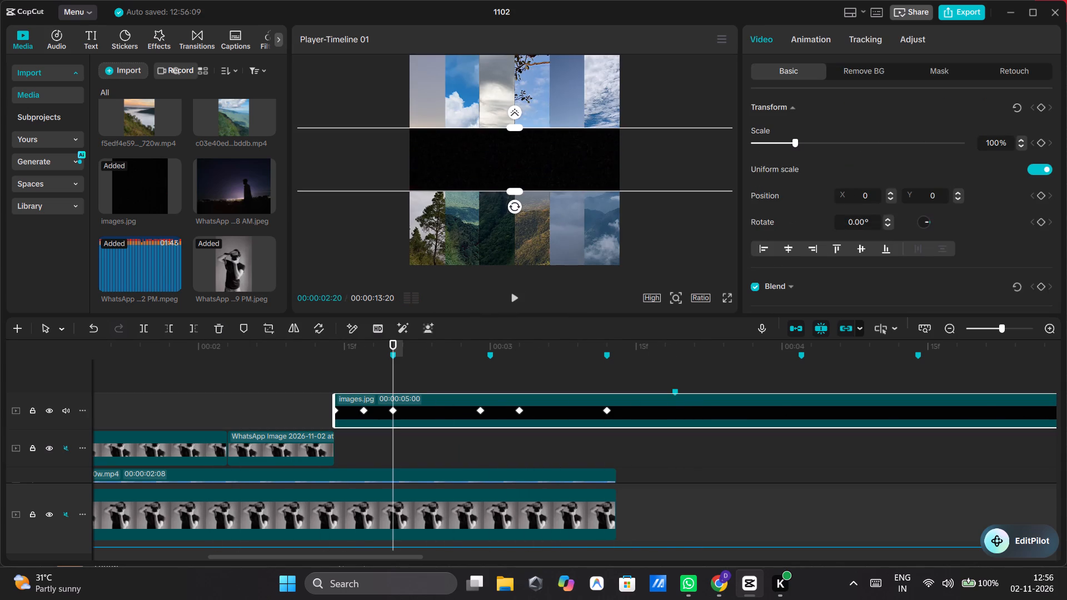
pyautogui.click(477, 408)
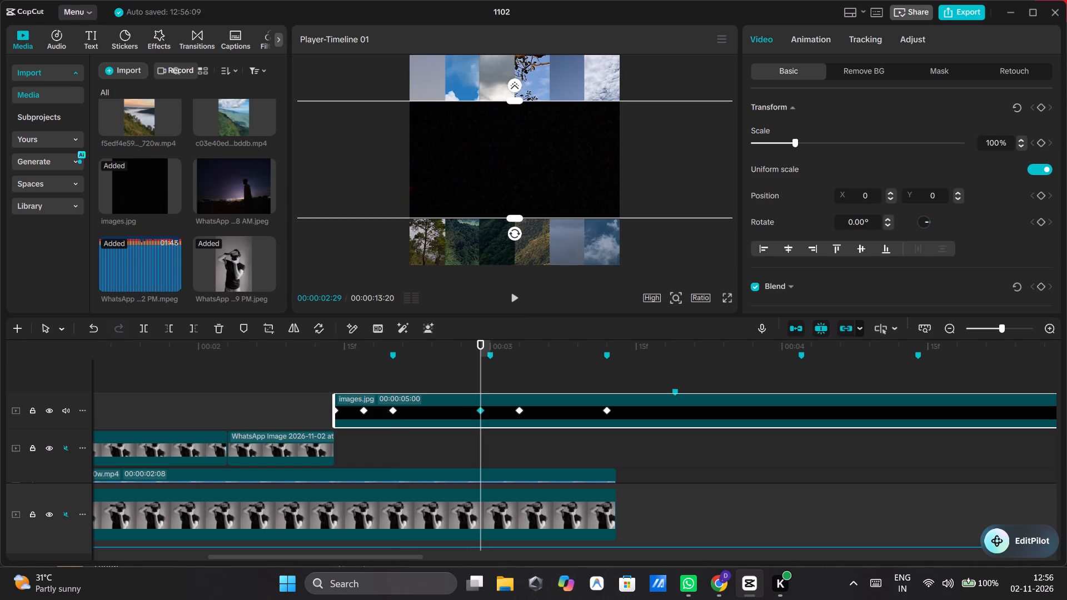
pyautogui.click(392, 411)
pyautogui.click(365, 409)
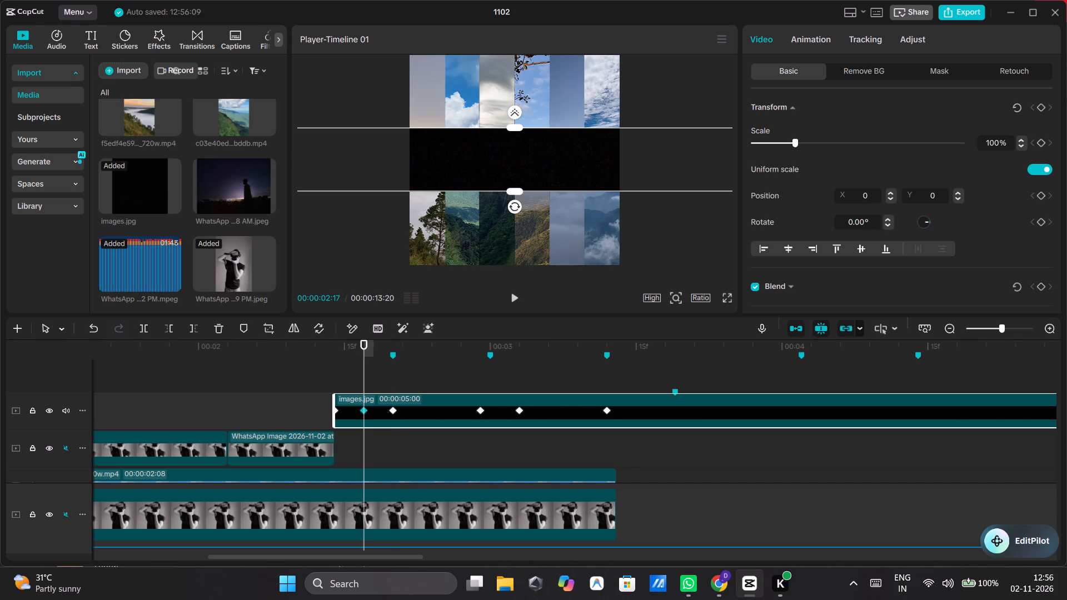
pyautogui.click(392, 411)
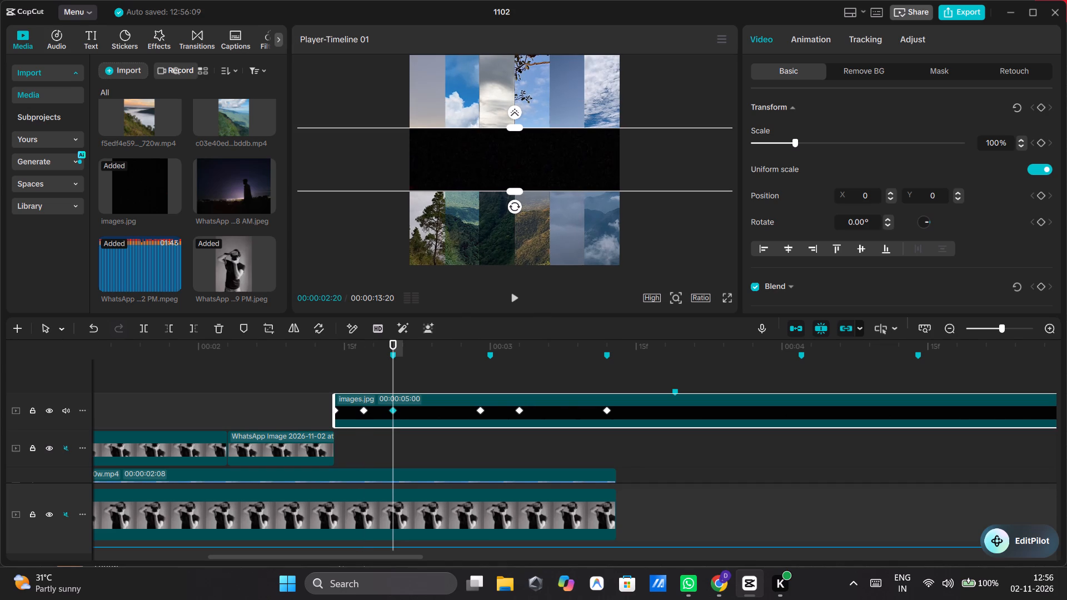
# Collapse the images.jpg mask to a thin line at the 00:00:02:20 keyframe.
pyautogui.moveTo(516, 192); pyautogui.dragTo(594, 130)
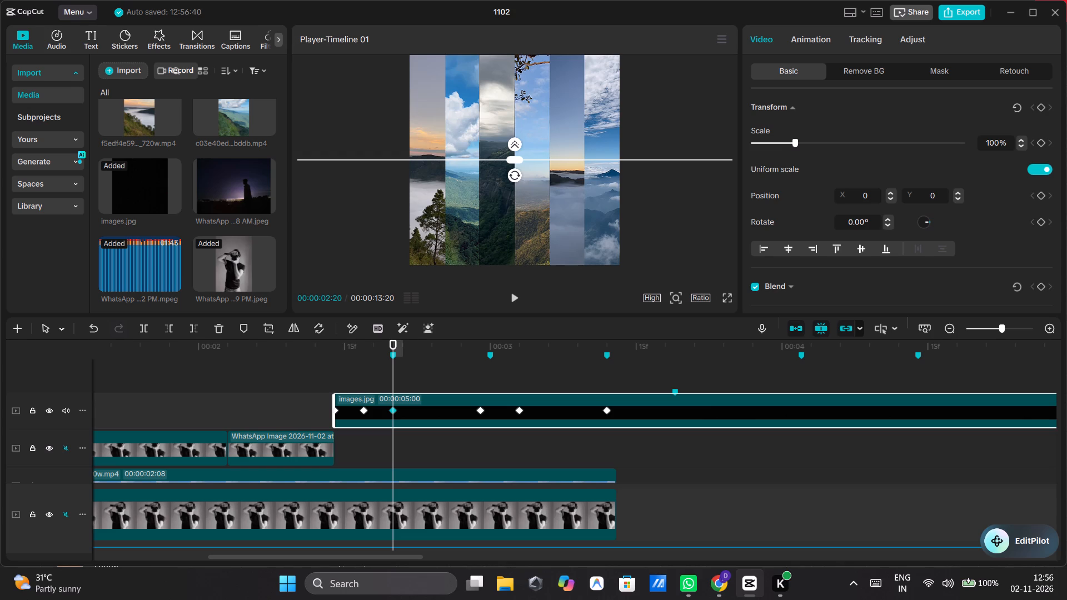
# Delete the images.jpg mask keyframe at 00:00:02:20.
pyautogui.rightClick(392, 411)
pyautogui.click(452, 548)
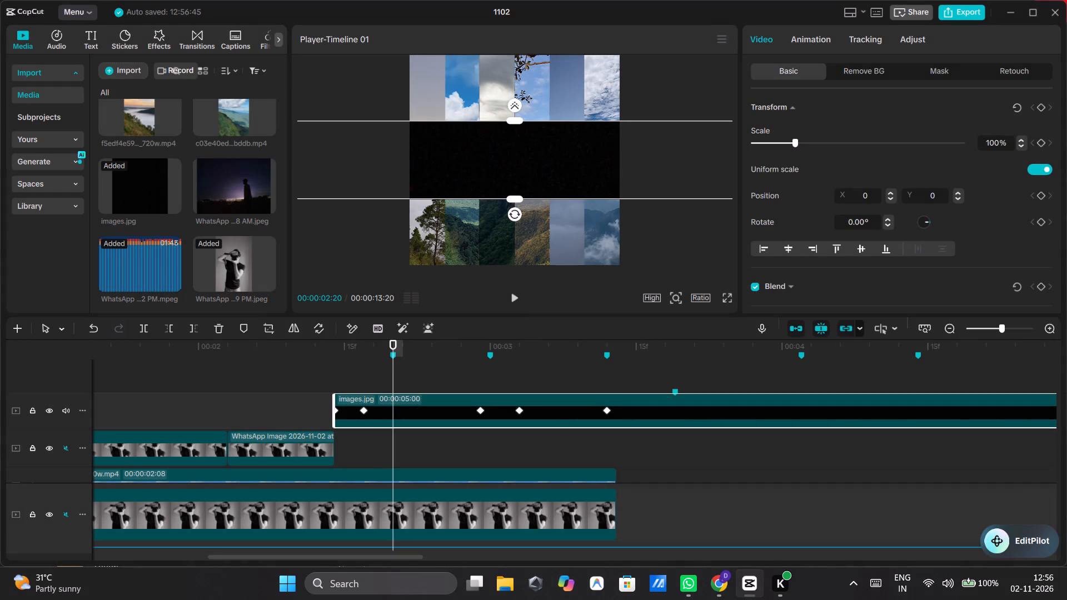
# Delete the timeline markers at 00:00:02:20, 00:00:03:00, 00:00:03:12 and 00:00:04:02, plus the marker on the images.jpg clip.
pyautogui.click(360, 374)
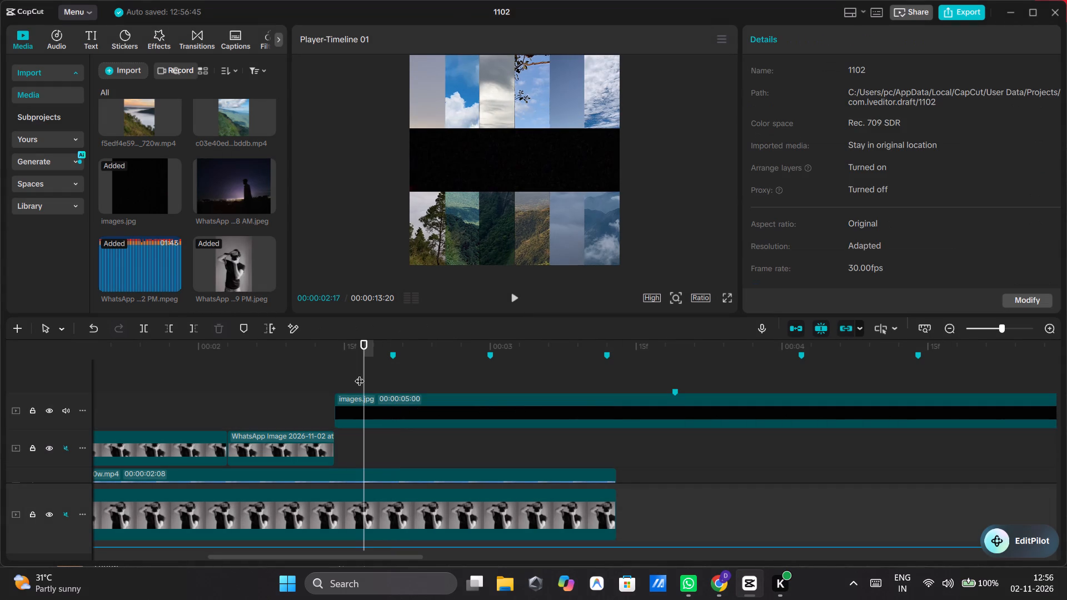
pyautogui.rightClick(388, 359)
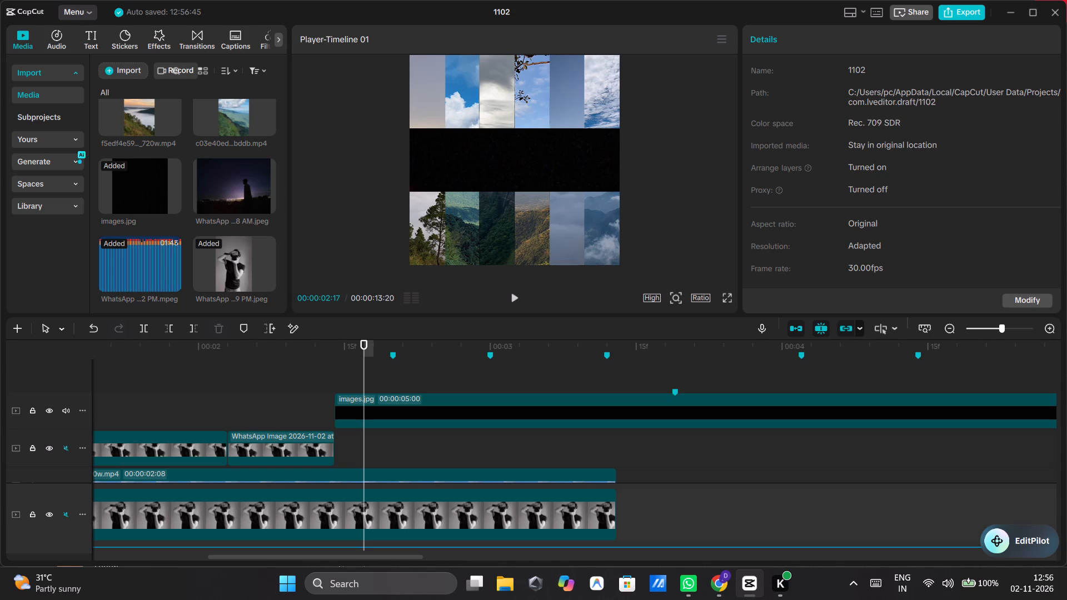
pyautogui.rightClick(393, 356)
pyautogui.click(409, 369)
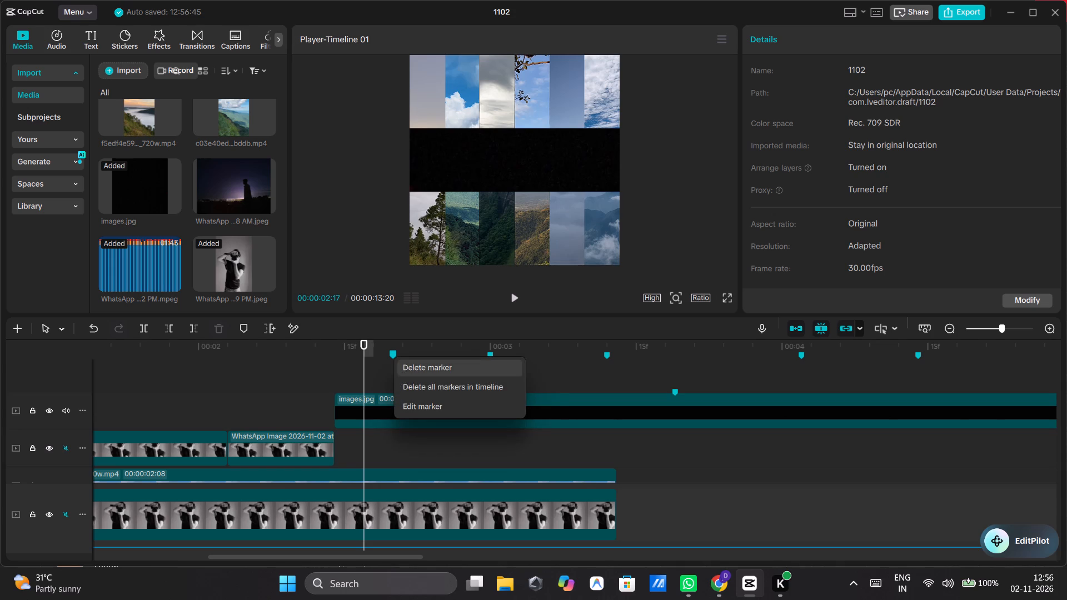
pyautogui.click(491, 357)
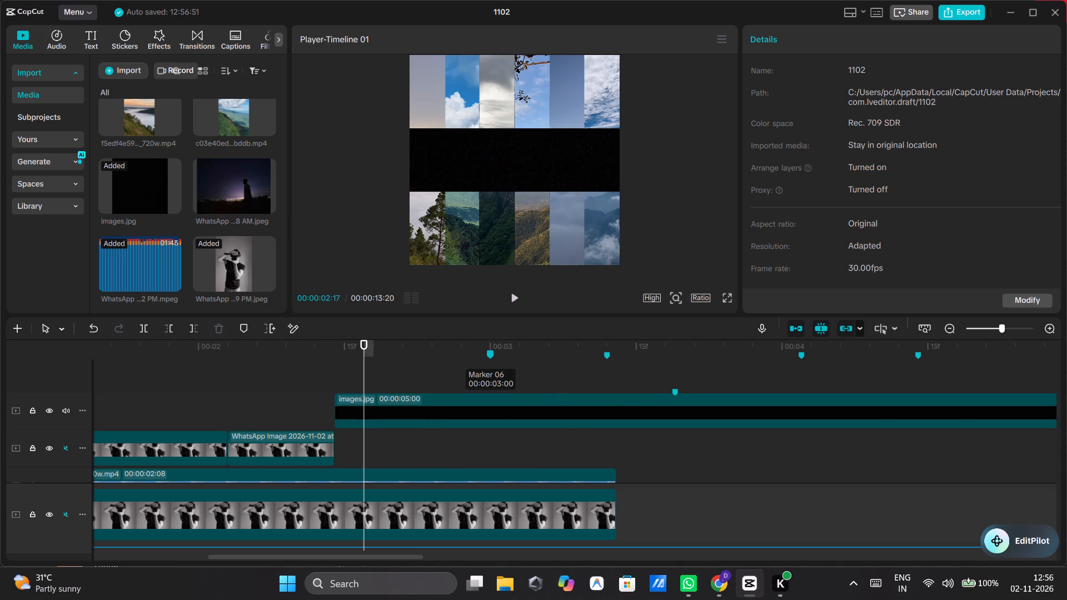
pyautogui.rightClick(492, 357)
pyautogui.click(513, 367)
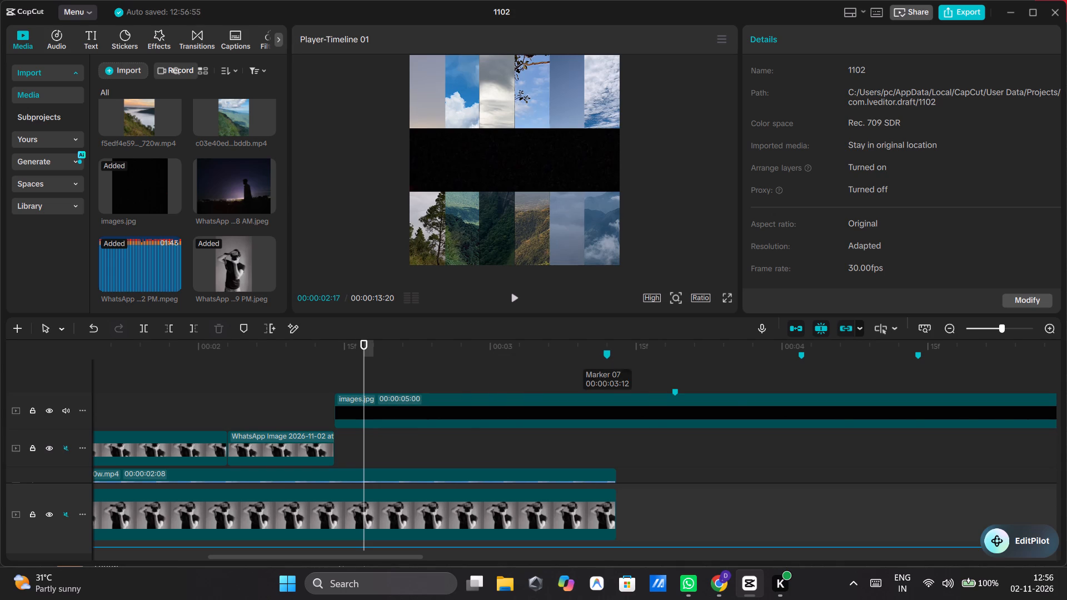
pyautogui.rightClick(605, 355)
pyautogui.click(635, 374)
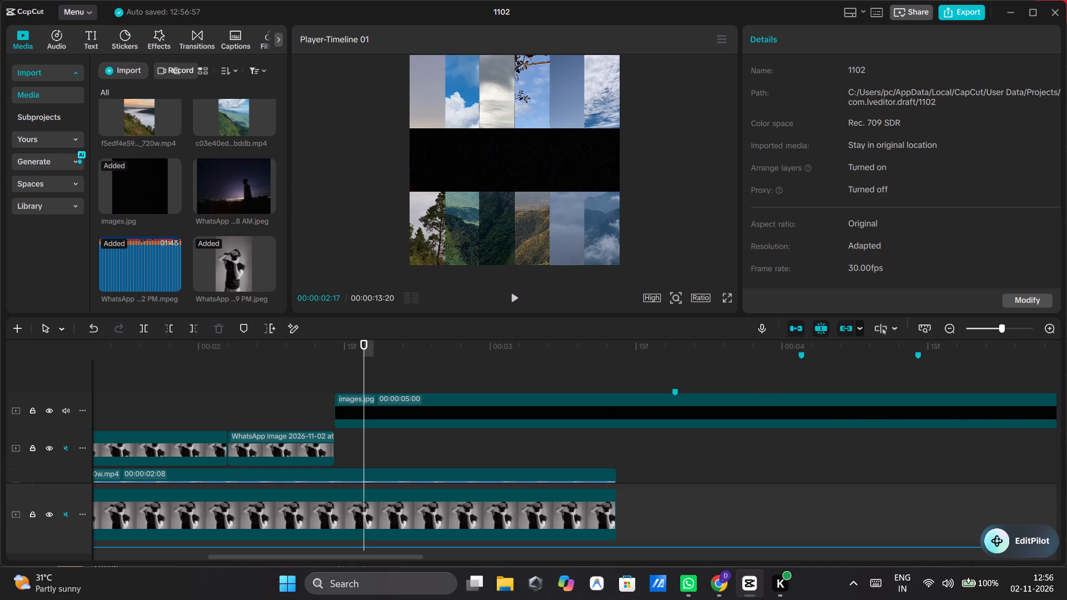
pyautogui.rightClick(676, 395)
pyautogui.click(690, 402)
pyautogui.click(797, 354)
pyautogui.rightClick(797, 354)
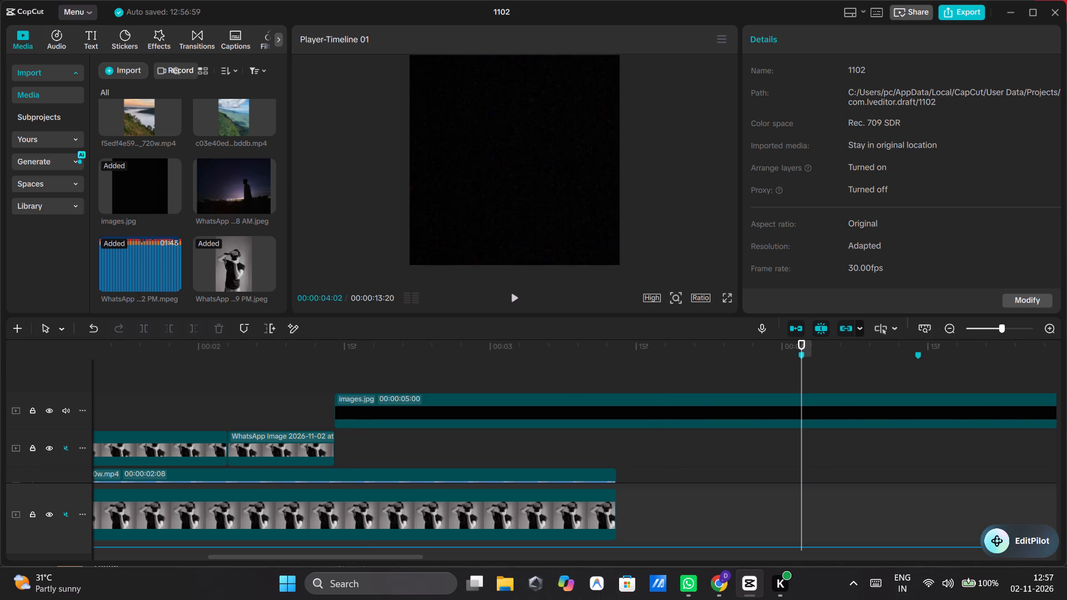
pyautogui.rightClick(802, 353)
pyautogui.click(818, 366)
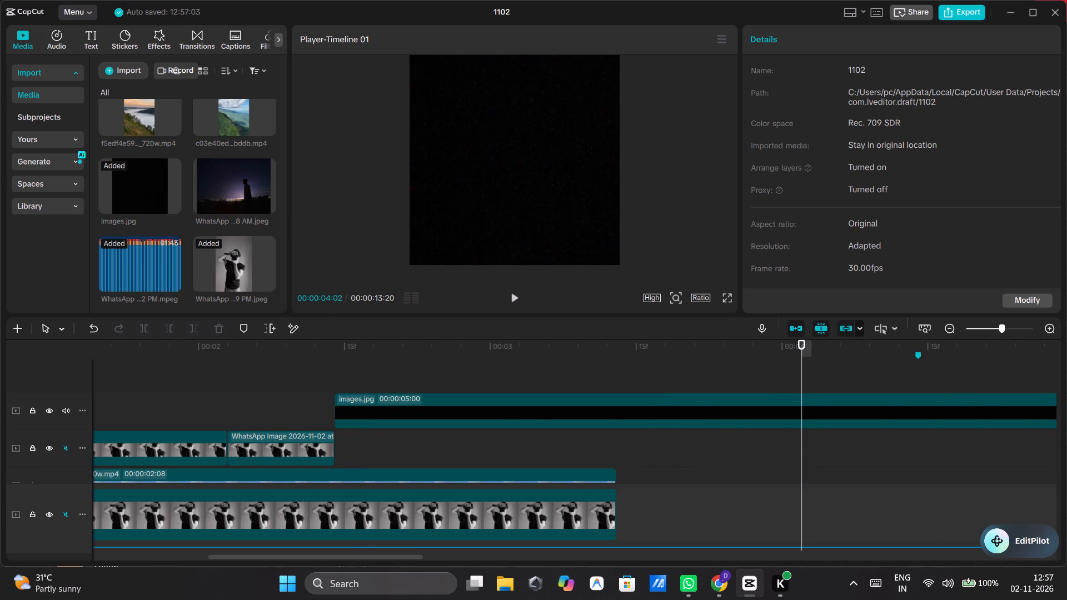
# Delete the remaining timeline marker at about 00:00:04:14.
pyautogui.rightClick(919, 354)
pyautogui.click(932, 368)
# Trim the end of the last WhatsApp image clip below the images.jpg track by two frames, to about 00:00:02:12.
pyautogui.click(416, 408)
pyautogui.click(364, 371)
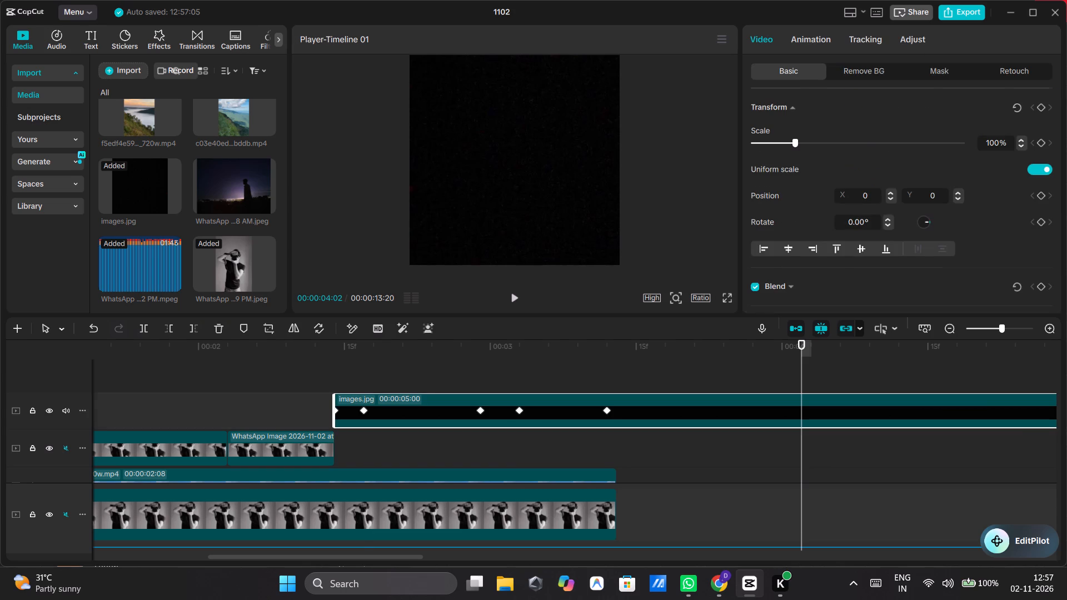
pyautogui.click(355, 418)
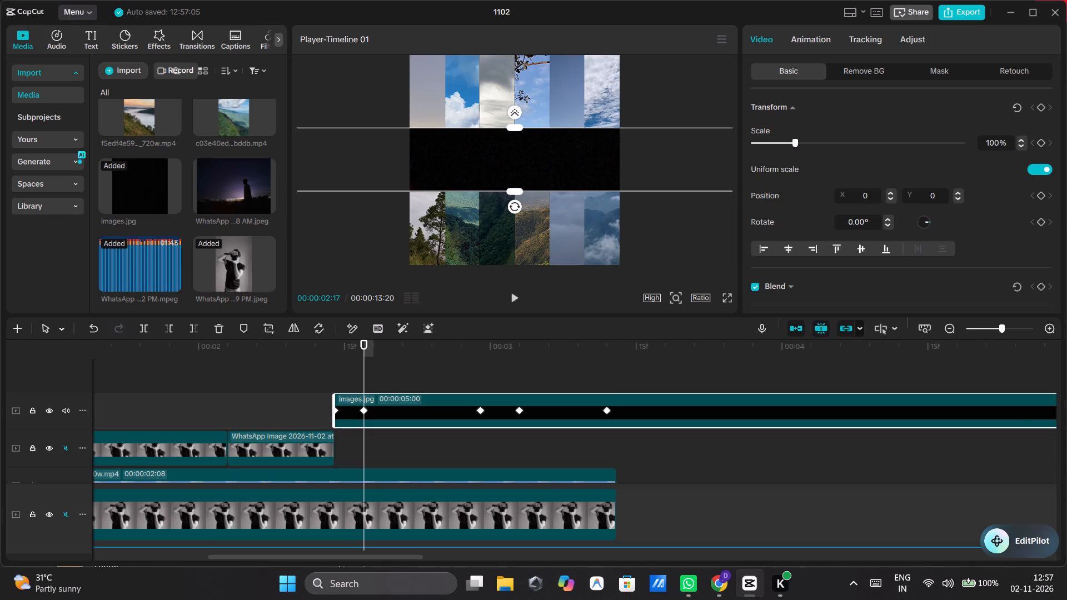
pyautogui.moveTo(332, 445); pyautogui.dragTo(317, 446)
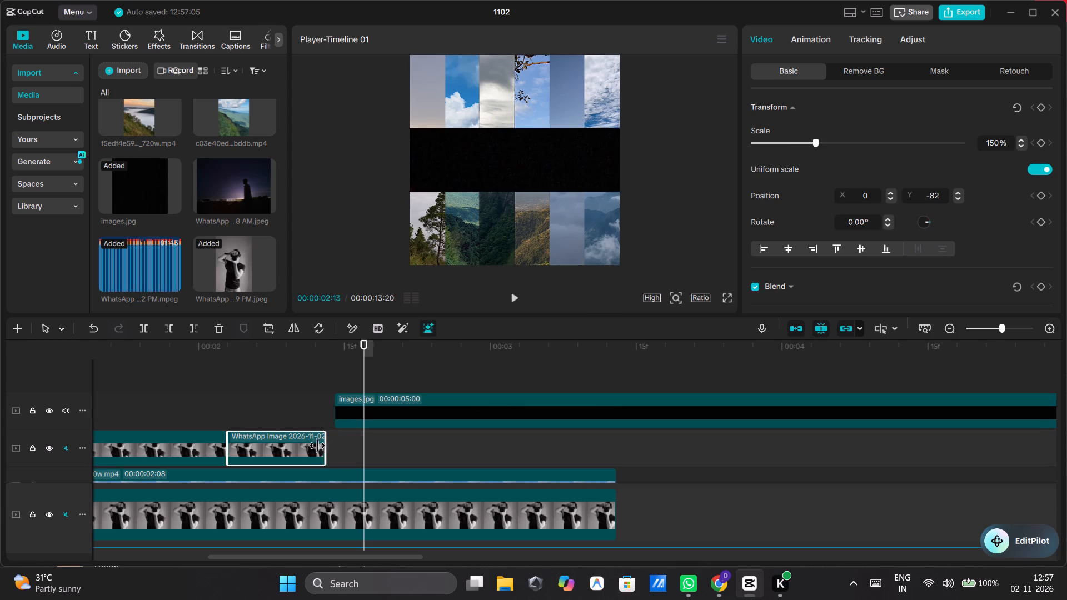
pyautogui.moveTo(317, 446); pyautogui.dragTo(310, 446)
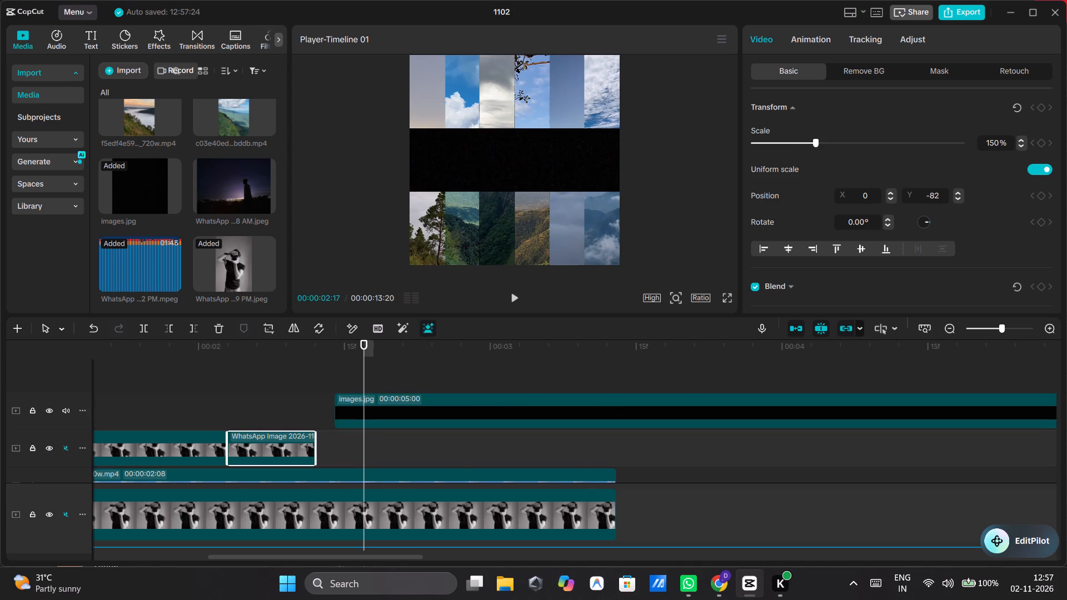
# Extend the start of the images.jpg clip back to the shortened WhatsApp image clip's end, for a duration of 00:00:05:02.
pyautogui.click(337, 412)
pyautogui.moveTo(333, 411); pyautogui.dragTo(325, 412)
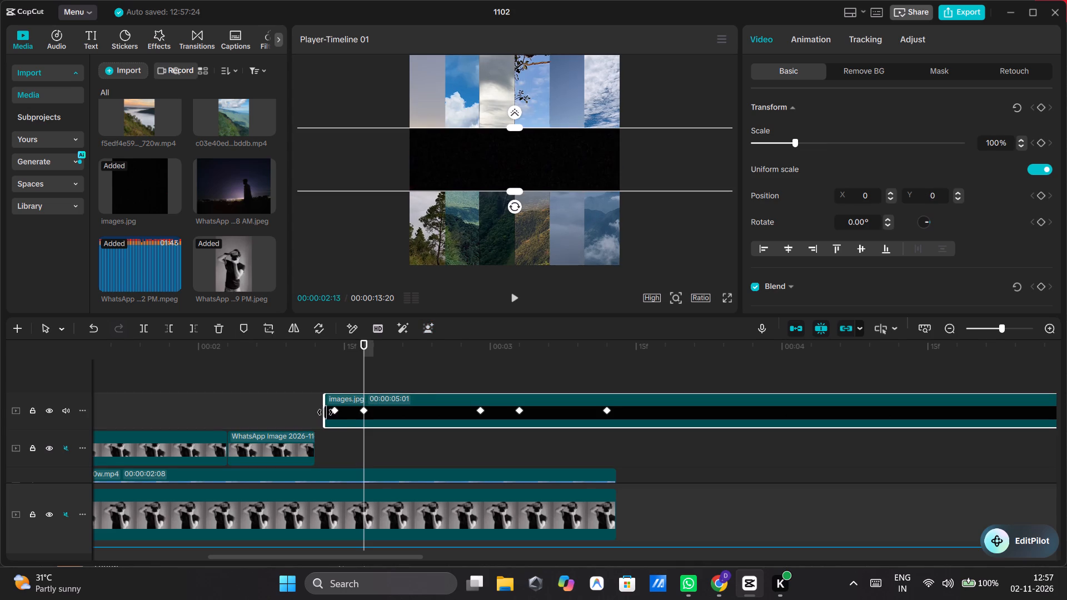
pyautogui.moveTo(325, 412); pyautogui.dragTo(319, 414)
# Move the first images.jpg mask keyframe to the clip's new start.
pyautogui.moveTo(334, 410); pyautogui.dragTo(315, 413)
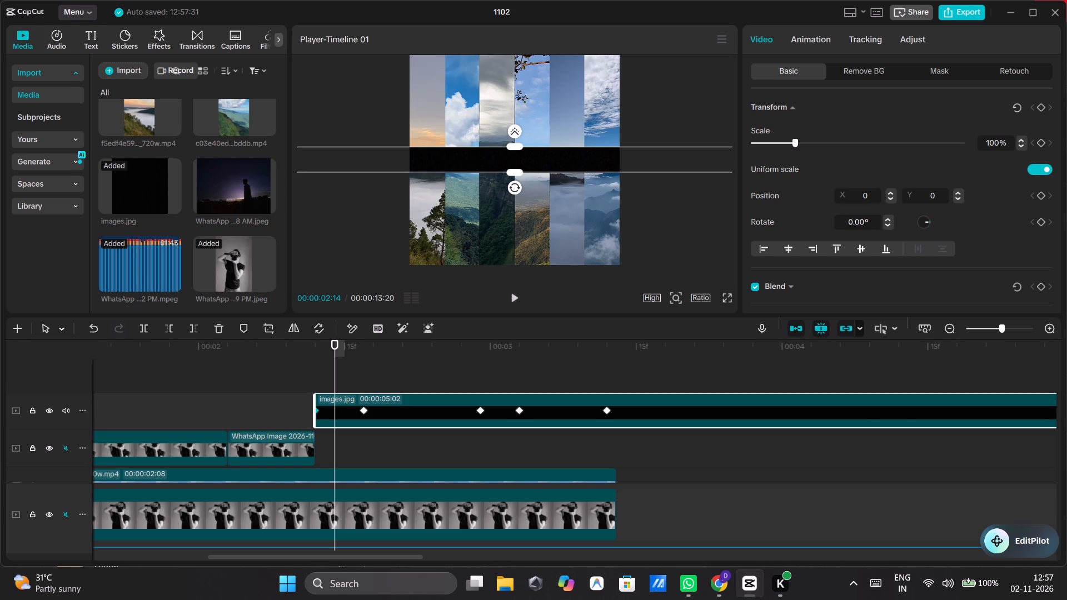
pyautogui.click(362, 373)
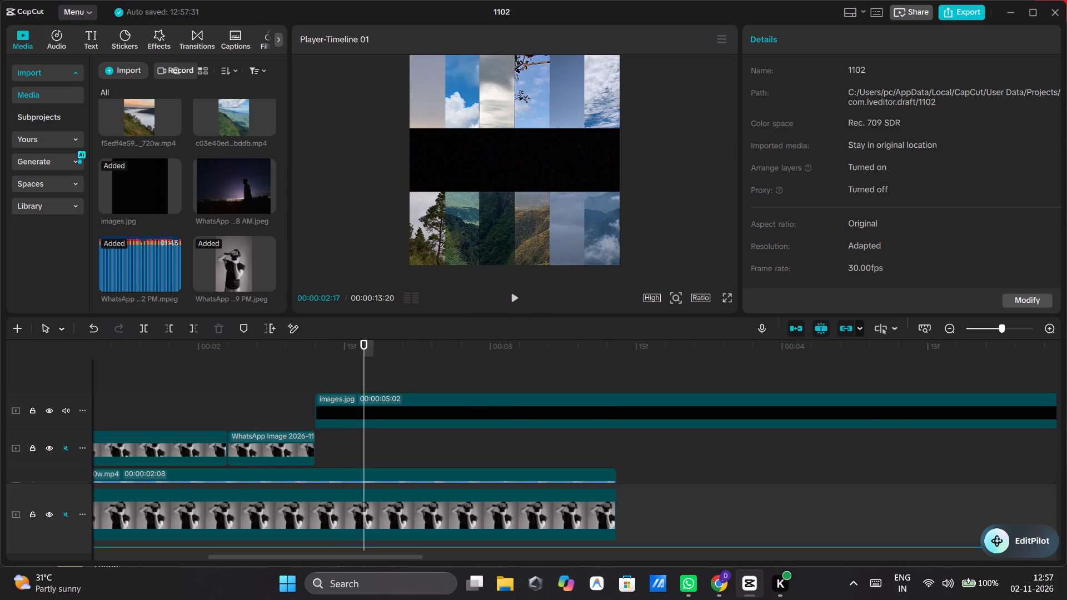
# Add a marker to the images.jpg clip at its 00:00:02:17 keyframe.
pyautogui.click(348, 429)
pyautogui.click(372, 409)
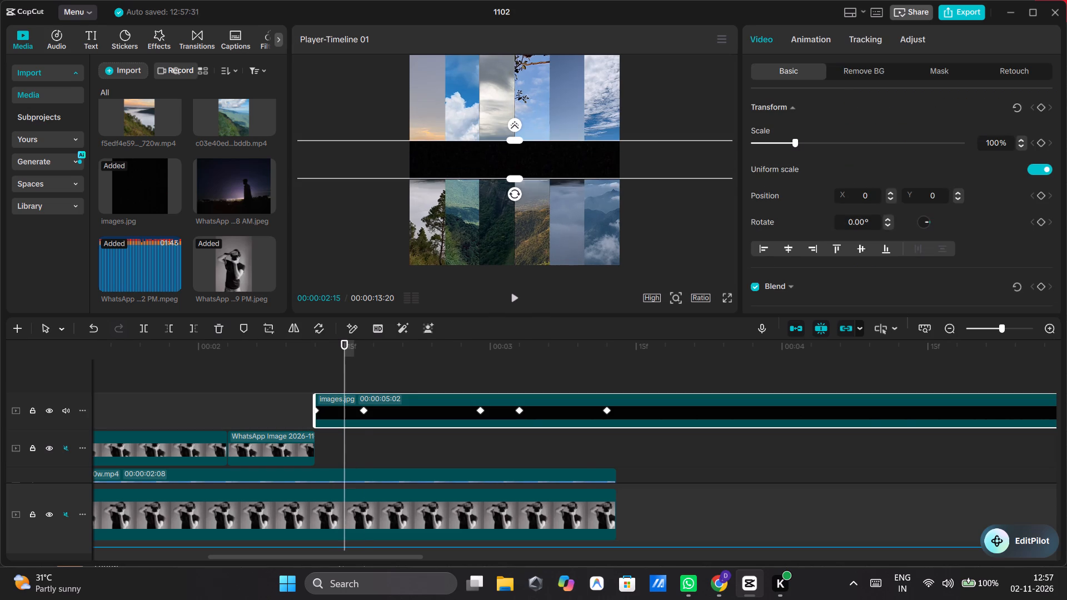
pyautogui.click(363, 408)
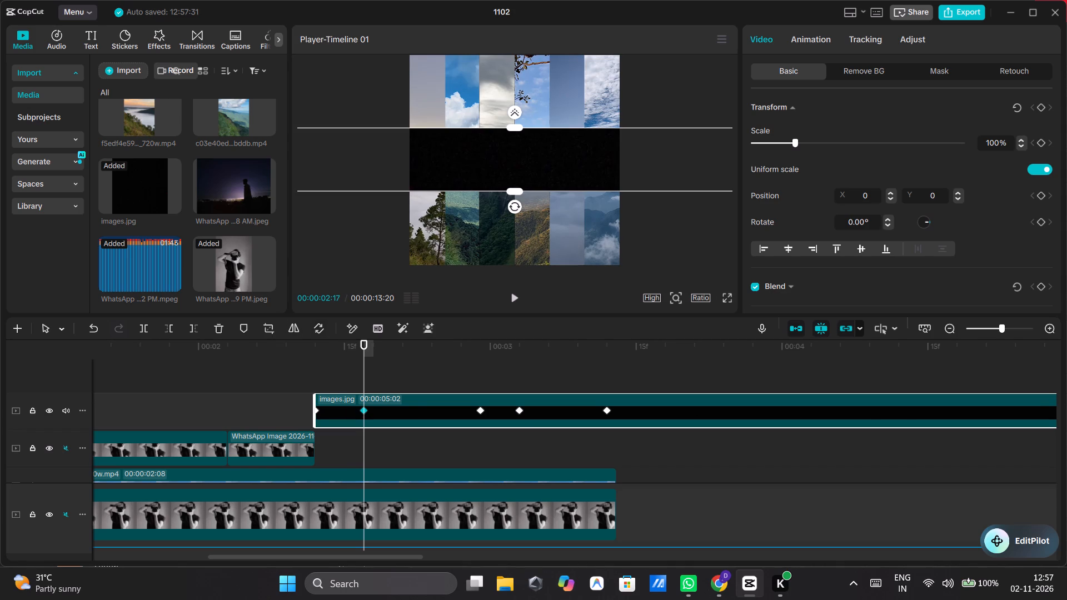
pyautogui.click(247, 322)
# View the images.jpg keyframe at 00:00:03:03 and replay the mask transition from 00:00:02:03.
pyautogui.click(517, 410)
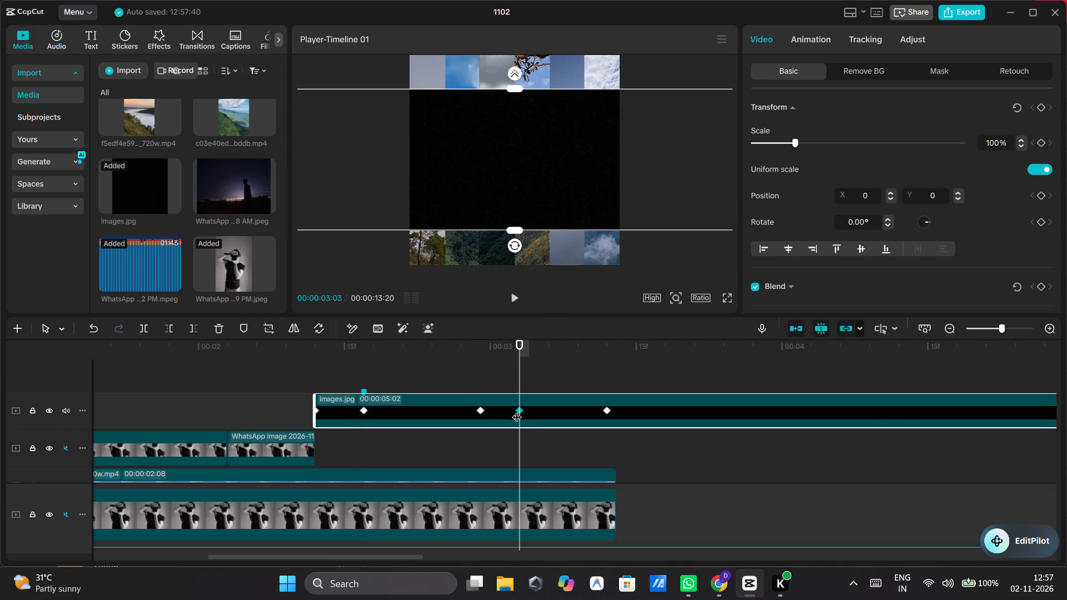
pyautogui.click(227, 358)
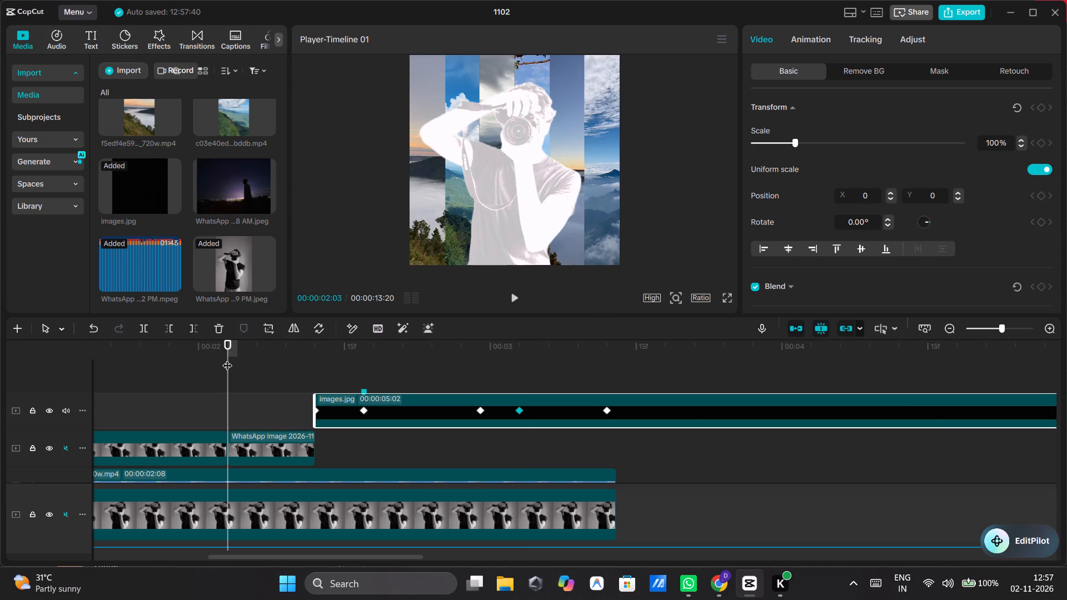
pyautogui.doubleClick(508, 296)
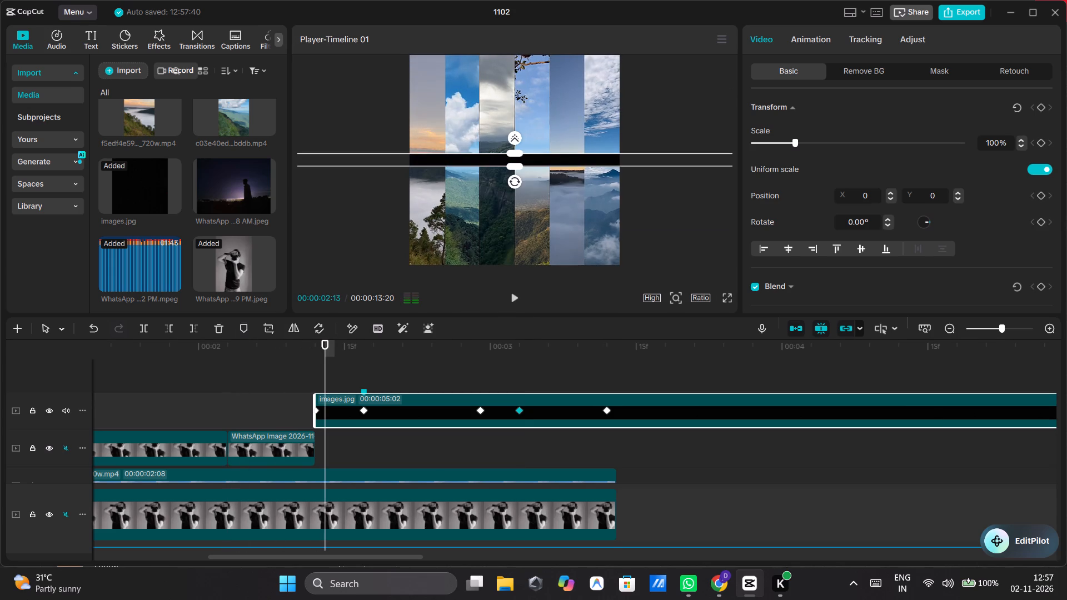
pyautogui.doubleClick(508, 296)
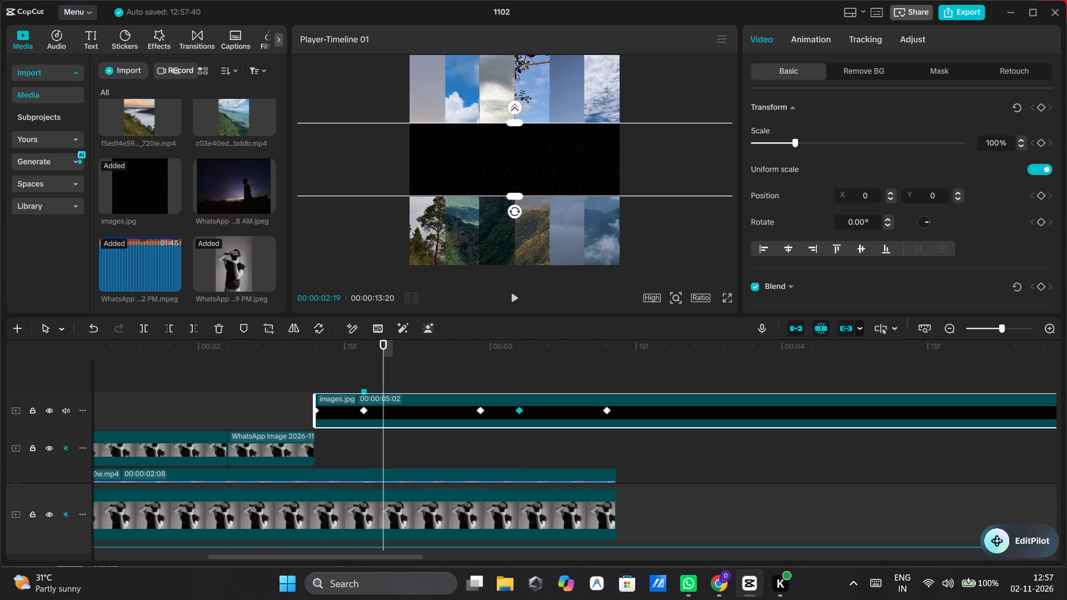
# Raise the system volume to maximum and replay the start of the mask transition from 00:00:02:11.
pyautogui.click(302, 364)
pyautogui.click(992, 587)
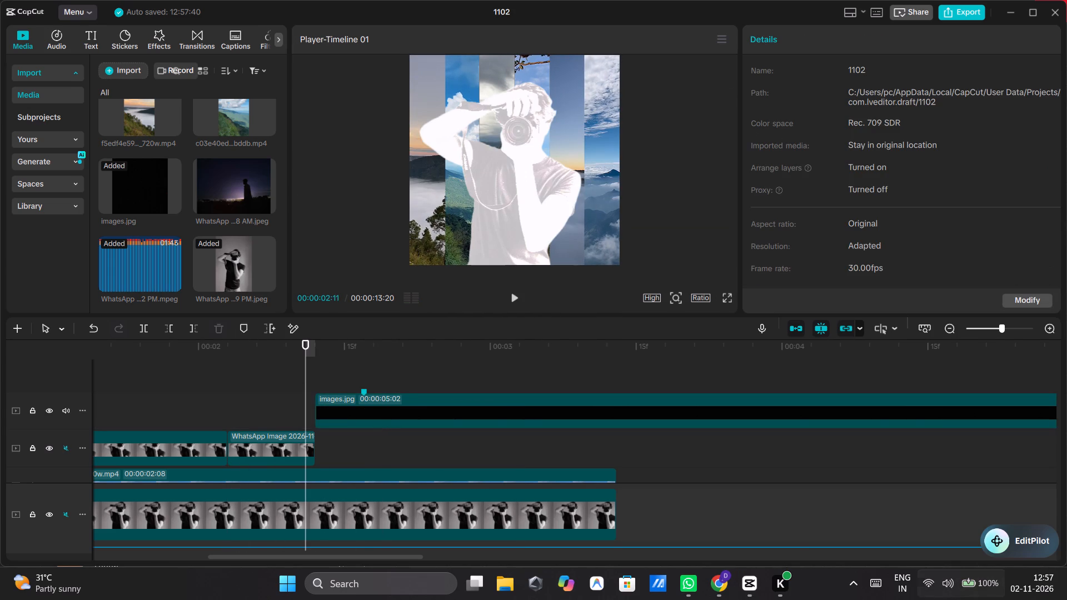
pyautogui.moveTo(999, 506); pyautogui.dragTo(1036, 499)
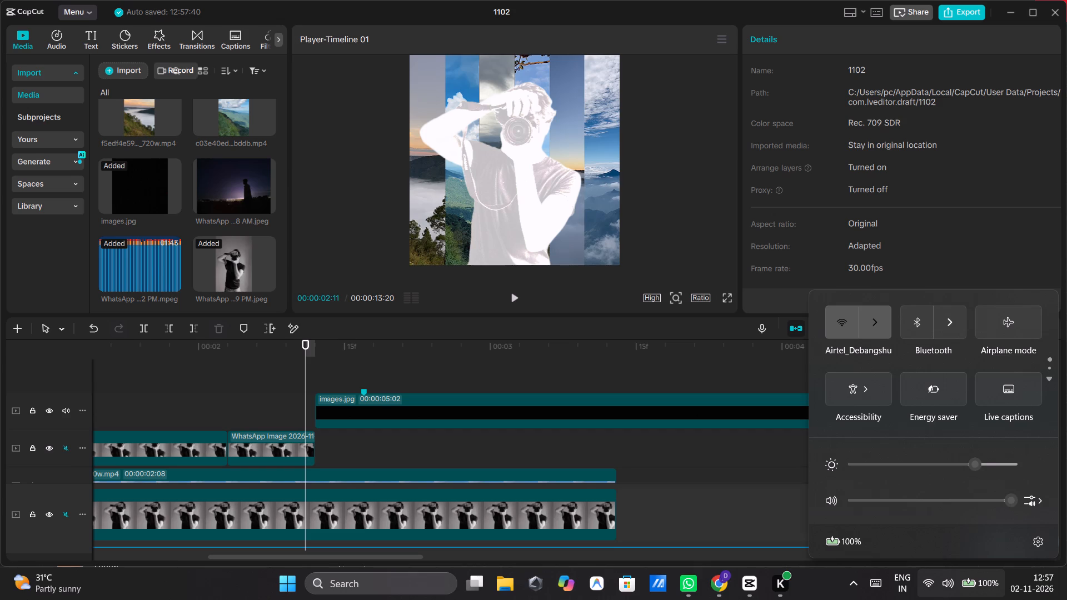
pyautogui.doubleClick(510, 295)
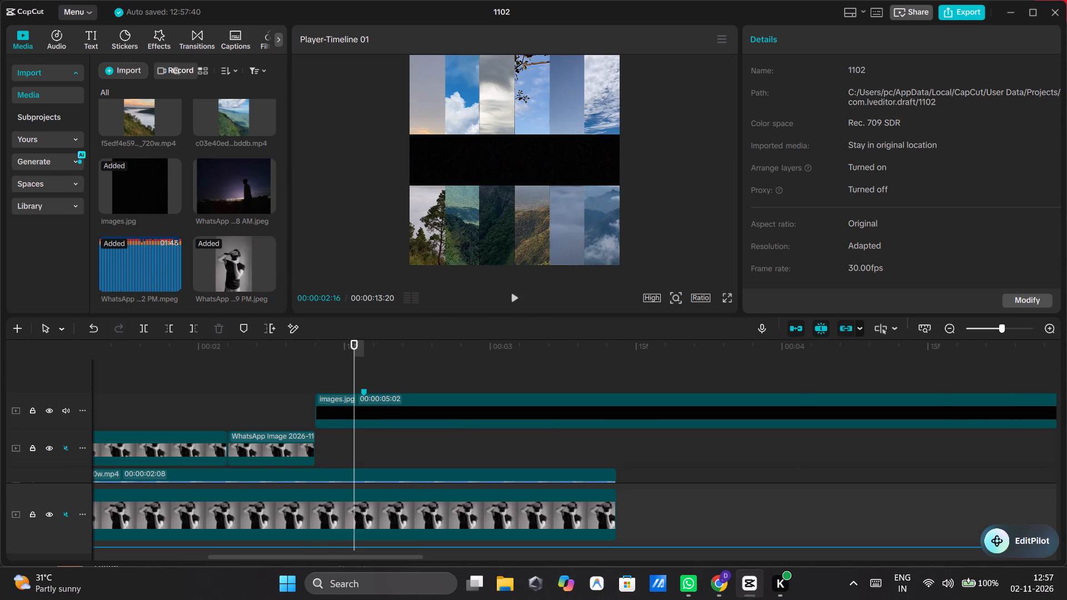
# Delete all markers in the images.jpg clip and add a clip marker at 00:00:02:16.
pyautogui.click(363, 410)
pyautogui.click(363, 392)
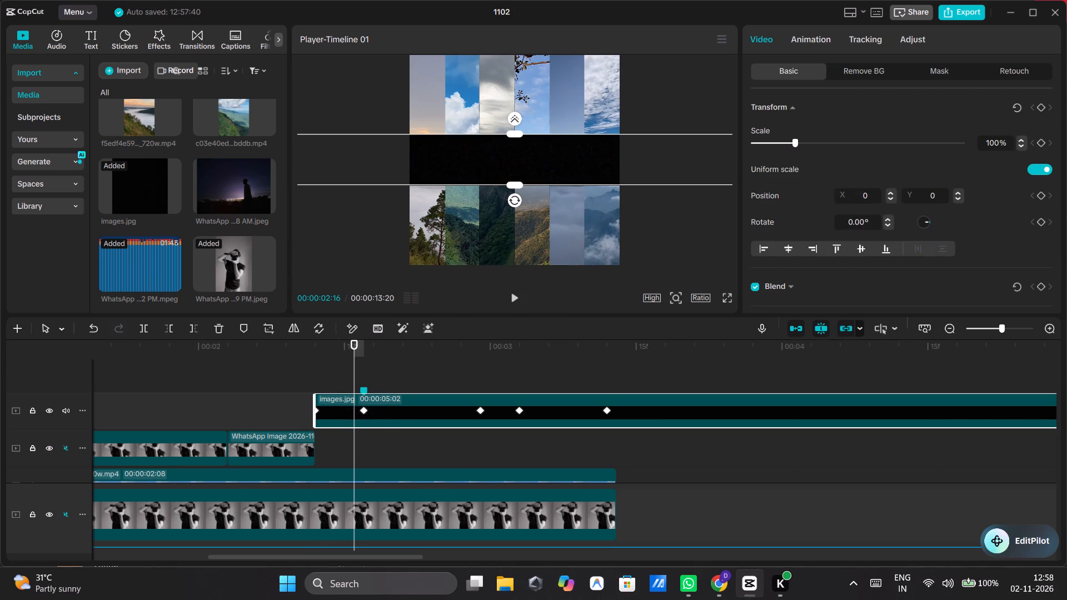
pyautogui.rightClick(363, 391)
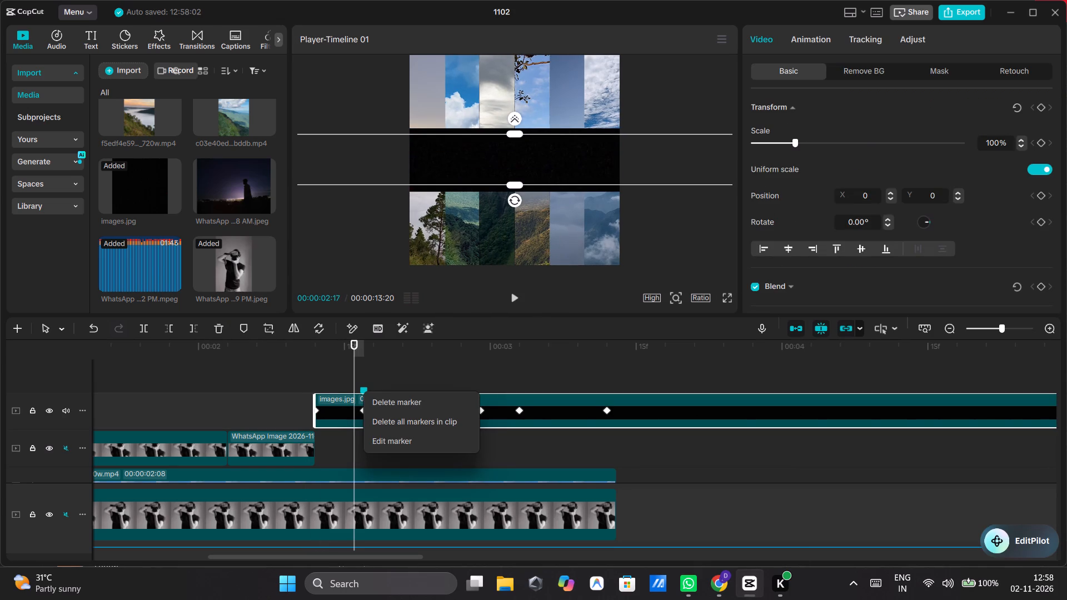
pyautogui.click(381, 419)
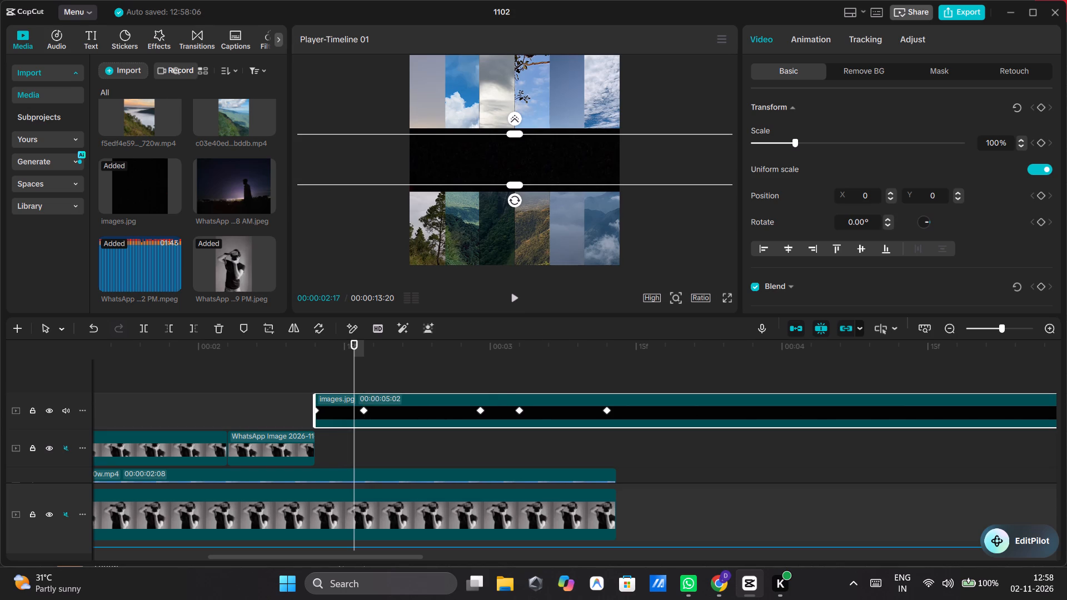
pyautogui.click(240, 325)
# Play on to the following beat and add a second marker to the images.jpg clip at 00:00:02:21.
pyautogui.doubleClick(510, 298)
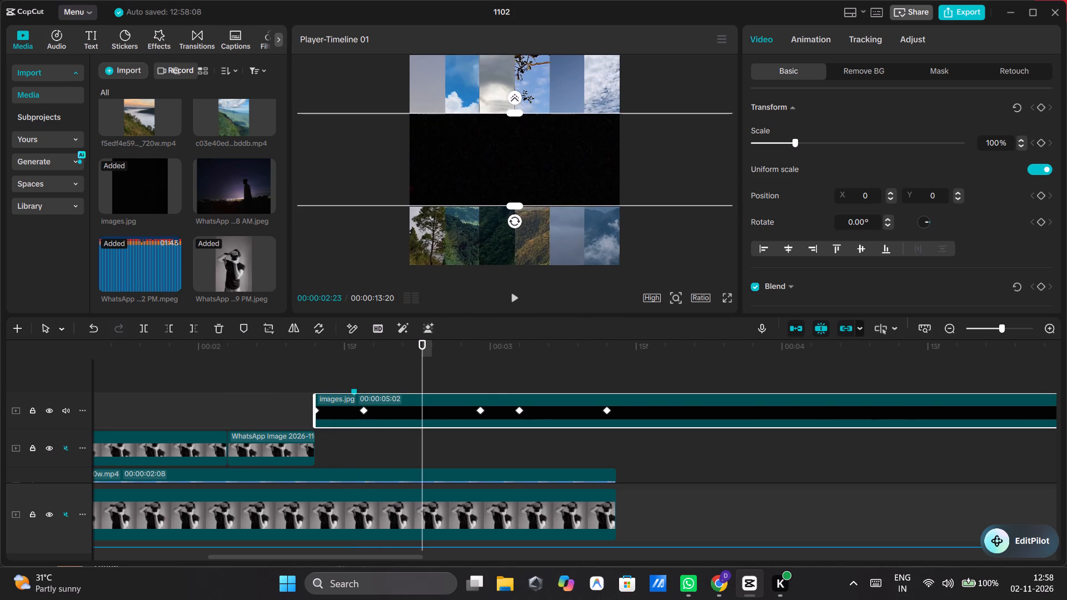
pyautogui.moveTo(425, 374); pyautogui.dragTo(408, 374)
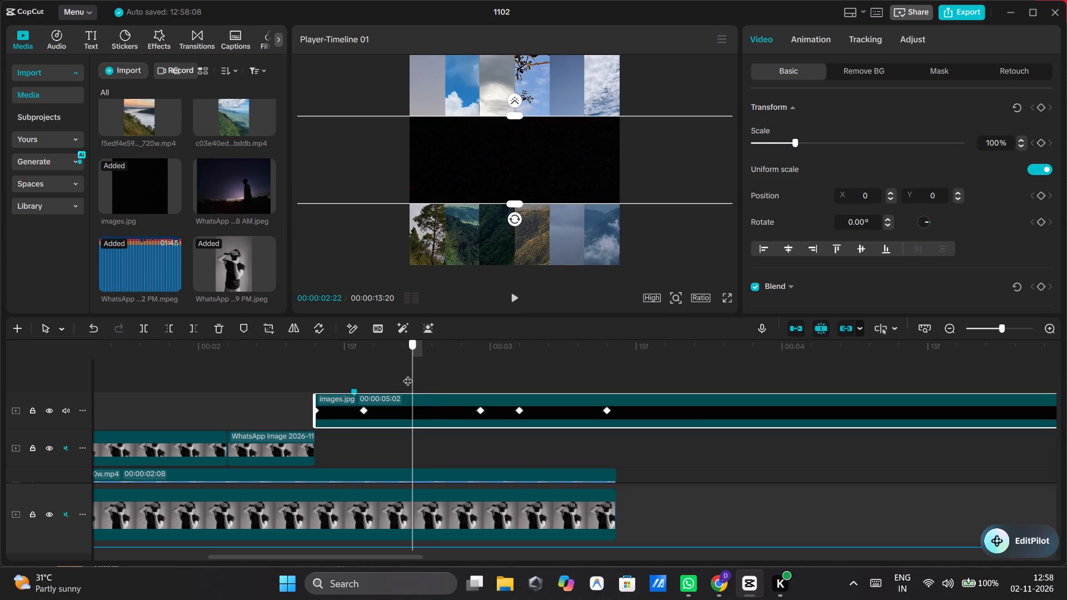
pyautogui.moveTo(408, 374); pyautogui.dragTo(405, 374)
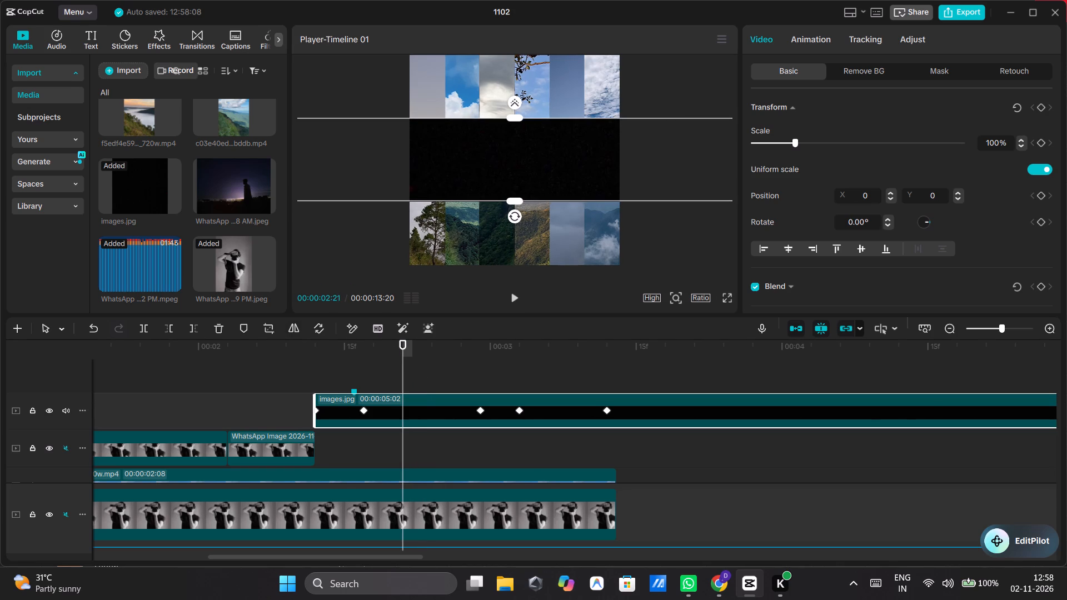
pyautogui.click(238, 329)
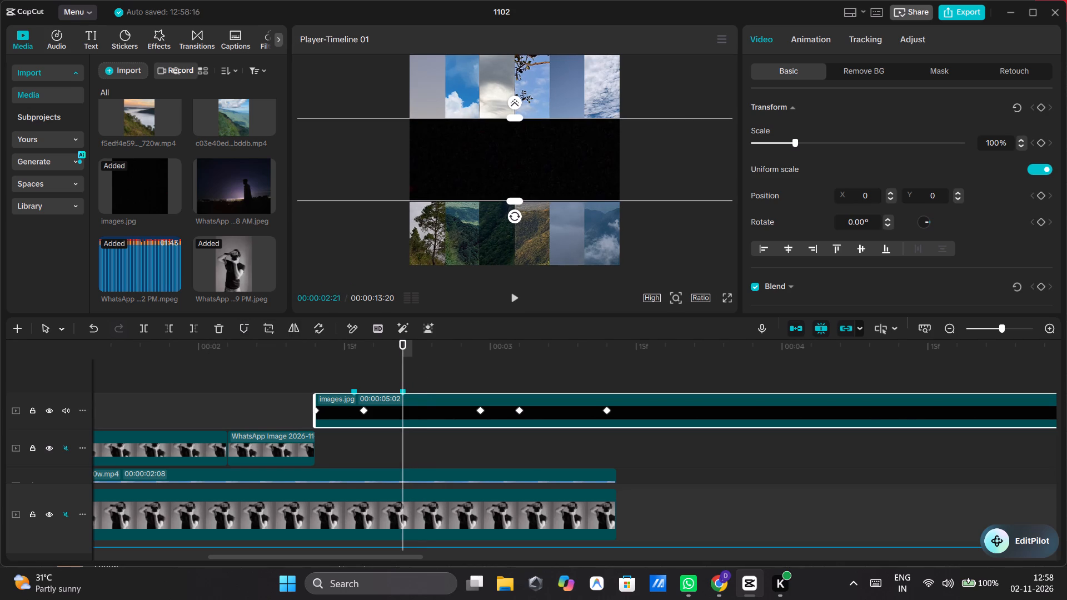
# Replay the mask transition to check the beat, and move the second images.jpg clip marker to 00:00:02:27.
pyautogui.doubleClick(511, 299)
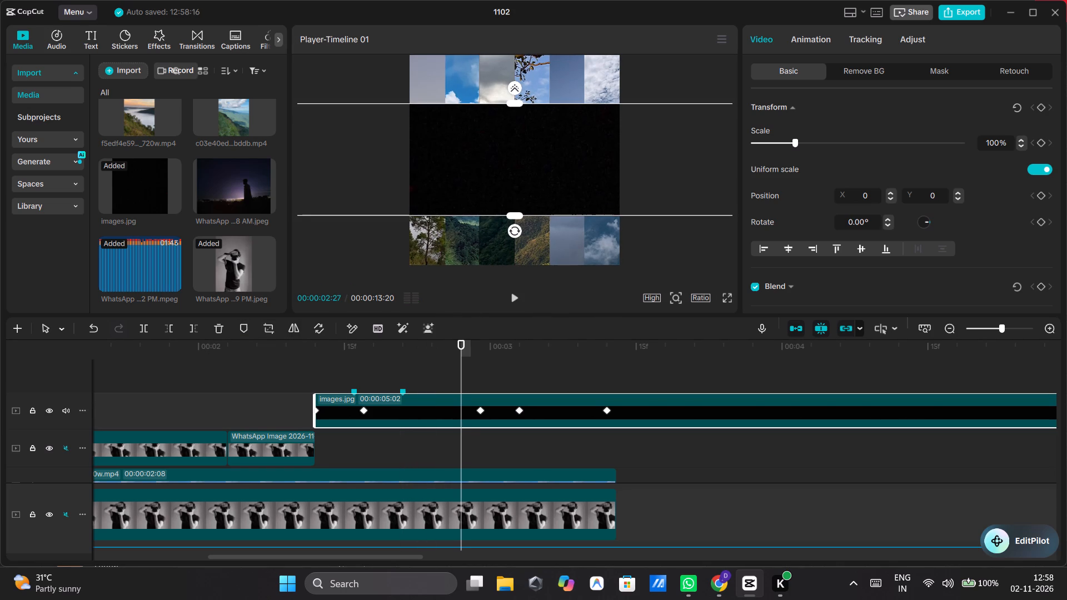
pyautogui.doubleClick(511, 299)
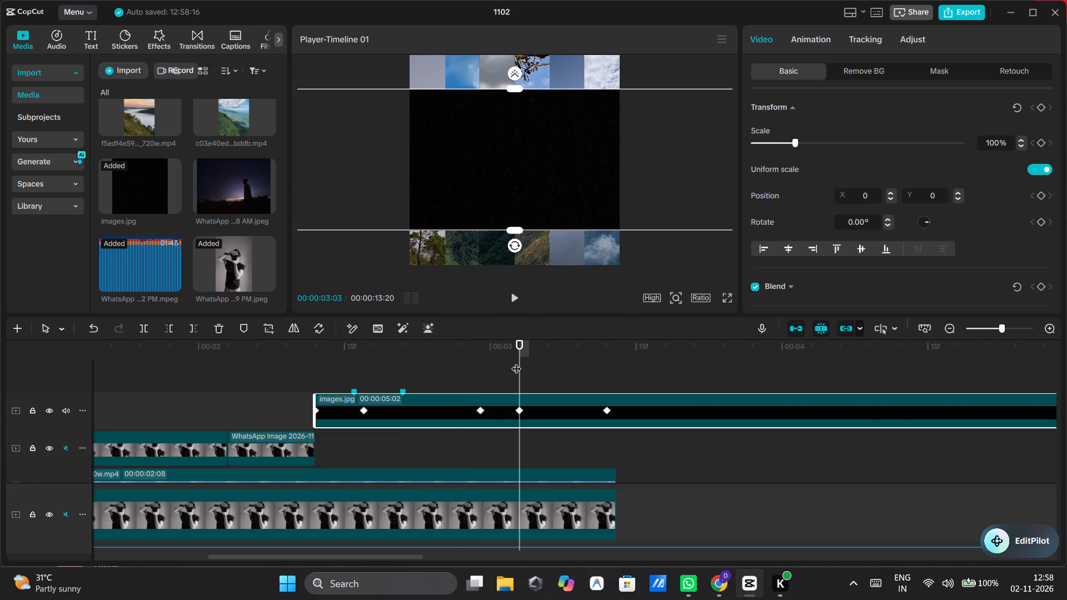
pyautogui.click(459, 362)
pyautogui.doubleClick(516, 297)
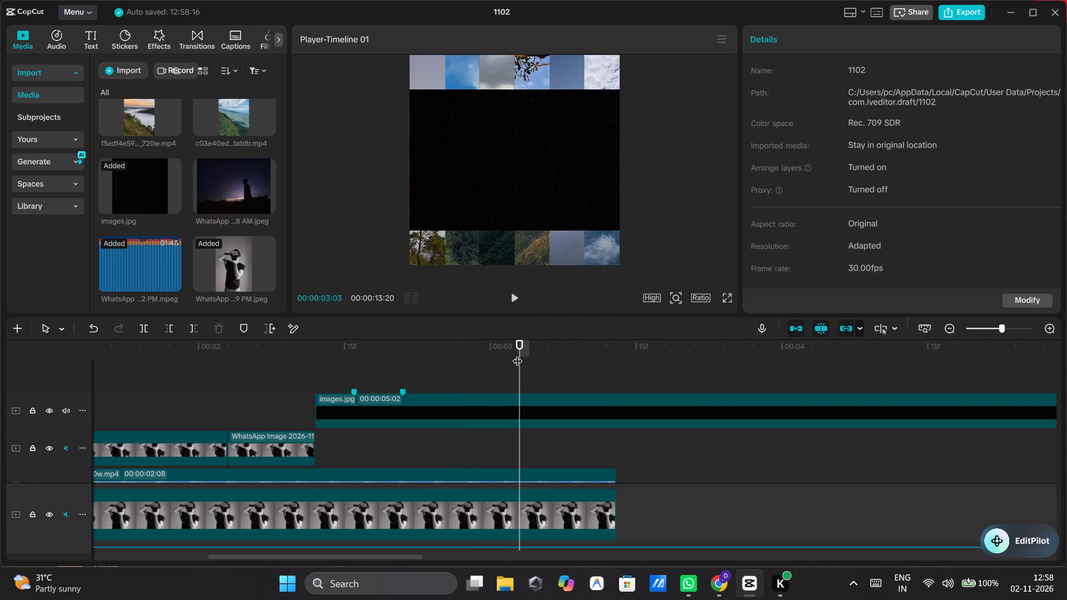
pyautogui.click(518, 354)
pyautogui.click(507, 389)
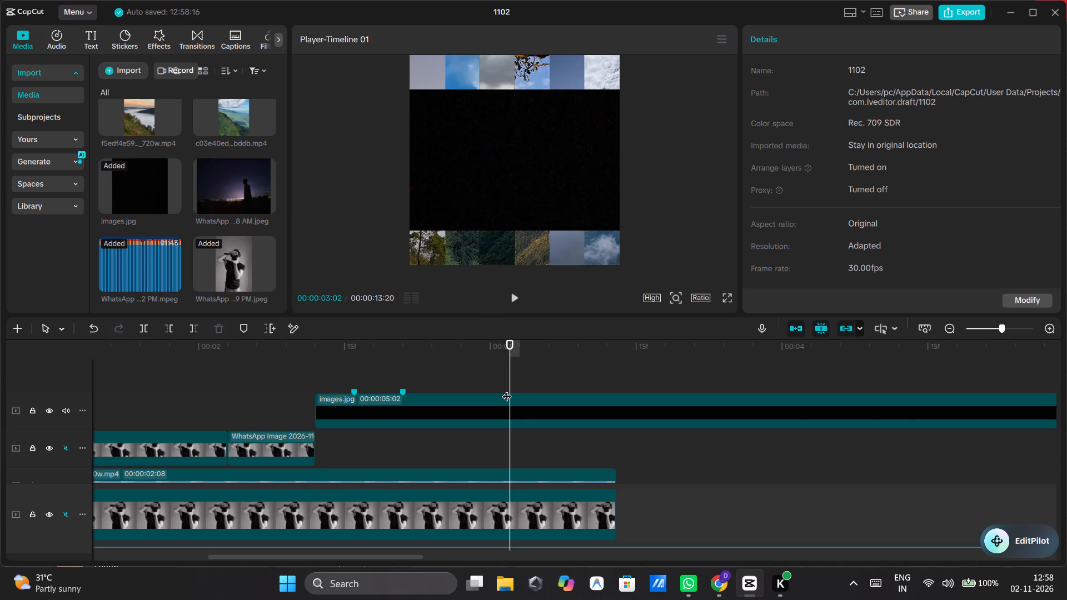
pyautogui.click(510, 396)
pyautogui.click(394, 362)
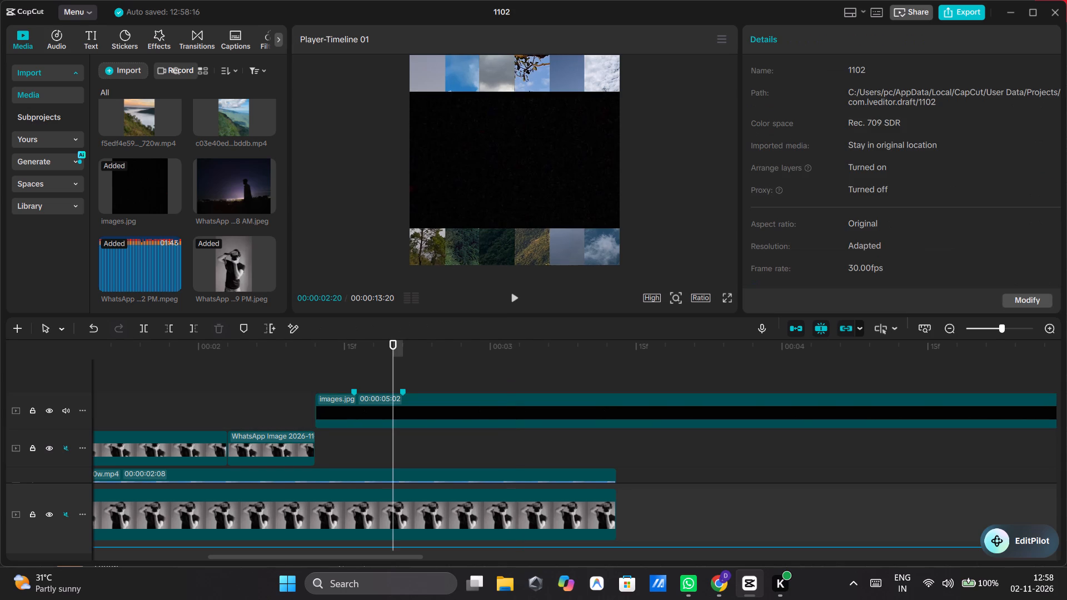
pyautogui.moveTo(248, 374); pyautogui.dragTo(514, 287)
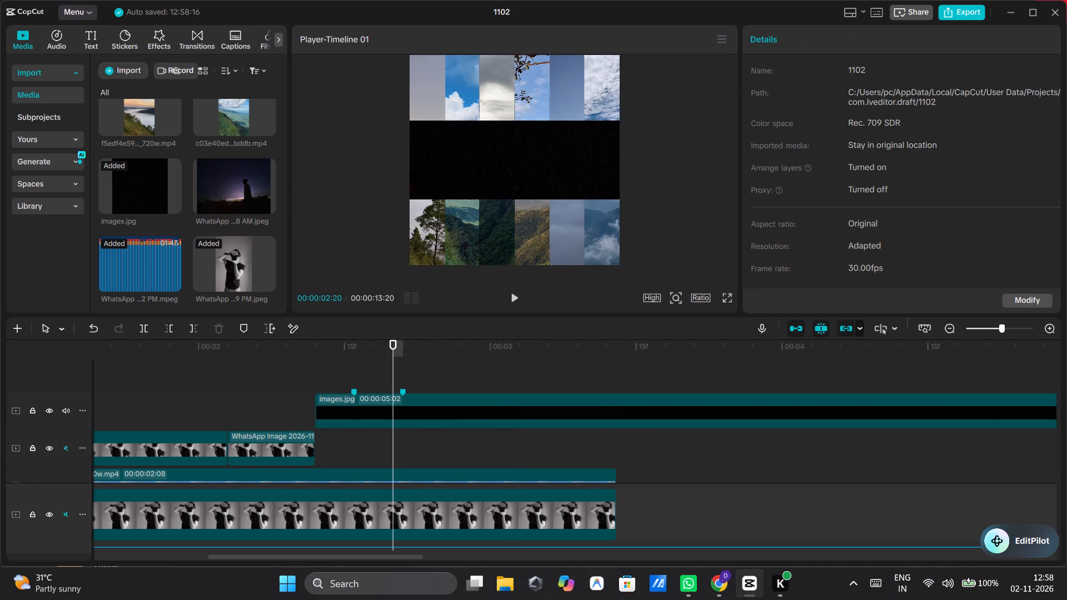
pyautogui.click(279, 368)
pyautogui.doubleClick(512, 298)
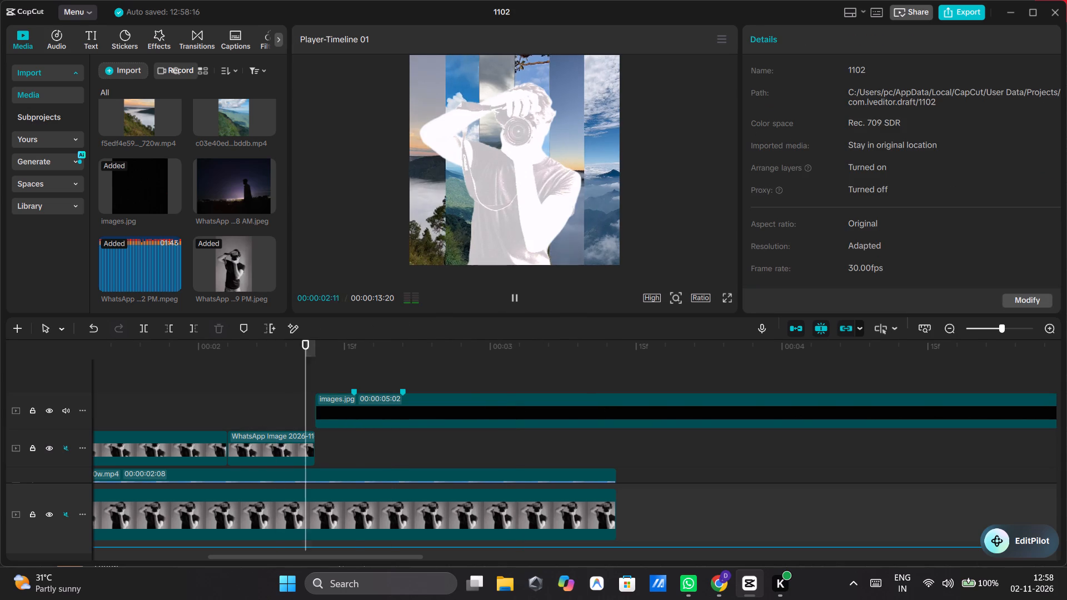
pyautogui.doubleClick(512, 298)
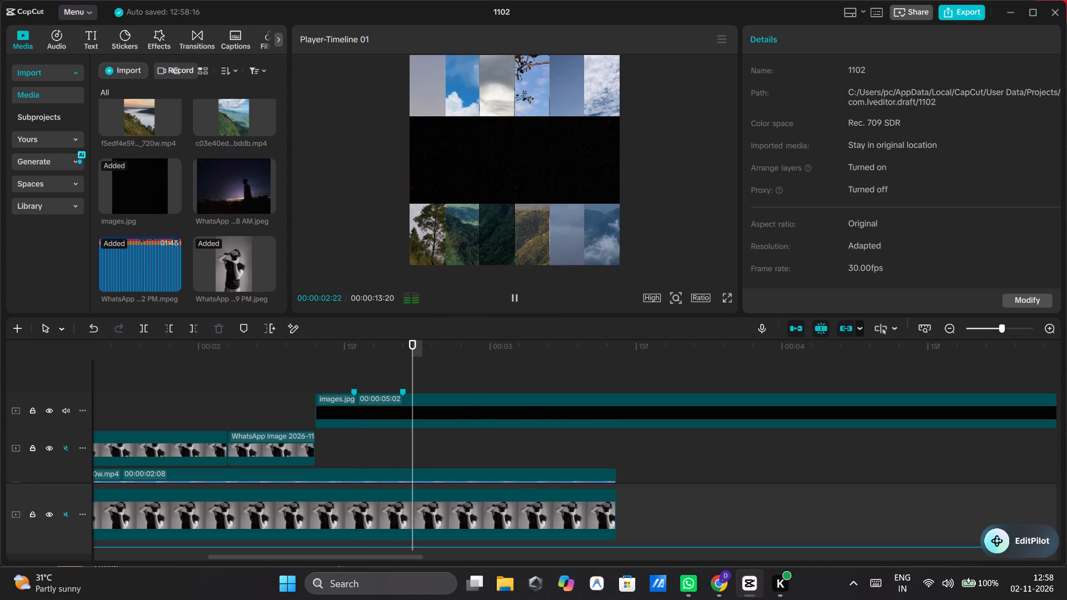
pyautogui.doubleClick(512, 298)
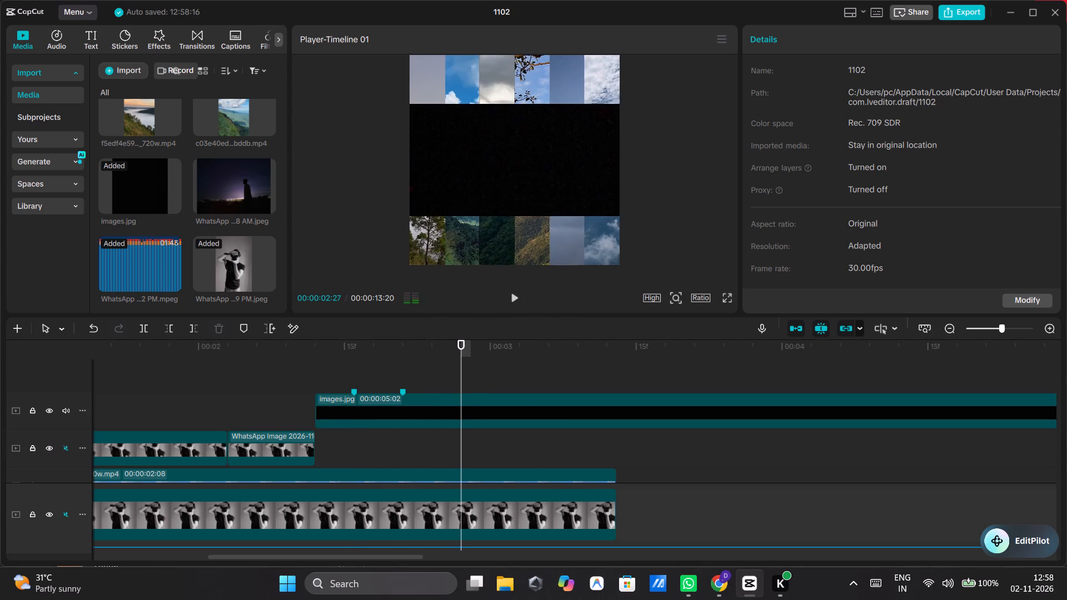
pyautogui.moveTo(404, 391); pyautogui.dragTo(452, 378)
pyautogui.moveTo(452, 378); pyautogui.dragTo(459, 377)
# Play on beat by beat and add timeline markers at 00:00:03:02 and 00:00:03:14.
pyautogui.doubleClick(516, 298)
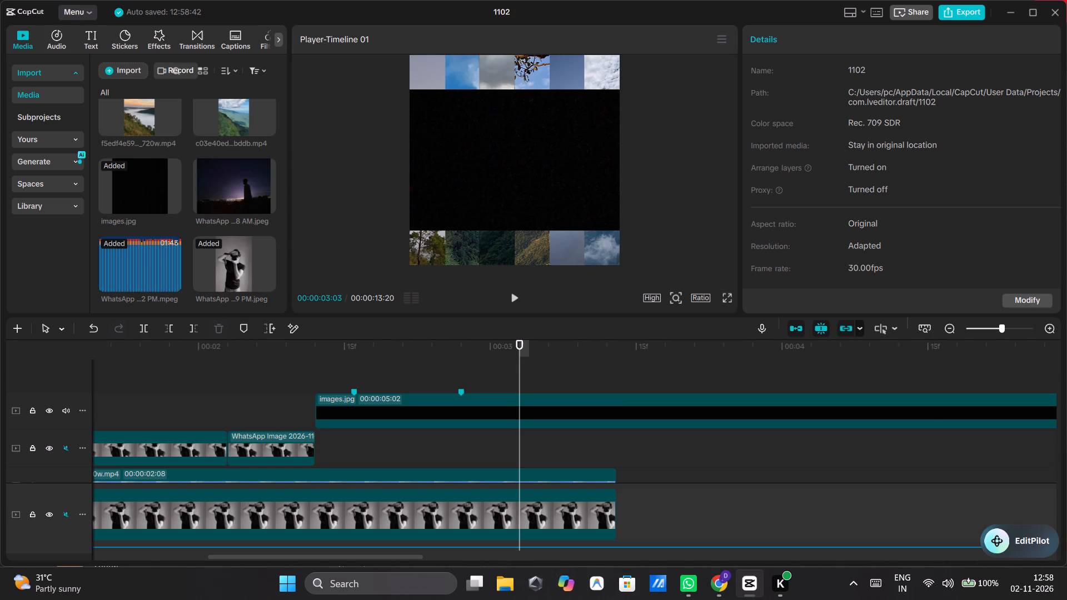
pyautogui.moveTo(516, 368); pyautogui.dragTo(511, 369)
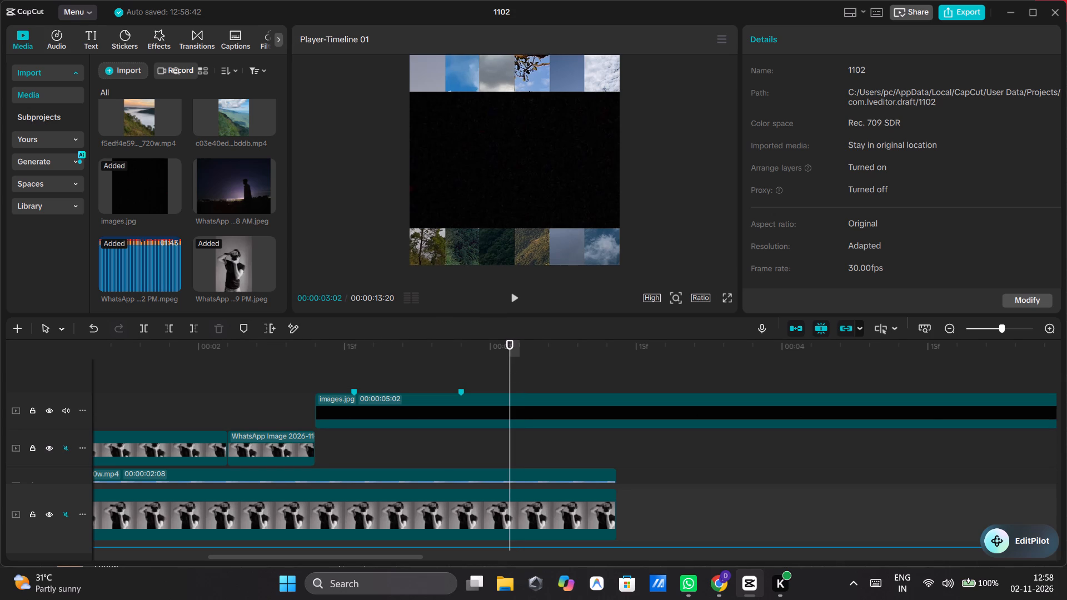
pyautogui.click(246, 327)
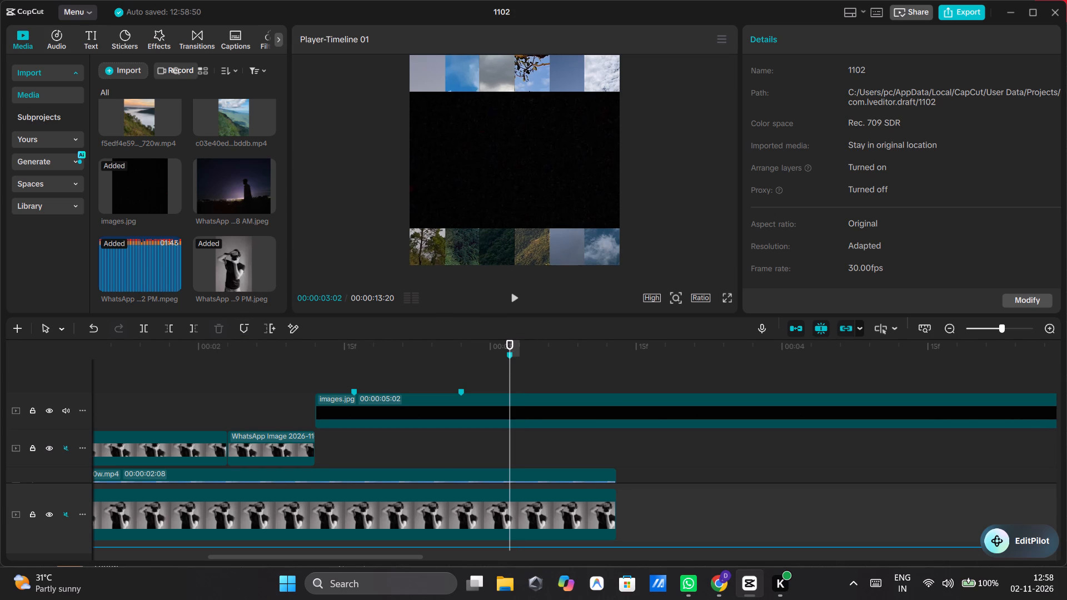
pyautogui.doubleClick(517, 298)
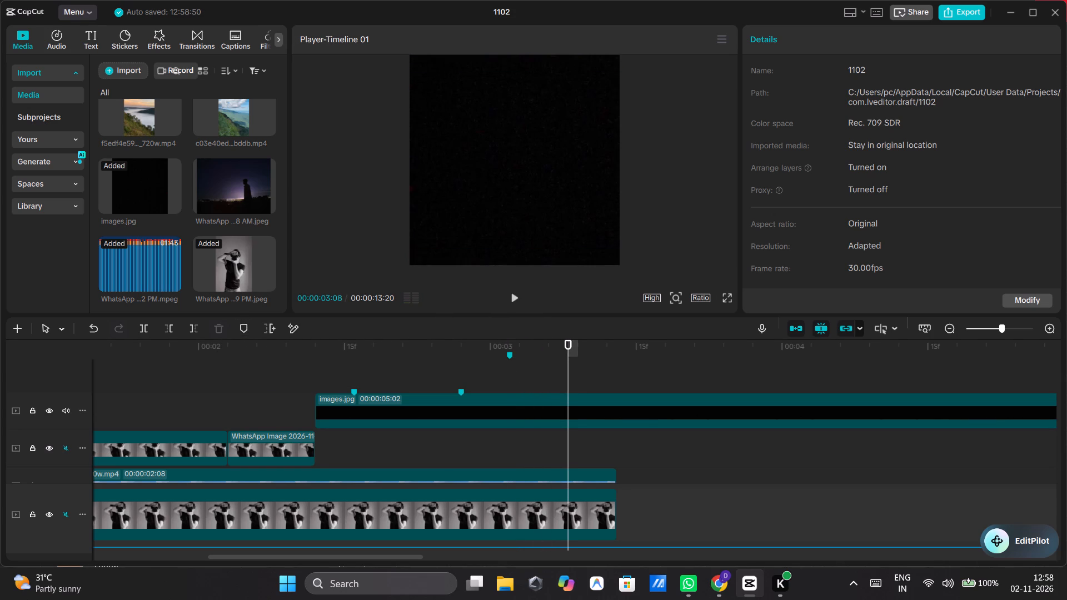
pyautogui.doubleClick(516, 296)
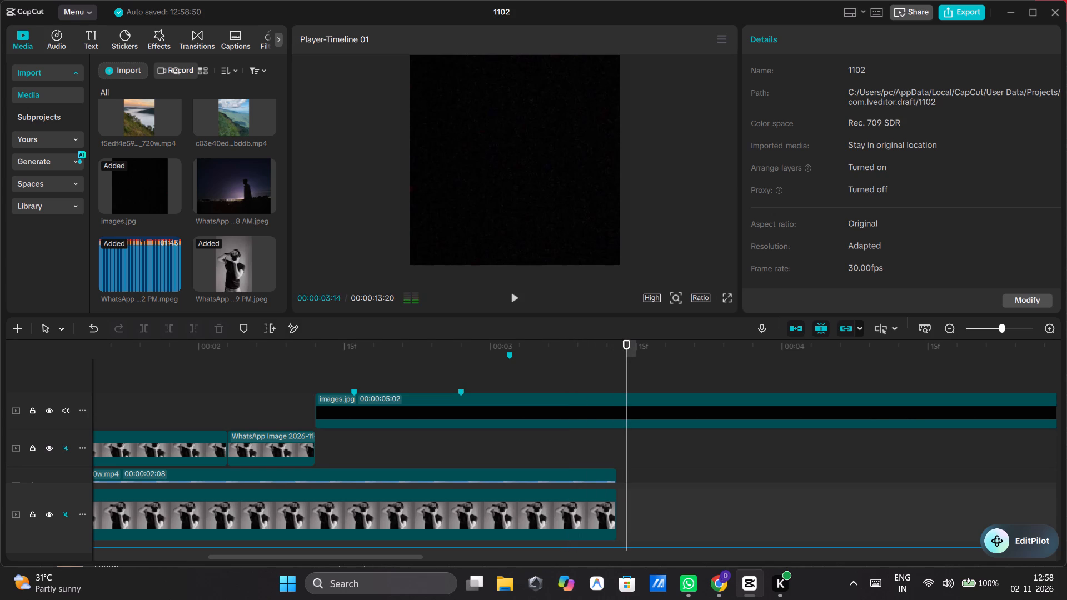
pyautogui.click(244, 329)
# Add timeline markers at 00:00:04:00 and 00:00:03:09.
pyautogui.click(512, 298)
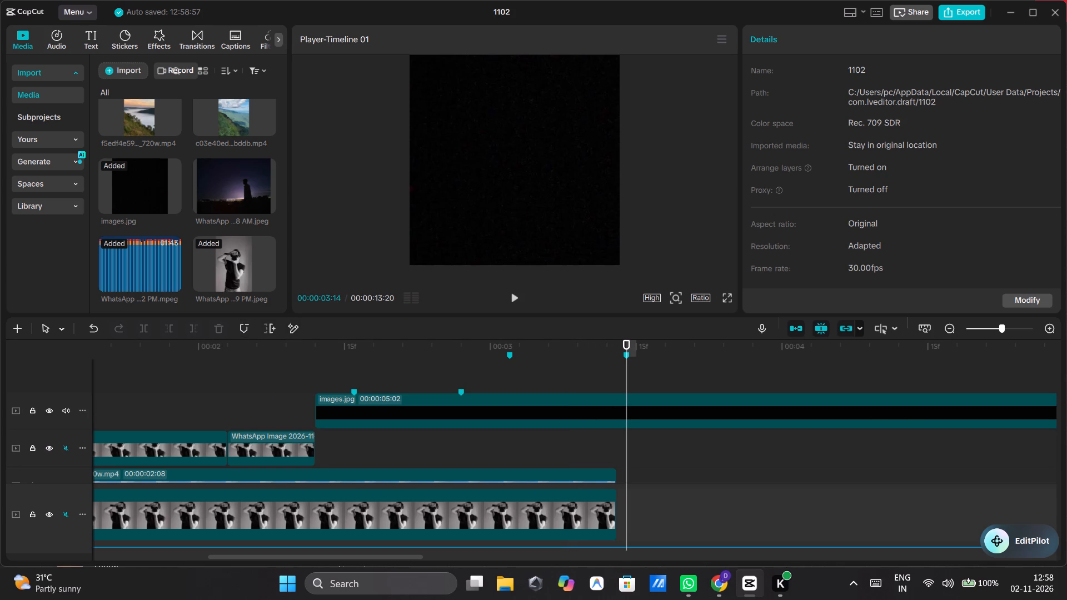
pyautogui.click(512, 298)
pyautogui.click(512, 298)
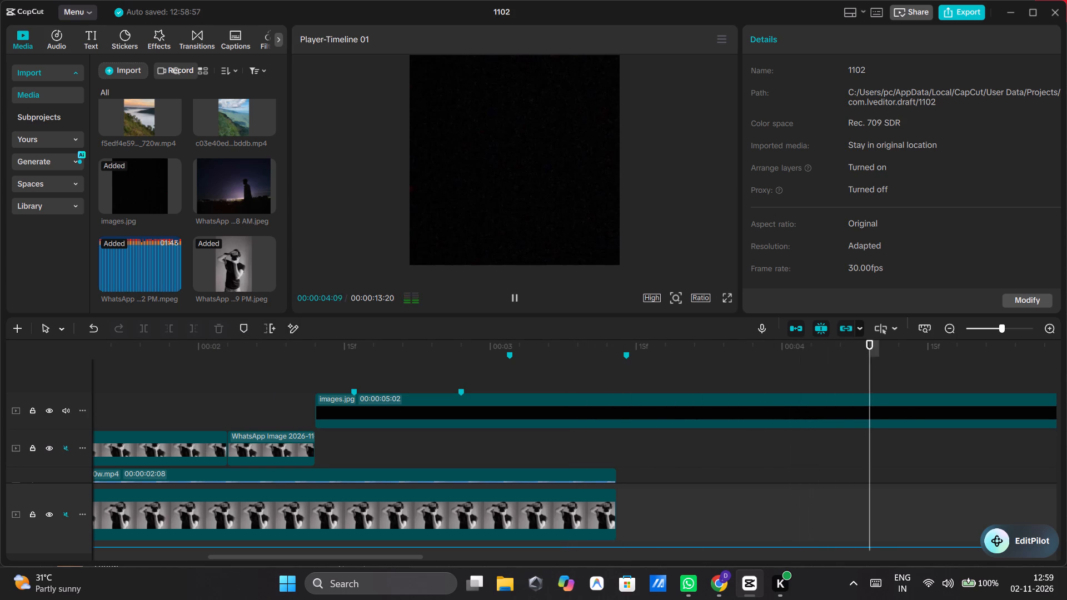
pyautogui.click(512, 298)
pyautogui.click(775, 380)
pyautogui.moveTo(775, 380); pyautogui.dragTo(783, 379)
pyautogui.click(239, 324)
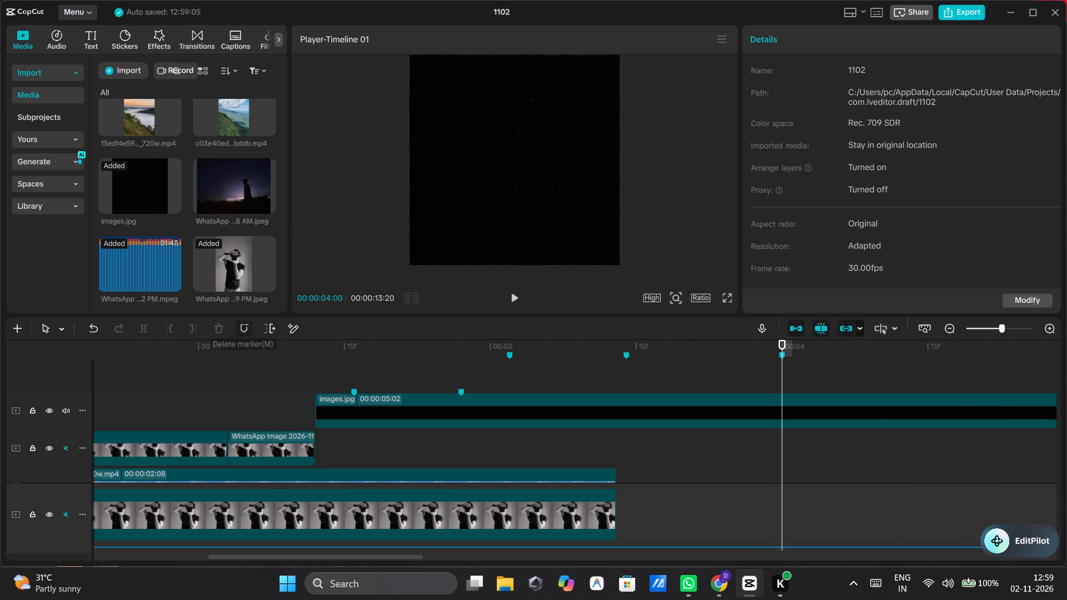
pyautogui.click(574, 356)
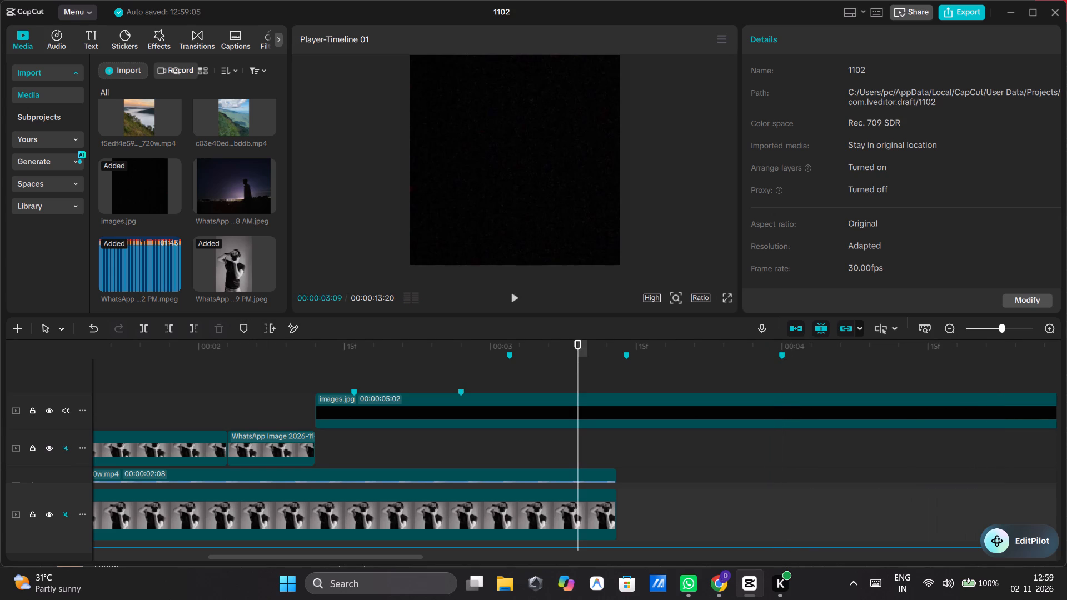
pyautogui.click(249, 325)
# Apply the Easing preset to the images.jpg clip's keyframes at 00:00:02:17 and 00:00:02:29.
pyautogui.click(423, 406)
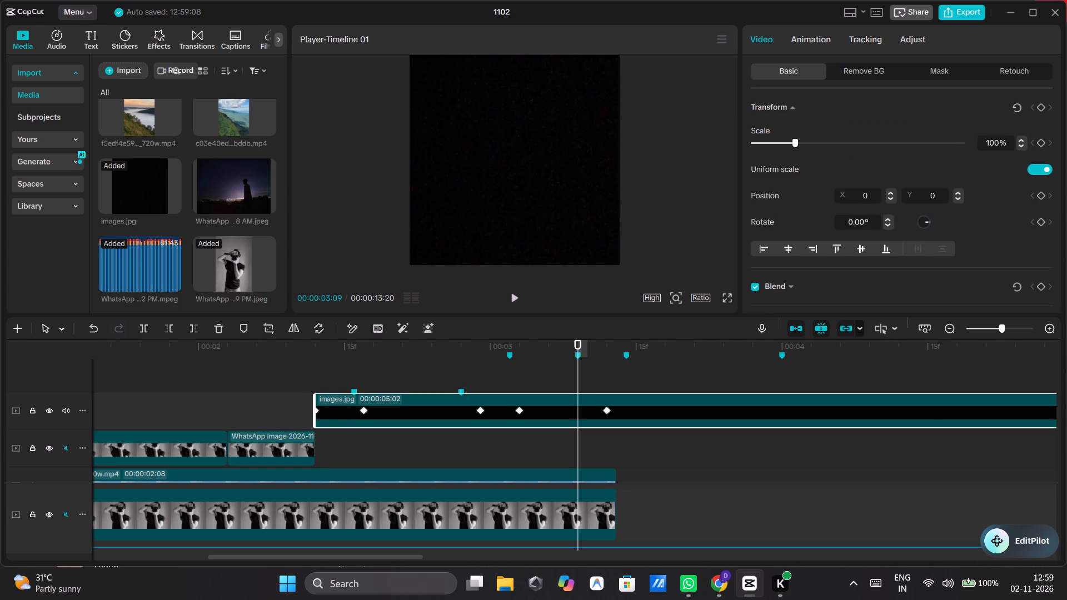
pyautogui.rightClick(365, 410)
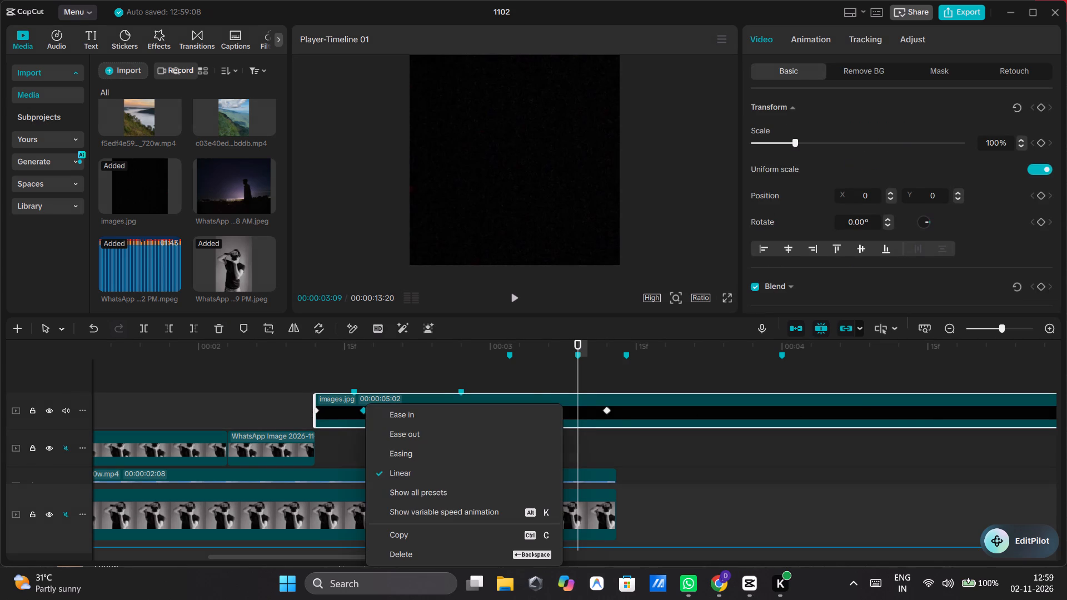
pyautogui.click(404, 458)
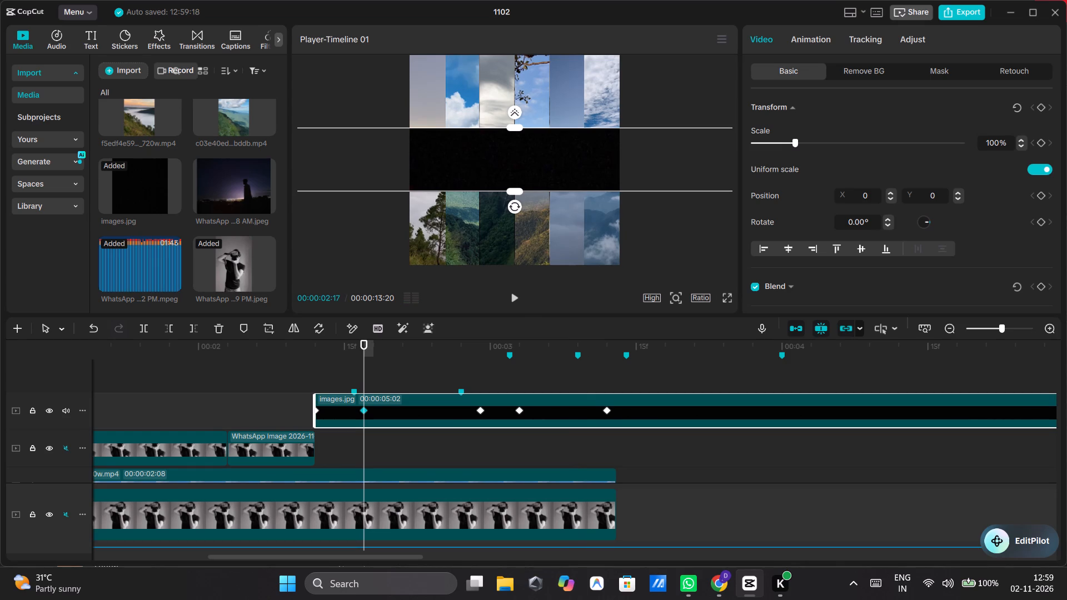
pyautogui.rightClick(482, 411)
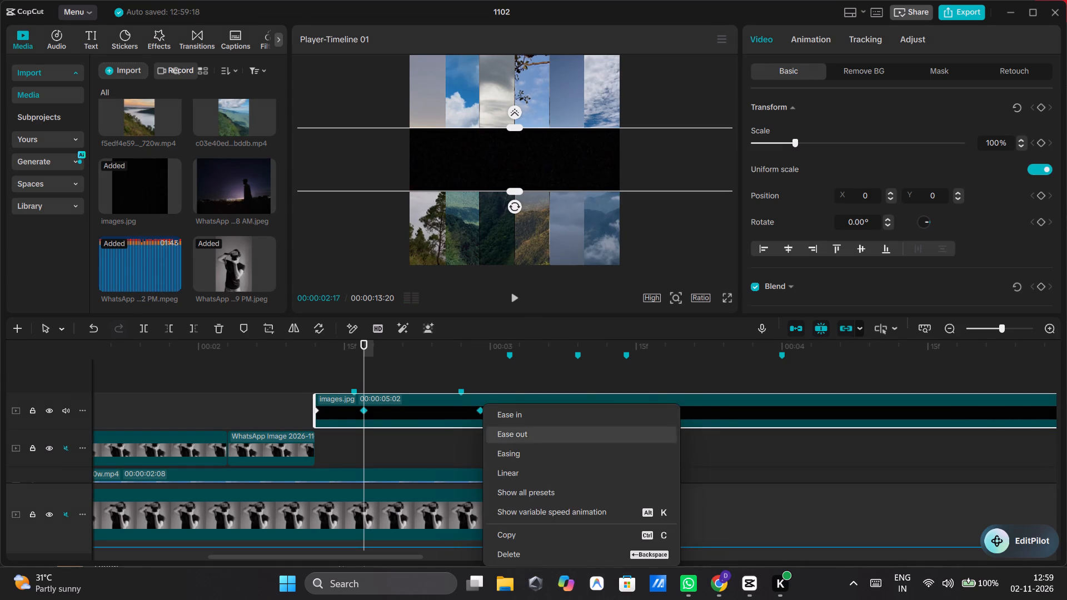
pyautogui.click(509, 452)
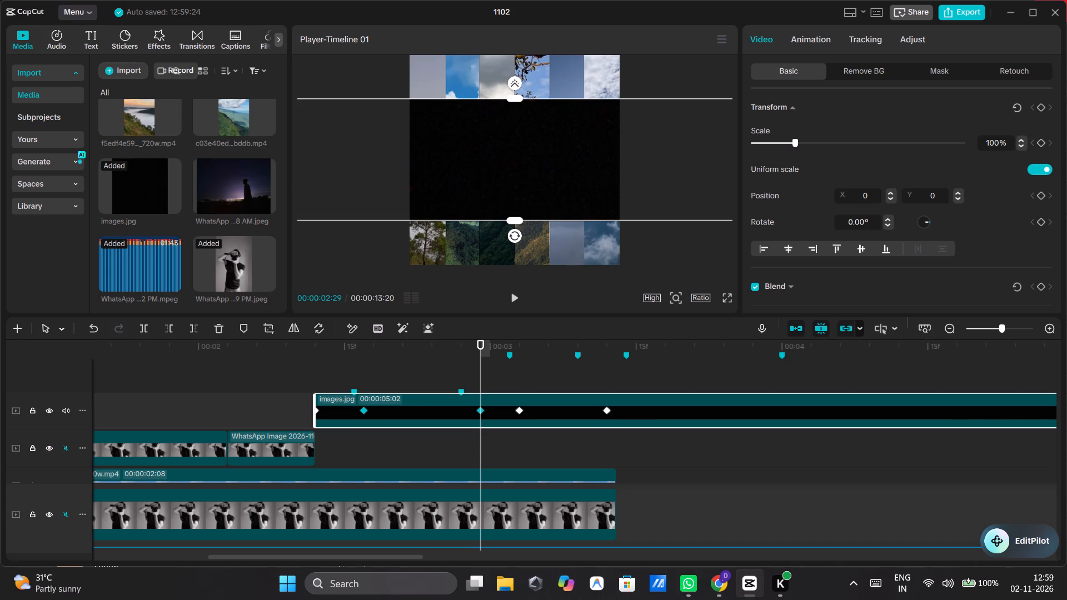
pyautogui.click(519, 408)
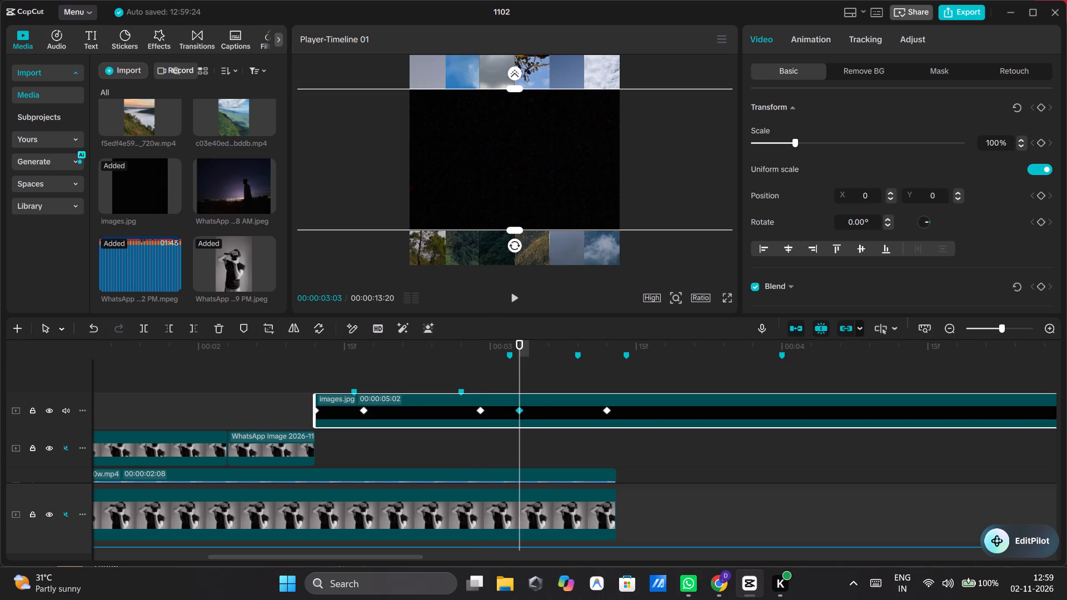
# Delete the images.jpg clip's keyframes at 00:00:02:29, 00:00:02:17, 00:00:03:03 and 00:00:03:12, keeping the one at the clip's start.
pyautogui.click(482, 411)
pyautogui.rightClick(482, 411)
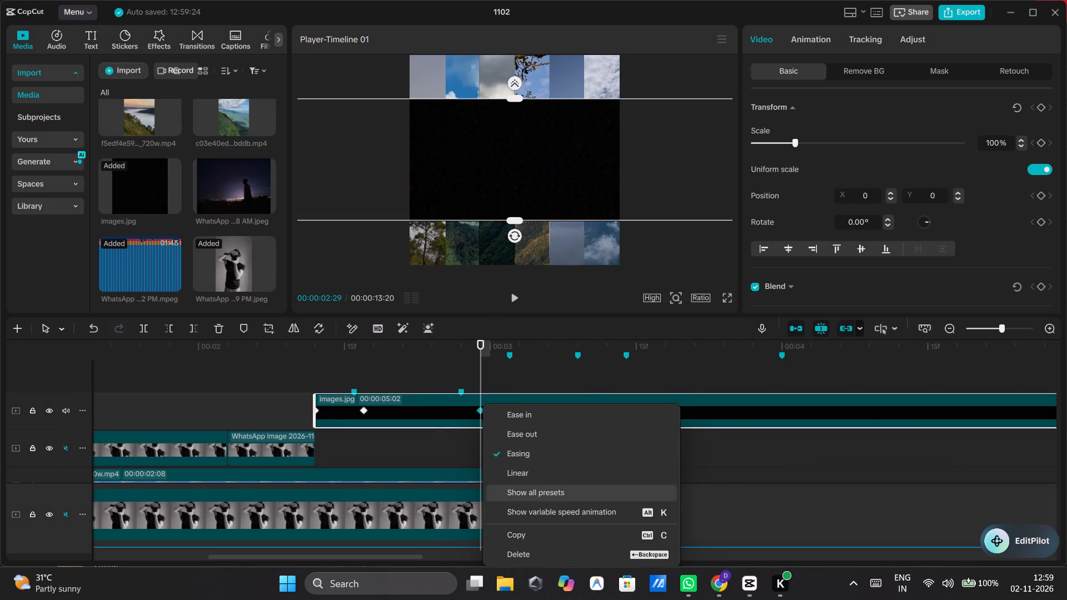
pyautogui.click(522, 550)
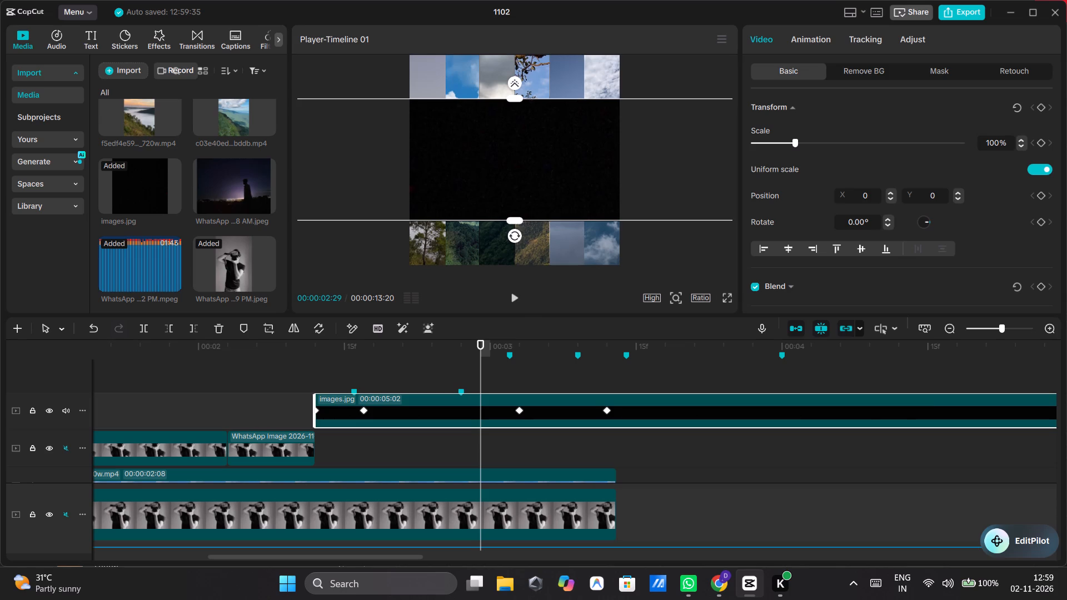
pyautogui.rightClick(365, 409)
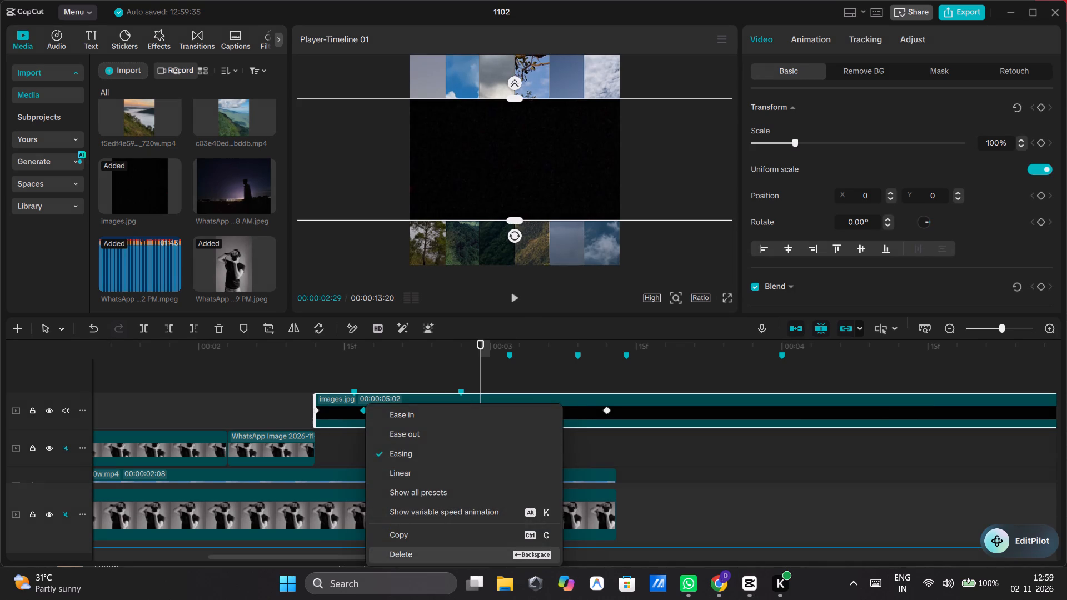
pyautogui.click(480, 558)
pyautogui.click(518, 408)
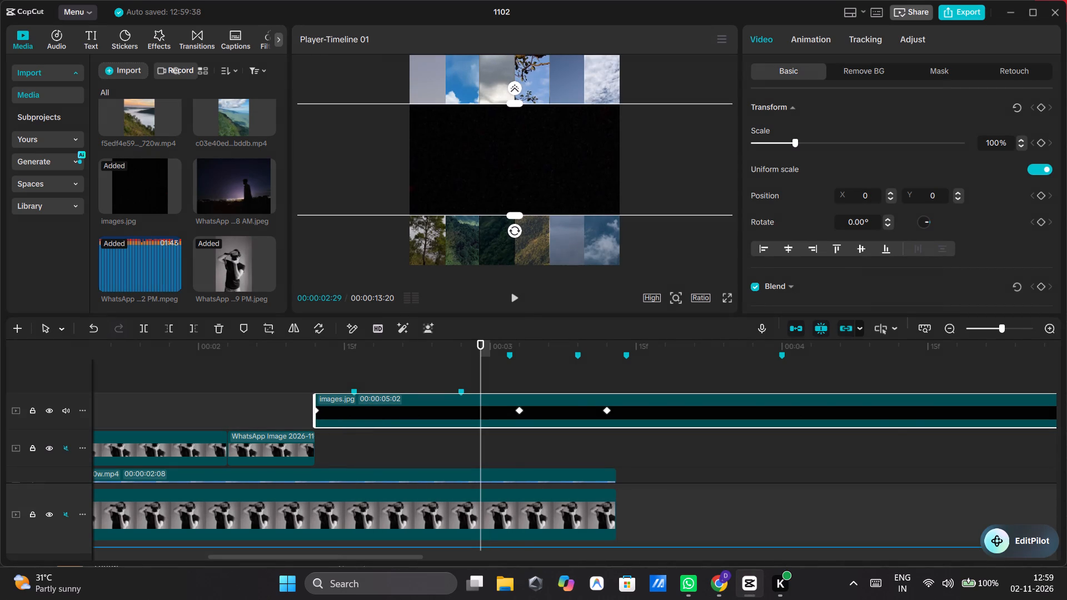
pyautogui.rightClick(518, 408)
pyautogui.click(595, 554)
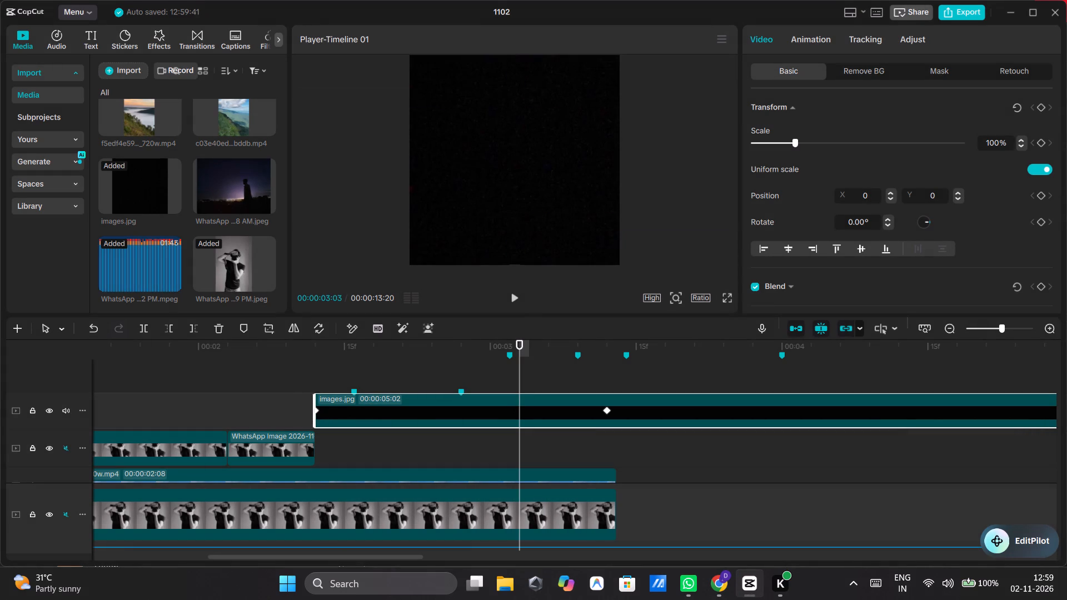
pyautogui.click(605, 408)
pyautogui.rightClick(605, 408)
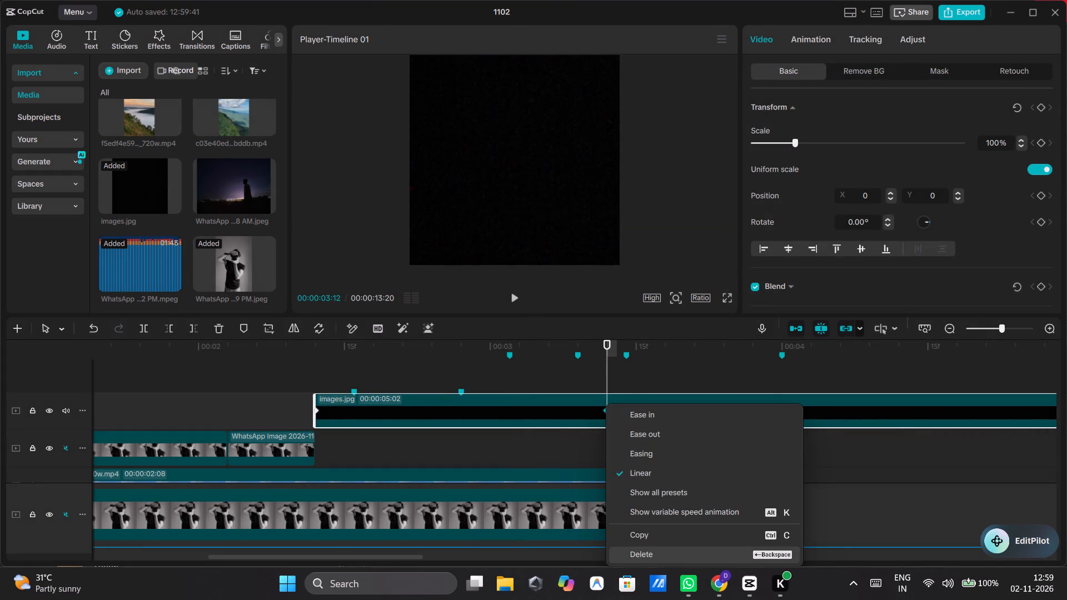
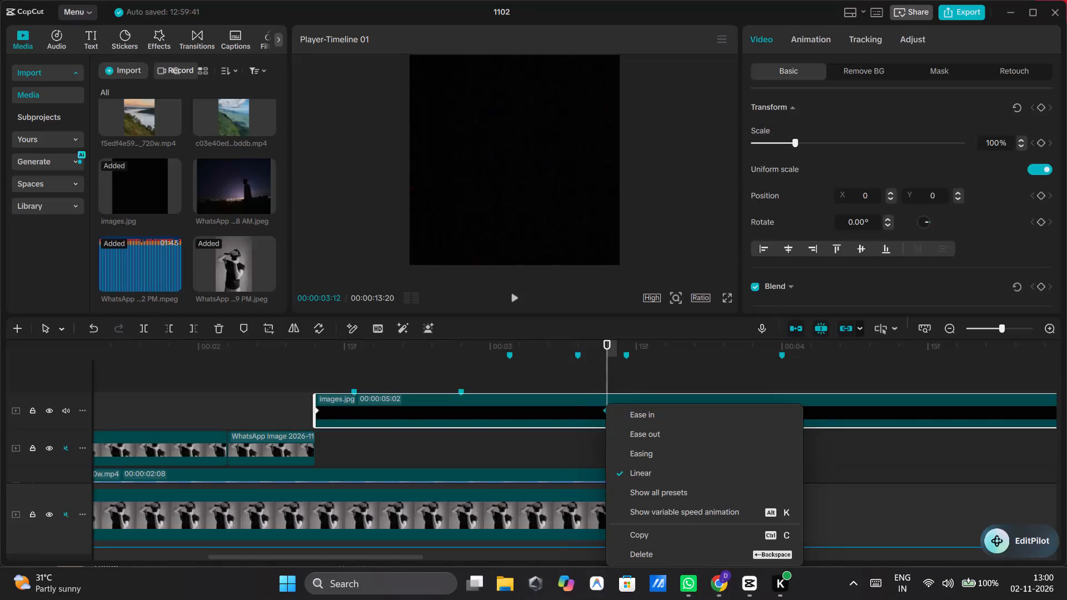
# Enable Color correction on the short WhatsApp Image clip just before the images.jpg clip and set its intensity to 100.
pyautogui.click(288, 451)
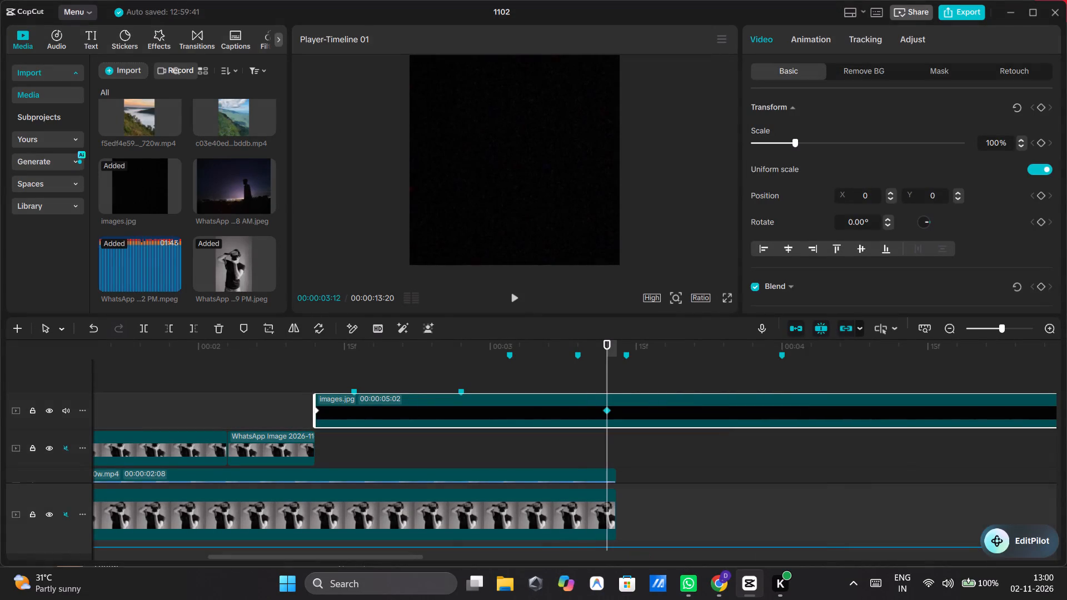
pyautogui.click(280, 452)
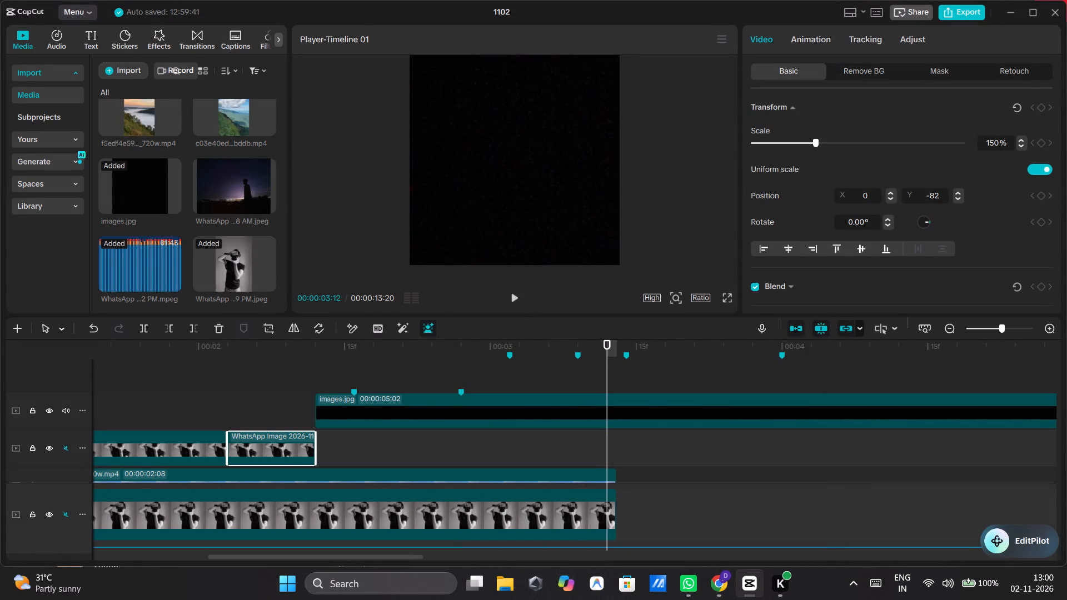
pyautogui.click(915, 33)
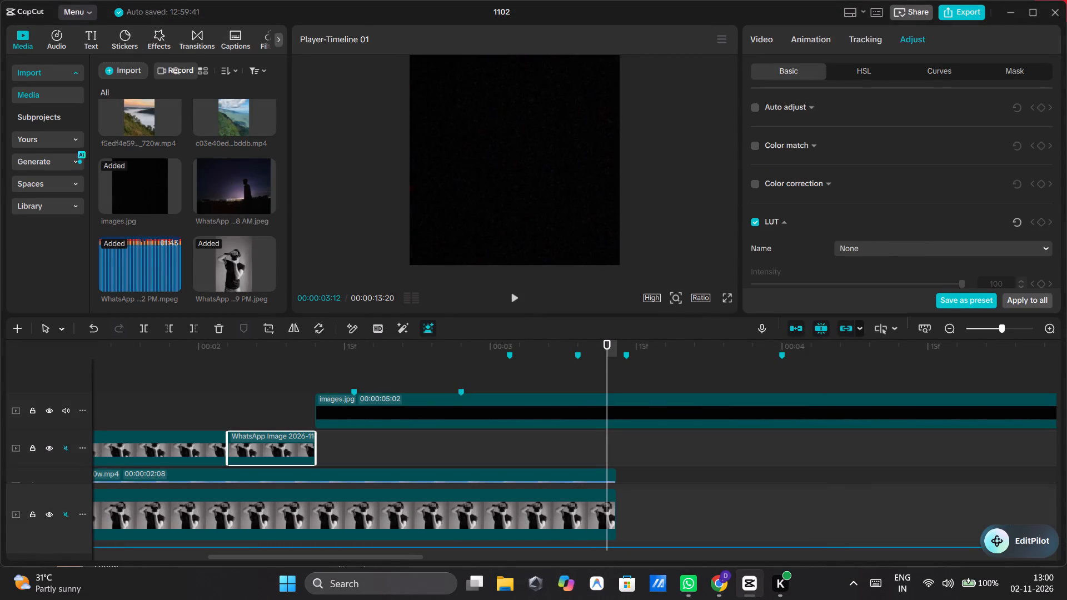
pyautogui.doubleClick(860, 251)
pyautogui.click(809, 180)
pyautogui.click(759, 182)
pyautogui.click(248, 397)
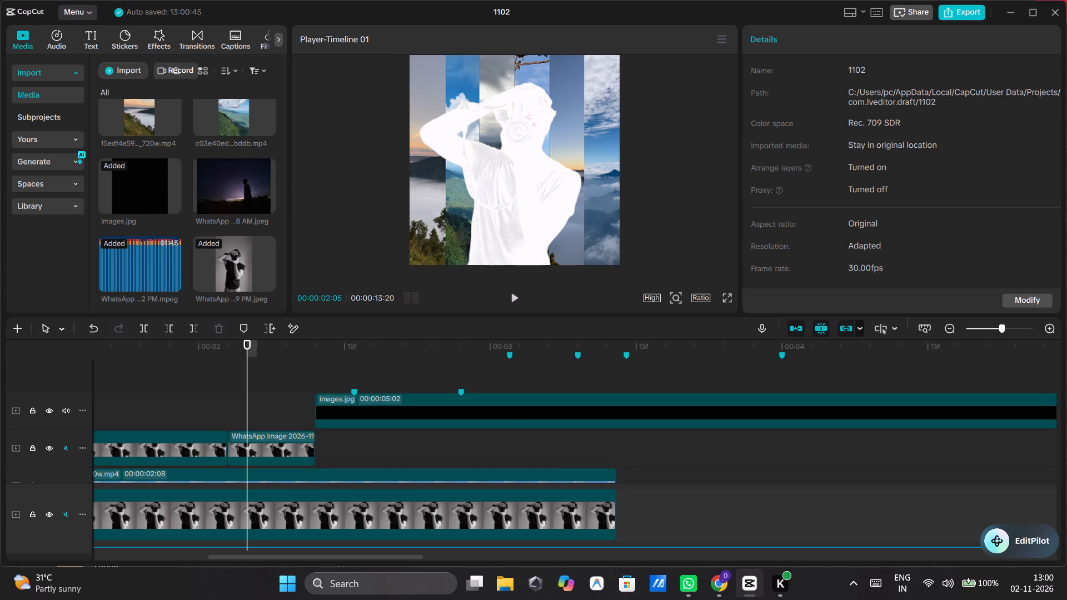
pyautogui.click(266, 457)
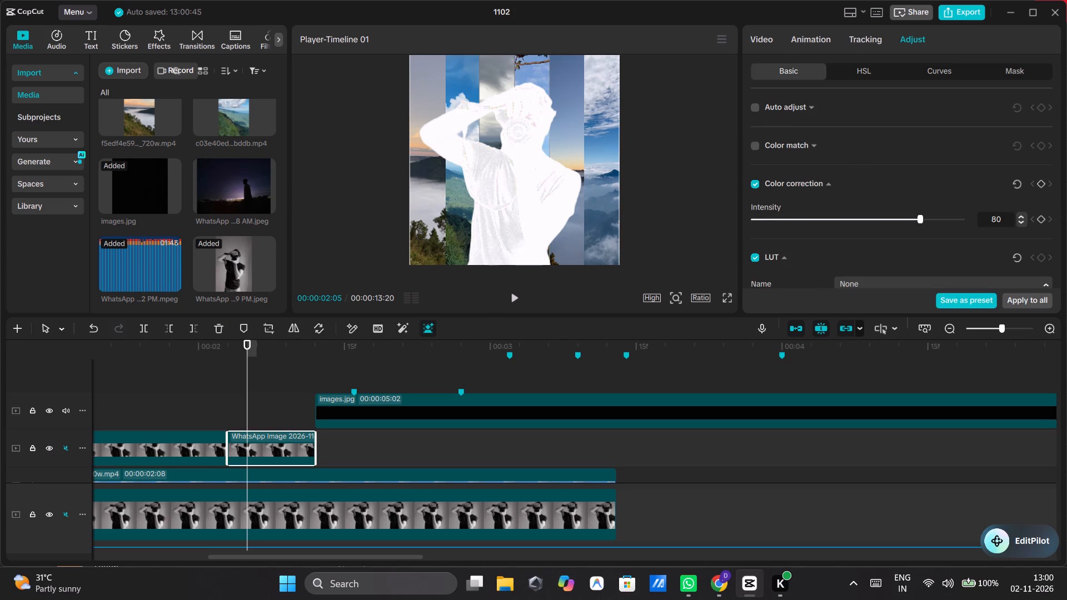
pyautogui.moveTo(919, 218); pyautogui.dragTo(1050, 214)
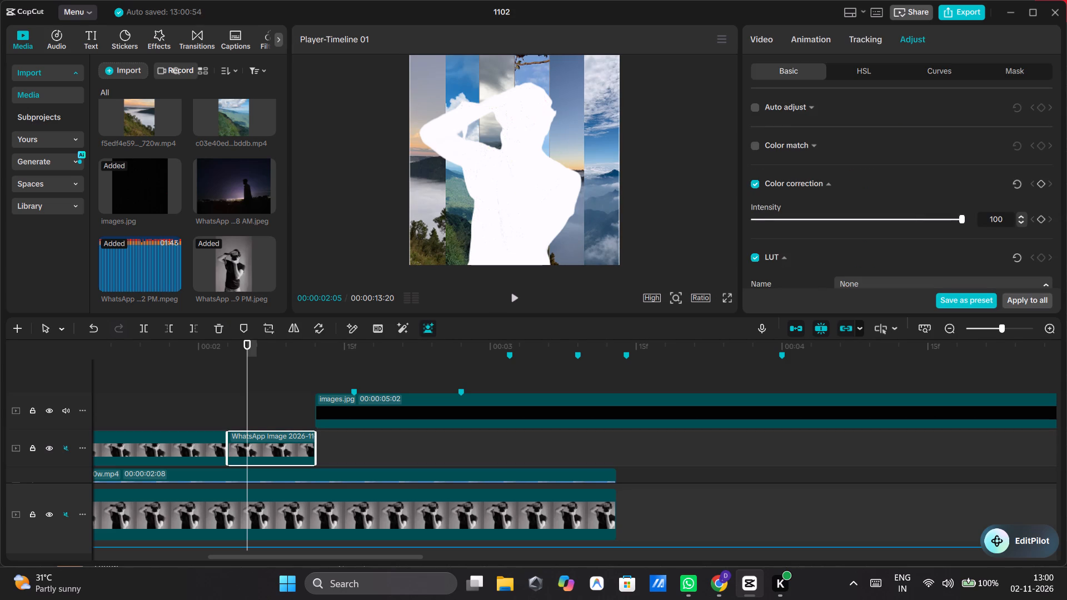
# Move the playhead to the images.jpg clip's first marker, at 00:00:02:16.
pyautogui.click(356, 374)
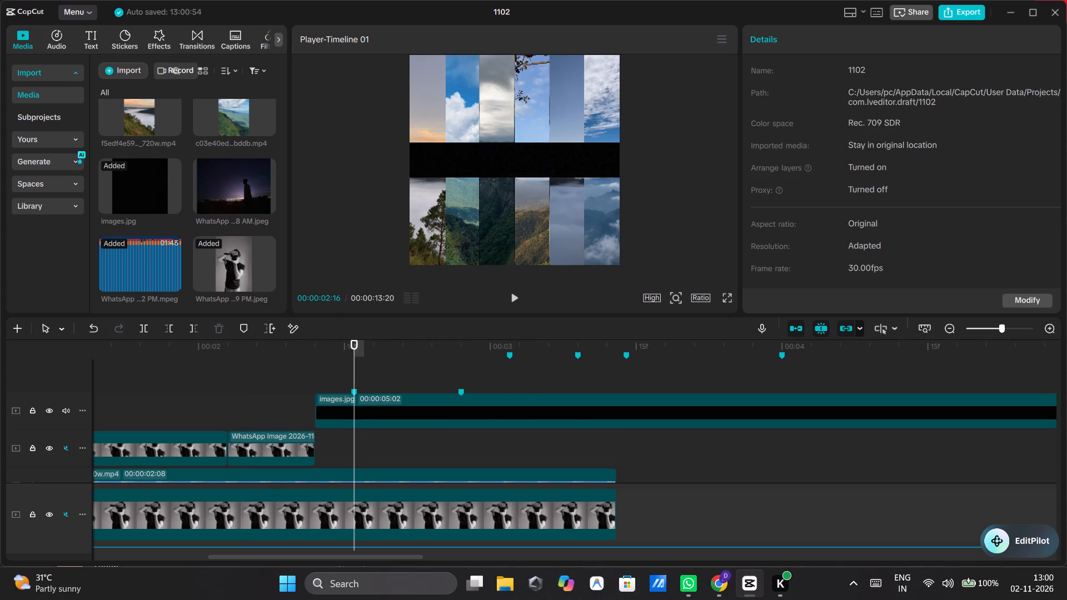
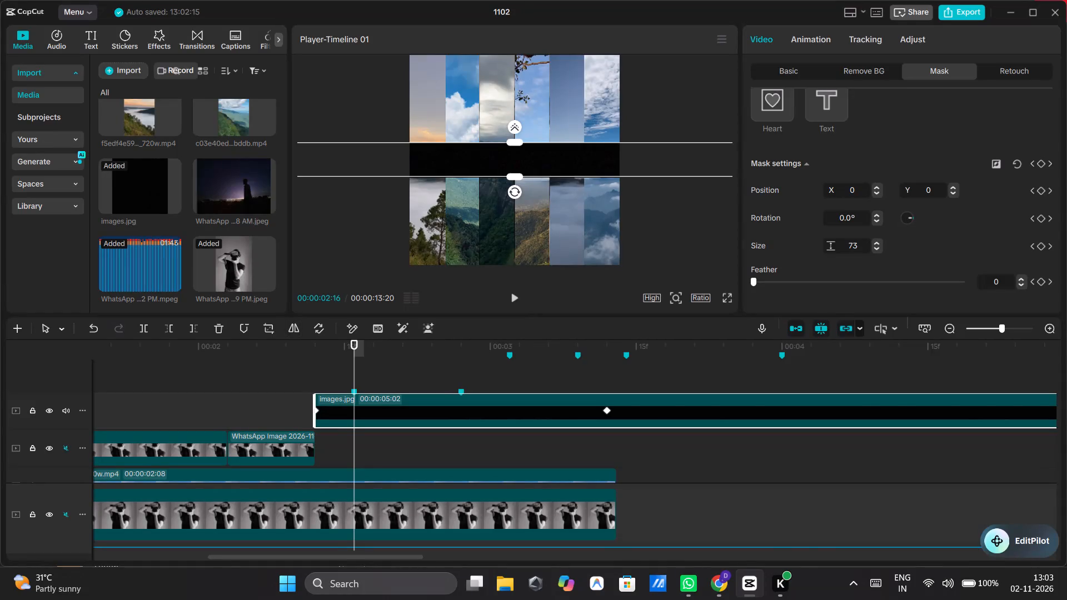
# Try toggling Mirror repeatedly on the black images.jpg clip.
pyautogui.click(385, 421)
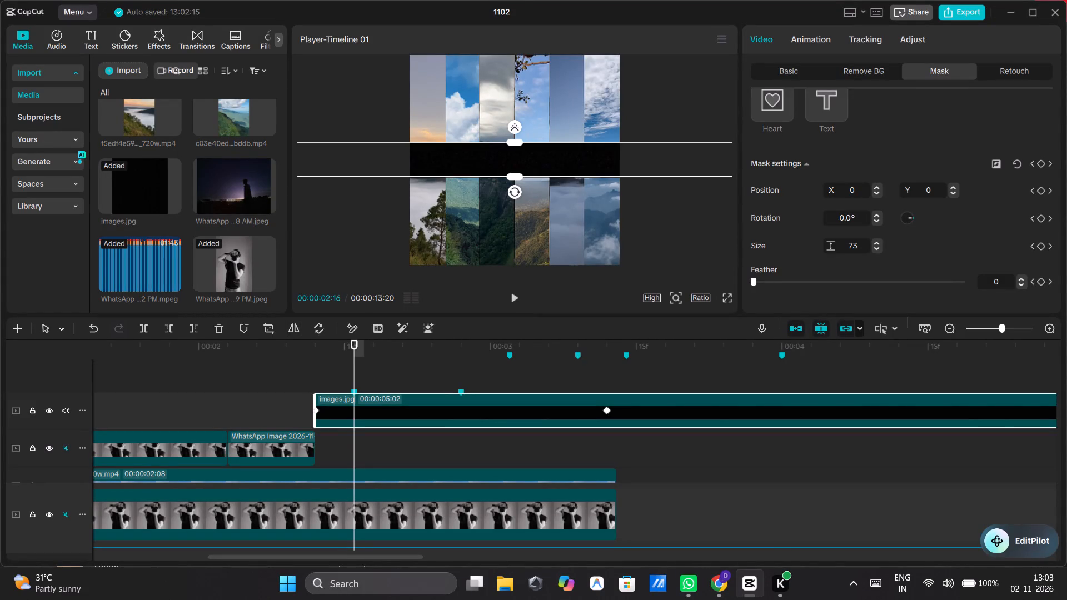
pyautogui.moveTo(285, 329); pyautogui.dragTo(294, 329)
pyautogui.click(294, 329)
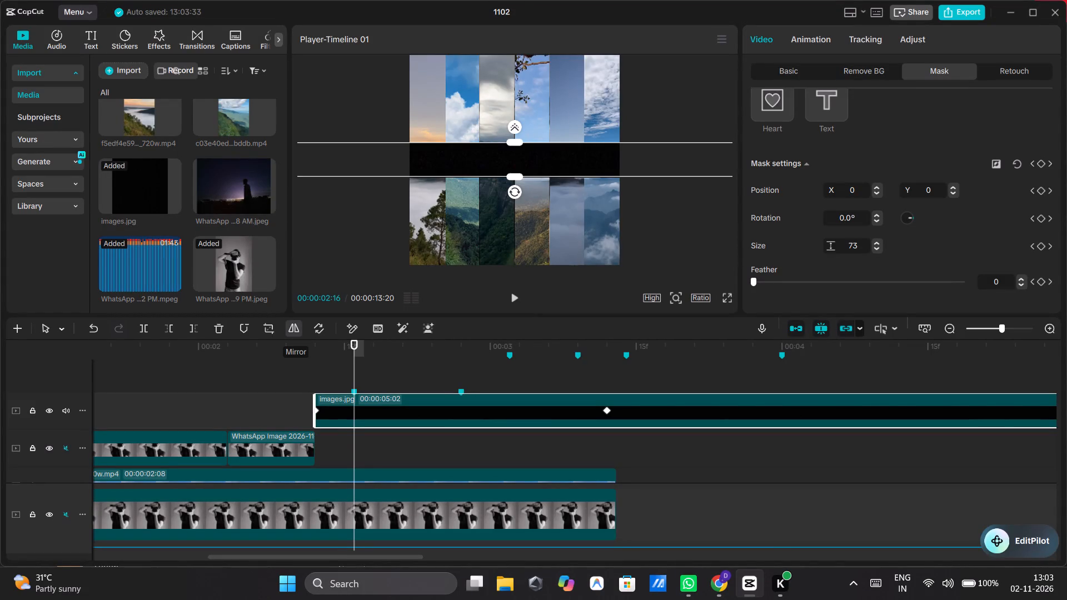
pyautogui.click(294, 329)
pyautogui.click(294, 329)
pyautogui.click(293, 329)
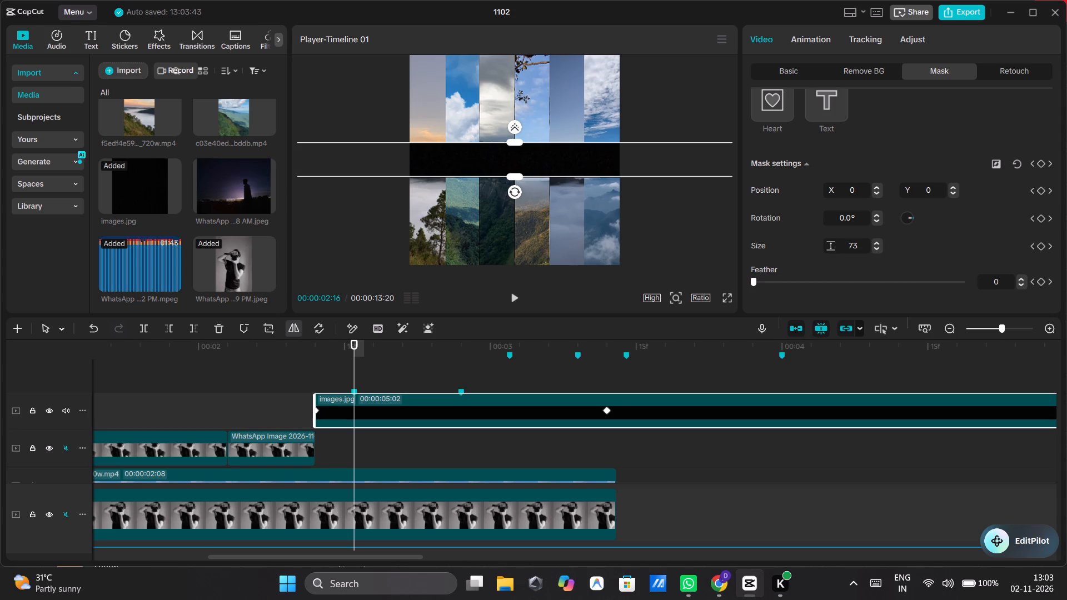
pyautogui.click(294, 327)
# Shrink the Filmstrip mask on the images.jpg clip to size 1 at 00:00:02:16.
pyautogui.moveTo(518, 179); pyautogui.dragTo(509, 133)
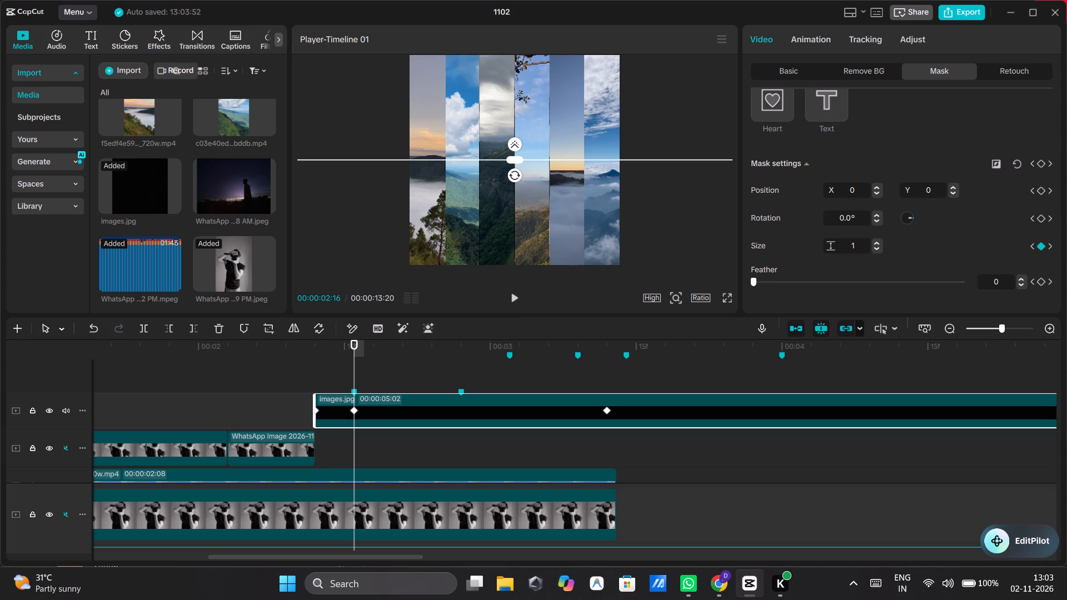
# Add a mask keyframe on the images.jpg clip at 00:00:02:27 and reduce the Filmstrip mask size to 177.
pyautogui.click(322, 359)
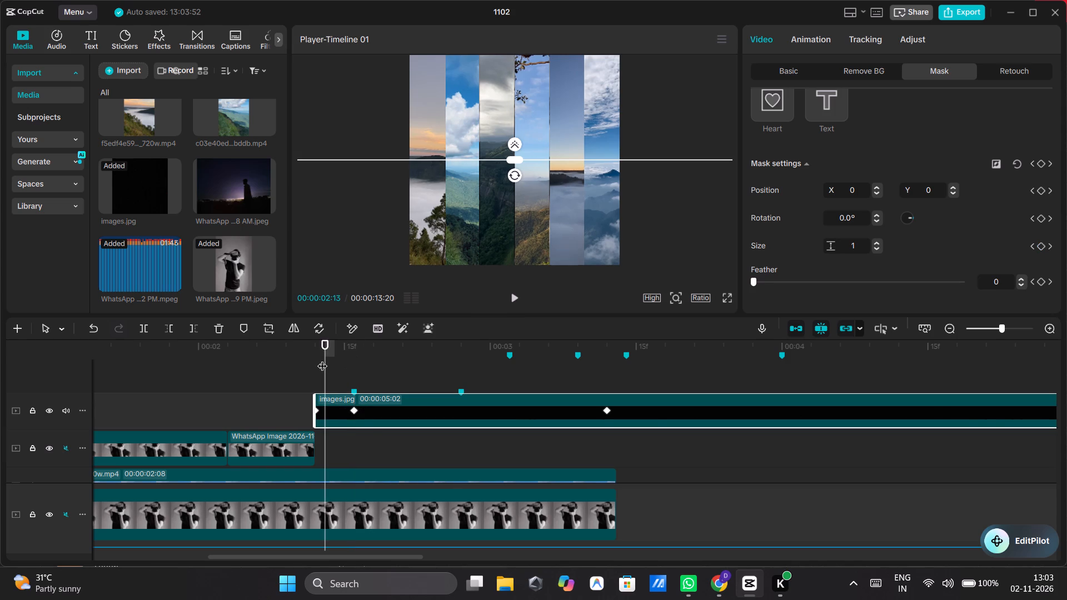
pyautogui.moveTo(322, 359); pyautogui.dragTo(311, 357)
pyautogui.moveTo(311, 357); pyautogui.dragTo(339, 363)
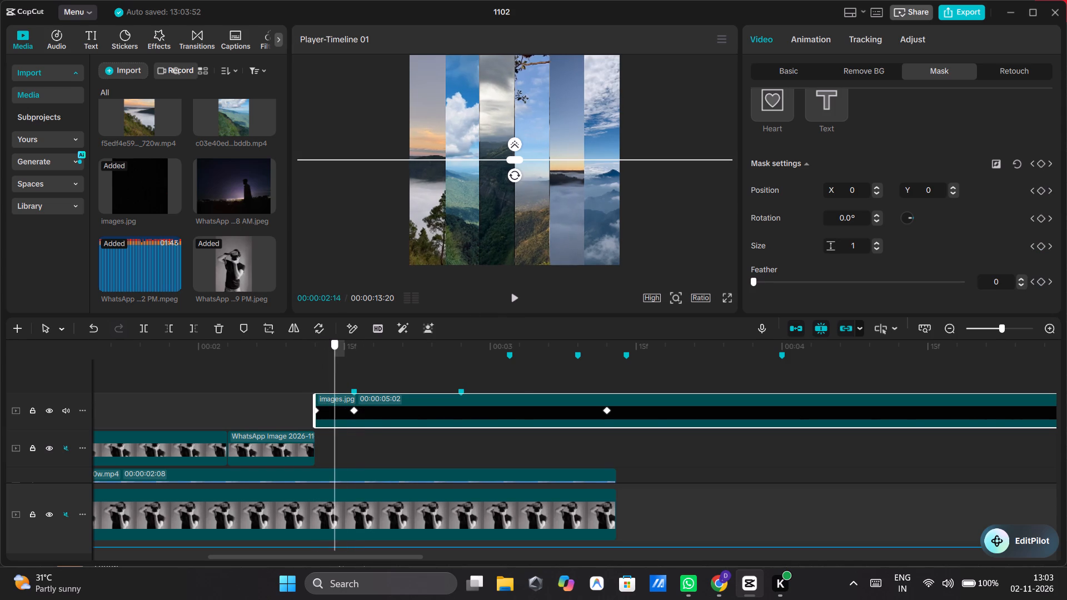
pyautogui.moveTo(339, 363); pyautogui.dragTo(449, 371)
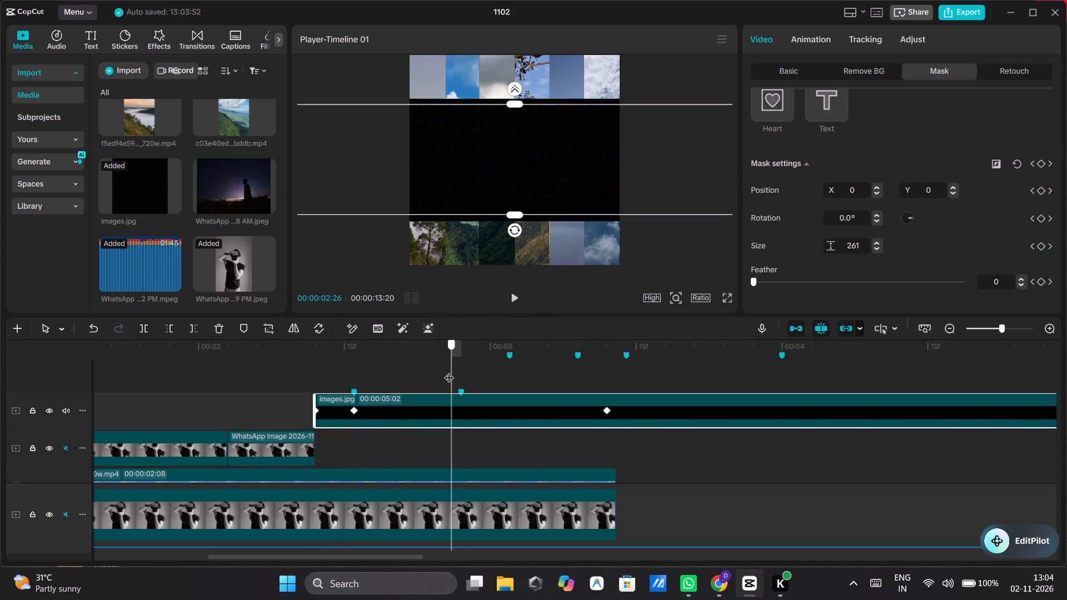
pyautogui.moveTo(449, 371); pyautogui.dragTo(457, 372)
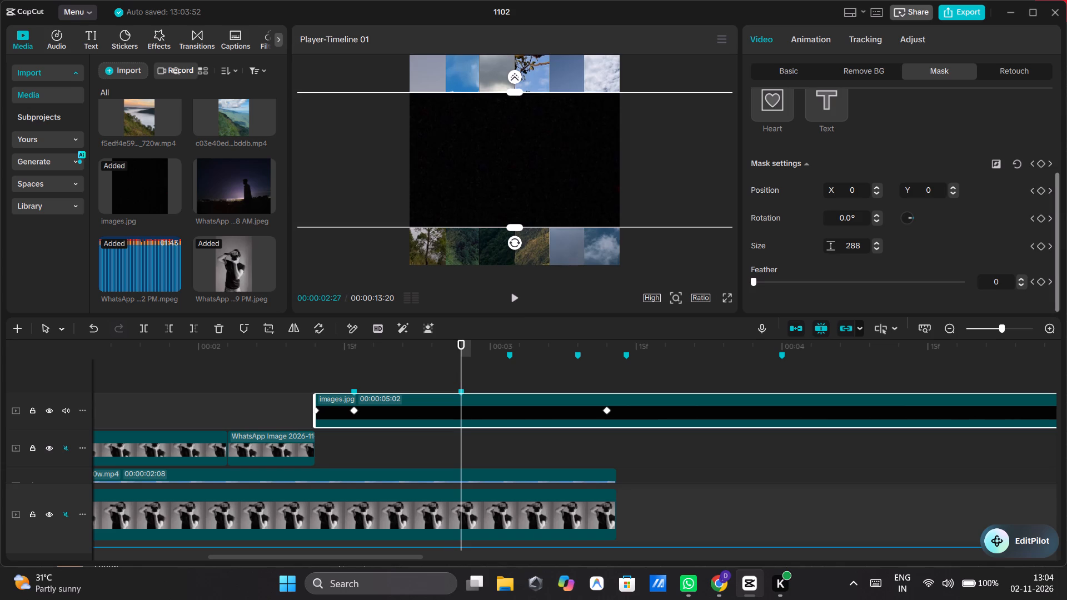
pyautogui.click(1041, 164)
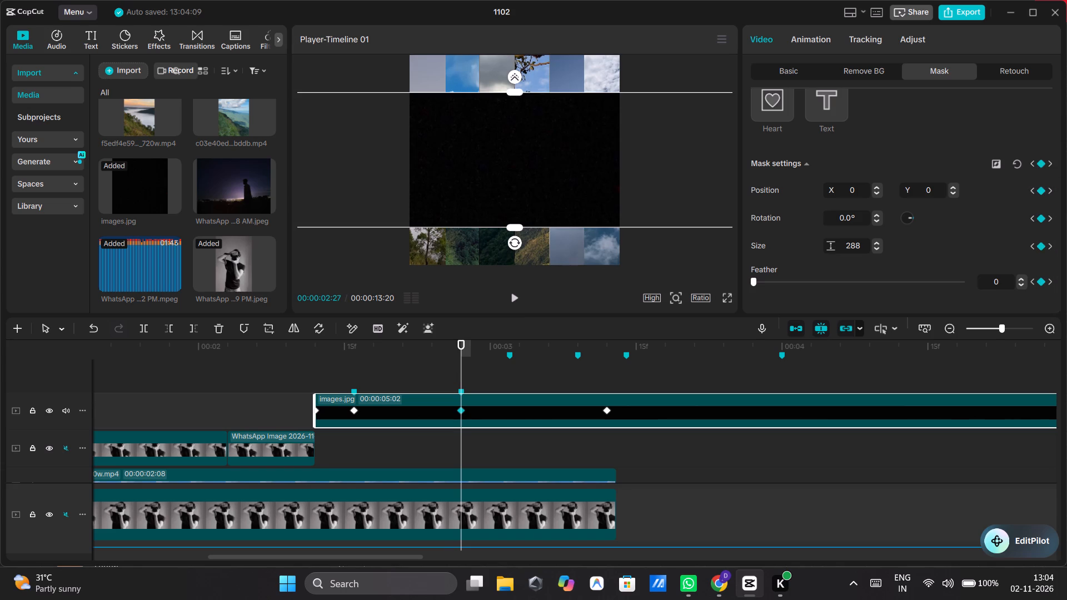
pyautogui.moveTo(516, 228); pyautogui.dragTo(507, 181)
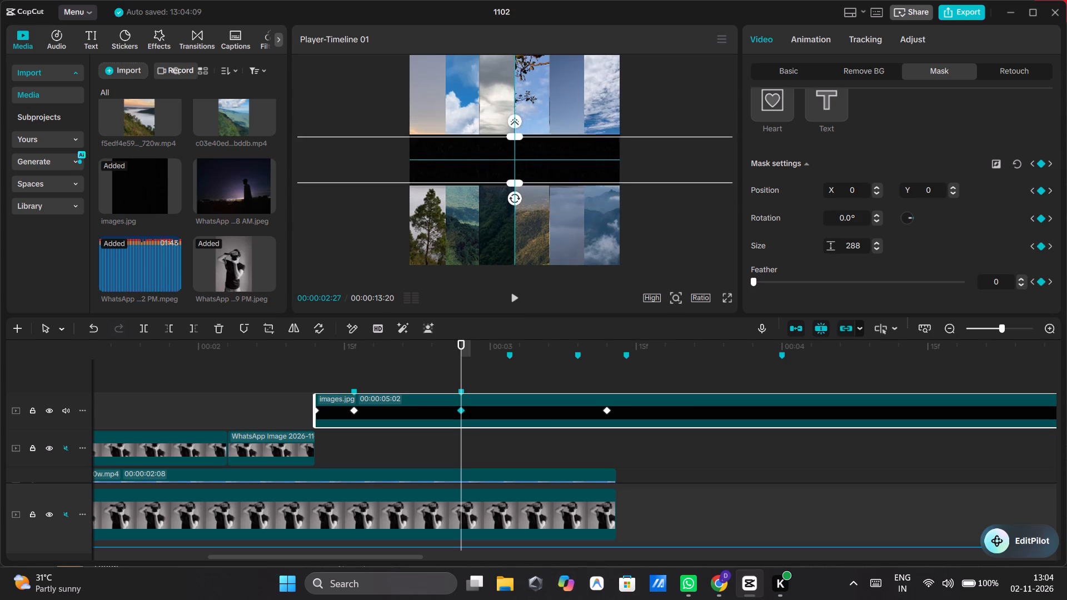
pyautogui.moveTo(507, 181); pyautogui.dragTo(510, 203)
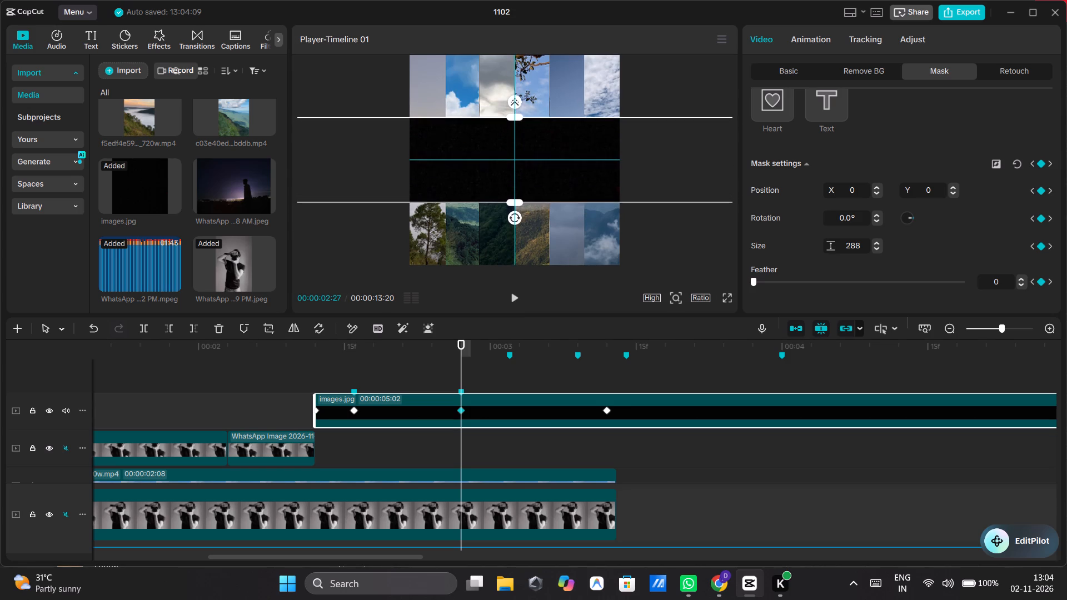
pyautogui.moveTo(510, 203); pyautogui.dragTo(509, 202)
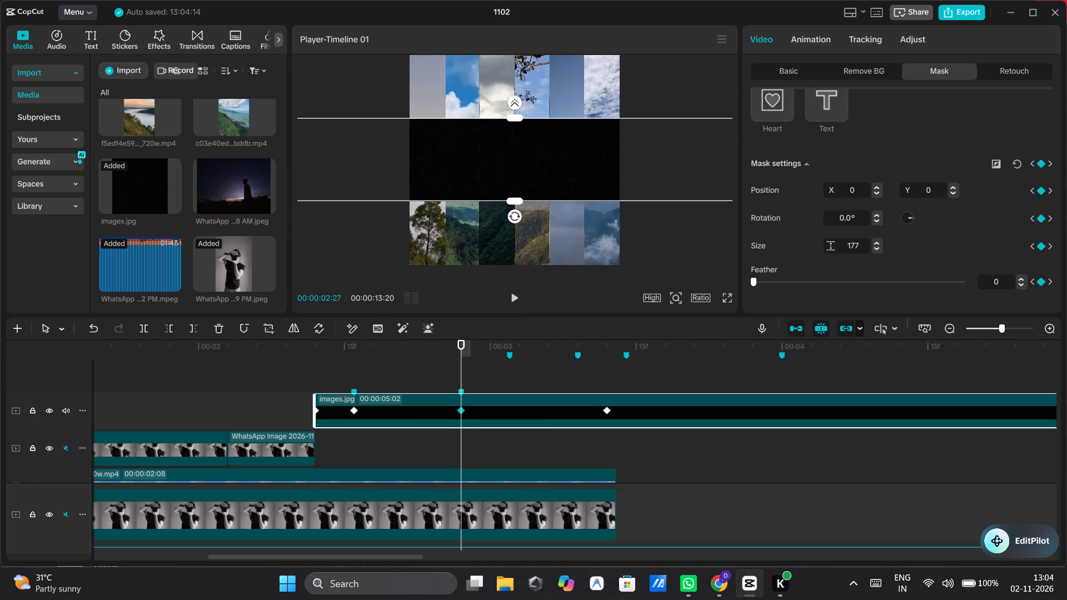
# Add mask keyframes to the images.jpg clip at the 00:00:03:02 and 00:00:03:09 beat markers.
pyautogui.click(510, 368)
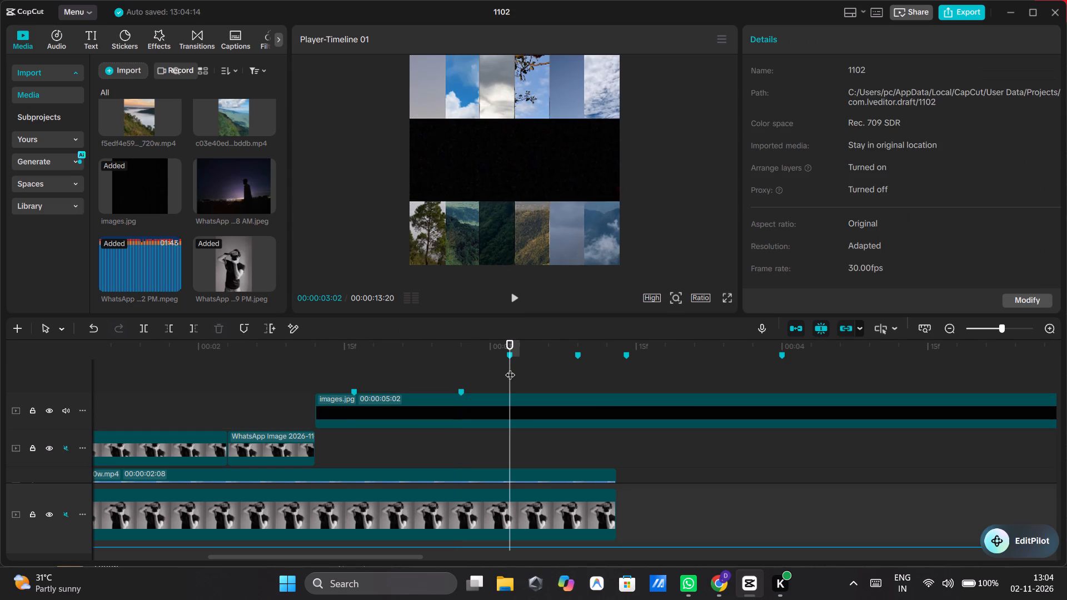
pyautogui.click(764, 412)
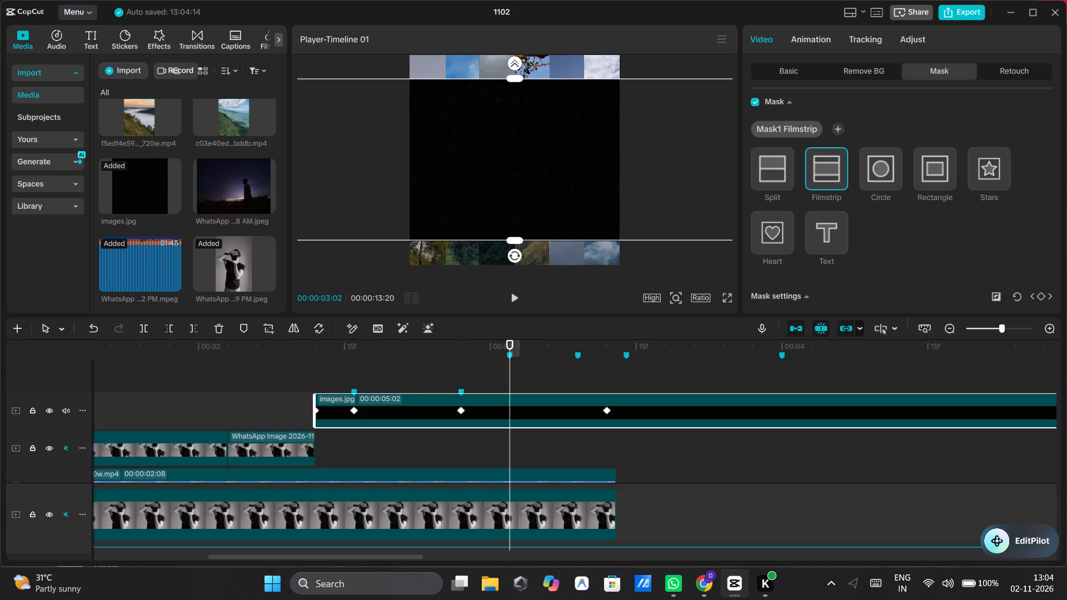
pyautogui.click(1038, 294)
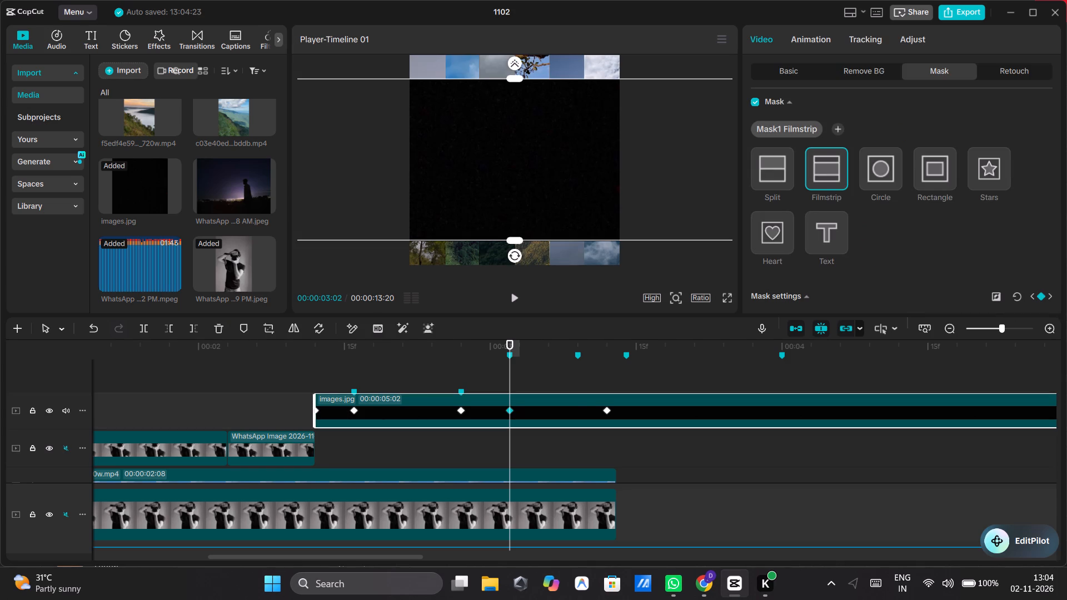
pyautogui.click(575, 376)
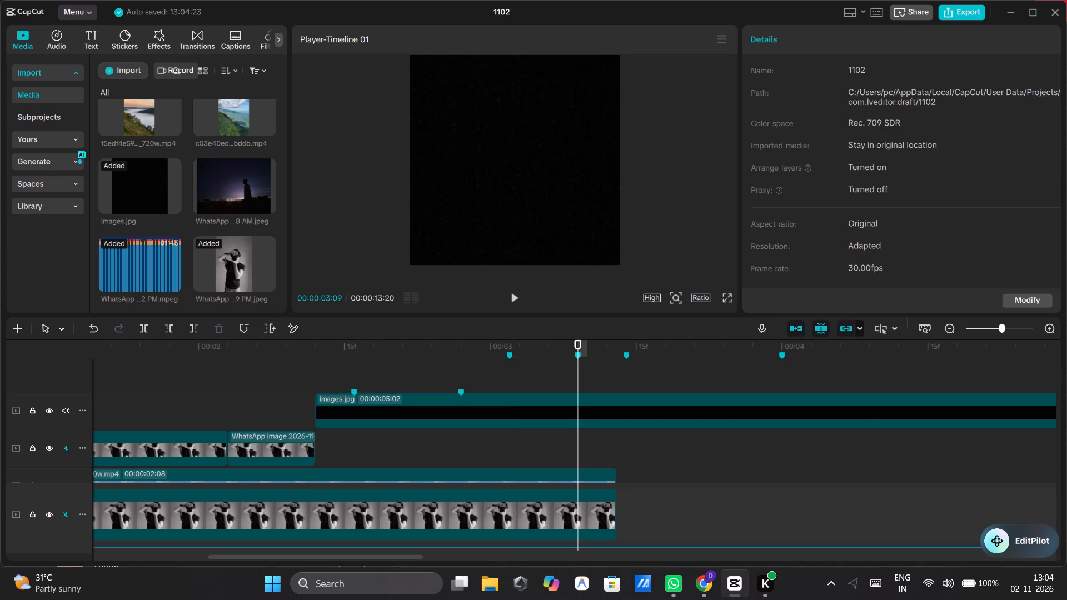
pyautogui.click(632, 394)
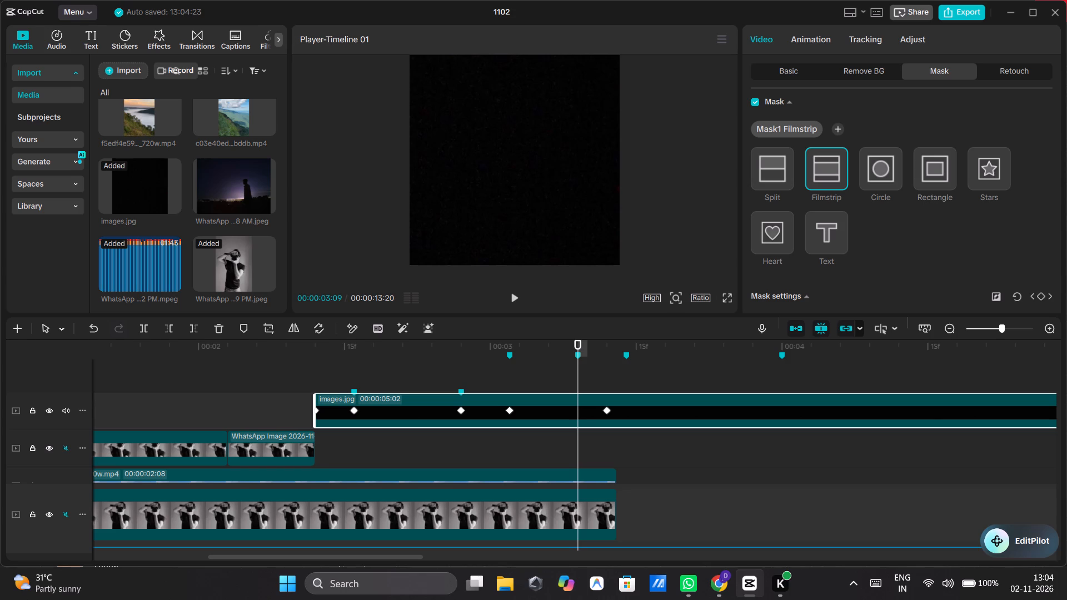
pyautogui.click(1041, 296)
# Widen the Filmstrip mask at the 00:00:02:16 keyframe to about two fifths of the frame height, matching the 00:00:02:27 keyframe.
pyautogui.click(458, 413)
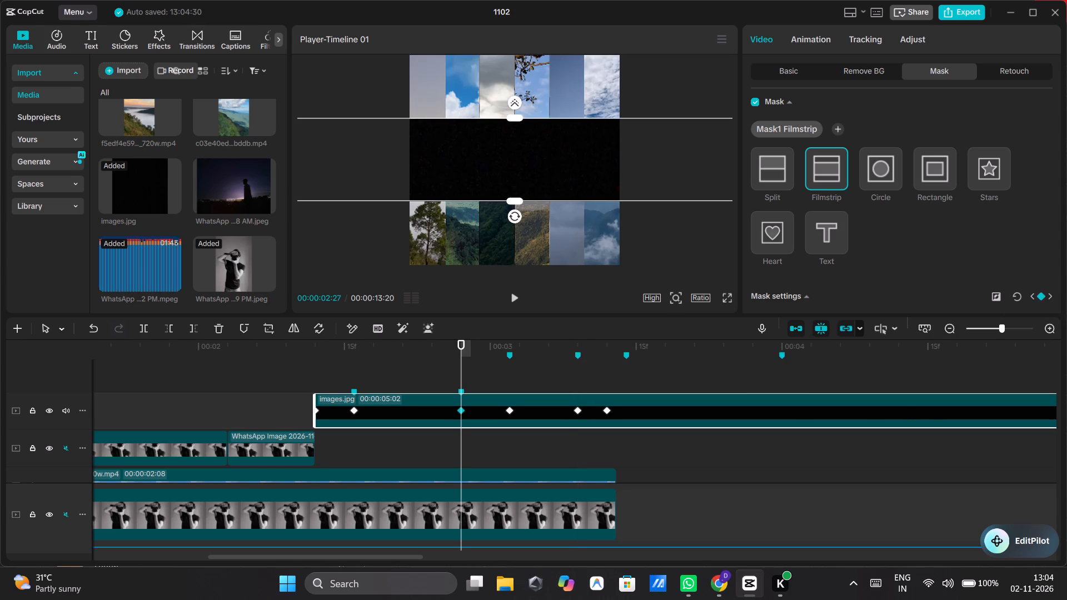
pyautogui.click(353, 411)
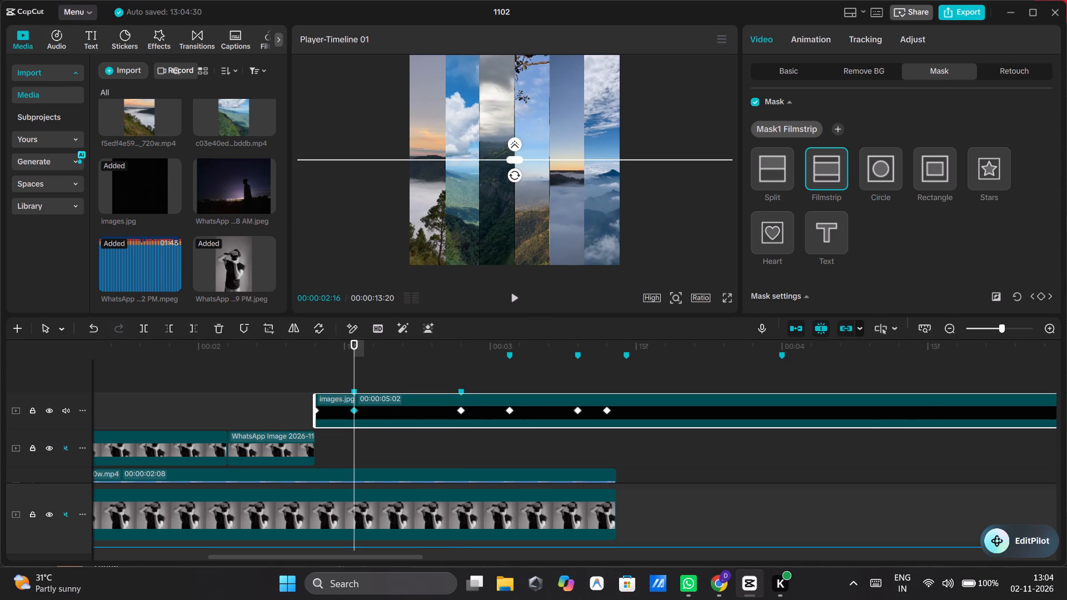
pyautogui.moveTo(513, 161); pyautogui.dragTo(507, 198)
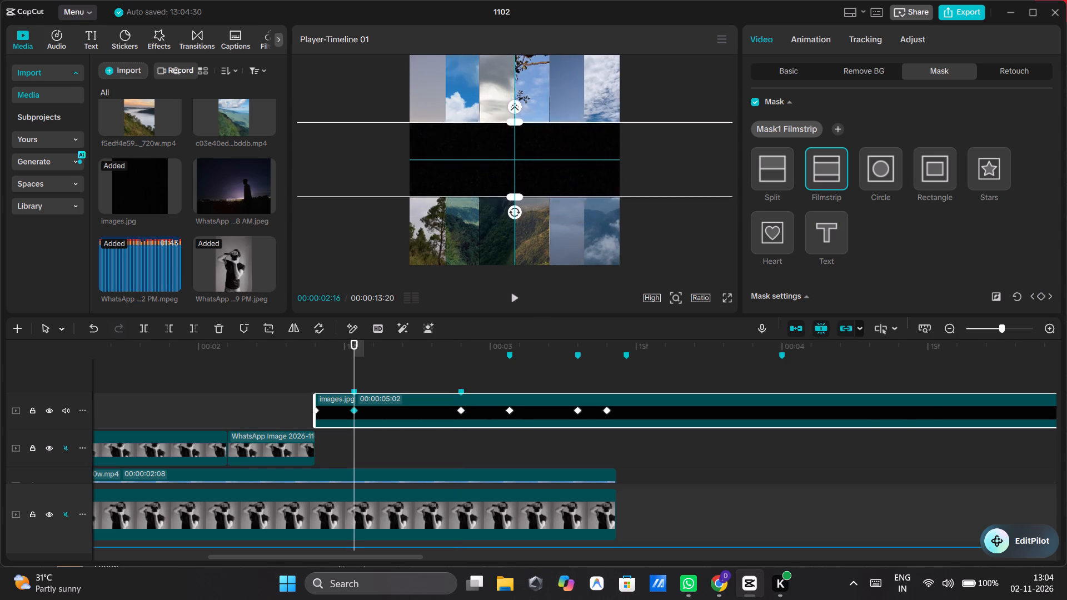
pyautogui.moveTo(507, 198); pyautogui.dragTo(506, 201)
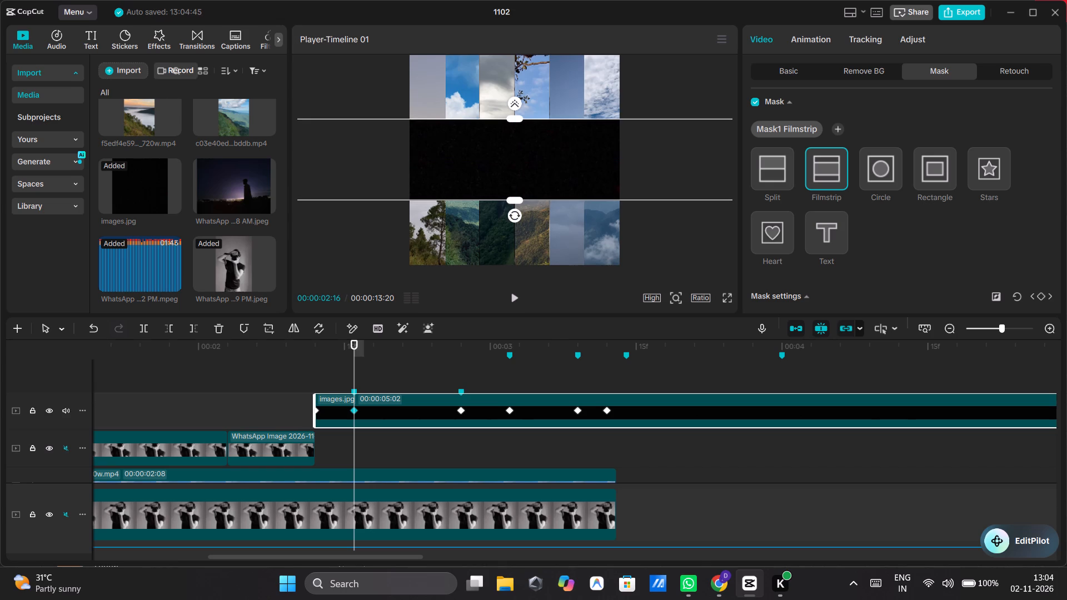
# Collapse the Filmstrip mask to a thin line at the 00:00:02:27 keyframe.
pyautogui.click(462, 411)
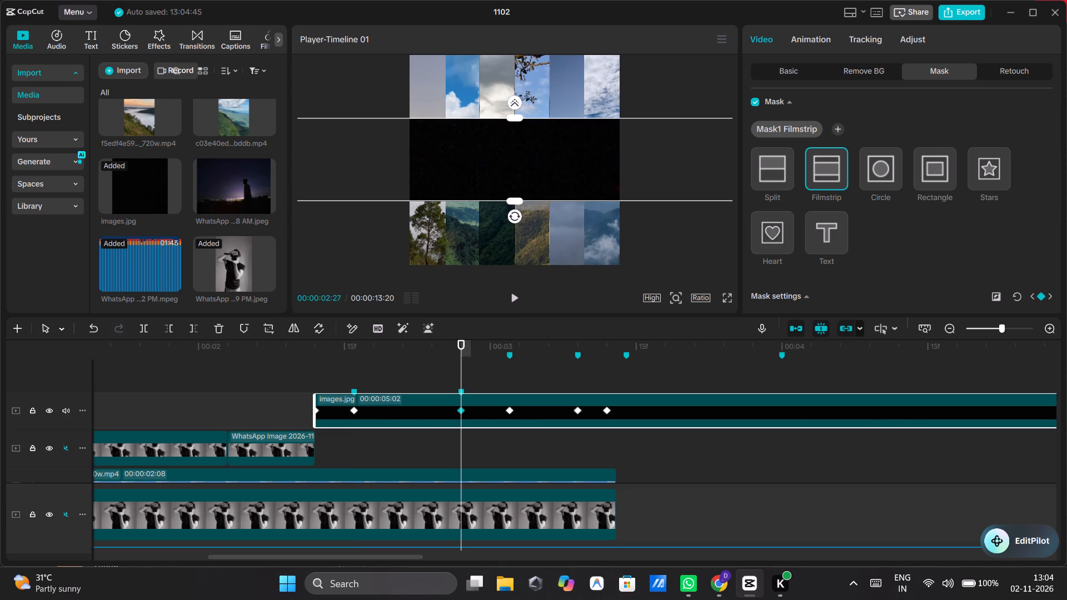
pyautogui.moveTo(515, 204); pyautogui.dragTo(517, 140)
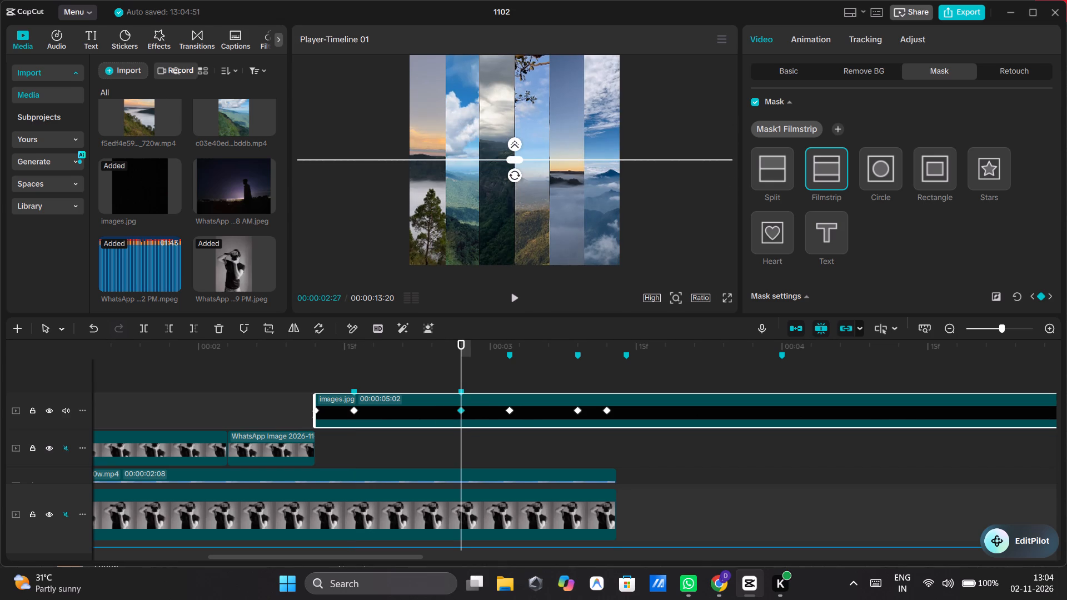
# Delete the mask keyframe at 00:00:02:27 and add a fresh mask keyframe at the same time.
pyautogui.rightClick(458, 407)
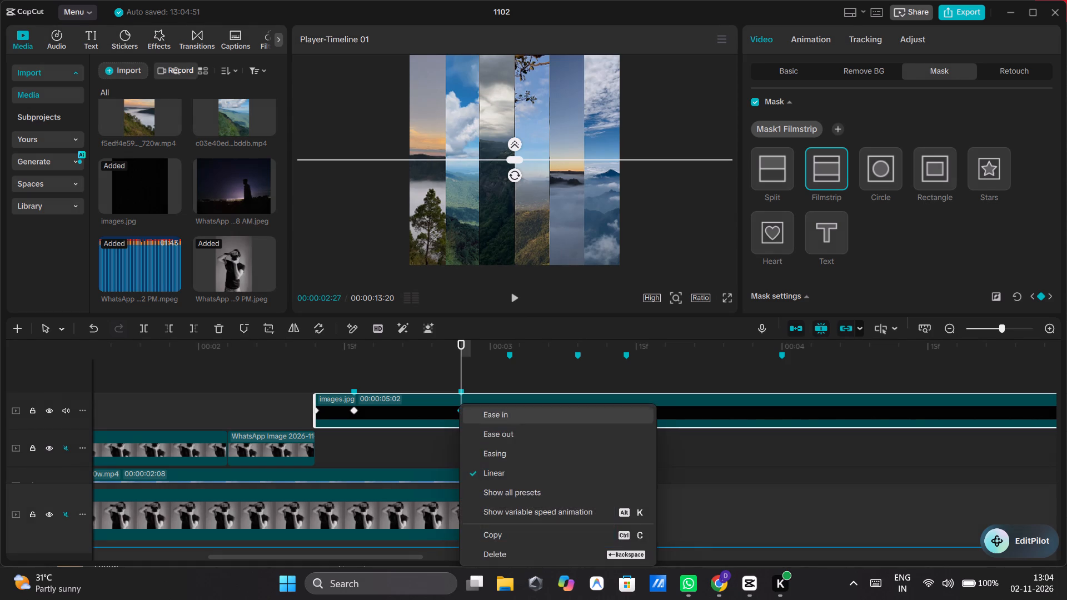
pyautogui.click(638, 548)
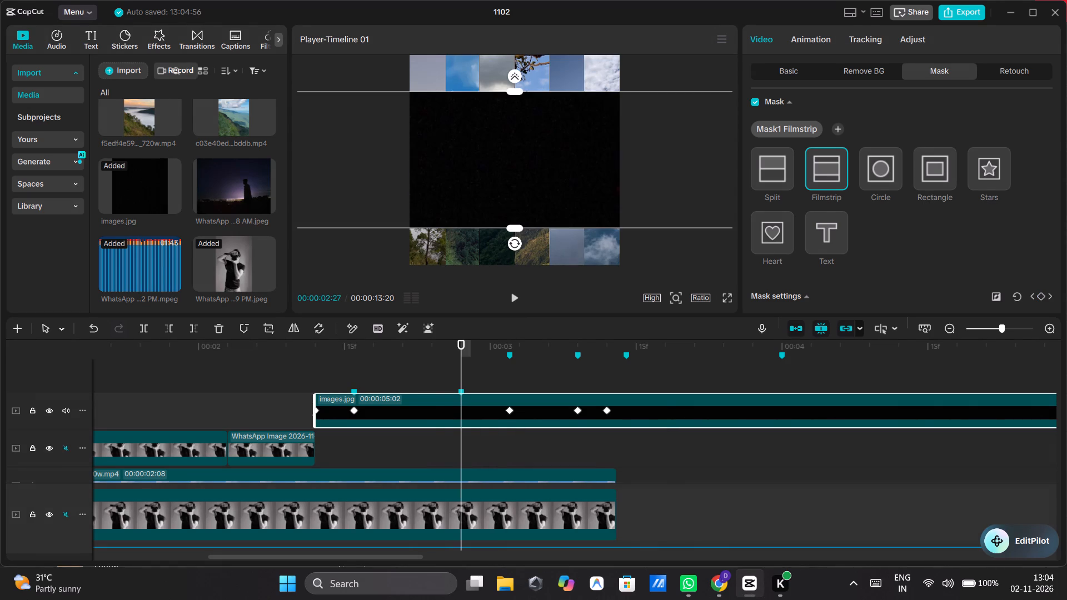
pyautogui.click(1041, 295)
# Narrow the Filmstrip mask at the 00:00:03:02 keyframe to about three fifths of the frame height.
pyautogui.click(508, 408)
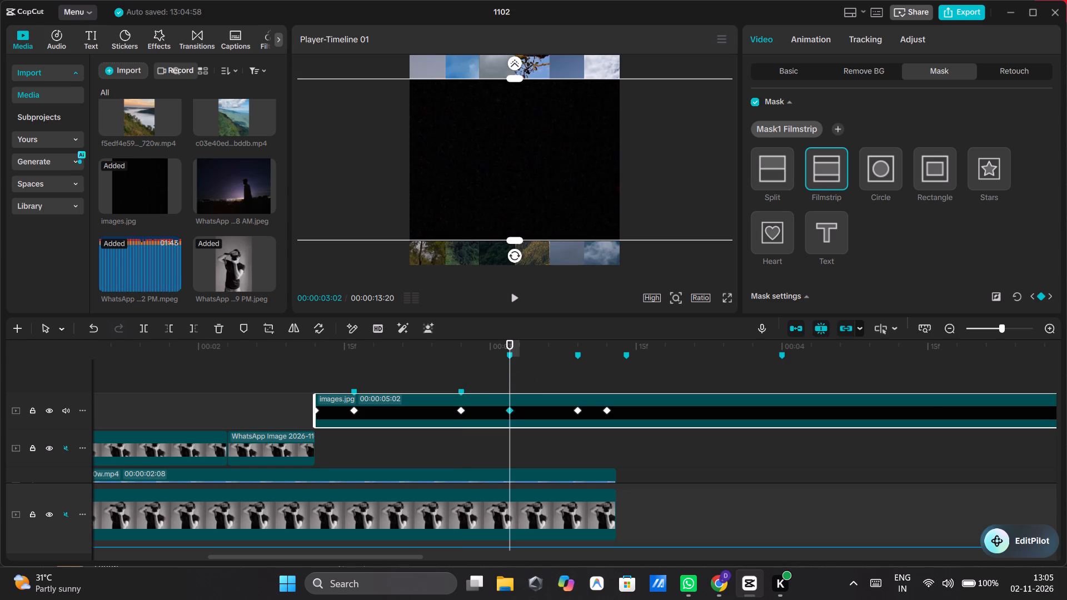
pyautogui.moveTo(512, 243); pyautogui.dragTo(512, 224)
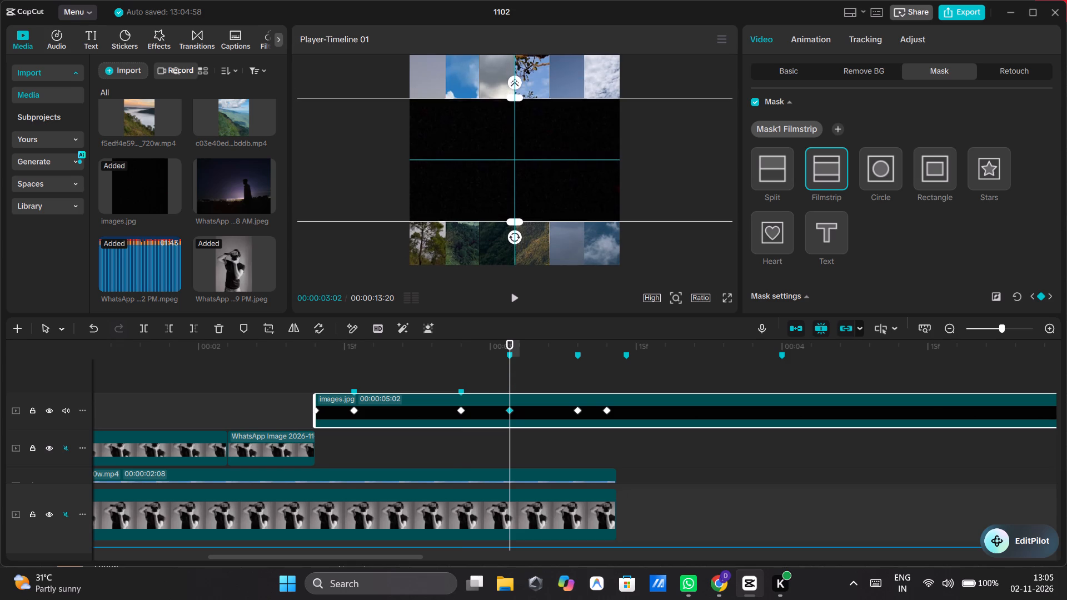
pyautogui.moveTo(512, 224); pyautogui.dragTo(512, 227)
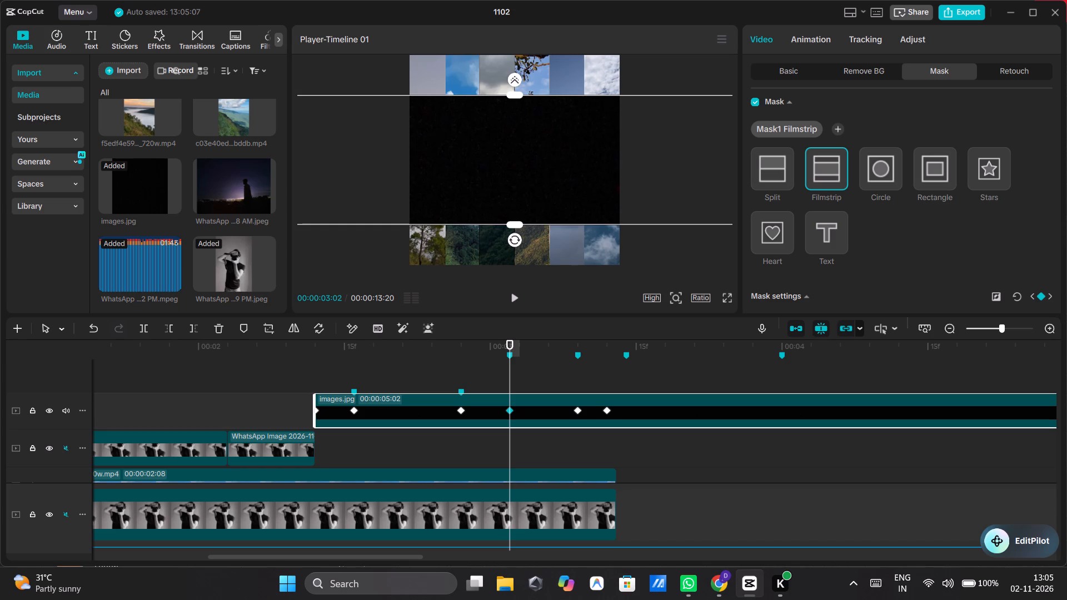
# Move the last mask keyframe on the images.jpg clip onto the beat marker at 00:00:03:14.
pyautogui.moveTo(606, 412); pyautogui.dragTo(625, 406)
pyautogui.click(625, 406)
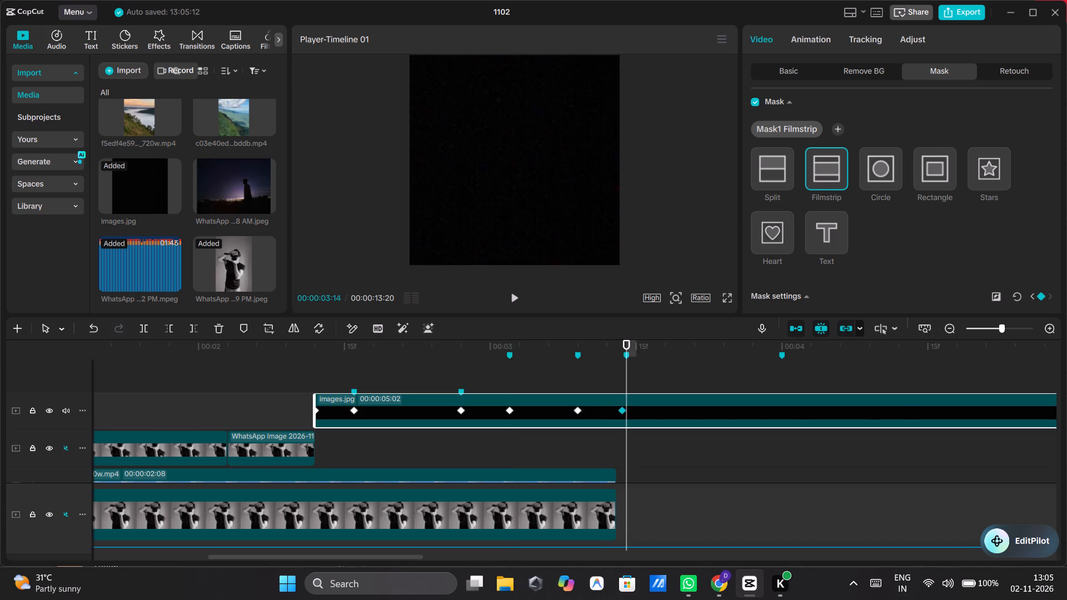
pyautogui.click(622, 409)
# Play back the black band's mask animation over the striped landscapes to check its timing against the beat.
pyautogui.click(293, 377)
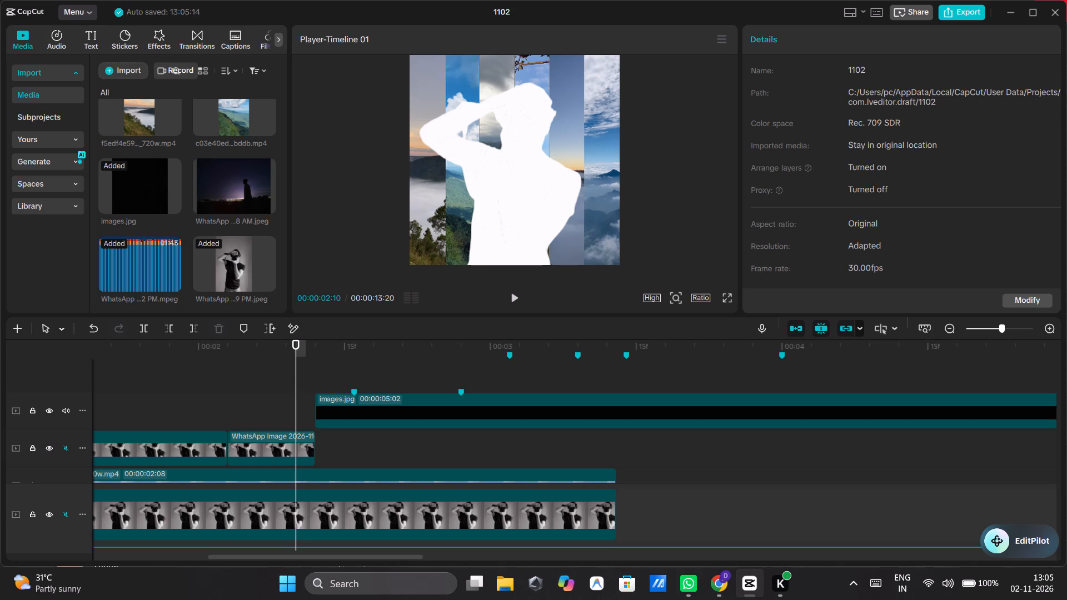
pyautogui.click(512, 299)
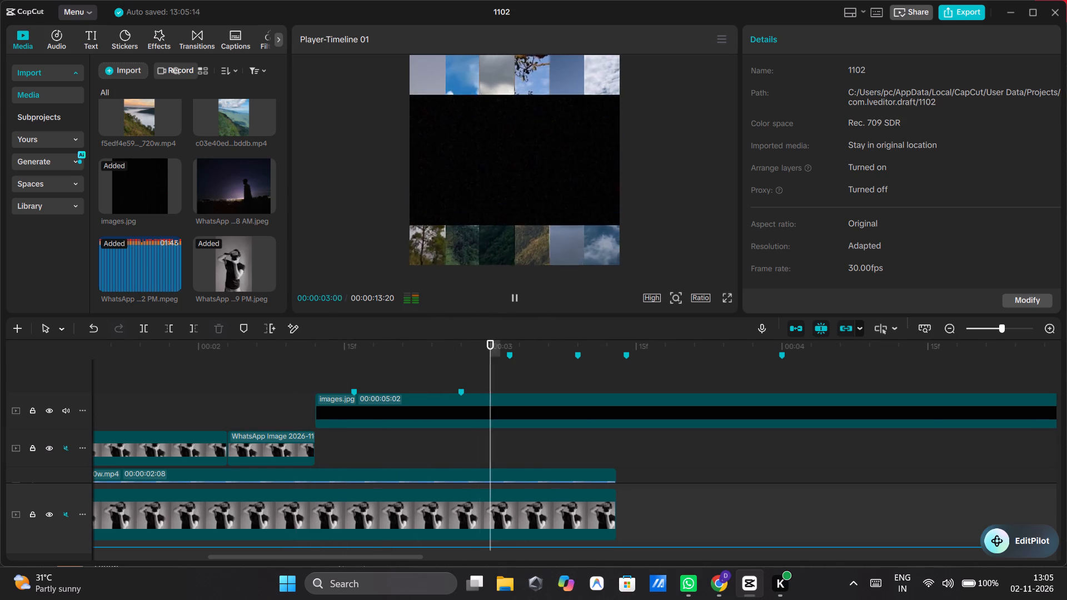
pyautogui.click(512, 299)
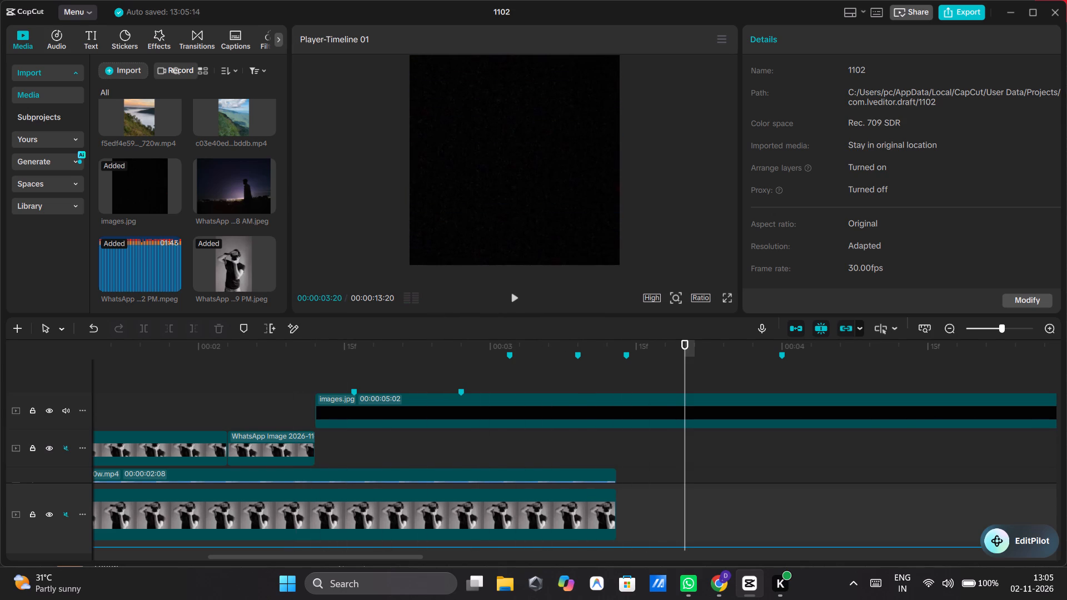
pyautogui.doubleClick(184, 383)
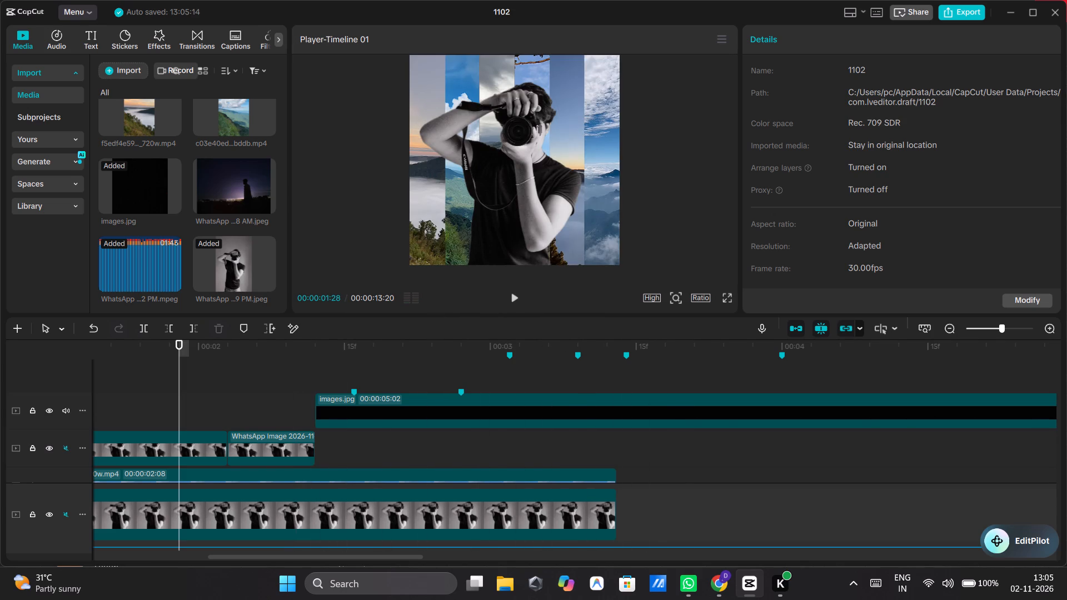
pyautogui.click(512, 296)
pyautogui.click(512, 296)
pyautogui.doubleClick(512, 296)
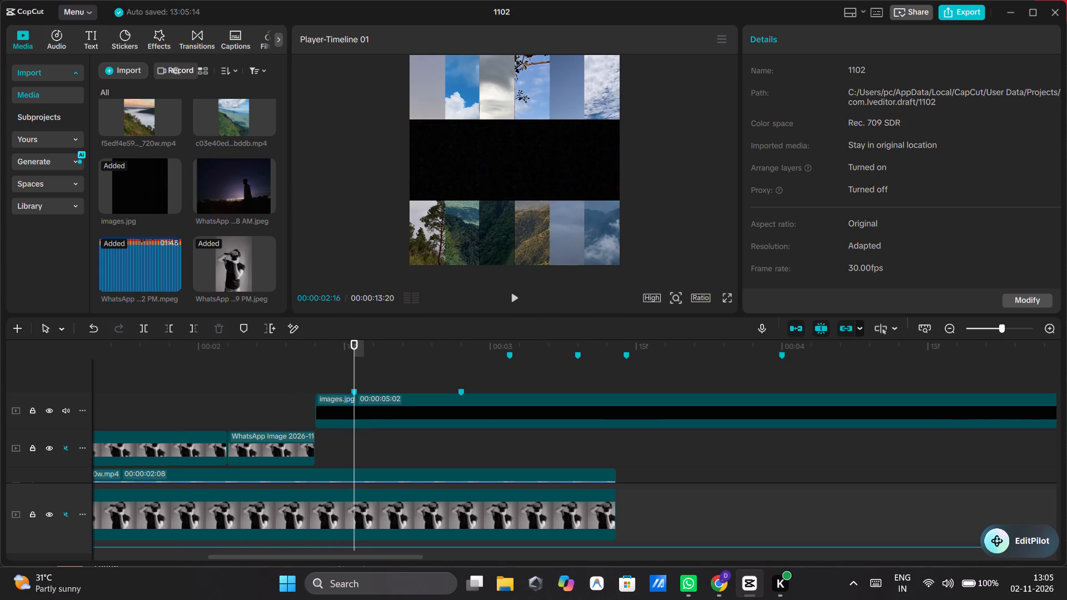
pyautogui.doubleClick(512, 296)
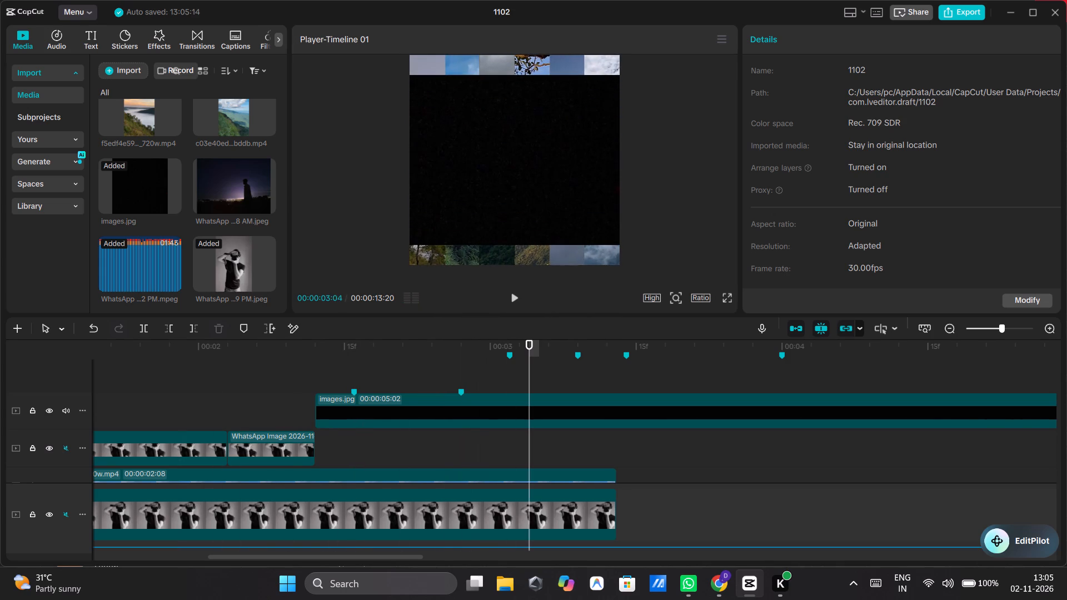
# Move the second marker on the images.jpg clip to 00:00:02:25, align its mask keyframe with it, and play back the result.
pyautogui.click(504, 396)
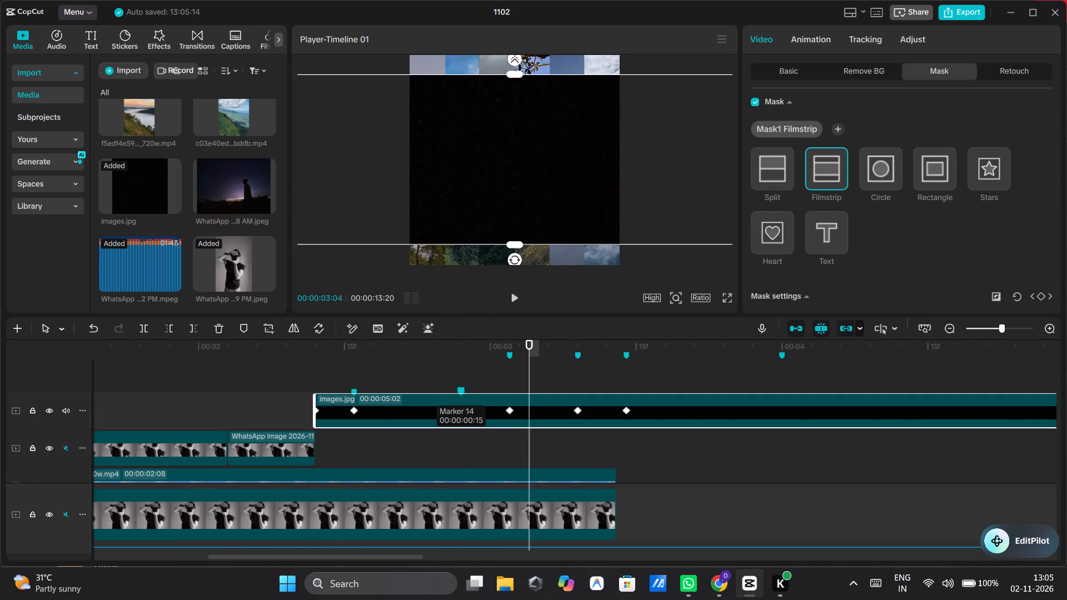
pyautogui.moveTo(462, 388); pyautogui.dragTo(441, 385)
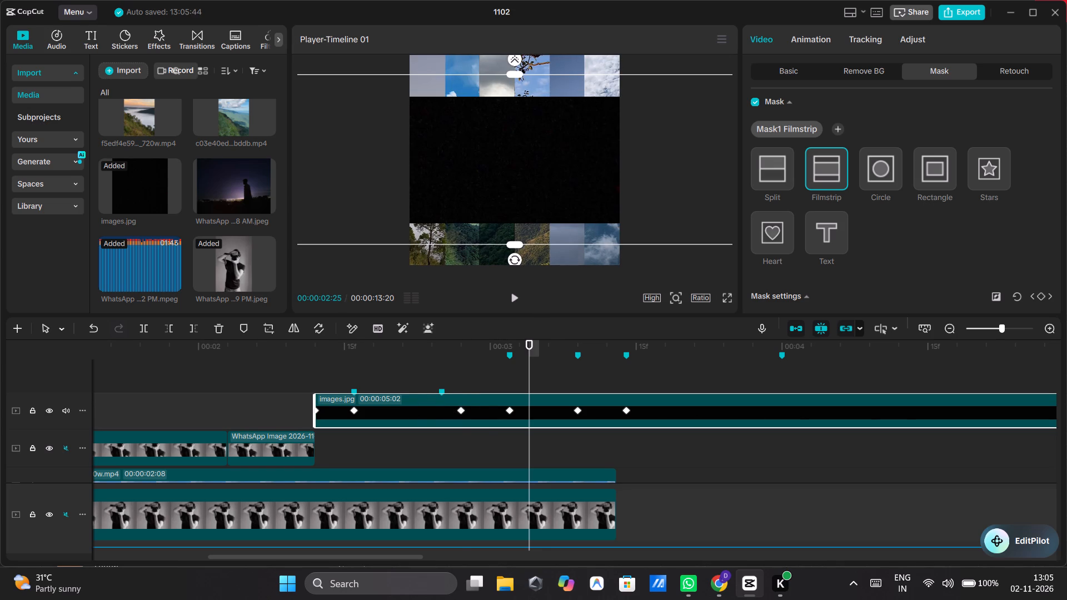
pyautogui.click(463, 409)
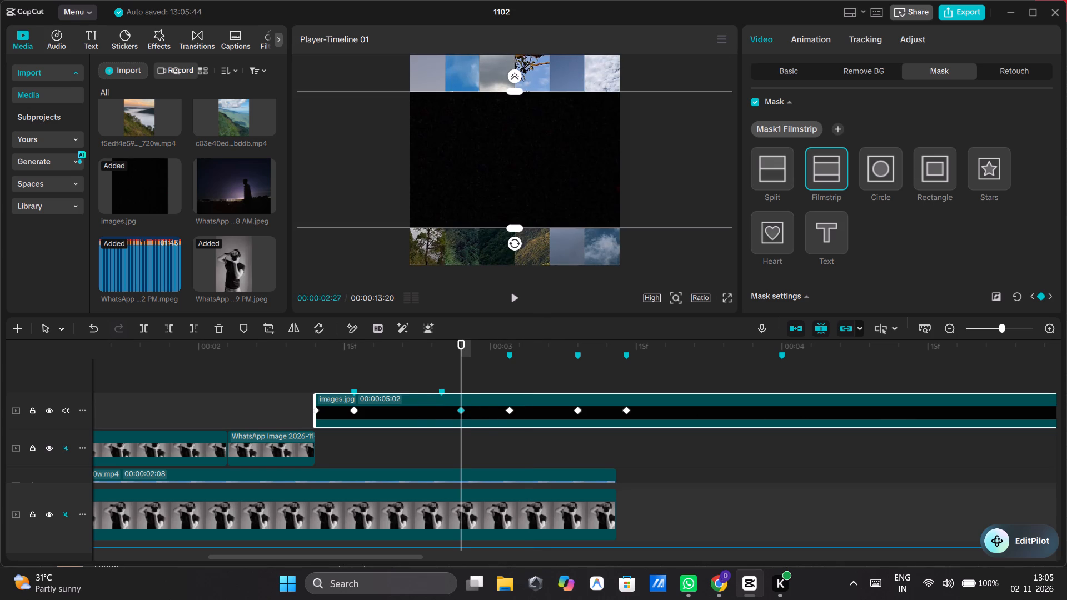
pyautogui.moveTo(460, 412); pyautogui.dragTo(443, 408)
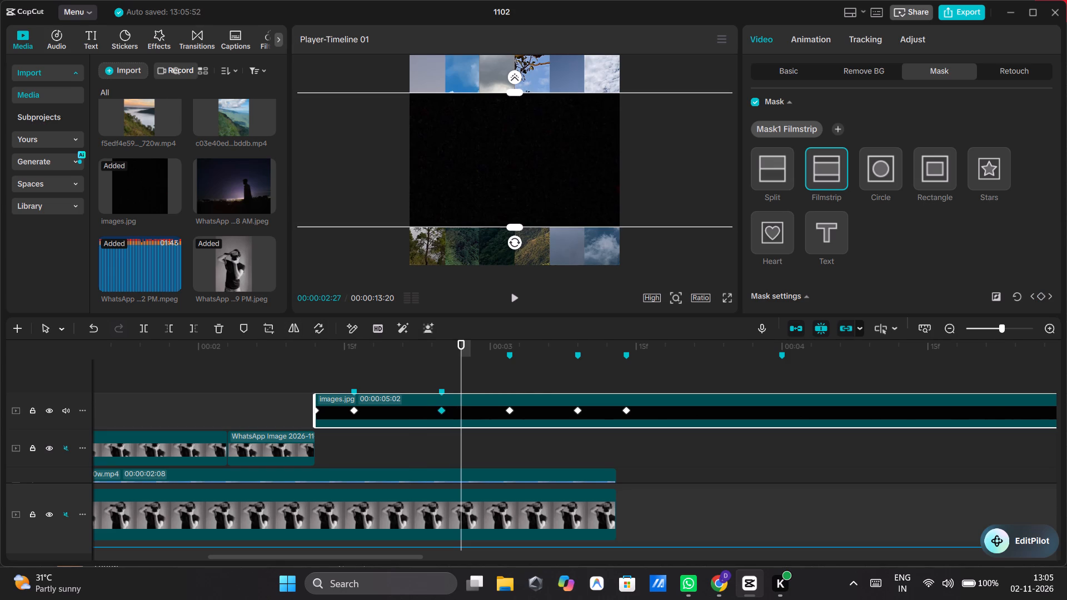
pyautogui.click(330, 359)
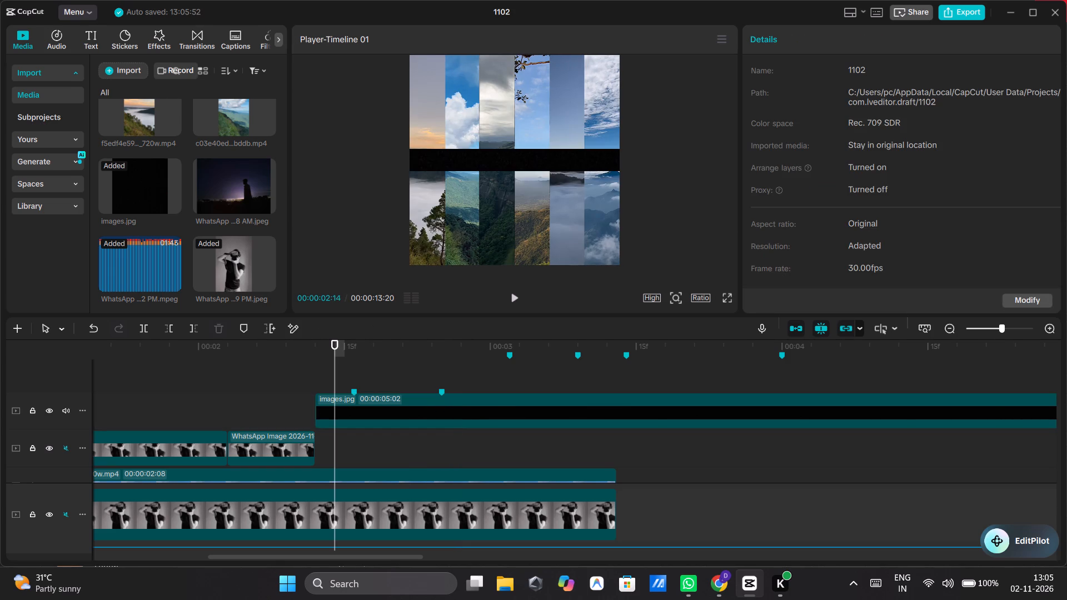
pyautogui.doubleClick(511, 293)
pyautogui.click(511, 293)
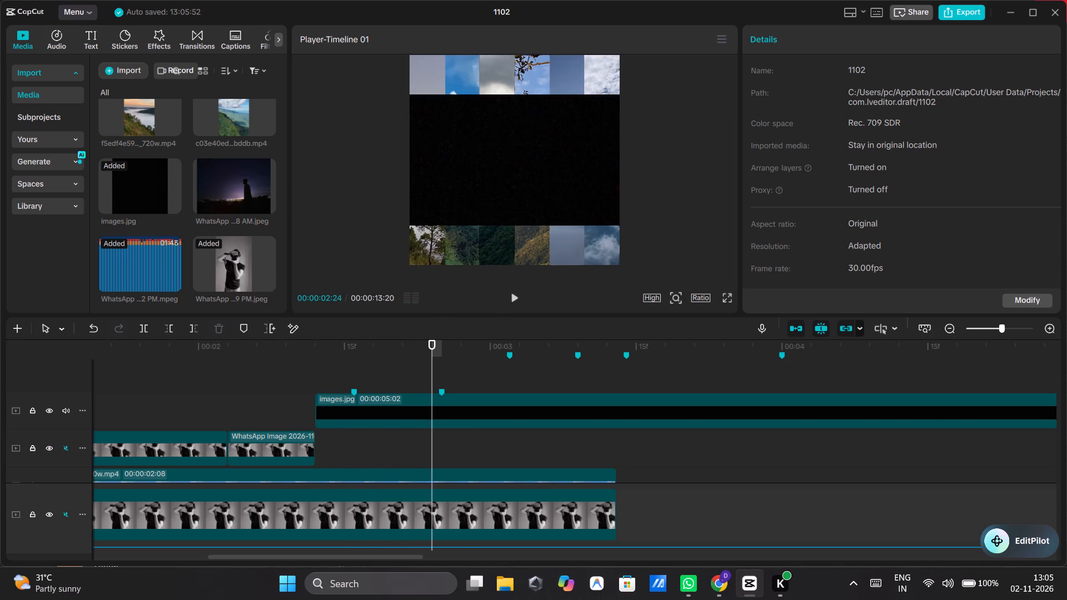
pyautogui.click(511, 293)
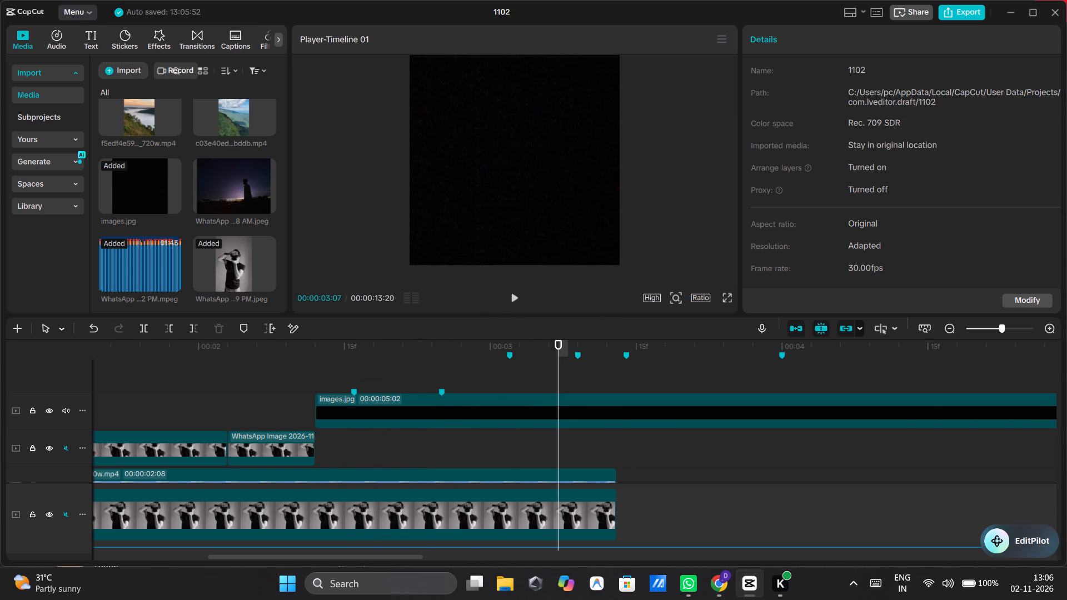
# Mirror the images.jpg overlay clip.
pyautogui.click(414, 402)
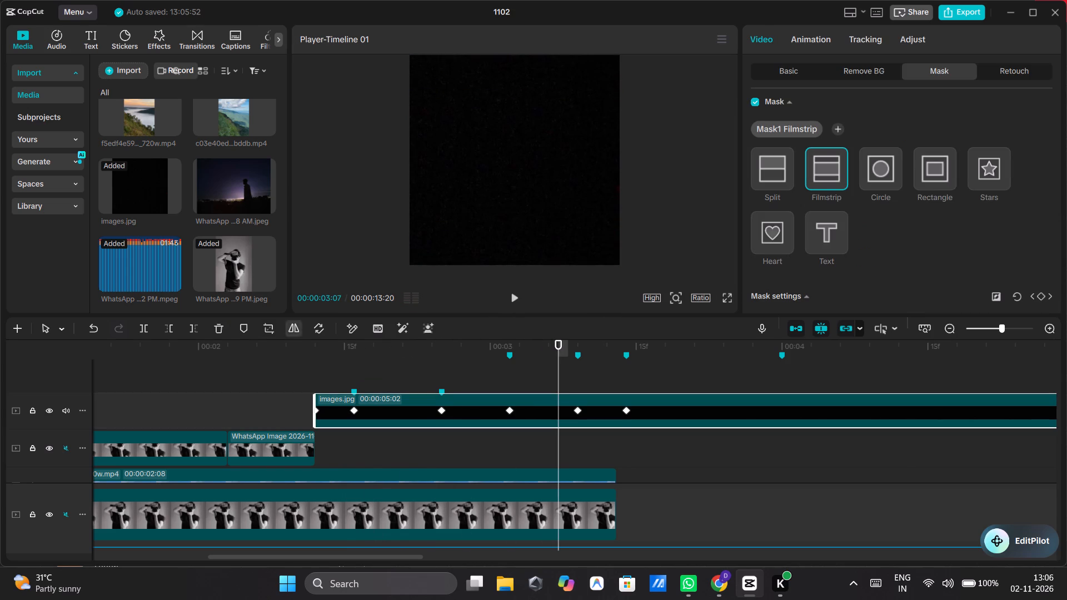
pyautogui.click(295, 327)
# Play back from the white silhouette section through the black band animation to check the retimed keyframe.
pyautogui.click(288, 391)
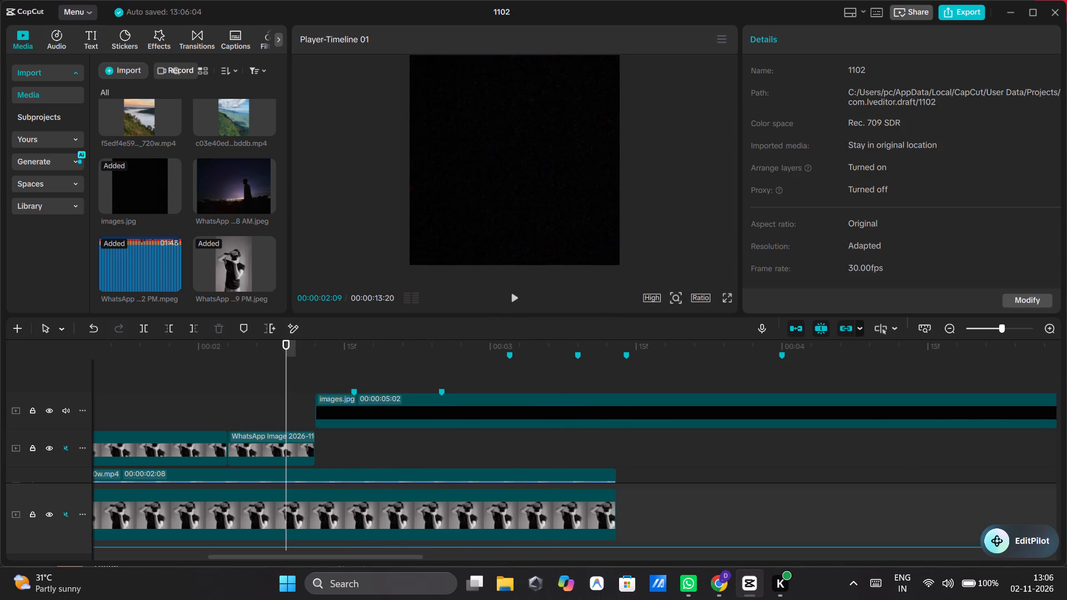
pyautogui.click(520, 303)
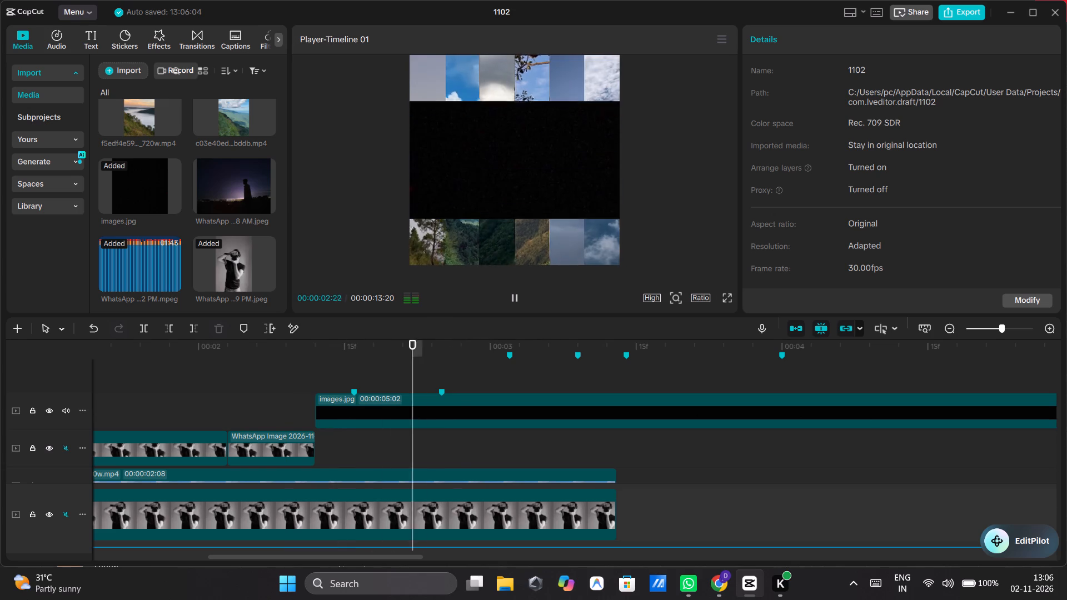
pyautogui.click(520, 303)
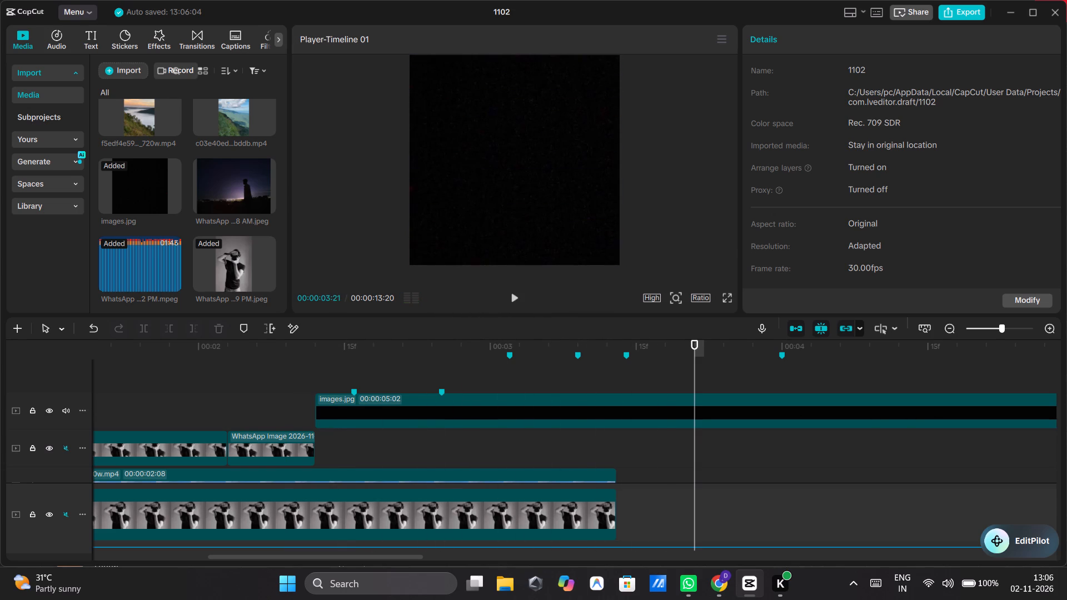
pyautogui.click(274, 376)
pyautogui.click(210, 375)
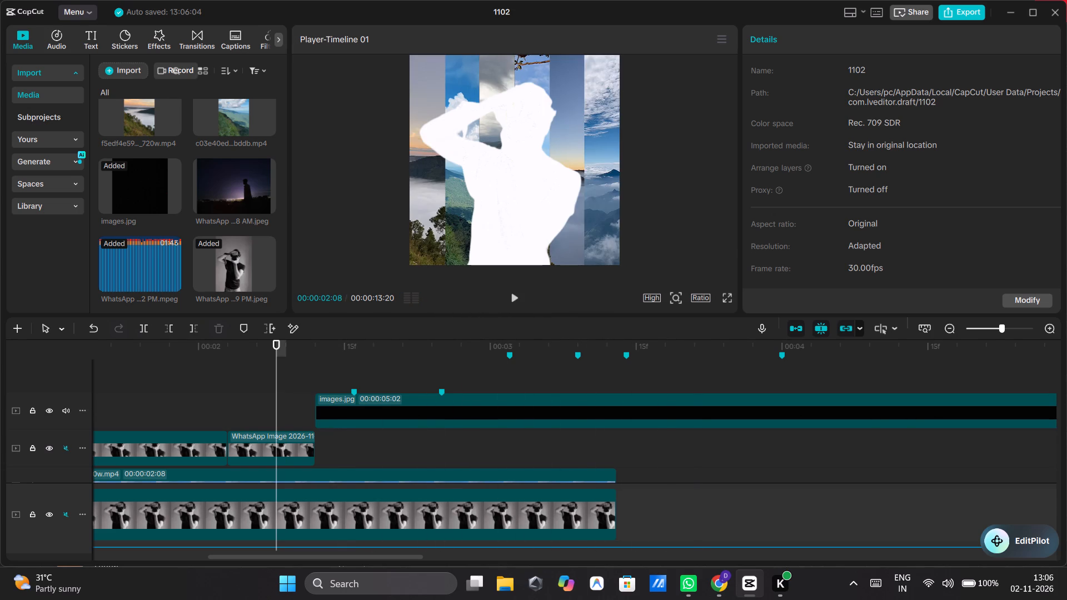
pyautogui.click(510, 299)
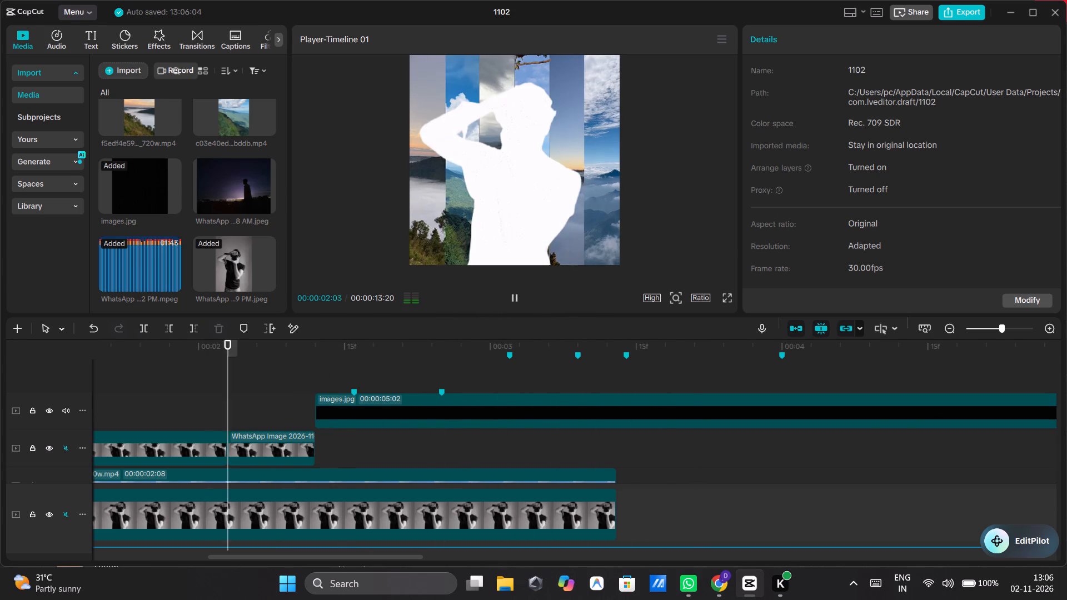
pyautogui.click(510, 299)
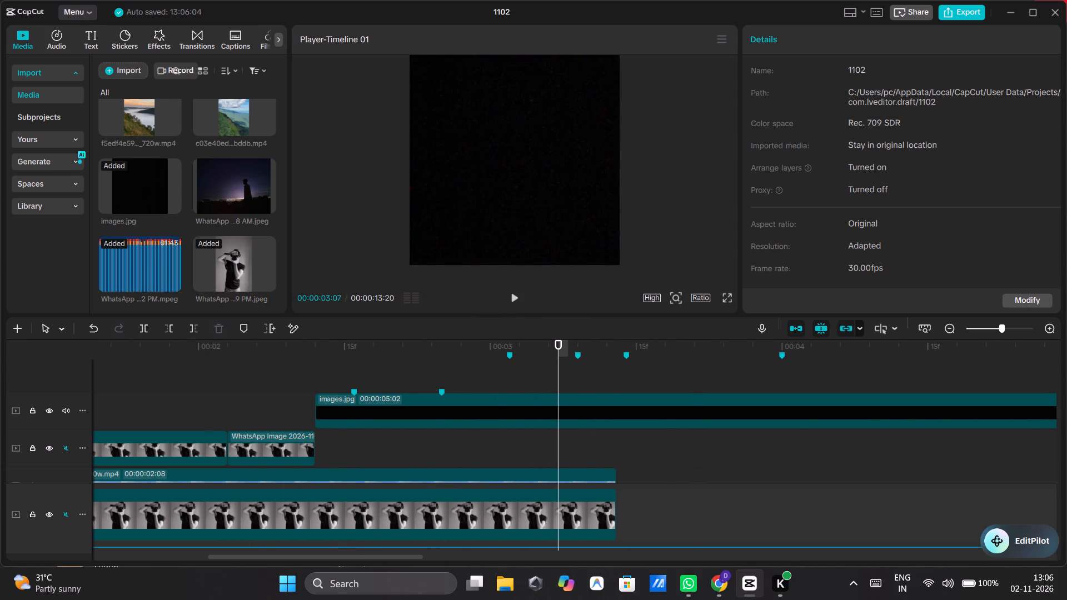
# Replay the opening stripe reveal through to the start of the black band to check the overall beat timing.
pyautogui.click(116, 386)
pyautogui.hscroll(2, 116, 386)
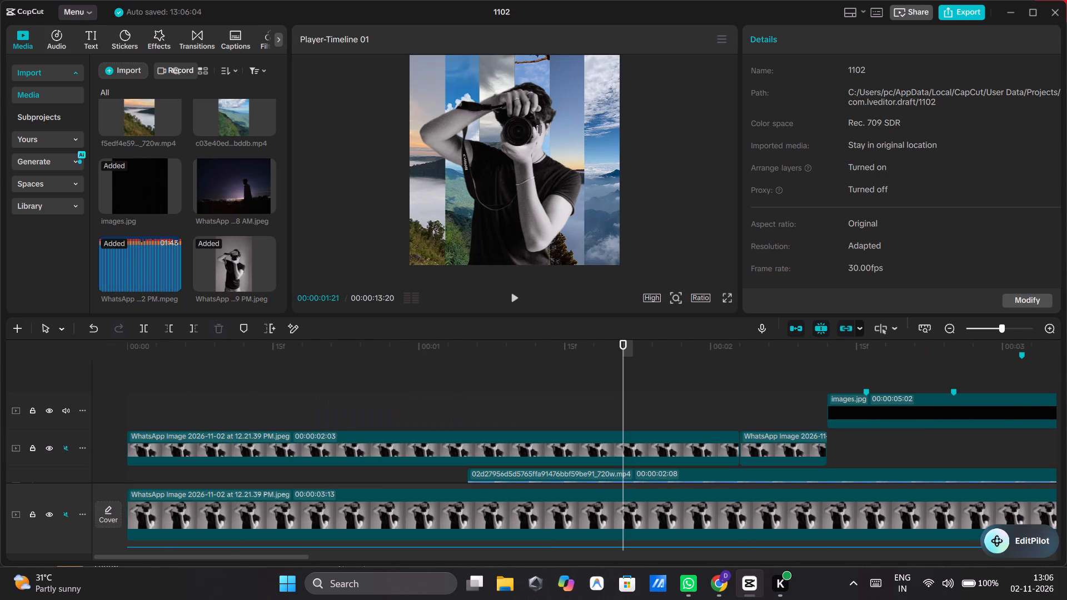
pyautogui.click(446, 342)
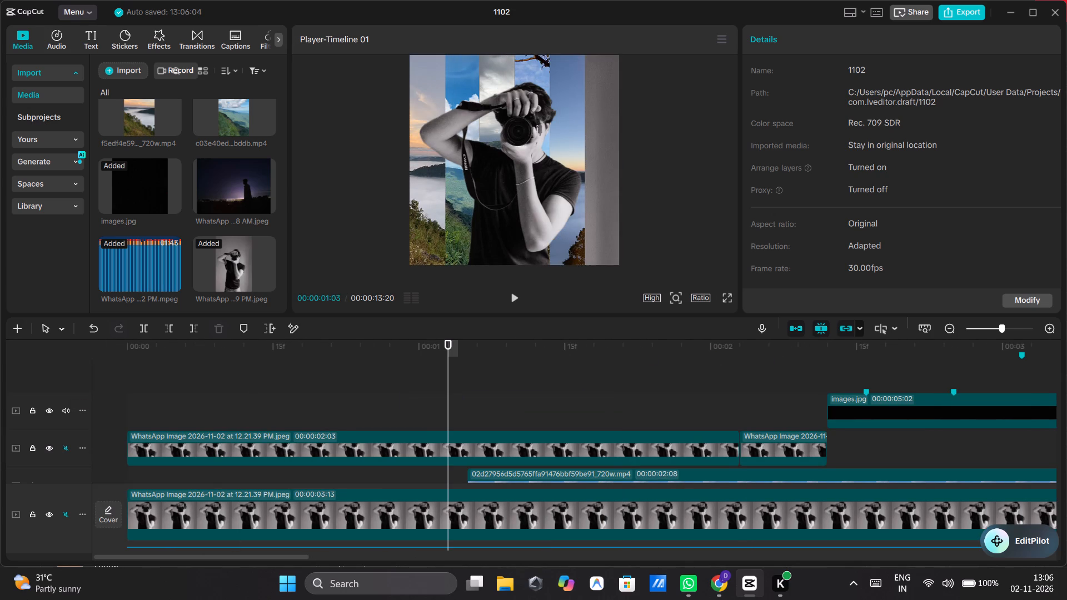
pyautogui.click(513, 298)
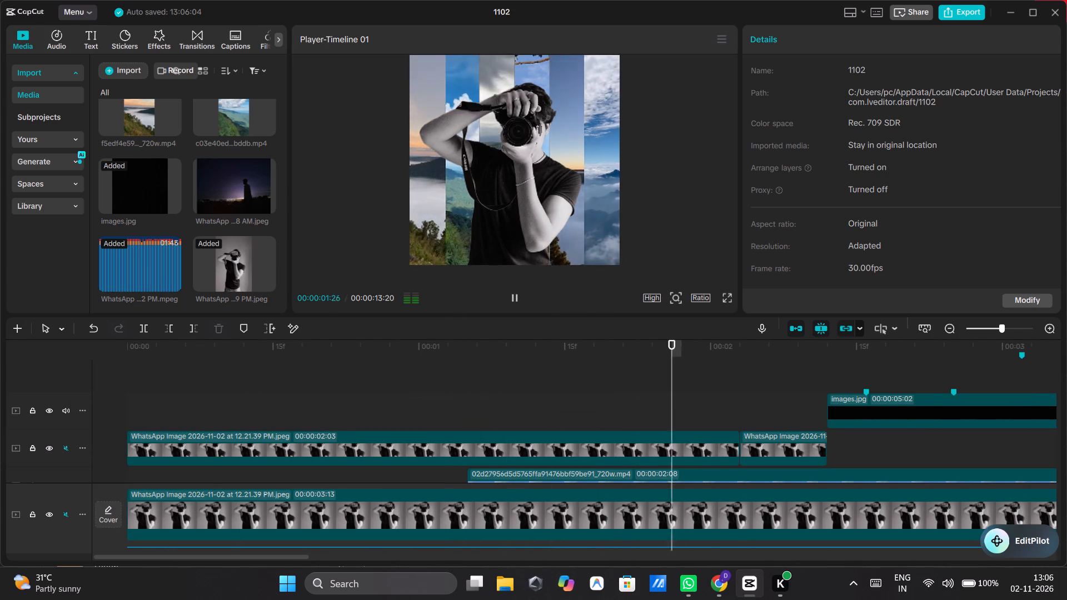
pyautogui.click(513, 298)
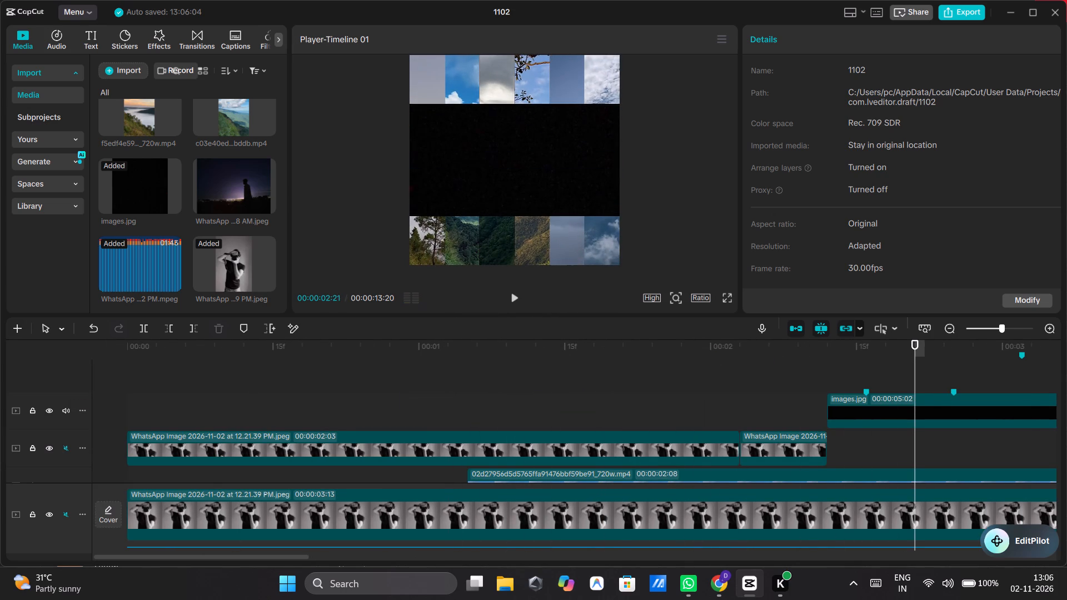
pyautogui.click(477, 380)
pyautogui.click(514, 297)
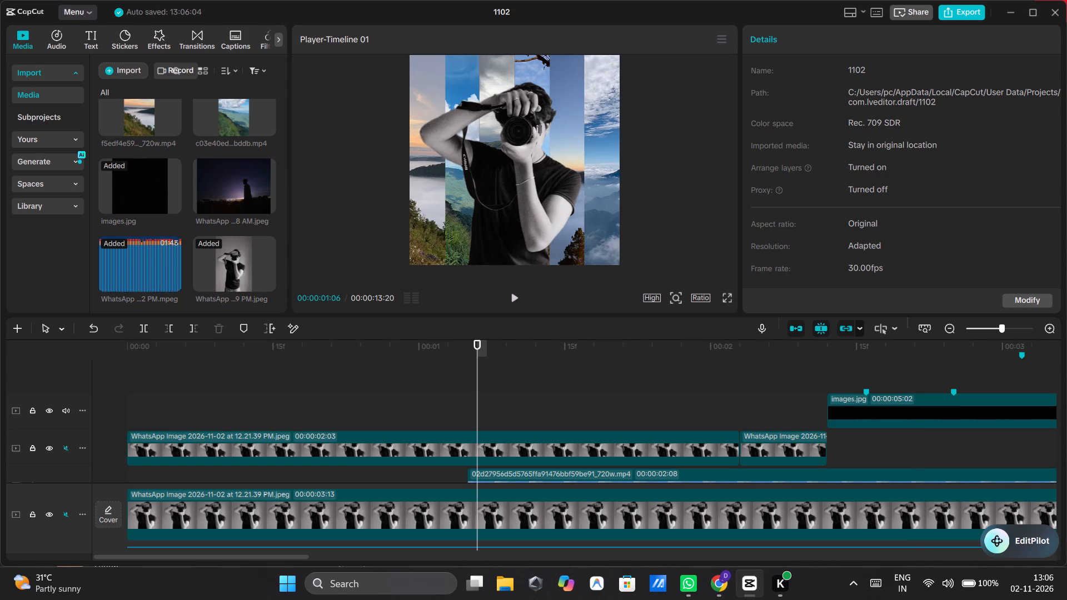
pyautogui.click(514, 297)
pyautogui.doubleClick(514, 297)
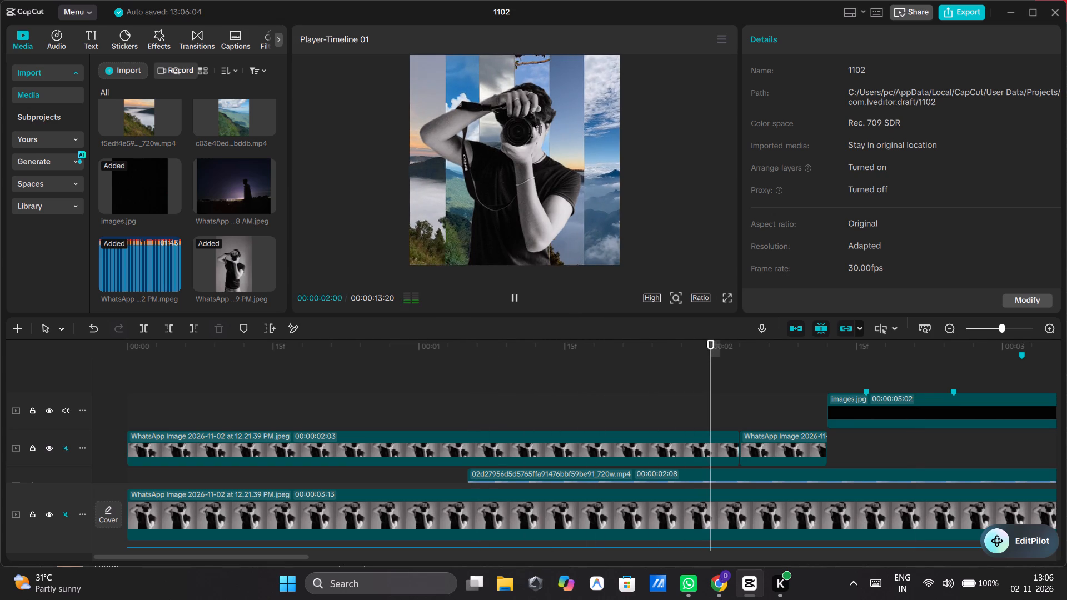
pyautogui.click(514, 297)
pyautogui.click(514, 297)
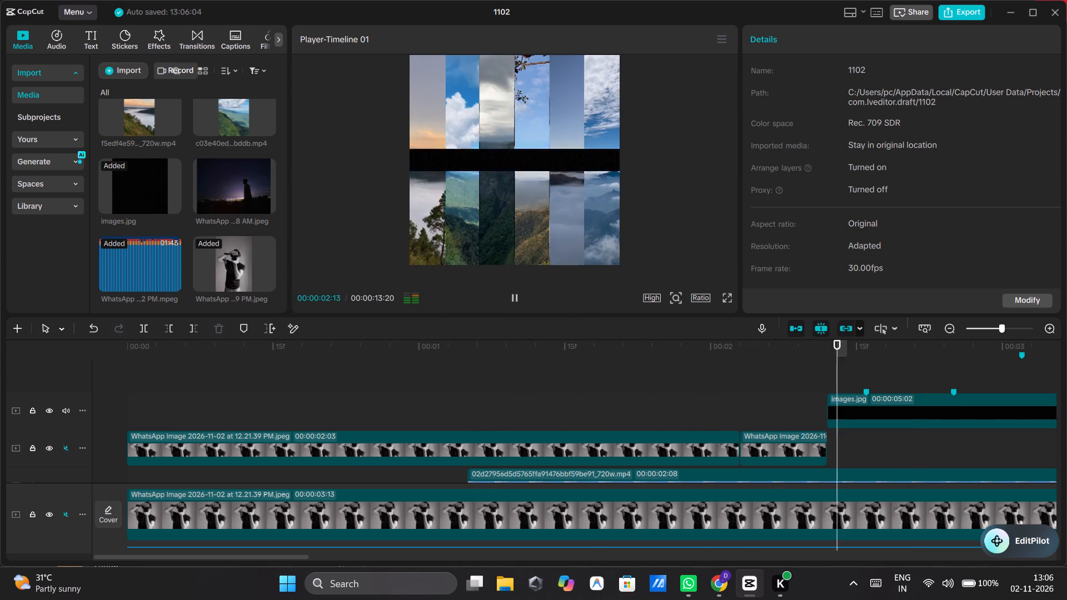
pyautogui.moveTo(514, 297); pyautogui.dragTo(537, 419)
pyautogui.click(537, 419)
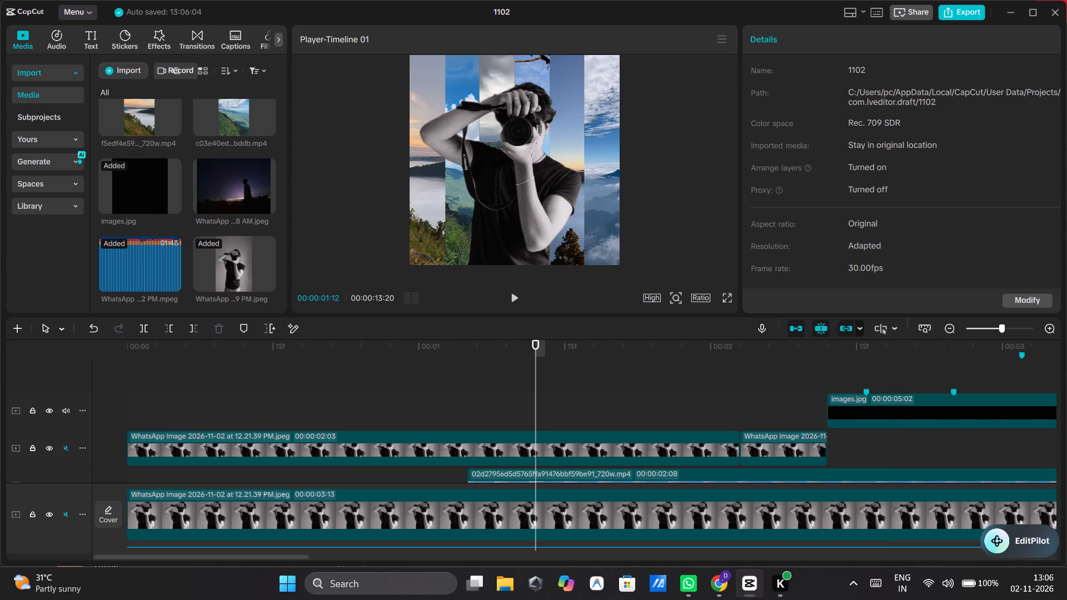
pyautogui.doubleClick(517, 298)
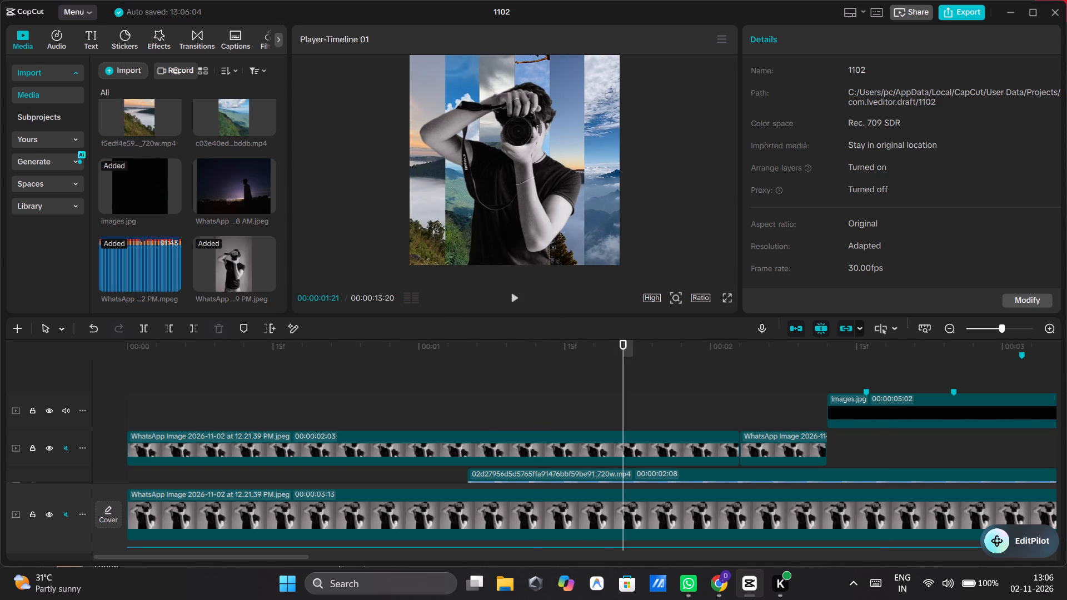
pyautogui.click(203, 367)
pyautogui.click(516, 292)
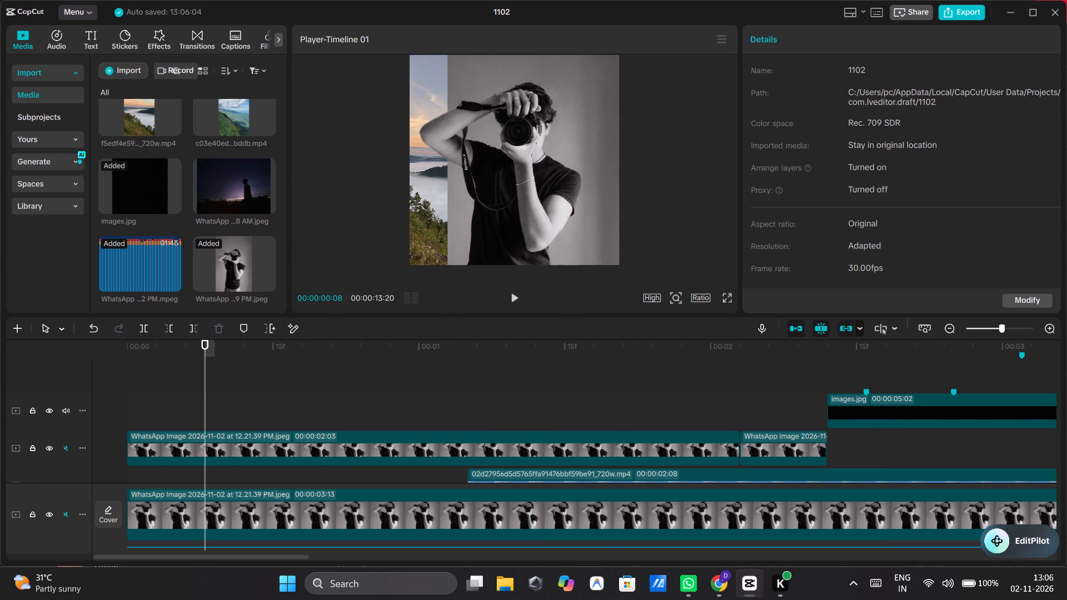
pyautogui.click(516, 292)
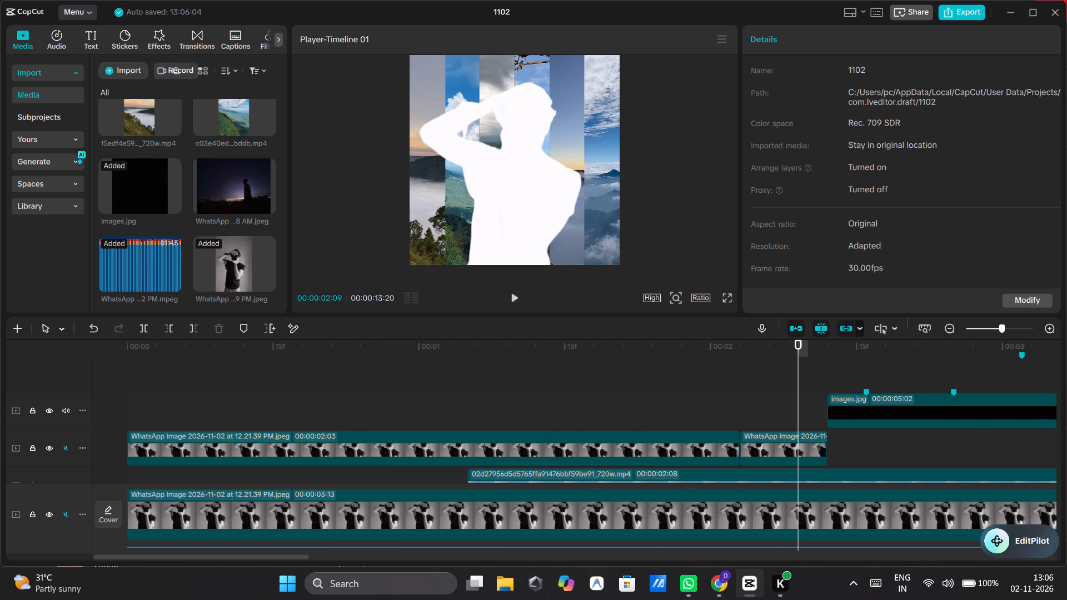
pyautogui.click(383, 383)
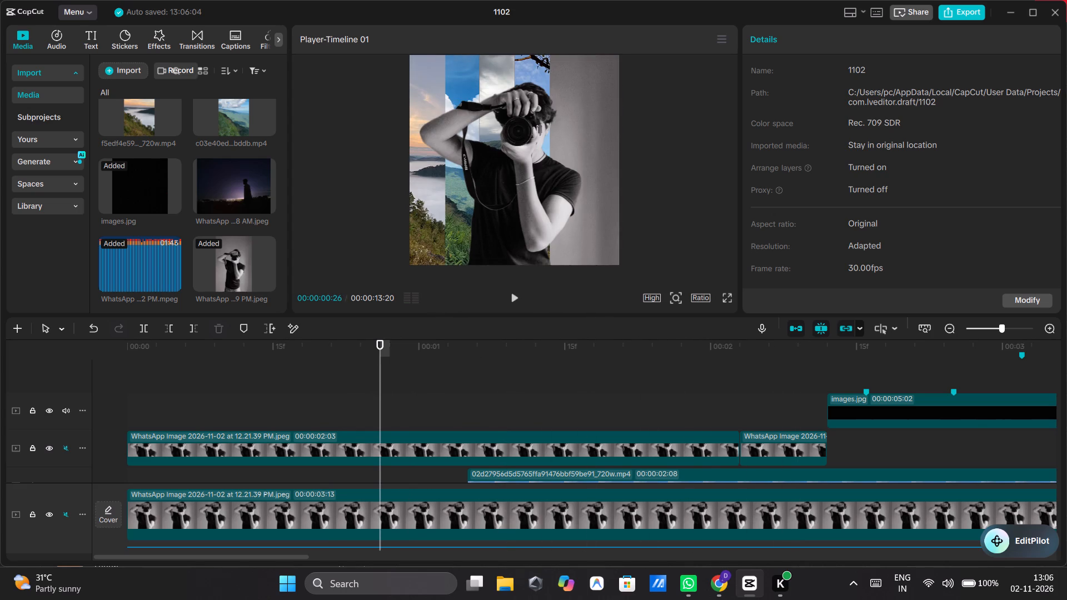
pyautogui.click(519, 299)
pyautogui.click(519, 299)
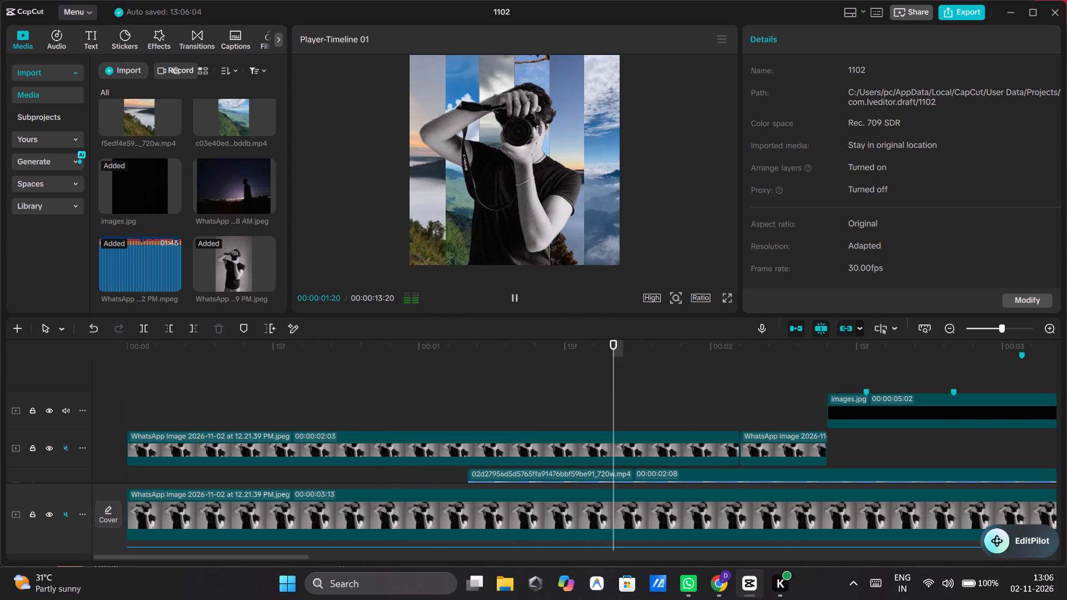
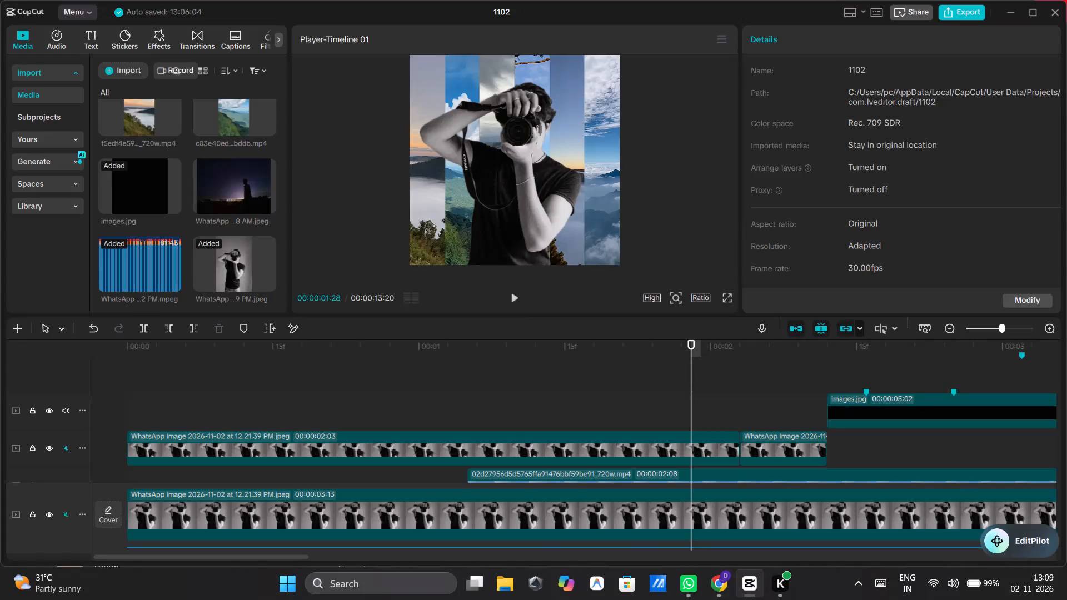
# Play the intro from the beginning and split the first cutout photo clip above the main track at 00:00:01:12.
pyautogui.click(241, 376)
pyautogui.moveTo(241, 376); pyautogui.dragTo(83, 388)
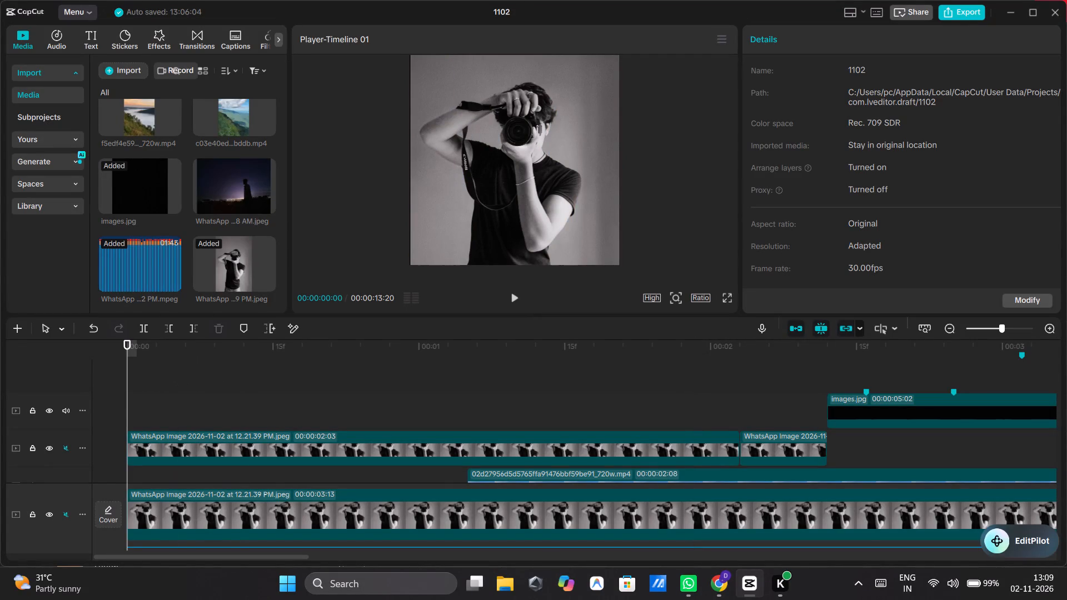
pyautogui.click(510, 299)
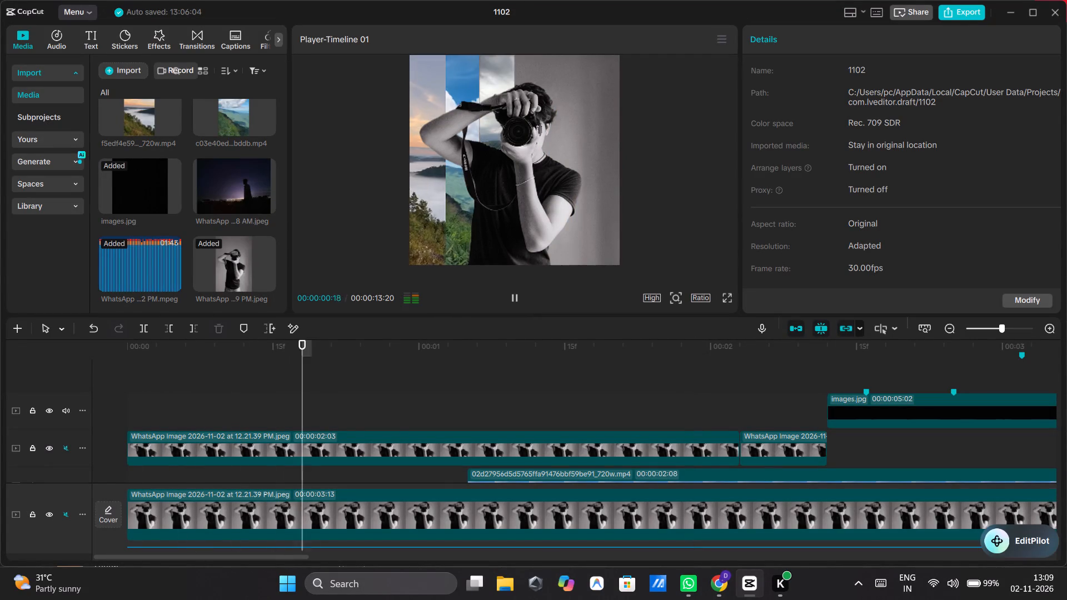
pyautogui.click(510, 299)
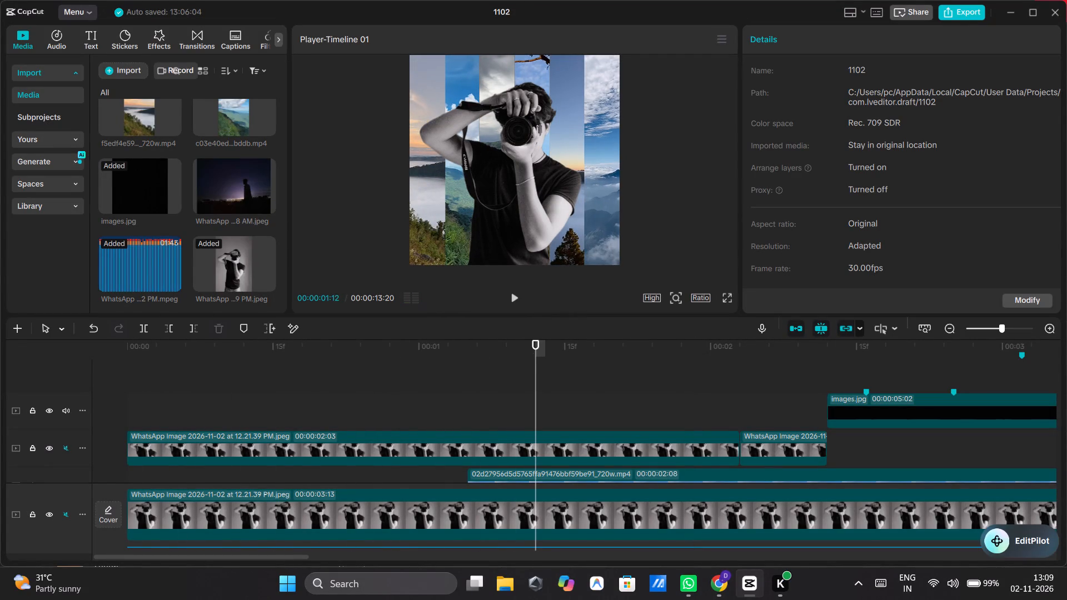
pyautogui.click(543, 440)
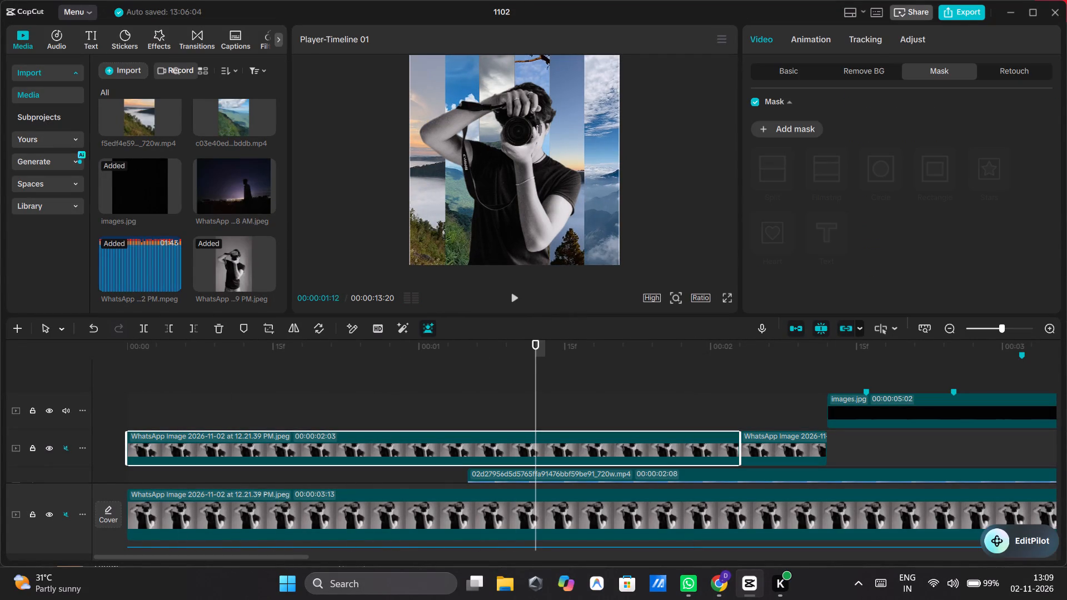
pyautogui.hotkey('ctrl', 'b')
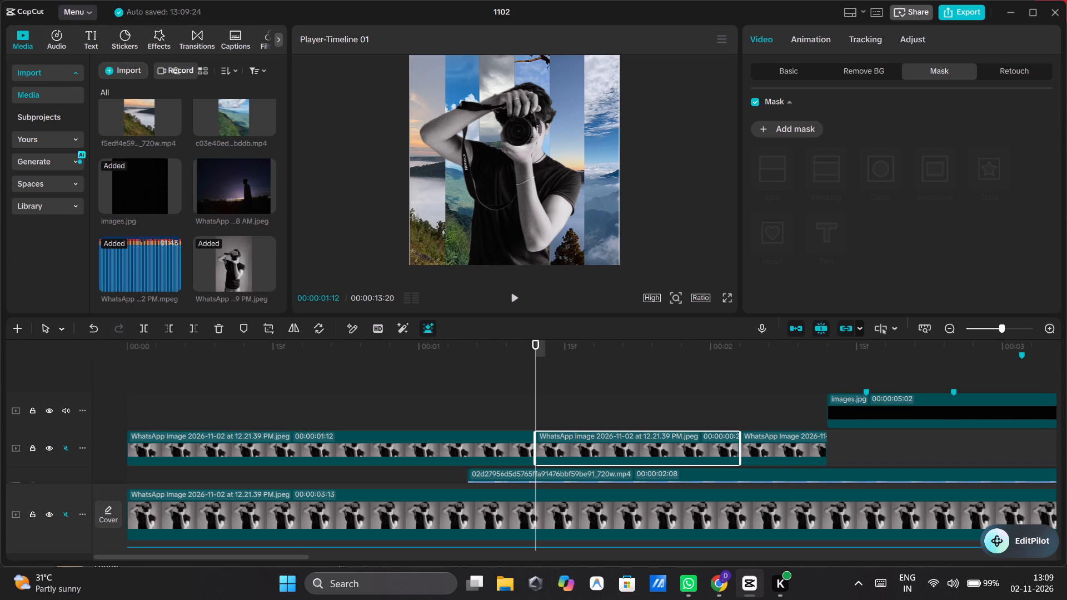
# Play on past the split, and delete the part of the cutout photo clip that follows 00:00:01:12.
pyautogui.click(514, 296)
pyautogui.click(514, 296)
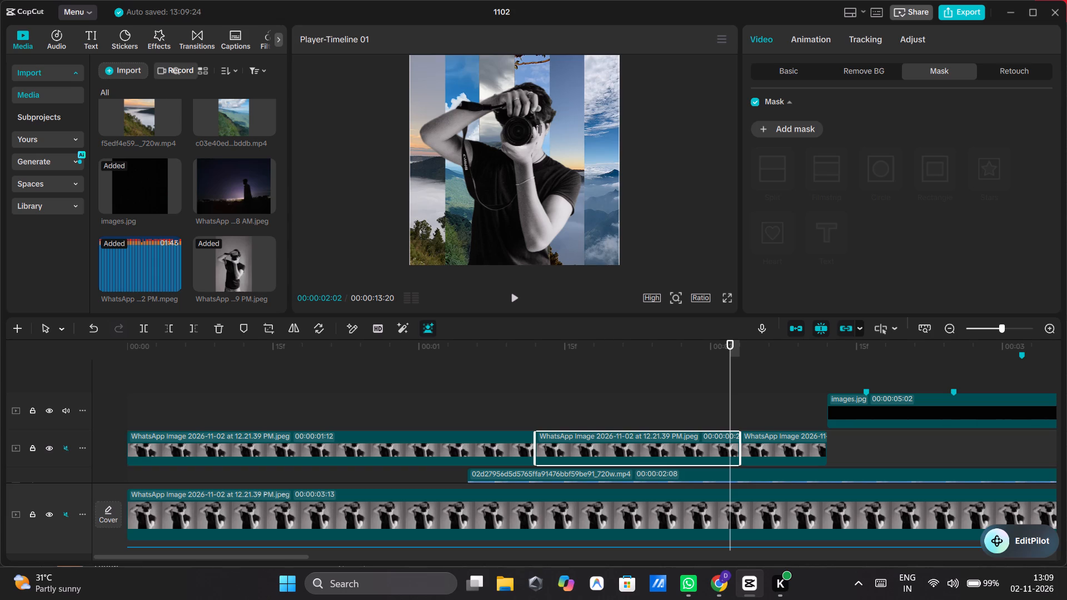
pyautogui.rightClick(641, 447)
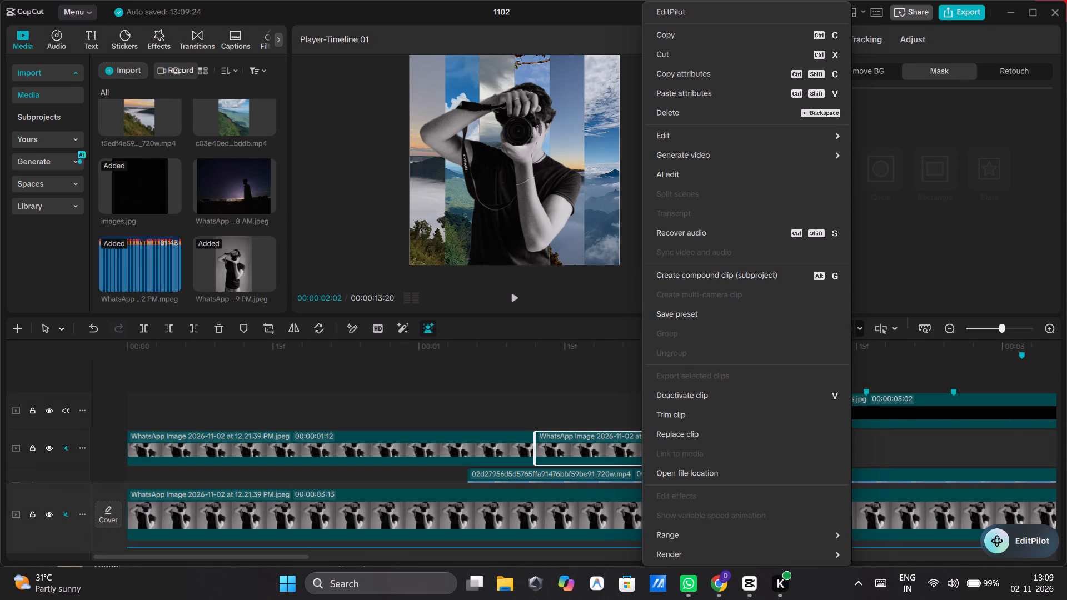
pyautogui.click(686, 112)
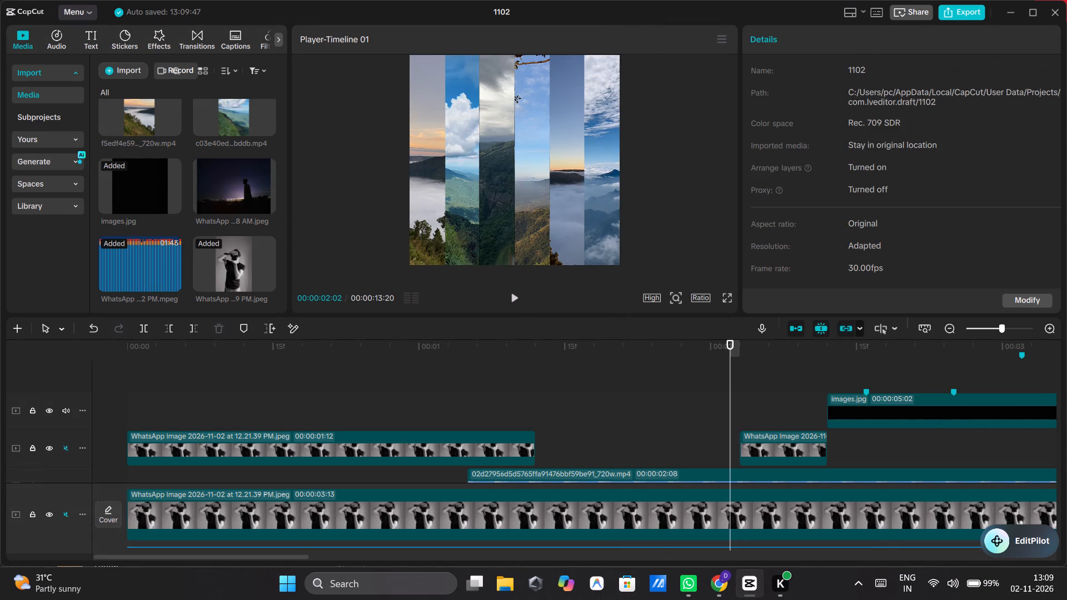
# Move the white silhouette clip directly against the cutout photo's end at 00:00:01:12 and extend it to 00:00:01:23.
pyautogui.moveTo(800, 447); pyautogui.dragTo(597, 455)
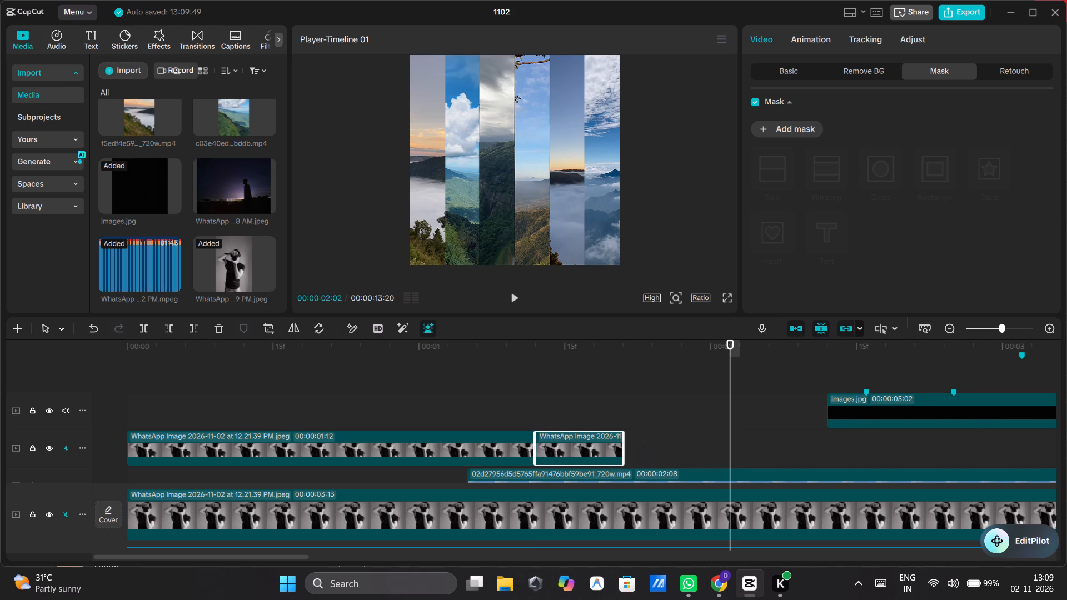
pyautogui.moveTo(626, 452); pyautogui.dragTo(657, 451)
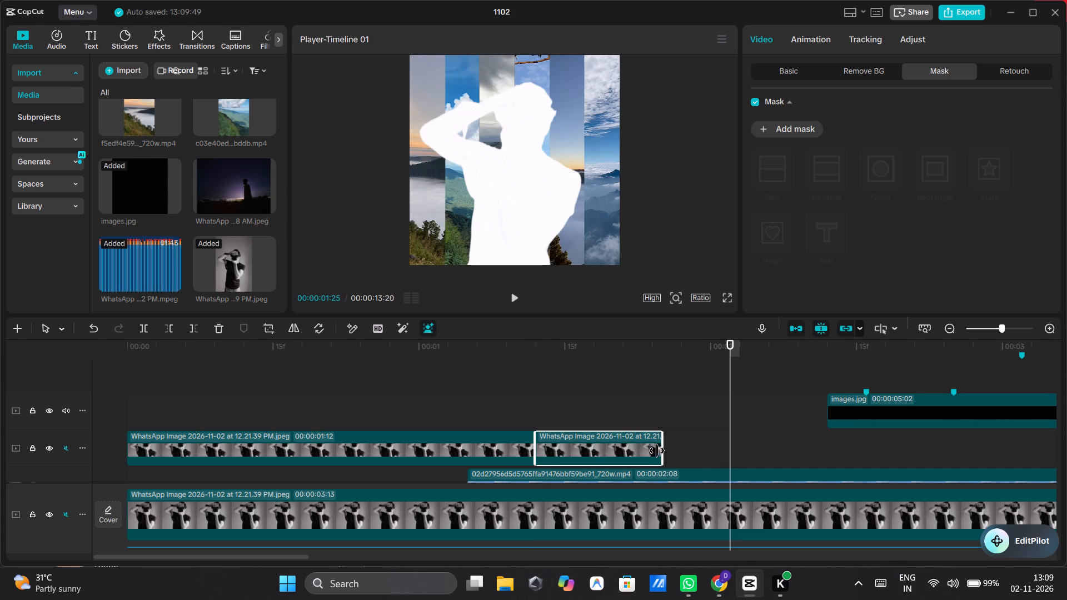
pyautogui.moveTo(657, 451); pyautogui.dragTo(646, 456)
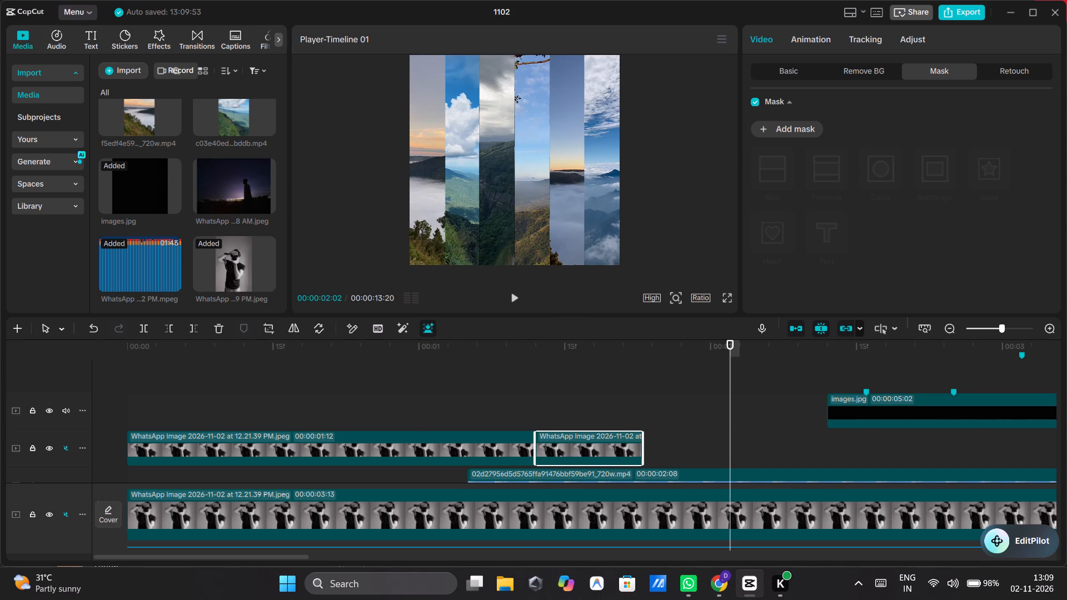
# Play back from 00:00:00:18 through the white silhouette into the black band to check the new timing.
pyautogui.click(412, 388)
pyautogui.click(304, 387)
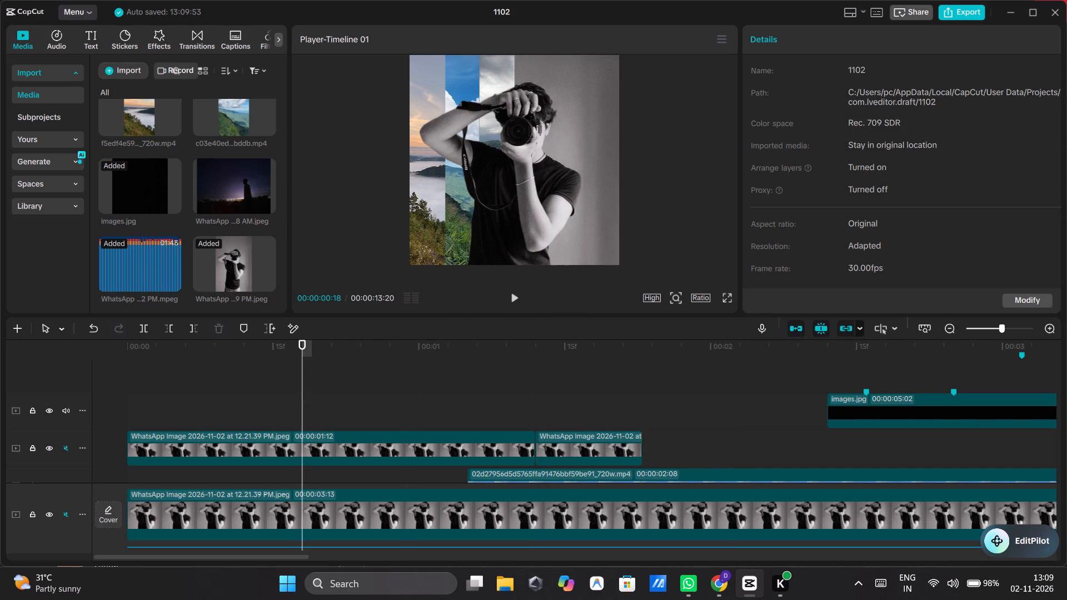
pyautogui.click(515, 297)
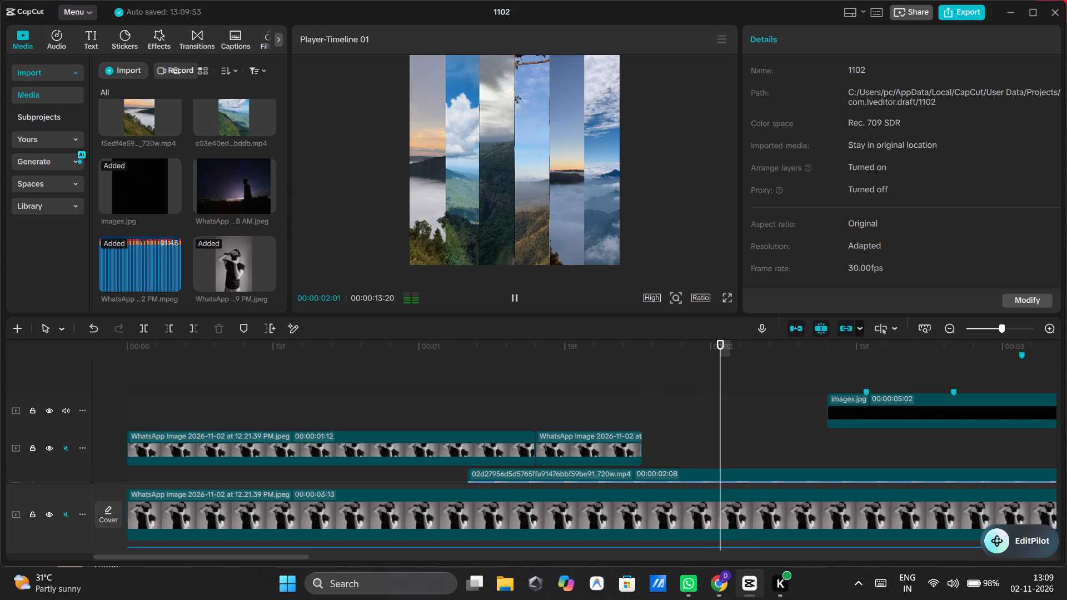
pyautogui.click(515, 297)
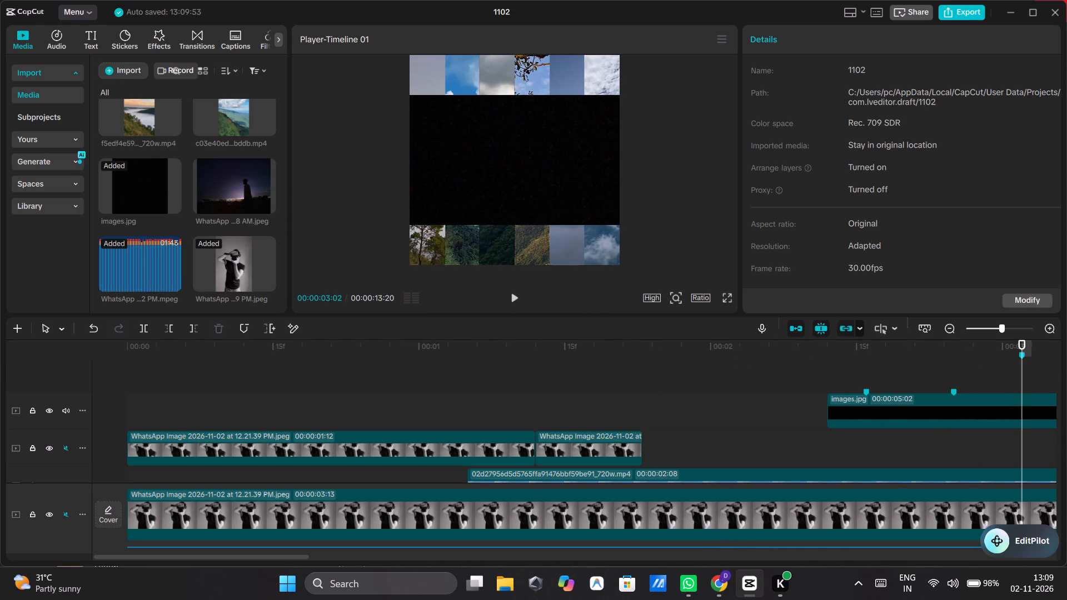
# Extend the start of the images.jpg overlay back to the end of the white silhouette clip at 00:00:01:23.
pyautogui.click(647, 399)
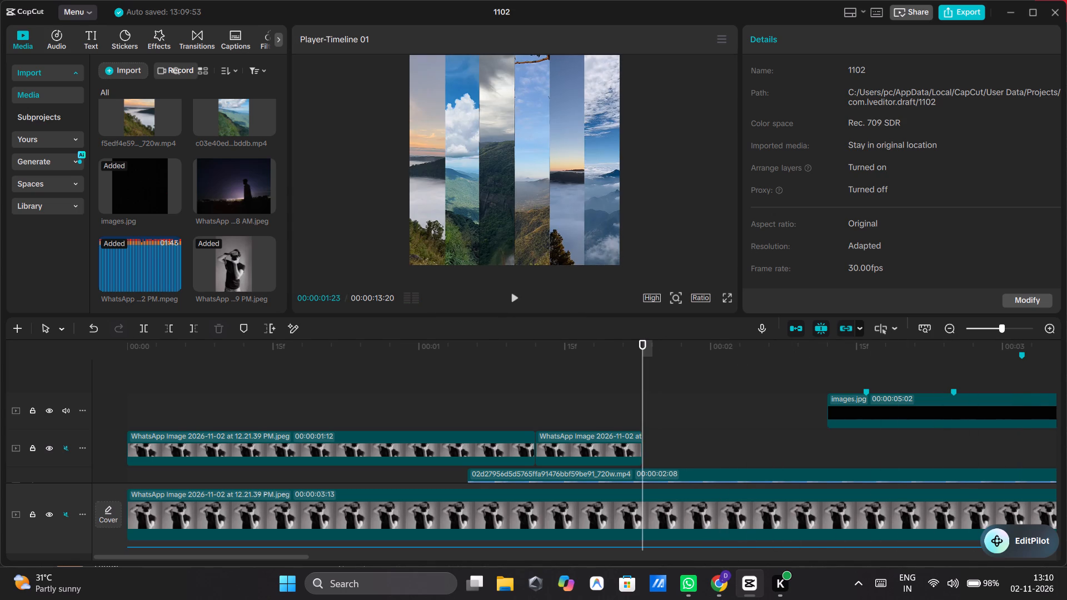
pyautogui.click(827, 410)
pyautogui.moveTo(827, 410); pyautogui.dragTo(795, 410)
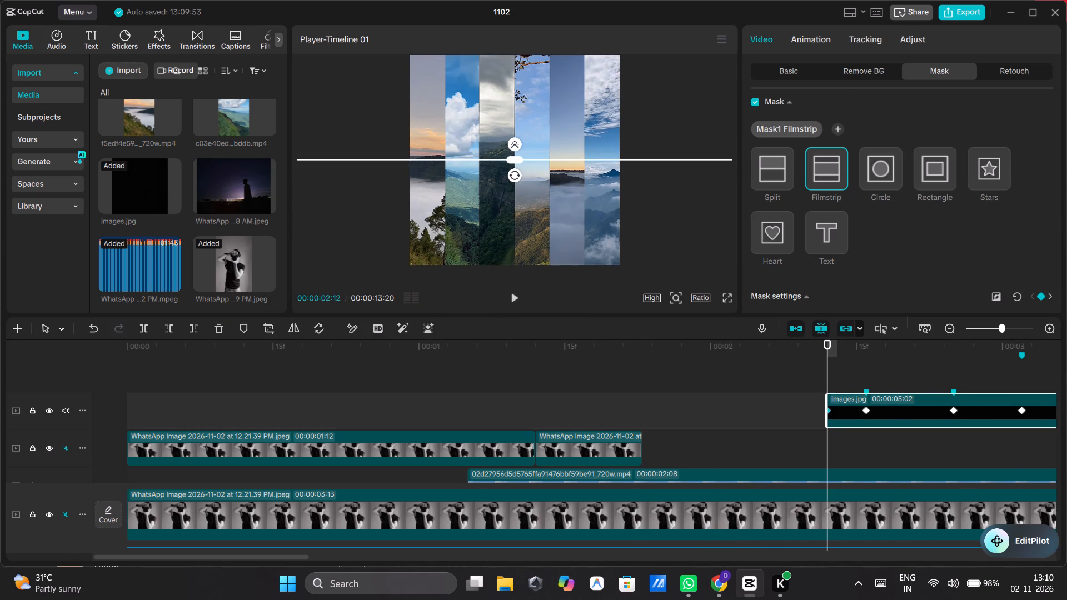
pyautogui.moveTo(795, 410); pyautogui.dragTo(828, 416)
pyautogui.moveTo(828, 416); pyautogui.dragTo(817, 415)
pyautogui.moveTo(828, 415); pyautogui.dragTo(825, 410)
pyautogui.moveTo(825, 410); pyautogui.dragTo(645, 423)
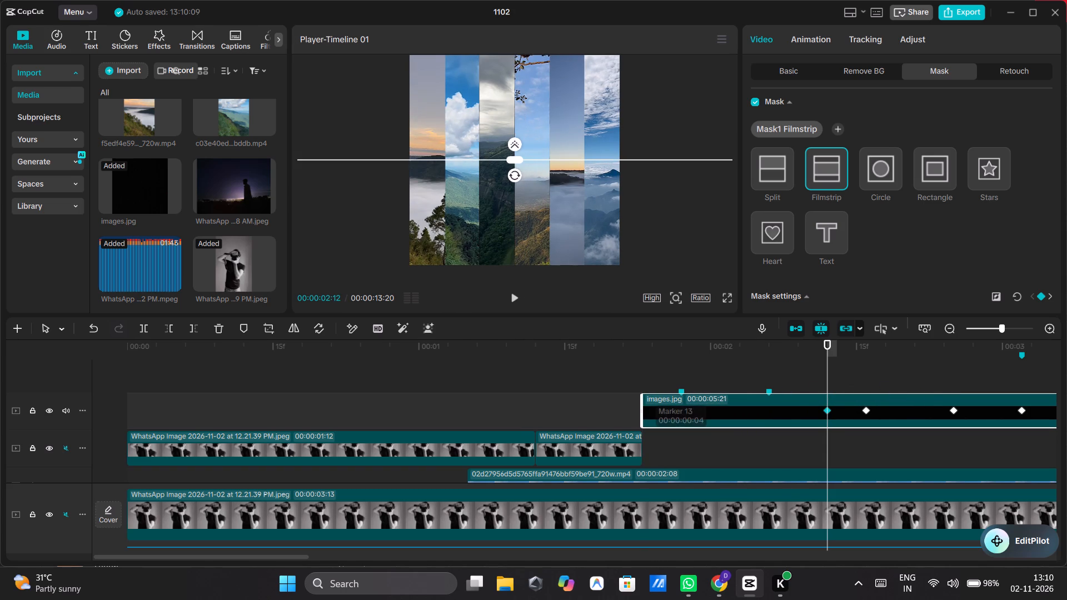
# Delete all markers in the timeline.
pyautogui.click(707, 369)
pyautogui.hscroll(-2, 707, 369)
pyautogui.click(646, 415)
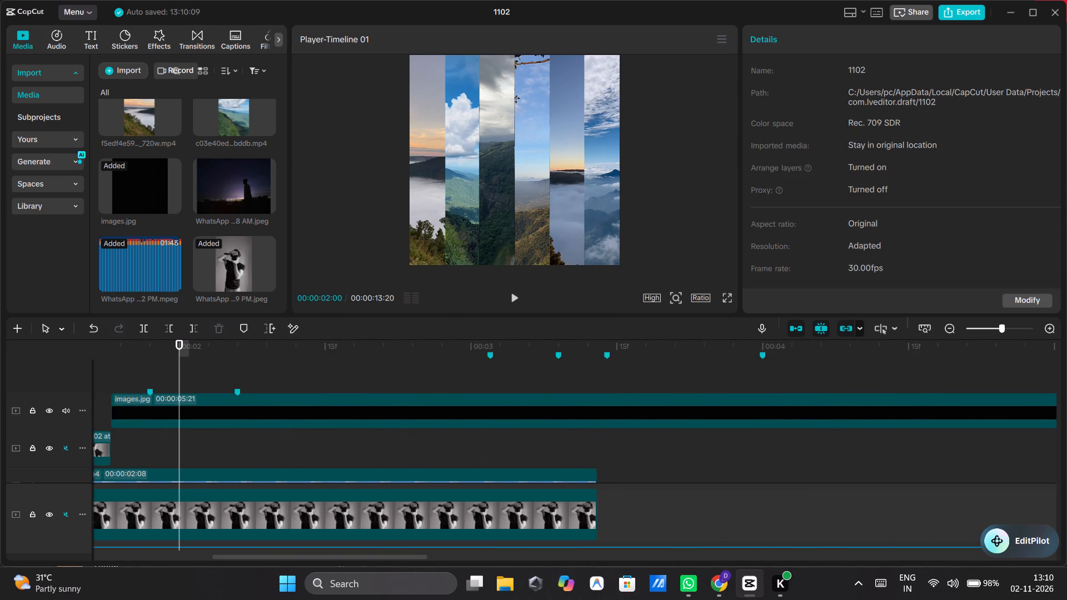
pyautogui.rightClick(491, 356)
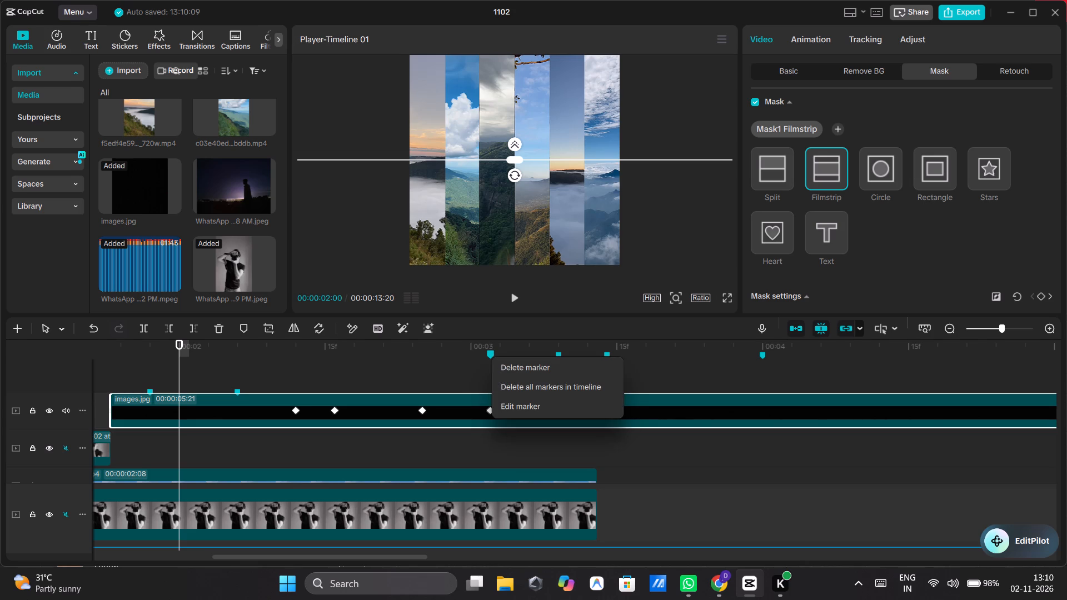
pyautogui.click(522, 387)
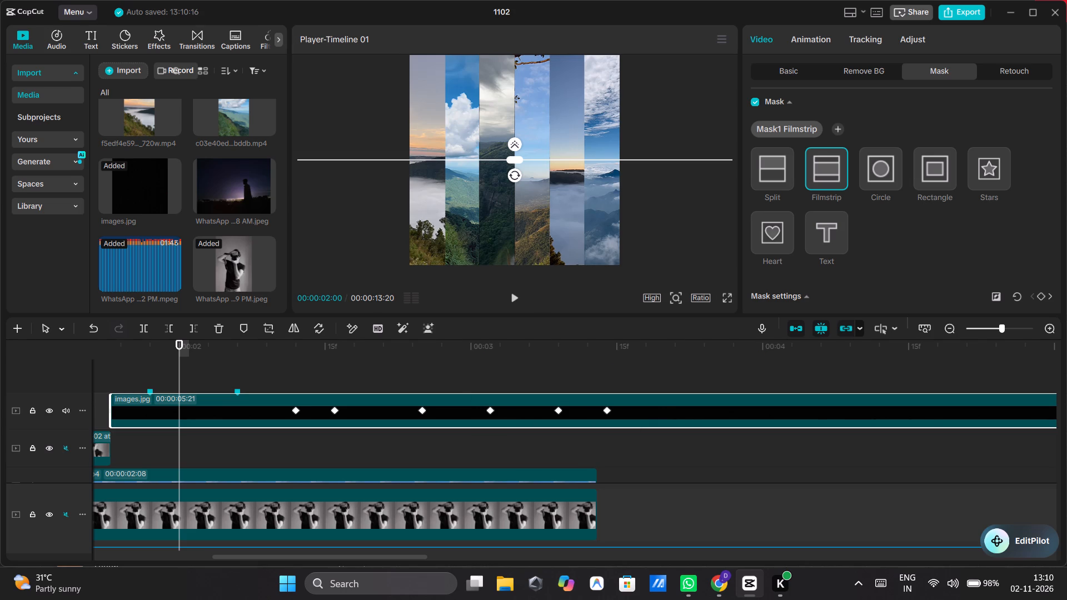
# Delete all markers in the images.jpg overlay clip.
pyautogui.rightClick(234, 390)
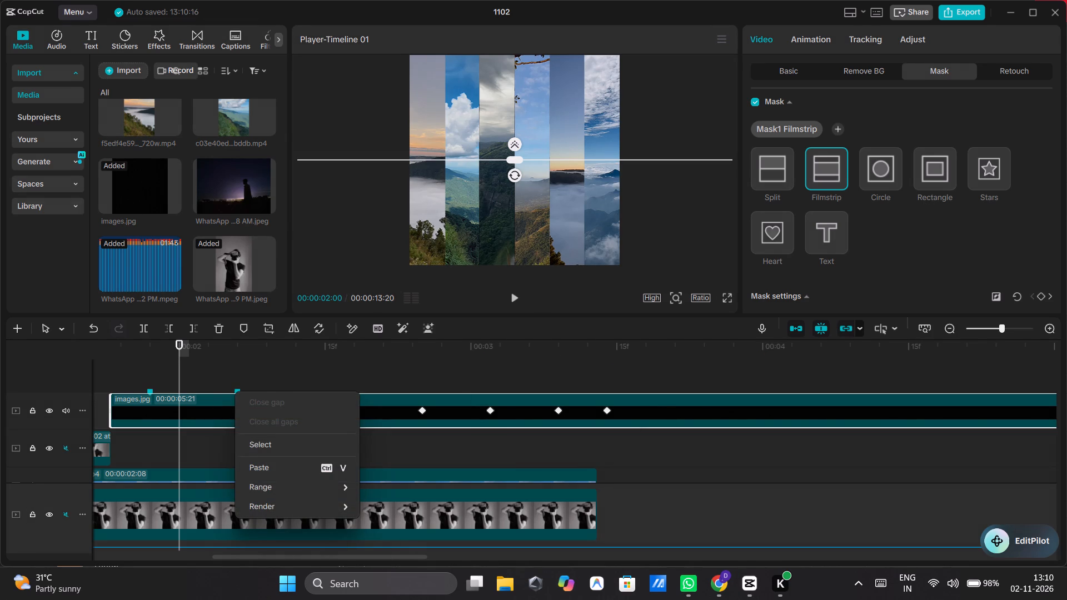
pyautogui.moveTo(246, 364); pyautogui.dragTo(233, 399)
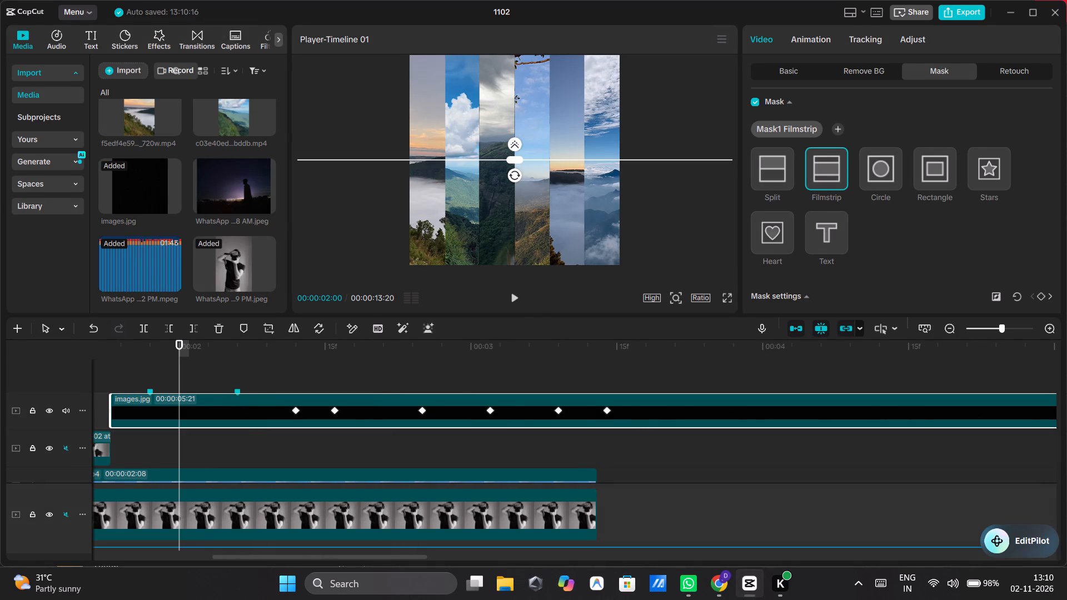
pyautogui.moveTo(233, 399); pyautogui.dragTo(234, 395)
pyautogui.rightClick(237, 393)
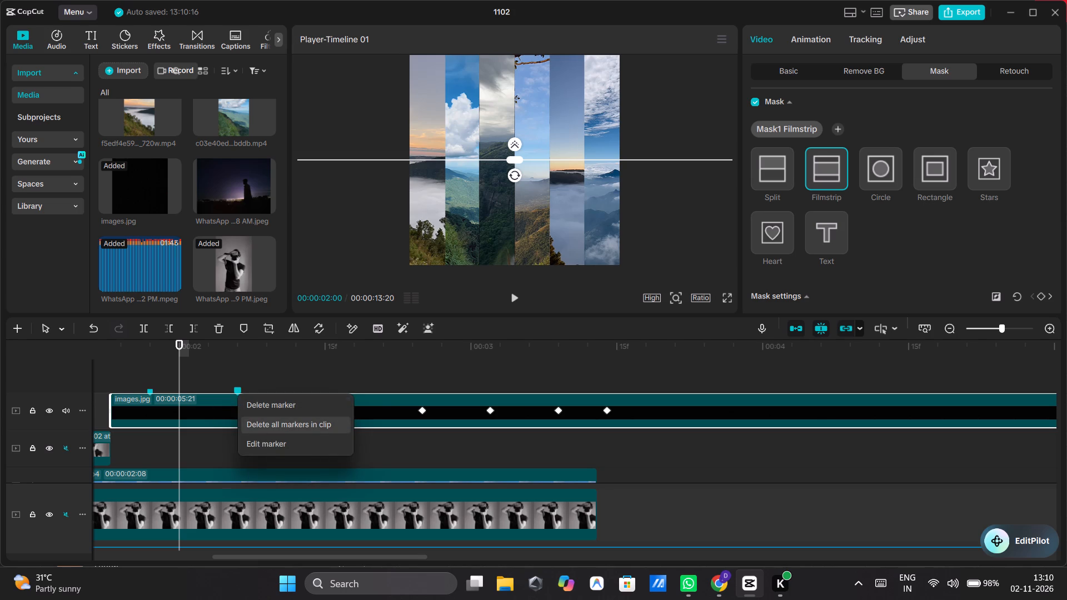
pyautogui.click(268, 421)
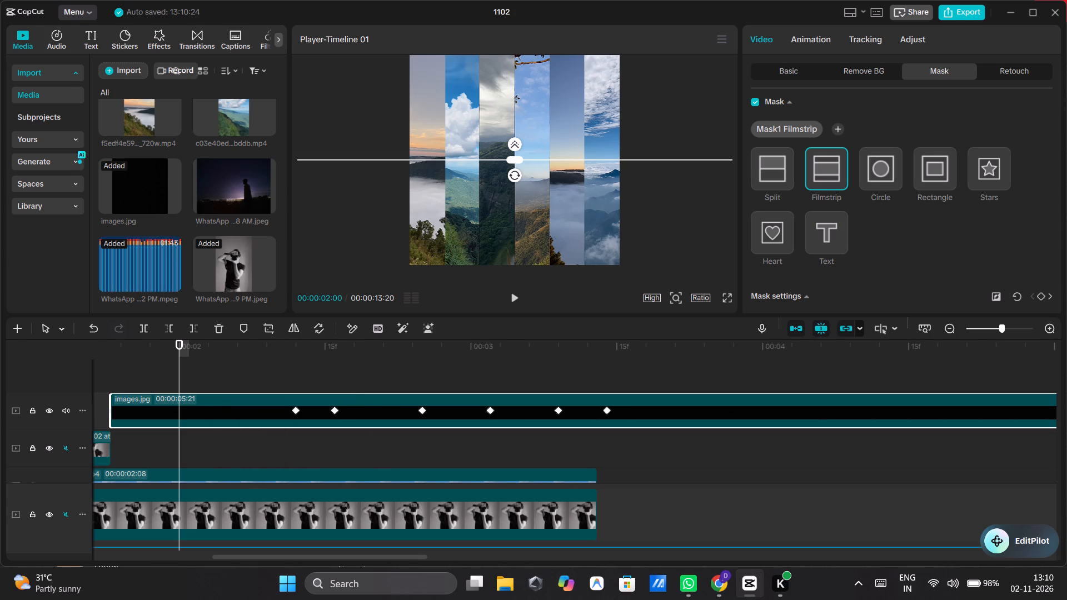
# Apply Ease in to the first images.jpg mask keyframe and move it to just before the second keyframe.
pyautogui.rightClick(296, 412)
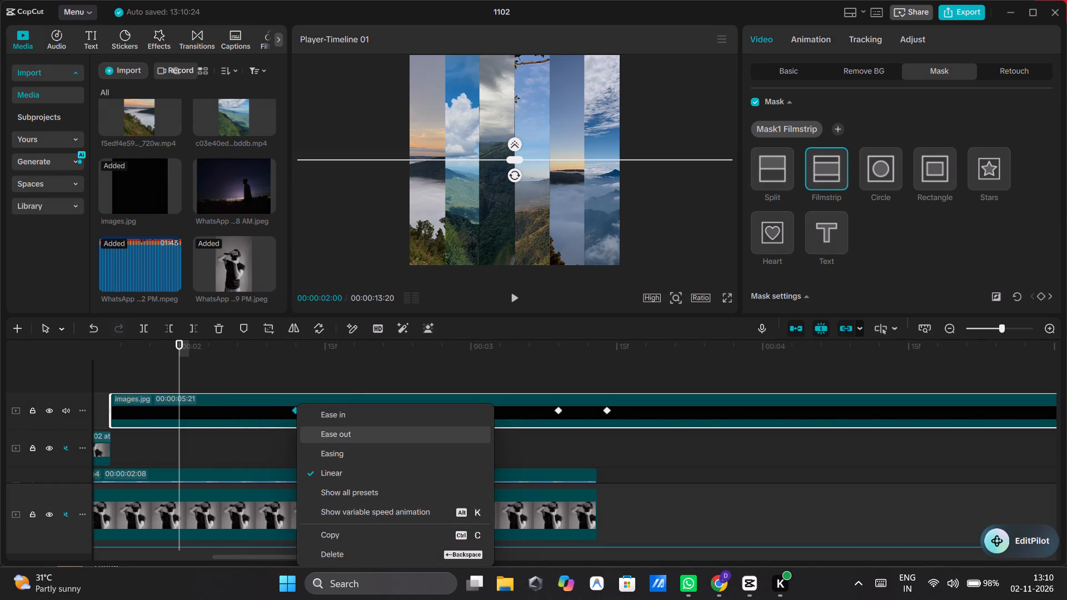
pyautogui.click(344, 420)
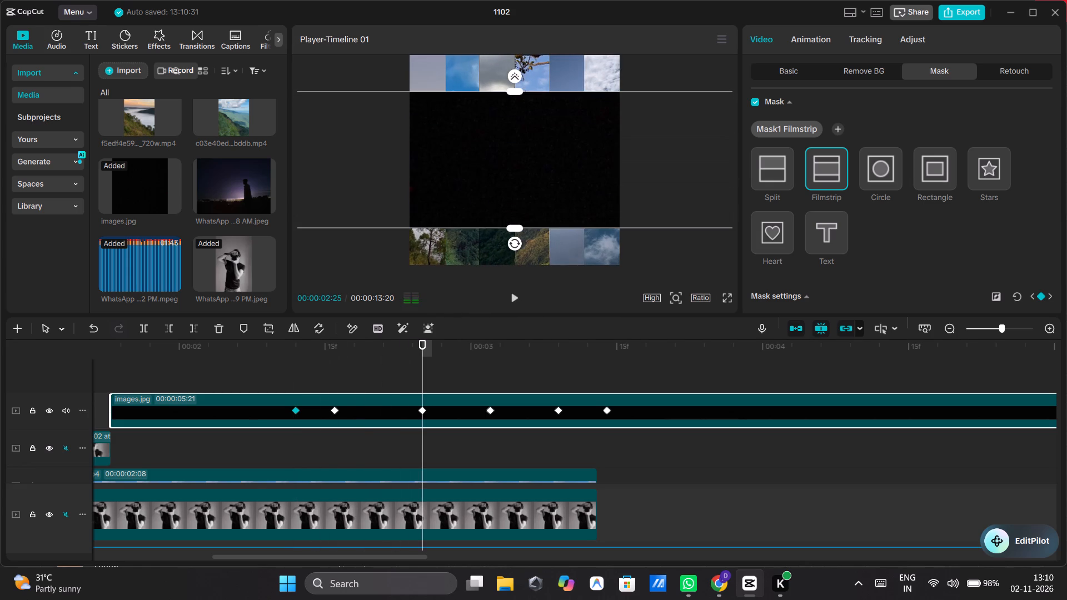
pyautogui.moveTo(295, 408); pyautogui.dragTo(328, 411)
# Delete all of the remaining mask keyframes from the images.jpg overlay clip.
pyautogui.rightClick(328, 411)
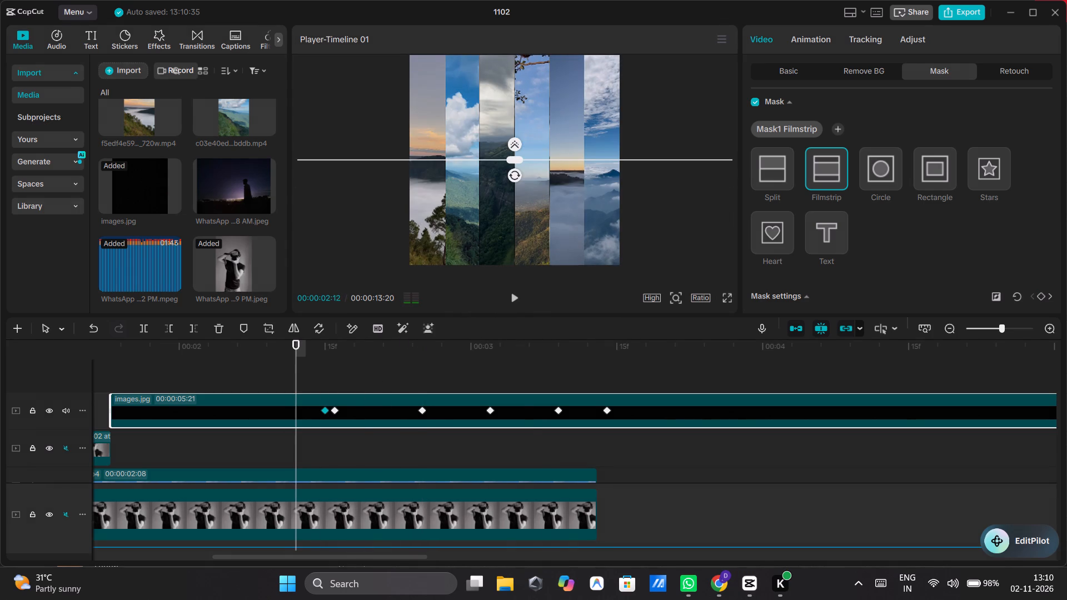
pyautogui.click(395, 553)
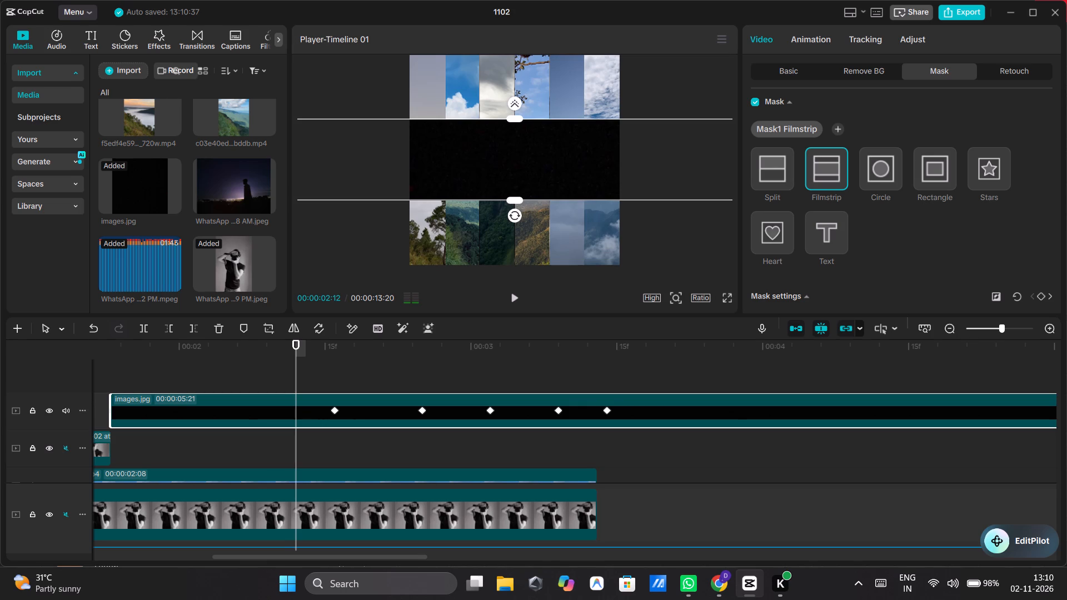
pyautogui.rightClick(335, 410)
pyautogui.press('BackSpace')
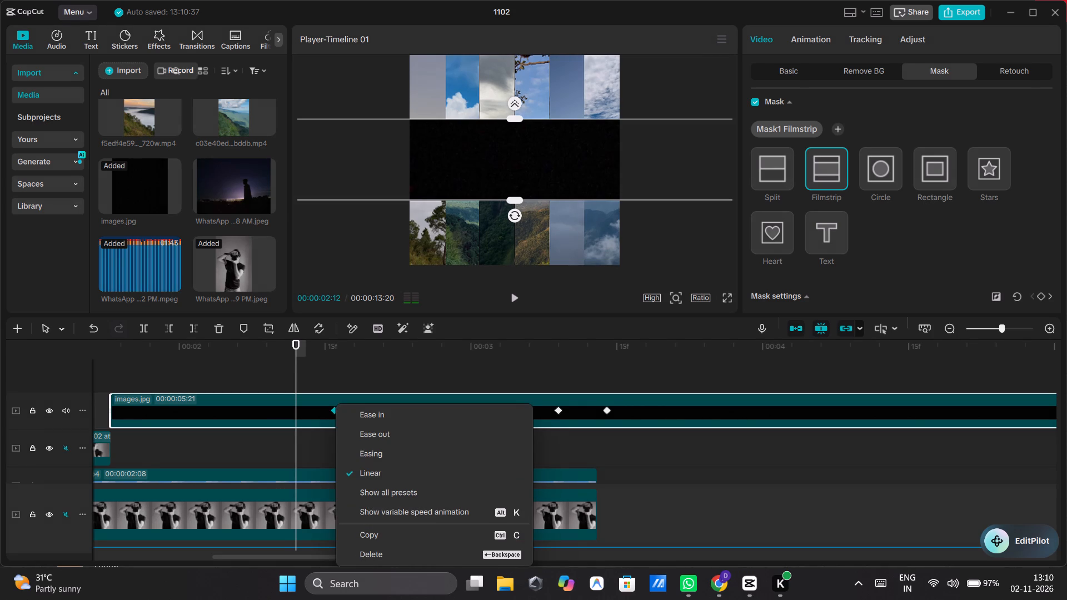
pyautogui.press('BackSpace')
pyautogui.click(335, 410)
pyautogui.click(335, 410)
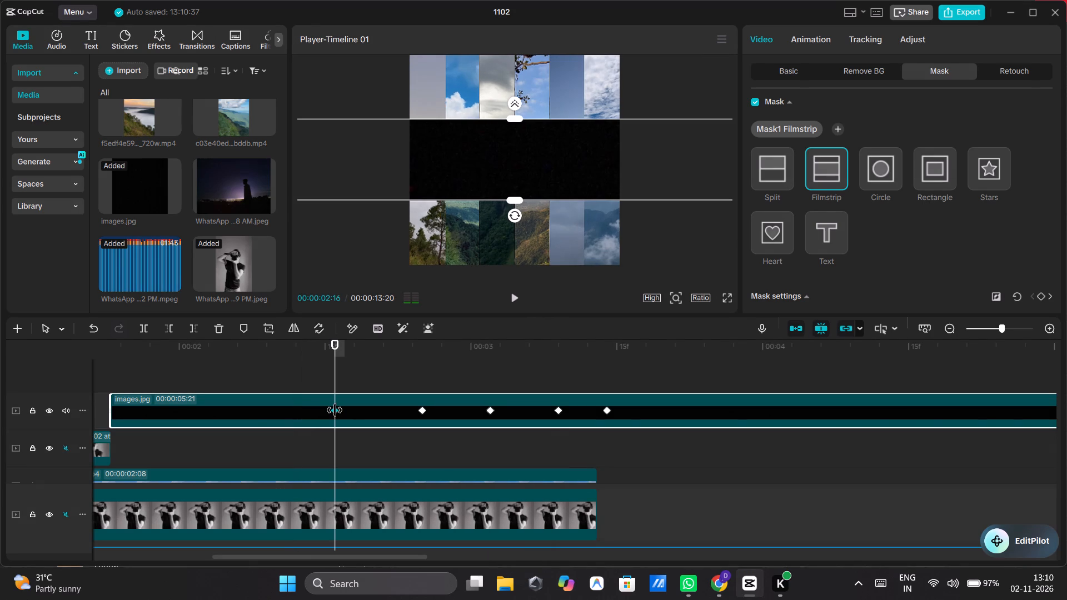
pyautogui.press('BackSpace')
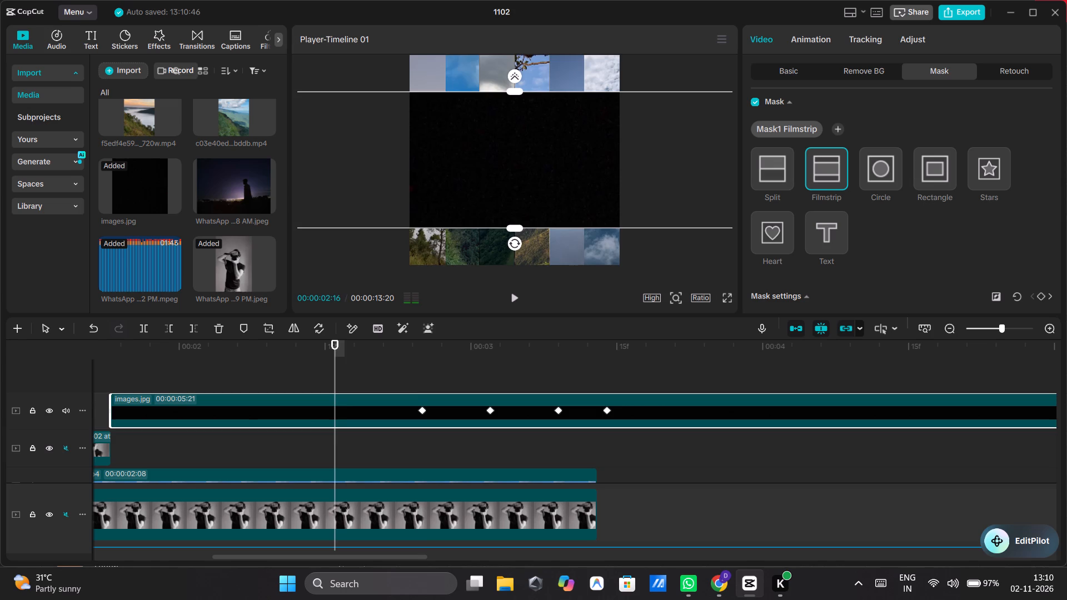
pyautogui.click(423, 408)
pyautogui.press('BackSpace')
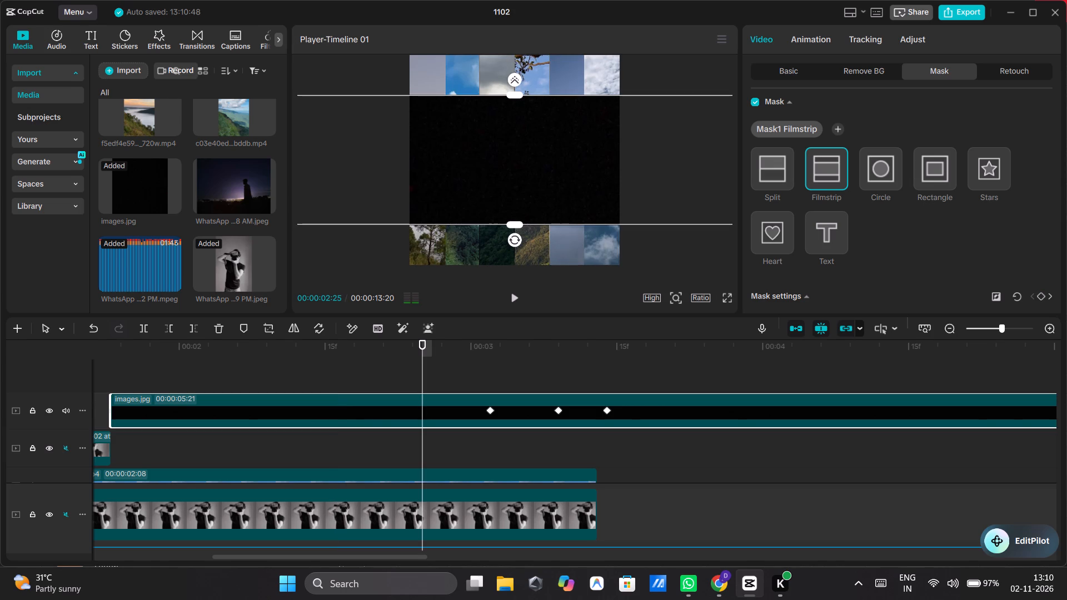
pyautogui.click(490, 411)
pyautogui.press('BackSpace')
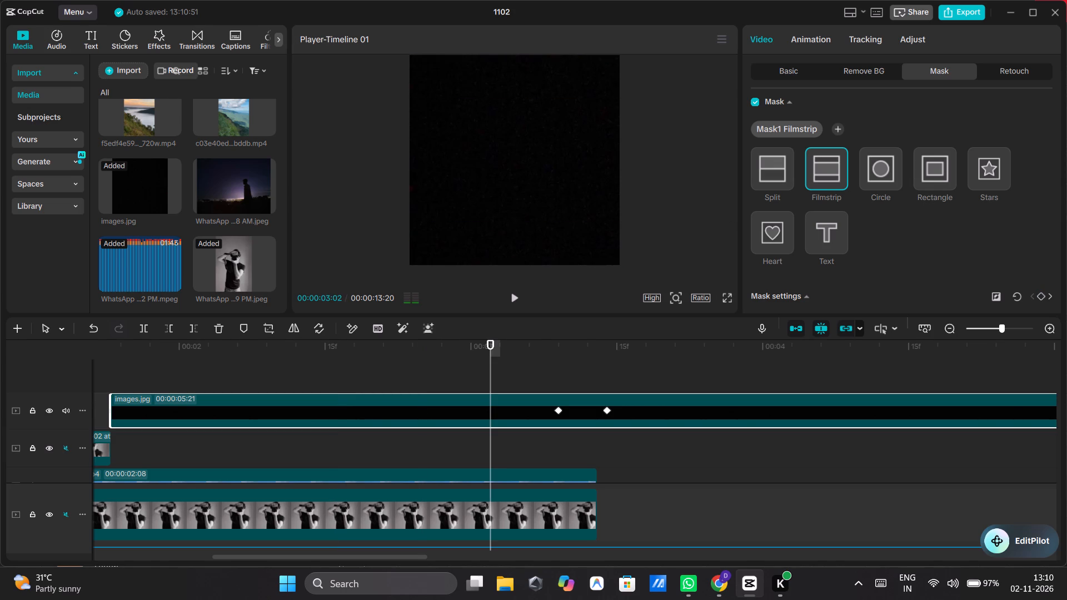
pyautogui.click(559, 412)
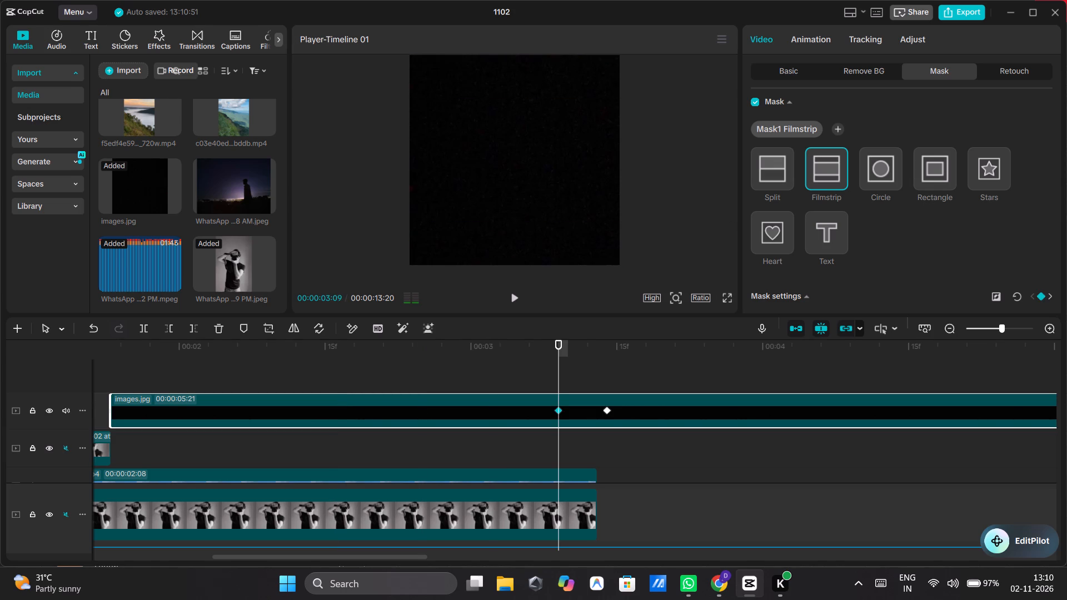
pyautogui.press('BackSpace')
pyautogui.click(609, 411)
pyautogui.press('BackSpace')
# Replace the images.jpg overlay clip with the images JPG file from Downloads, keeping the original video effect.
pyautogui.hscroll(2, 426, 453)
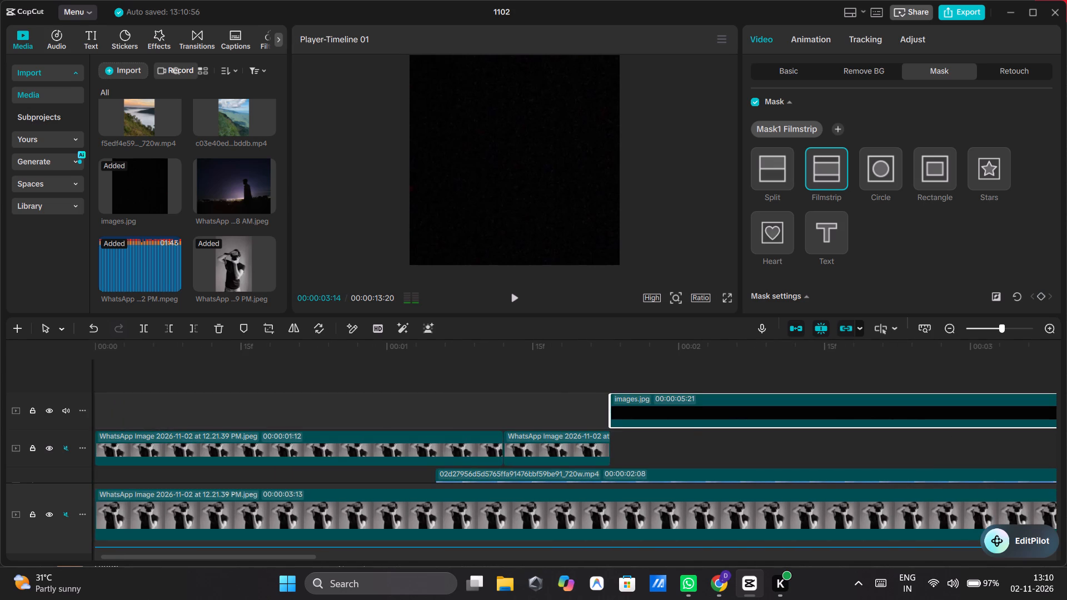
pyautogui.click(513, 424)
pyautogui.click(614, 368)
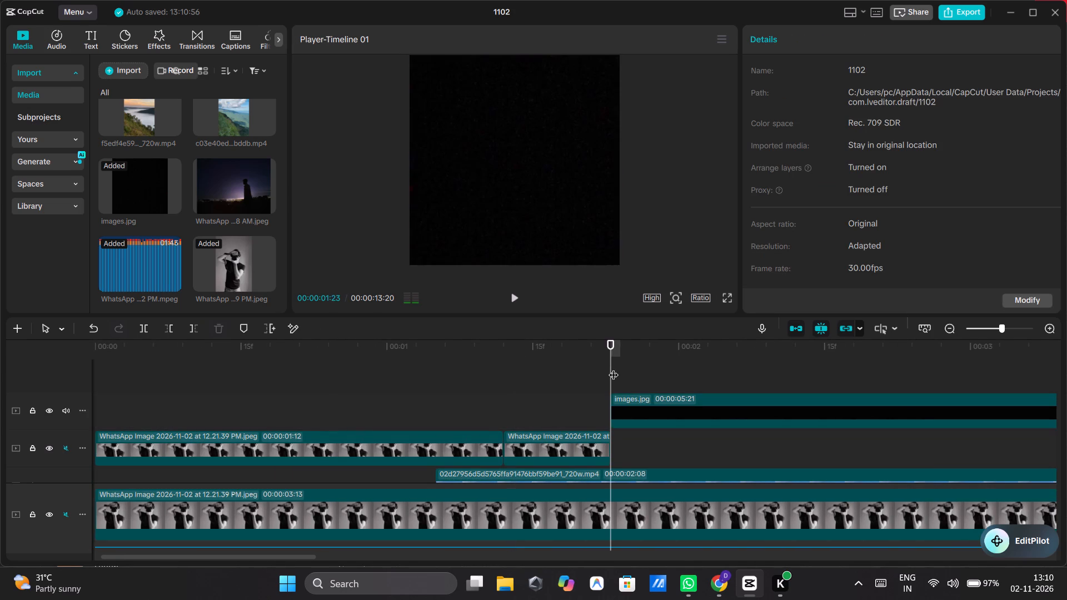
pyautogui.click(614, 368)
pyautogui.click(705, 416)
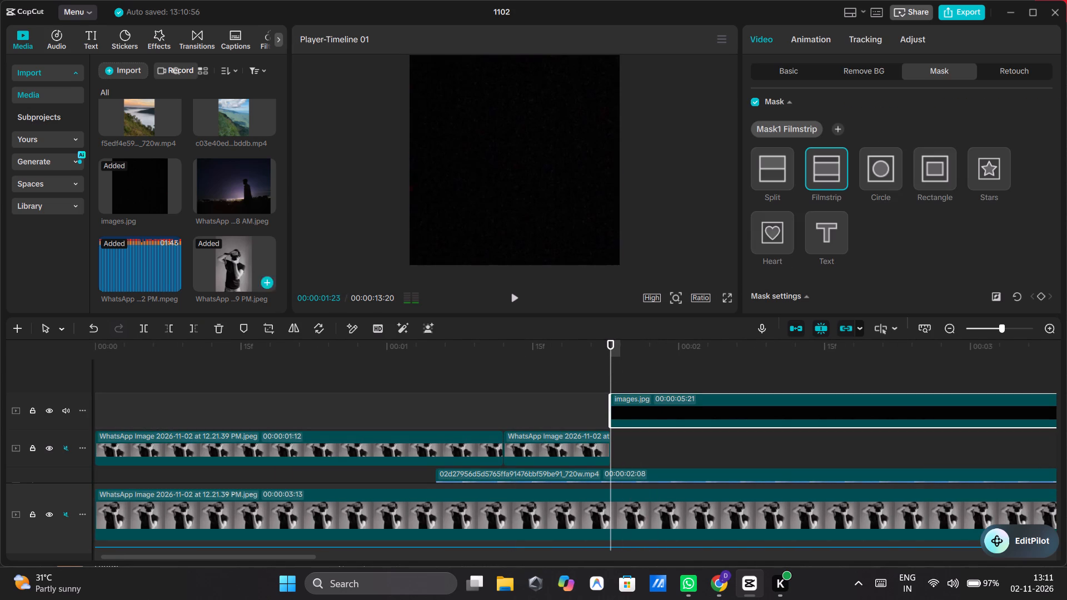
pyautogui.rightClick(653, 417)
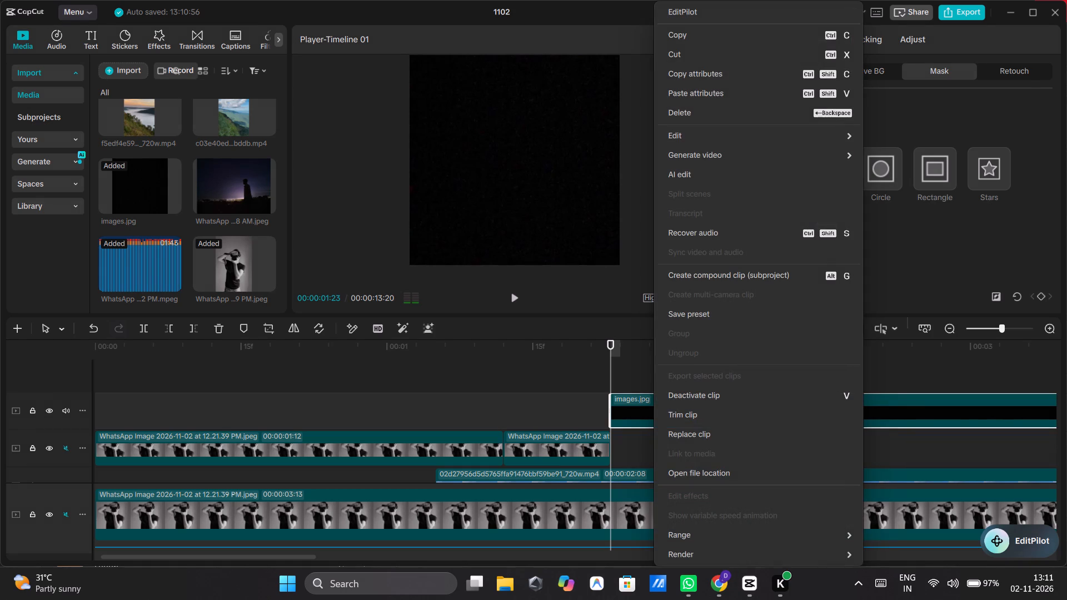
pyautogui.click(726, 436)
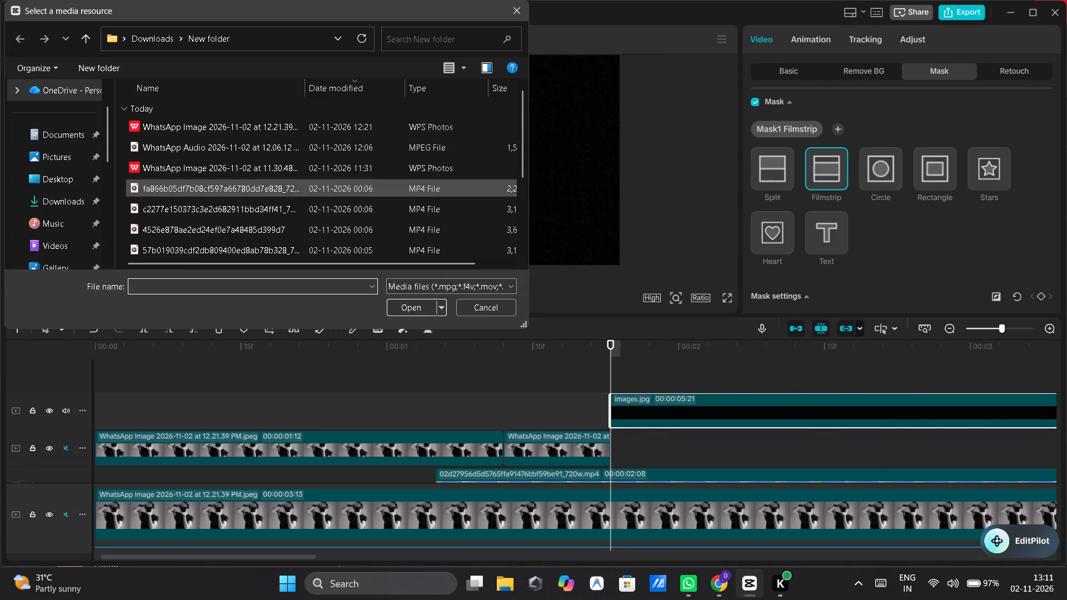
pyautogui.scroll(-3, 262, 224)
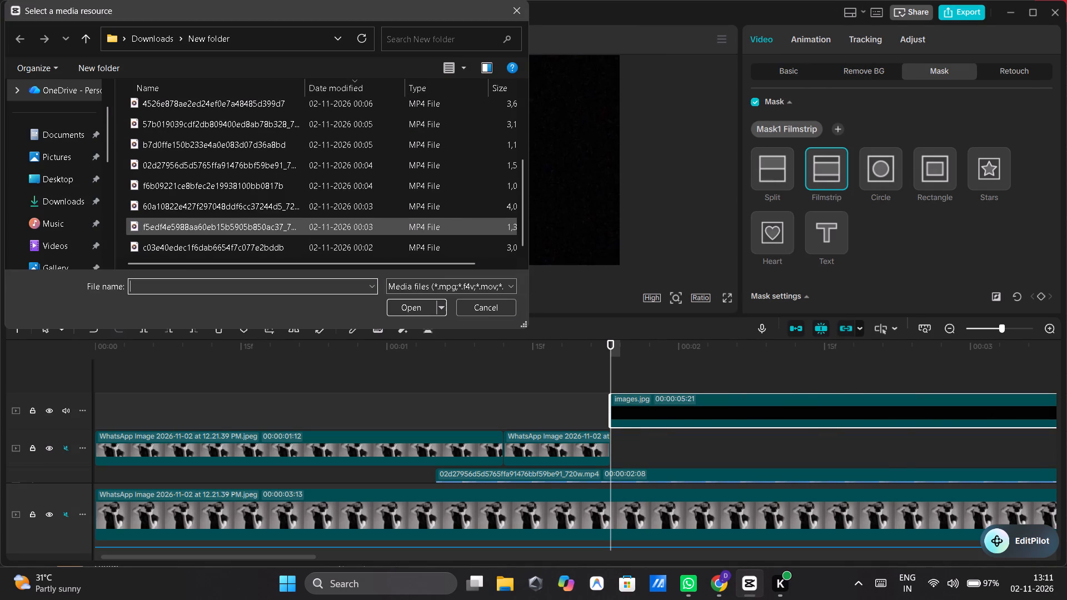
pyautogui.scroll(-1, 262, 224)
pyautogui.click(87, 206)
pyautogui.scroll(-1, 259, 202)
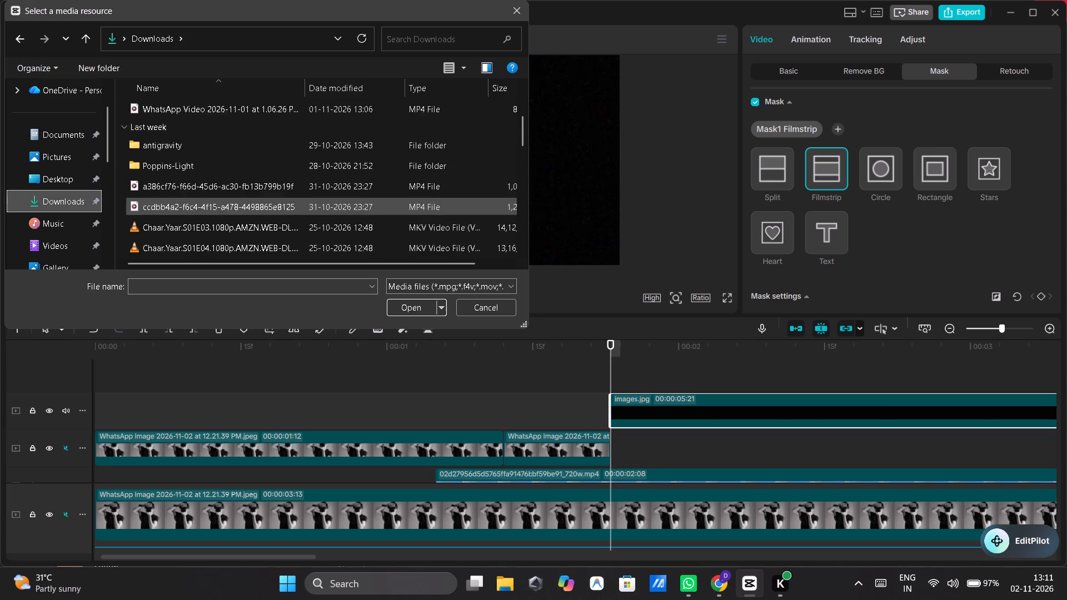
pyautogui.scroll(-1, 259, 202)
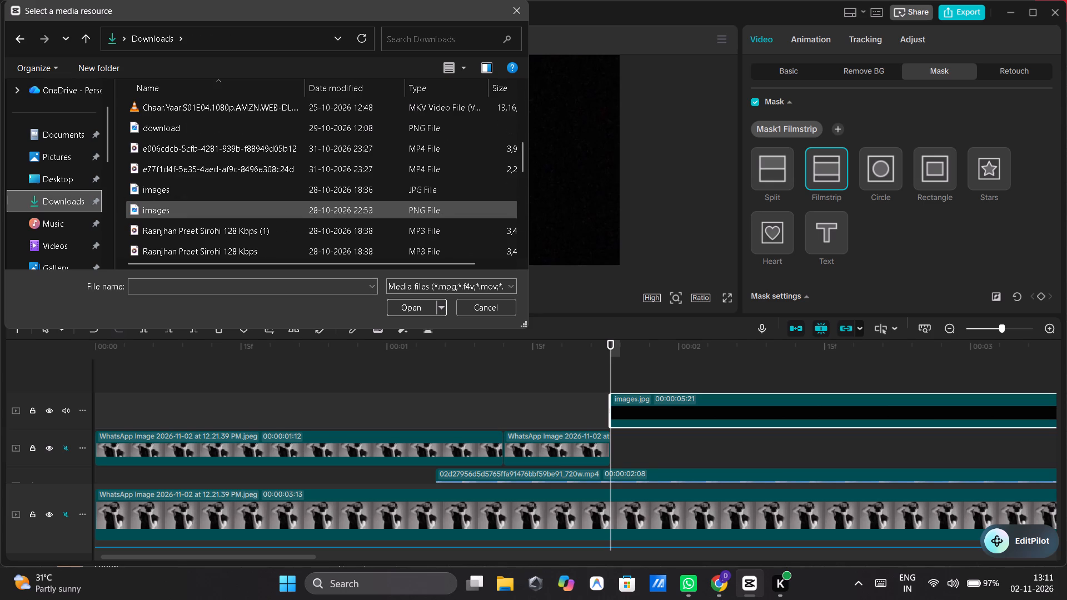
pyautogui.doubleClick(222, 188)
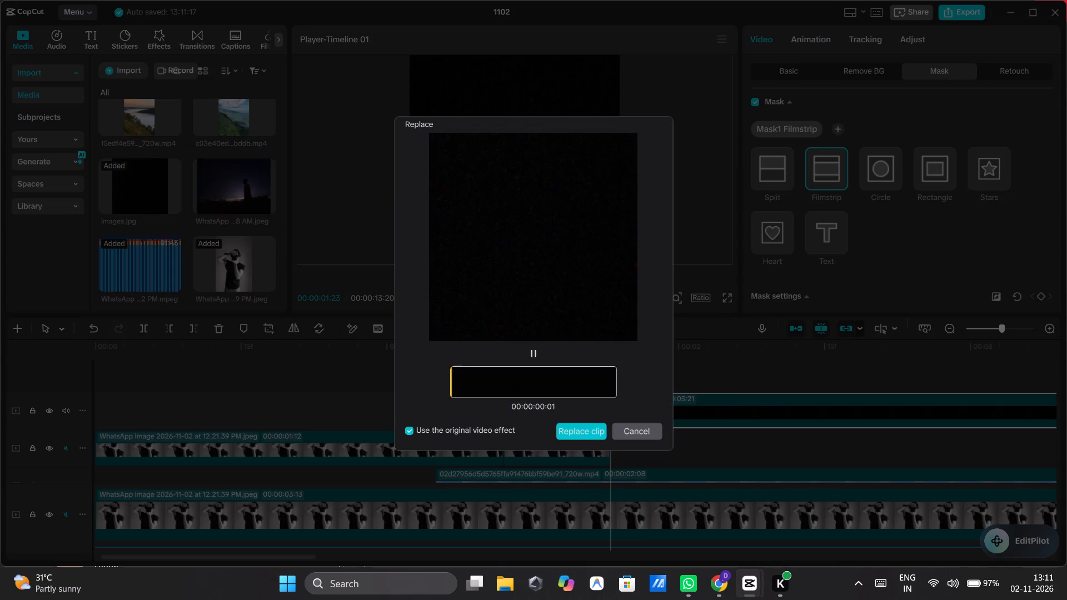
pyautogui.click(575, 428)
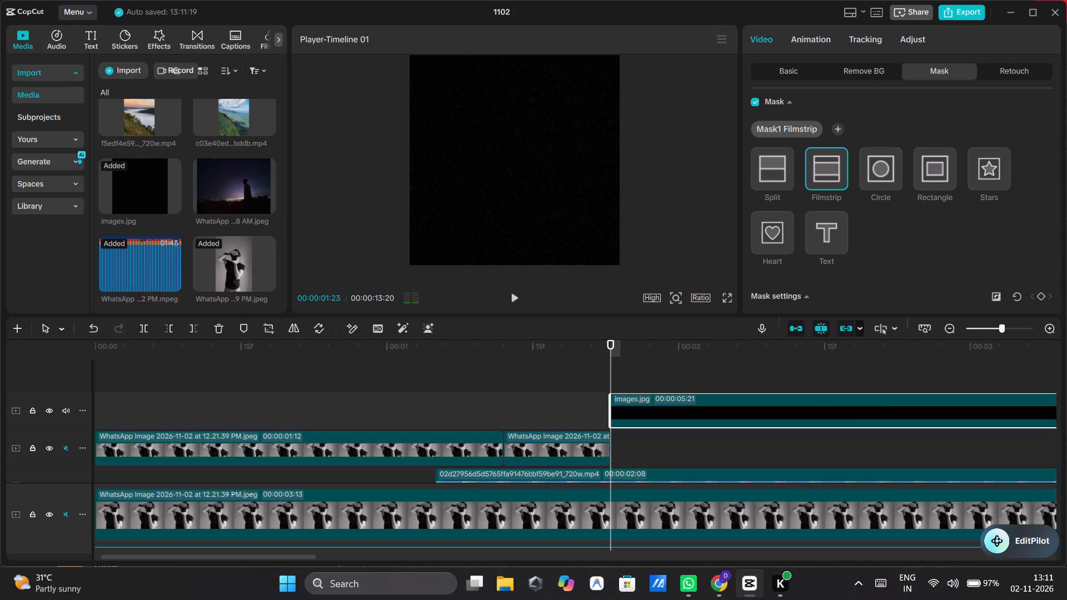
# Mirror the images.jpg overlay clip.
pyautogui.click(295, 327)
# Add a mask keyframe at the overlay's start, 00:00:01:23, and narrow the Filmstrip mask to a horizontal band centred in the frame.
pyautogui.click(1044, 299)
pyautogui.click(840, 166)
pyautogui.click(799, 123)
pyautogui.click(536, 216)
pyautogui.moveTo(545, 255); pyautogui.dragTo(540, 219)
pyautogui.moveTo(540, 219); pyautogui.dragTo(540, 181)
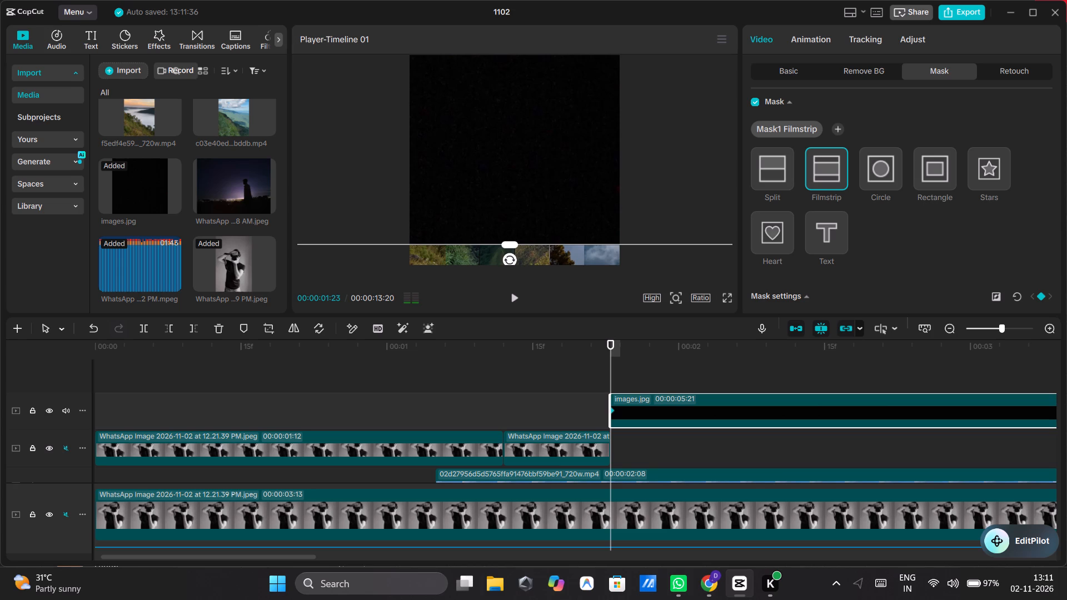
pyautogui.moveTo(512, 246); pyautogui.dragTo(508, 191)
pyautogui.moveTo(511, 148); pyautogui.dragTo(515, 240)
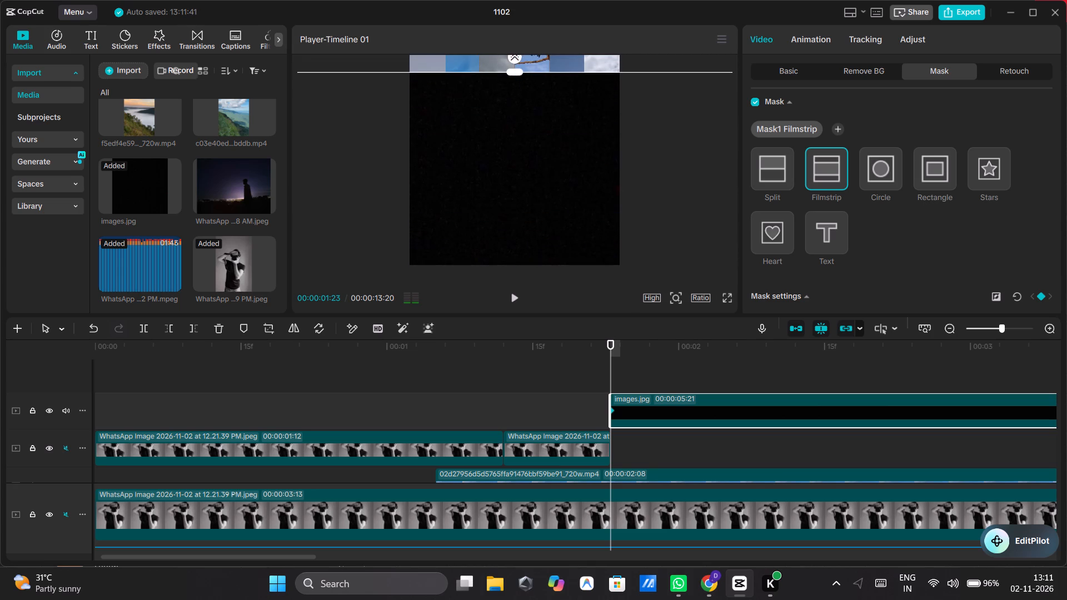
pyautogui.moveTo(512, 72); pyautogui.dragTo(513, 102)
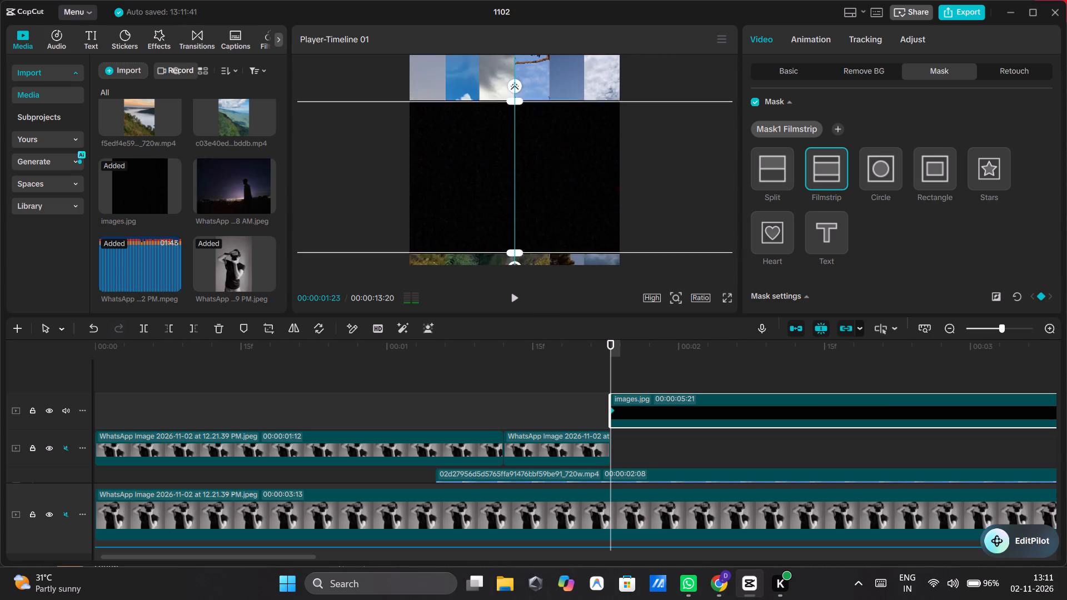
pyautogui.moveTo(513, 102); pyautogui.dragTo(512, 146)
pyautogui.moveTo(516, 184); pyautogui.dragTo(516, 164)
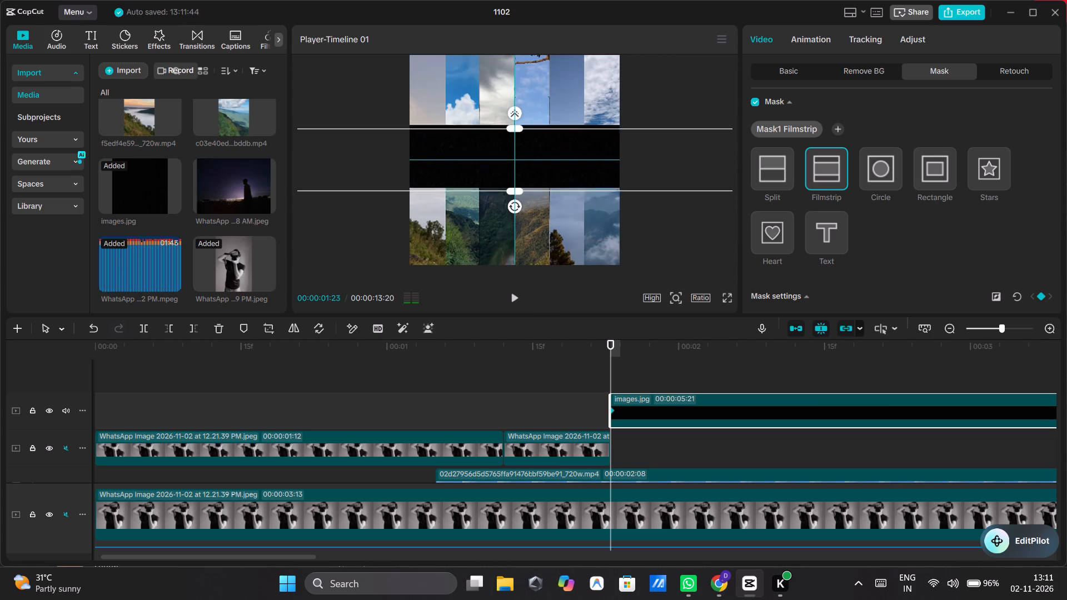
pyautogui.moveTo(516, 164); pyautogui.dragTo(516, 166)
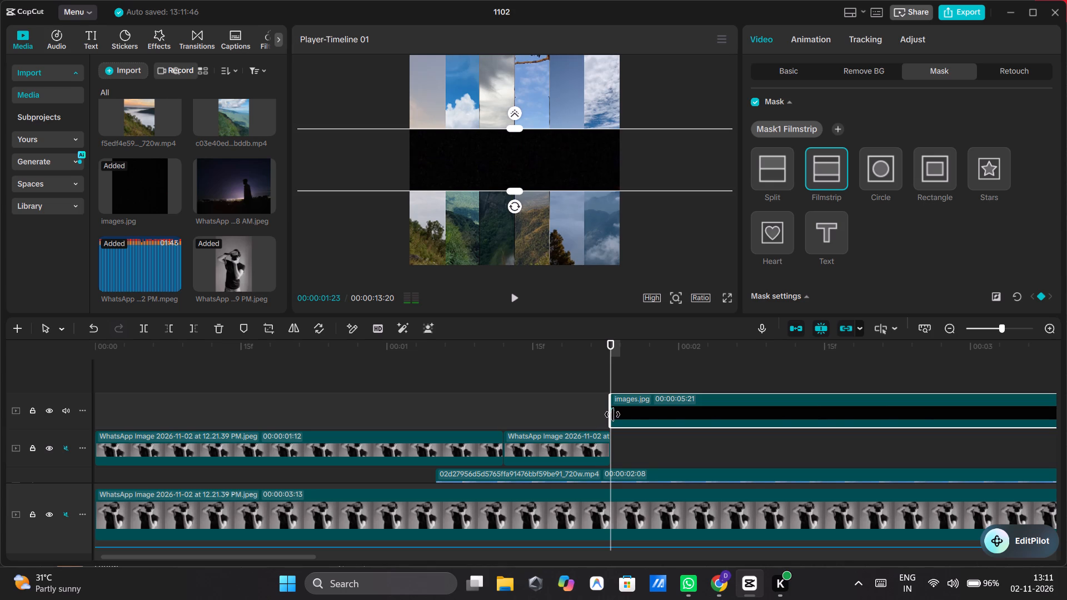
# Delete the mask keyframe at the start of the images.jpg overlay.
pyautogui.rightClick(612, 414)
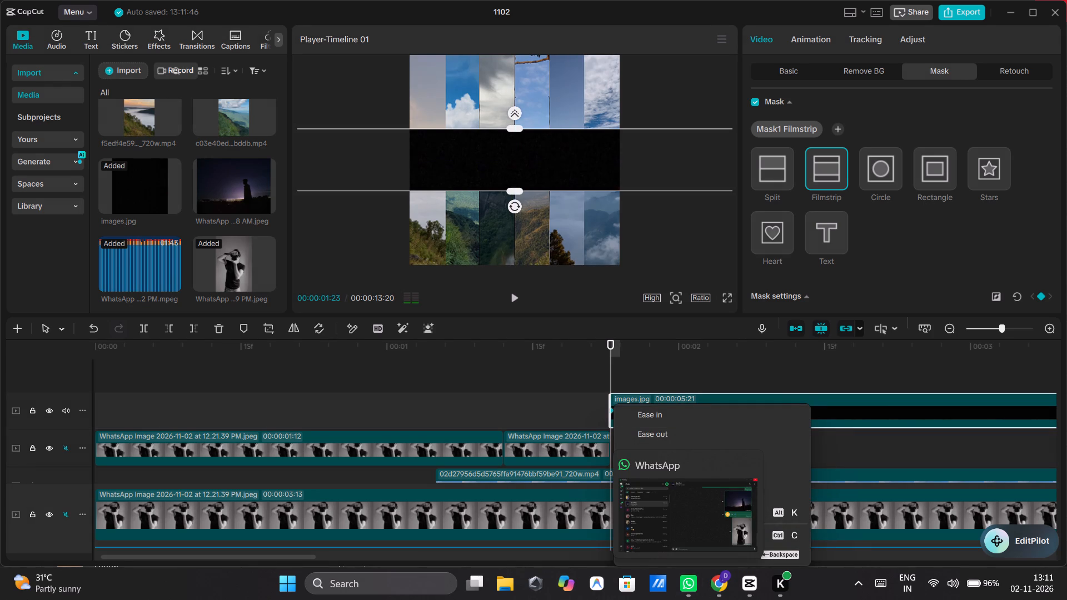
pyautogui.click(780, 552)
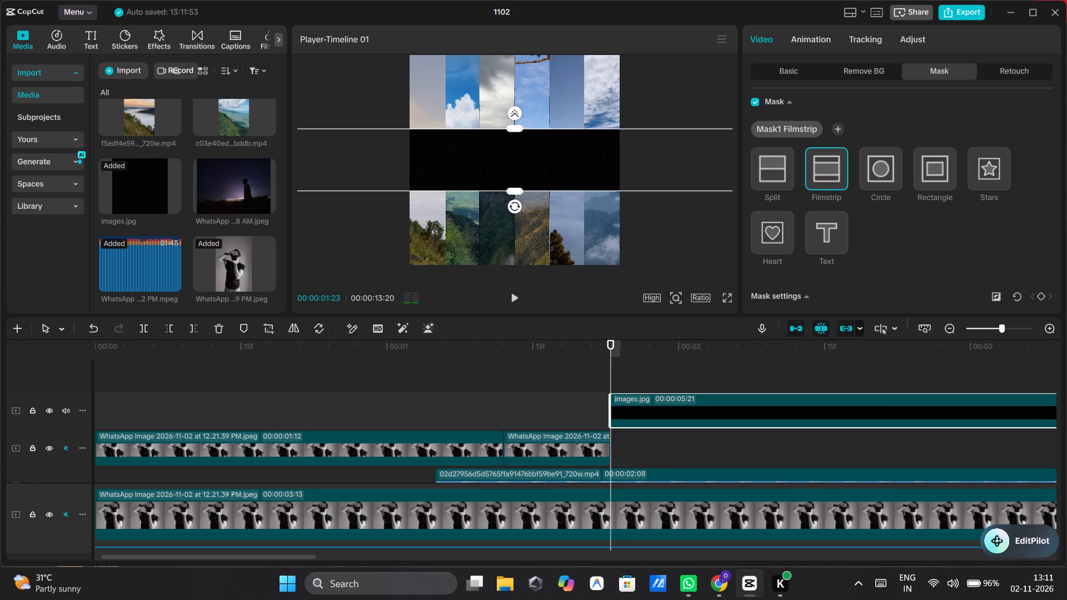
# Close the Filmstrip mask to a line across the frame's centre and add a mask keyframe at 00:00:01:23.
pyautogui.moveTo(519, 192); pyautogui.dragTo(521, 152)
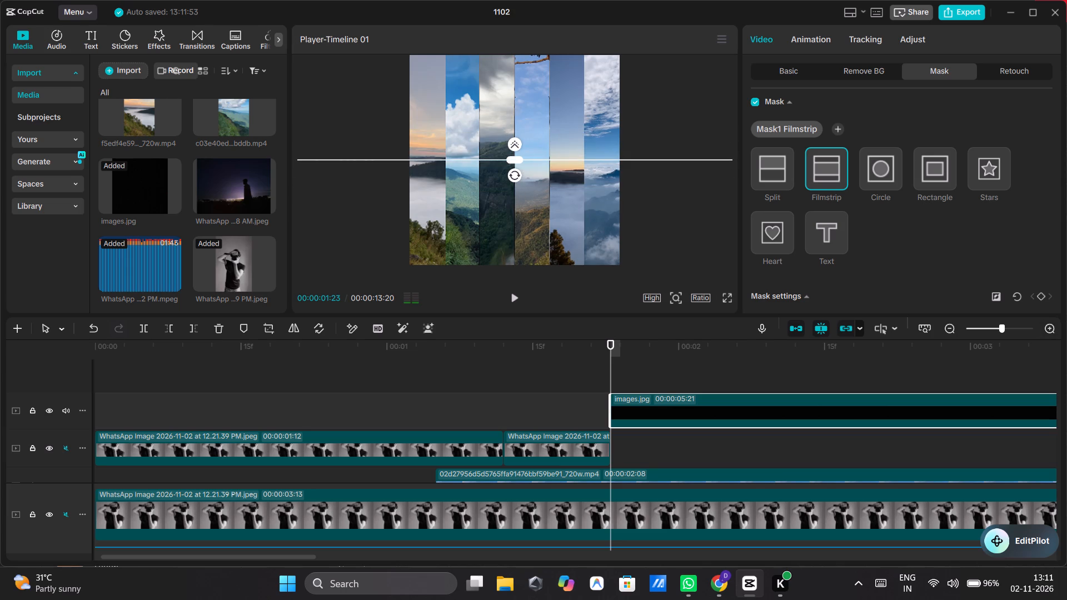
pyautogui.click(1041, 297)
# Scrub and play back the intro and the images.jpg overlay to check its timing and the closed Filmstrip mask.
pyautogui.moveTo(609, 368); pyautogui.dragTo(706, 374)
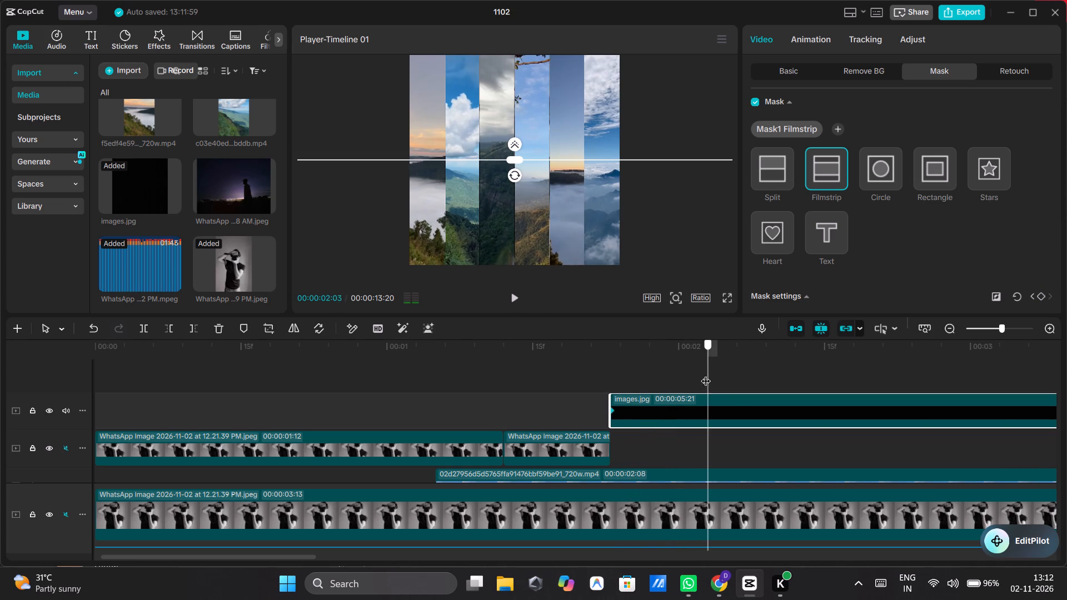
pyautogui.moveTo(706, 374); pyautogui.dragTo(776, 377)
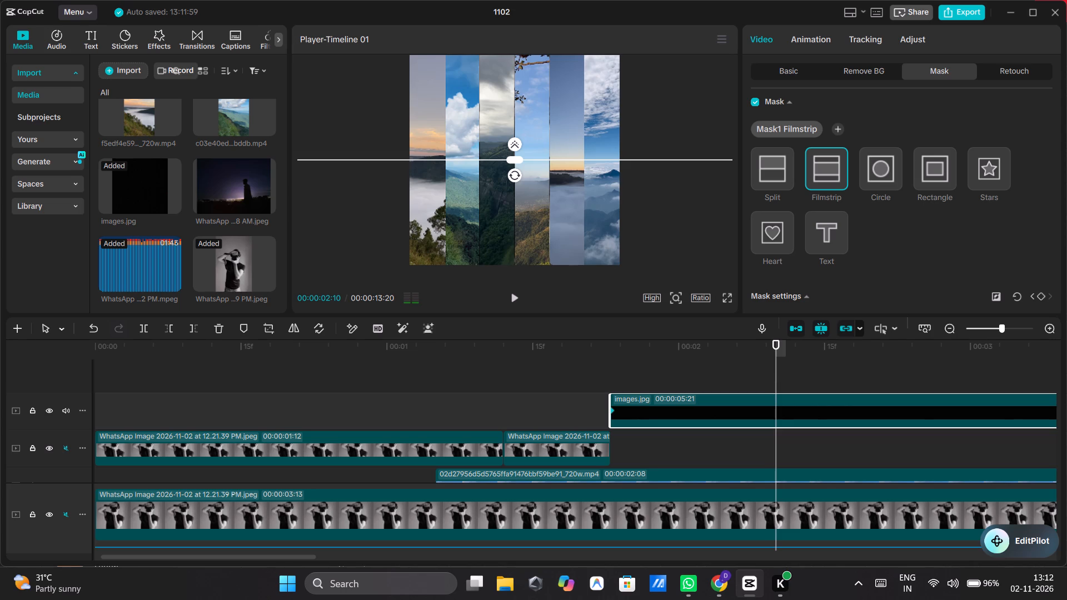
pyautogui.click(585, 374)
pyautogui.click(512, 292)
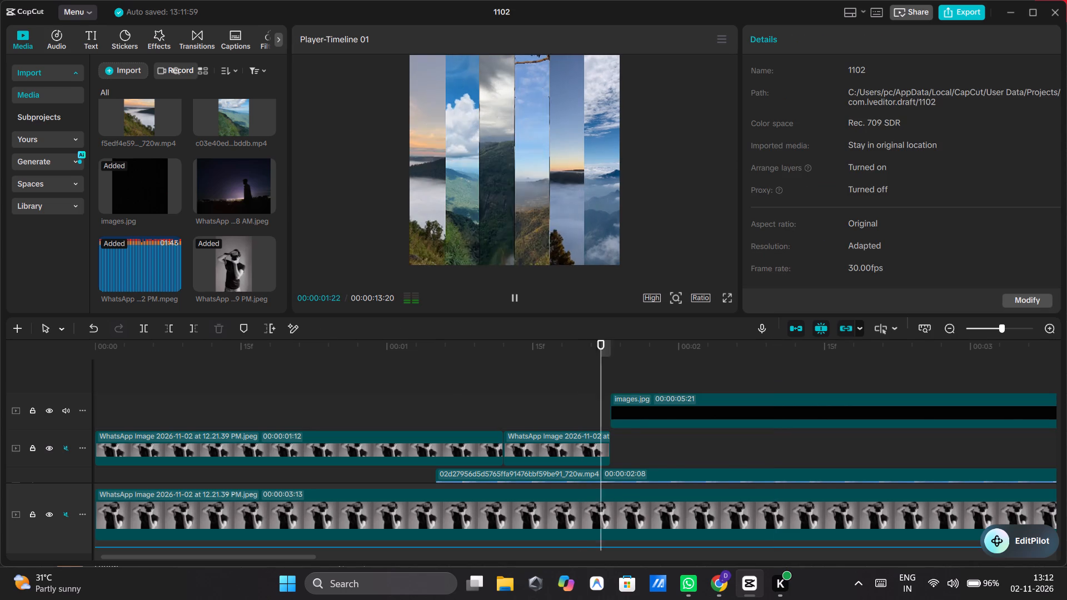
pyautogui.moveTo(512, 292); pyautogui.dragTo(571, 389)
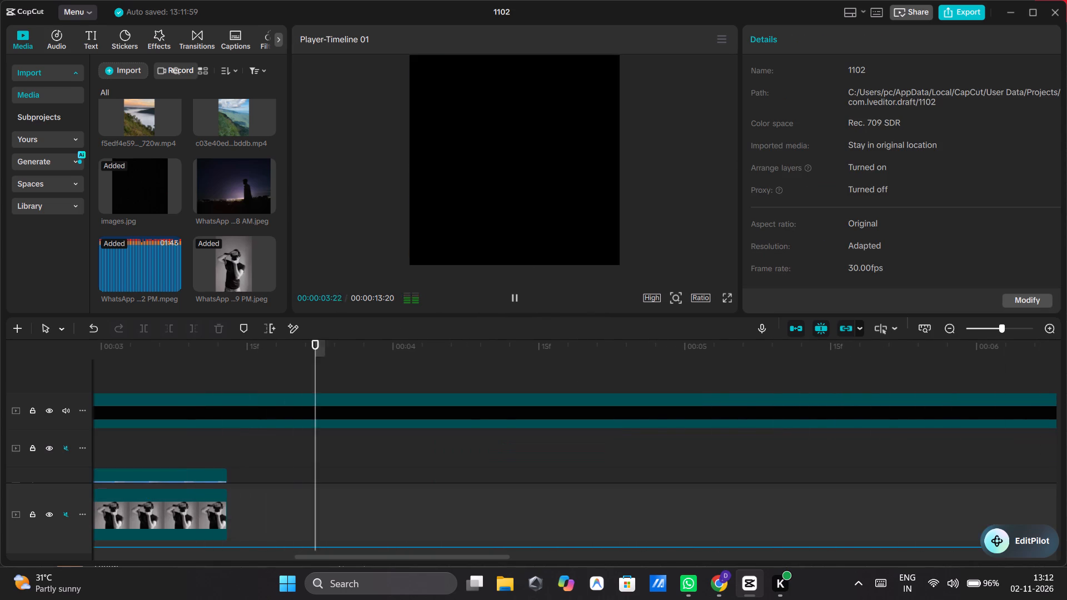
pyautogui.hscroll(4, 469, 356)
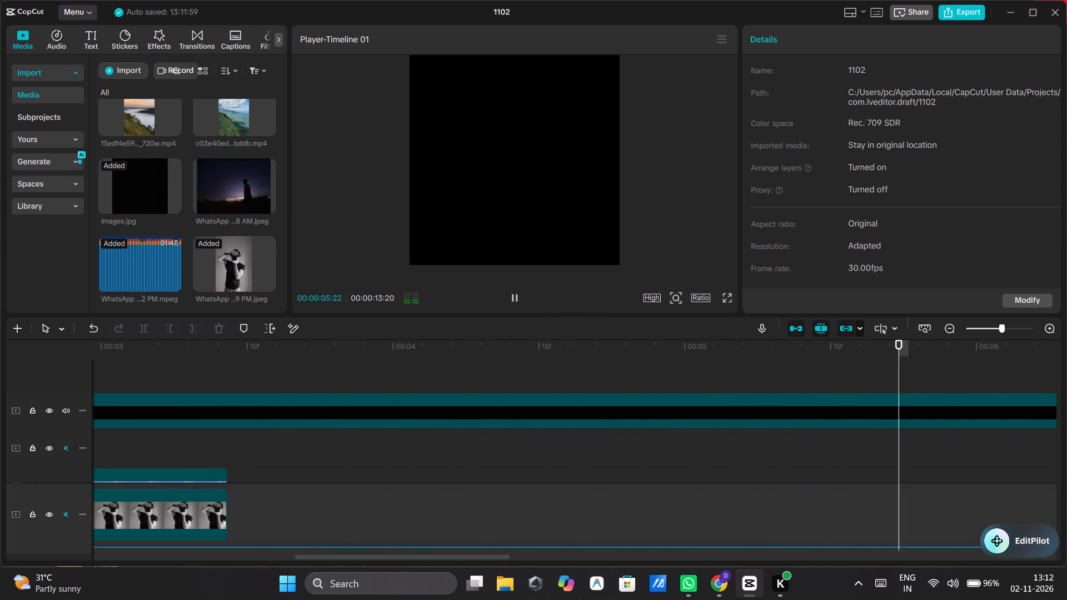
pyautogui.click(515, 299)
pyautogui.hscroll(8, 421, 362)
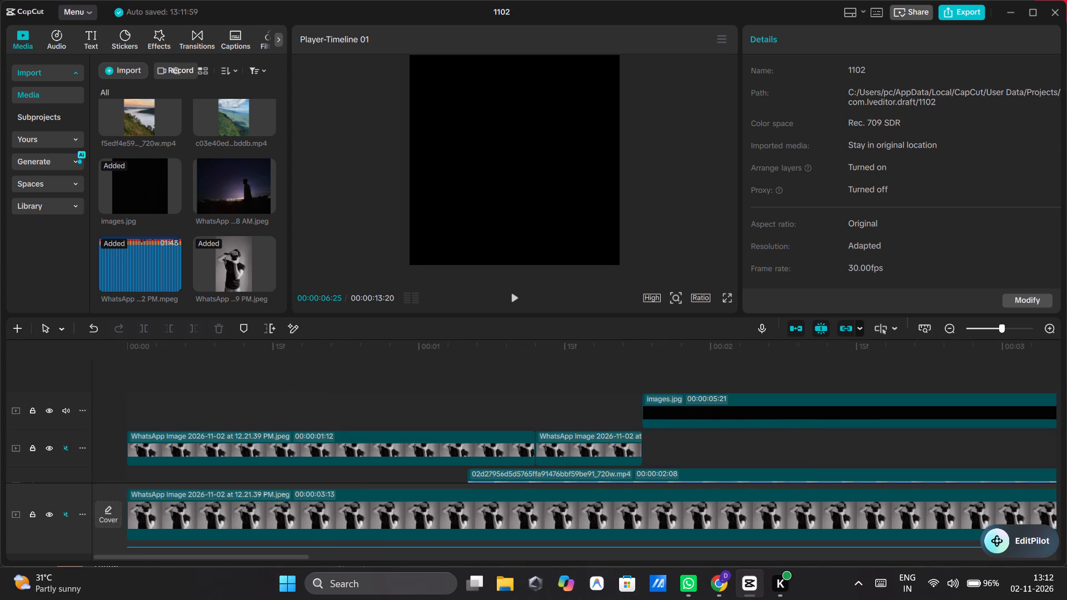
pyautogui.click(421, 362)
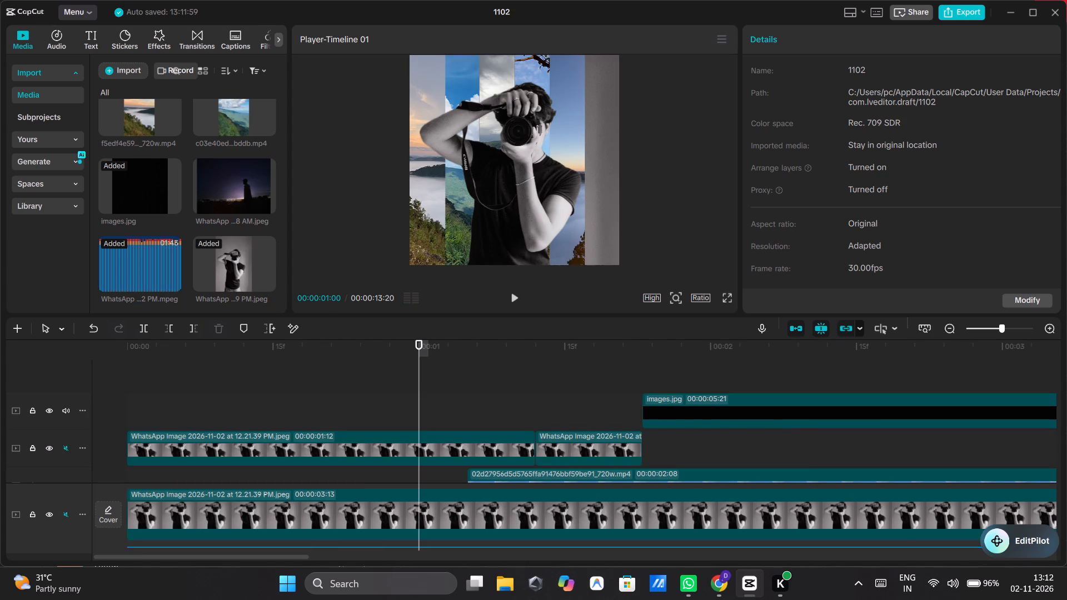
pyautogui.click(513, 295)
pyautogui.click(513, 295)
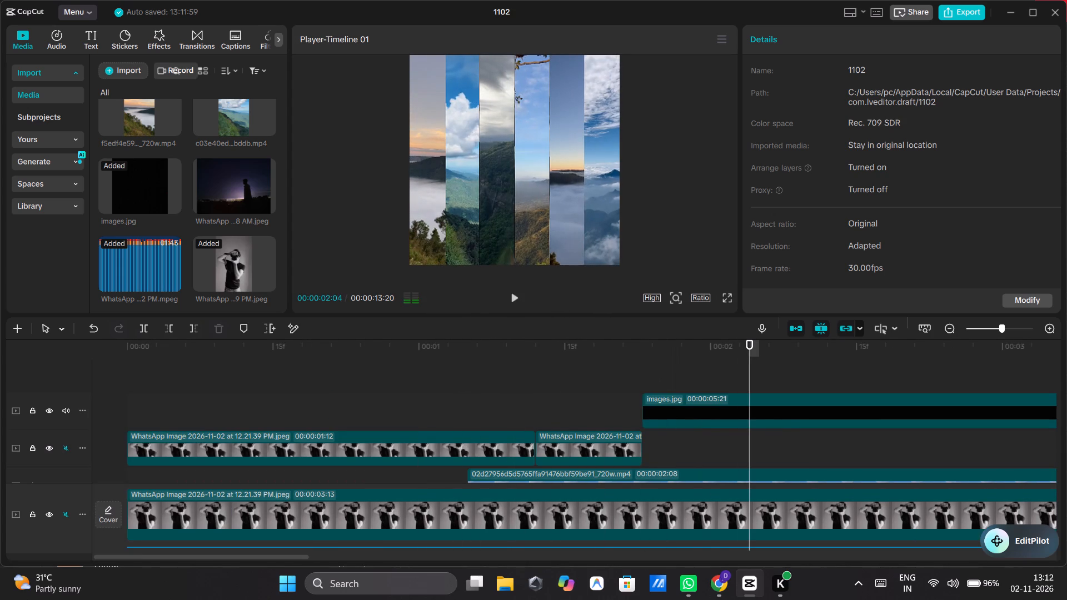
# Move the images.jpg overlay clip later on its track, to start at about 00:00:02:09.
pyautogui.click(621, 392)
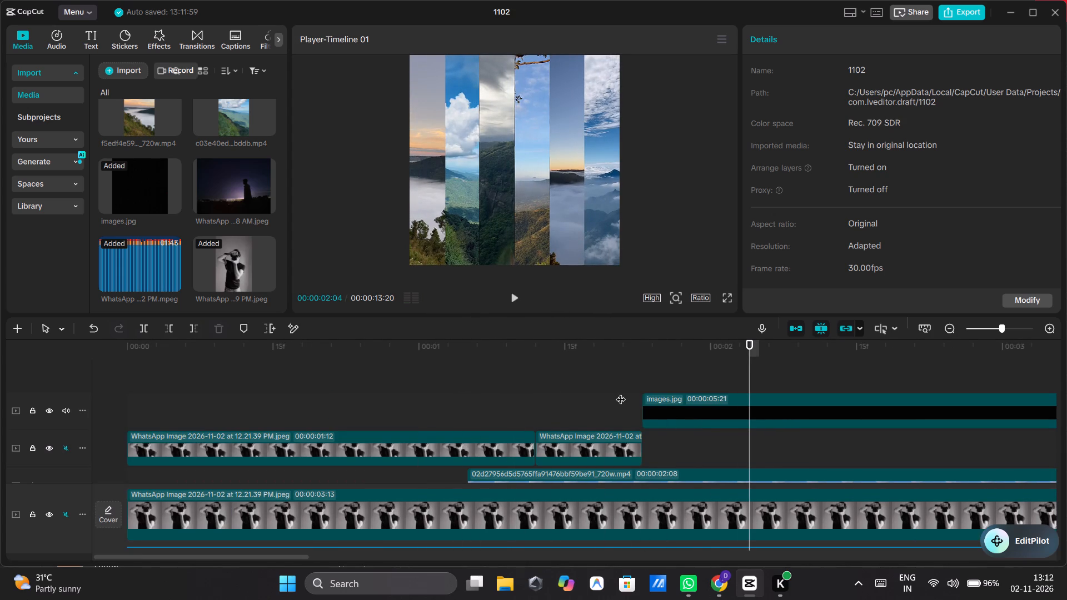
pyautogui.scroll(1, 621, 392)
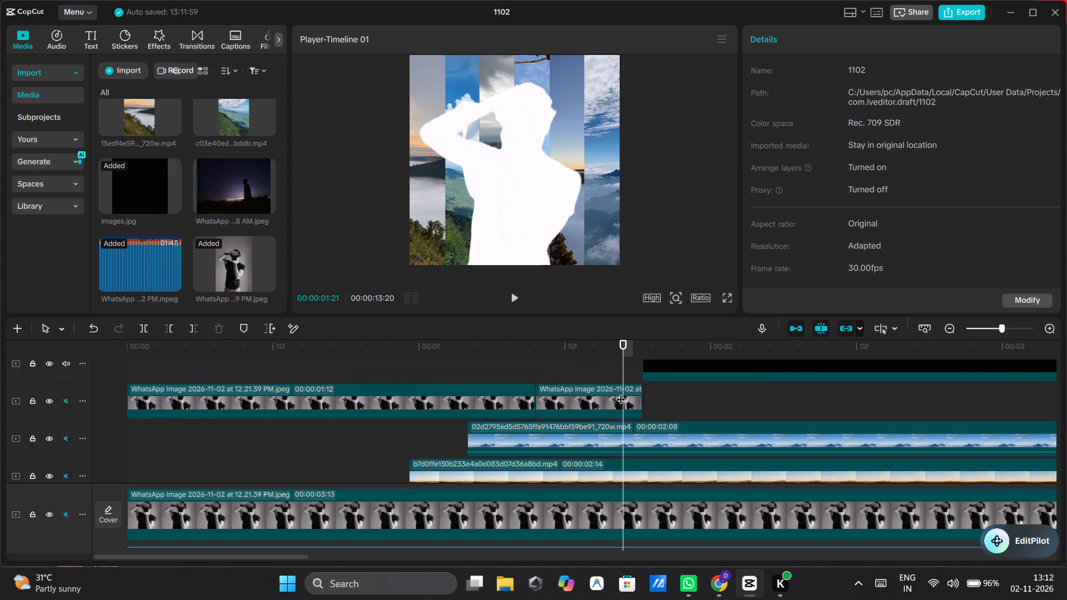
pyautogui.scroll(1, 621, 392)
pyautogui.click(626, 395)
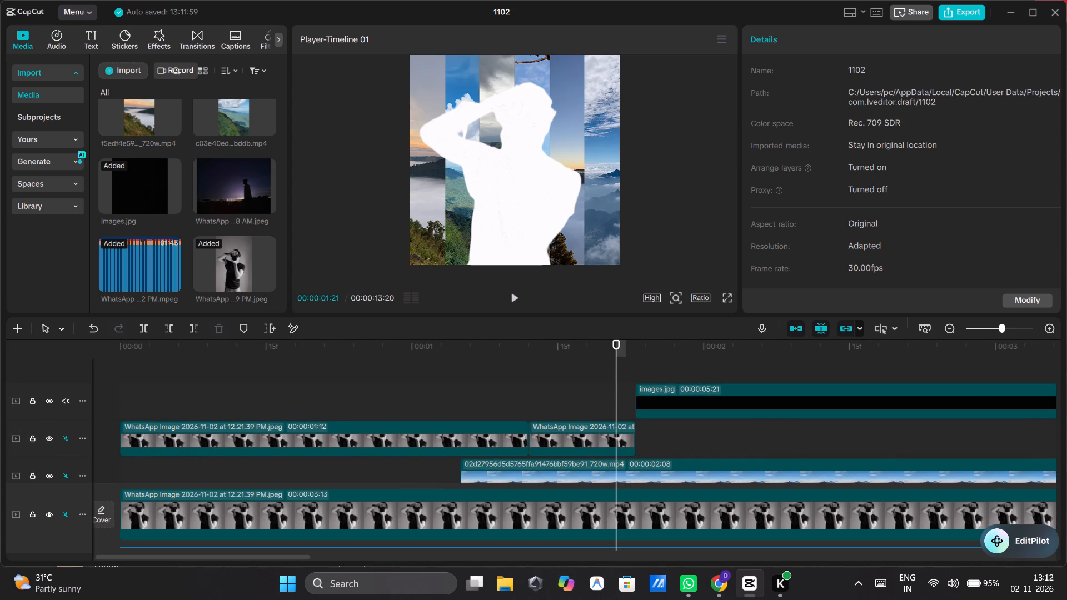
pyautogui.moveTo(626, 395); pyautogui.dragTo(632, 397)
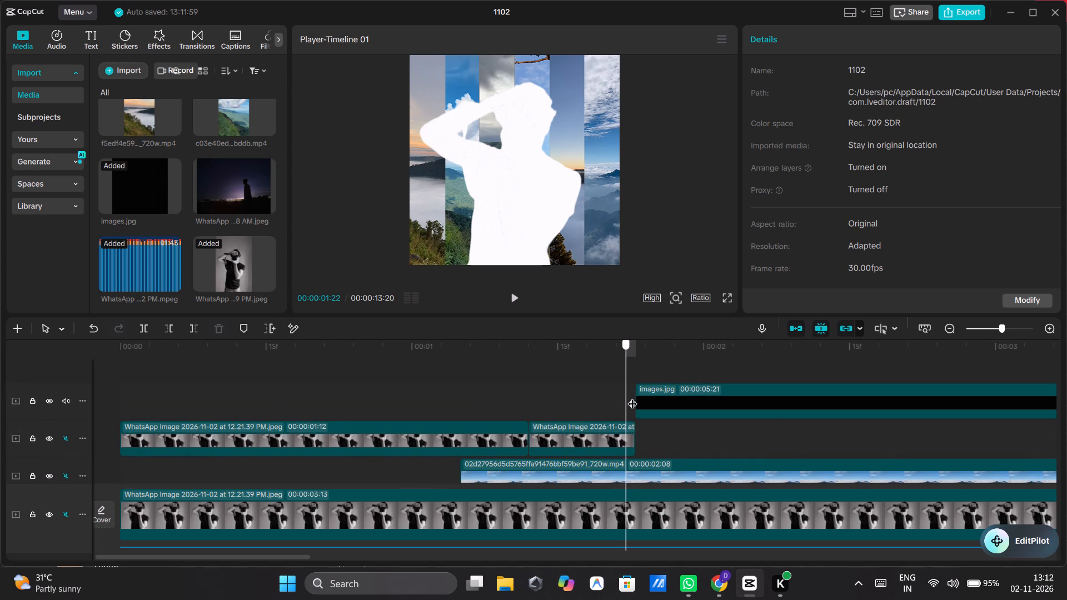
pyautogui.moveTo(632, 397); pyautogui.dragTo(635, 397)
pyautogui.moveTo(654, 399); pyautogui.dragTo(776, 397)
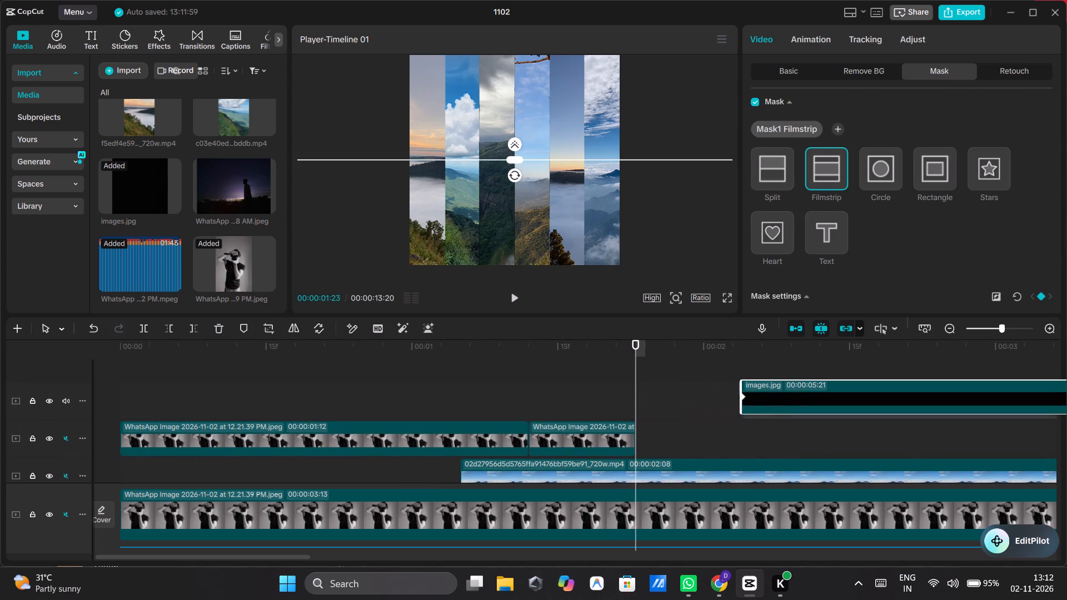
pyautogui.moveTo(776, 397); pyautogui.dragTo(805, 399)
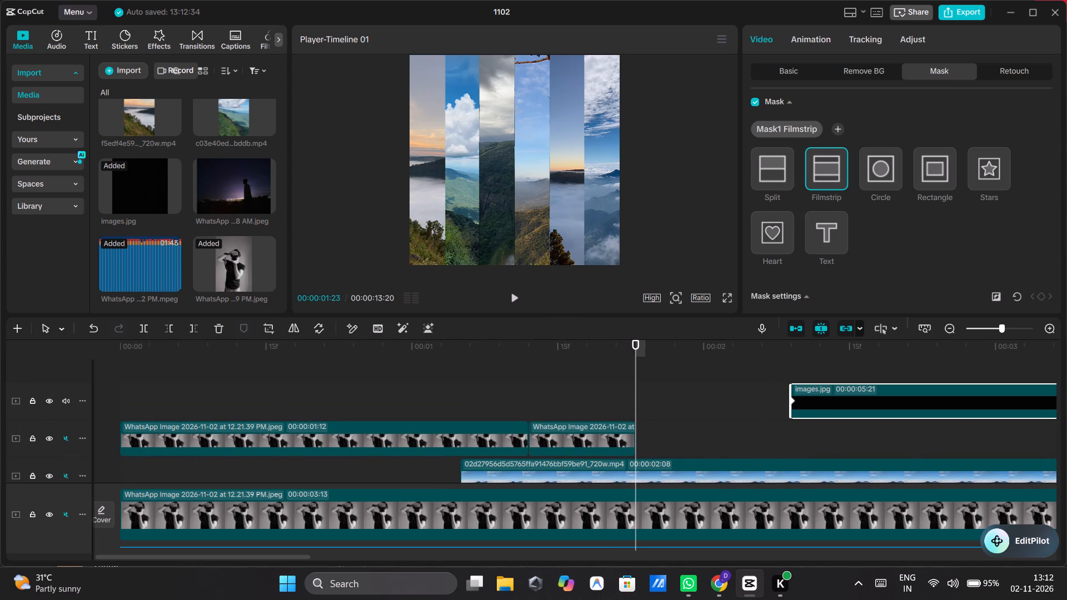
# Play back the section before the overlay to judge the timing and move the images.jpg clip to start at 00:00:02:13.
pyautogui.click(516, 300)
pyautogui.click(516, 300)
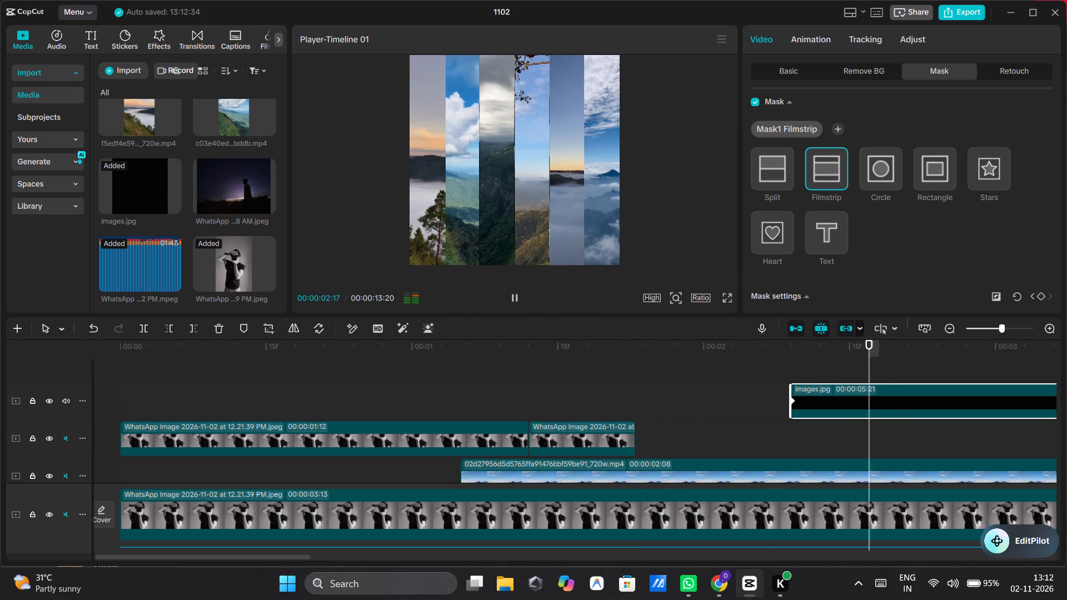
pyautogui.click(789, 366)
pyautogui.click(675, 361)
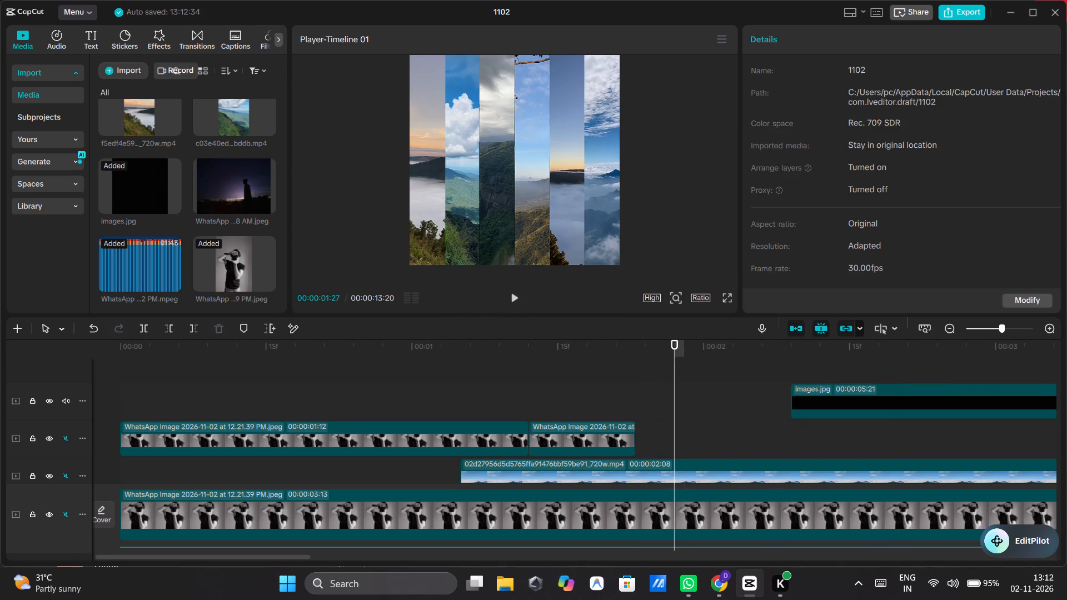
pyautogui.click(510, 296)
pyautogui.click(510, 296)
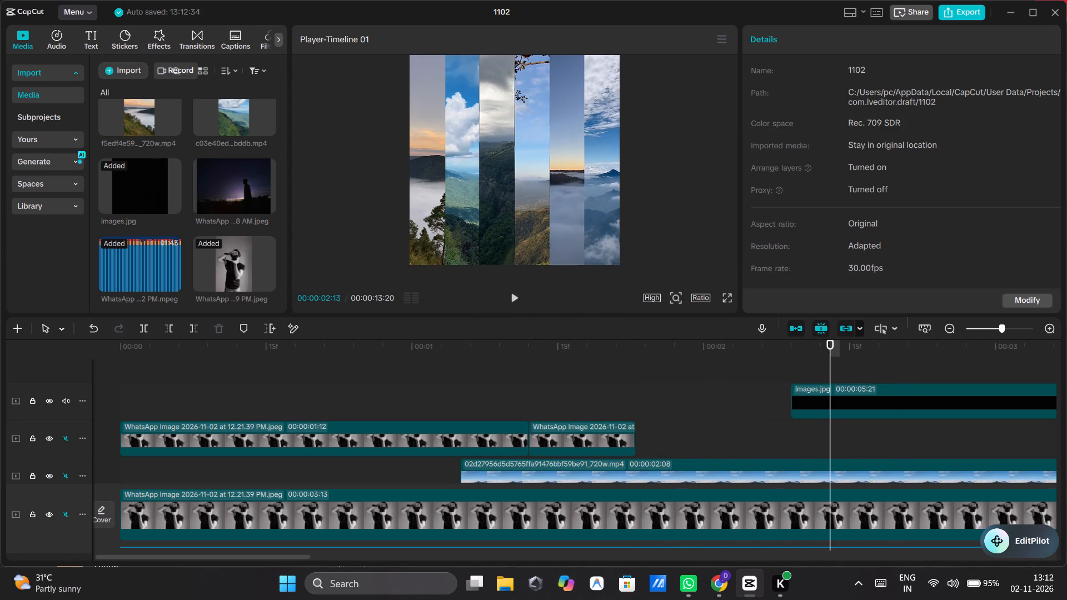
pyautogui.click(814, 406)
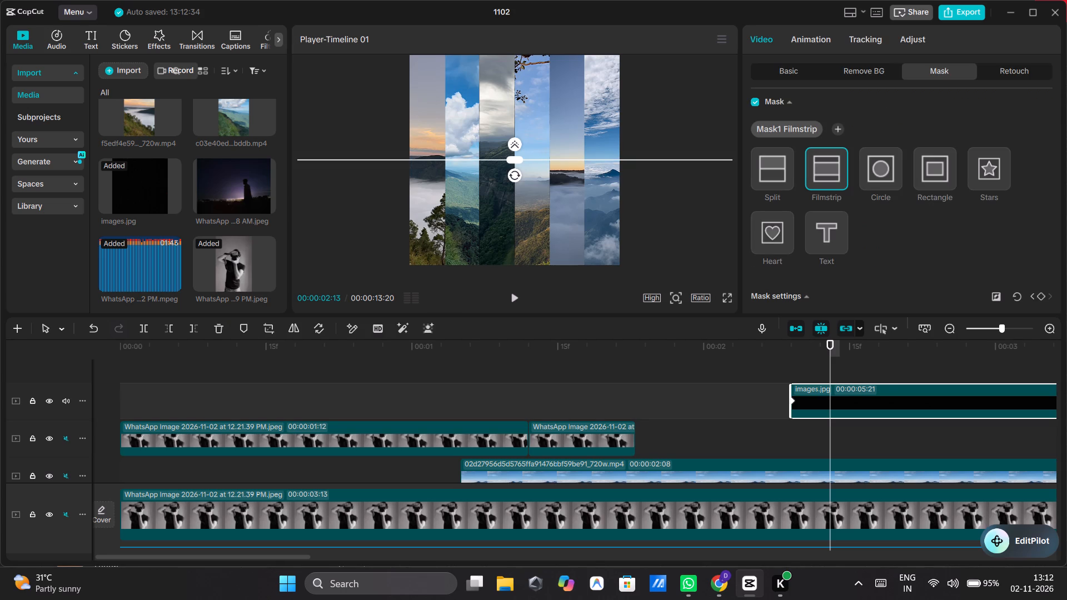
pyautogui.moveTo(806, 402); pyautogui.dragTo(844, 403)
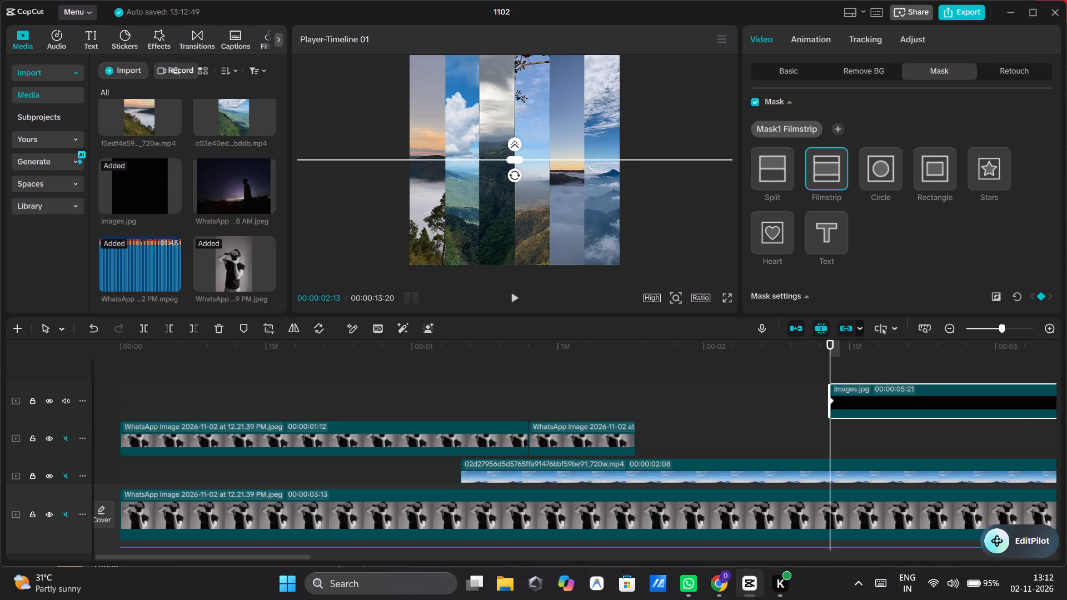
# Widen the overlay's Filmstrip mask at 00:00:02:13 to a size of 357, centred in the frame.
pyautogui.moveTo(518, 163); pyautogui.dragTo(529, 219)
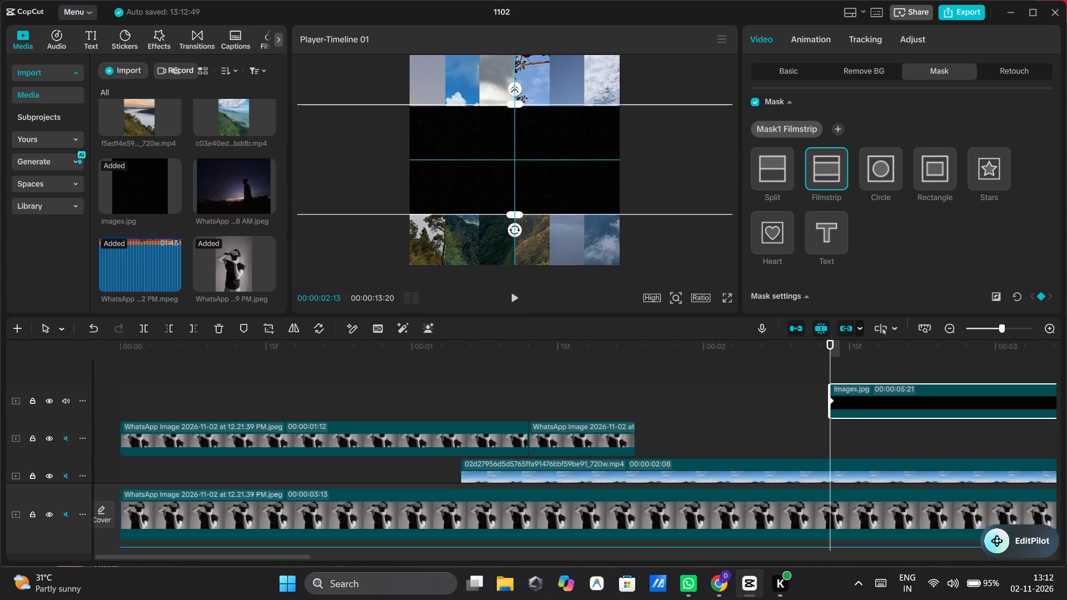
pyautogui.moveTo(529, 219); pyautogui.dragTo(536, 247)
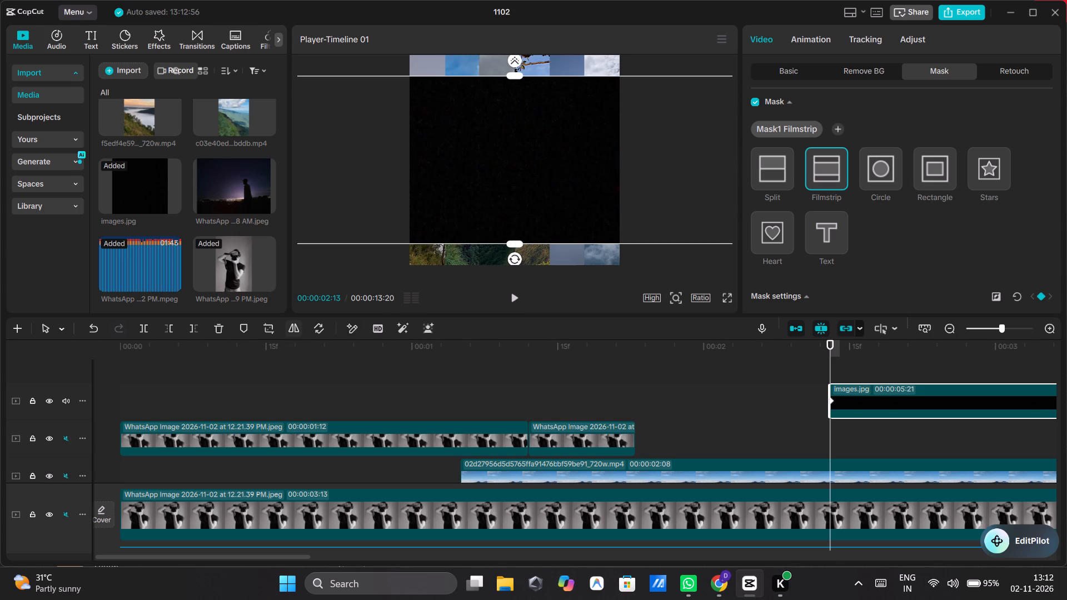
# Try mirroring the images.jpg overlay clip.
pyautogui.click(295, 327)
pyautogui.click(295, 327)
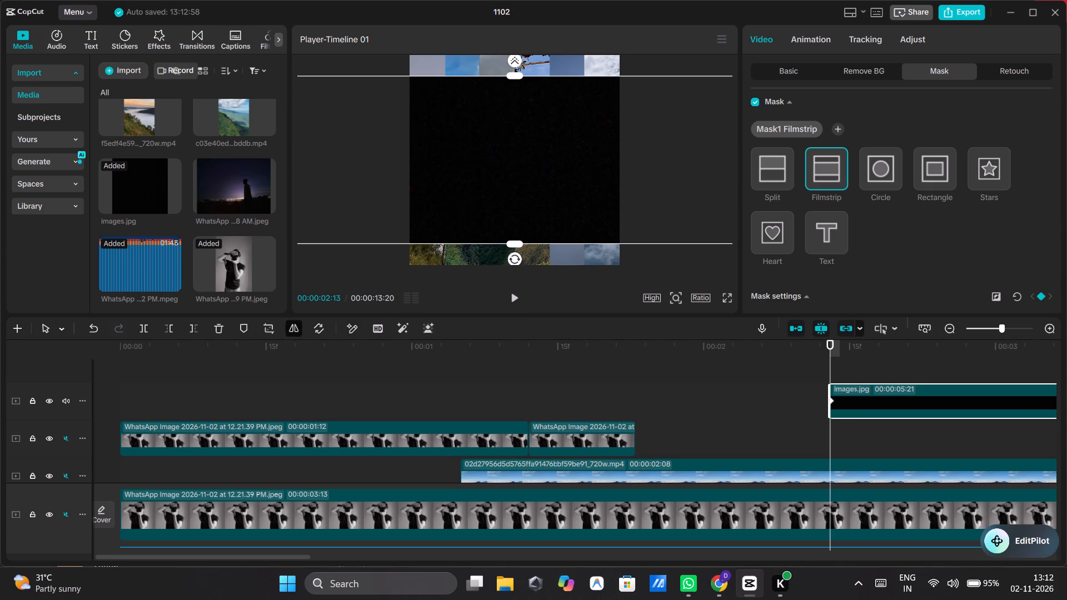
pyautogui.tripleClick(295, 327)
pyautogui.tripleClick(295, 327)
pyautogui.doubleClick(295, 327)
# Invert the Filmstrip mask on the images.jpg overlay.
pyautogui.scroll(-2, 850, 269)
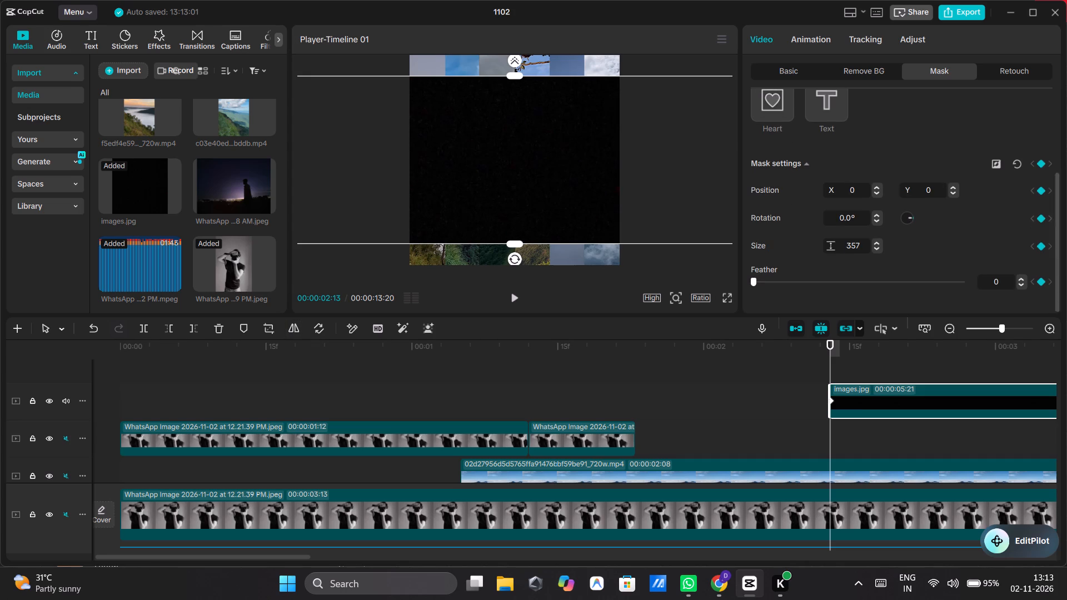
pyautogui.scroll(-7, 940, 283)
pyautogui.scroll(-1, 1003, 265)
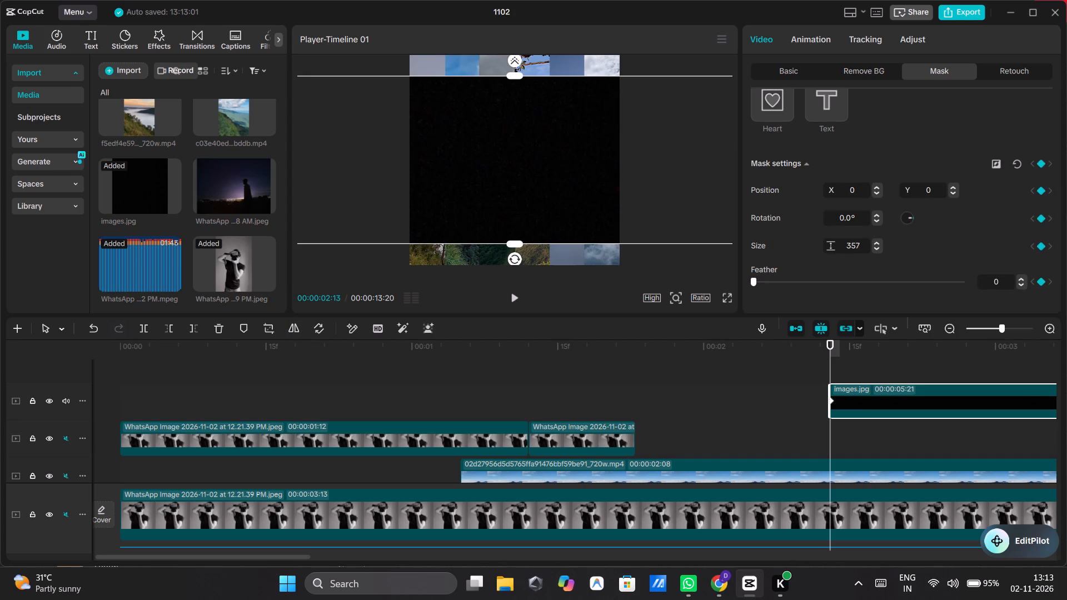
pyautogui.scroll(2, 889, 172)
pyautogui.click(796, 131)
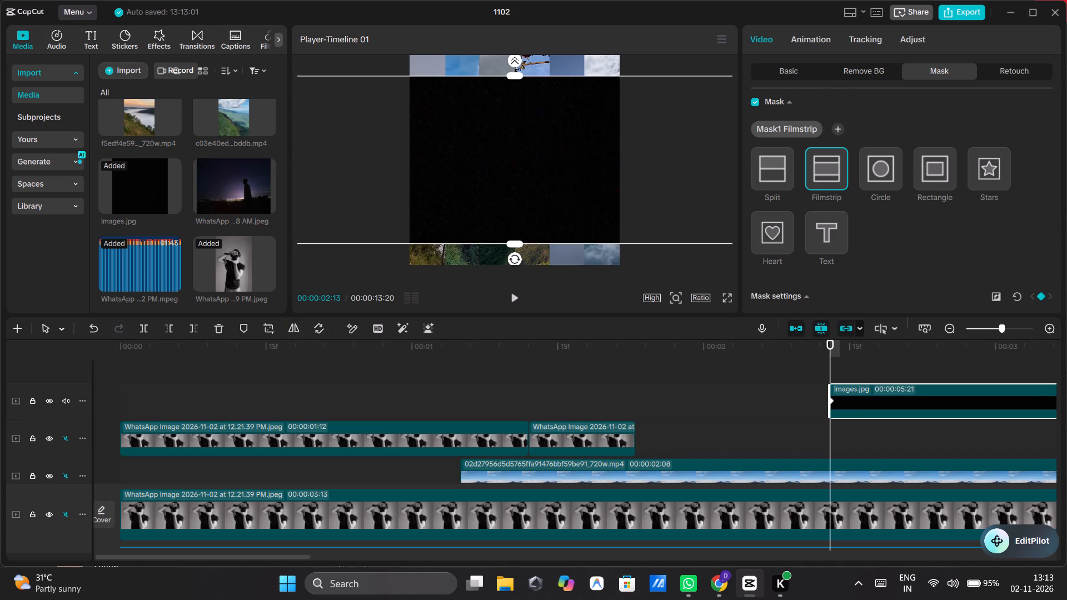
pyautogui.scroll(-5, 931, 246)
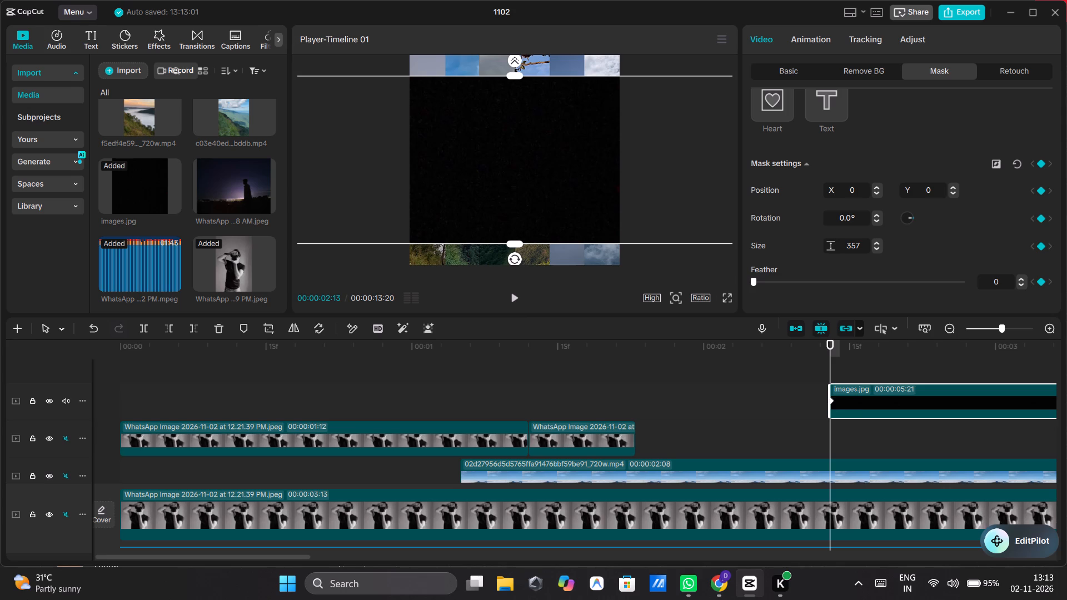
pyautogui.click(803, 161)
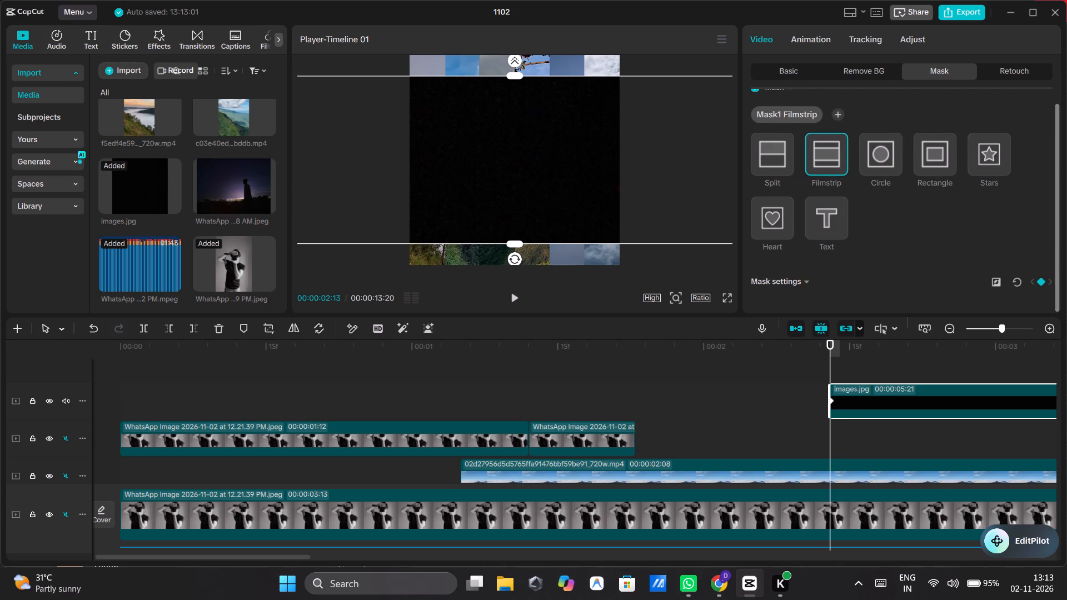
pyautogui.click(807, 279)
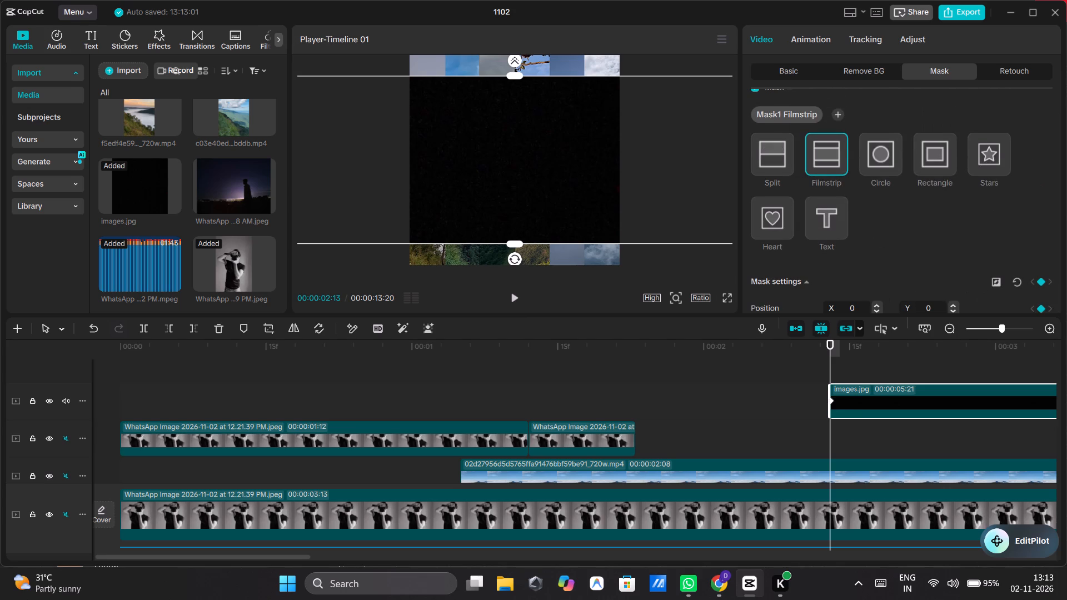
pyautogui.click(994, 281)
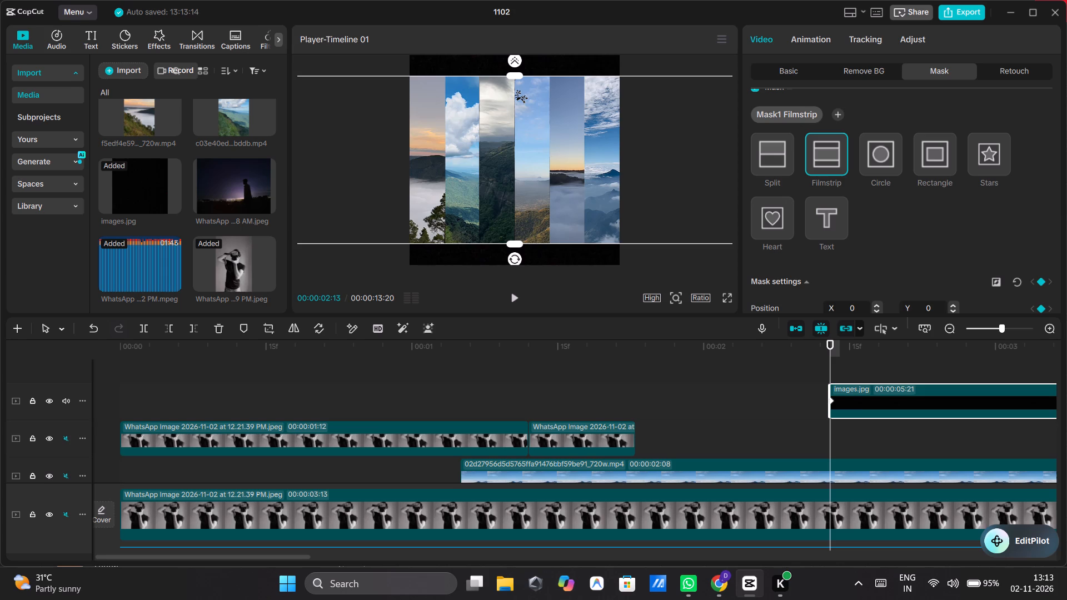
# Resize the inverted Filmstrip mask at 00:00:02:13 so black bars cover about a fifth of the frame at top and bottom.
pyautogui.moveTo(520, 242); pyautogui.dragTo(520, 225)
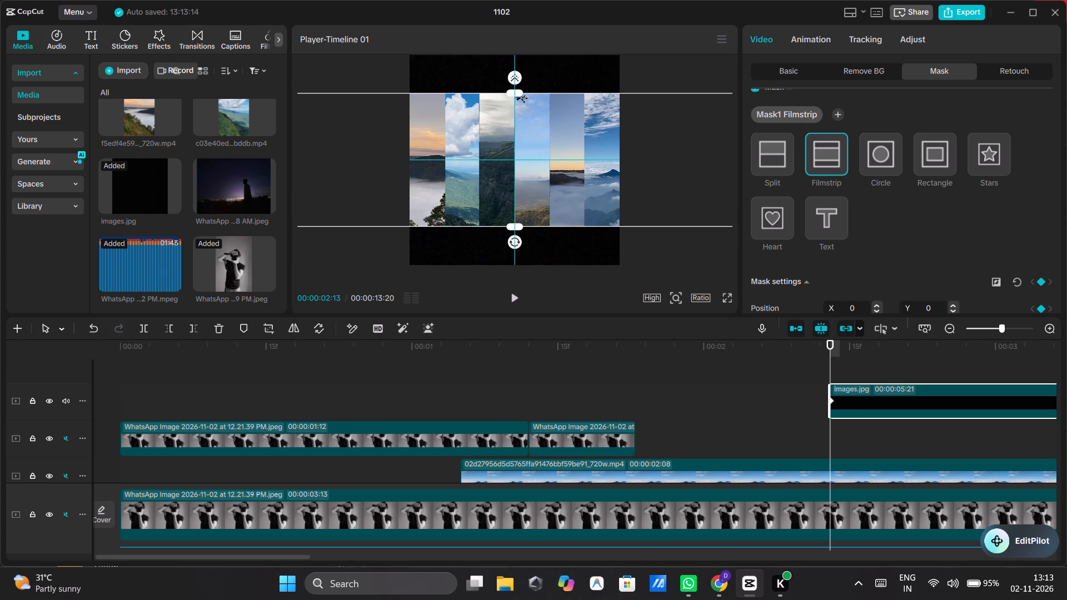
pyautogui.moveTo(520, 225); pyautogui.dragTo(520, 226)
# Play back the intro up to and past the images.jpg overlay's start at 00:00:02:13 to check the letterbox bars' timing.
pyautogui.hscroll(-1, 800, 382)
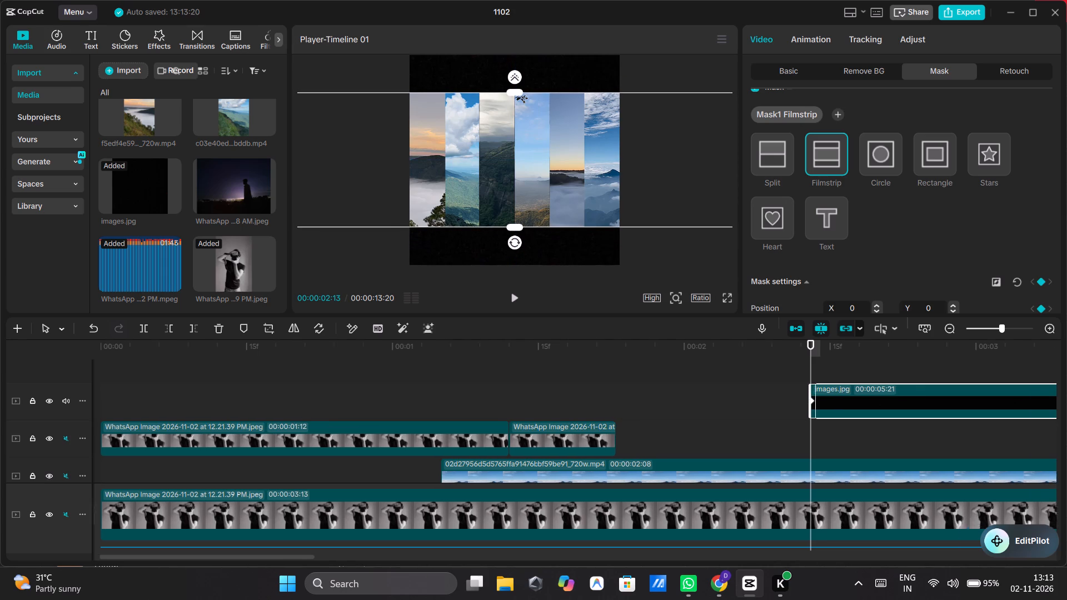
pyautogui.hscroll(-1, 800, 382)
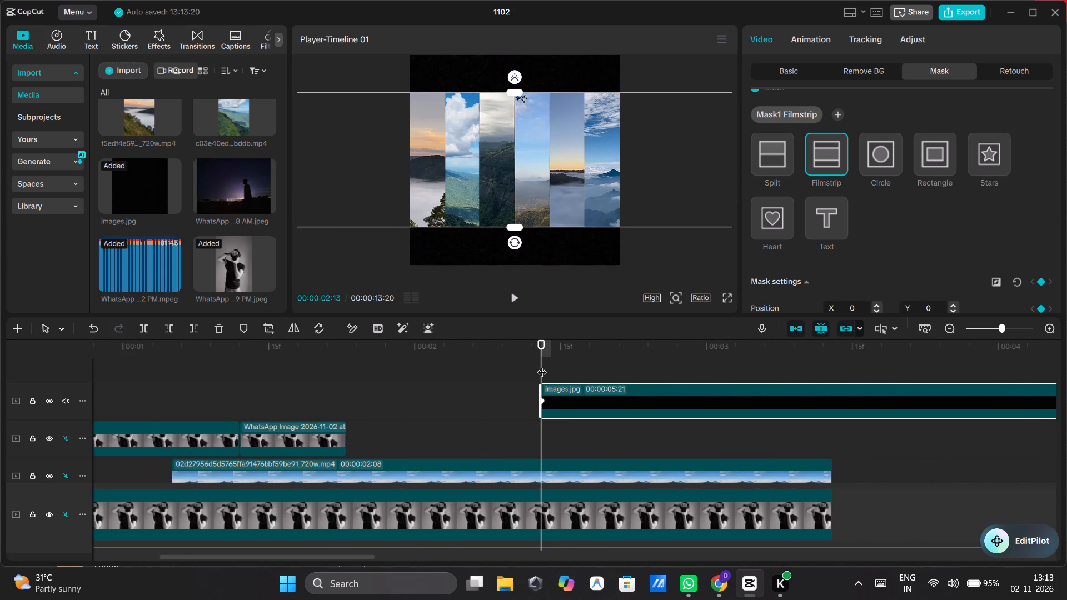
pyautogui.moveTo(542, 364); pyautogui.dragTo(627, 363)
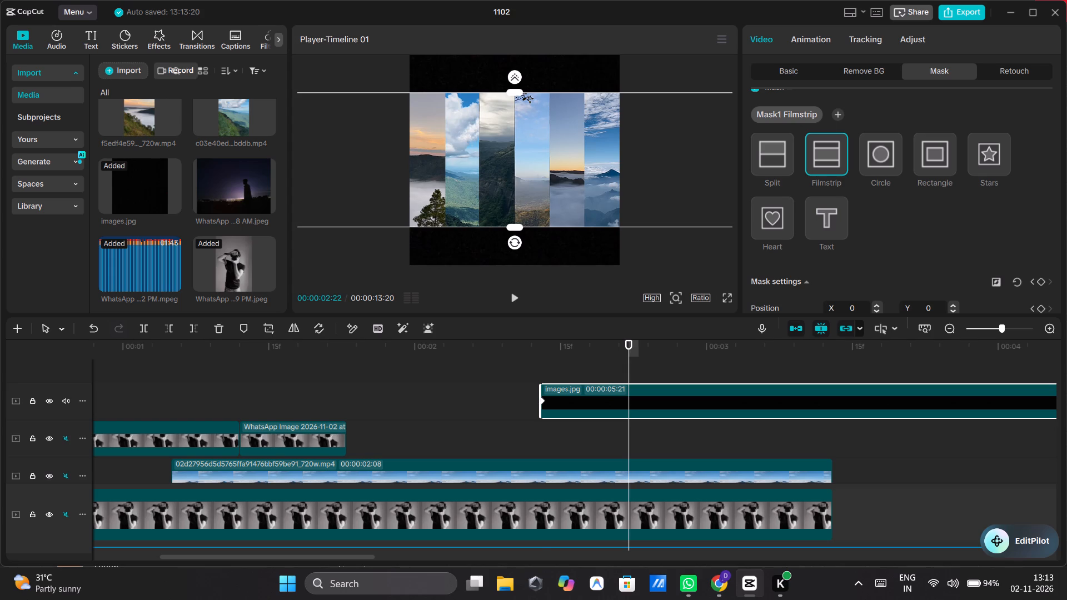
pyautogui.click(540, 362)
pyautogui.click(516, 299)
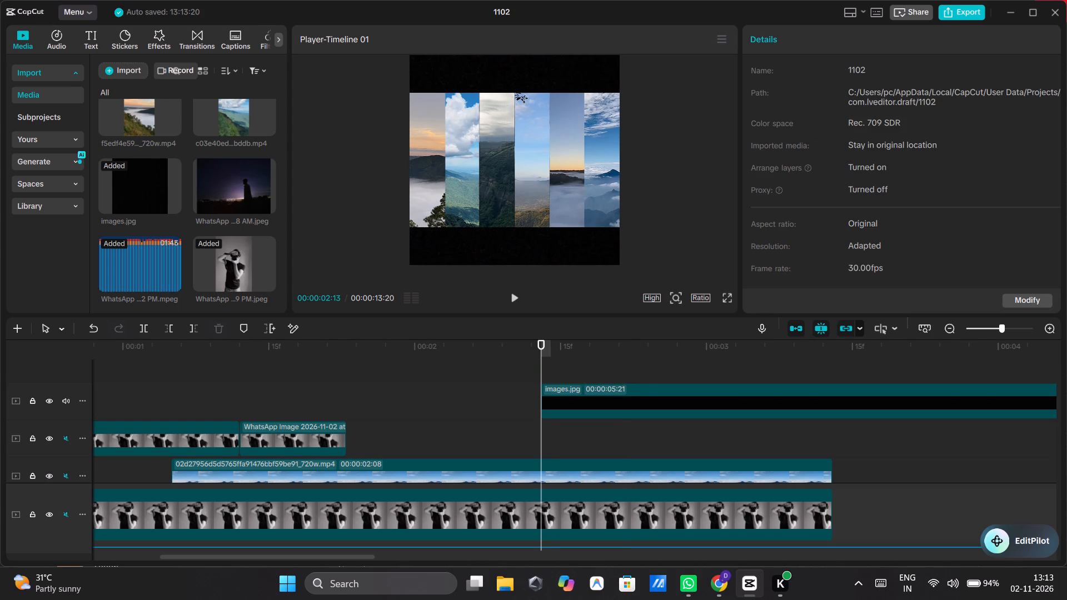
pyautogui.click(516, 299)
pyautogui.click(516, 299)
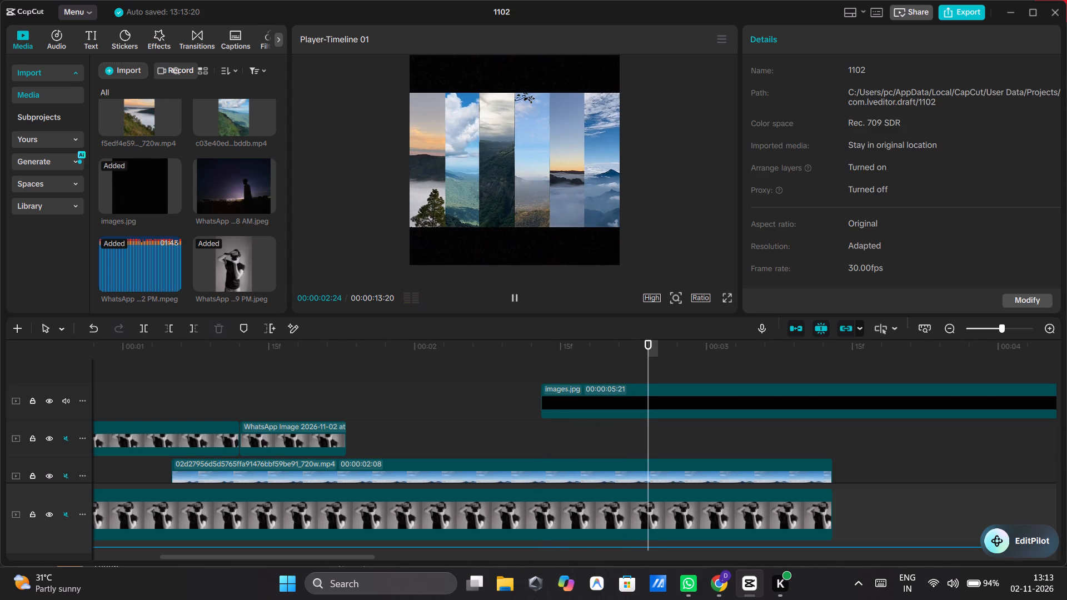
pyautogui.click(516, 299)
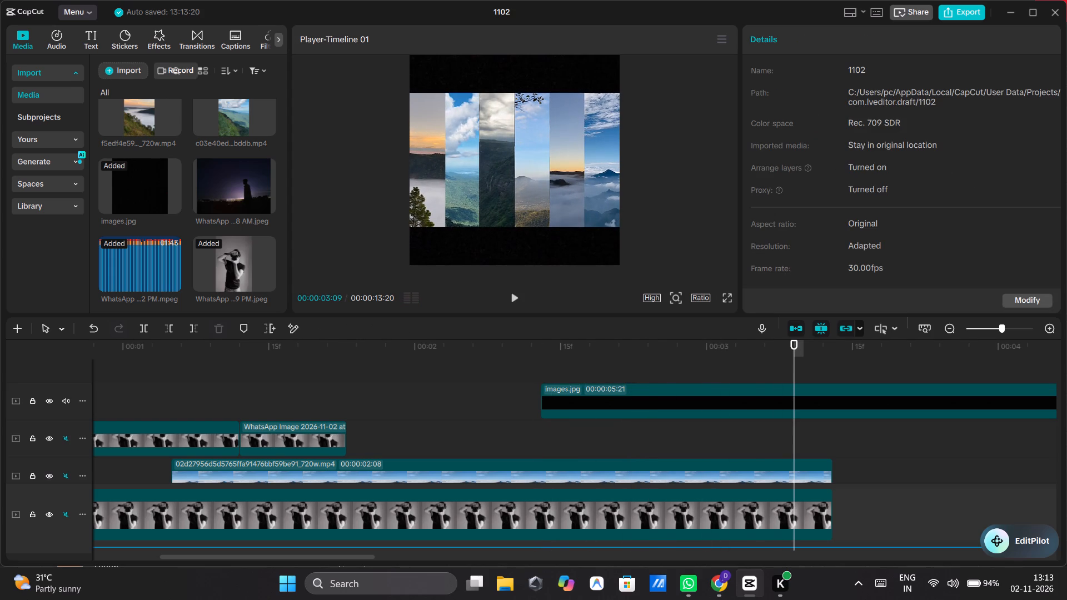
pyautogui.click(508, 366)
pyautogui.click(514, 298)
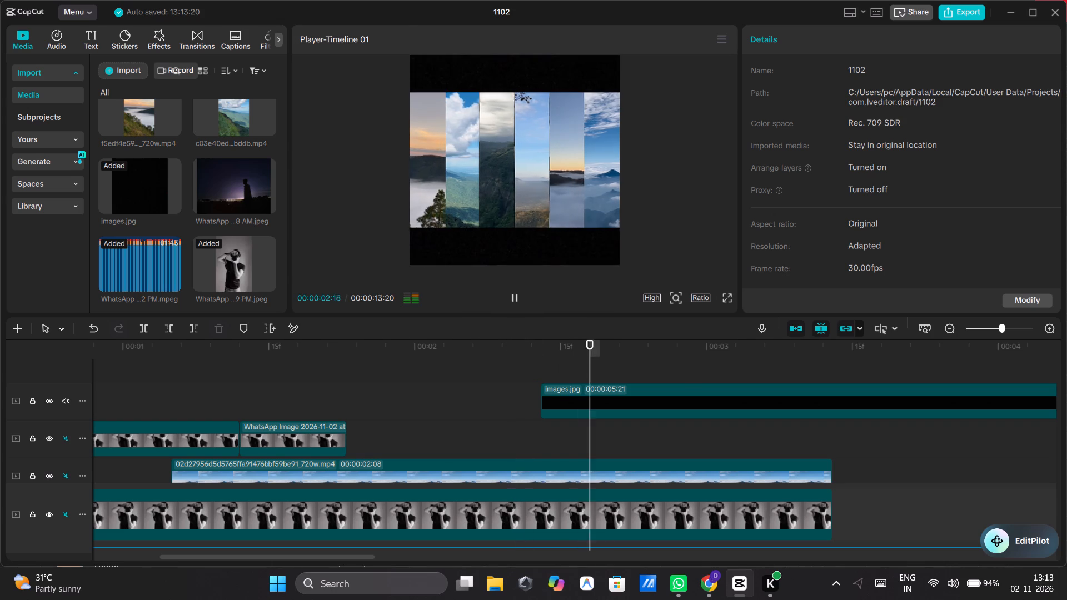
pyautogui.click(514, 298)
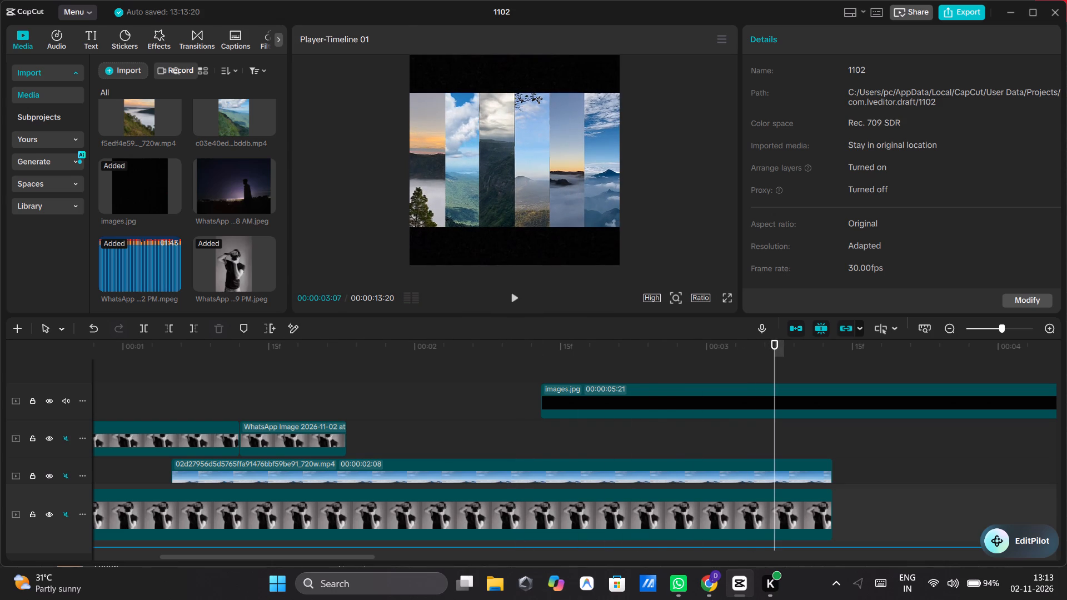
pyautogui.click(476, 369)
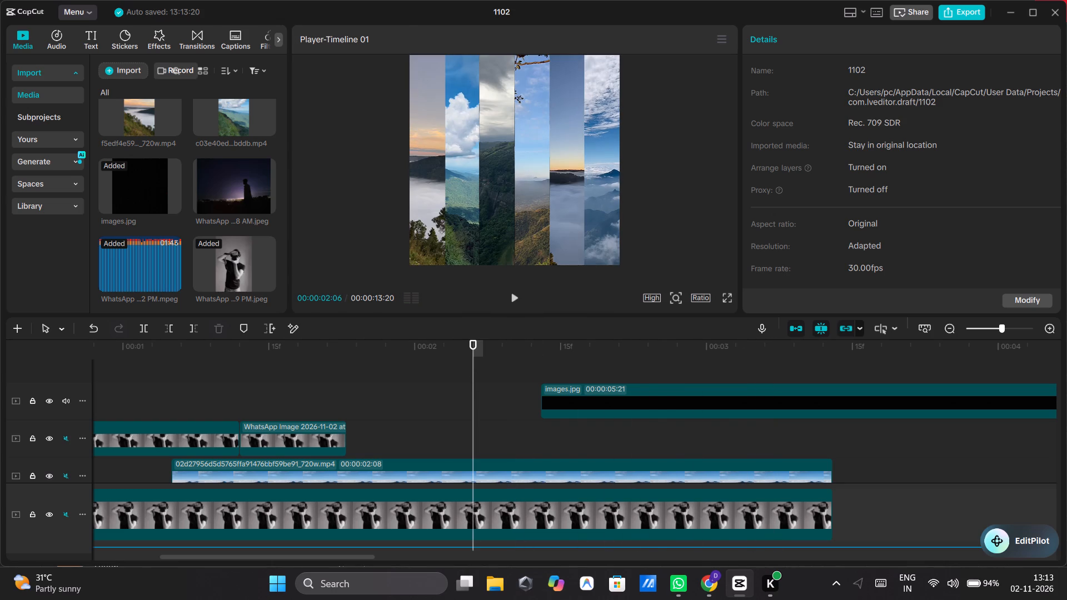
pyautogui.click(517, 299)
pyautogui.click(517, 299)
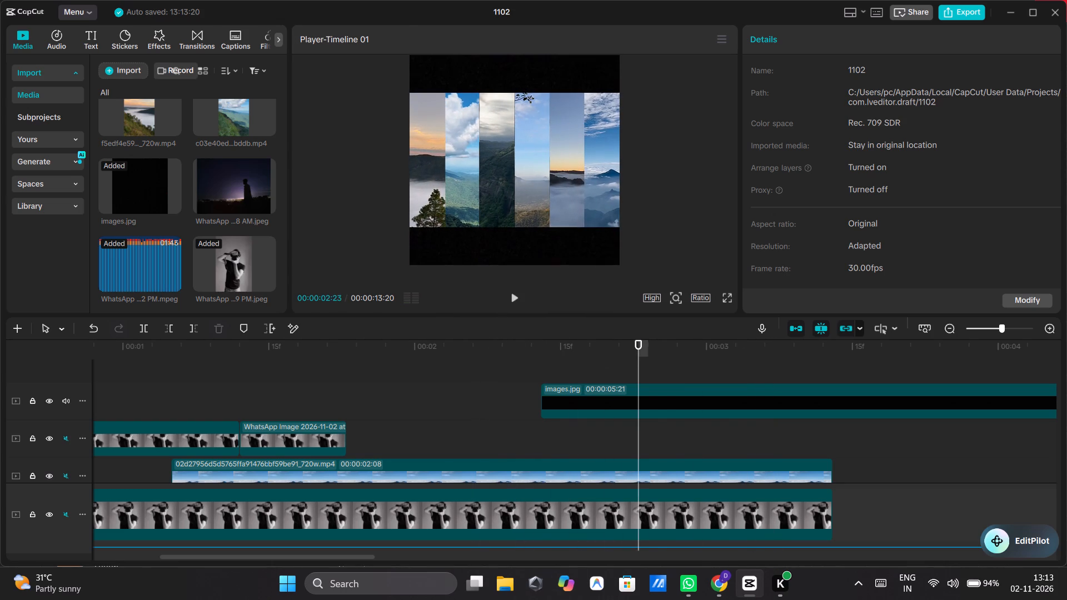
pyautogui.click(456, 386)
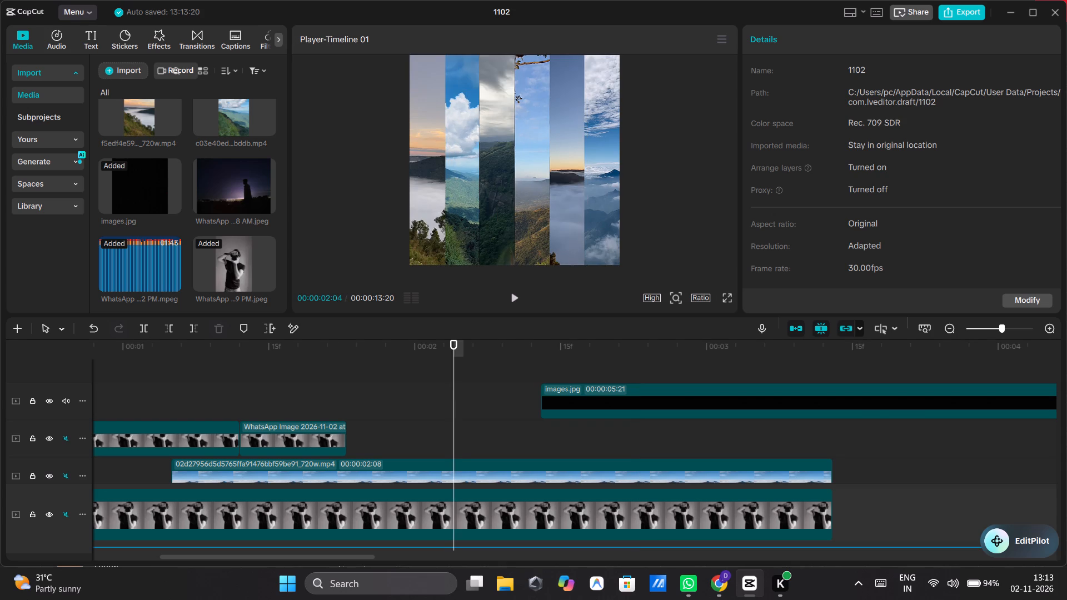
pyautogui.click(512, 296)
pyautogui.click(512, 296)
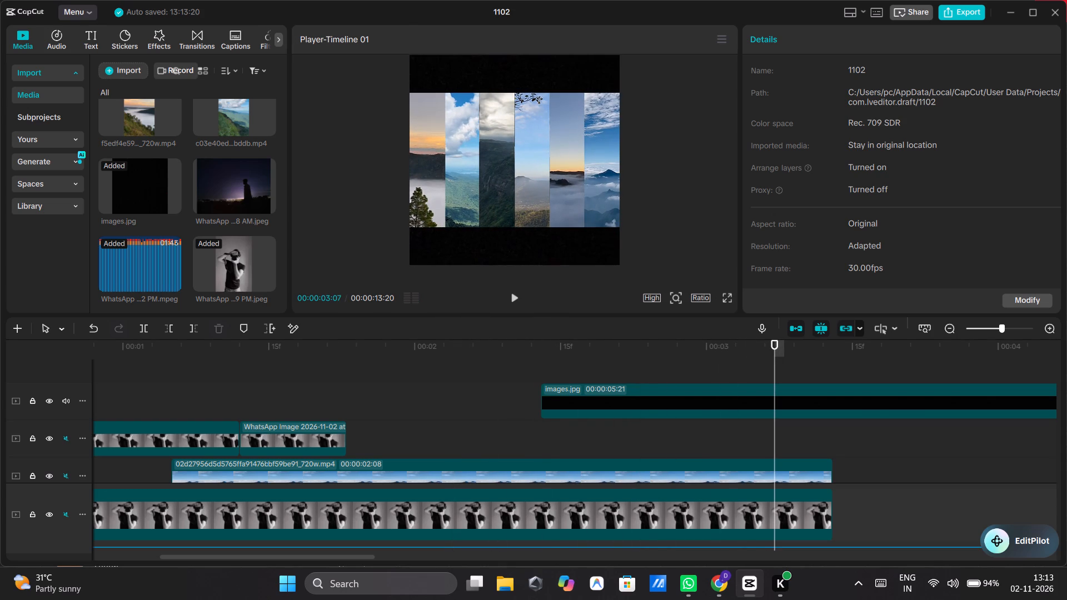
pyautogui.click(514, 301)
pyautogui.moveTo(514, 301); pyautogui.dragTo(485, 393)
pyautogui.click(485, 393)
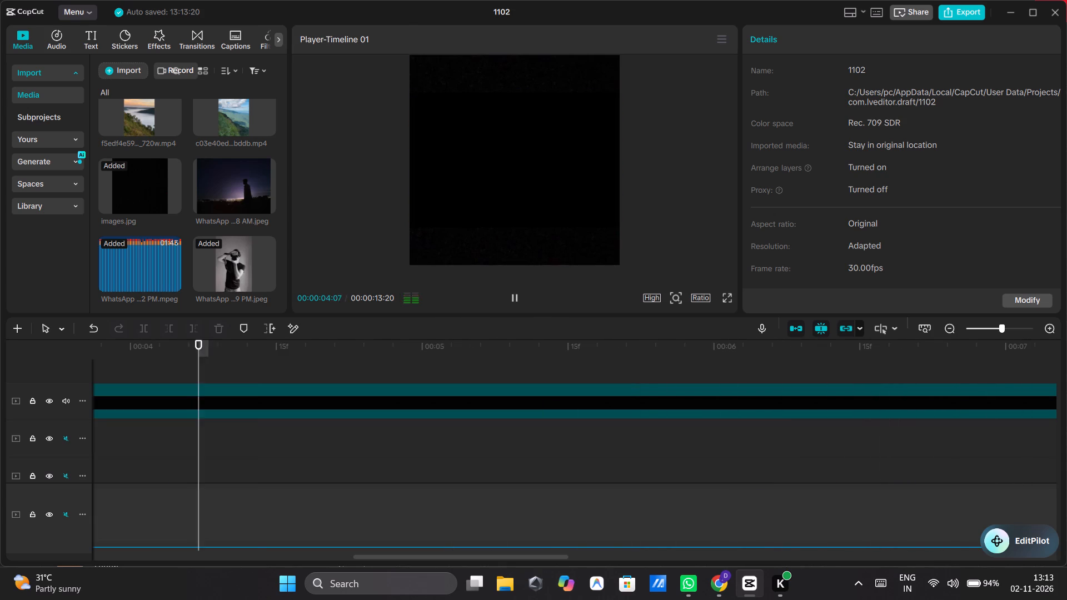
pyautogui.moveTo(463, 370); pyautogui.dragTo(512, 296)
pyautogui.click(512, 296)
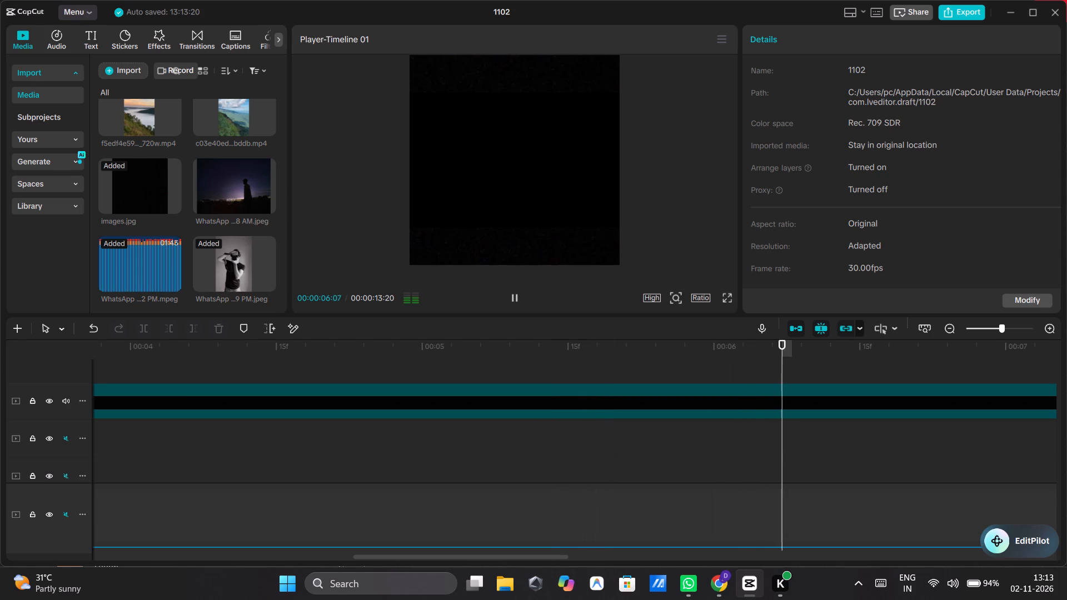
pyautogui.hscroll(13, 447, 357)
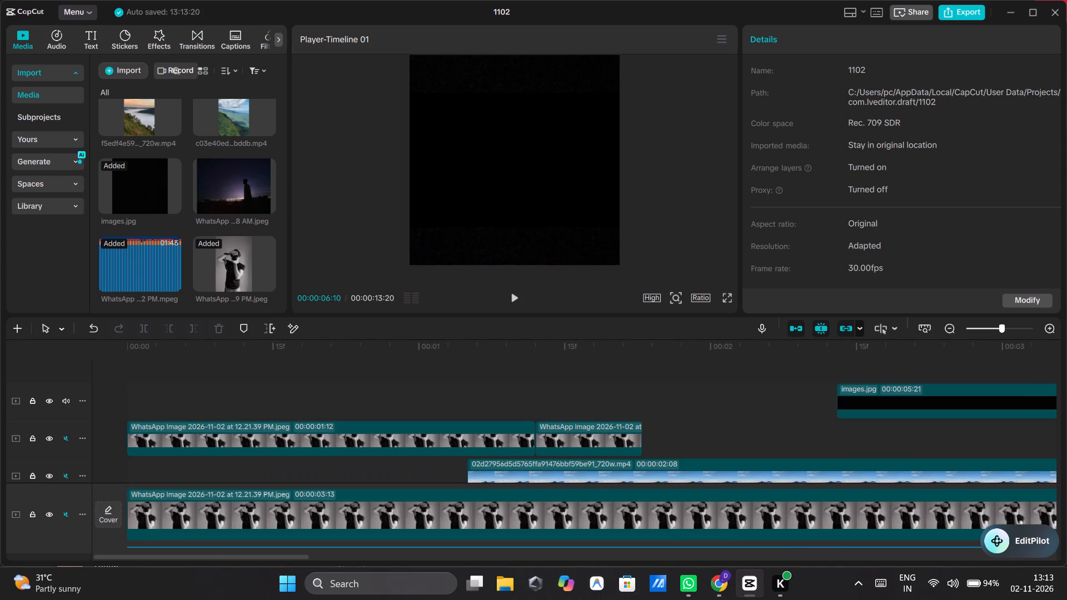
pyautogui.click(588, 384)
pyautogui.click(517, 298)
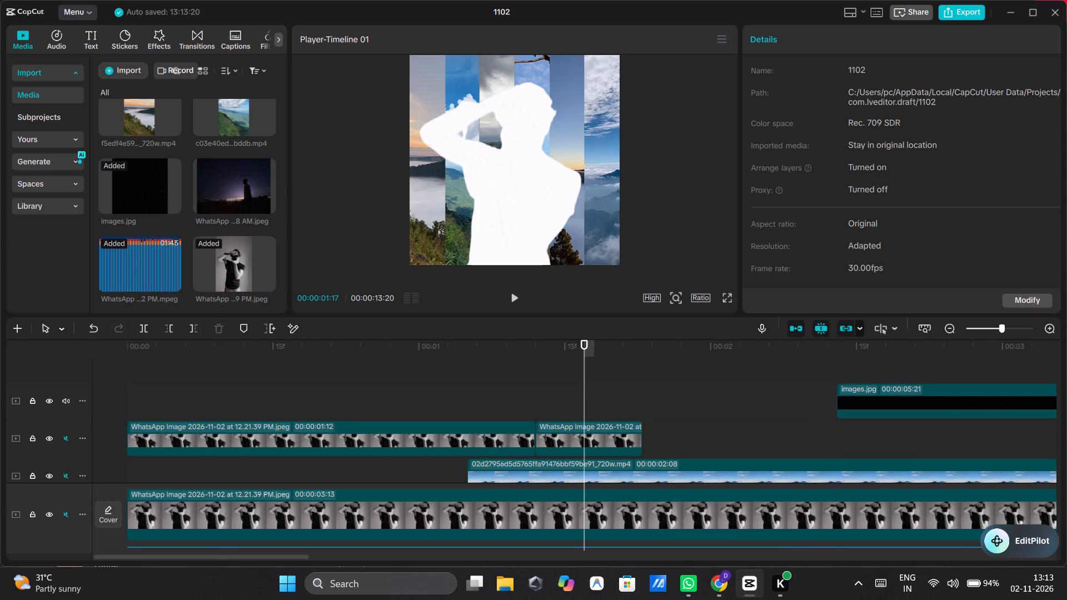
pyautogui.click(517, 298)
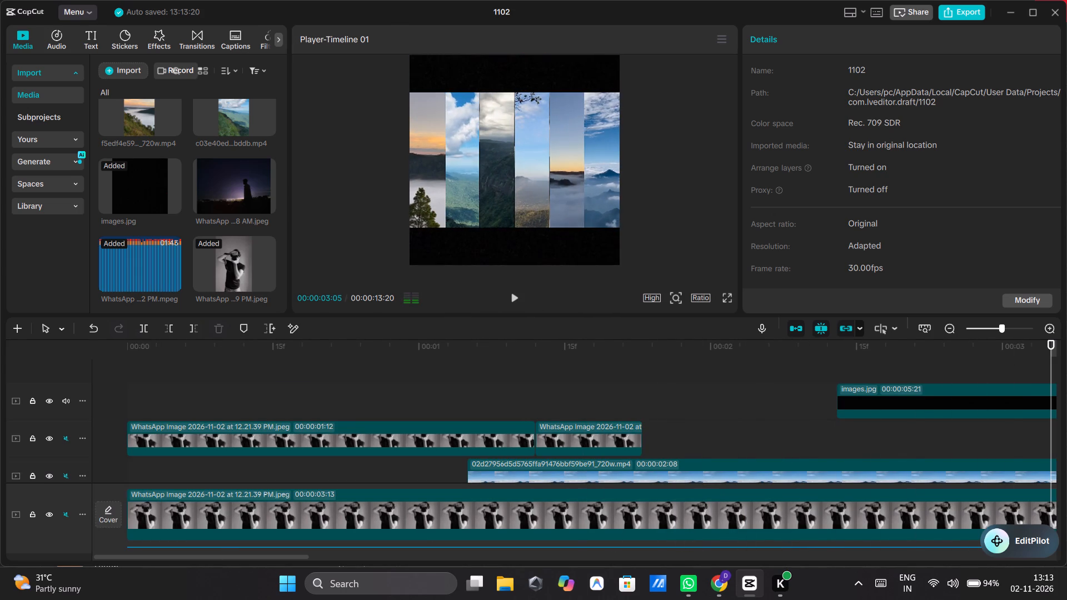
# Add a mask keyframe on the images.jpg overlay at 00:00:03:02 and narrow the centred Filmstrip opening to about a third of the frame height.
pyautogui.hscroll(-1, 761, 396)
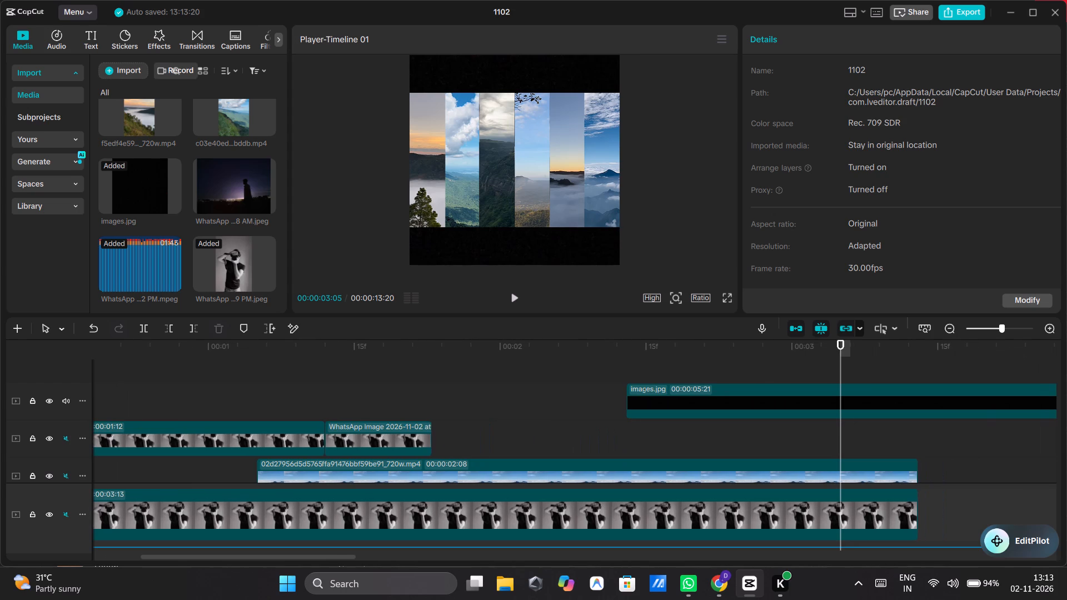
pyautogui.moveTo(840, 365); pyautogui.dragTo(811, 367)
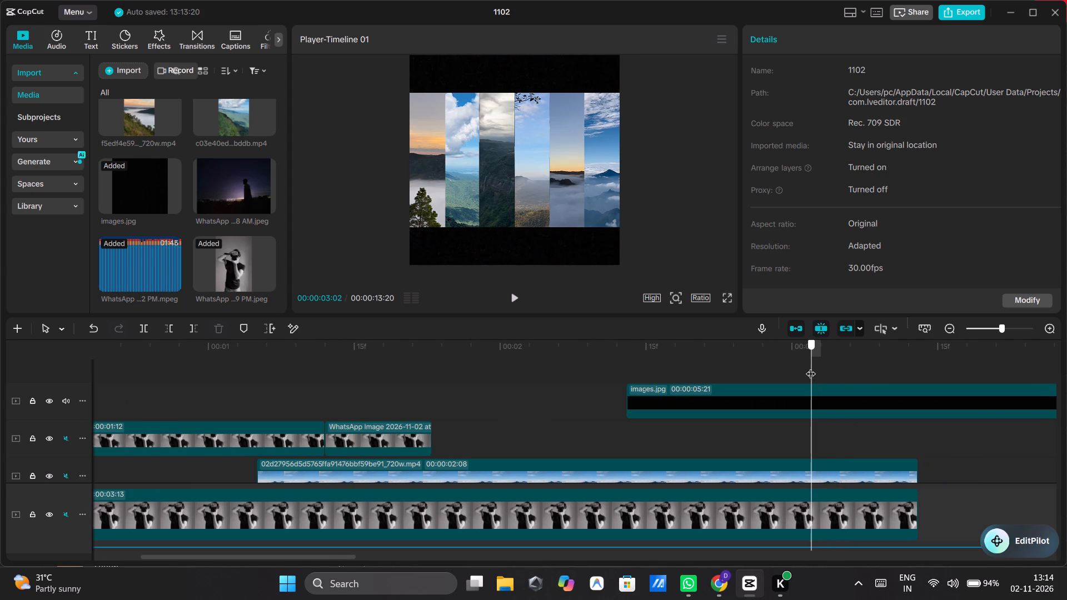
pyautogui.click(785, 385)
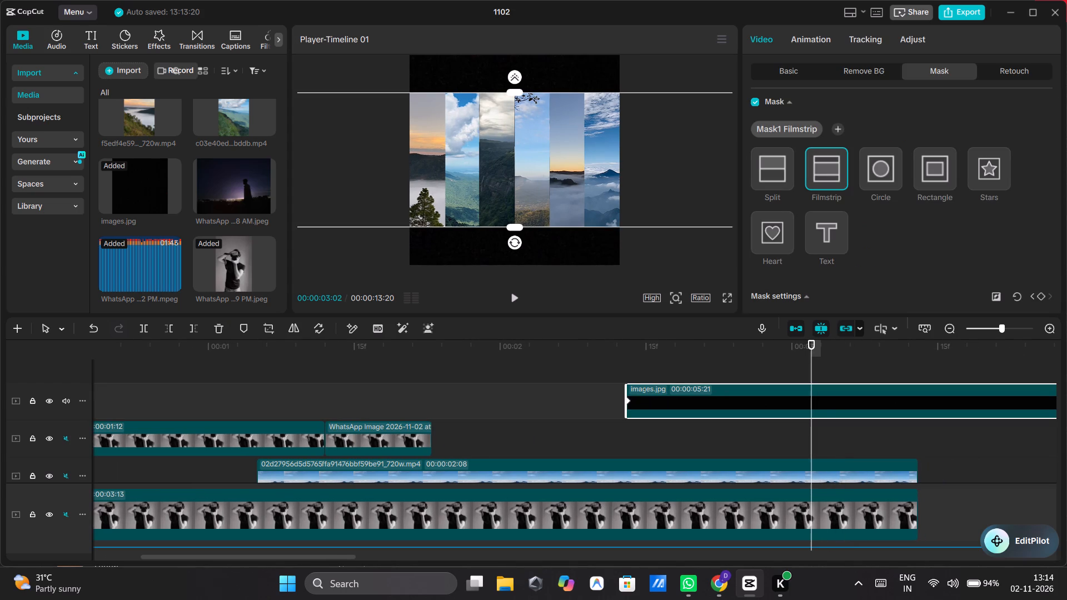
pyautogui.click(1039, 297)
pyautogui.moveTo(511, 226); pyautogui.dragTo(511, 208)
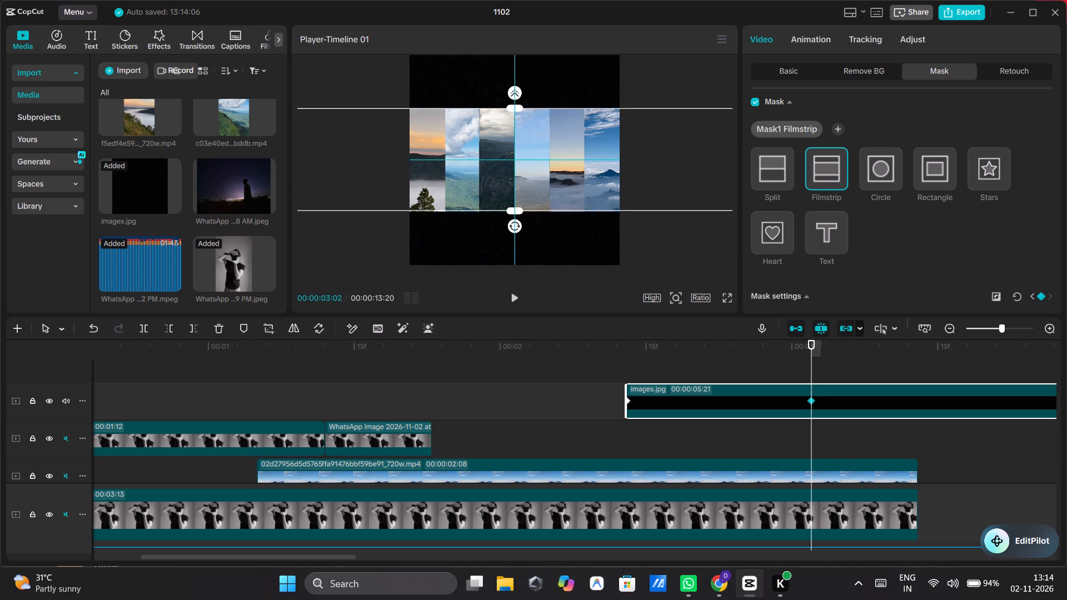
pyautogui.moveTo(511, 208); pyautogui.dragTo(508, 195)
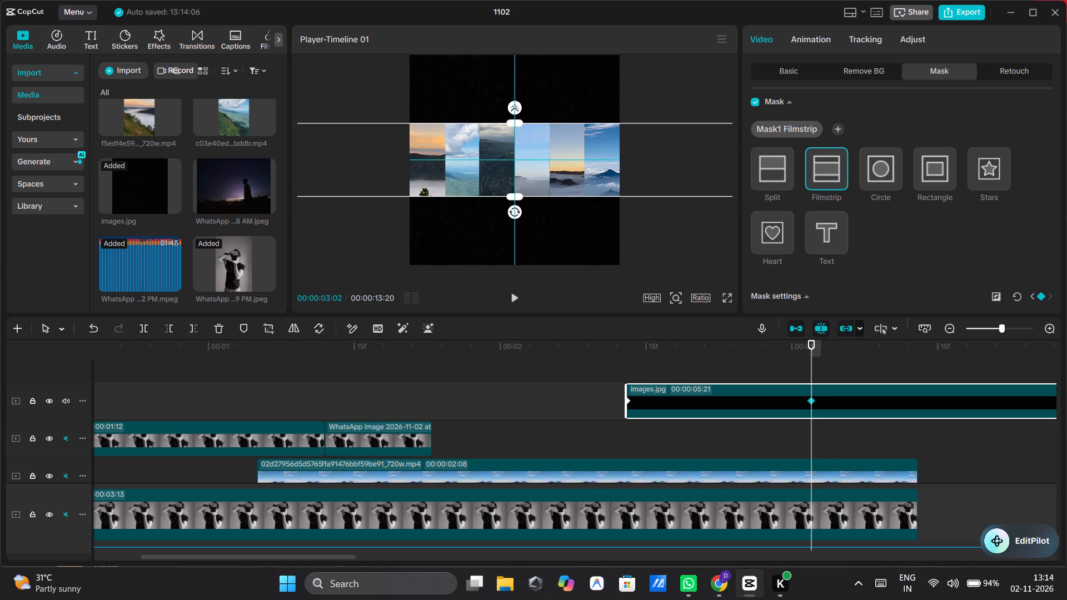
pyautogui.moveTo(508, 195); pyautogui.dragTo(513, 191)
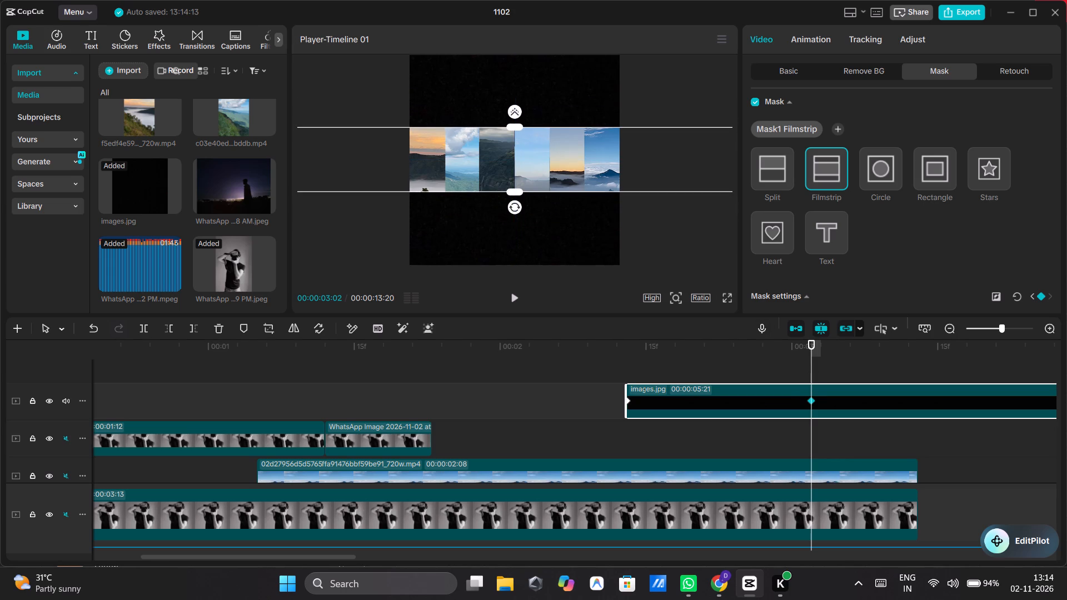
# Keyframe the images.jpg overlay's Filmstrip mask at 00:00:03:16 with its opening closed completely to the centre line.
pyautogui.click(515, 298)
pyautogui.click(515, 298)
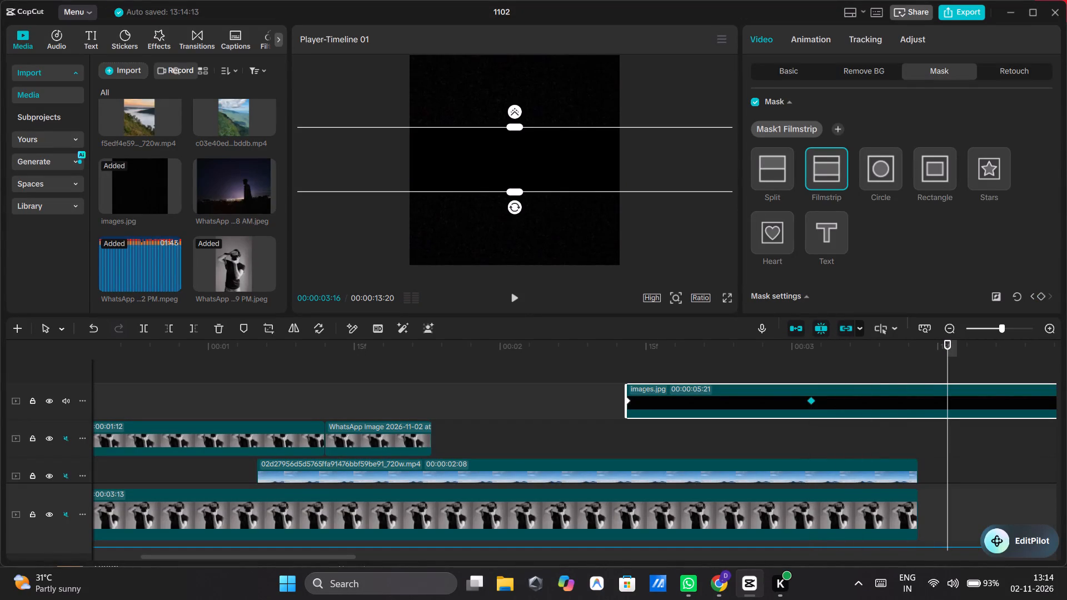
pyautogui.hscroll(-1, 872, 357)
pyautogui.click(517, 186)
pyautogui.moveTo(512, 191); pyautogui.dragTo(513, 153)
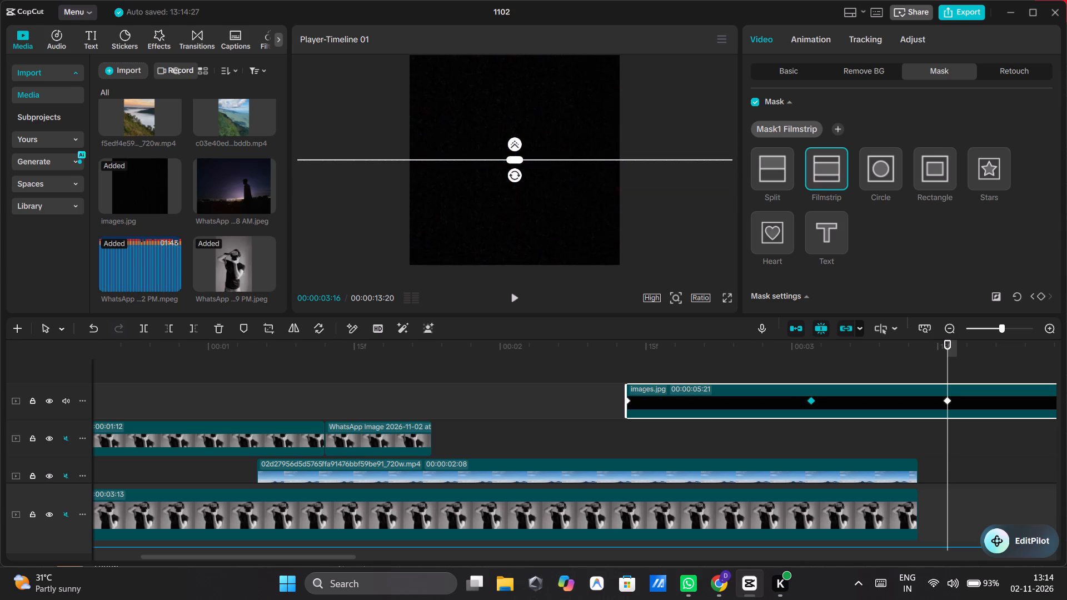
# Extend the end of the 02d27956d5d5765ffa91476bbf59be91_720w.mp4 clip to a duration of 00:00:02:12.
pyautogui.click(513, 364)
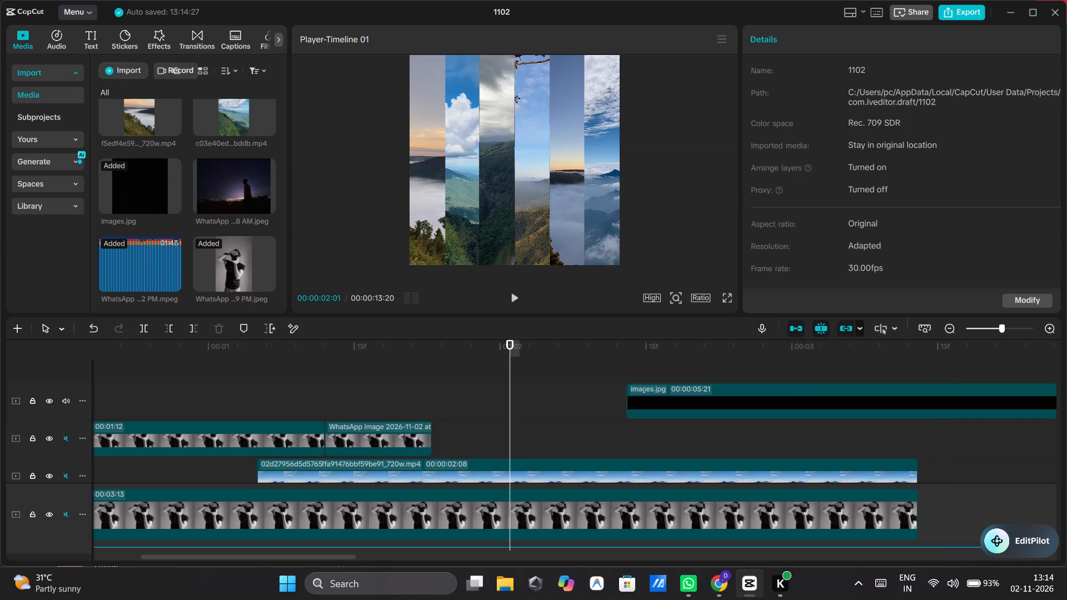
pyautogui.scroll(-1, 547, 400)
pyautogui.scroll(1, 757, 411)
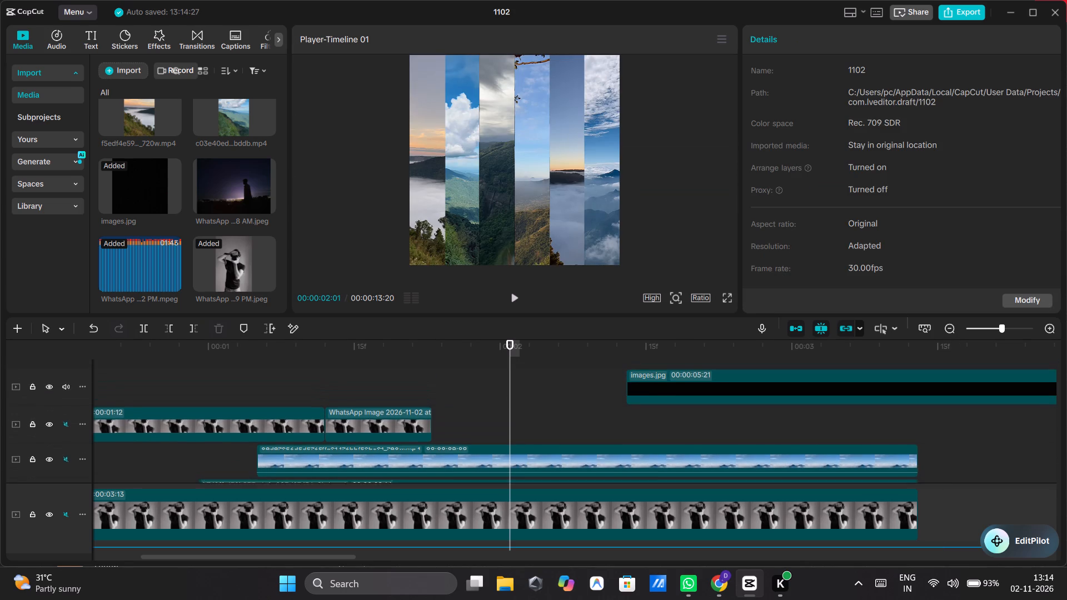
pyautogui.scroll(1, 757, 411)
pyautogui.click(877, 382)
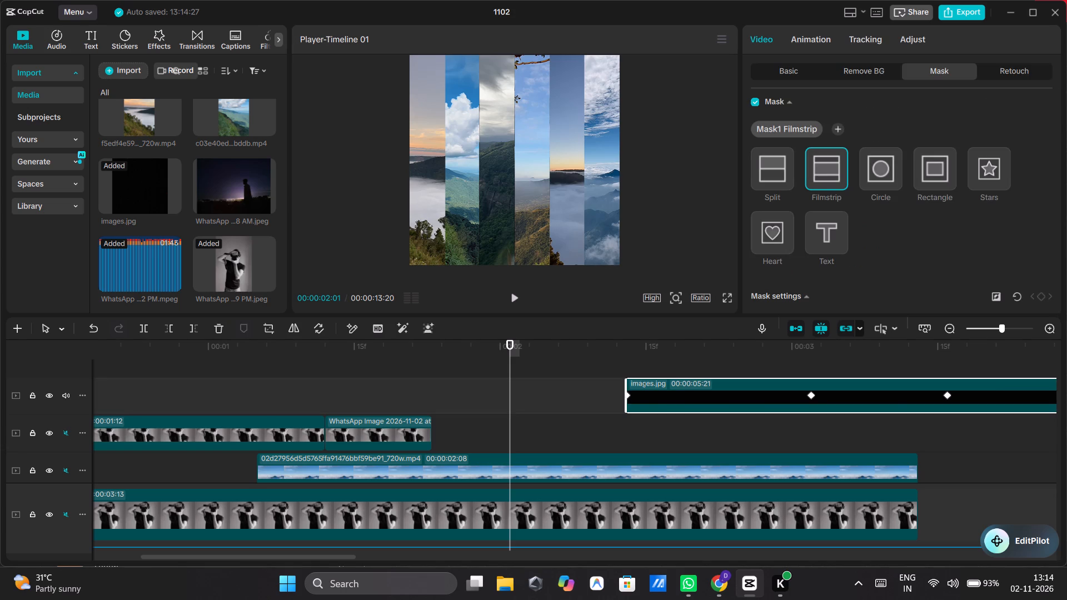
pyautogui.moveTo(916, 467); pyautogui.dragTo(953, 462)
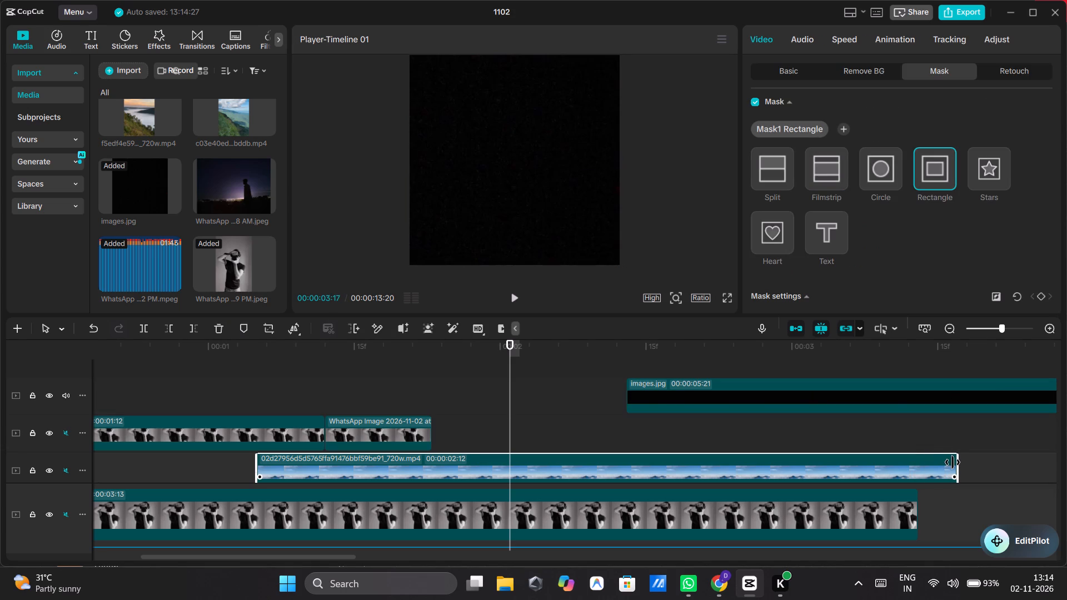
pyautogui.moveTo(953, 462); pyautogui.dragTo(956, 462)
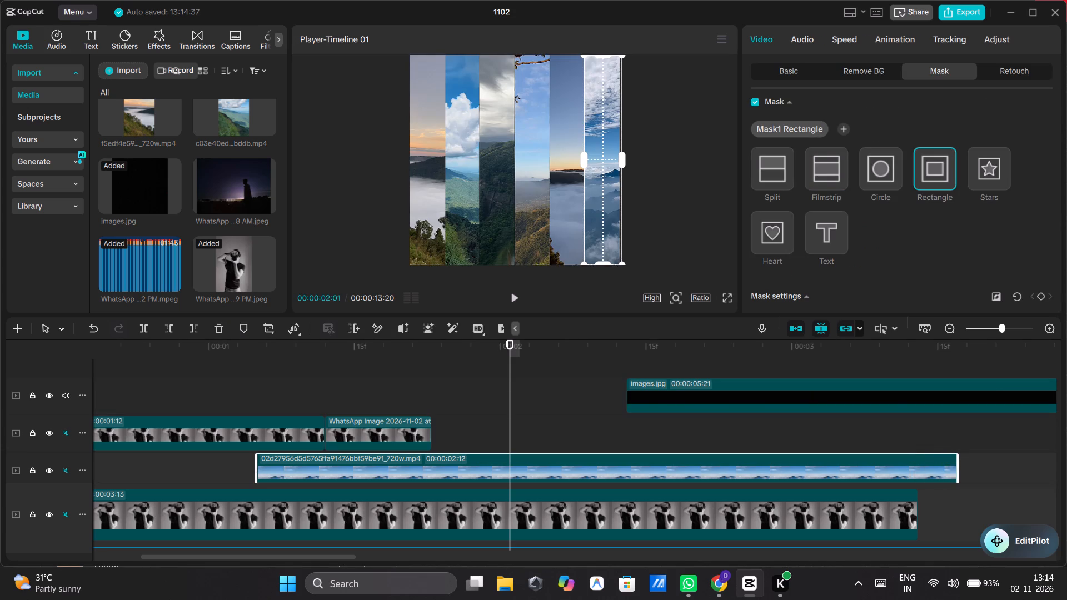
# Trim the end of the 02d27956d5d5765ffa91476bbf59be91_720w.mp4 clip to the images.jpg overlay's last mask keyframe at 00:00:03:16, for a duration of 00:00:02:11.
pyautogui.click(931, 402)
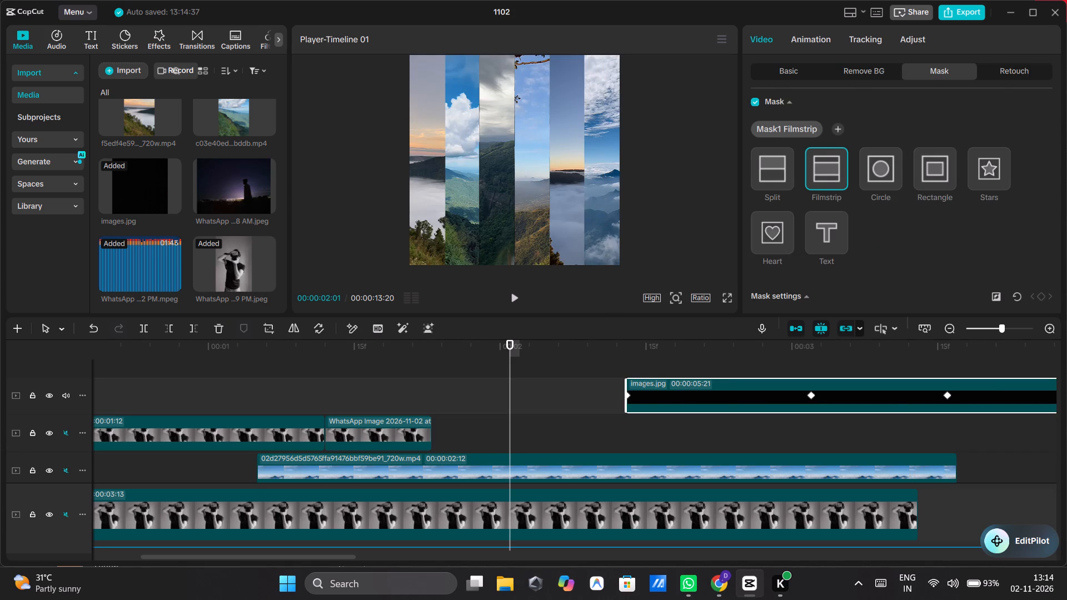
pyautogui.click(951, 423)
pyautogui.click(935, 402)
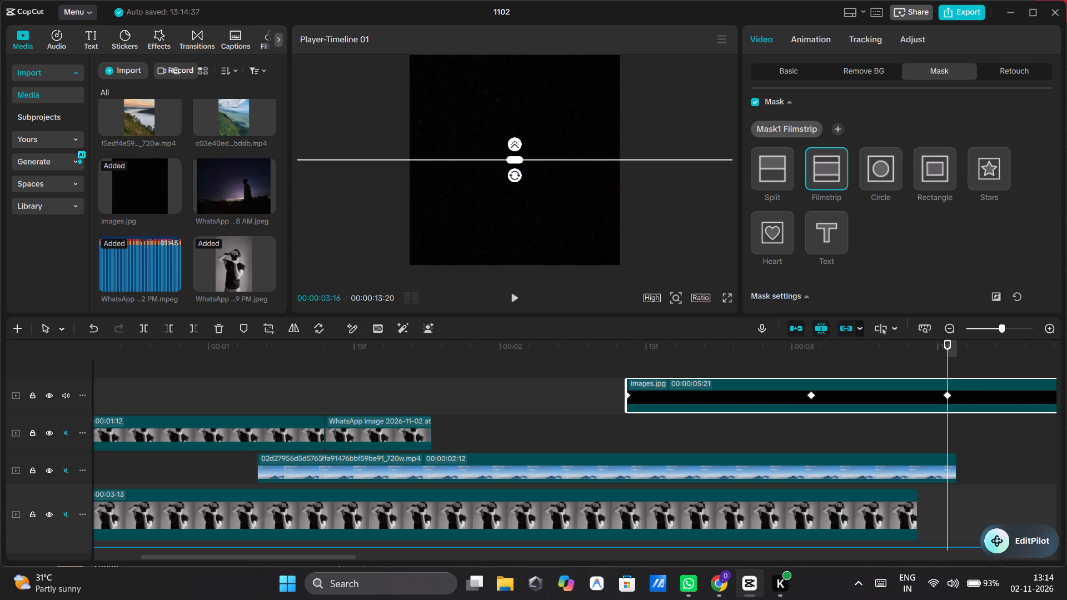
pyautogui.moveTo(955, 466); pyautogui.dragTo(953, 466)
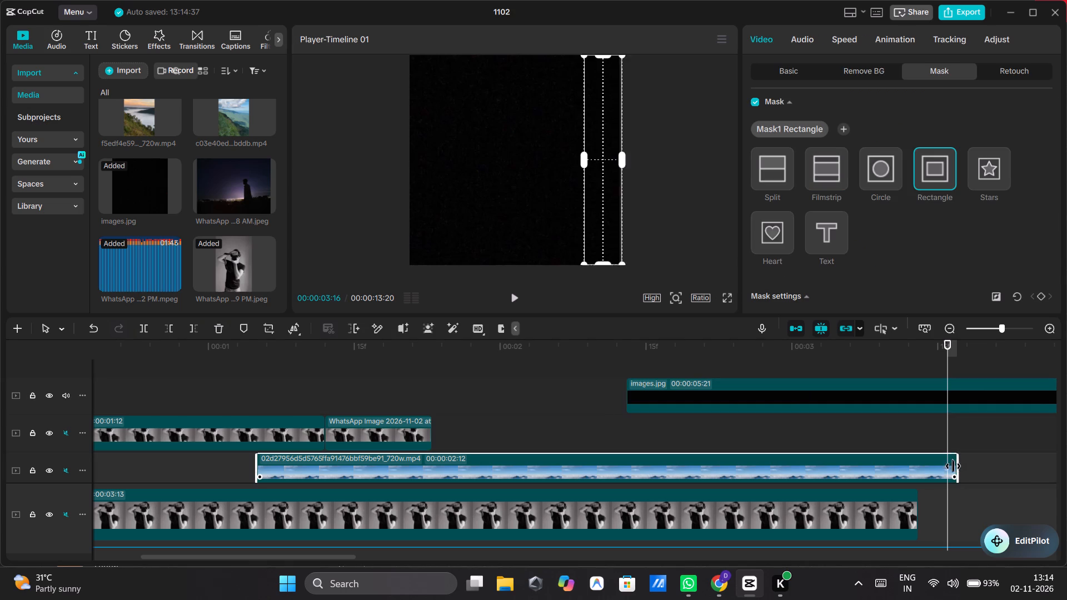
pyautogui.moveTo(953, 466); pyautogui.dragTo(949, 469)
# Extend the ends of the b7d0ffe150b233e4a0e083d07d36a8bd.mp4 and 60a10822e427f297048ddf6cc37244d5_720w.mp4 clips to 00:00:03:16.
pyautogui.scroll(-1, 976, 453)
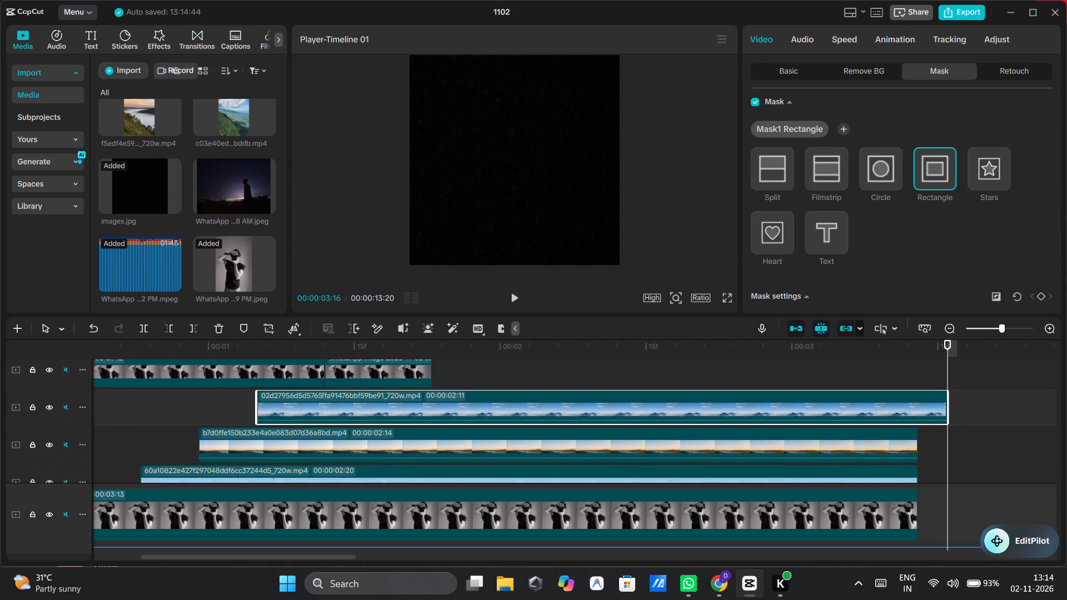
pyautogui.scroll(-1, 976, 453)
pyautogui.click(919, 428)
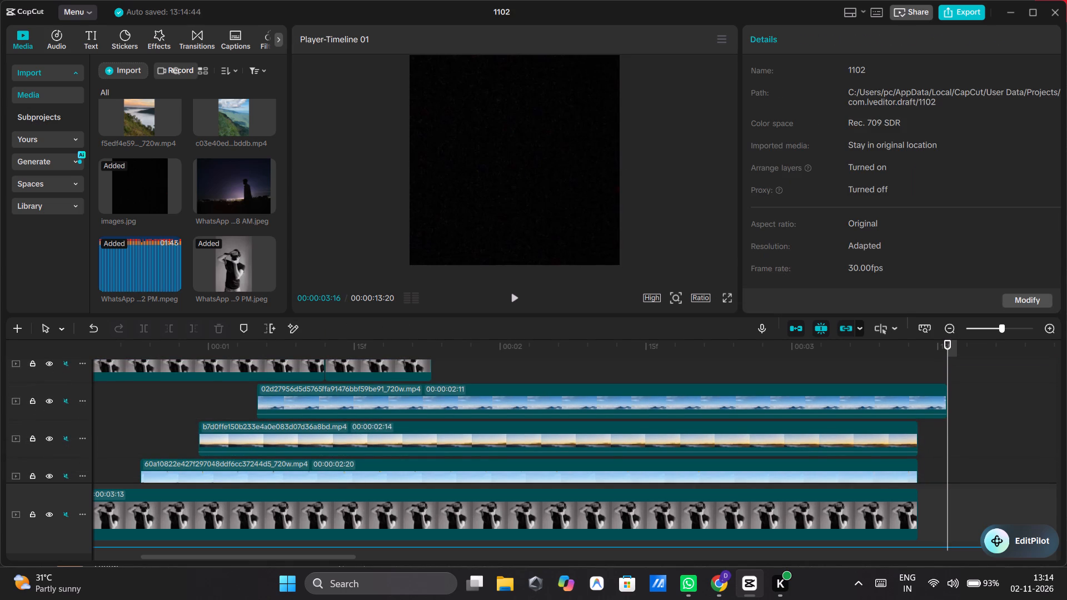
pyautogui.click(914, 431)
pyautogui.moveTo(916, 432); pyautogui.dragTo(946, 434)
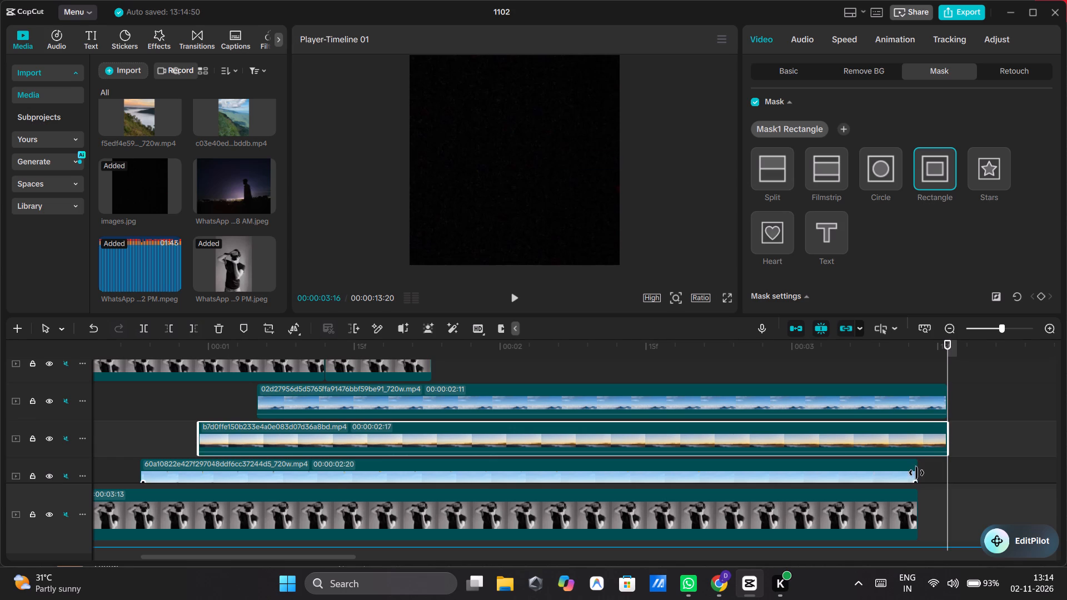
pyautogui.moveTo(916, 473); pyautogui.dragTo(943, 472)
# Extend the ends of the three lowest landscape overlay clips, just above the main track, to 00:00:03:16.
pyautogui.scroll(-1, 943, 472)
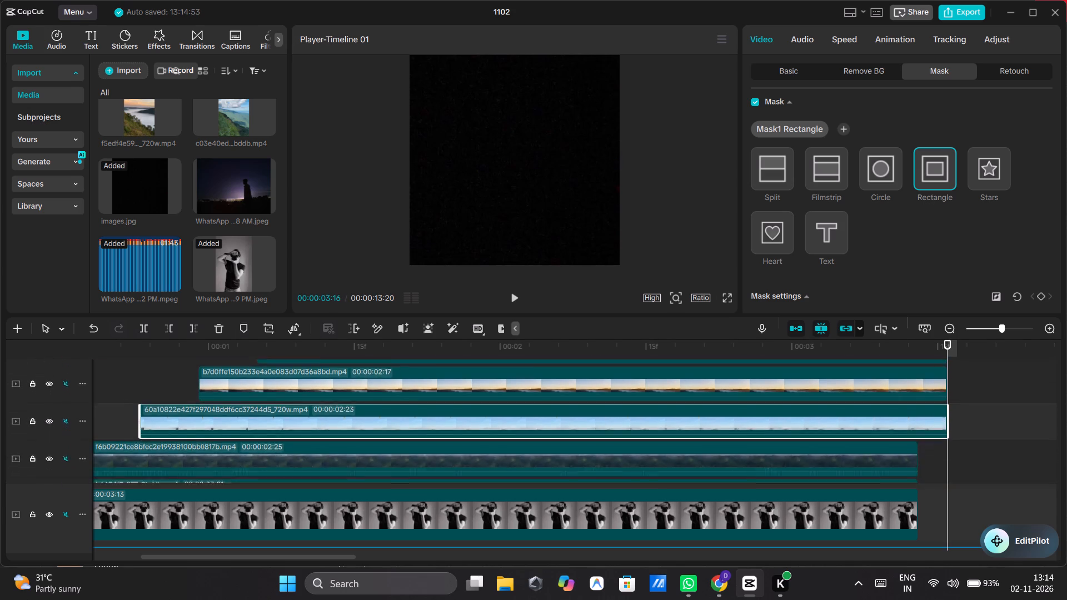
pyautogui.scroll(-2, 943, 472)
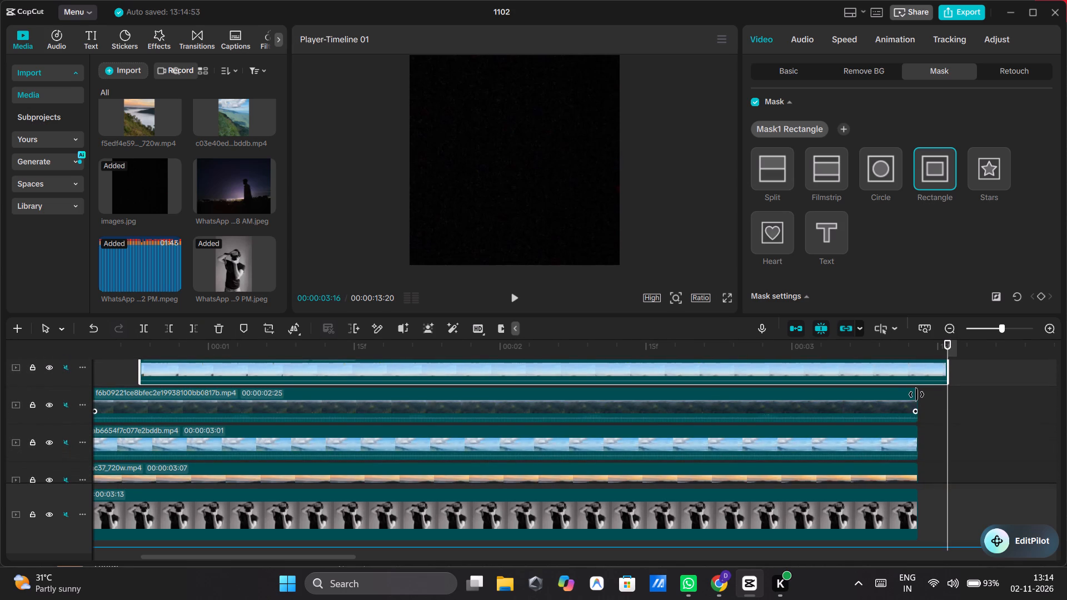
pyautogui.moveTo(918, 396); pyautogui.dragTo(946, 398)
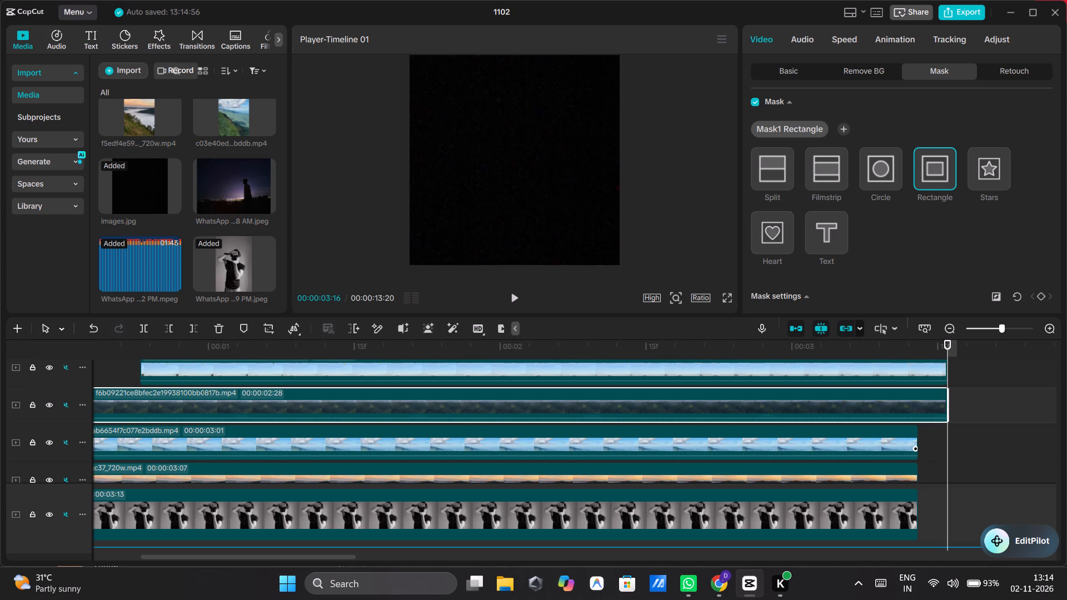
pyautogui.moveTo(916, 437); pyautogui.dragTo(946, 438)
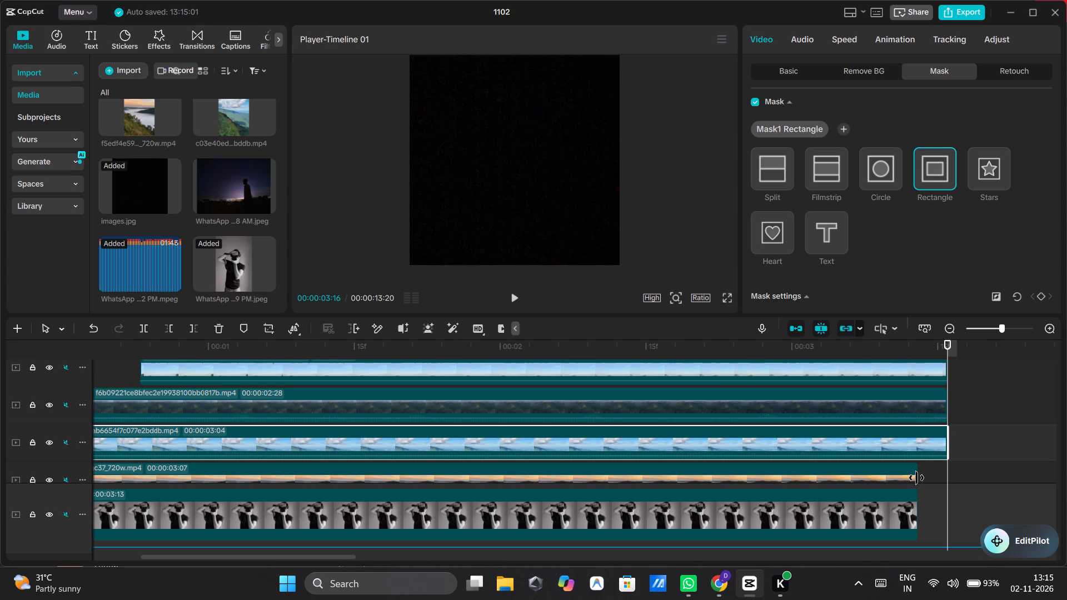
pyautogui.moveTo(916, 472); pyautogui.dragTo(928, 472)
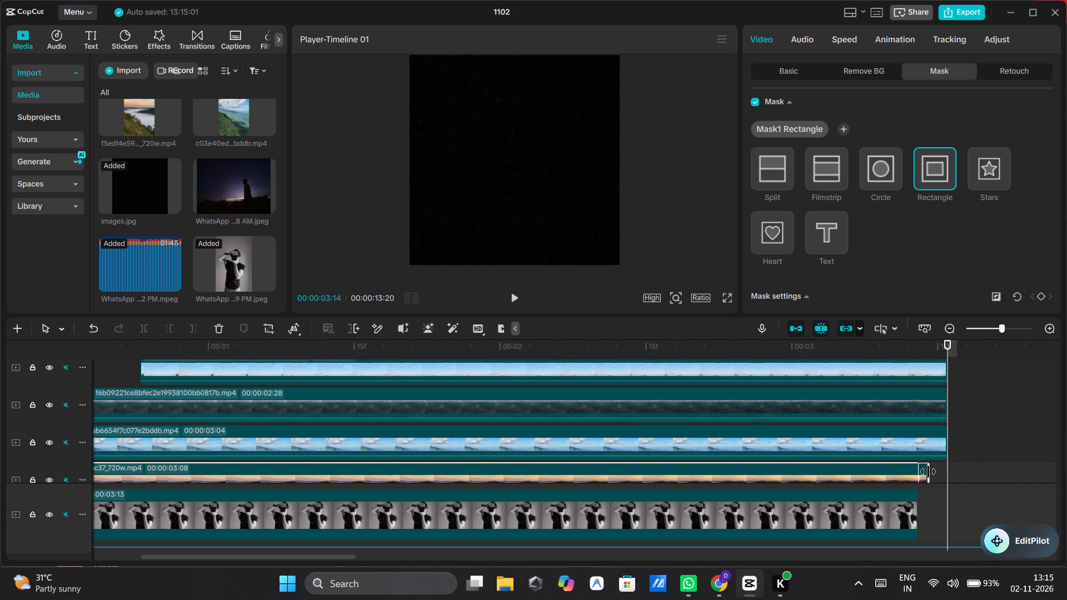
pyautogui.moveTo(928, 472); pyautogui.dragTo(940, 472)
# Extend the end of the main-track WhatsApp Image clip to a duration of 00:00:03:16.
pyautogui.scroll(-2, 940, 472)
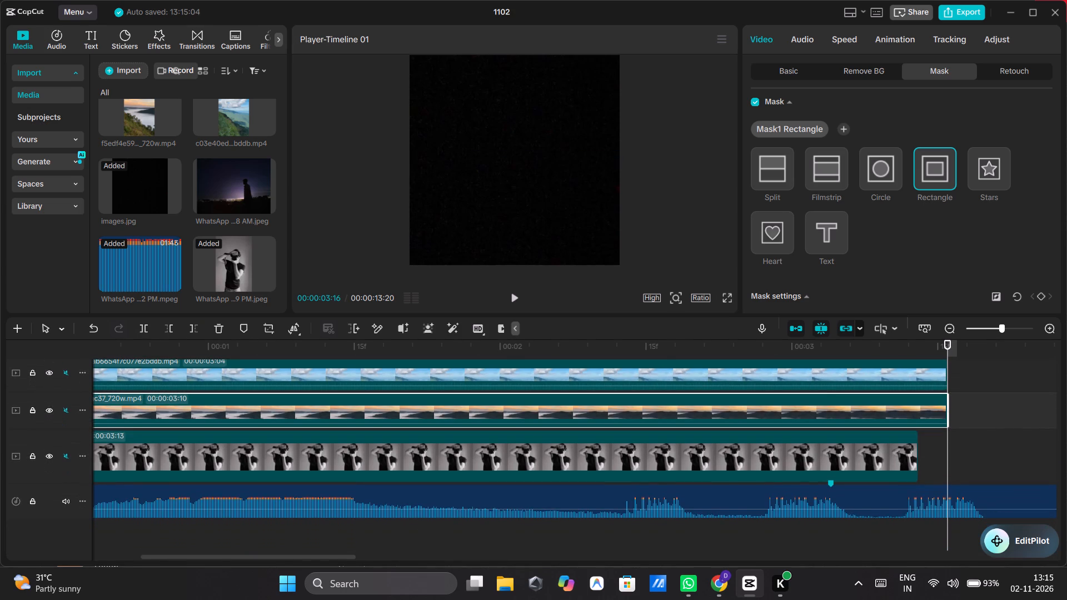
pyautogui.moveTo(917, 457); pyautogui.dragTo(942, 452)
# Play back the intro into the images.jpg overlay to check how the letterbox bars close over the landscape strips.
pyautogui.scroll(5, 763, 445)
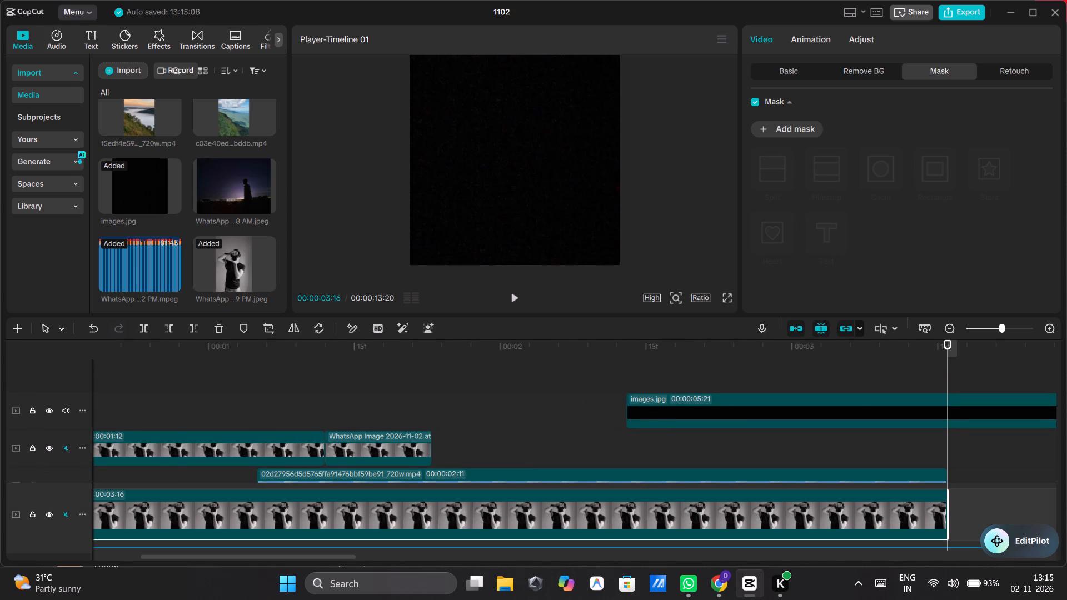
pyautogui.click(172, 371)
pyautogui.hscroll(6, 172, 371)
pyautogui.click(114, 371)
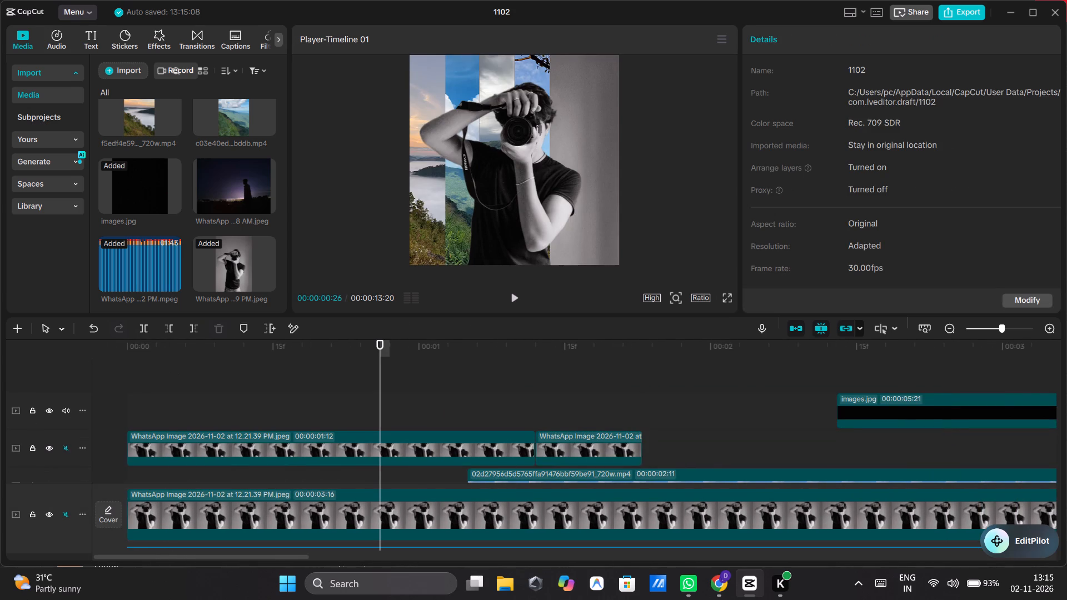
pyautogui.click(510, 296)
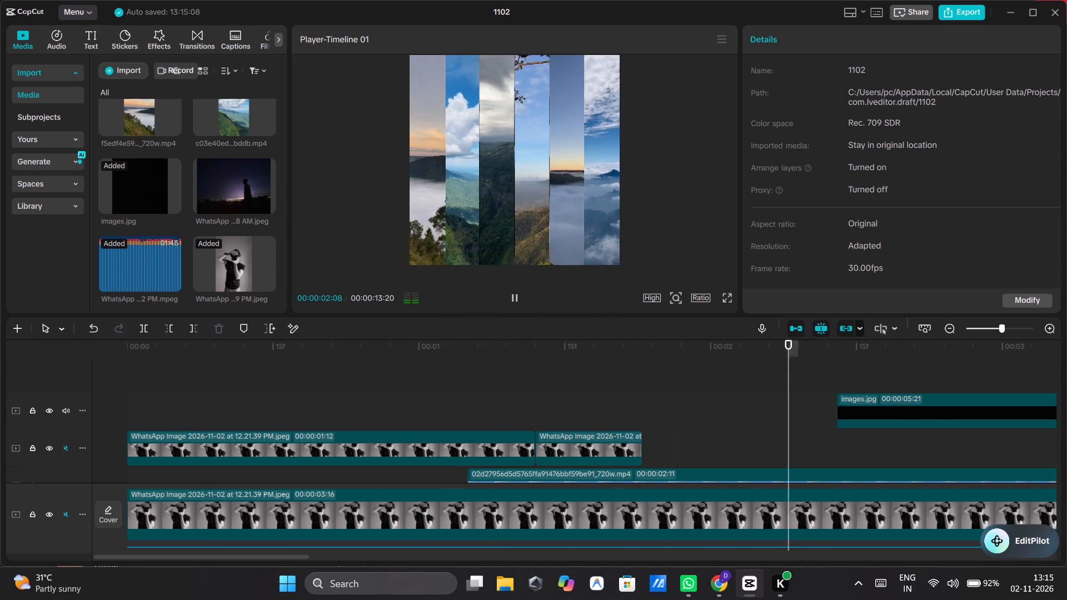
pyautogui.click(510, 296)
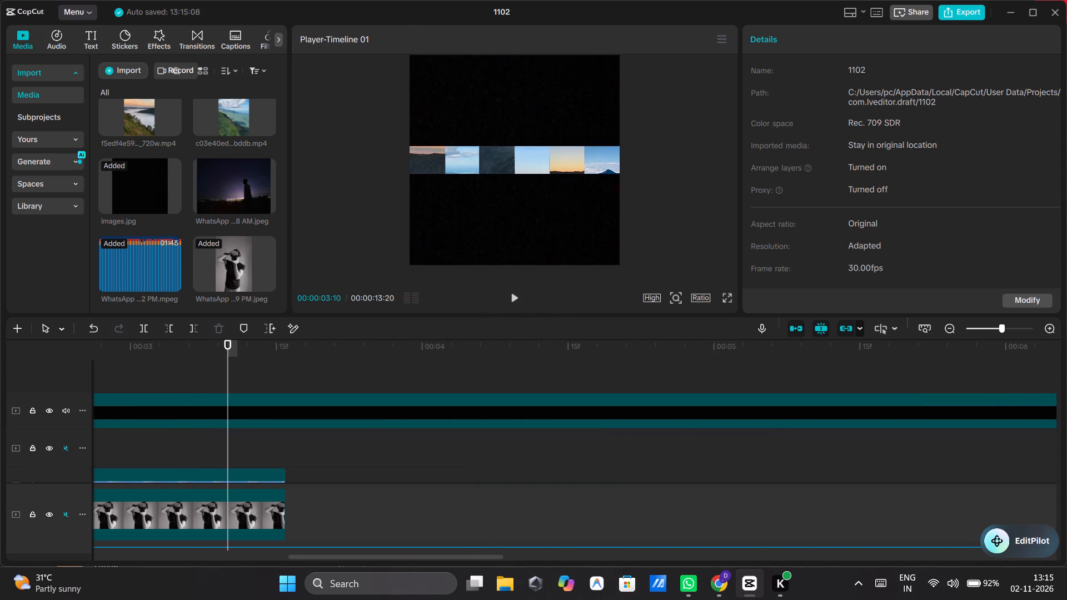
pyautogui.hscroll(4, 320, 378)
pyautogui.click(570, 370)
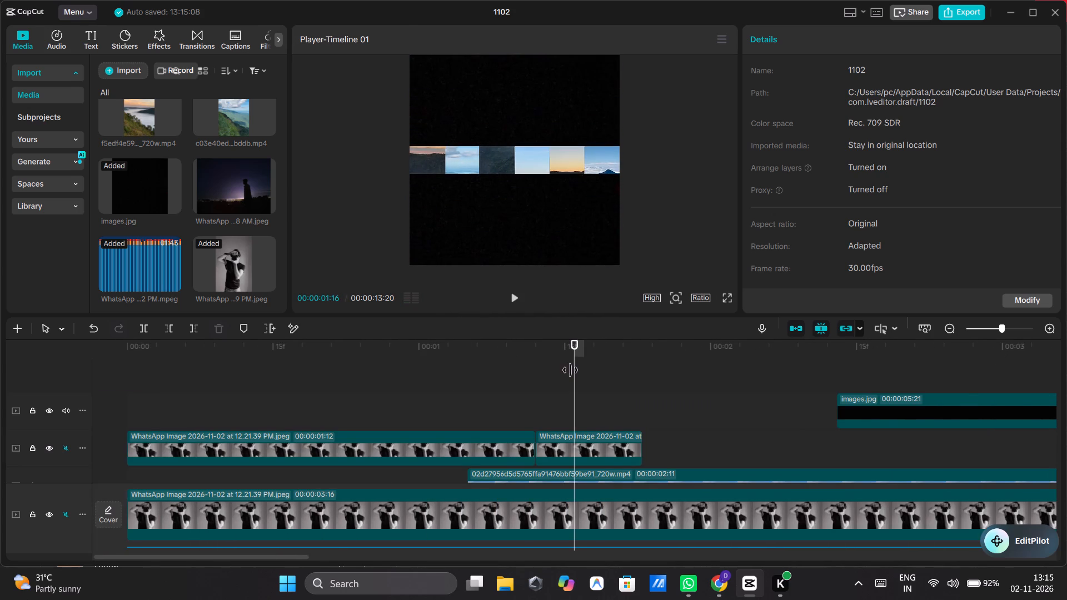
pyautogui.click(516, 302)
pyautogui.click(516, 302)
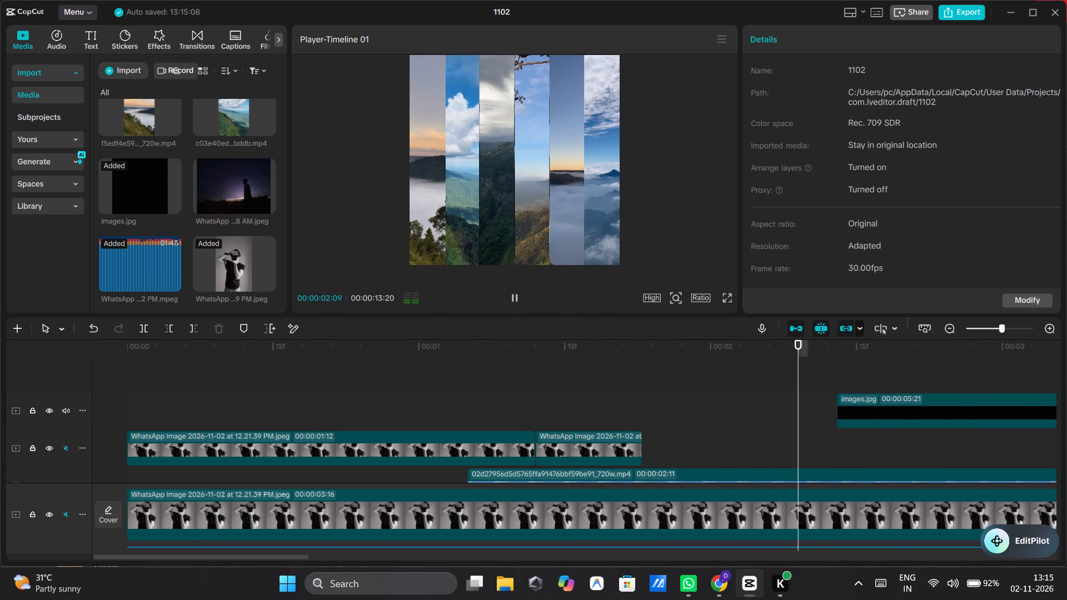
pyautogui.doubleClick(516, 302)
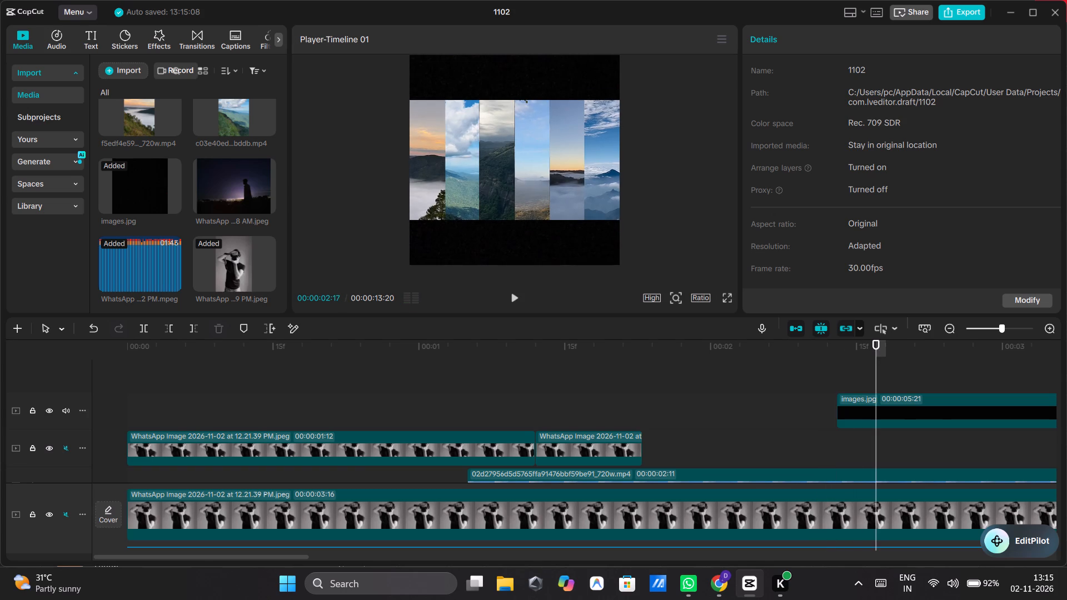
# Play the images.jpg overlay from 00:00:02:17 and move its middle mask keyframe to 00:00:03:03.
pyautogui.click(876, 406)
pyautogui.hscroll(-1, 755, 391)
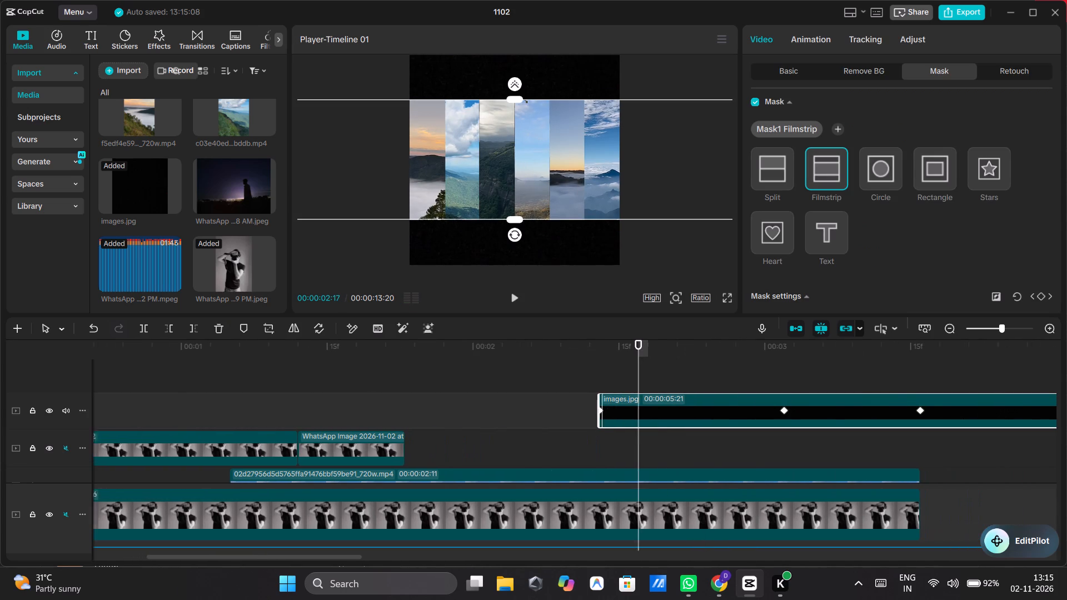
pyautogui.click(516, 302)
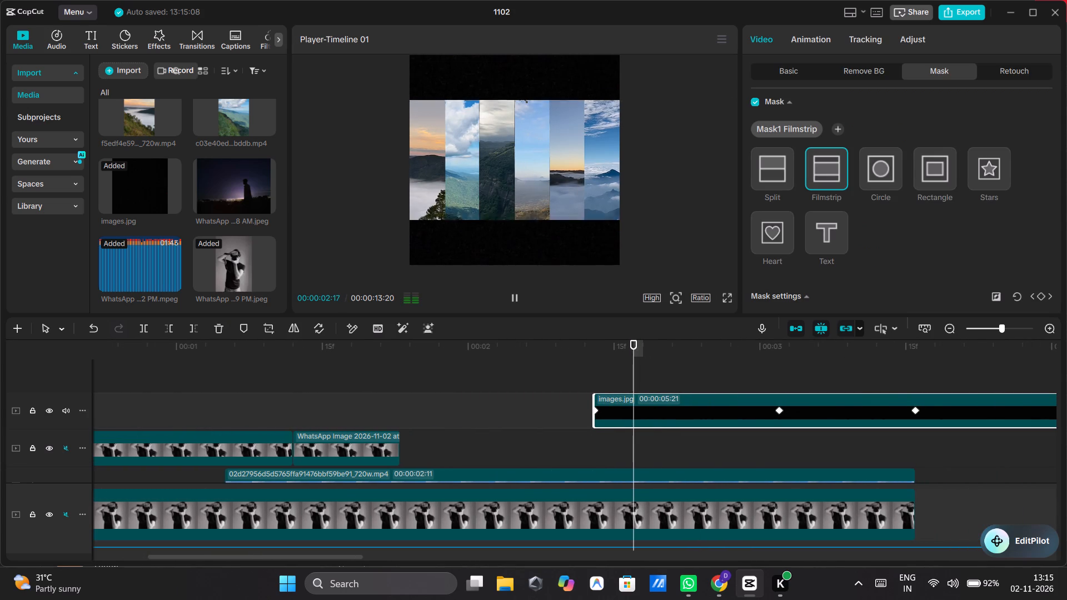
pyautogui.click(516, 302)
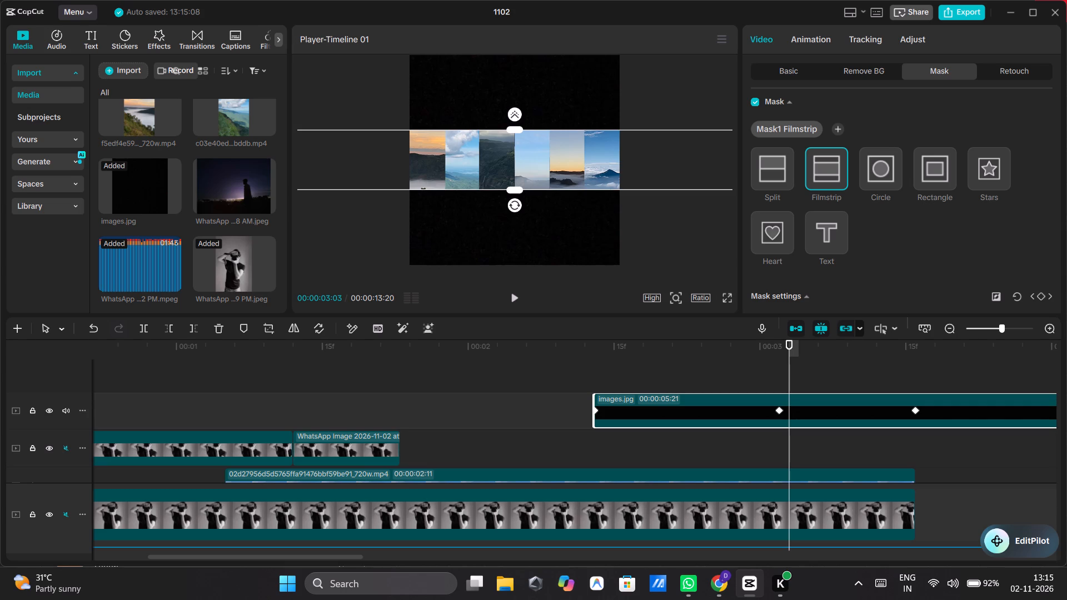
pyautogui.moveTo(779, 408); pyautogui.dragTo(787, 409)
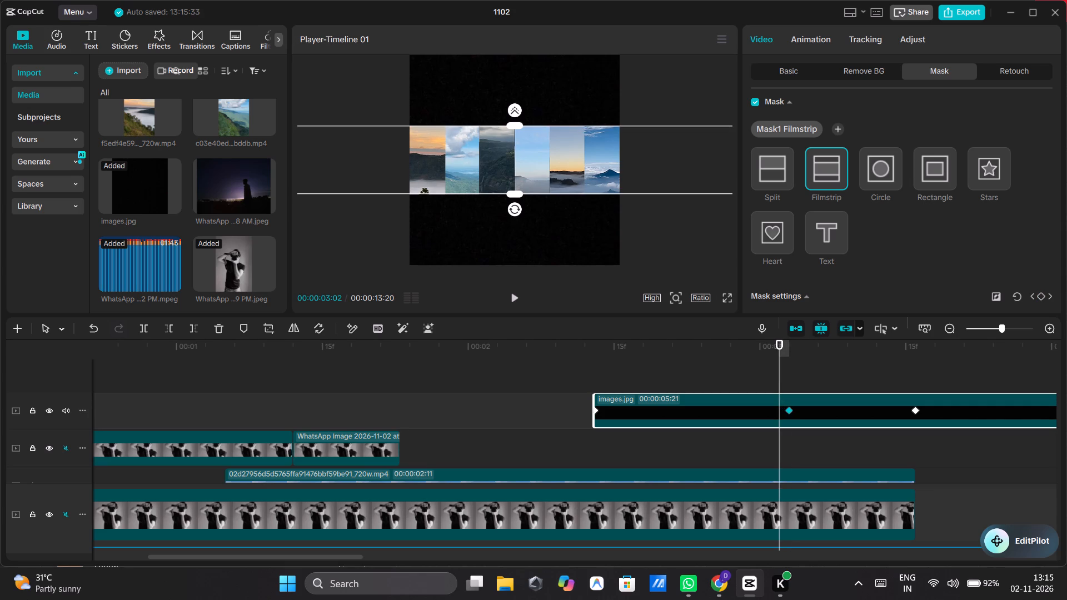
# Play back the closing bars and move the images.jpg overlay's last mask keyframe to 00:00:03:15.
pyautogui.click(516, 301)
pyautogui.click(516, 301)
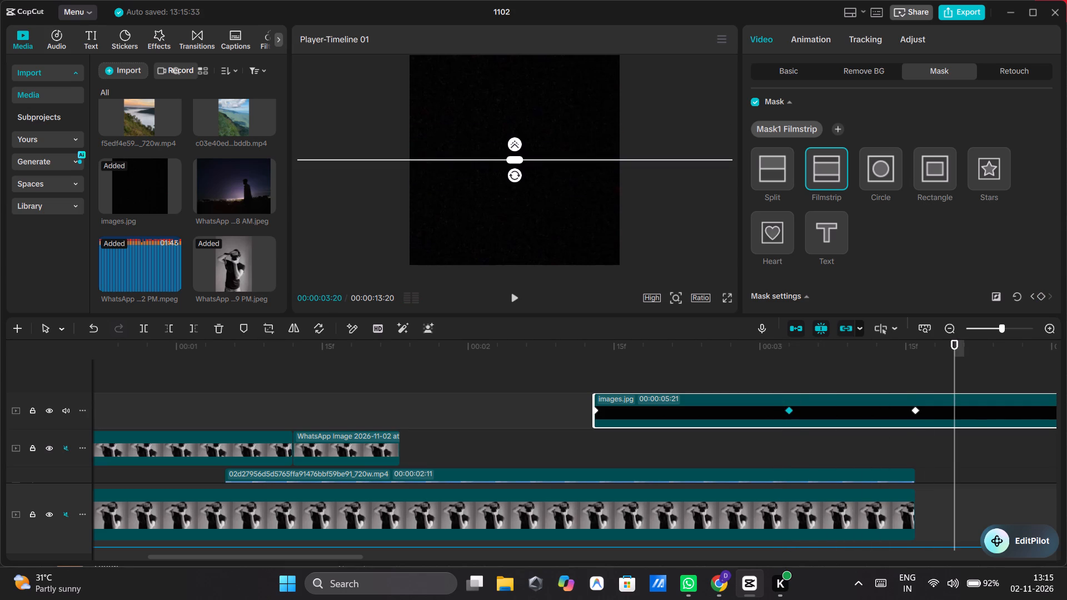
pyautogui.moveTo(914, 409); pyautogui.dragTo(904, 409)
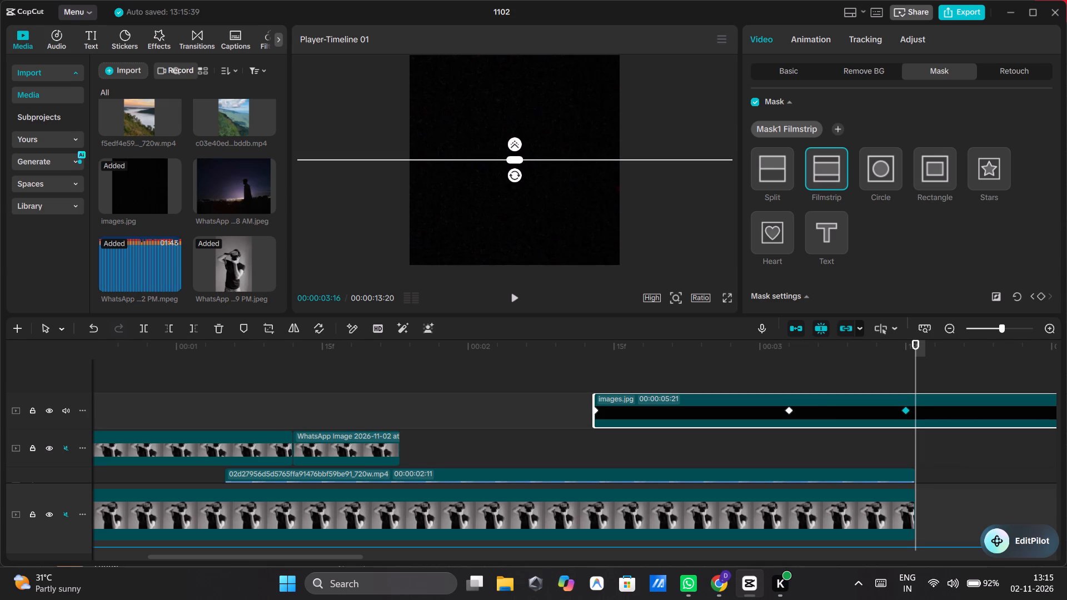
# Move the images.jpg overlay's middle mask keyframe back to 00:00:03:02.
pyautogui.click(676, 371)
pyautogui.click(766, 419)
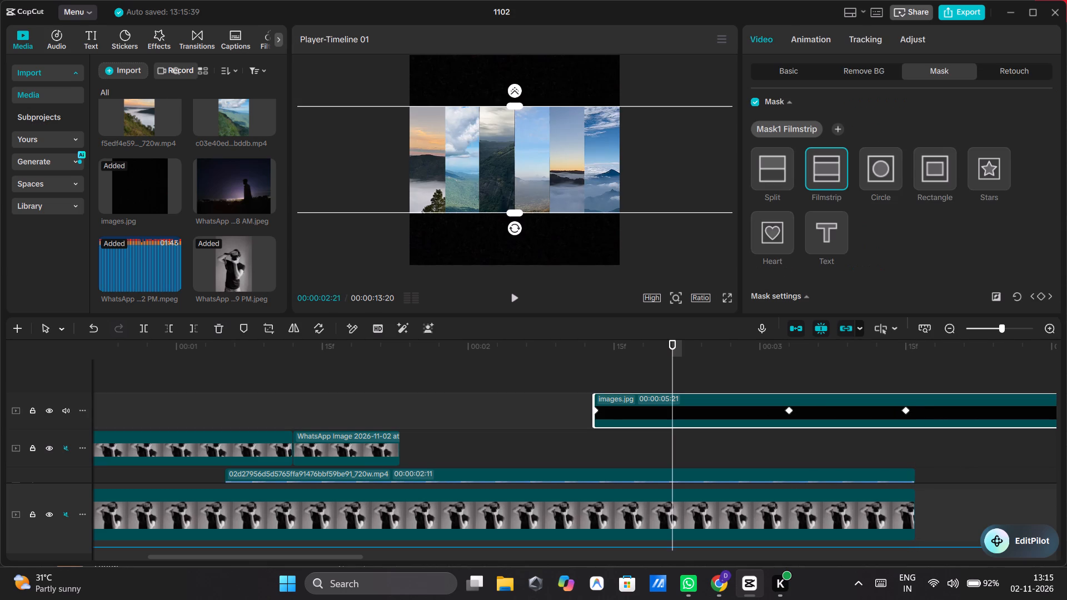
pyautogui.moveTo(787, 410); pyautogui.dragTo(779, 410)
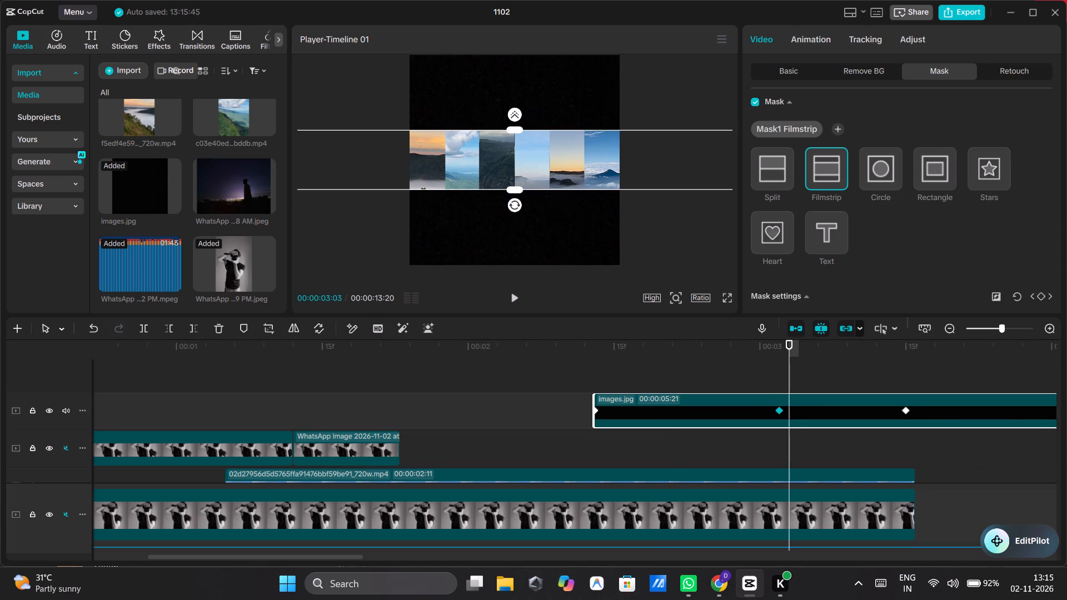
# Play back the images.jpg overlay from 00:00:02:13 and around its middle keyframe to check the letterbox bars' timing.
pyautogui.click(592, 367)
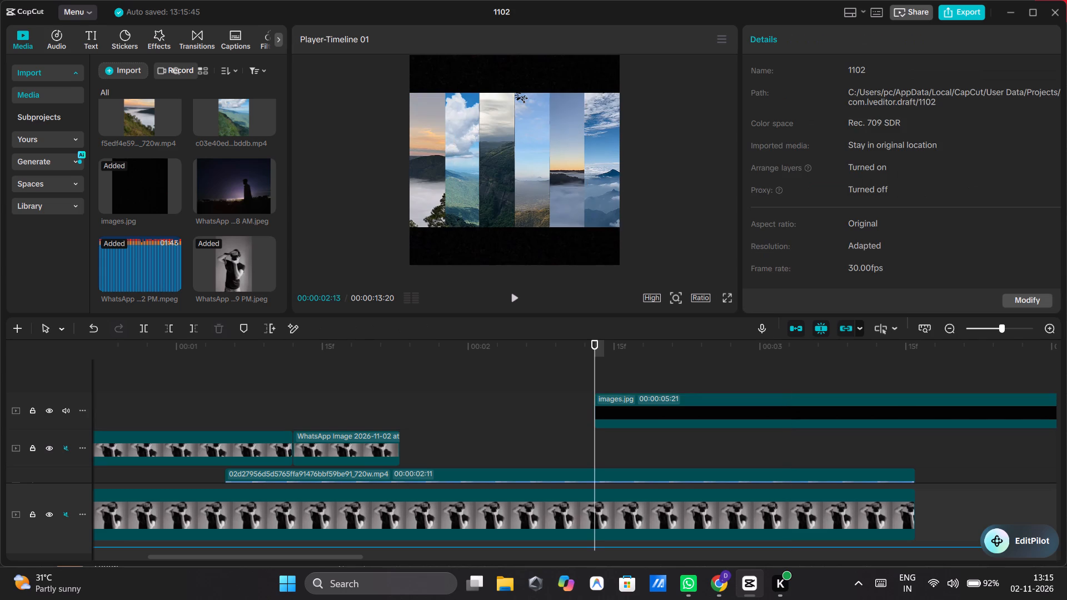
pyautogui.click(592, 367)
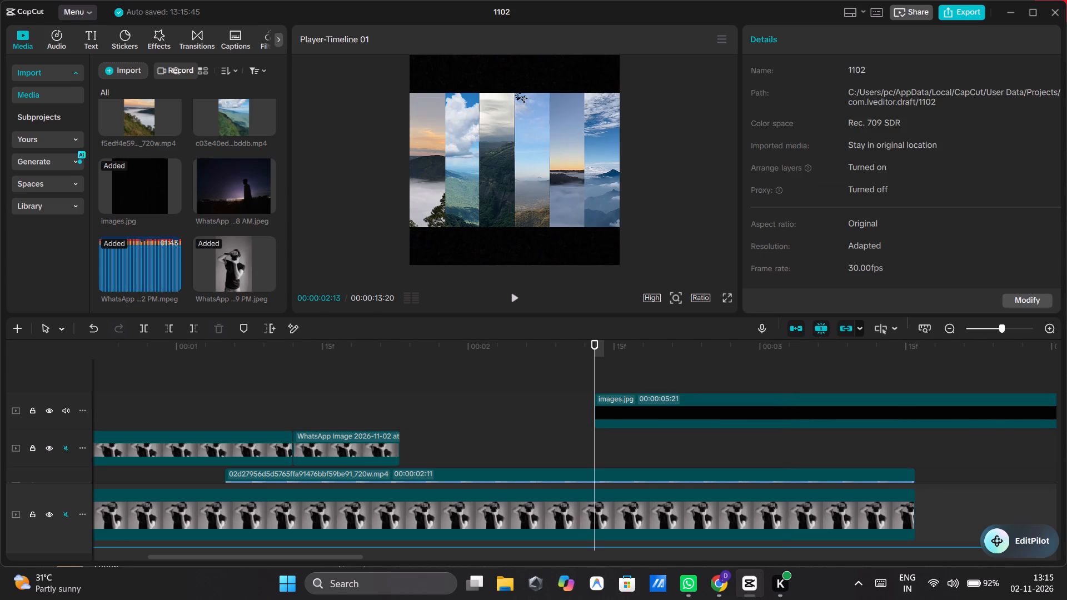
pyautogui.click(592, 367)
pyautogui.click(515, 297)
pyautogui.click(515, 297)
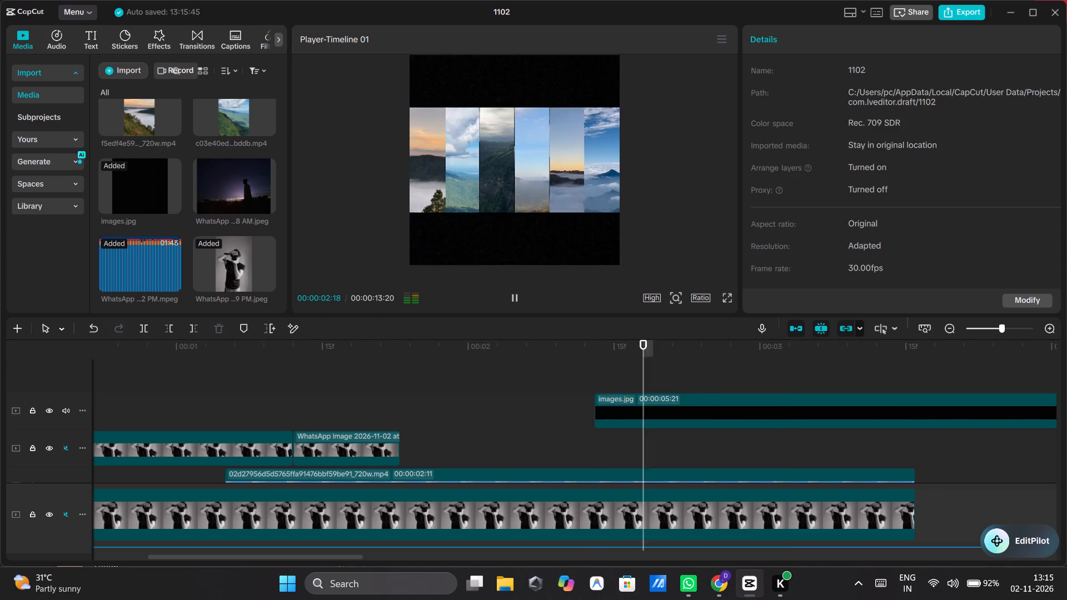
pyautogui.doubleClick(515, 297)
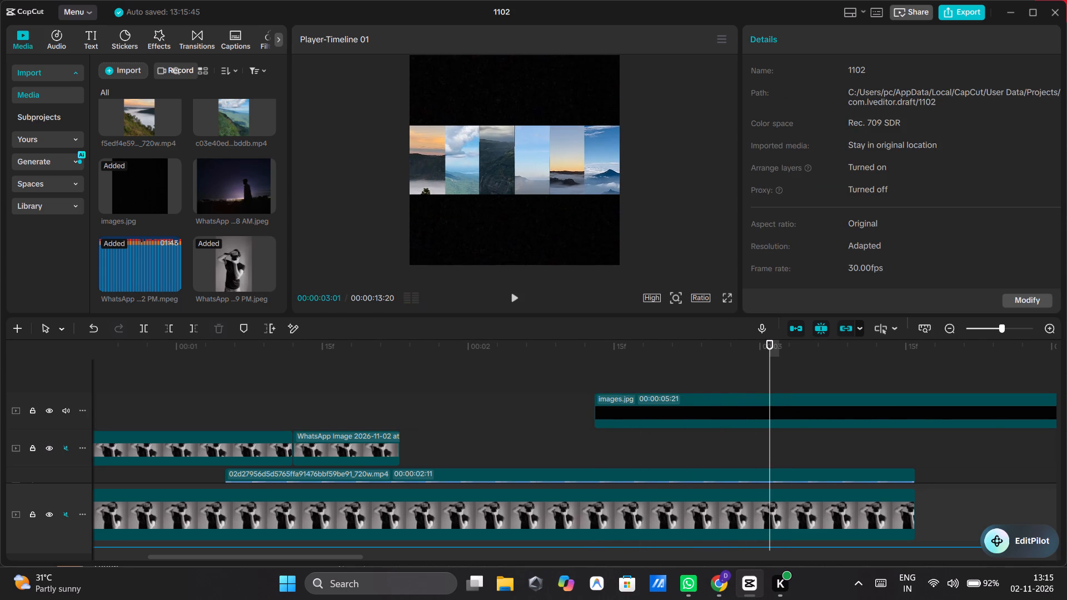
pyautogui.click(646, 403)
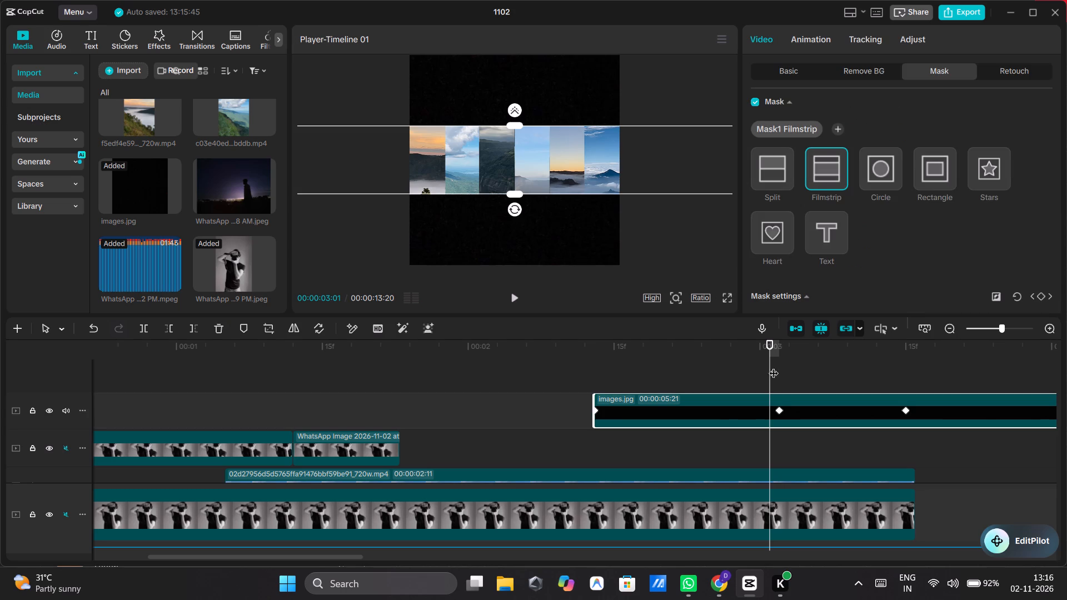
pyautogui.moveTo(770, 364); pyautogui.dragTo(749, 363)
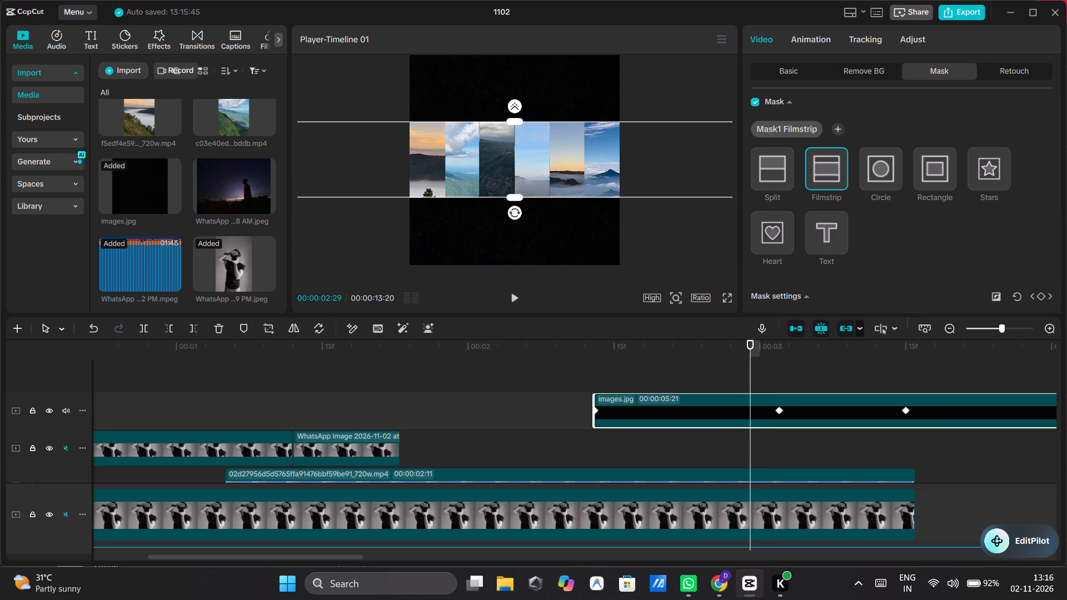
pyautogui.doubleClick(510, 296)
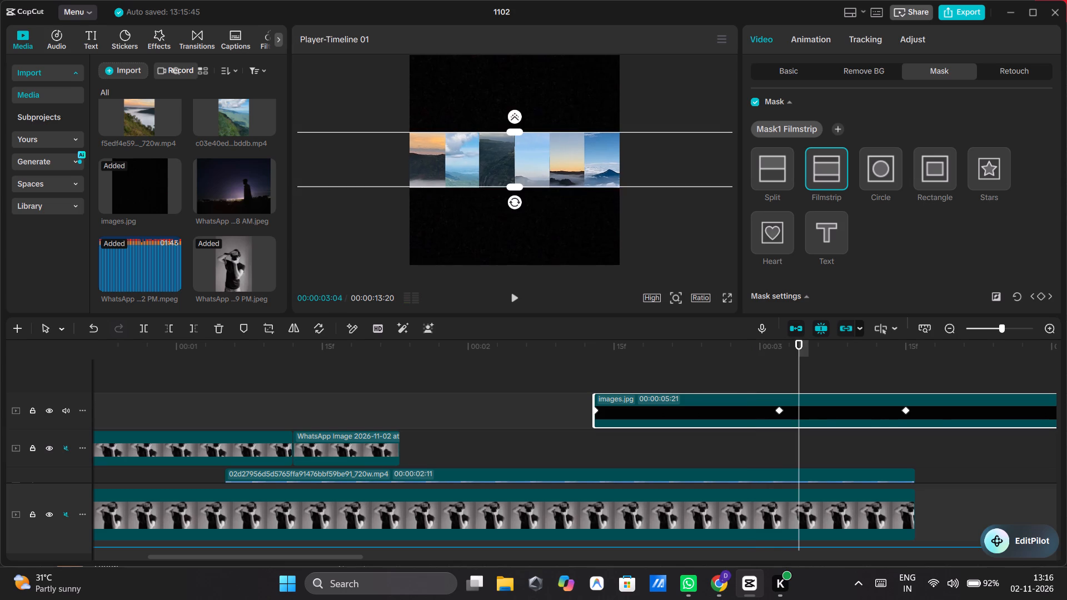
pyautogui.click(751, 373)
pyautogui.click(733, 368)
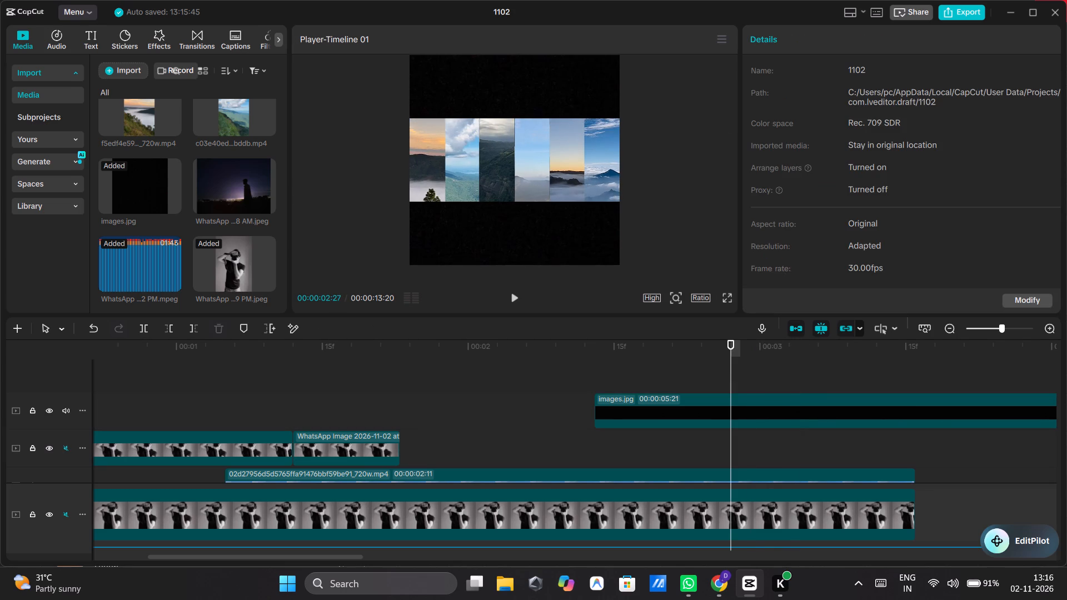
# Play back the closing letterbox bars and move the images.jpg overlay's middle mask keyframe to 00:00:02:28.
pyautogui.doubleClick(513, 296)
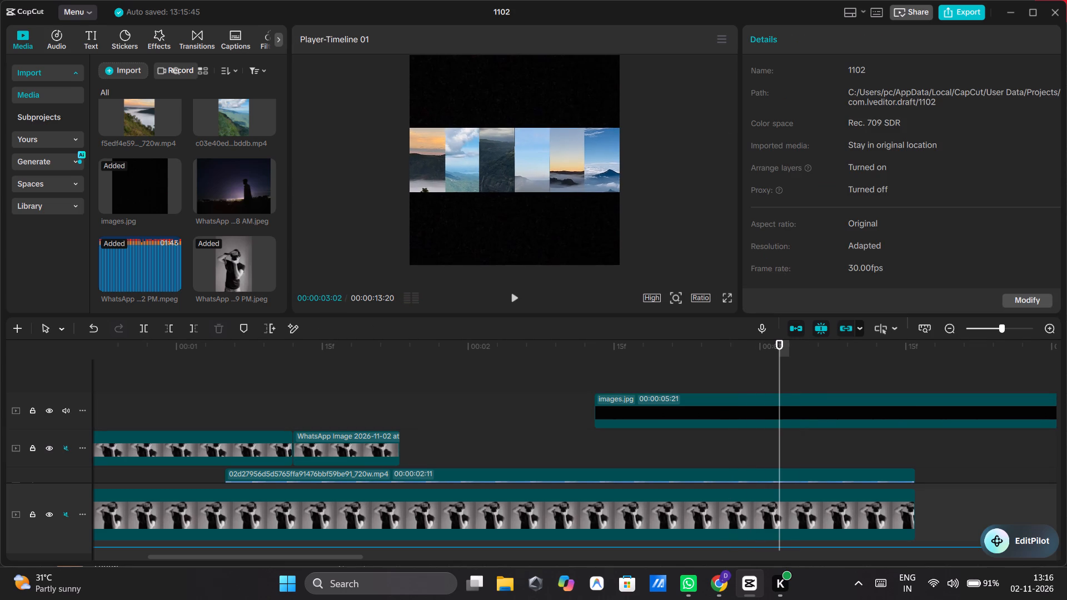
pyautogui.click(687, 366)
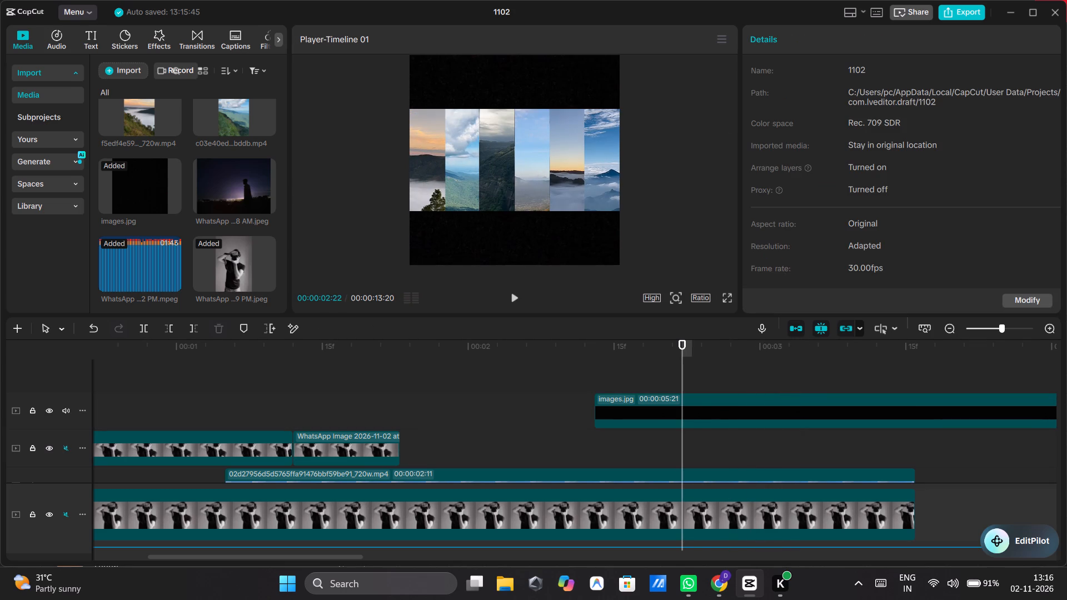
pyautogui.click(517, 297)
pyautogui.click(517, 297)
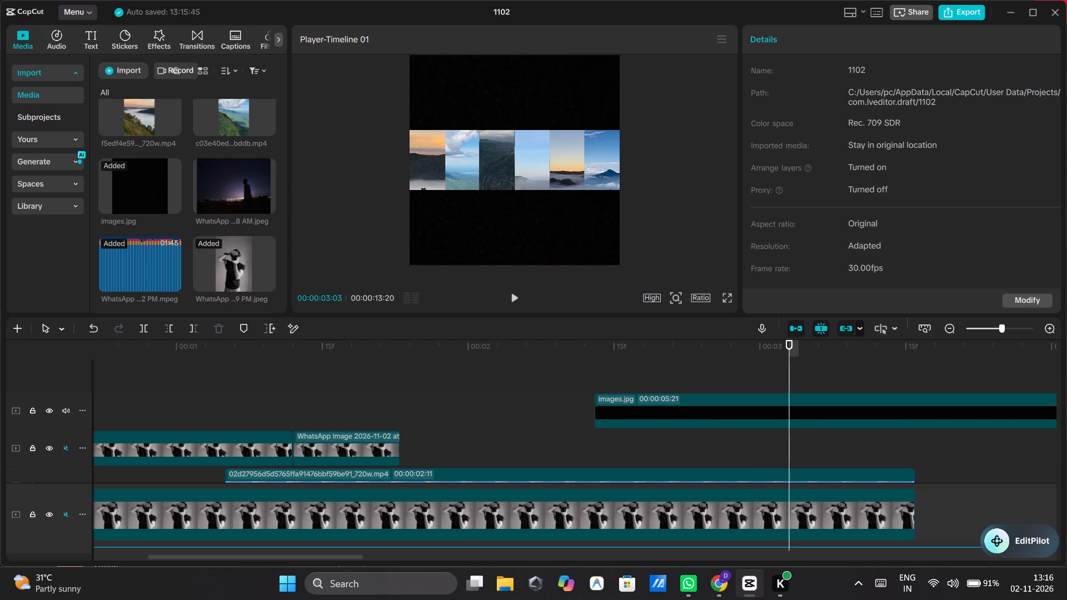
pyautogui.click(726, 364)
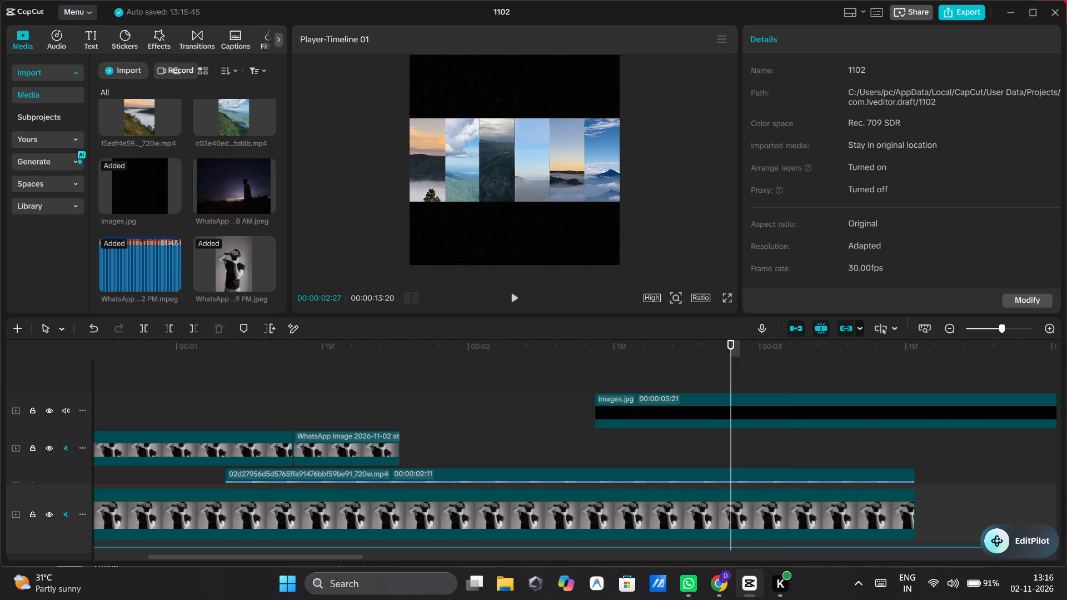
pyautogui.click(720, 405)
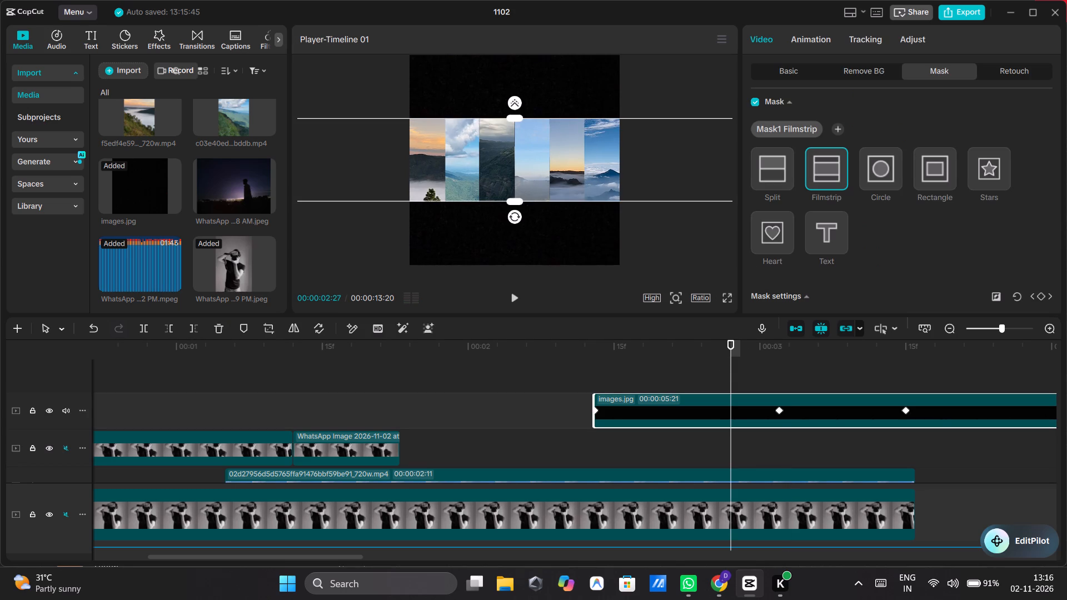
pyautogui.moveTo(781, 411); pyautogui.dragTo(744, 409)
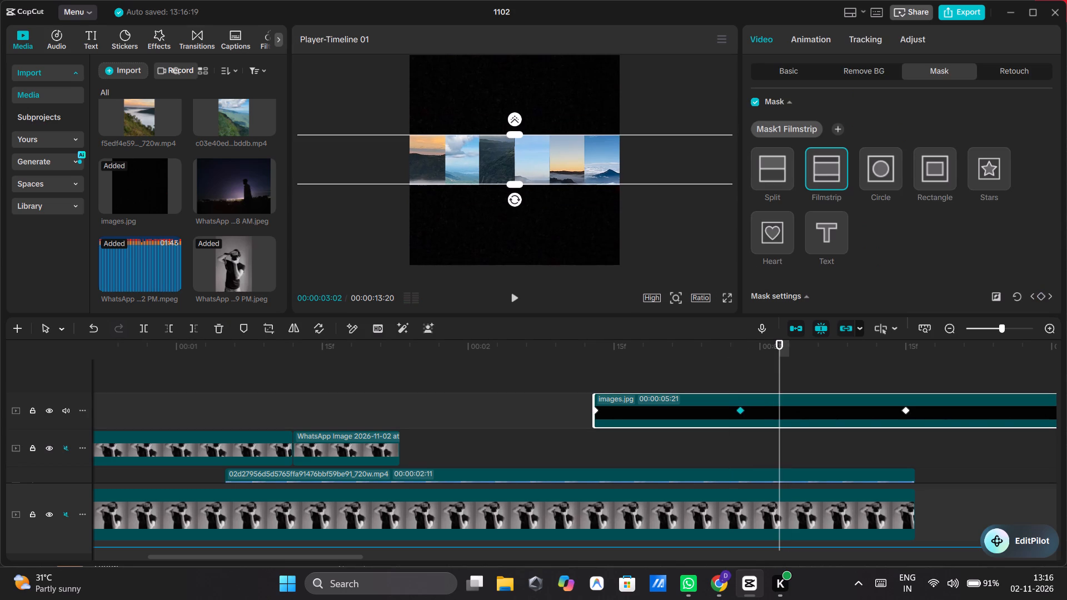
# Play back the images.jpg overlay from 00:00:02:12 through the full bar closing to check the timing.
pyautogui.click(630, 357)
pyautogui.click(582, 357)
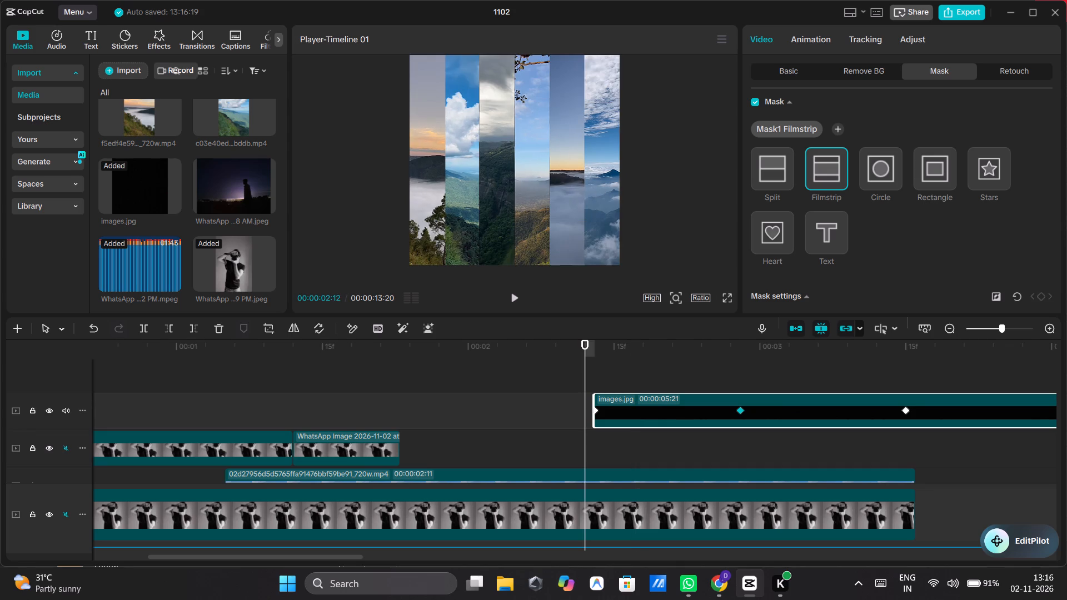
pyautogui.click(516, 301)
pyautogui.click(516, 301)
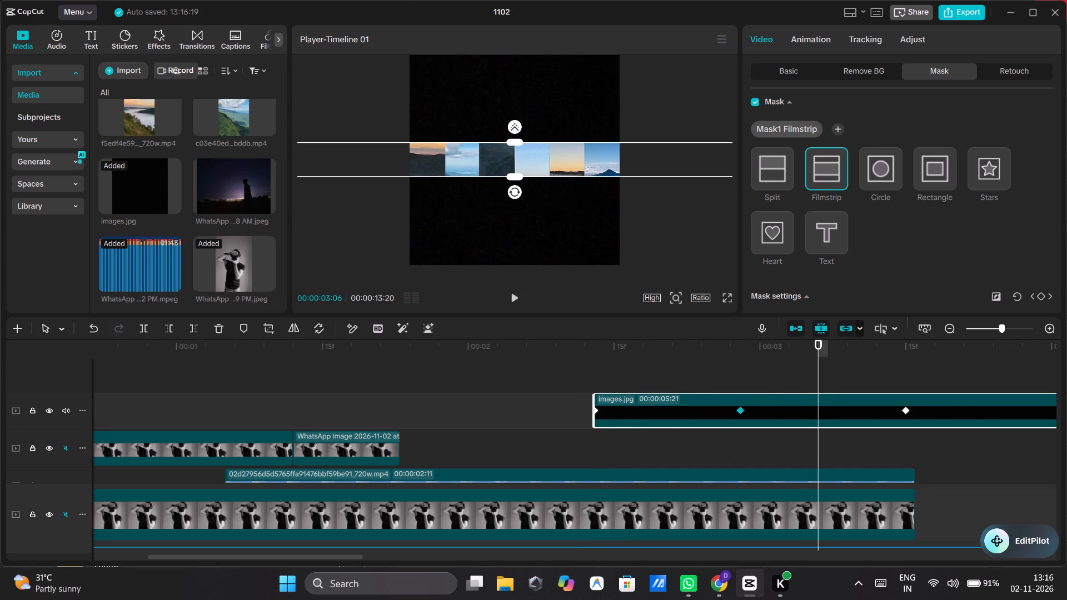
pyautogui.click(516, 301)
pyautogui.click(516, 301)
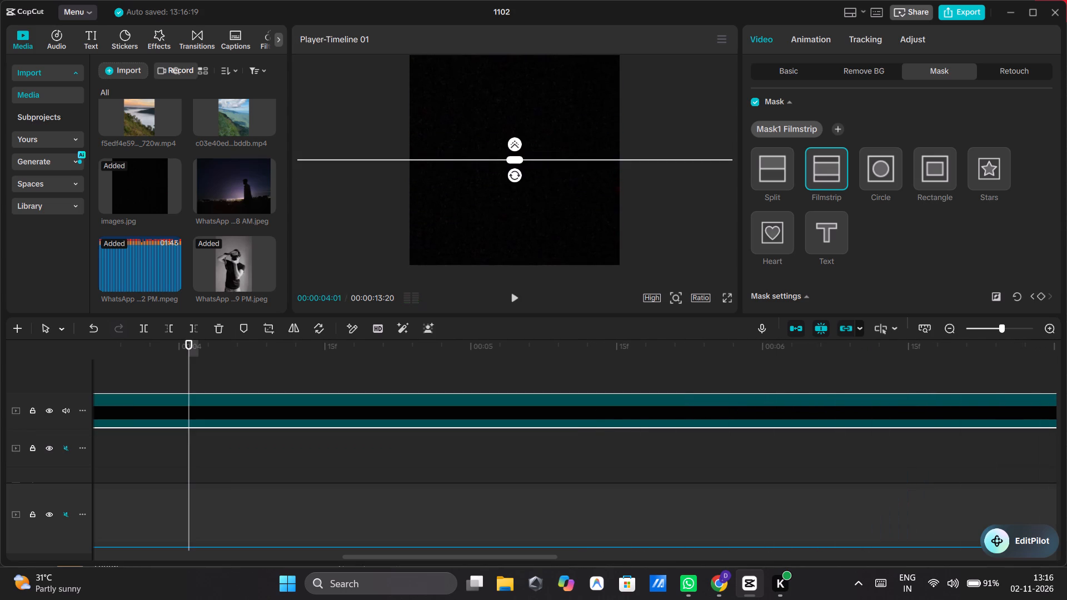
# At the images.jpg overlay's first mask keyframe at 00:00:02:13, widen the Filmstrip mask beyond the full frame height.
pyautogui.hscroll(3, 403, 367)
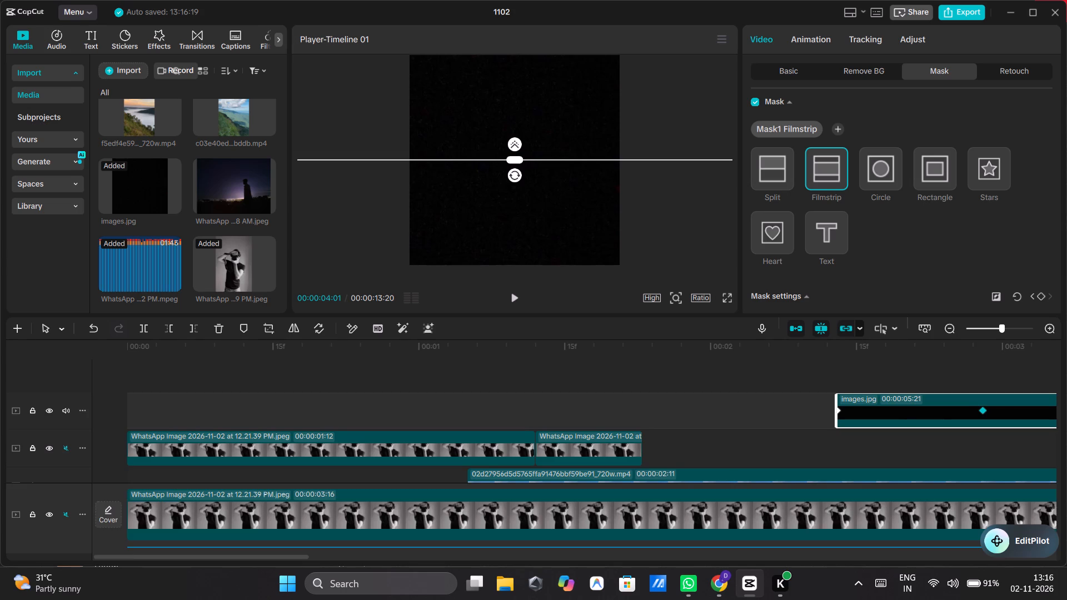
pyautogui.hscroll(-2, 842, 430)
pyautogui.hscroll(1, 535, 443)
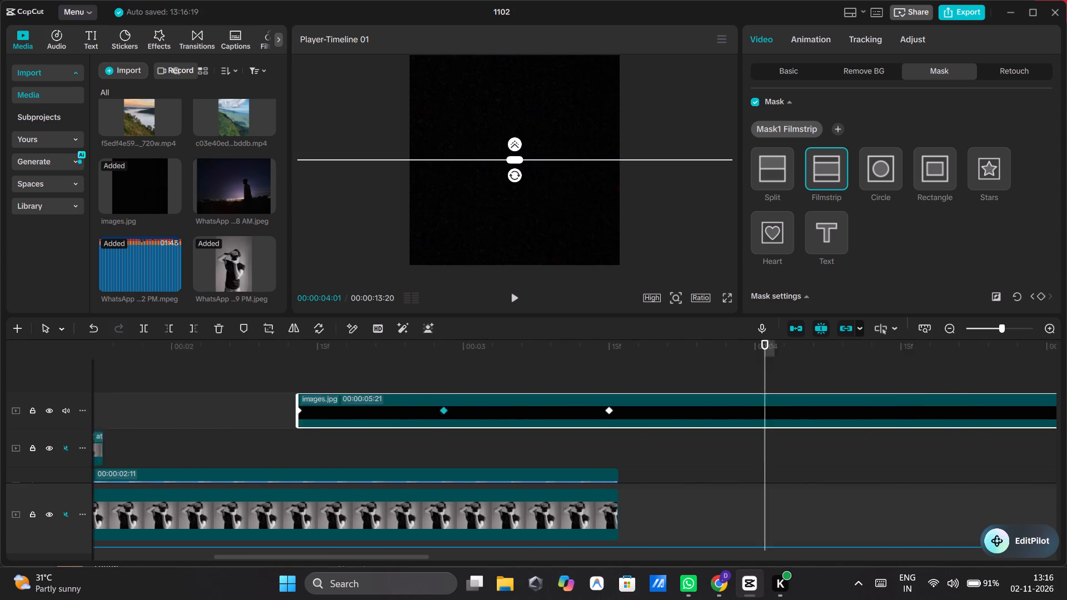
pyautogui.hscroll(1, 535, 443)
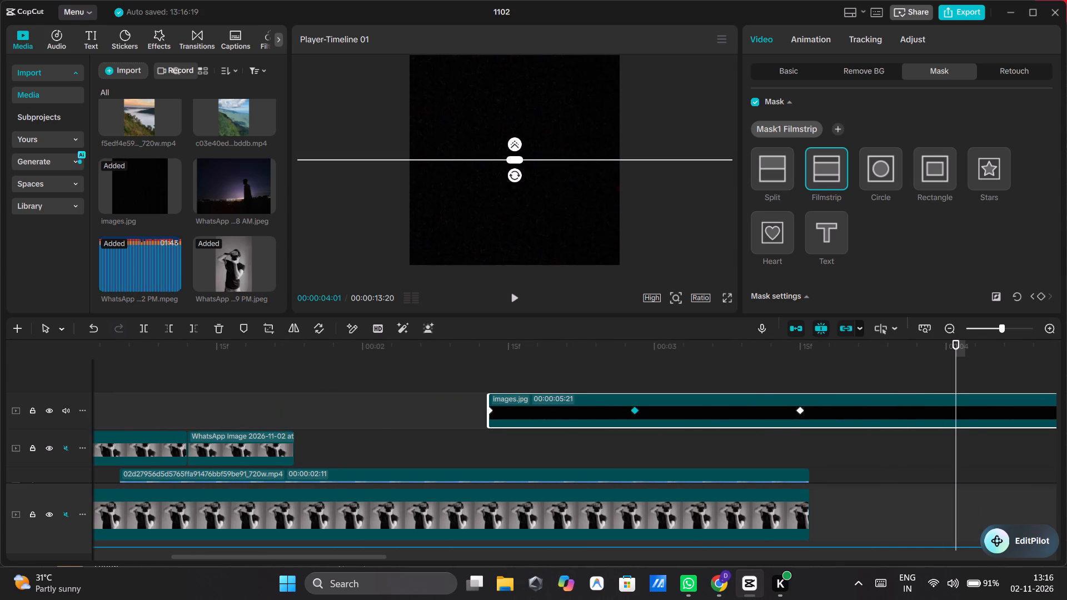
pyautogui.click(566, 409)
pyautogui.click(485, 371)
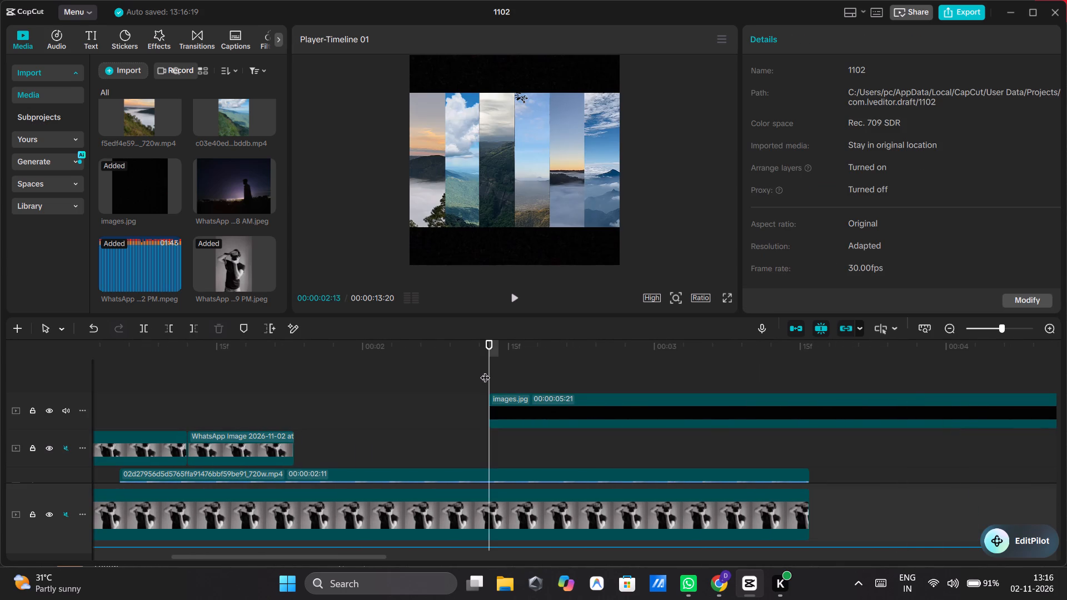
pyautogui.click(517, 416)
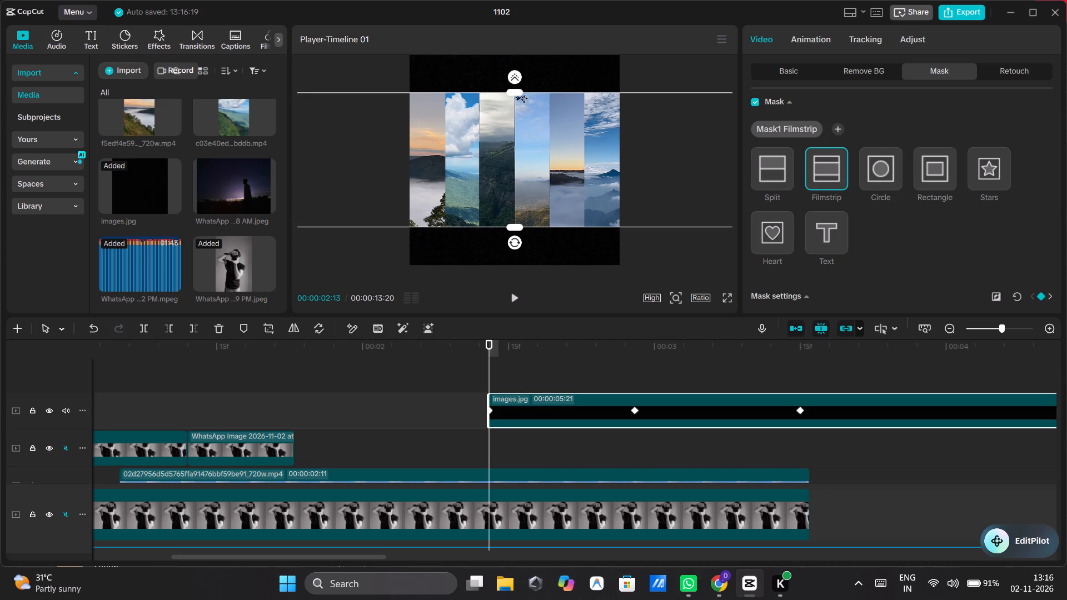
pyautogui.moveTo(515, 226); pyautogui.dragTo(515, 278)
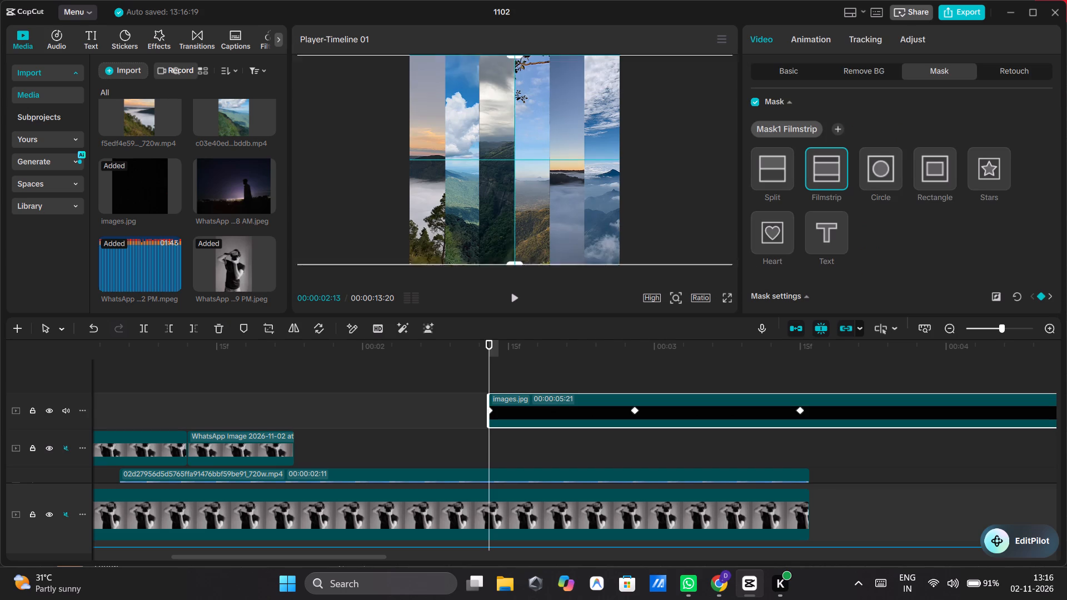
pyautogui.moveTo(515, 278); pyautogui.dragTo(515, 292)
pyautogui.click(633, 411)
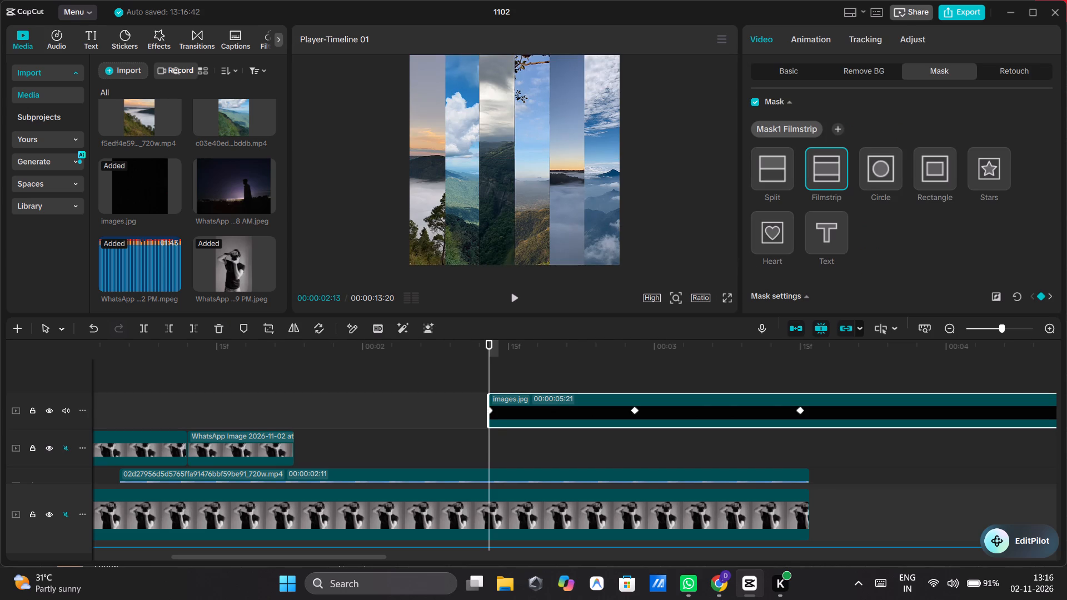
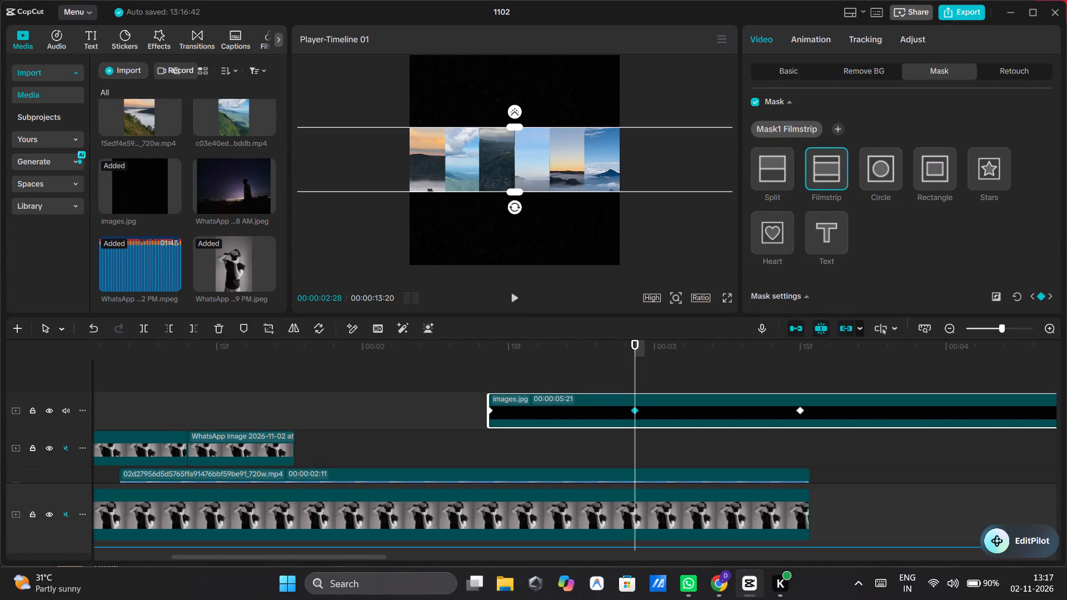
# Trim the start of the images.jpg overlay to 00:00:02:14, giving the clip a duration of 00:00:05:20.
pyautogui.moveTo(487, 401); pyautogui.dragTo(498, 401)
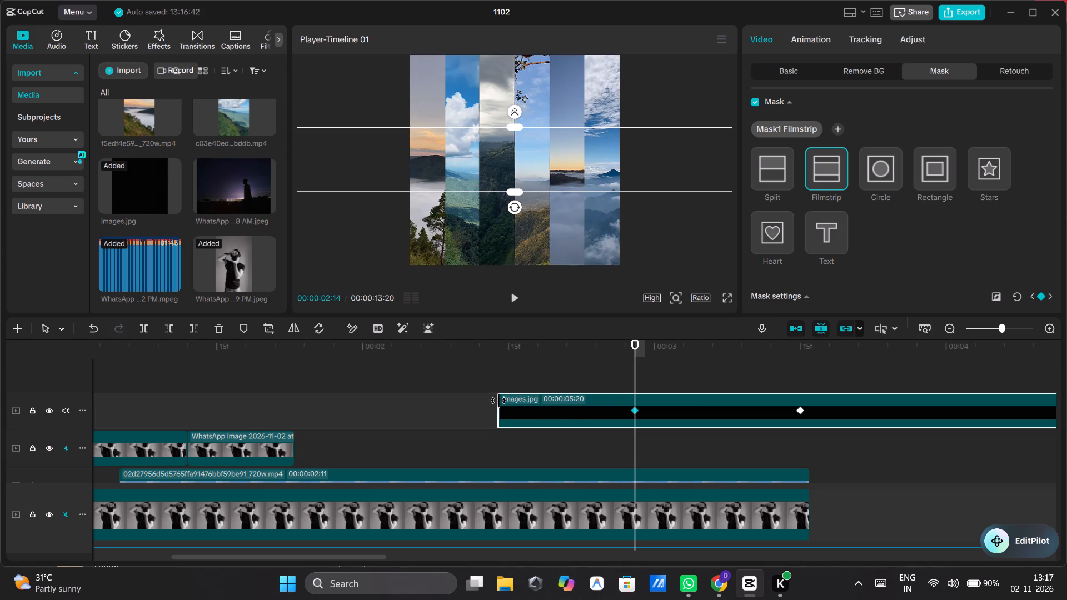
pyautogui.moveTo(498, 401); pyautogui.dragTo(495, 401)
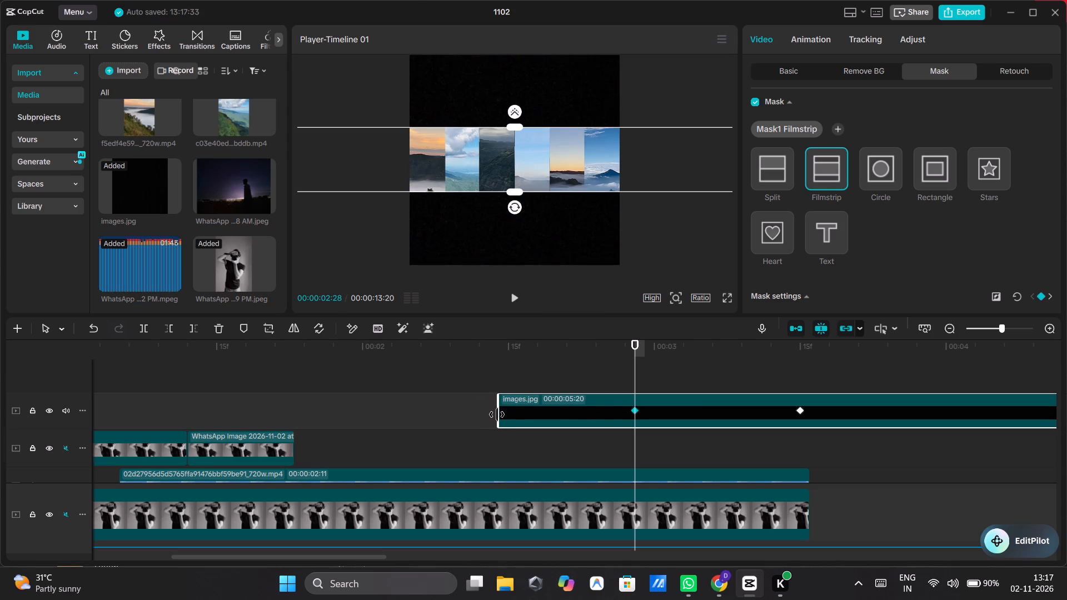
pyautogui.moveTo(497, 414); pyautogui.dragTo(473, 415)
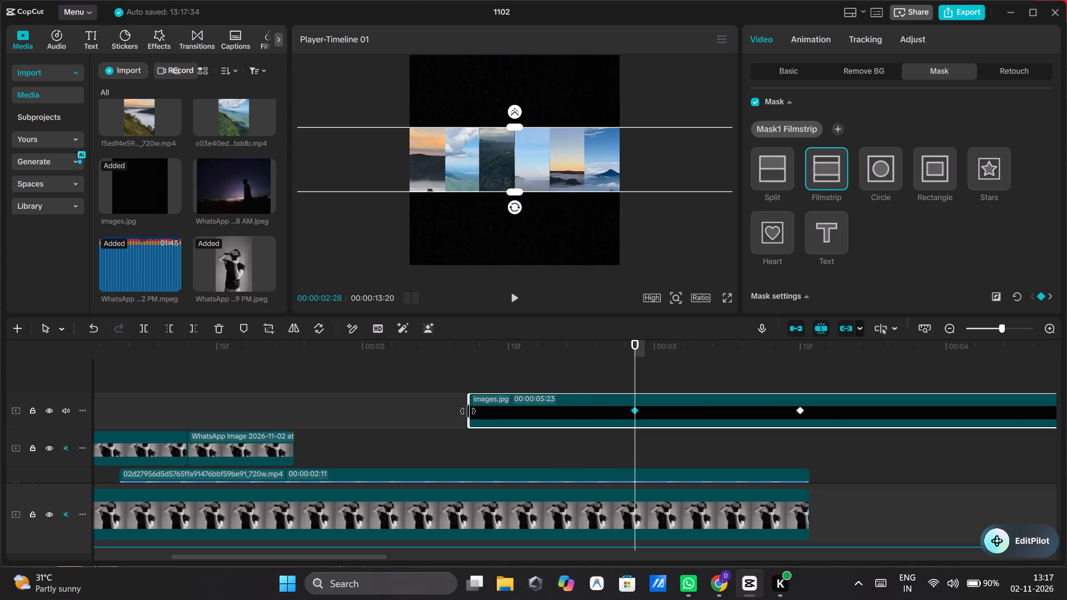
pyautogui.moveTo(468, 411); pyautogui.dragTo(497, 411)
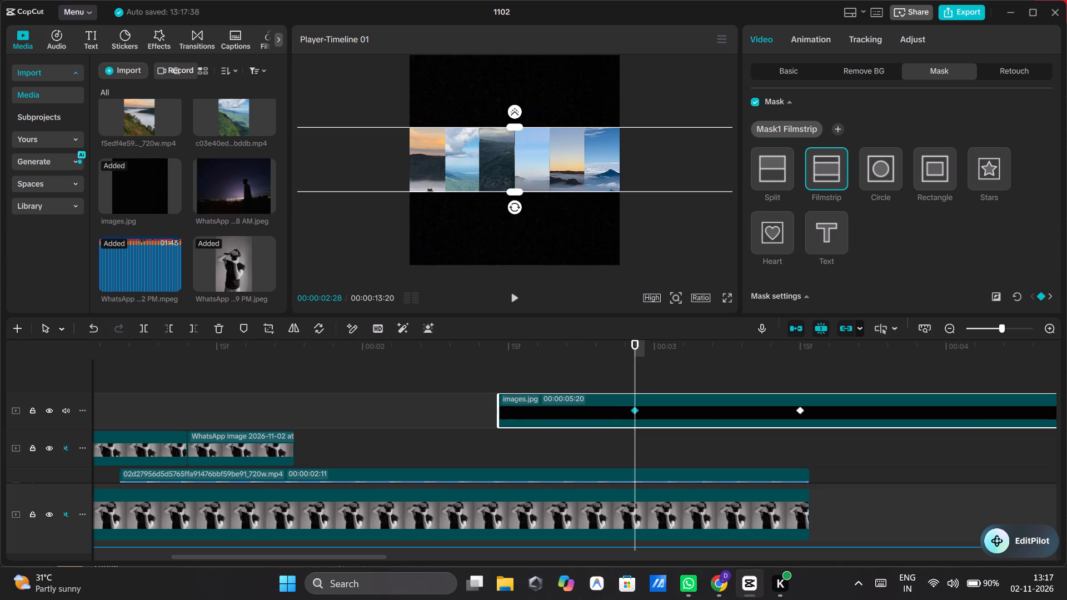
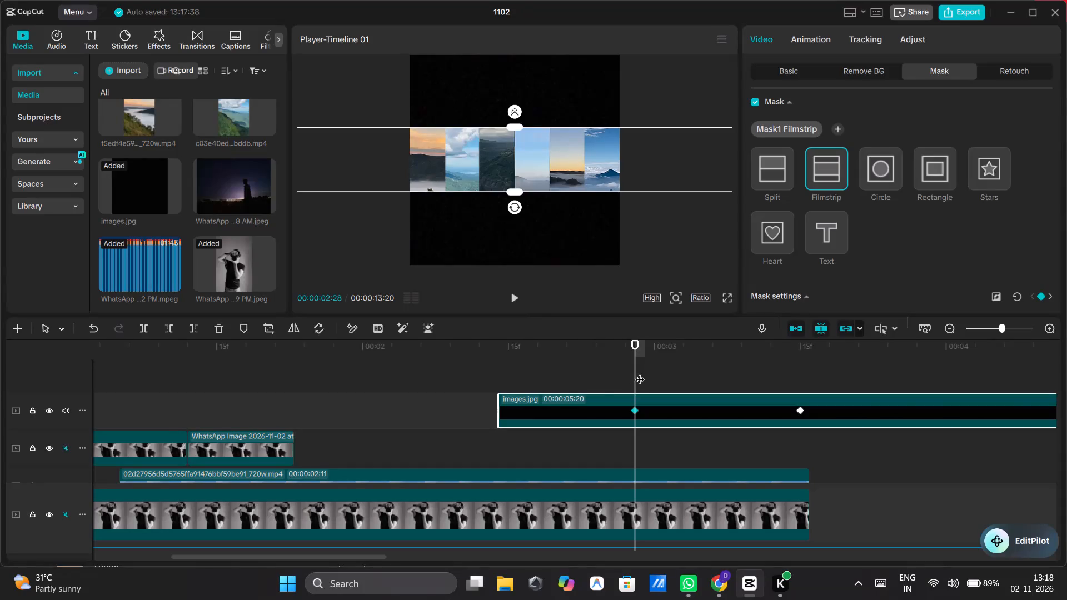
# Review the images.jpg overlay's mask animation between 00:00:02:14 and 00:00:03:00 by scrubbing and briefly playing it.
pyautogui.moveTo(634, 370); pyautogui.dragTo(645, 371)
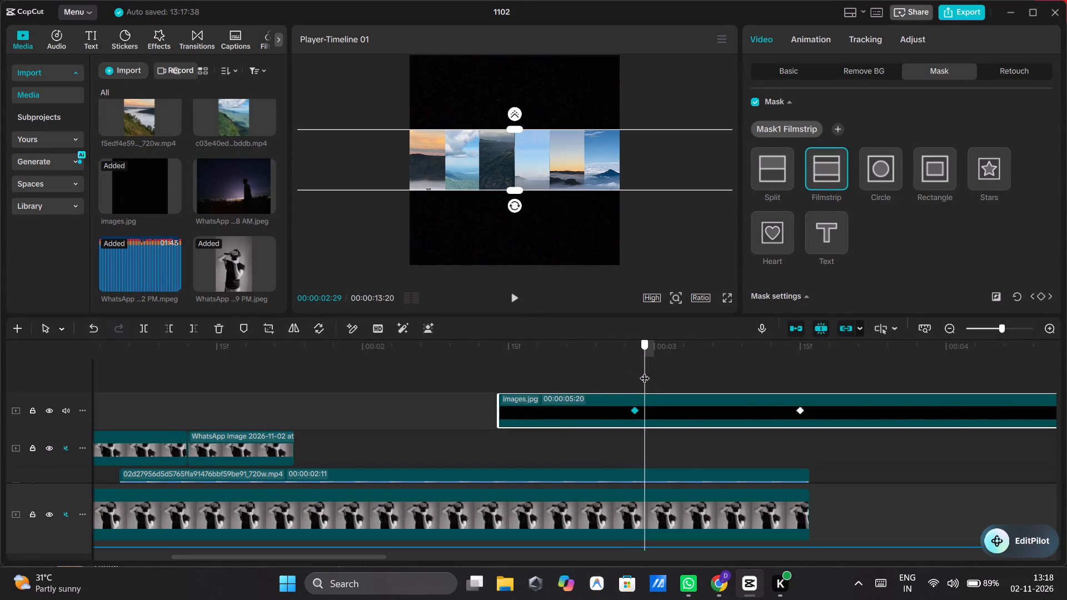
pyautogui.moveTo(645, 371); pyautogui.dragTo(654, 371)
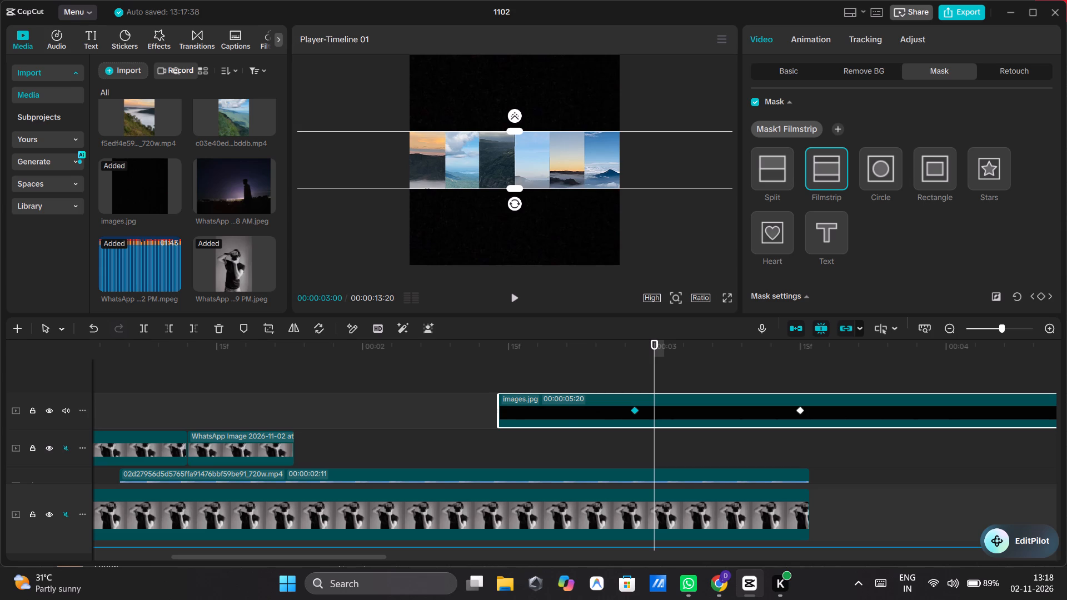
pyautogui.click(648, 368)
pyautogui.moveTo(648, 368); pyautogui.dragTo(641, 368)
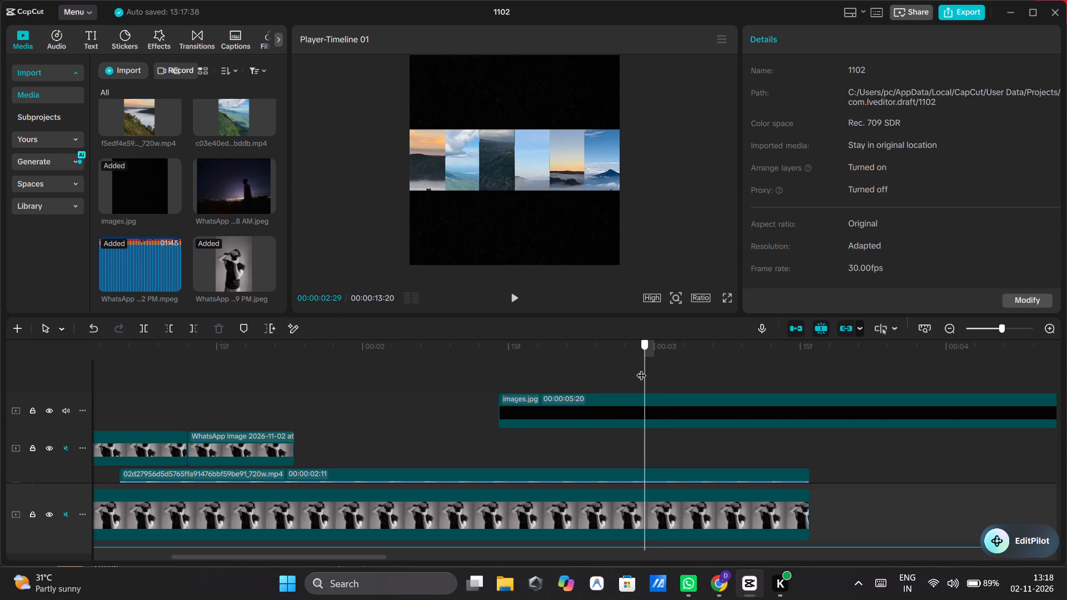
pyautogui.moveTo(641, 368); pyautogui.dragTo(632, 370)
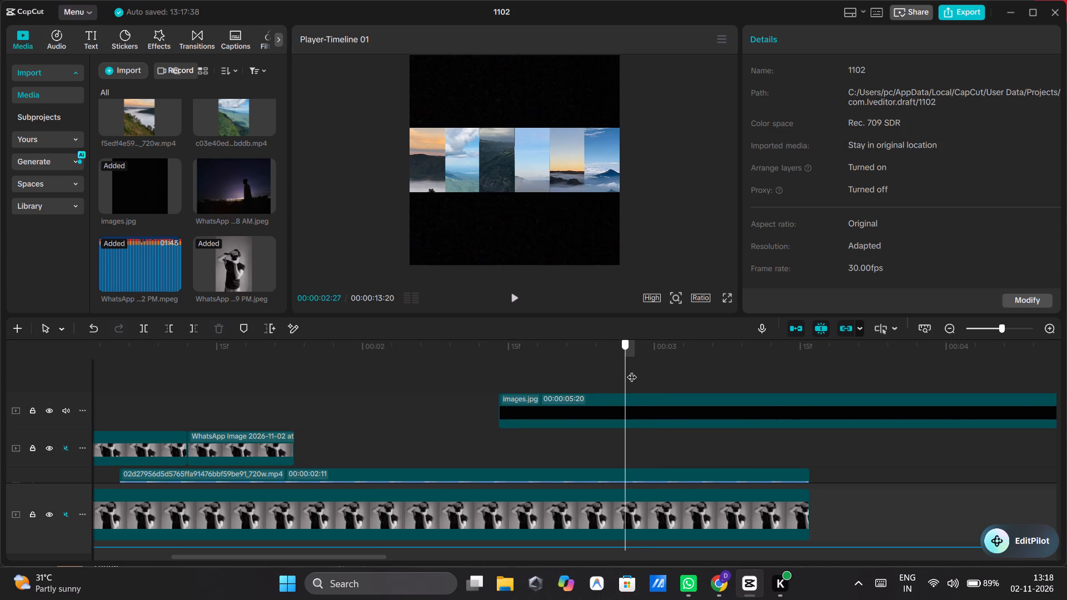
pyautogui.moveTo(632, 370); pyautogui.dragTo(656, 372)
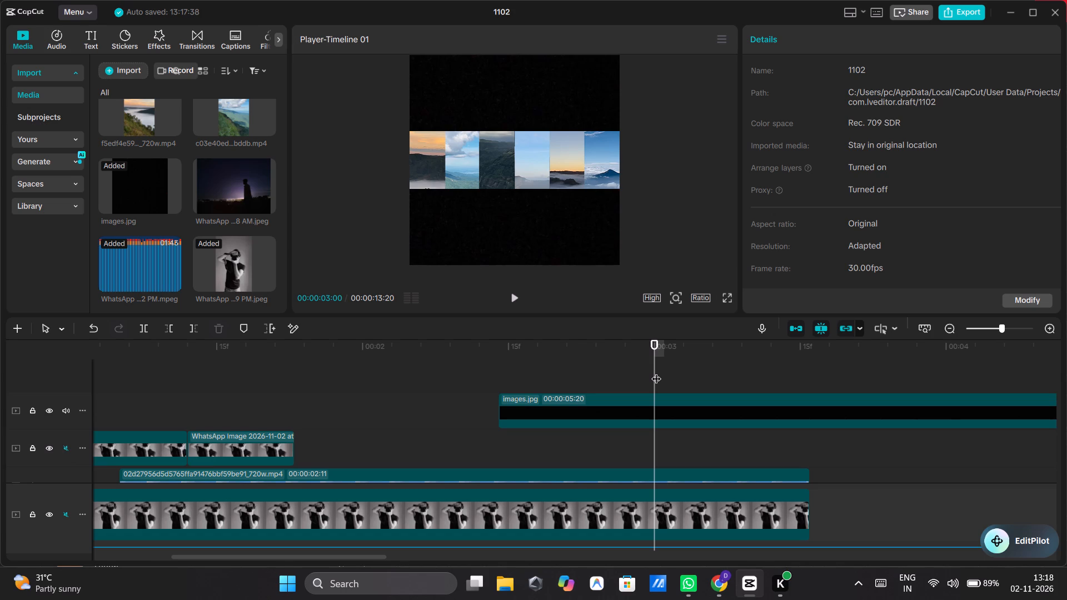
pyautogui.click(636, 398)
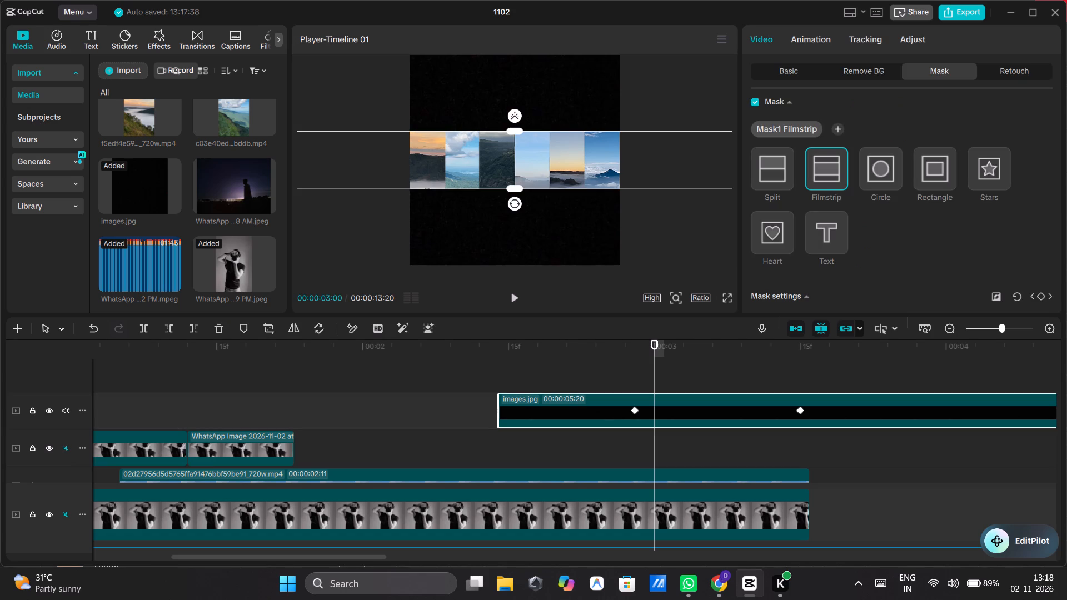
pyautogui.click(501, 369)
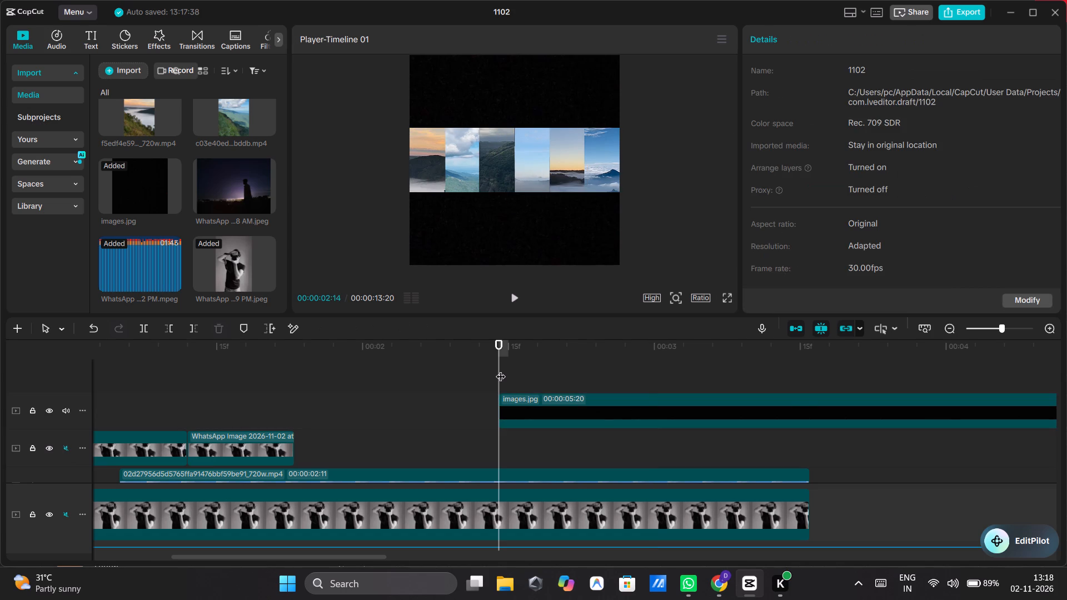
pyautogui.click(501, 369)
pyautogui.click(375, 302)
pyautogui.doubleClick(336, 296)
pyautogui.click(512, 299)
pyautogui.click(512, 299)
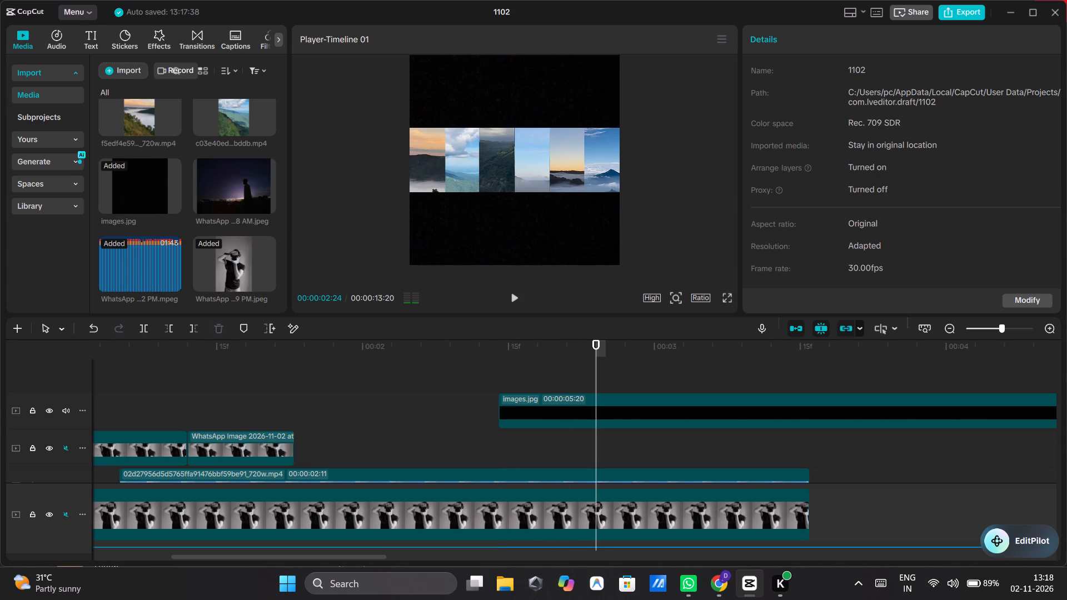
# Add a mask keyframe at the images.jpg overlay's start, 00:00:02:14, and widen the Filmstrip opening beyond the full frame height.
pyautogui.click(500, 378)
pyautogui.click(508, 391)
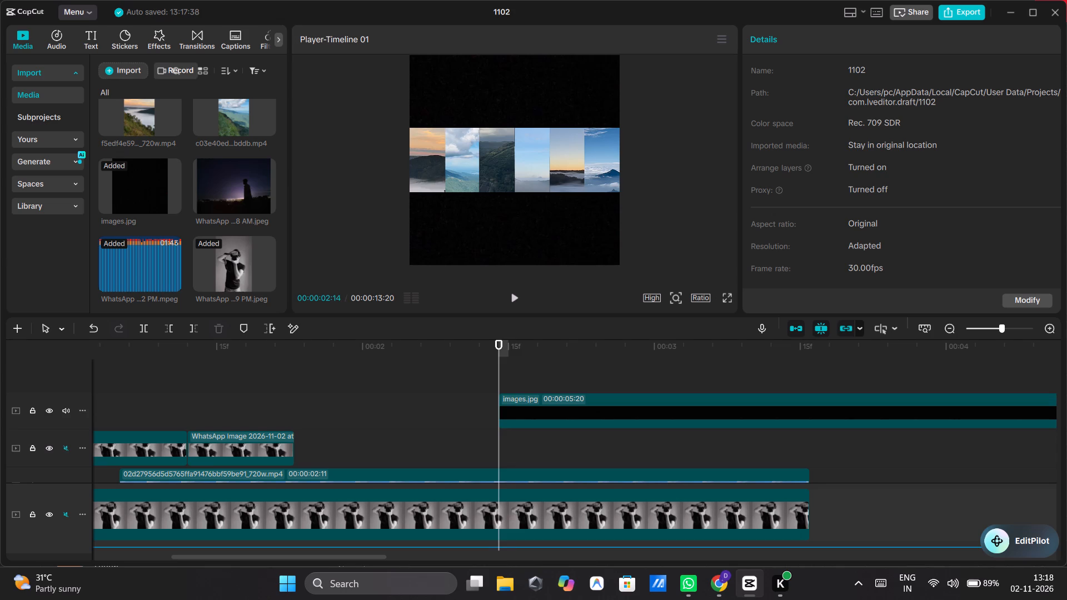
pyautogui.click(507, 397)
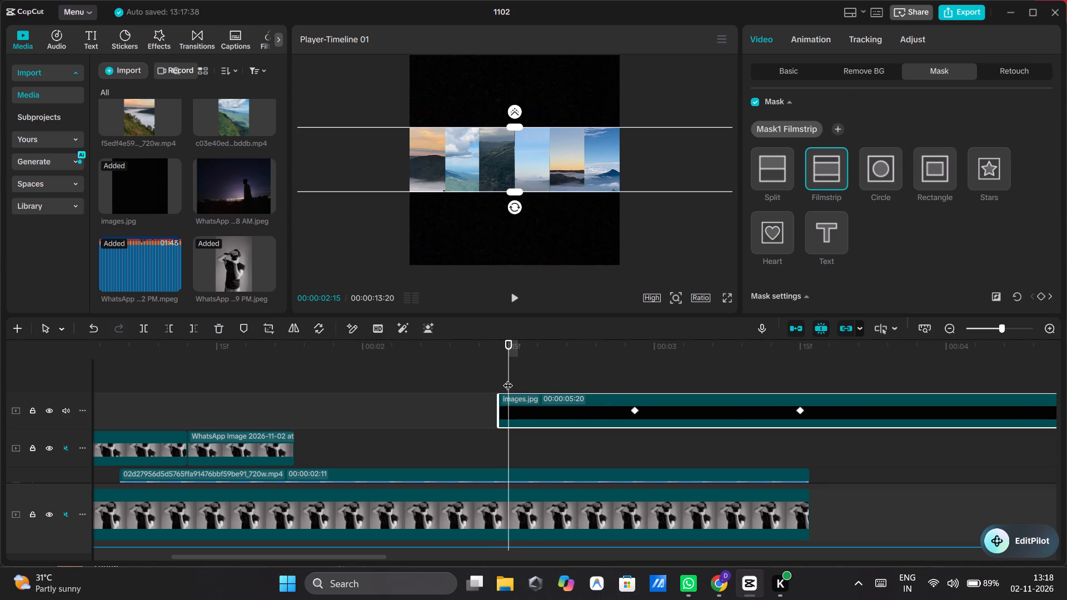
pyautogui.moveTo(508, 378); pyautogui.dragTo(500, 377)
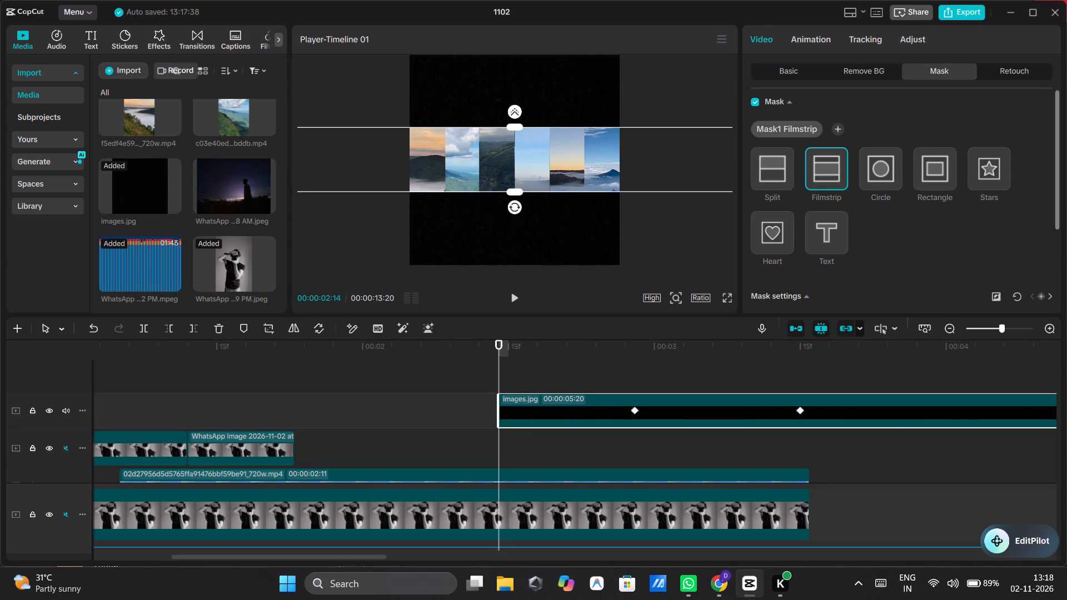
pyautogui.click(1041, 295)
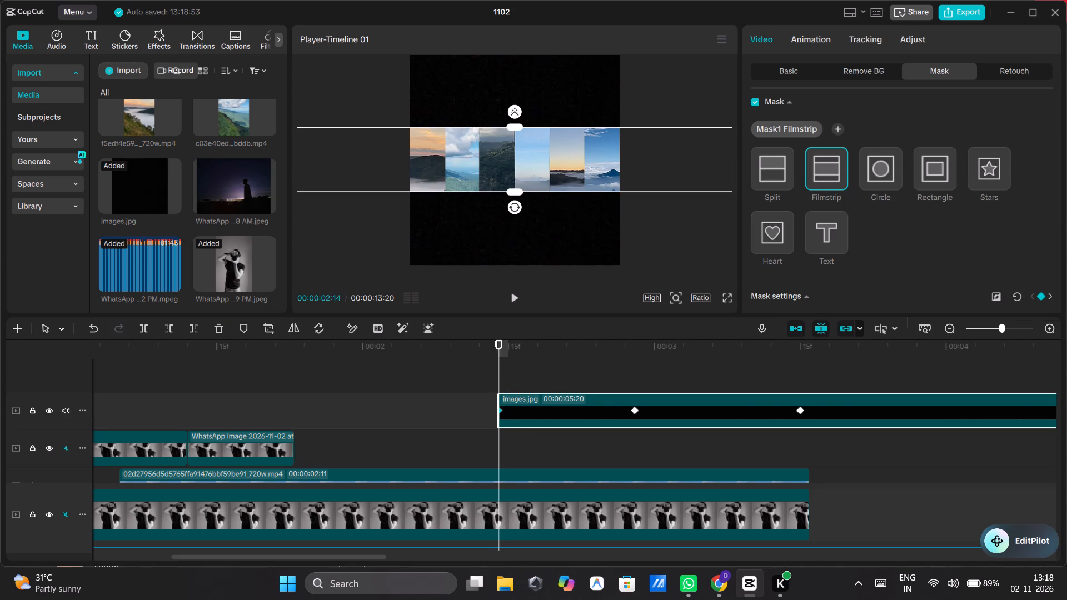
pyautogui.moveTo(517, 189); pyautogui.dragTo(511, 302)
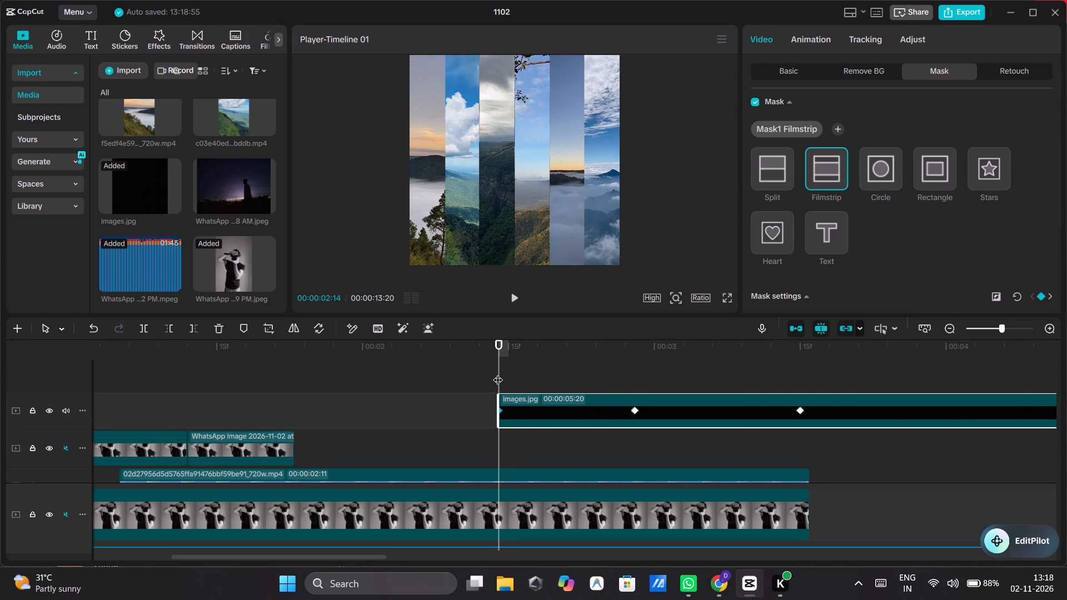
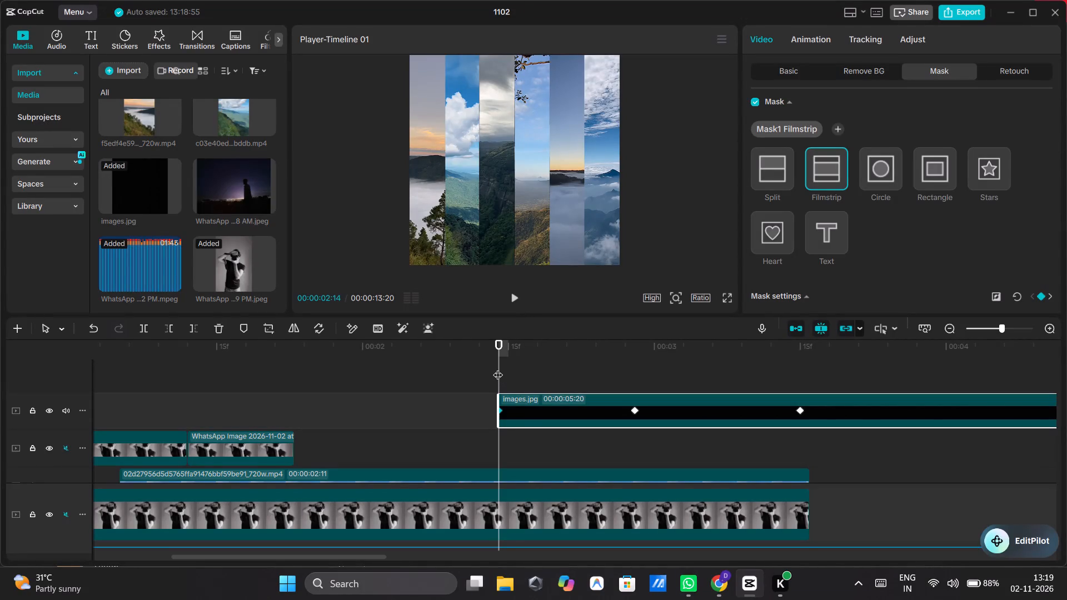
# Review the images.jpg overlay's mask animation from 00:00:02:14 through its closing keyframe by scrubbing and playing it back.
pyautogui.moveTo(498, 368); pyautogui.dragTo(612, 372)
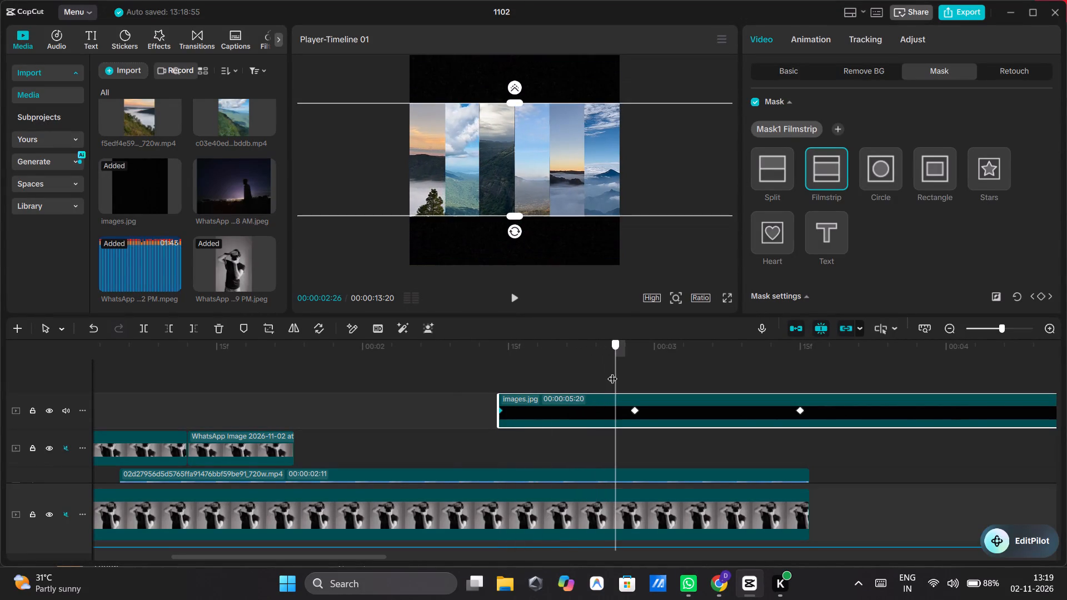
pyautogui.moveTo(612, 372); pyautogui.dragTo(634, 373)
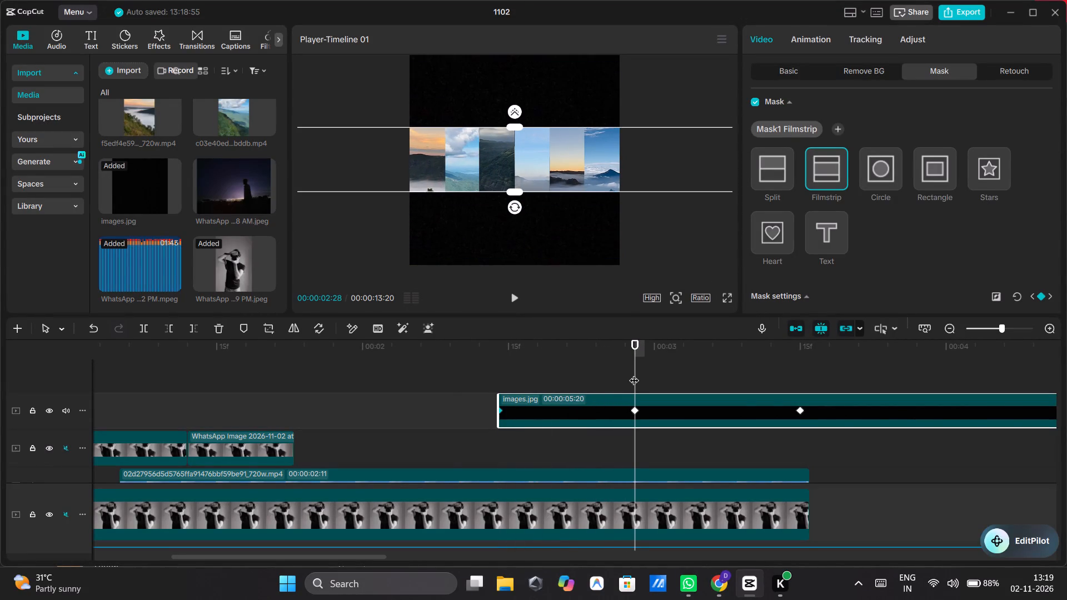
pyautogui.moveTo(634, 373); pyautogui.dragTo(651, 374)
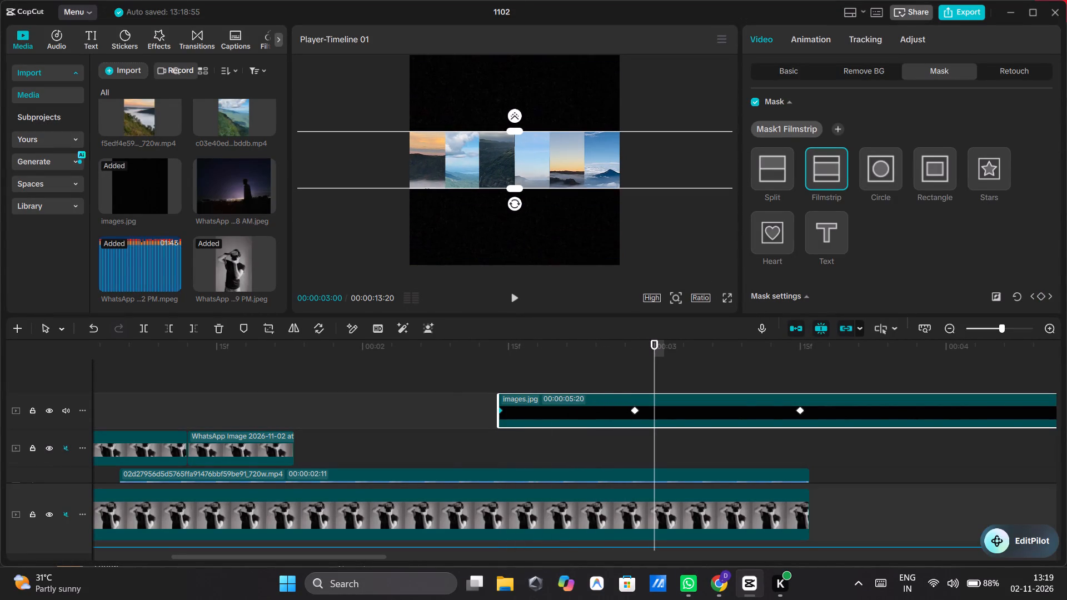
pyautogui.click(510, 301)
pyautogui.click(510, 301)
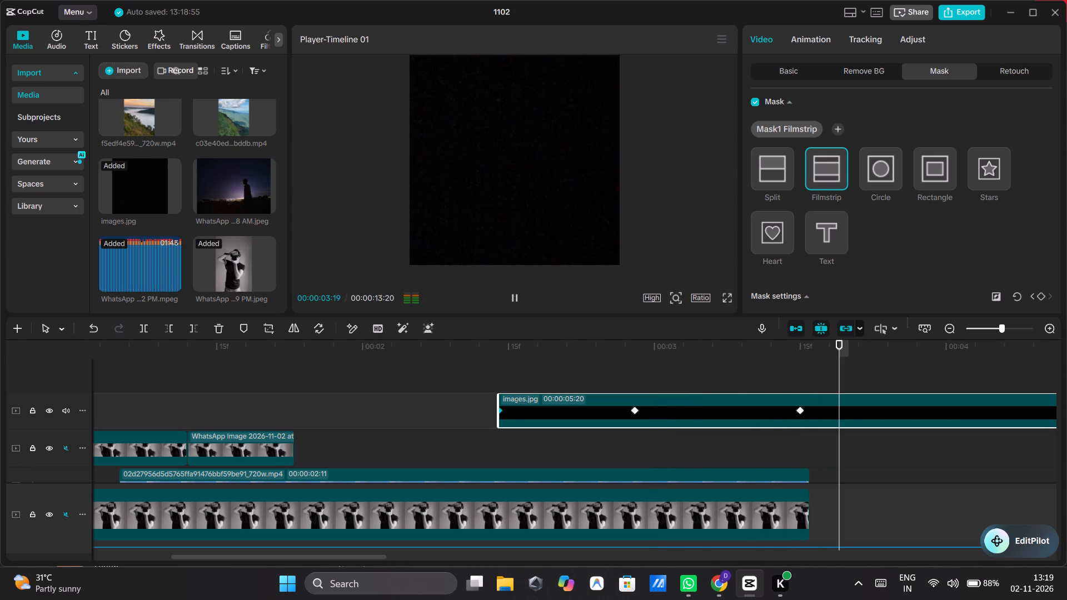
pyautogui.click(510, 301)
pyautogui.click(510, 301)
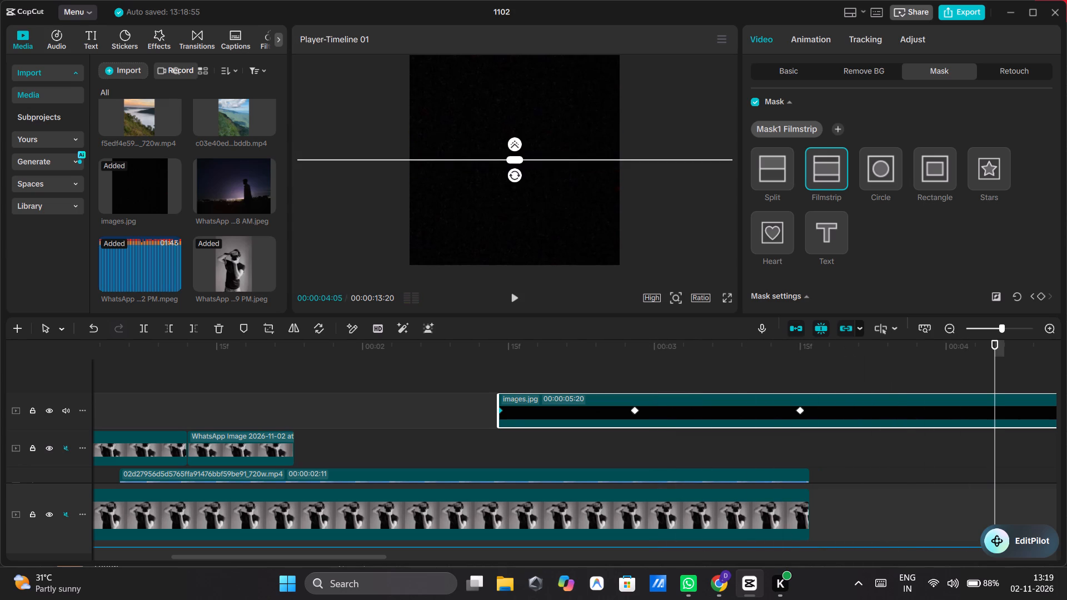
pyautogui.click(496, 363)
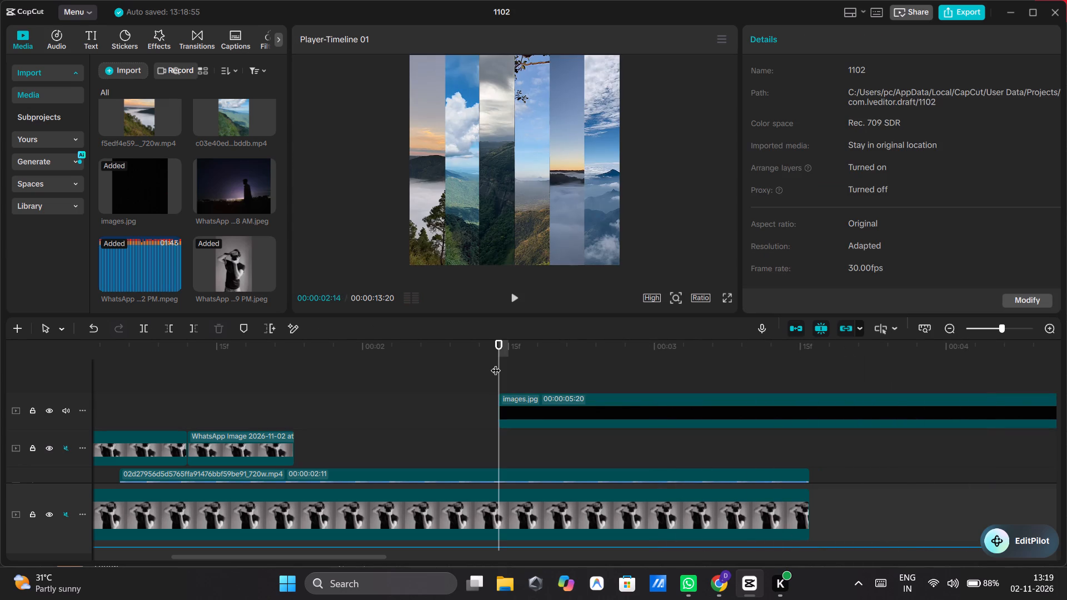
pyautogui.click(517, 298)
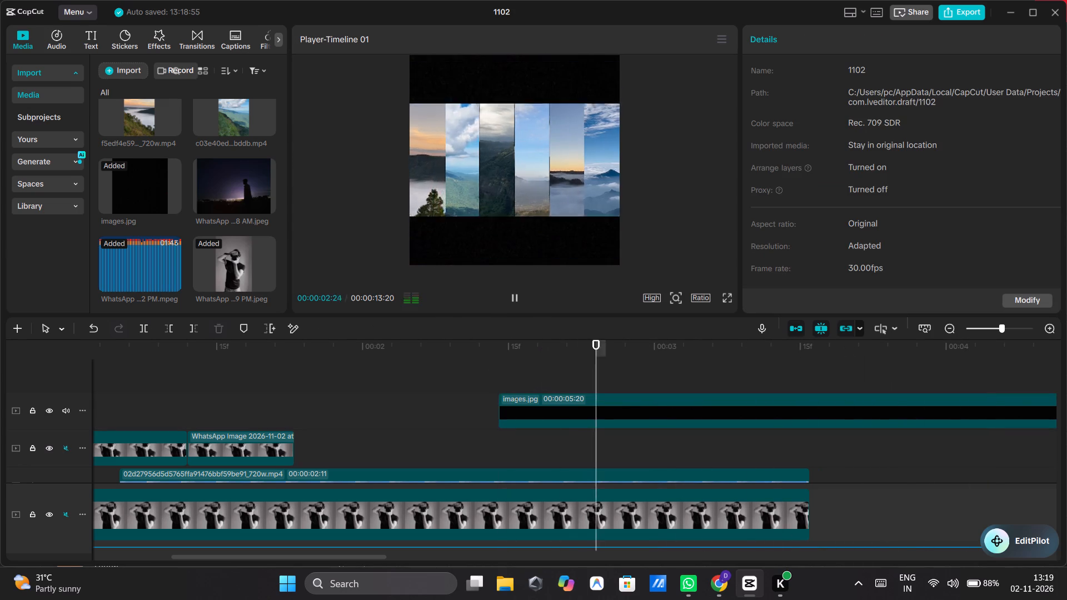
pyautogui.click(517, 298)
pyautogui.click(517, 298)
pyautogui.click(517, 298)
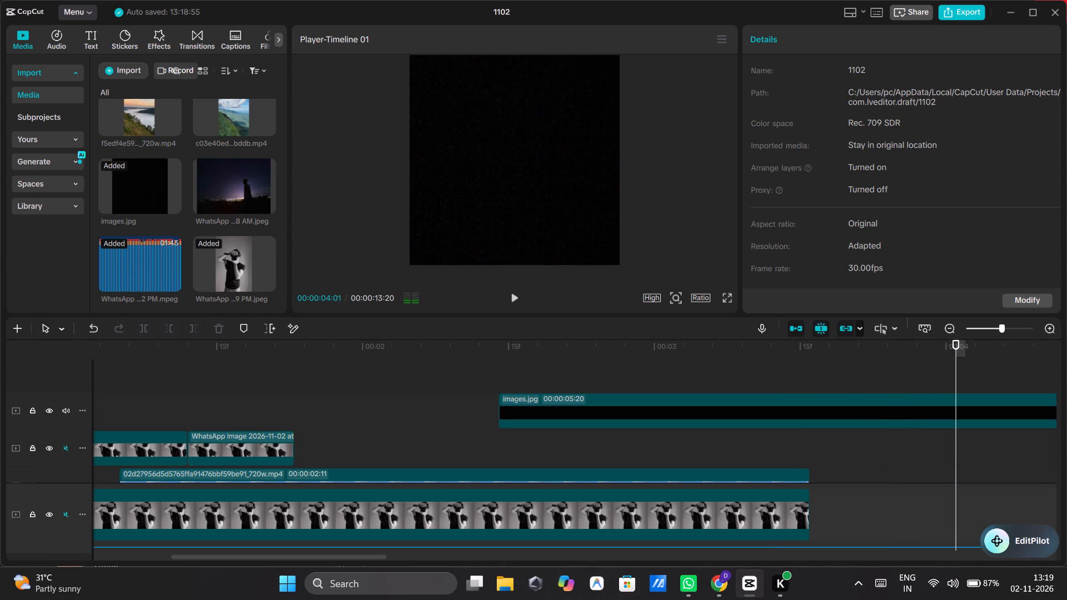
pyautogui.click(526, 411)
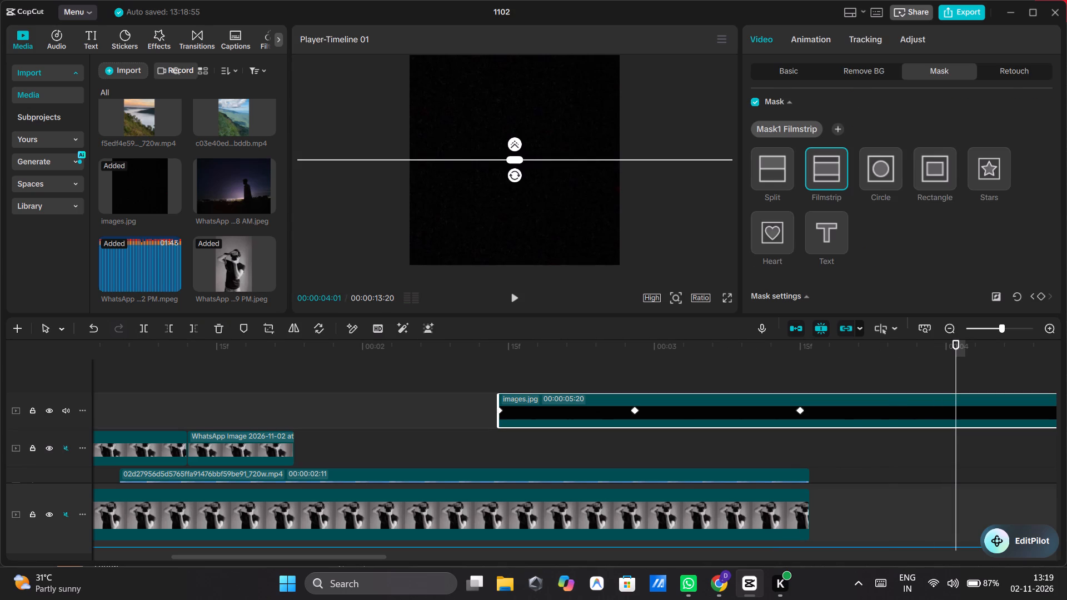
pyautogui.click(500, 370)
pyautogui.moveTo(500, 370); pyautogui.dragTo(776, 406)
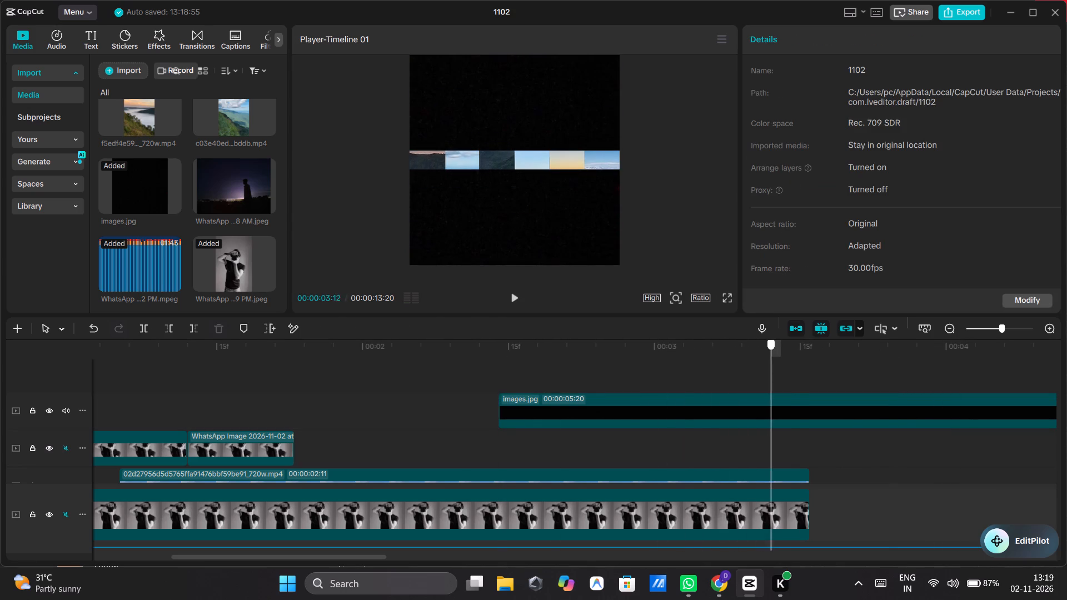
pyautogui.moveTo(776, 406); pyautogui.dragTo(786, 400)
pyautogui.click(747, 405)
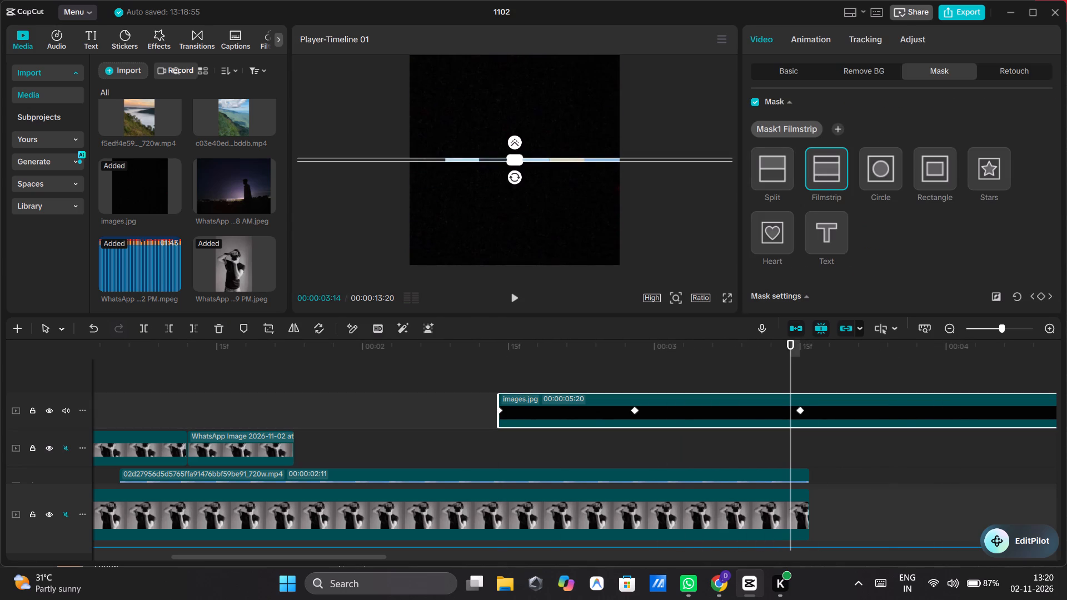
# Check the audio clip's beat marker at 00:00:03:04 against the closing letterbox bars by playing from that point.
pyautogui.click(469, 352)
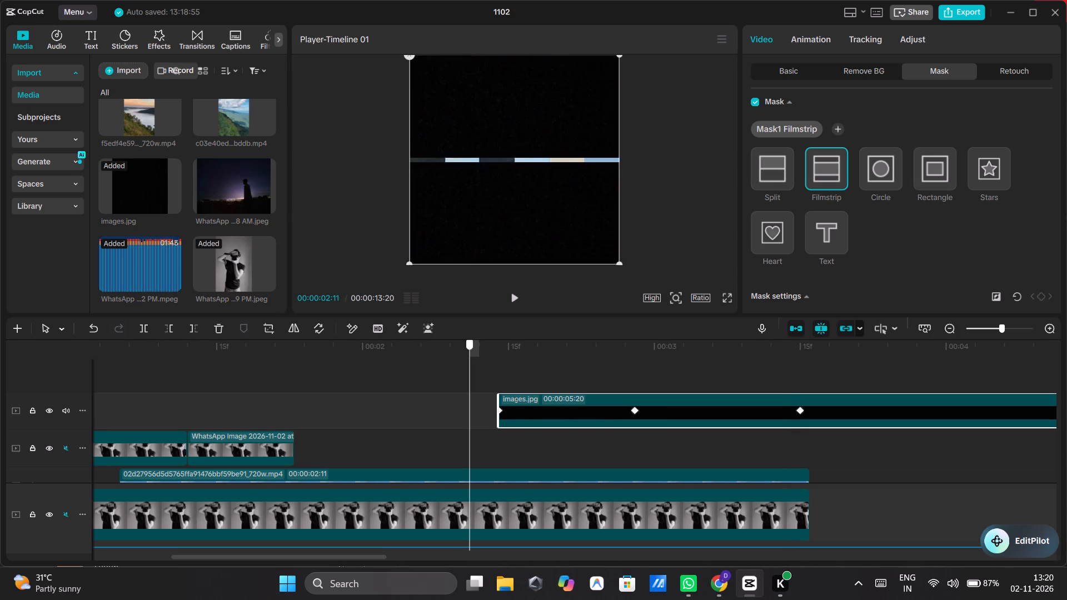
pyautogui.scroll(-2, 526, 529)
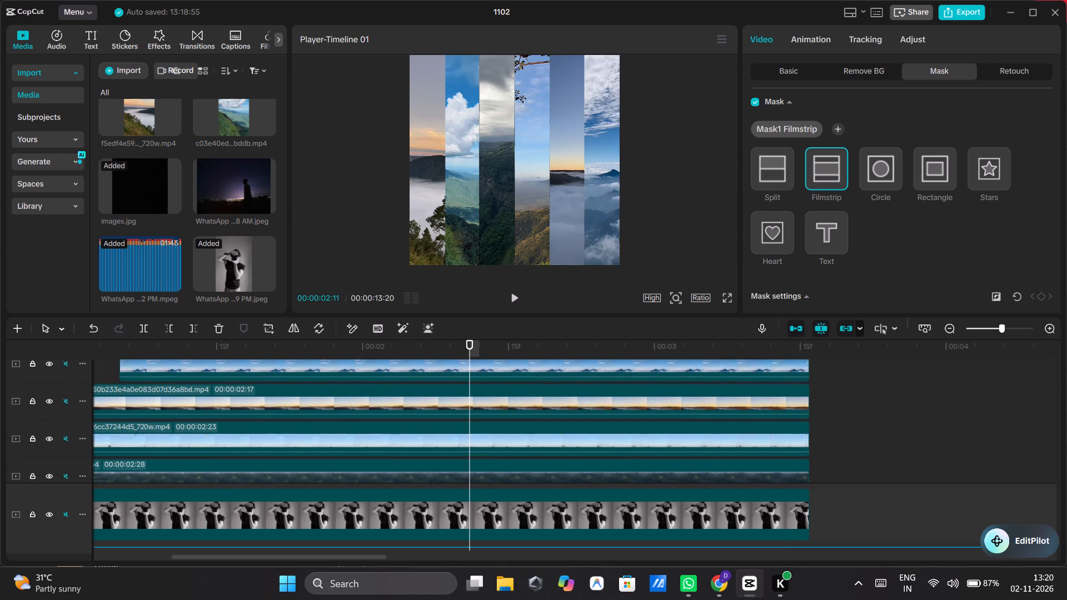
pyautogui.scroll(-3, 573, 411)
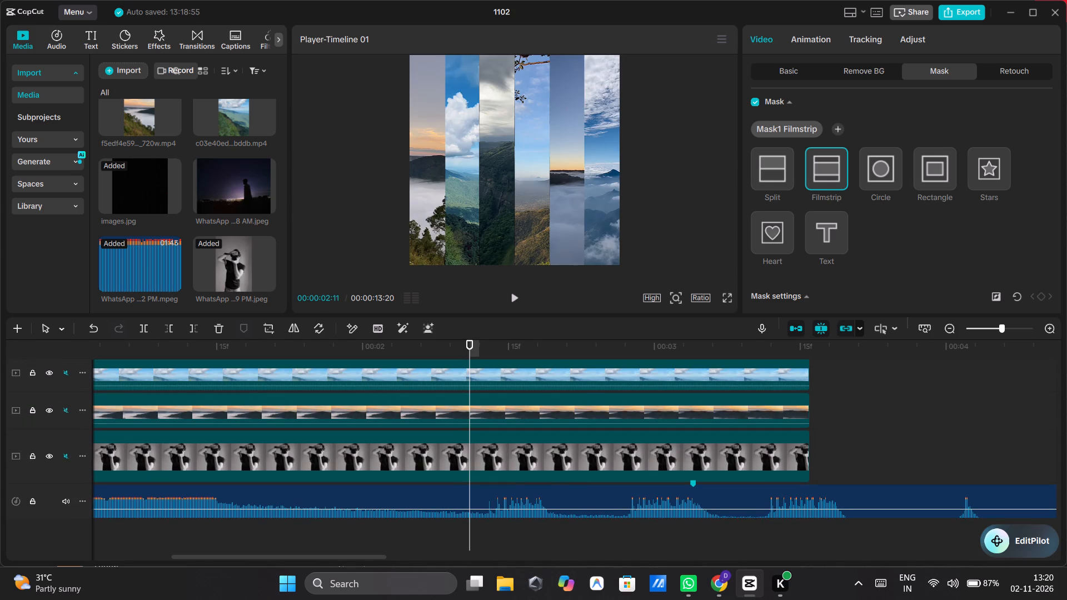
pyautogui.click(652, 503)
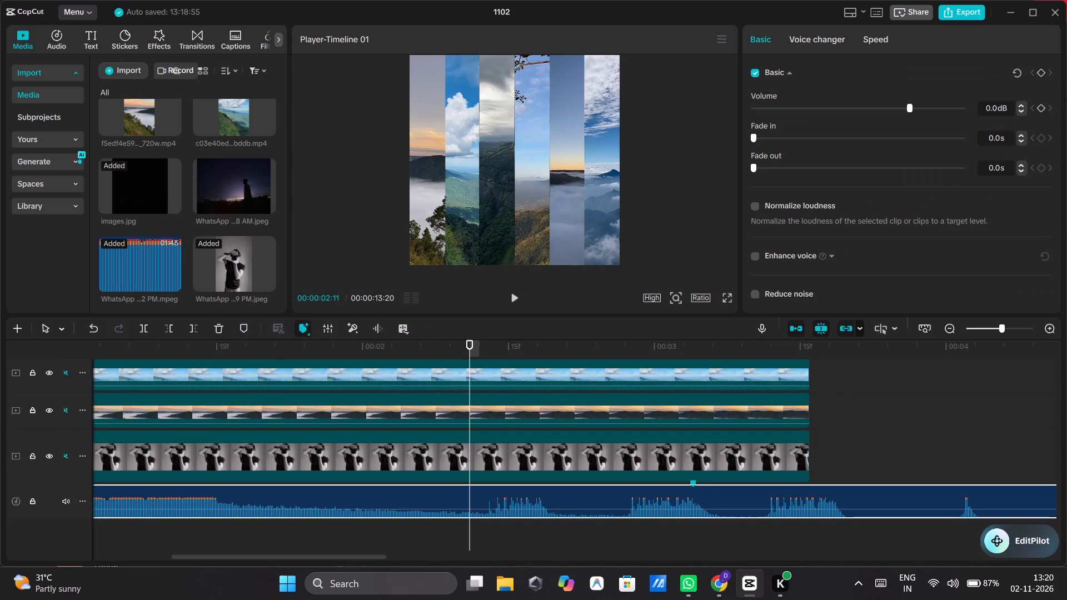
pyautogui.click(691, 483)
pyautogui.click(691, 483)
pyautogui.click(695, 349)
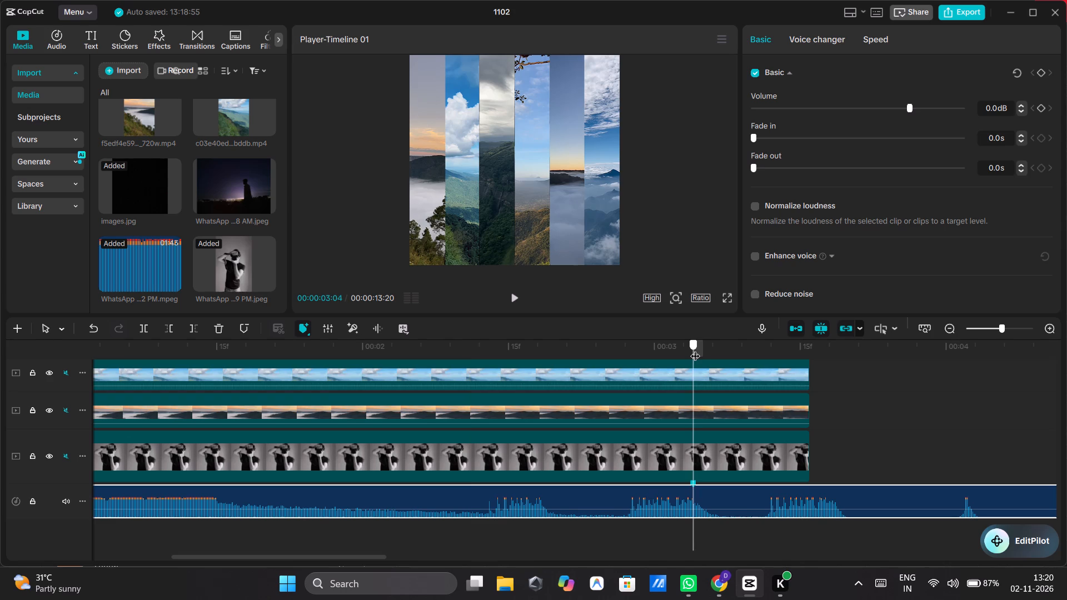
pyautogui.click(513, 294)
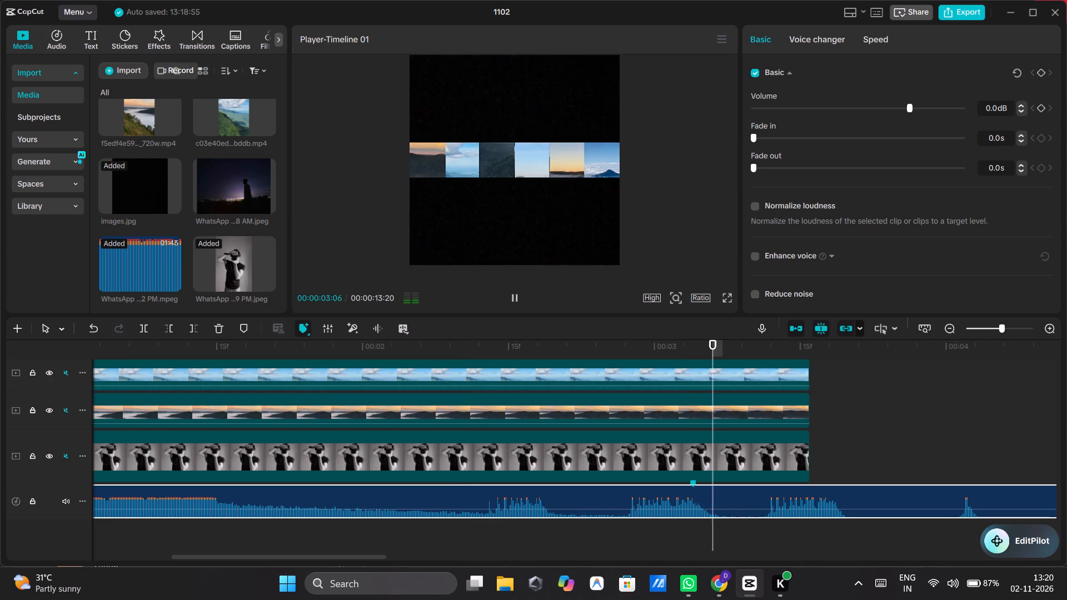
pyautogui.click(513, 294)
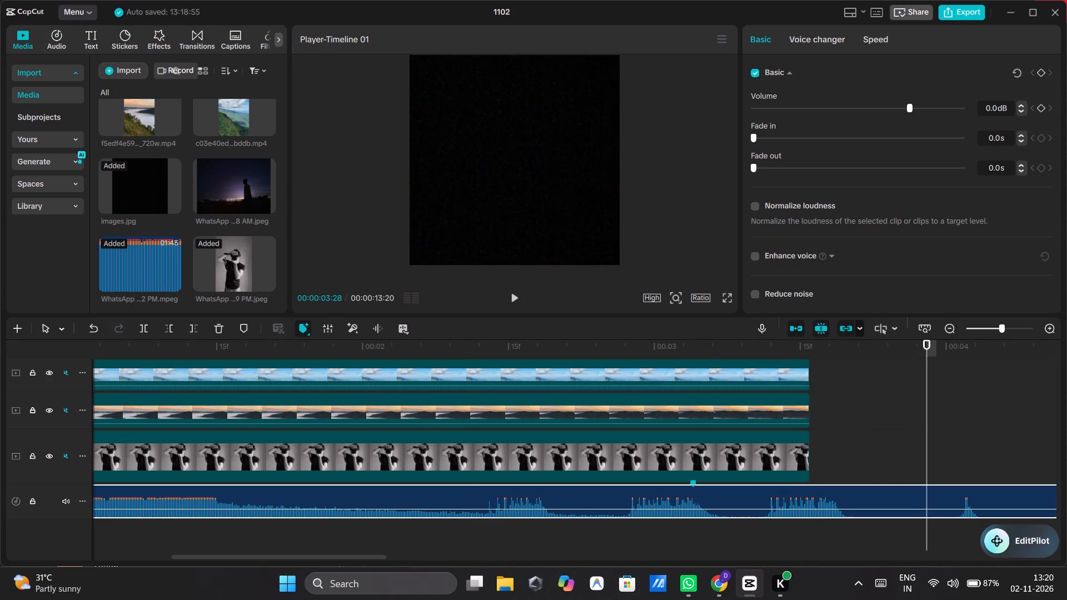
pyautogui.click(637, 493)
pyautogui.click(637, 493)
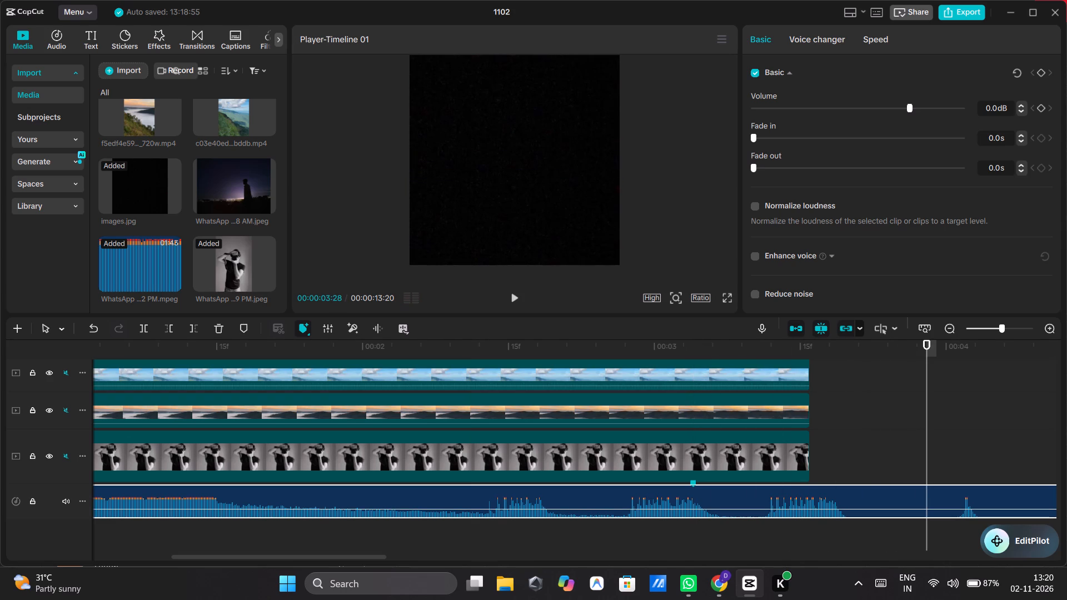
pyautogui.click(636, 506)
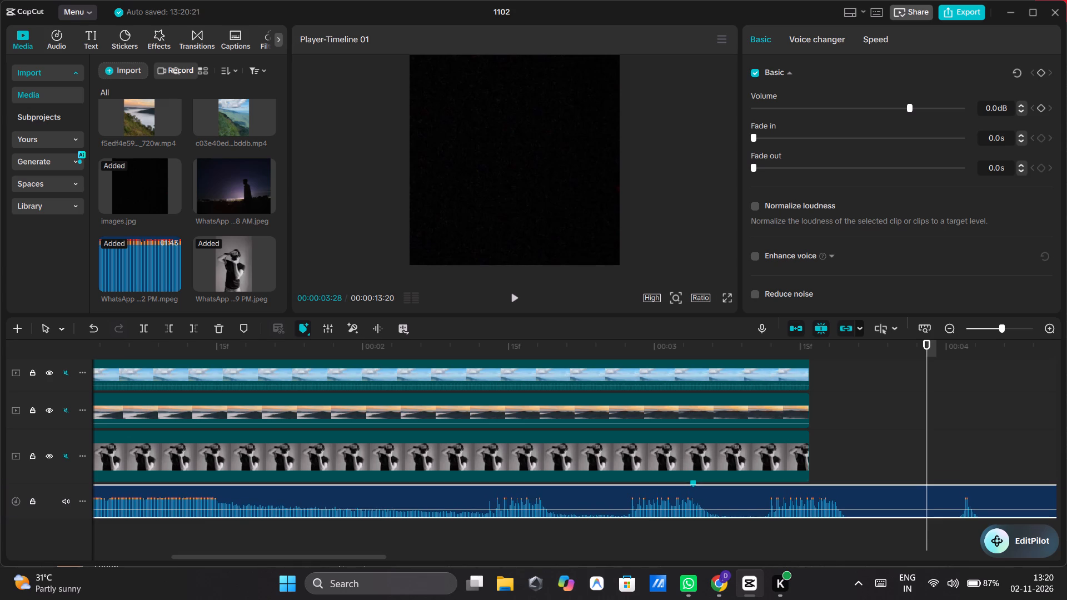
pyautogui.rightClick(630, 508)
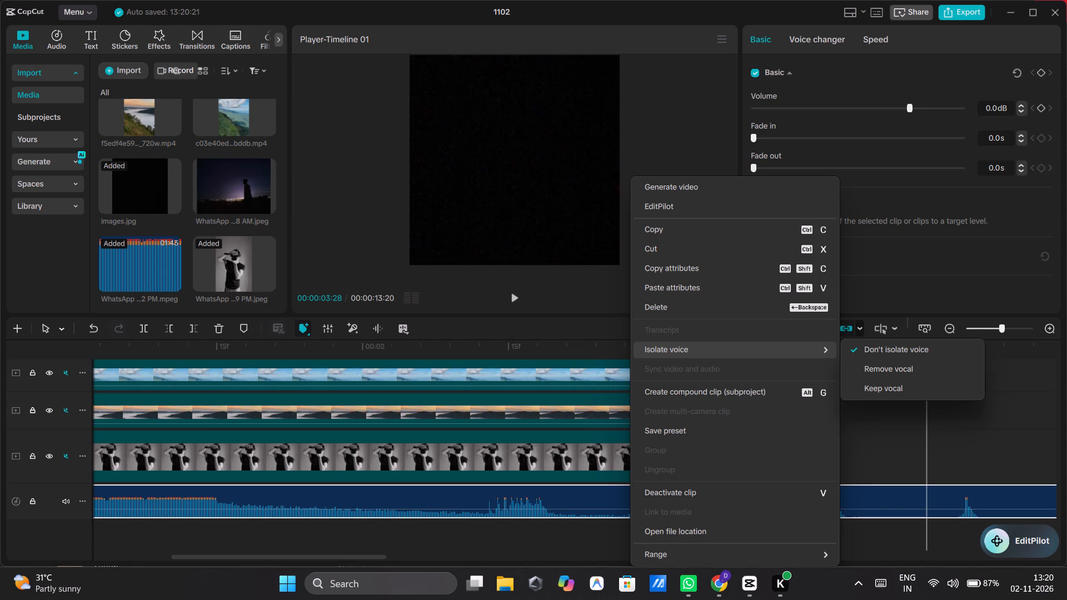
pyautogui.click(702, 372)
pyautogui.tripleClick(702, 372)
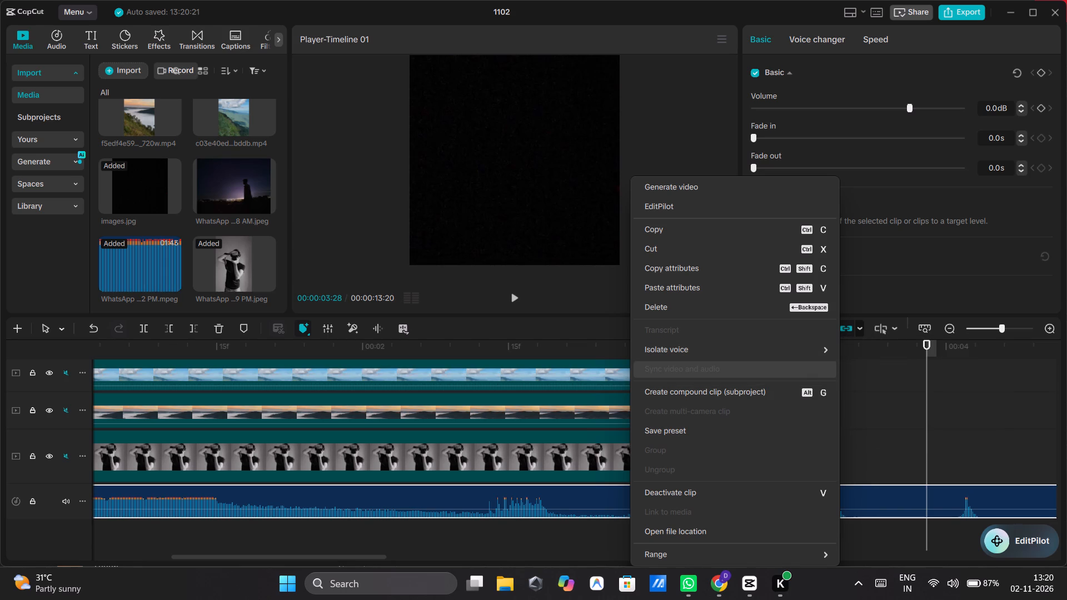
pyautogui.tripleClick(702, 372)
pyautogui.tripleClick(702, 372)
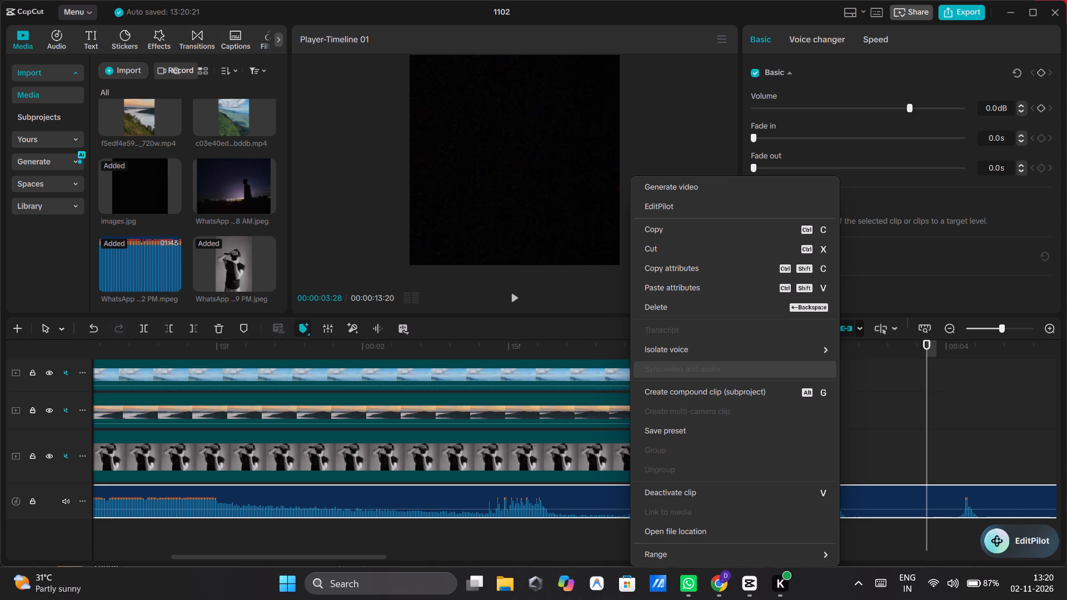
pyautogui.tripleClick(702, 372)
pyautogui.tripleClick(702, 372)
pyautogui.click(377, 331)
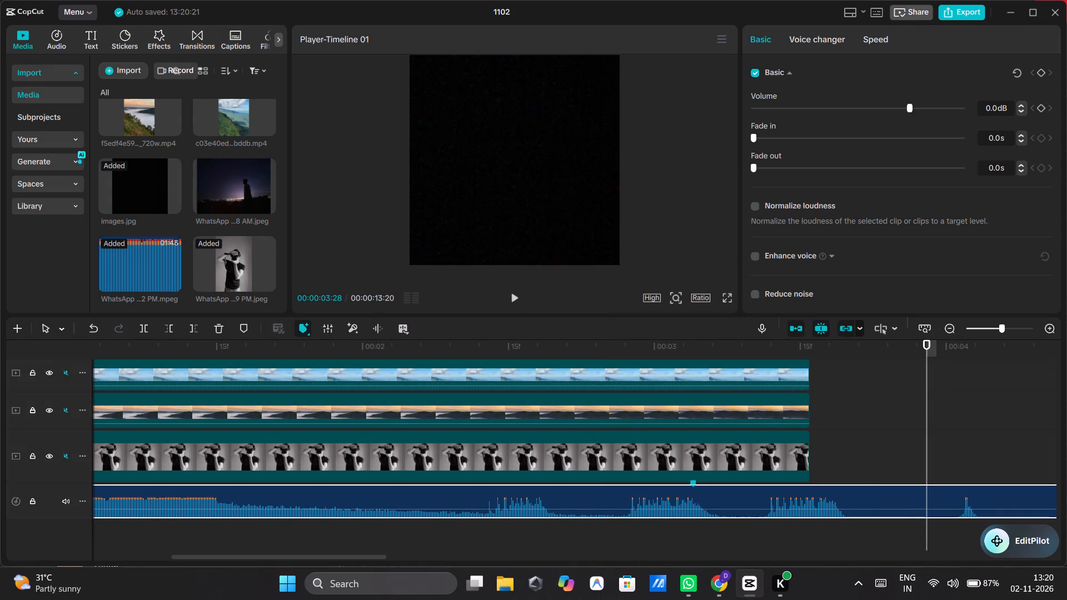
# Turn on noise reduction for the audio clip.
pyautogui.click(377, 331)
pyautogui.click(401, 325)
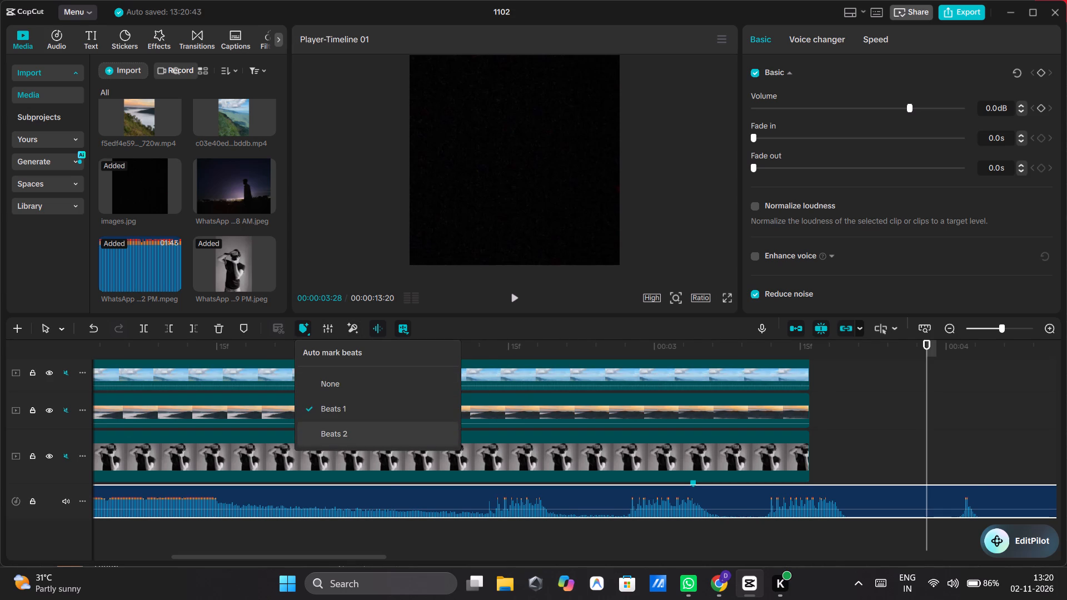
# Set the audio clip's automatic beat markers to Beats 2.
pyautogui.click(322, 434)
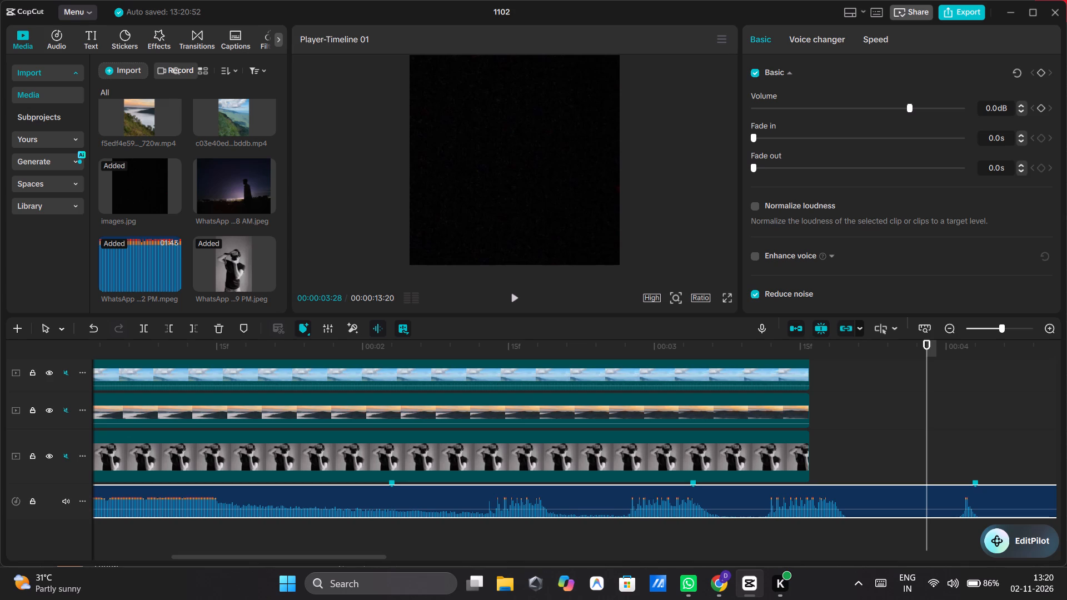
# Play the timeline from the audio beat marker at 00:00:02:03 to check the closing letterbox bars against the sound.
pyautogui.click(391, 483)
pyautogui.click(394, 349)
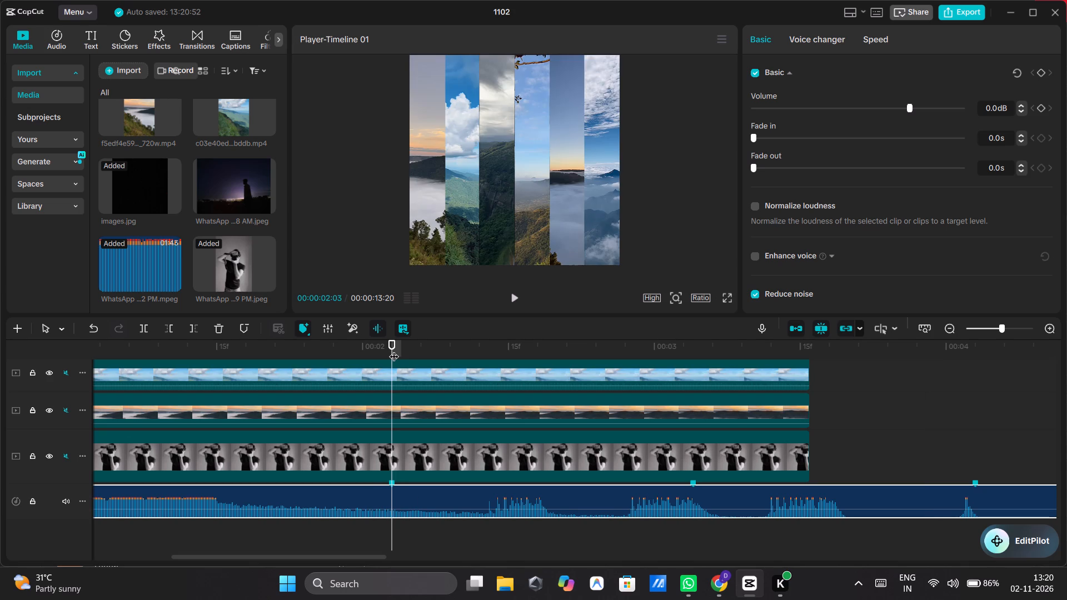
pyautogui.click(518, 297)
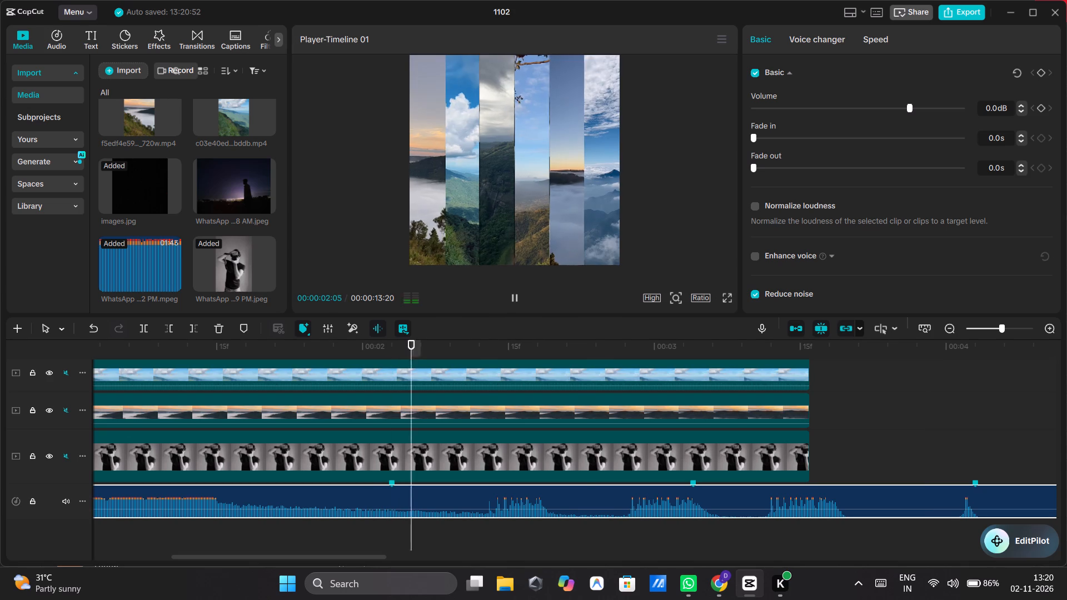
pyautogui.click(518, 297)
pyautogui.click(518, 297)
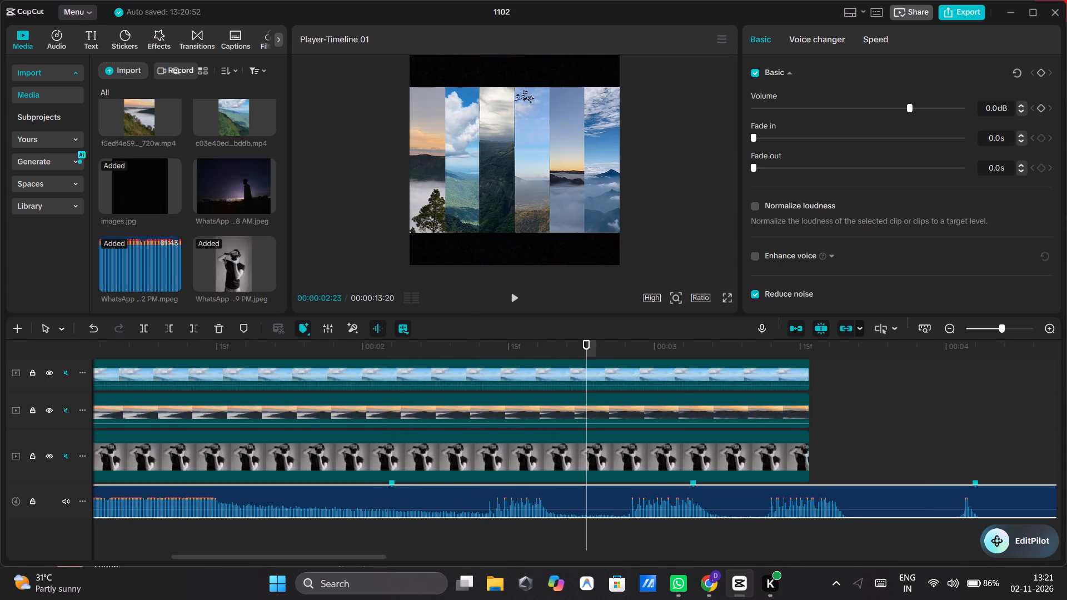
pyautogui.click(518, 297)
pyautogui.doubleClick(518, 297)
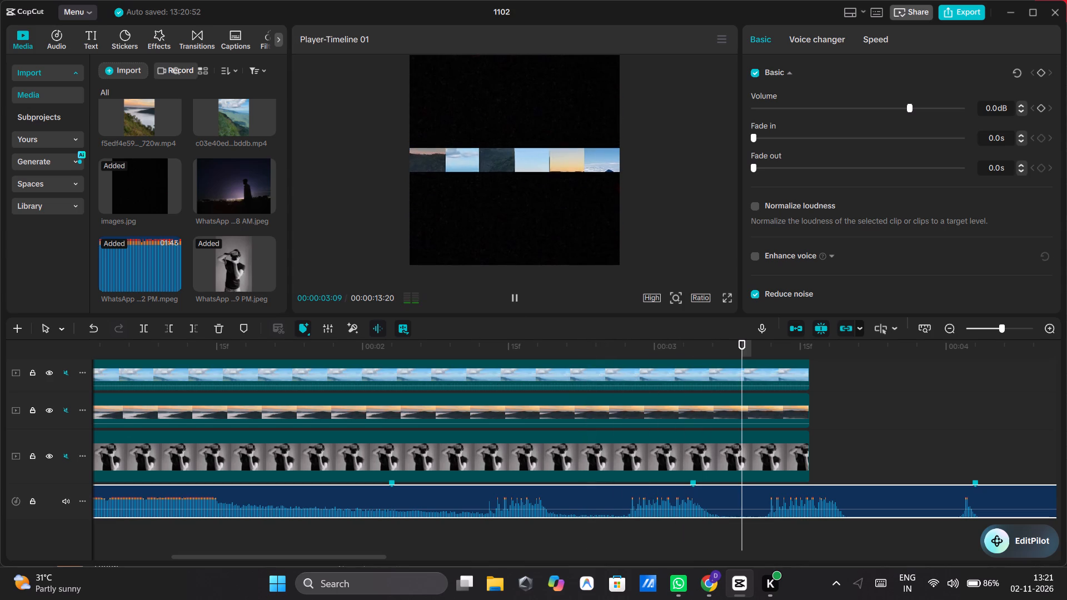
# Add a marker at the start of the images.jpg overlay, at the audio burst at 00:00:02:14.
pyautogui.click(495, 490)
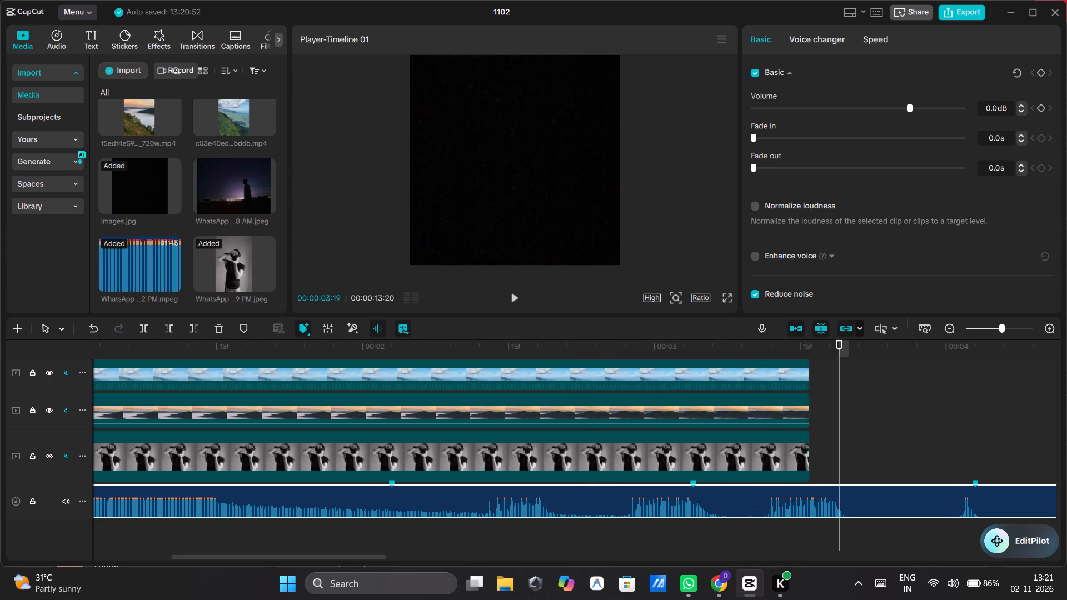
pyautogui.click(501, 352)
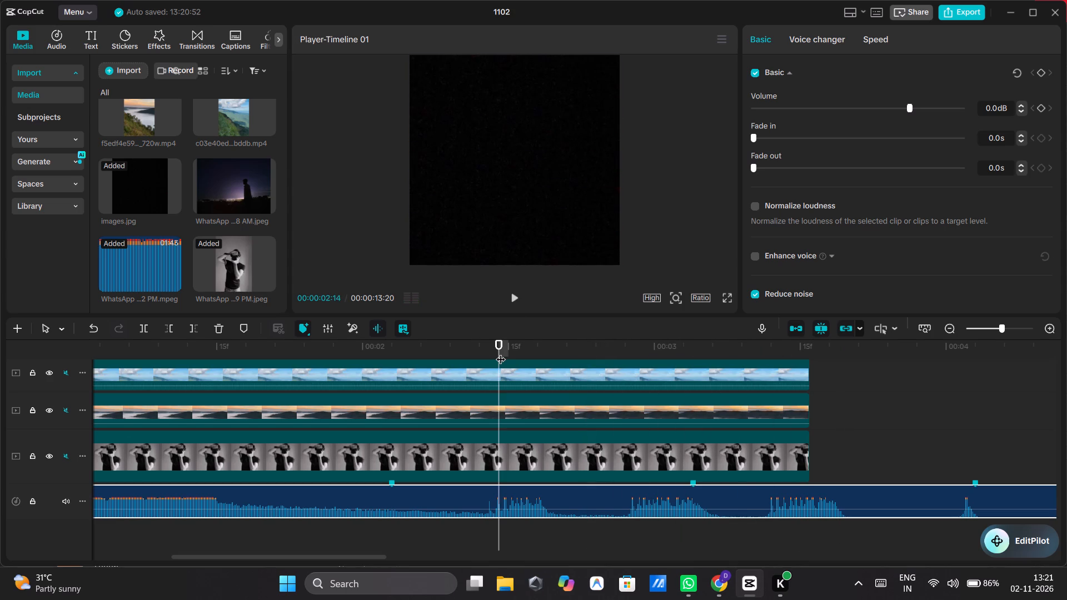
pyautogui.click(501, 352)
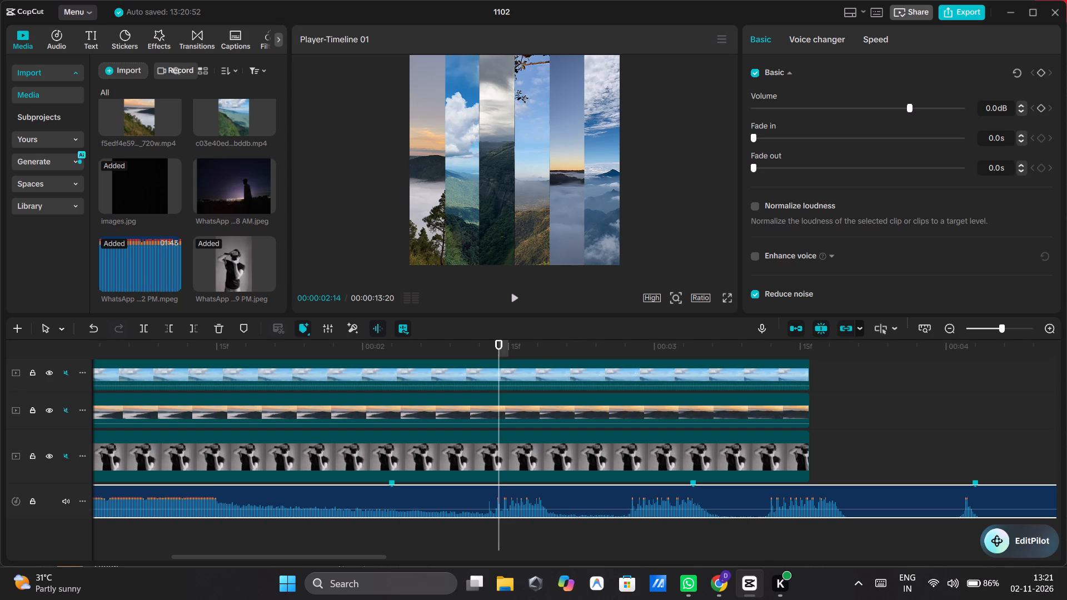
pyautogui.scroll(4, 519, 410)
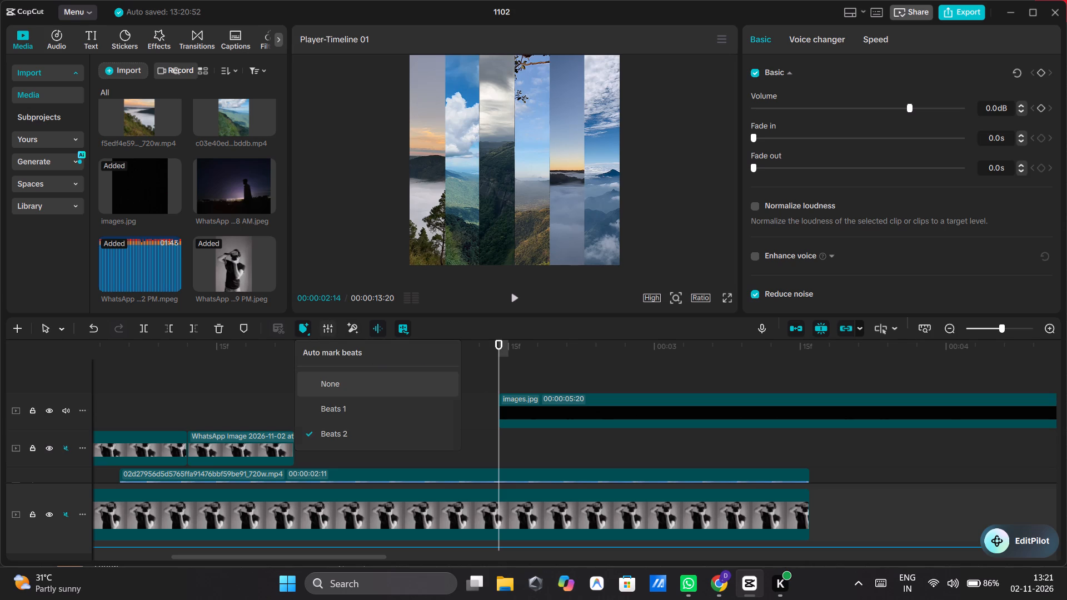
pyautogui.click(517, 408)
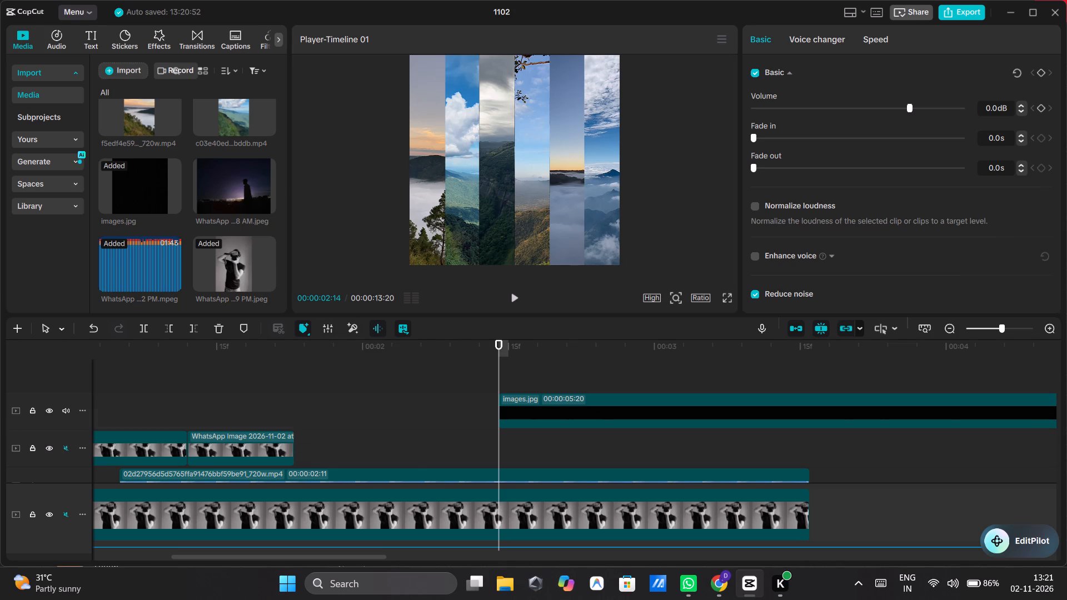
pyautogui.click(249, 326)
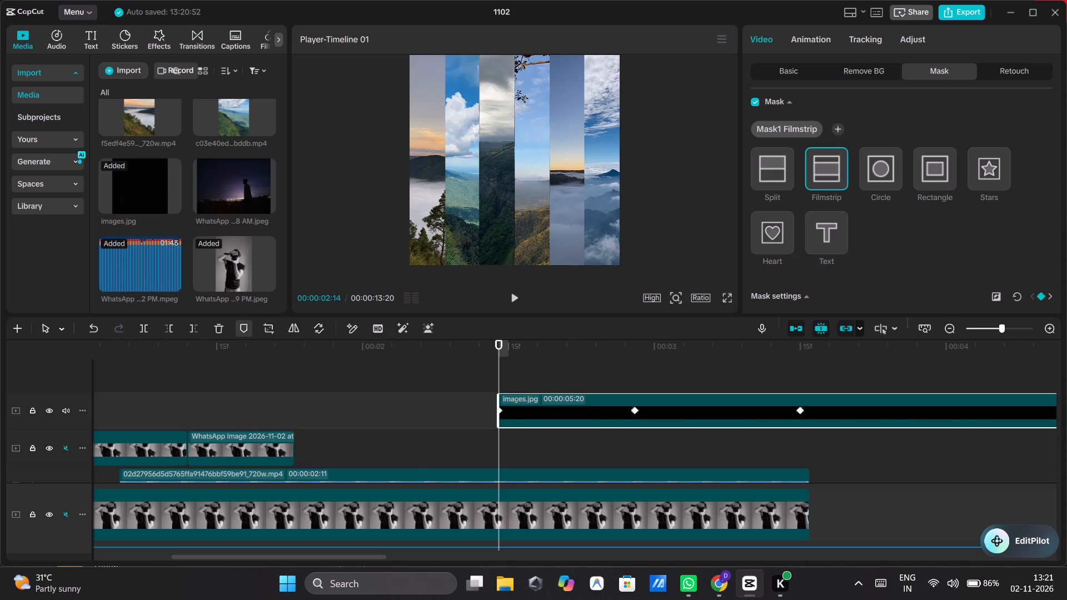
# Add a marker to the images.jpg overlay at the start of the audio's second burst, 00:00:02:28.
pyautogui.scroll(-5, 476, 469)
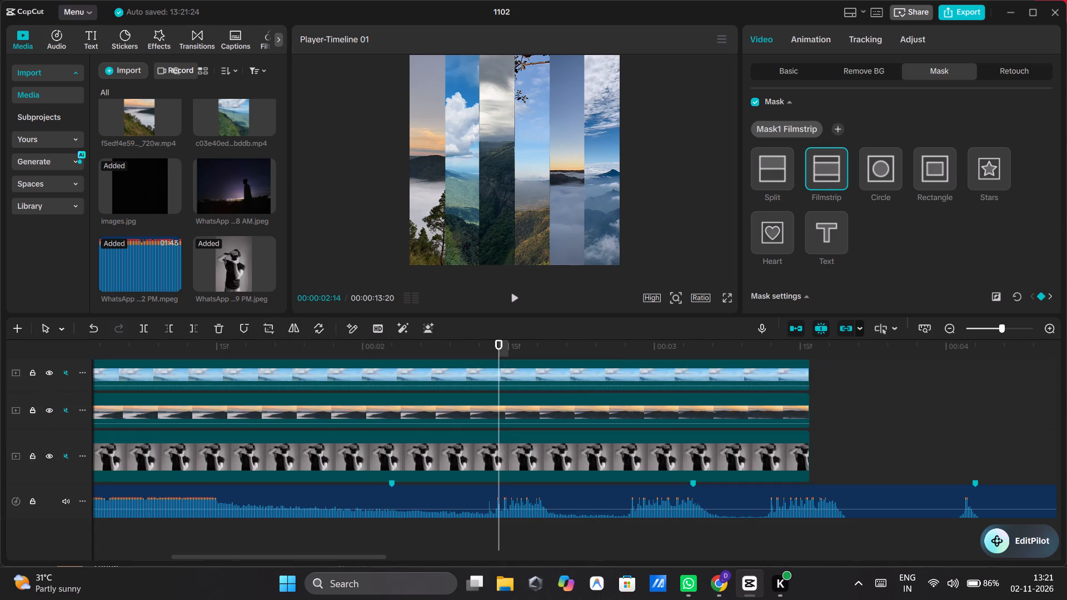
pyautogui.moveTo(497, 460); pyautogui.dragTo(503, 460)
pyautogui.moveTo(503, 460); pyautogui.dragTo(504, 461)
pyautogui.moveTo(497, 534); pyautogui.dragTo(523, 536)
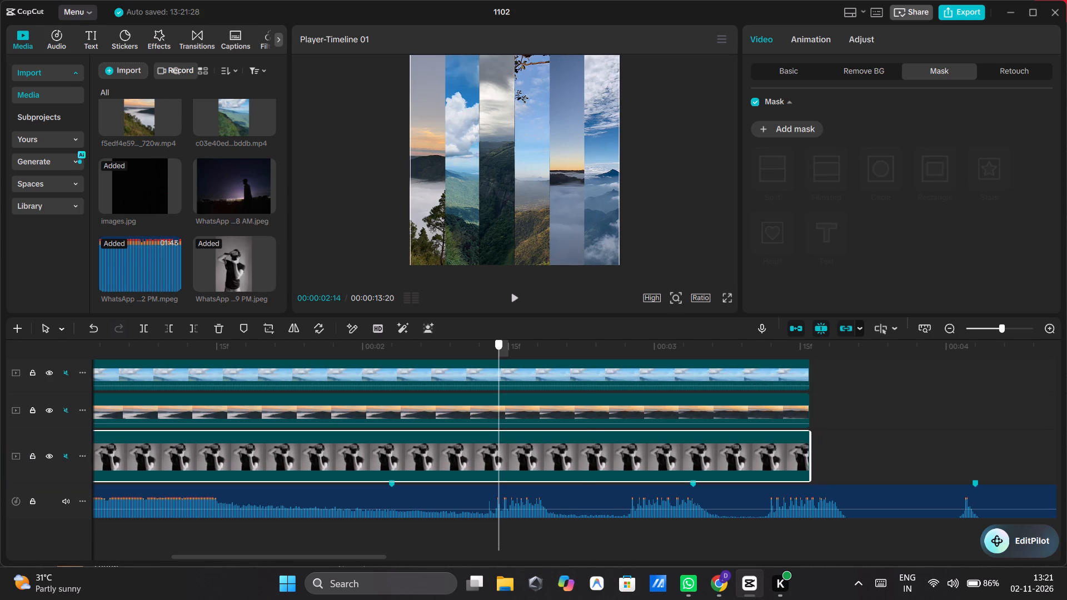
pyautogui.moveTo(523, 536); pyautogui.dragTo(629, 538)
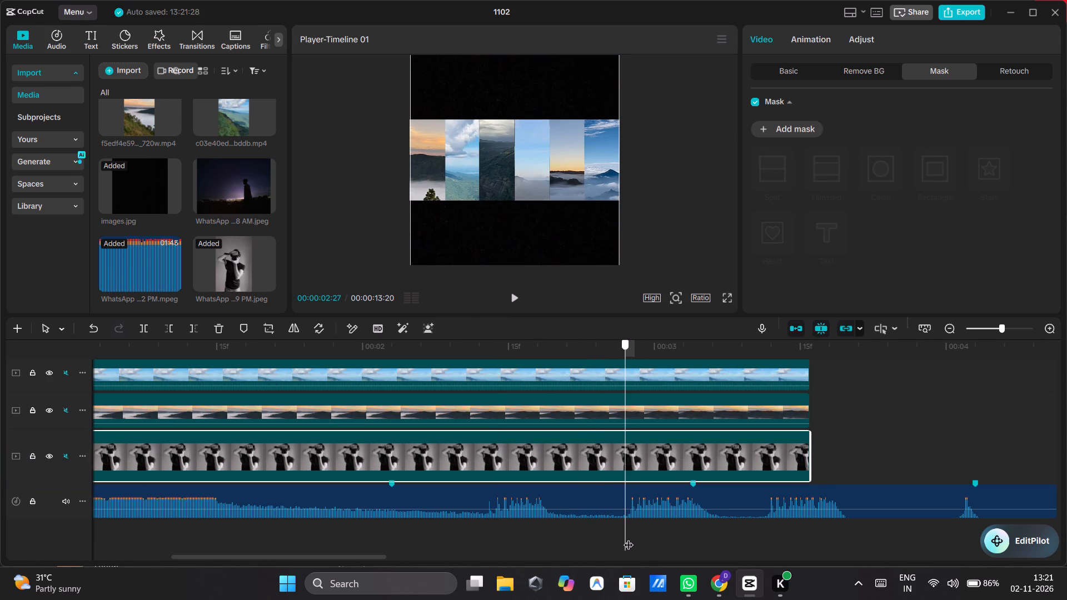
pyautogui.moveTo(629, 538); pyautogui.dragTo(632, 536)
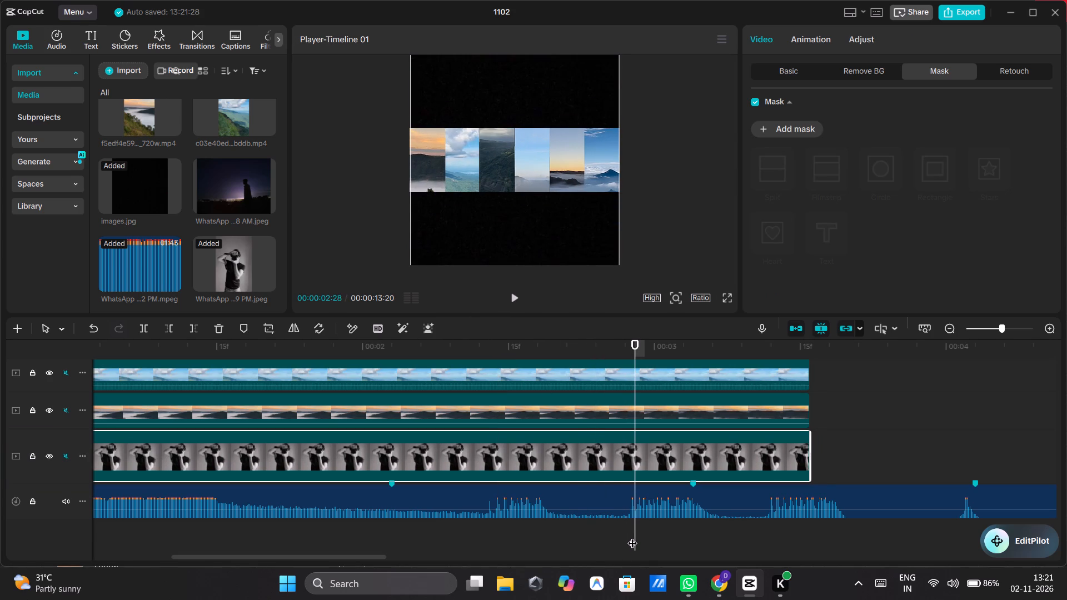
pyautogui.scroll(7, 635, 430)
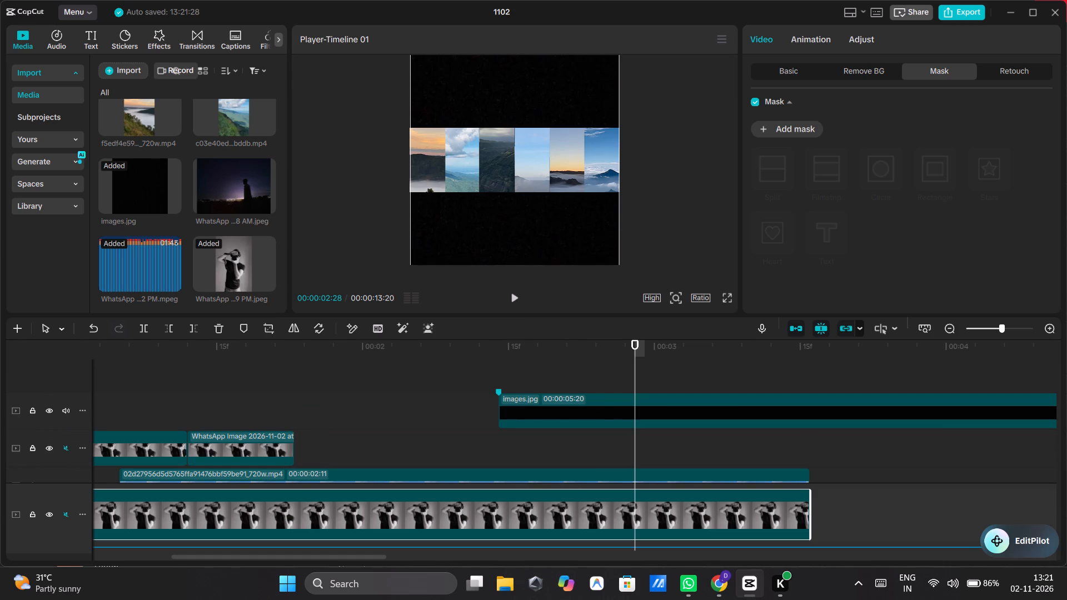
pyautogui.click(576, 389)
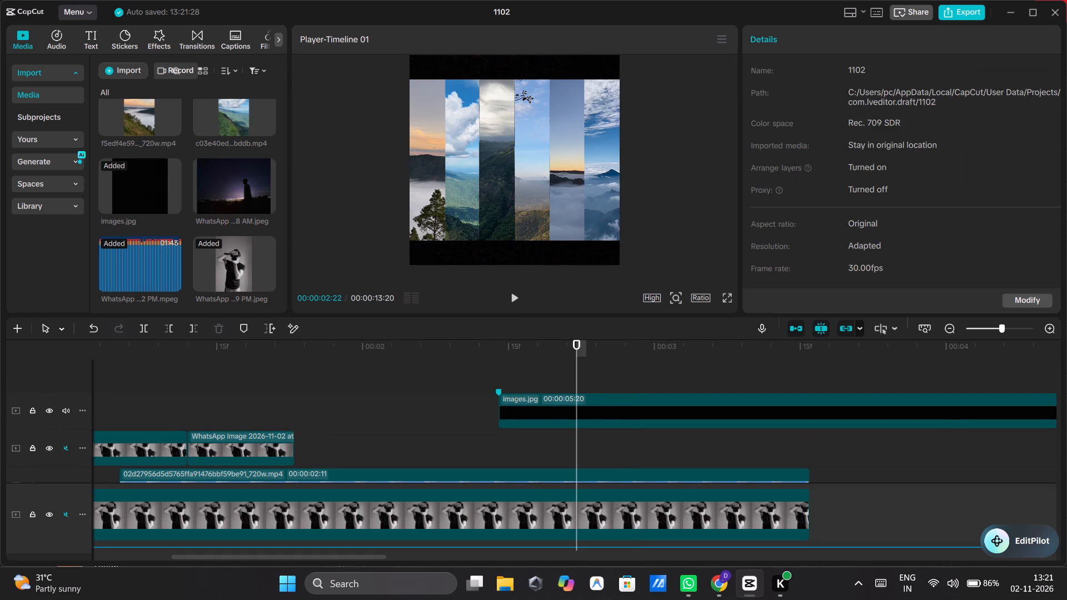
pyautogui.click(625, 382)
pyautogui.scroll(-5, 625, 382)
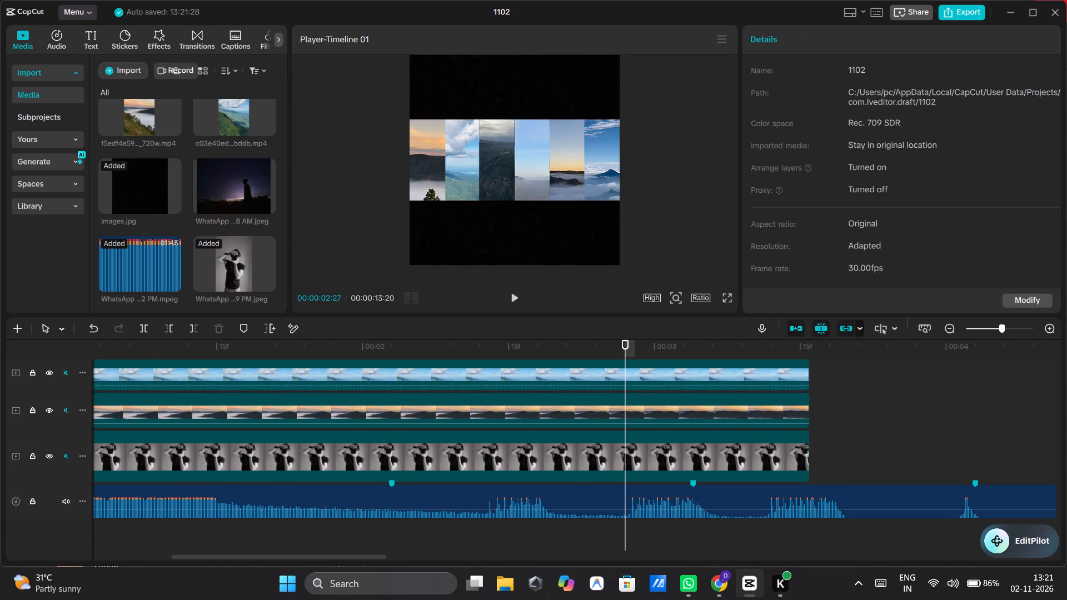
pyautogui.moveTo(626, 539); pyautogui.dragTo(630, 539)
pyautogui.moveTo(630, 539); pyautogui.dragTo(634, 539)
pyautogui.scroll(4, 634, 539)
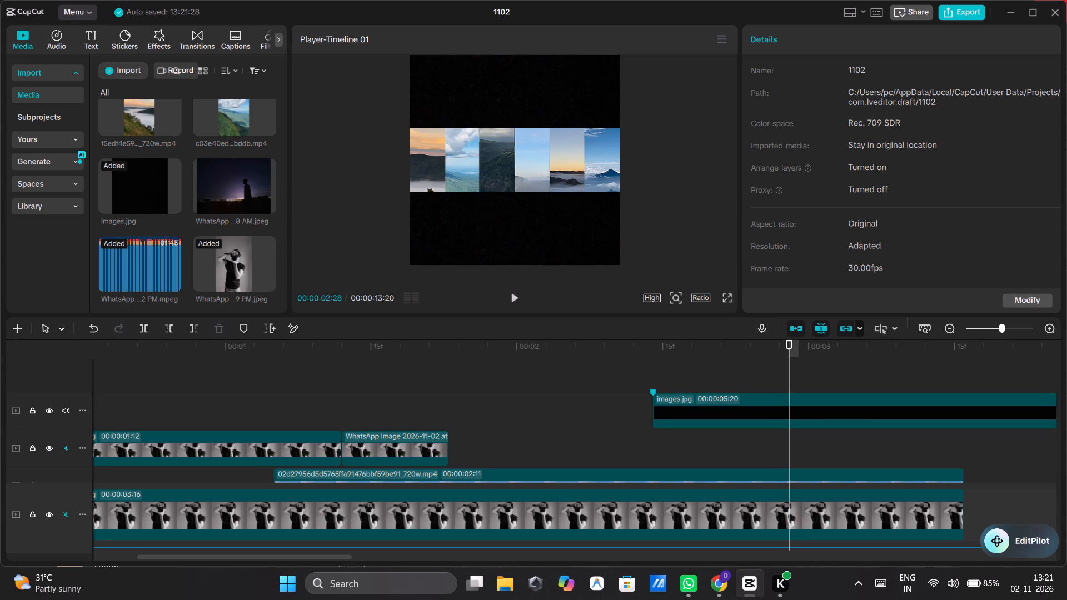
pyautogui.click(789, 399)
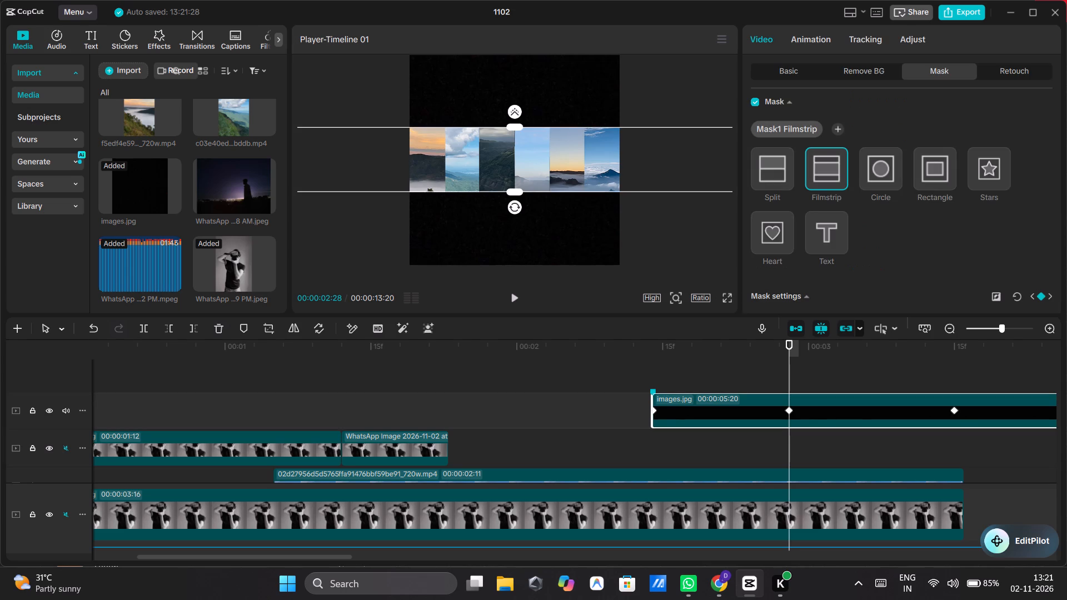
pyautogui.click(245, 326)
# Add a marker to the images.jpg overlay at the start of the audio's third burst, 00:00:03:12.
pyautogui.hscroll(-1, 604, 399)
pyautogui.scroll(-2, 604, 399)
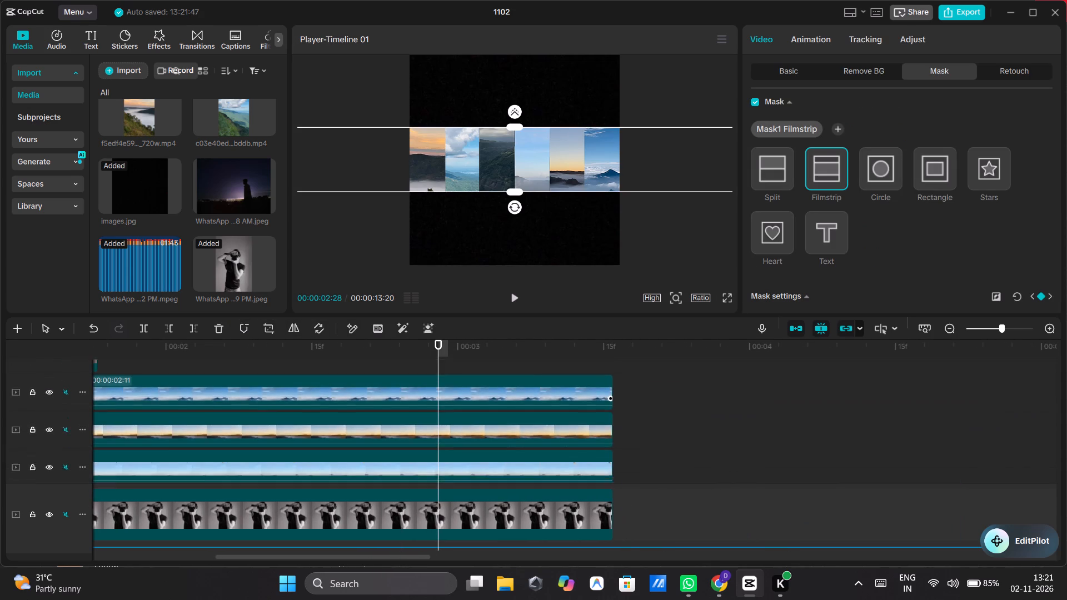
pyautogui.scroll(-3, 604, 399)
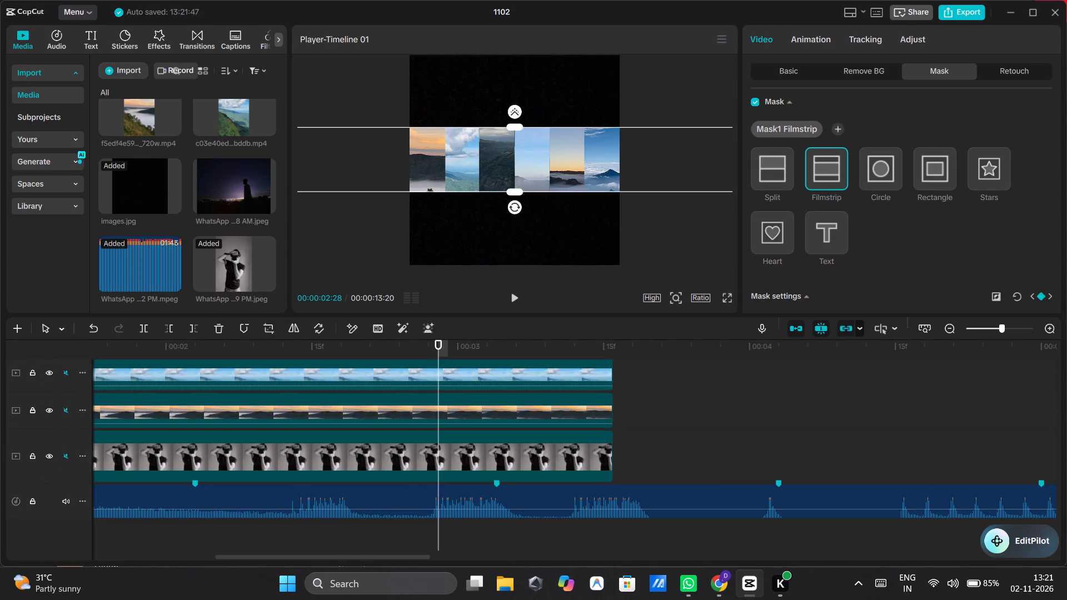
pyautogui.click(573, 540)
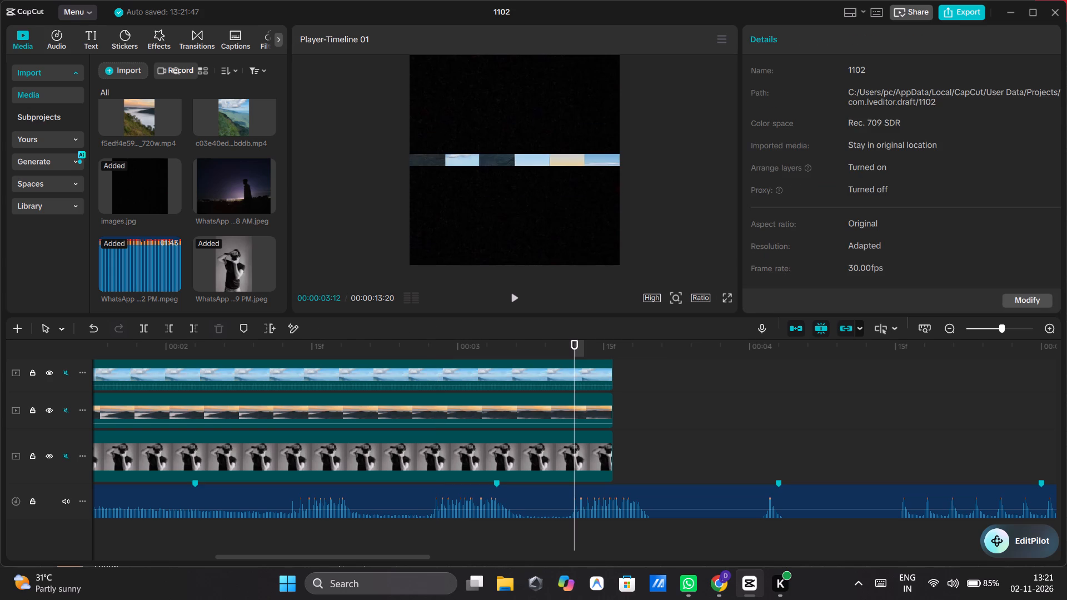
pyautogui.scroll(7, 661, 426)
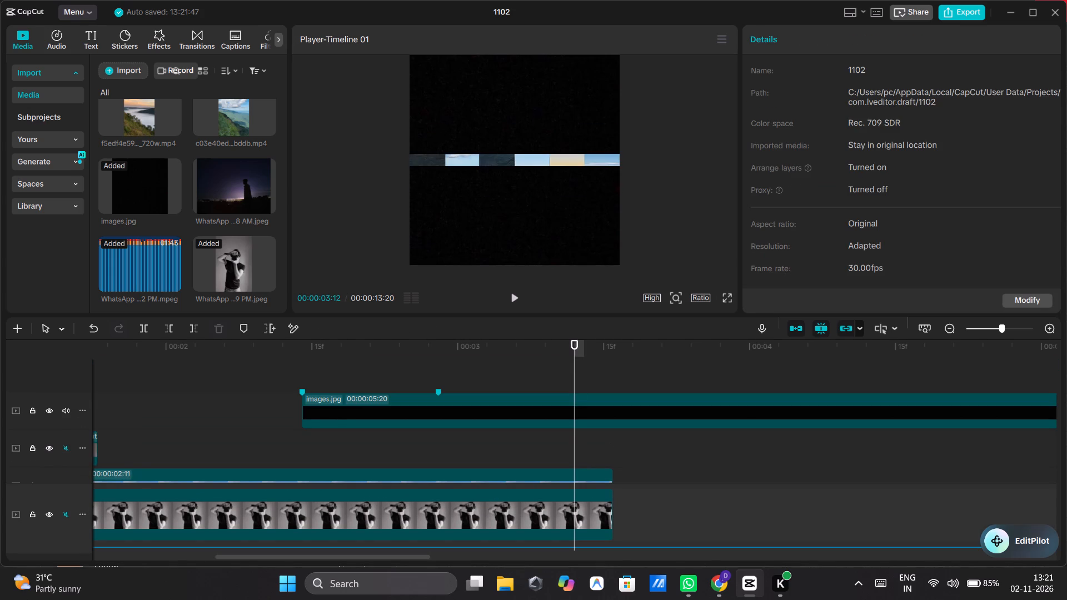
pyautogui.click(574, 395)
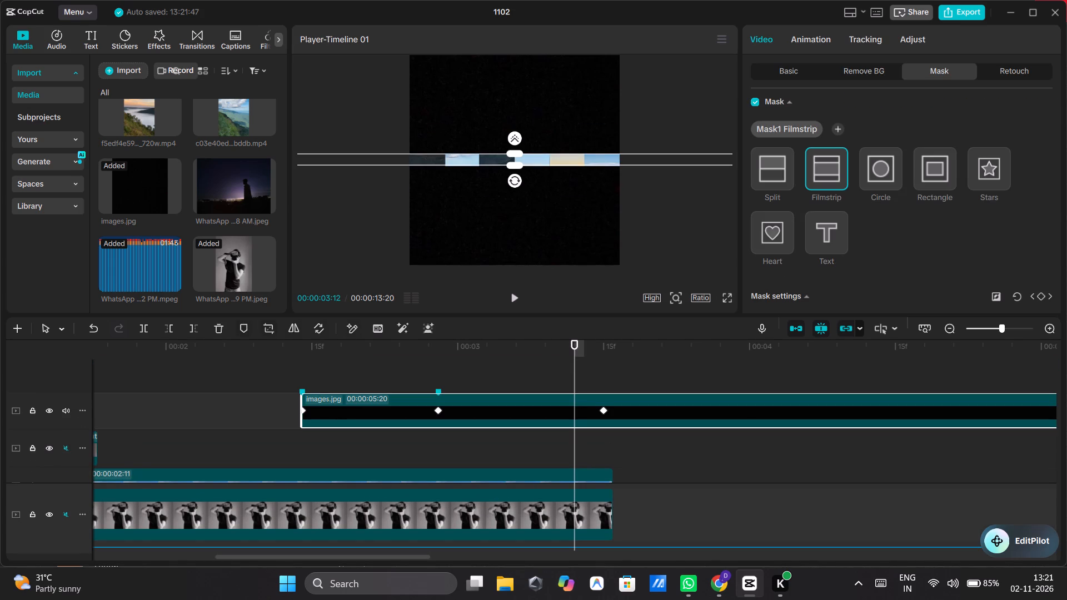
pyautogui.click(245, 330)
# Move the images.jpg overlay's last mask keyframe back to the marker at 00:00:03:12.
pyautogui.click(478, 405)
pyautogui.moveTo(604, 411); pyautogui.dragTo(576, 413)
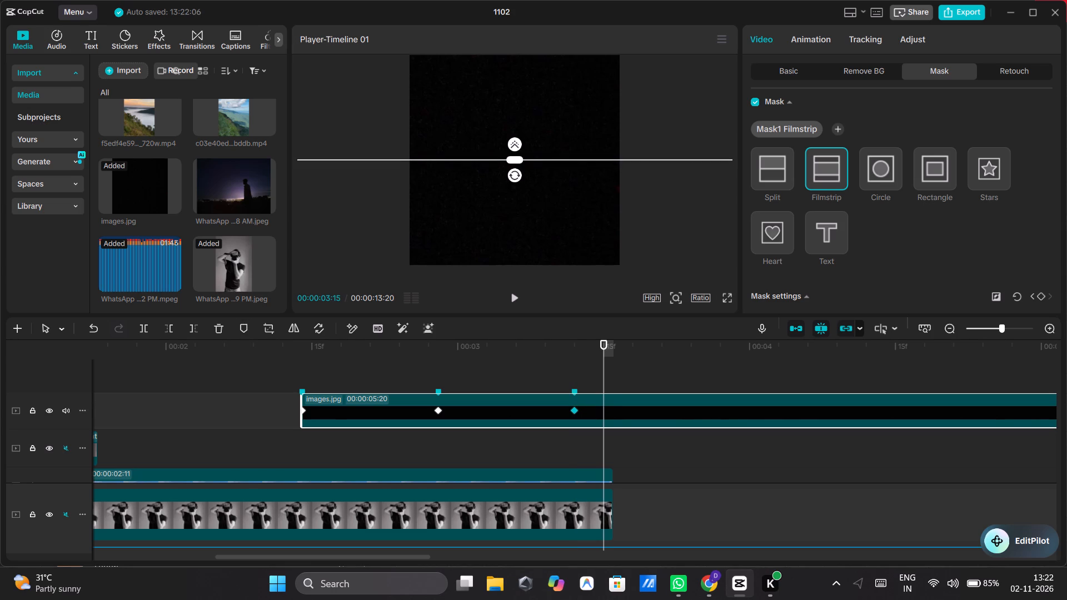
pyautogui.click(490, 402)
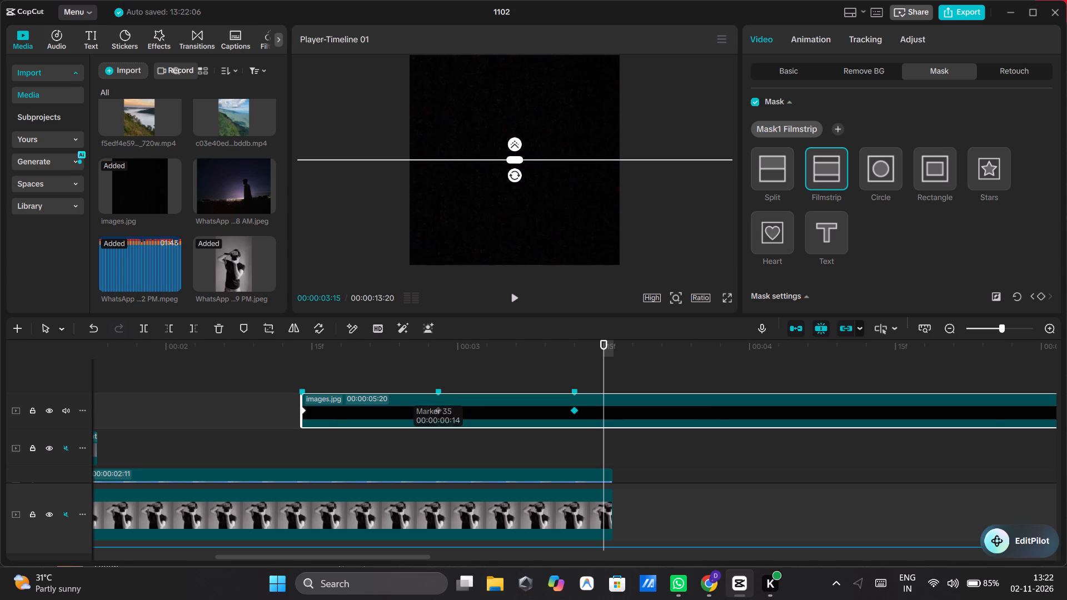
# Add a timeline marker at 00:00:02:21, midway between the images.jpg overlay's first and second markers.
pyautogui.click(375, 371)
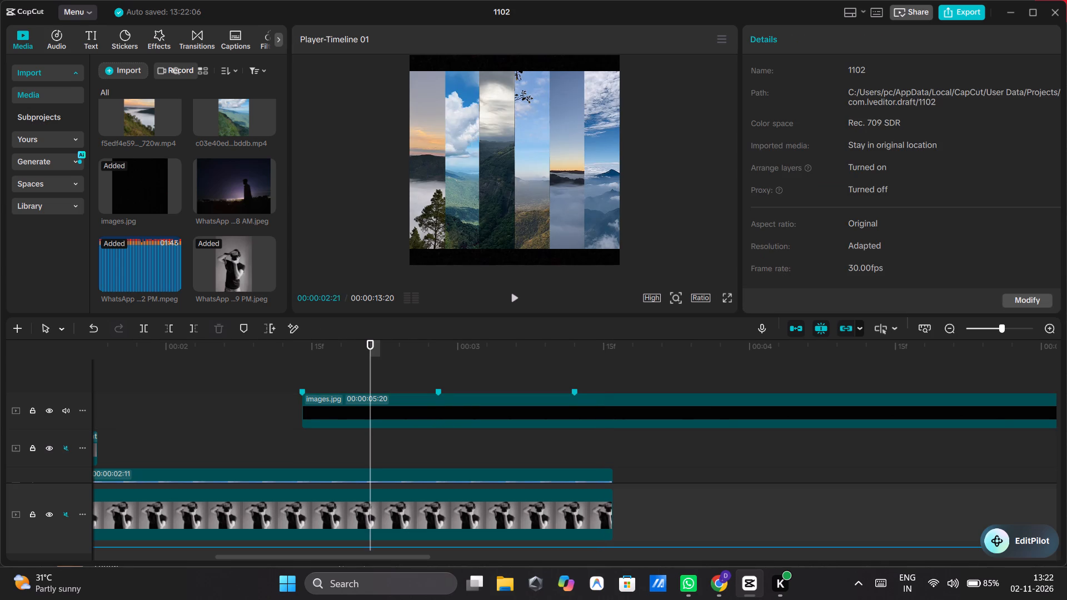
pyautogui.moveTo(371, 359); pyautogui.dragTo(302, 369)
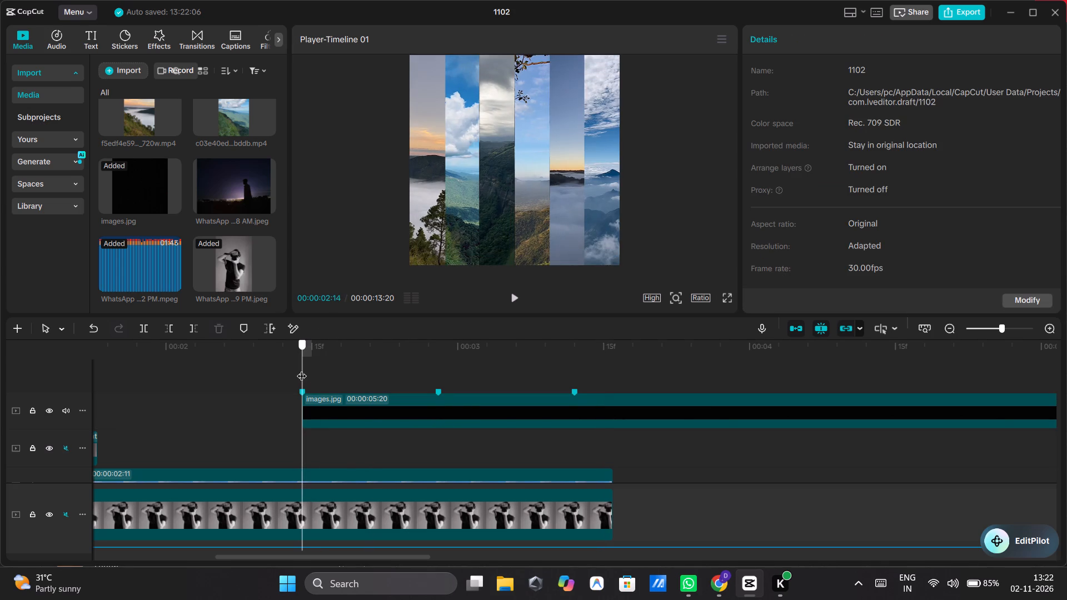
pyautogui.moveTo(302, 369); pyautogui.dragTo(302, 368)
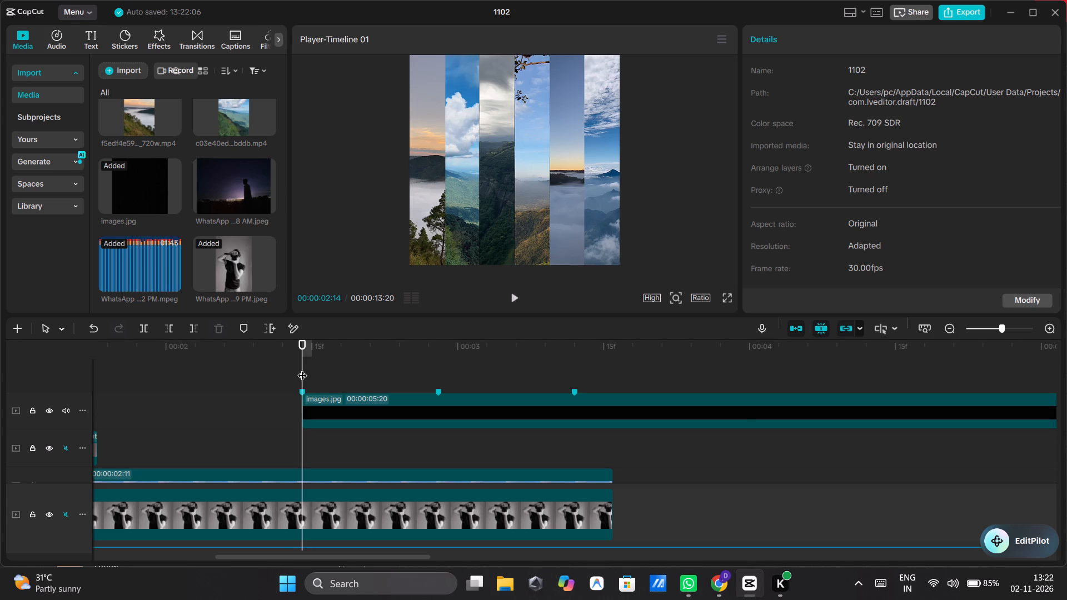
pyautogui.moveTo(302, 365); pyautogui.dragTo(338, 366)
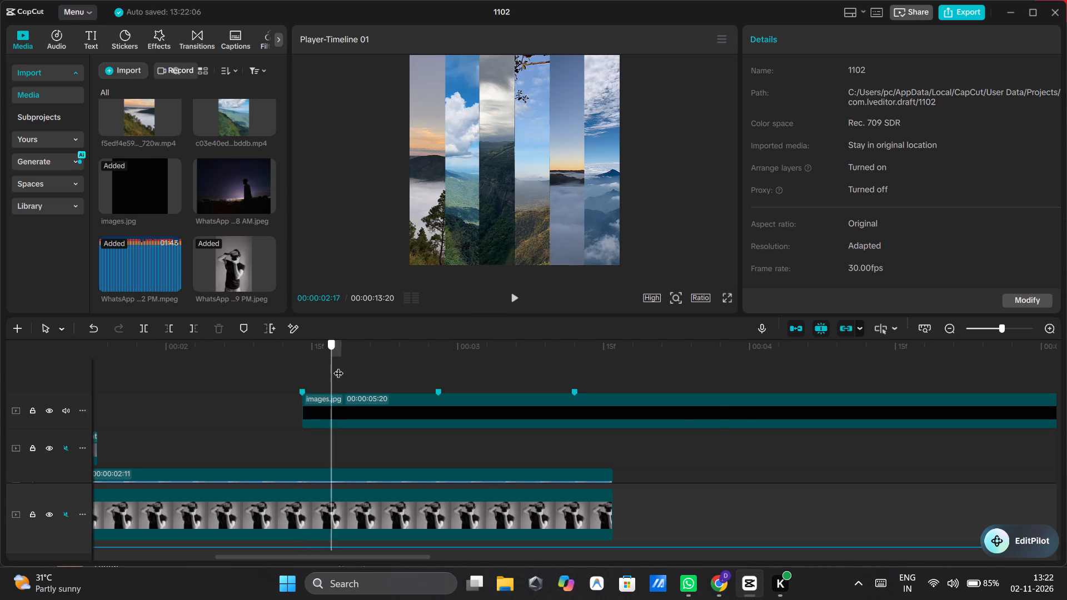
pyautogui.moveTo(338, 366); pyautogui.dragTo(438, 370)
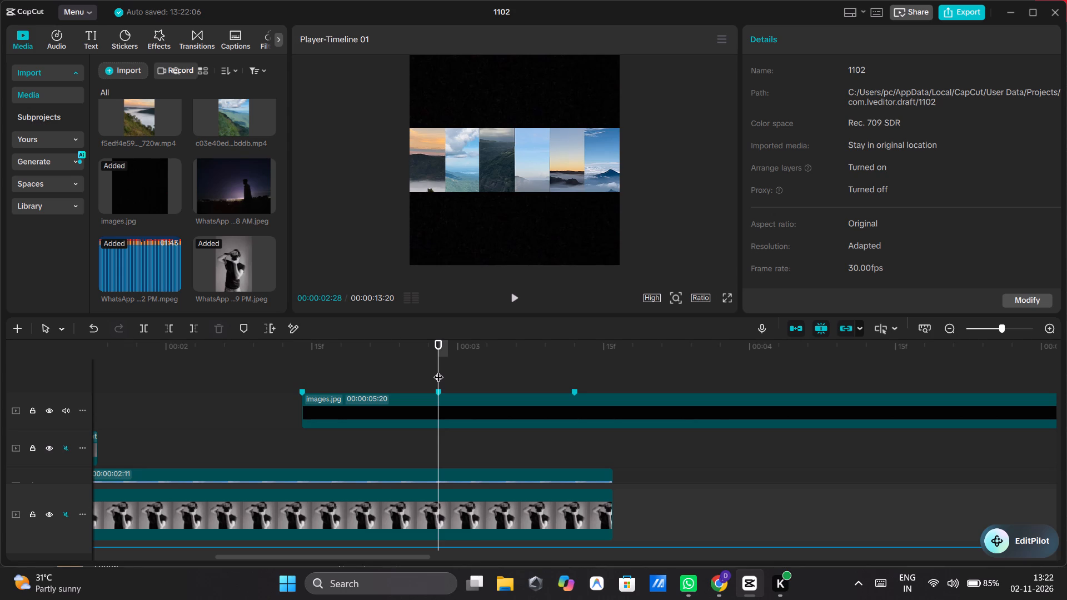
pyautogui.moveTo(438, 370); pyautogui.dragTo(467, 369)
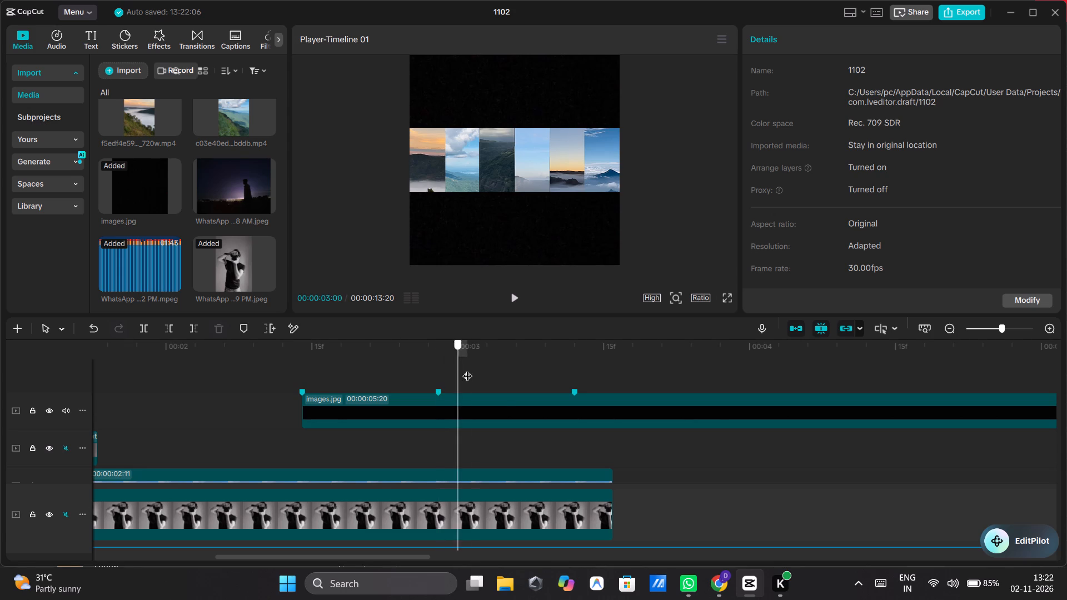
pyautogui.moveTo(467, 369); pyautogui.dragTo(576, 370)
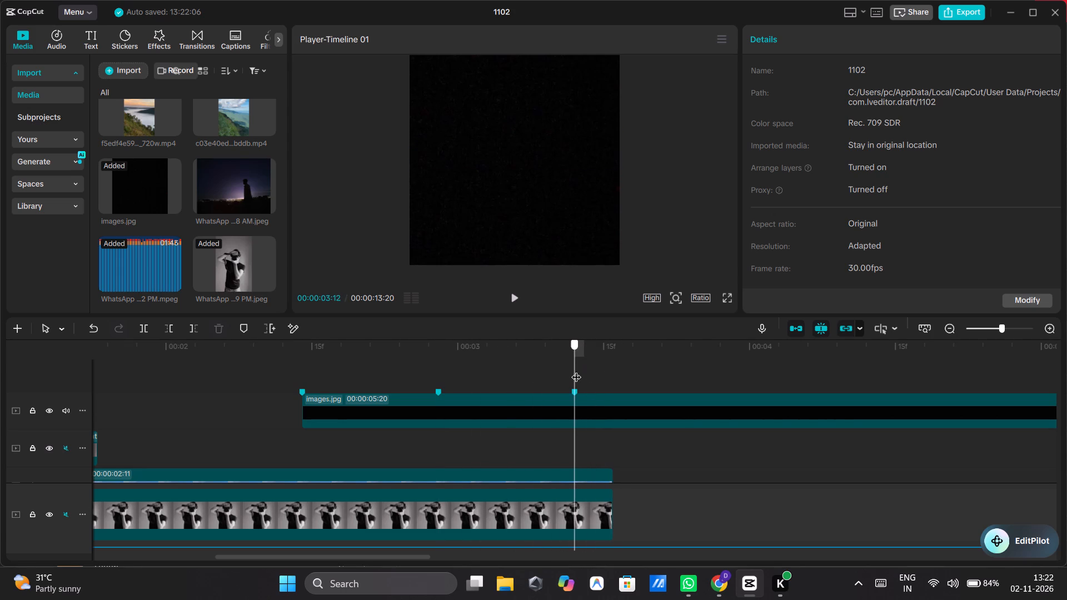
pyautogui.moveTo(576, 370); pyautogui.dragTo(575, 369)
pyautogui.click(371, 368)
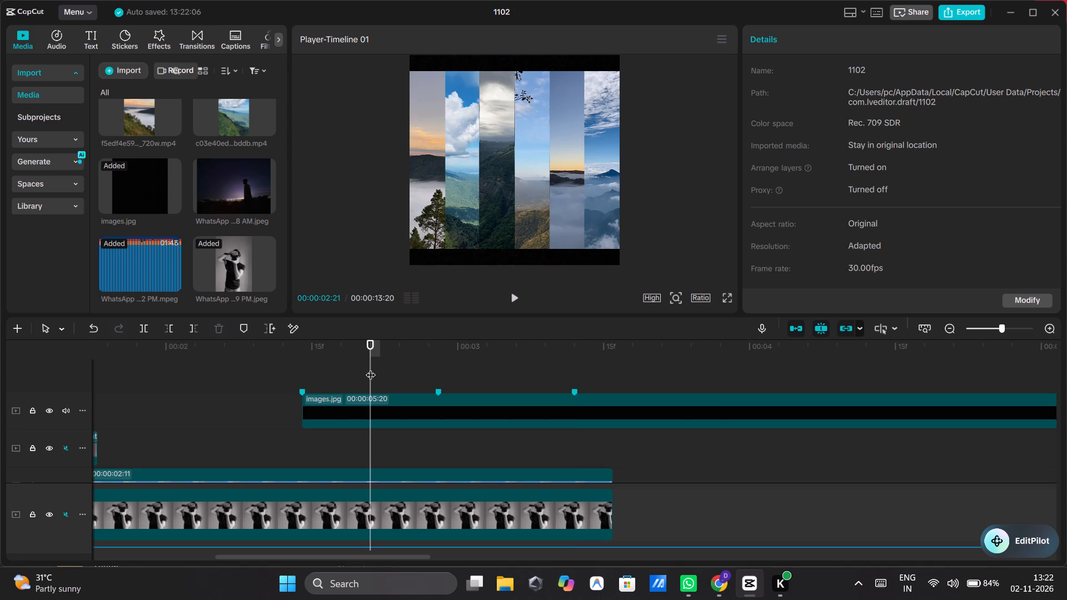
pyautogui.click(305, 366)
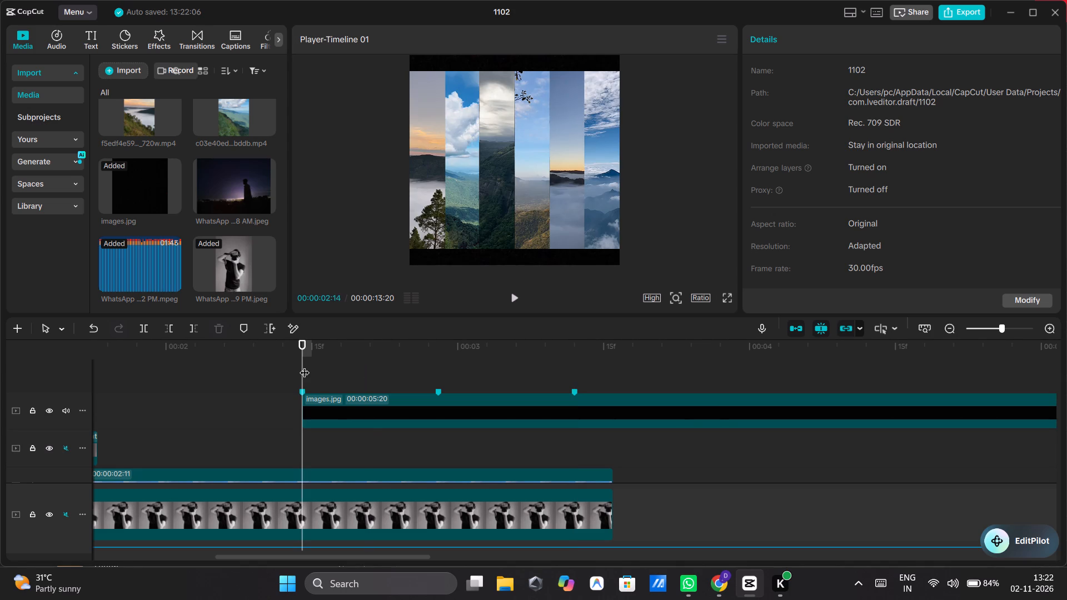
pyautogui.moveTo(305, 366); pyautogui.dragTo(358, 365)
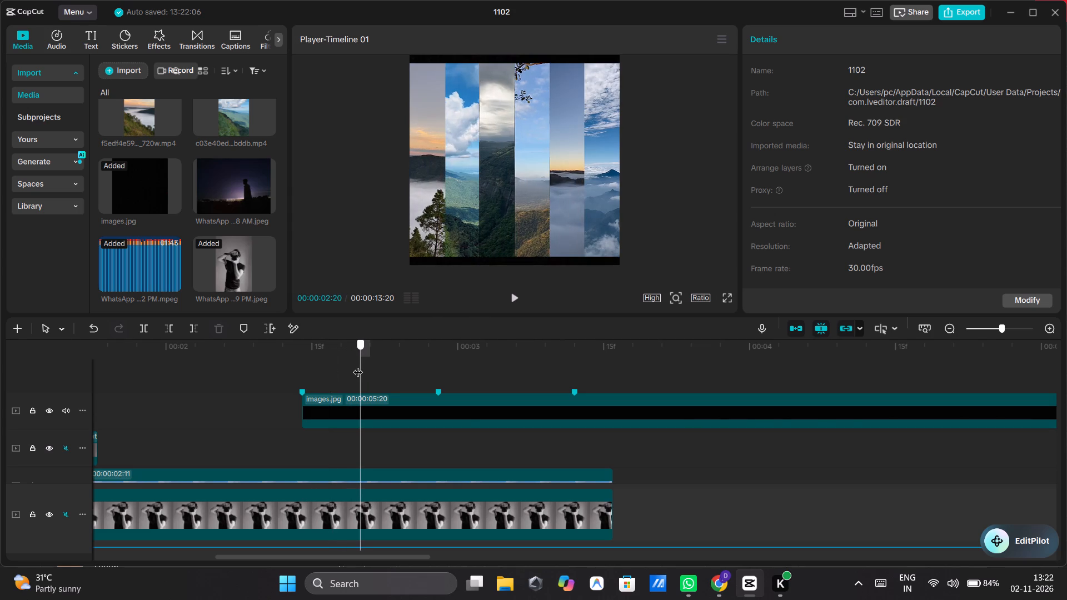
pyautogui.moveTo(358, 365); pyautogui.dragTo(367, 368)
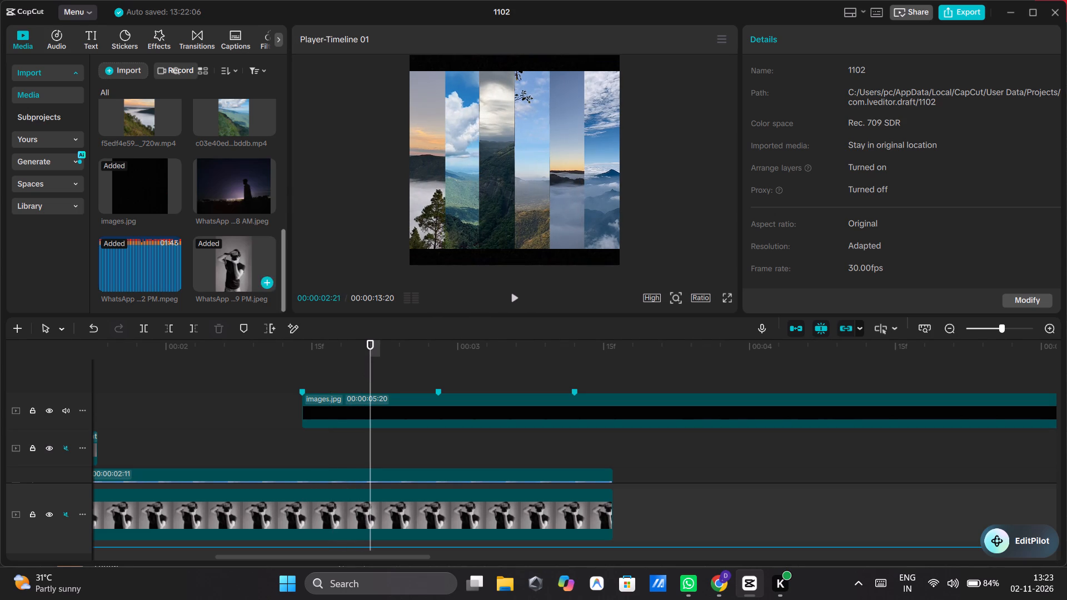
pyautogui.click(243, 329)
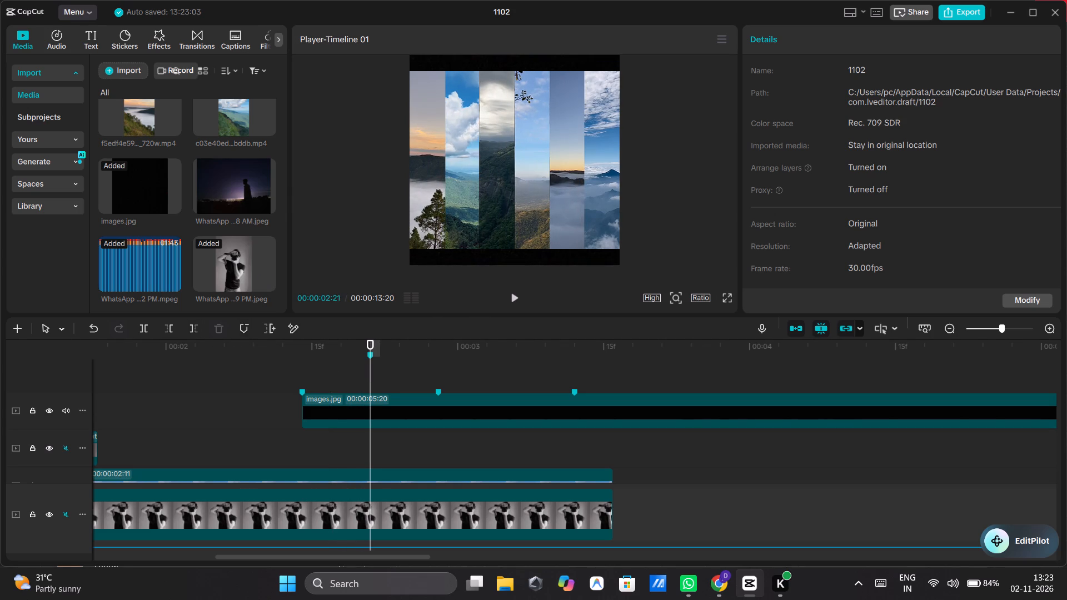
# Add a timeline marker at 00:00:03:05, midway between the images.jpg overlay's second and third markers.
pyautogui.moveTo(370, 378); pyautogui.dragTo(560, 382)
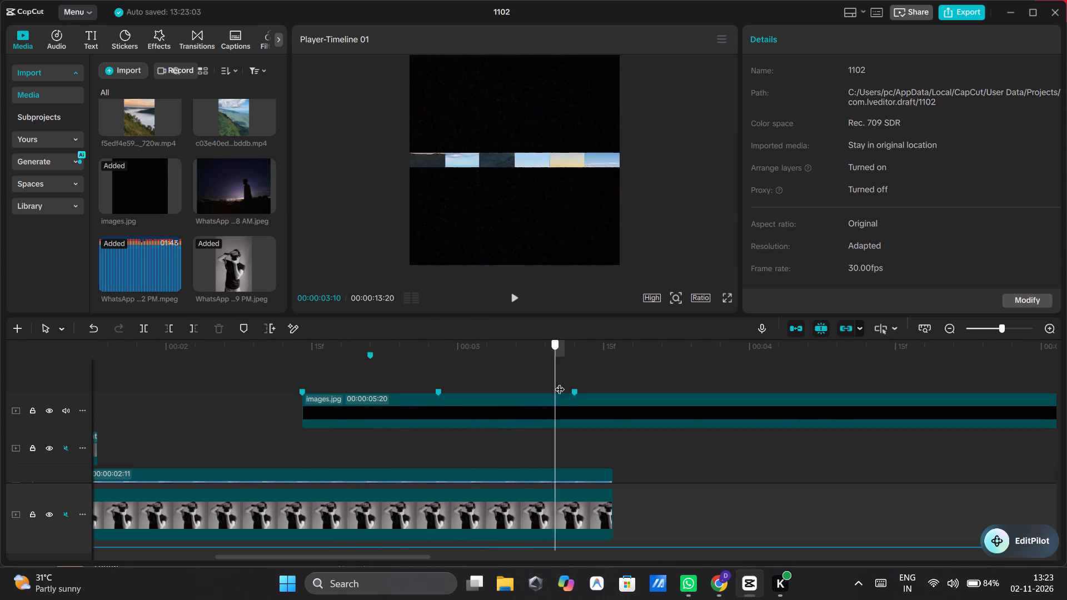
pyautogui.moveTo(560, 382); pyautogui.dragTo(518, 377)
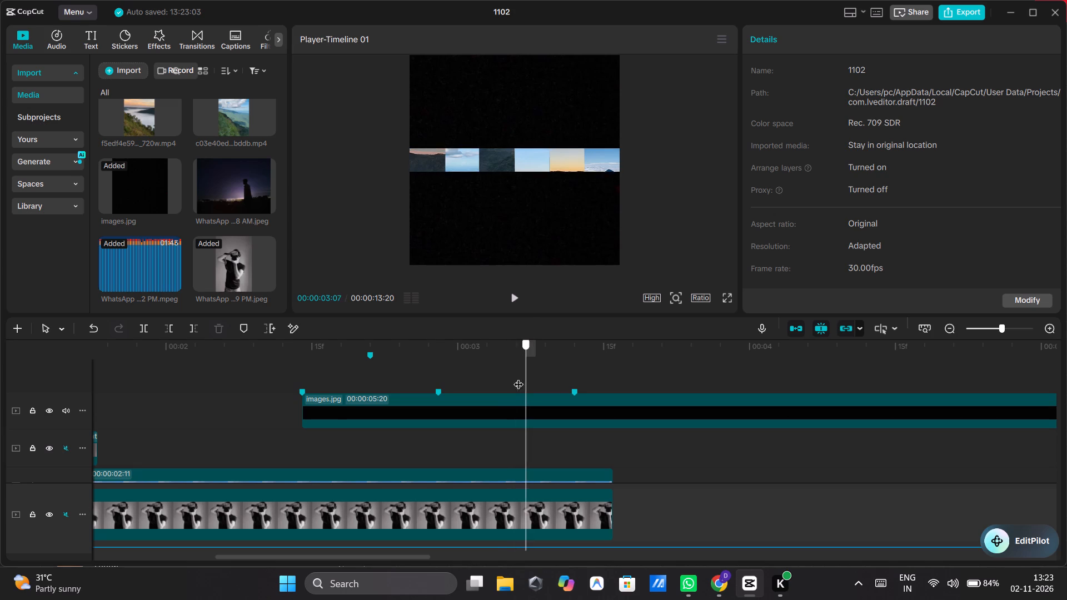
pyautogui.moveTo(518, 377); pyautogui.dragTo(441, 377)
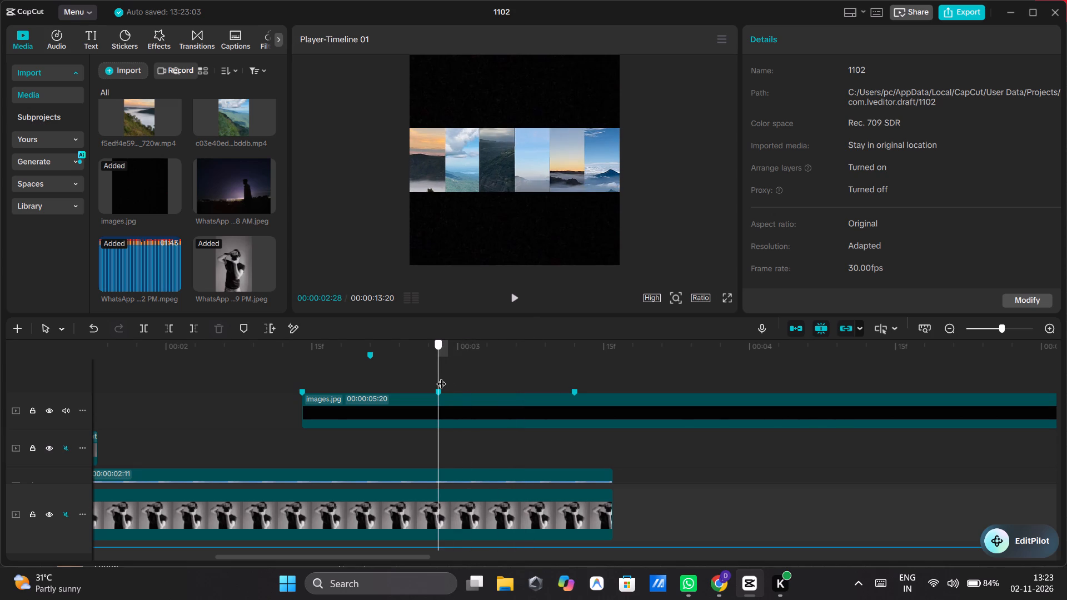
pyautogui.moveTo(441, 377); pyautogui.dragTo(467, 377)
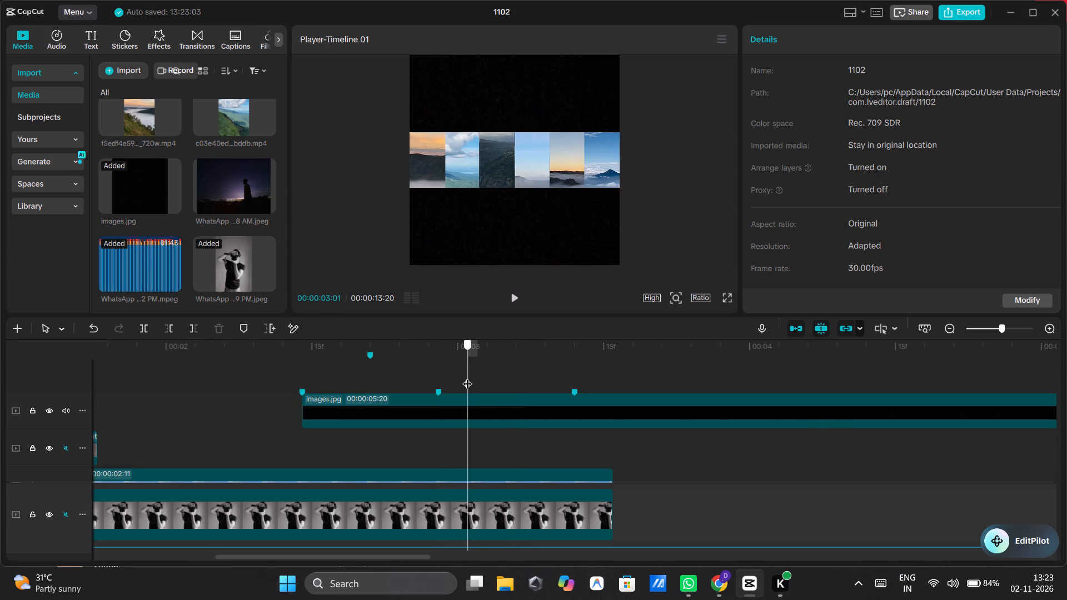
pyautogui.moveTo(467, 377); pyautogui.dragTo(505, 372)
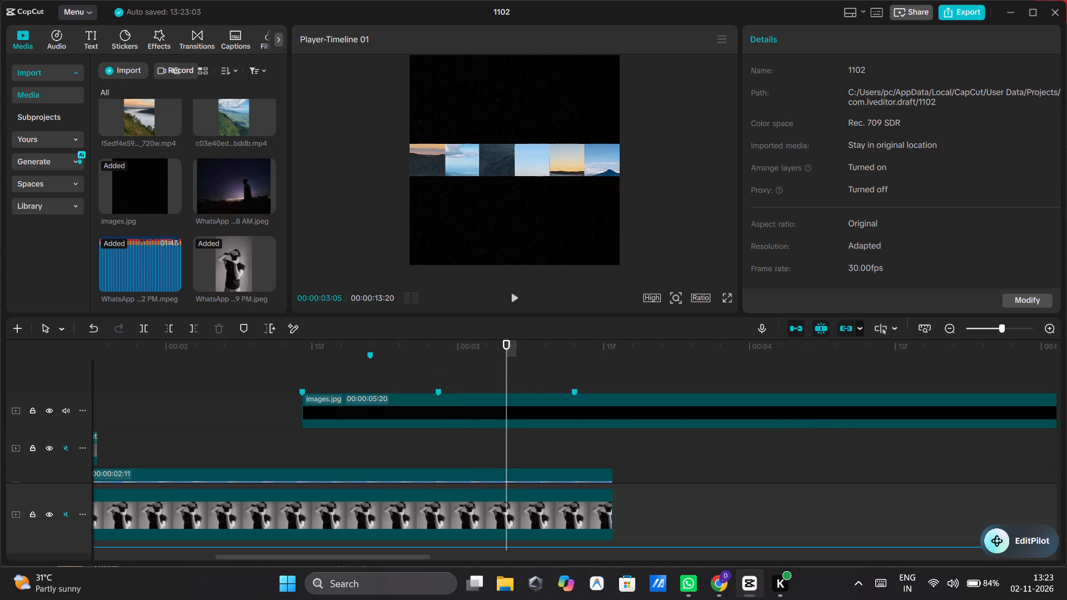
pyautogui.click(246, 329)
# Add a timeline marker at 00:00:03:19, the same half-beat interval past the images.jpg overlay's third marker.
pyautogui.moveTo(507, 368); pyautogui.dragTo(570, 368)
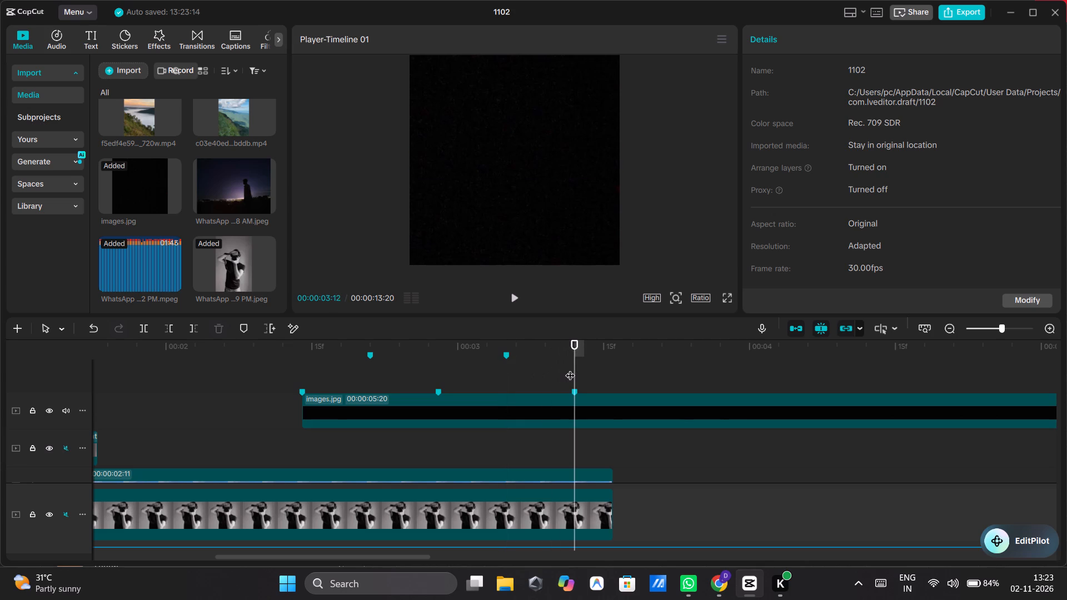
pyautogui.moveTo(575, 370); pyautogui.dragTo(691, 374)
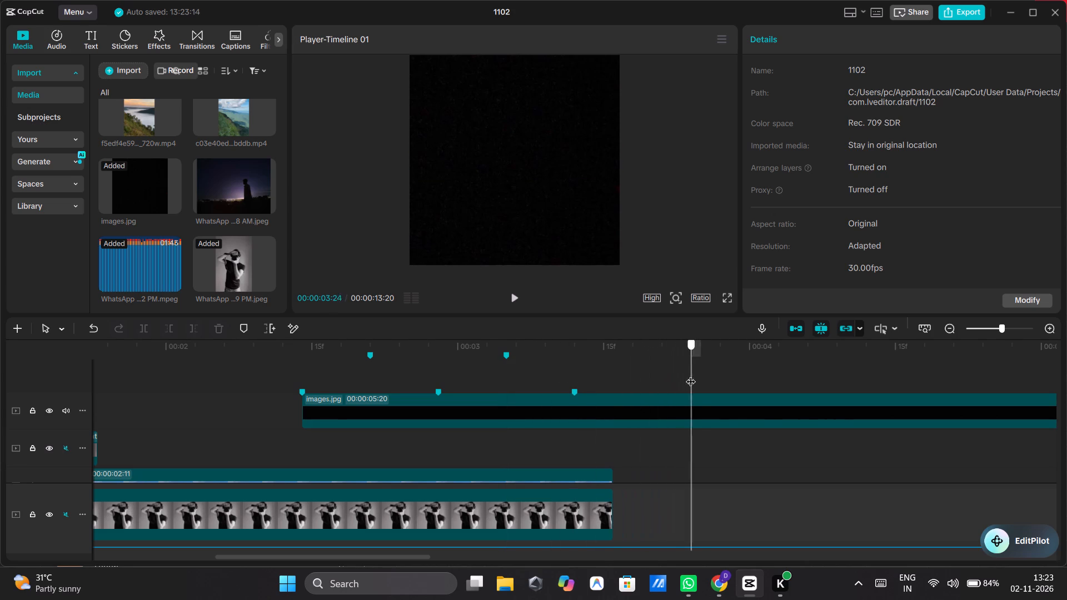
pyautogui.moveTo(691, 374); pyautogui.dragTo(654, 374)
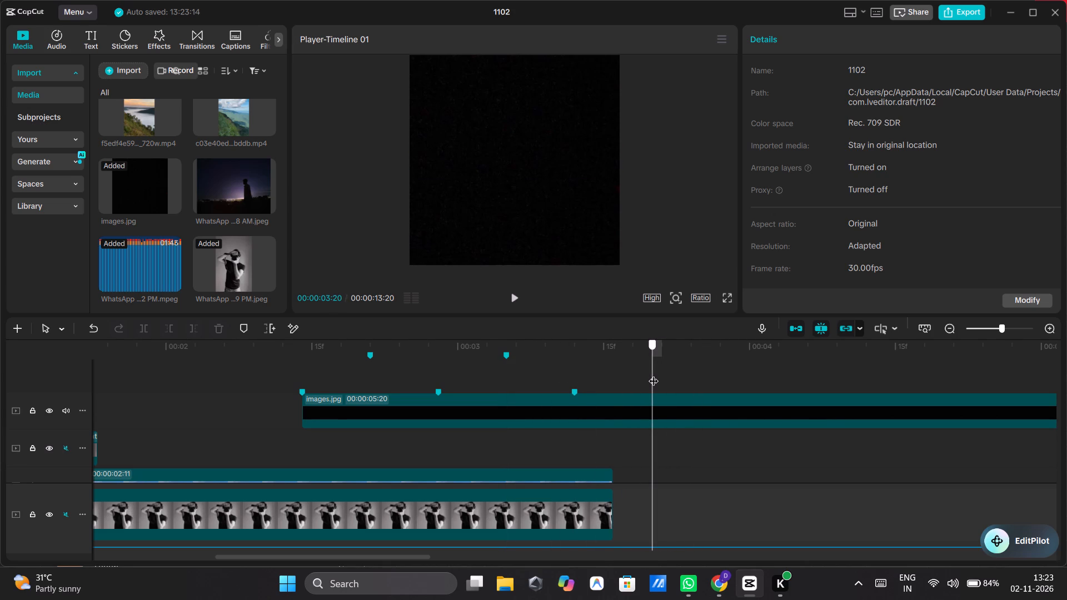
pyautogui.moveTo(654, 374); pyautogui.dragTo(647, 373)
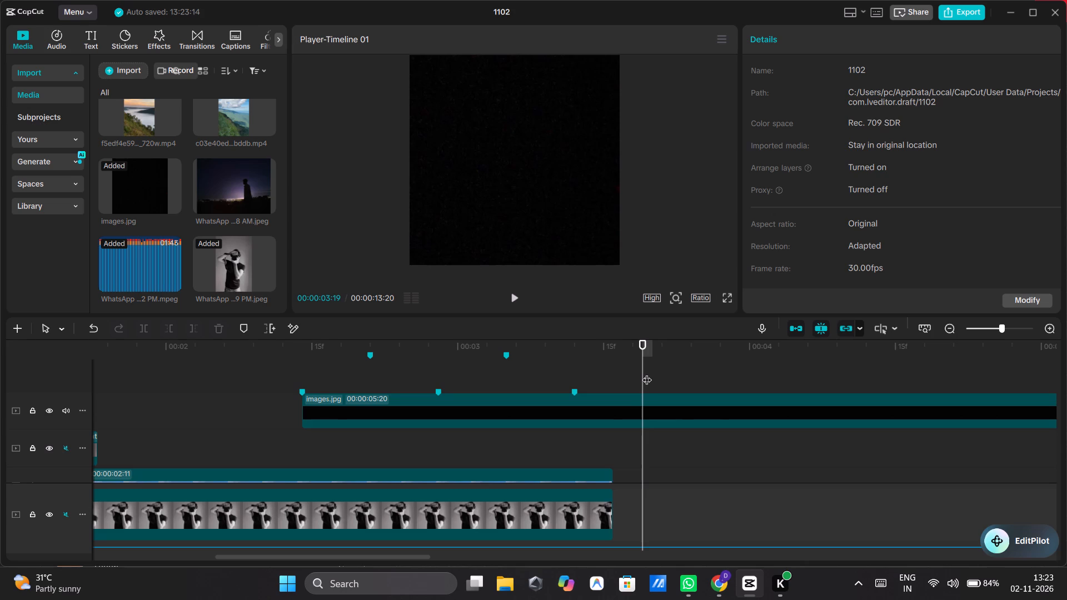
pyautogui.click(243, 329)
# Add a mask keyframe to the images.jpg overlay at the 00:00:02:21 timeline marker.
pyautogui.click(369, 403)
pyautogui.click(368, 373)
pyautogui.click(366, 405)
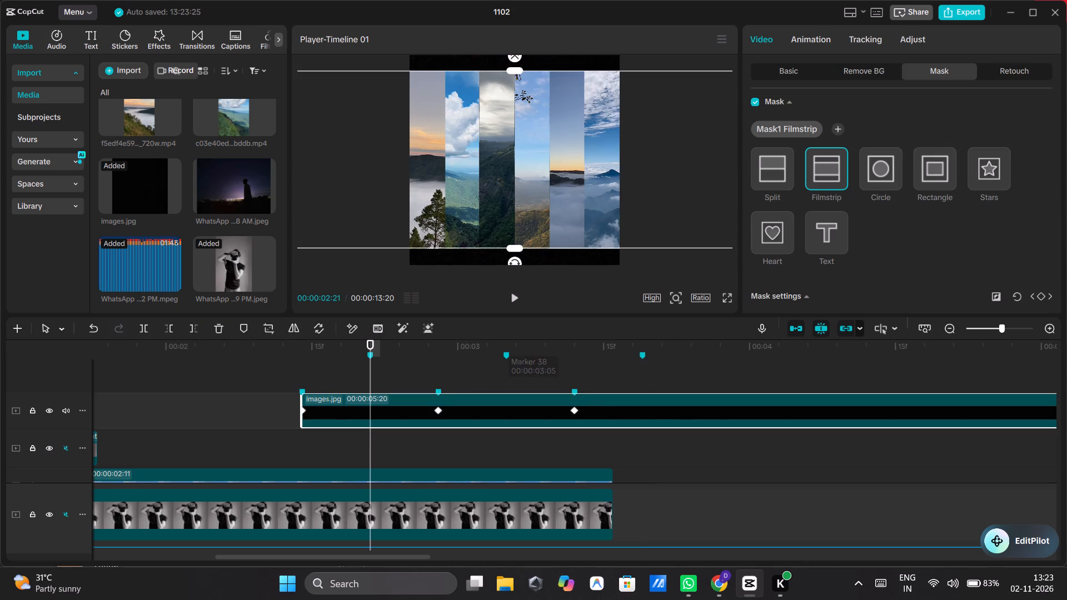
pyautogui.click(1042, 293)
# Add a mask keyframe to the images.jpg overlay at the 00:00:03:05 timeline marker.
pyautogui.click(507, 407)
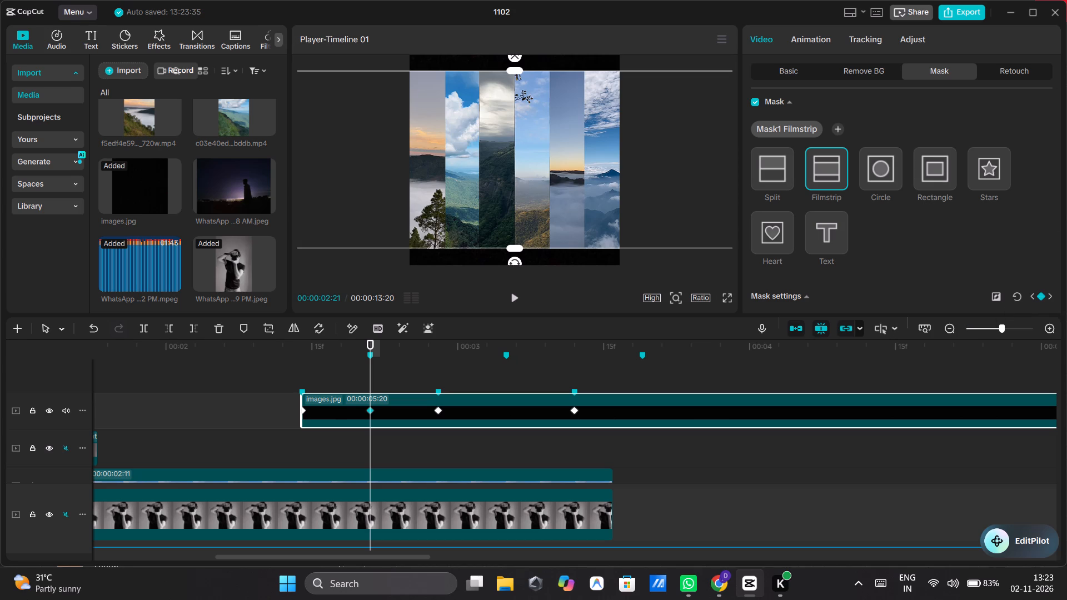
pyautogui.click(507, 407)
pyautogui.click(506, 384)
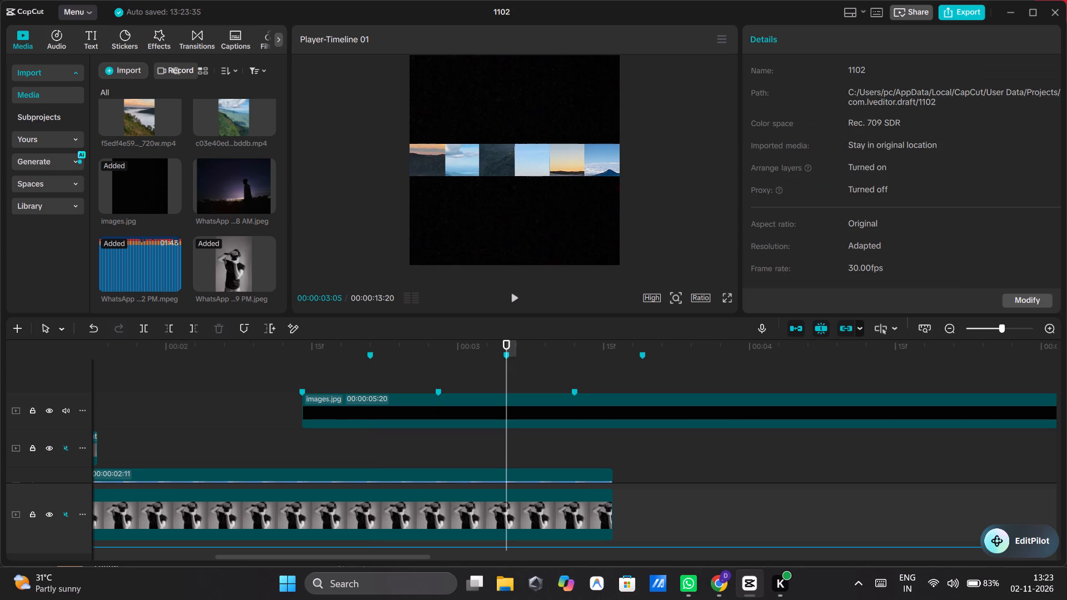
pyautogui.click(505, 409)
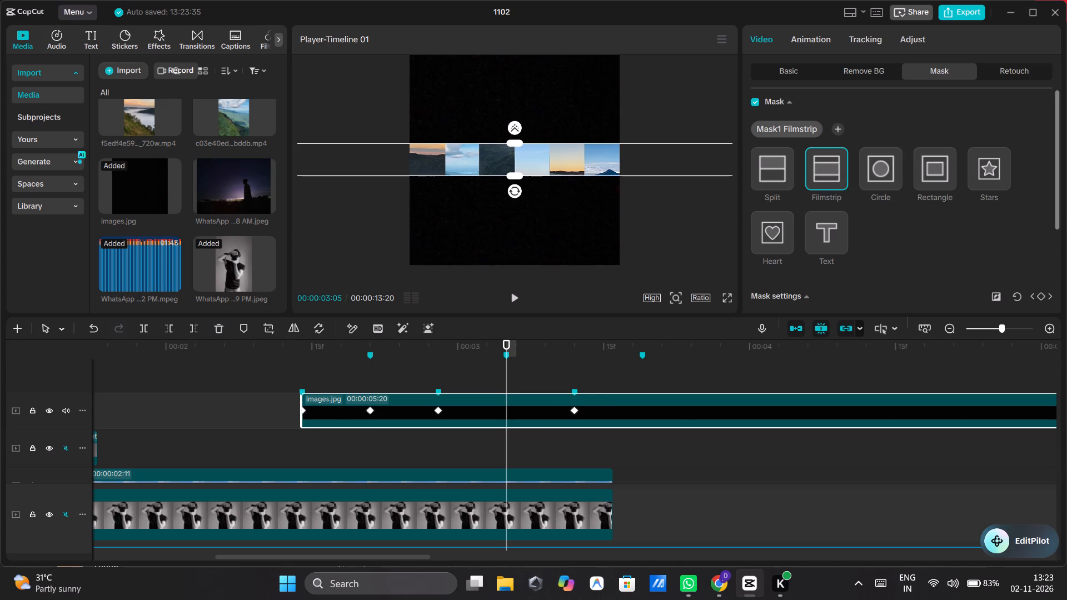
pyautogui.click(1040, 297)
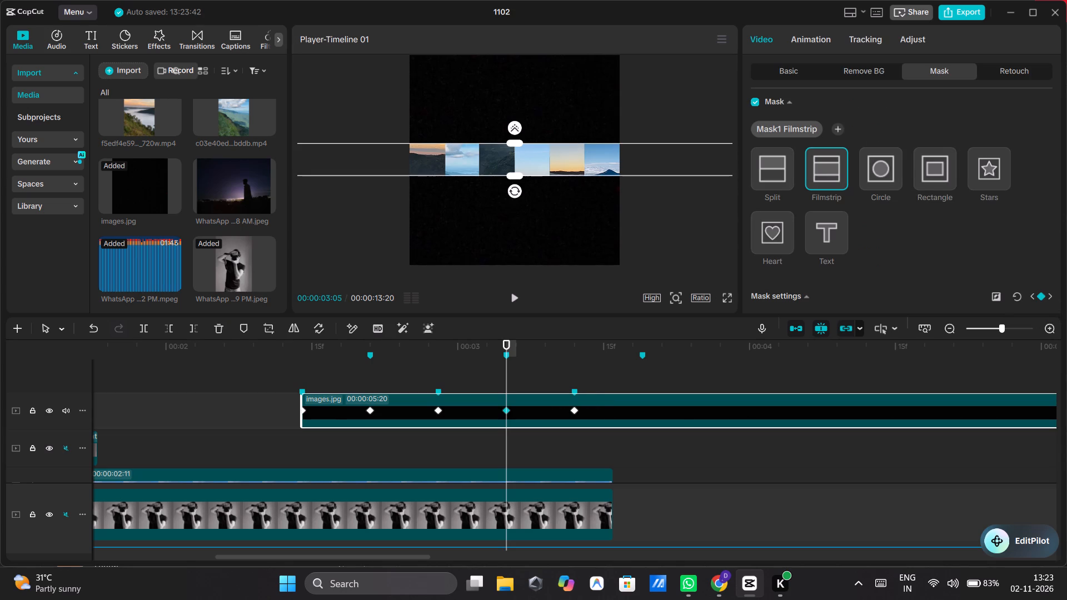
# Add a mask keyframe to the images.jpg overlay at the 00:00:03:19 timeline marker.
pyautogui.click(649, 377)
pyautogui.moveTo(649, 377); pyautogui.dragTo(642, 377)
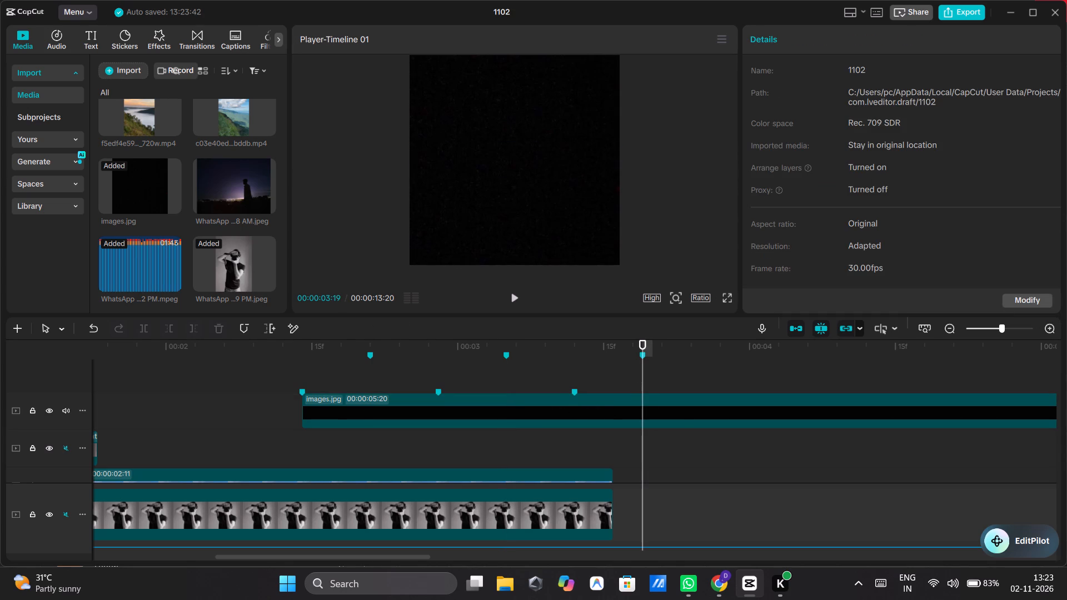
pyautogui.click(644, 398)
pyautogui.click(1041, 297)
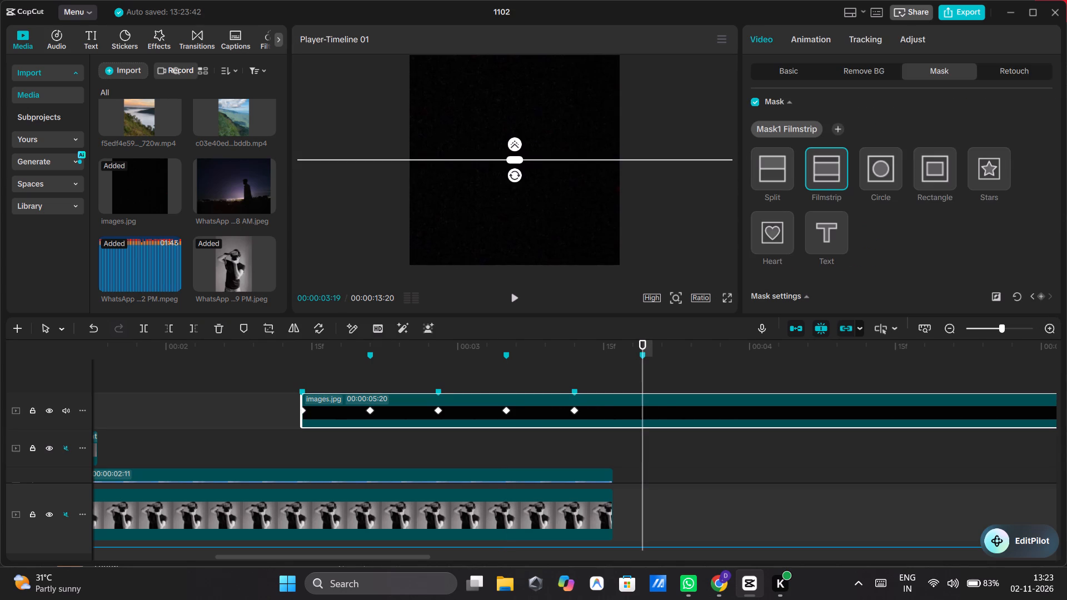
# At the images.jpg overlay's 00:00:02:21 mask keyframe, narrow the Filmstrip opening to about 60% of the frame height.
pyautogui.click(303, 409)
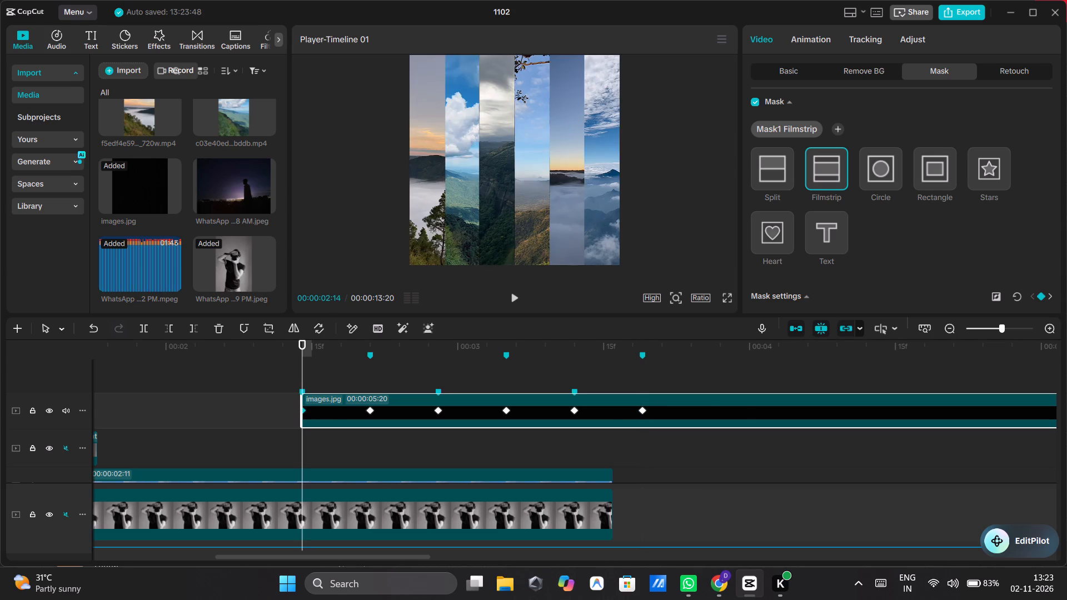
pyautogui.click(369, 411)
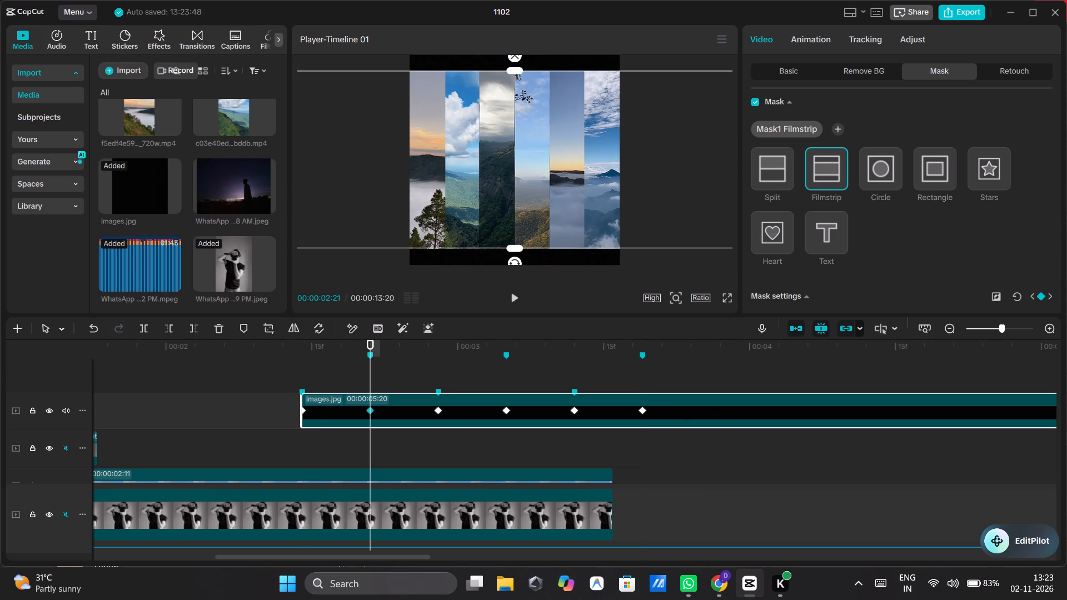
pyautogui.moveTo(516, 246); pyautogui.dragTo(521, 227)
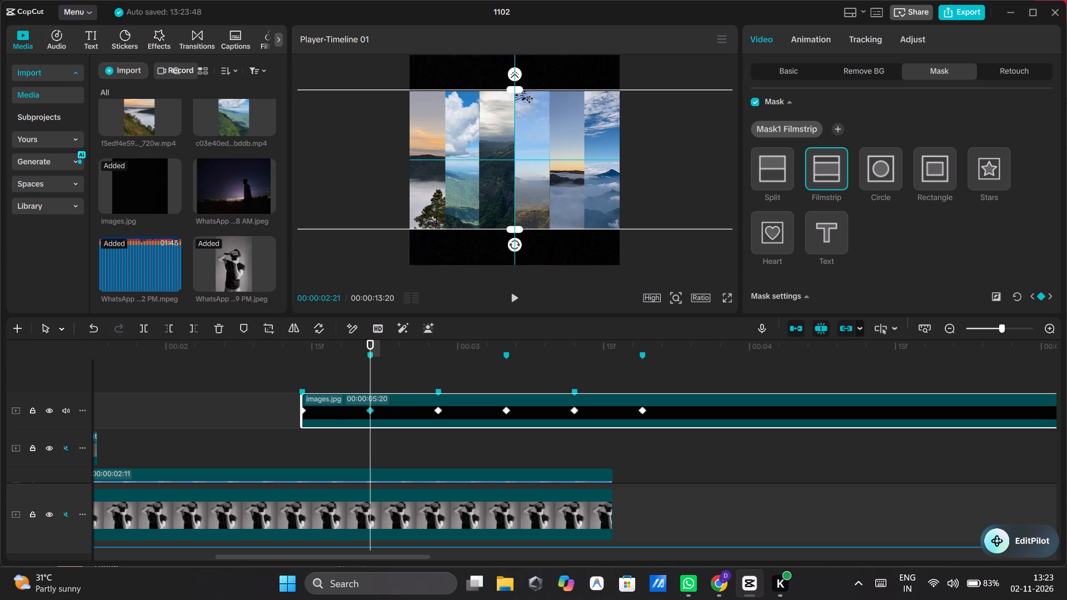
pyautogui.moveTo(521, 227); pyautogui.dragTo(522, 220)
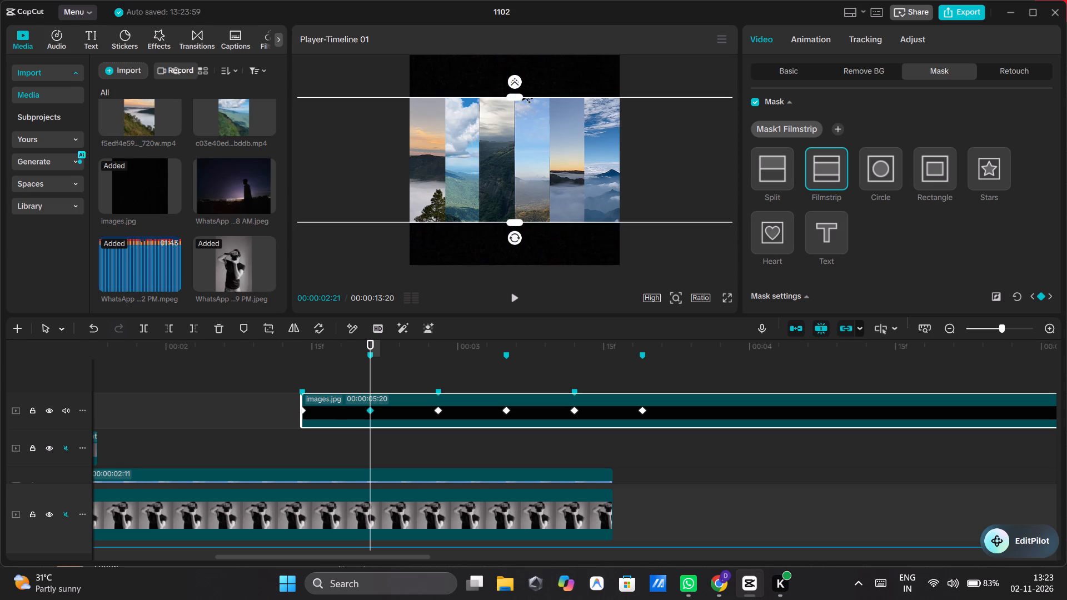
# At the images.jpg overlay's 00:00:03:05 mask keyframe, widen the Filmstrip opening to about one third of the frame height.
pyautogui.click(505, 408)
pyautogui.moveTo(515, 176); pyautogui.dragTo(513, 199)
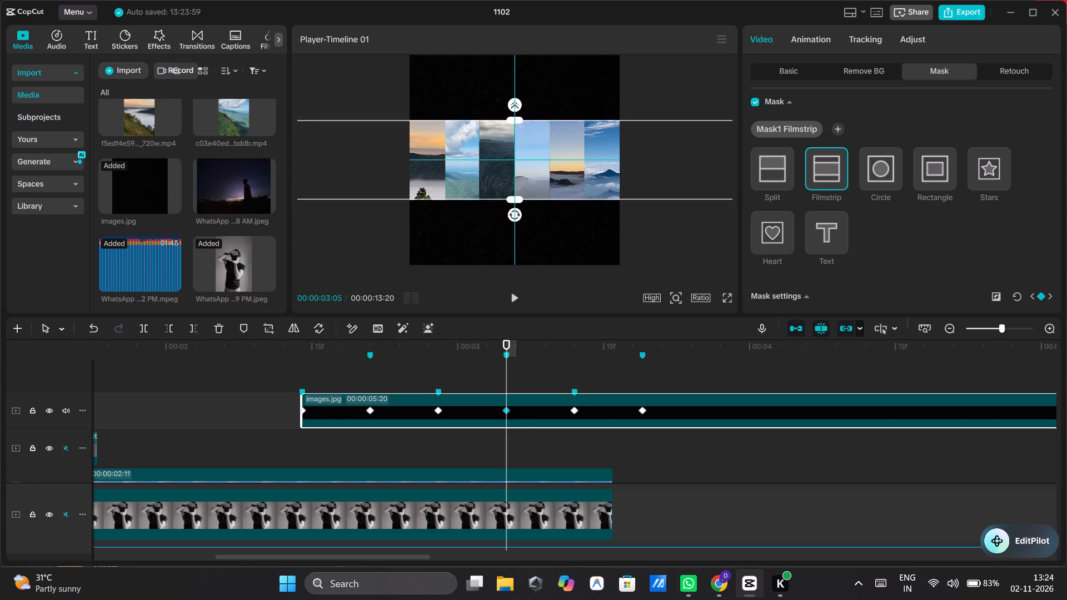
pyautogui.moveTo(513, 199); pyautogui.dragTo(514, 196)
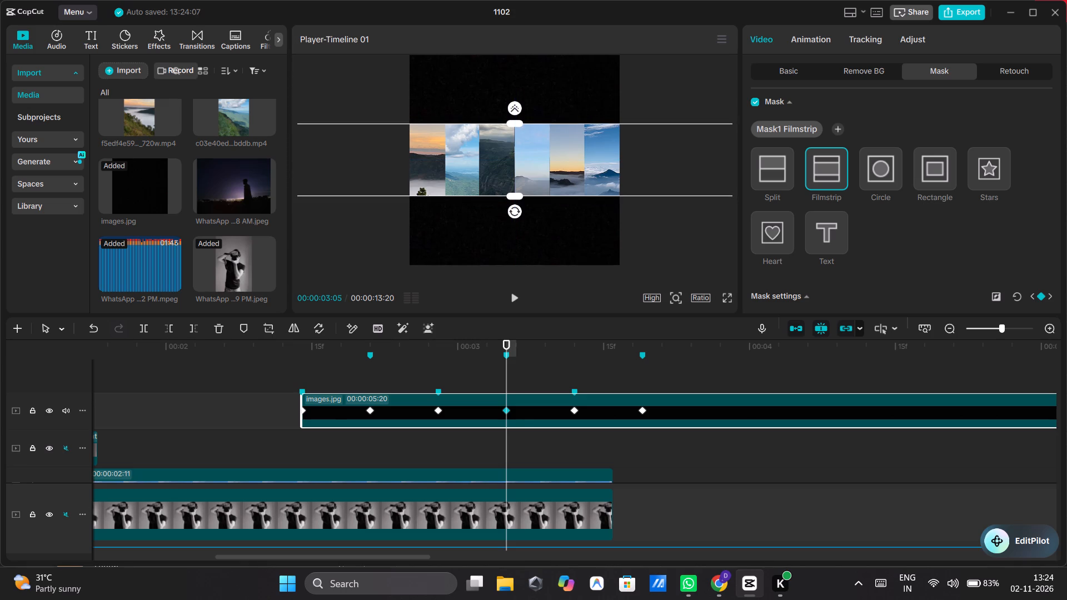
# Compare the images.jpg overlay's mask keyframes and play the timeline from 00:00:00:00 to review the letterbox animation.
pyautogui.click(371, 408)
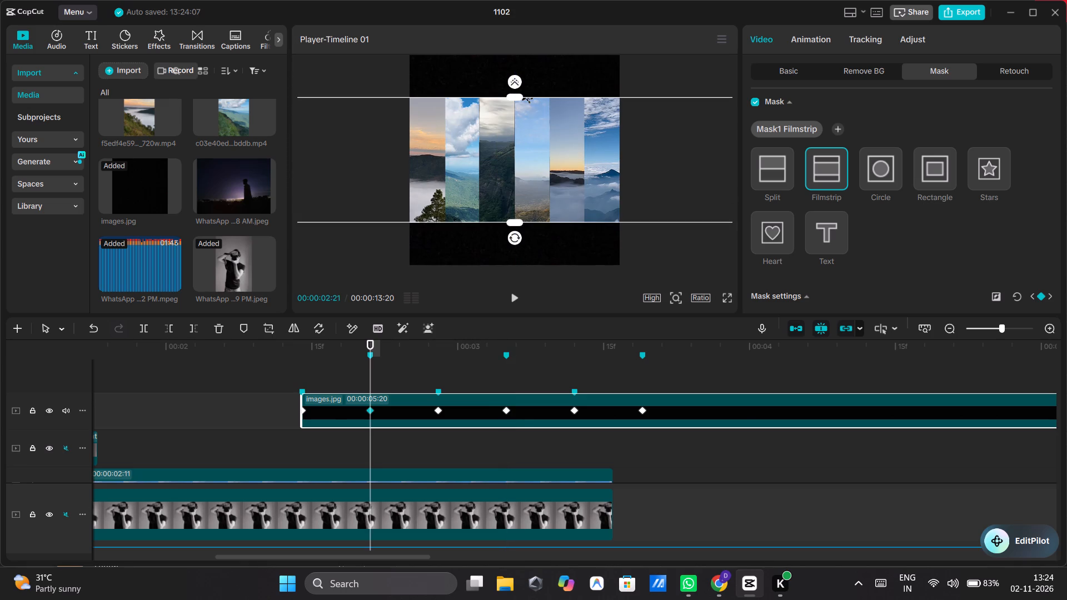
pyautogui.click(574, 409)
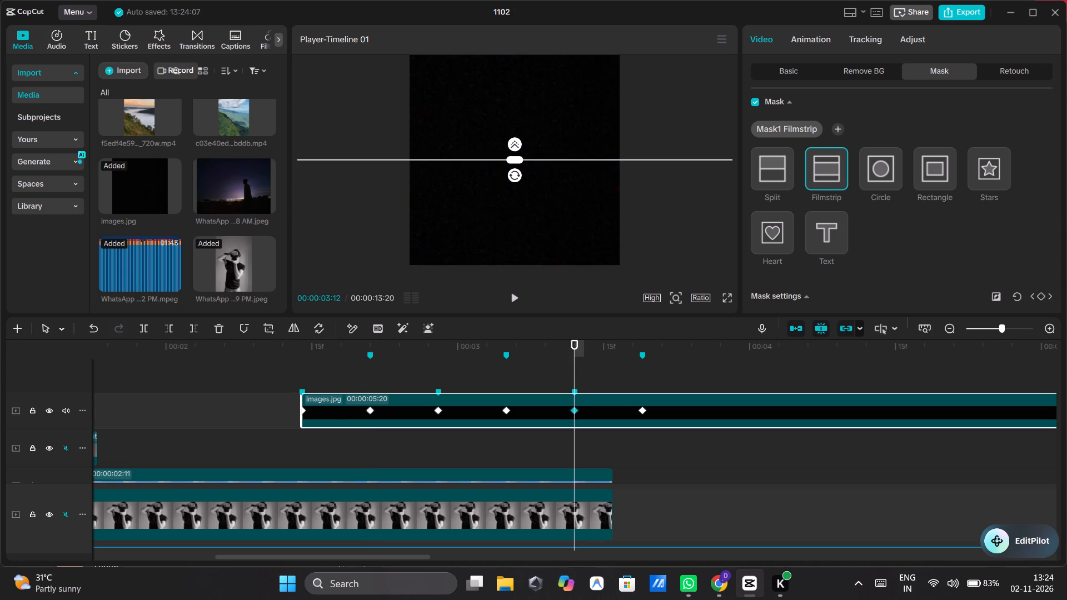
pyautogui.click(509, 409)
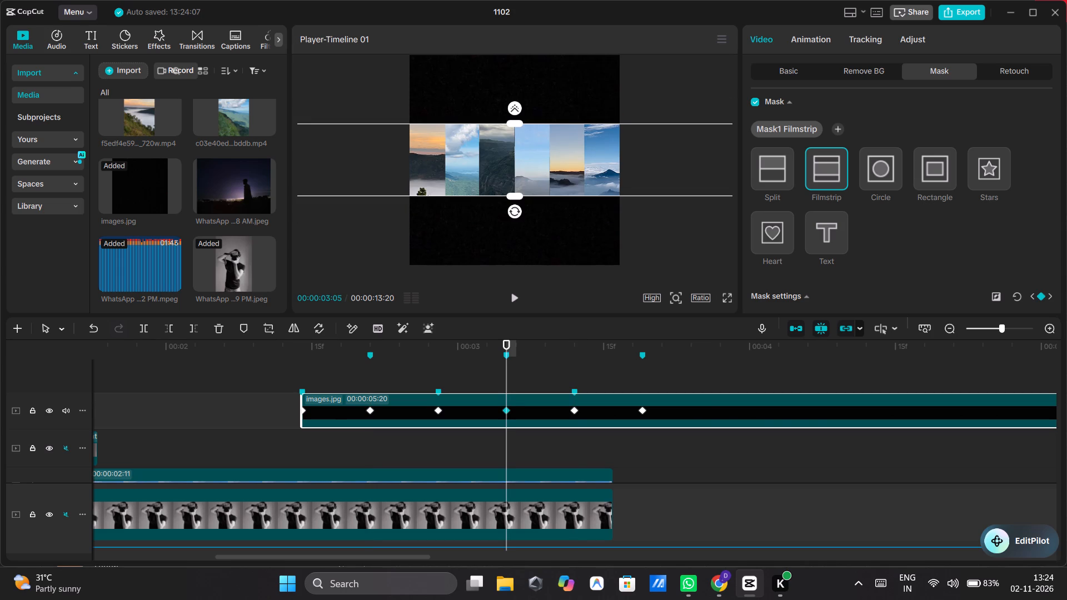
pyautogui.click(642, 407)
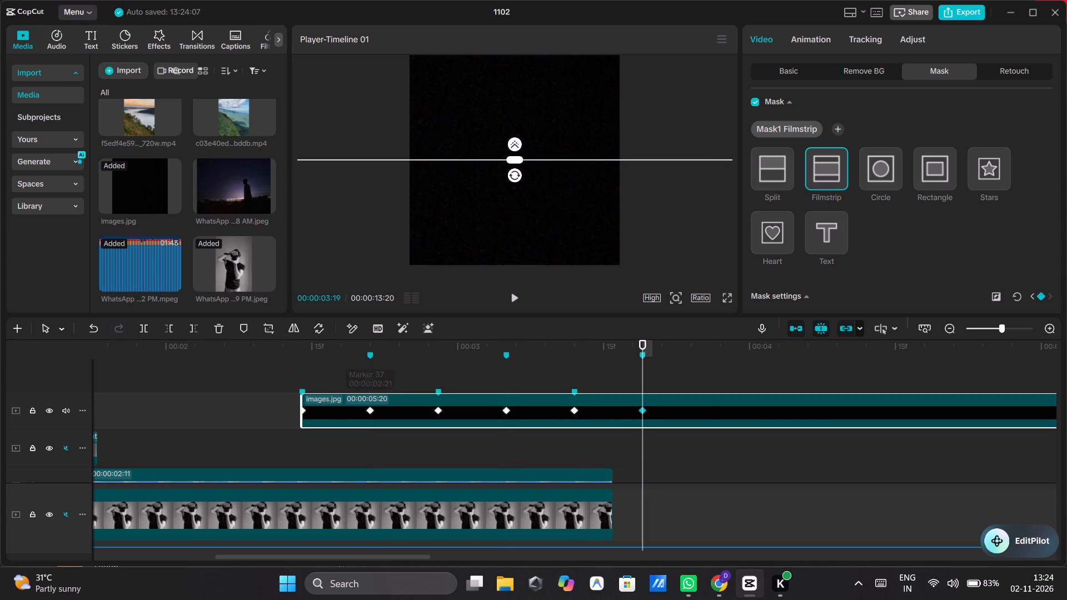
pyautogui.click(193, 378)
pyautogui.scroll(-2, 221, 420)
pyautogui.keyDown('ctrl'); pyautogui.scroll(-1, 221, 420); pyautogui.keyUp('ctrl')
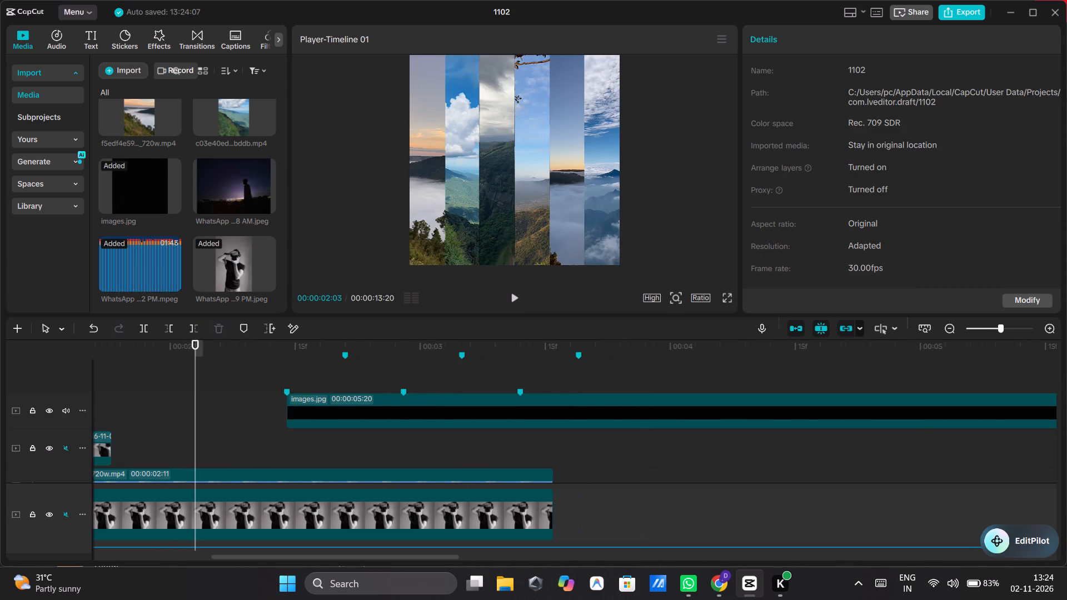
pyautogui.keyDown('ctrl'); pyautogui.scroll(-11, 221, 420); pyautogui.keyUp('ctrl')
pyautogui.scroll(-4, 221, 420)
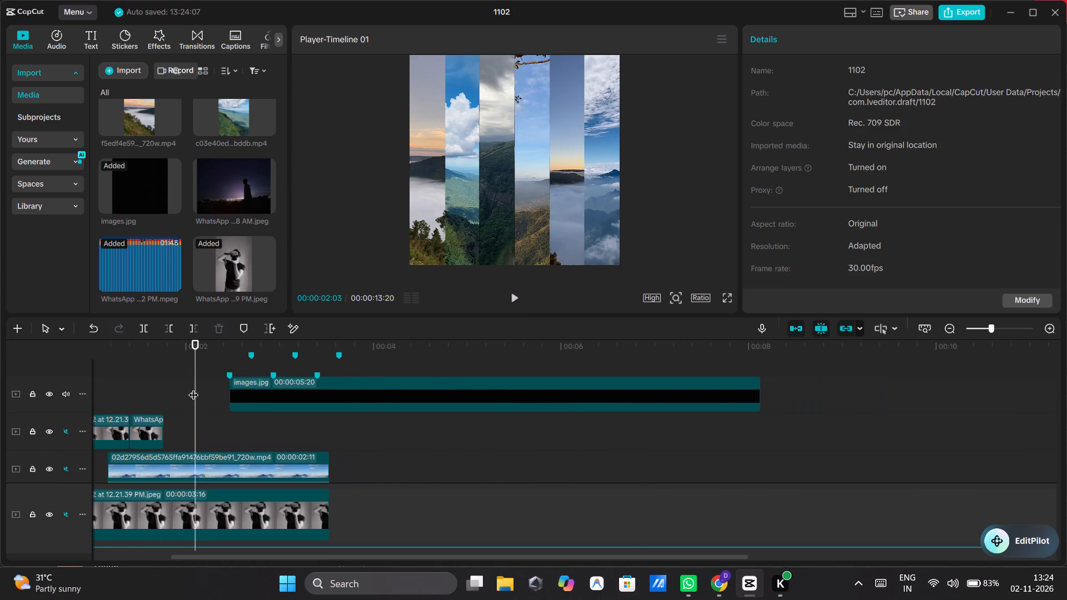
pyautogui.moveTo(193, 388); pyautogui.dragTo(46, 382)
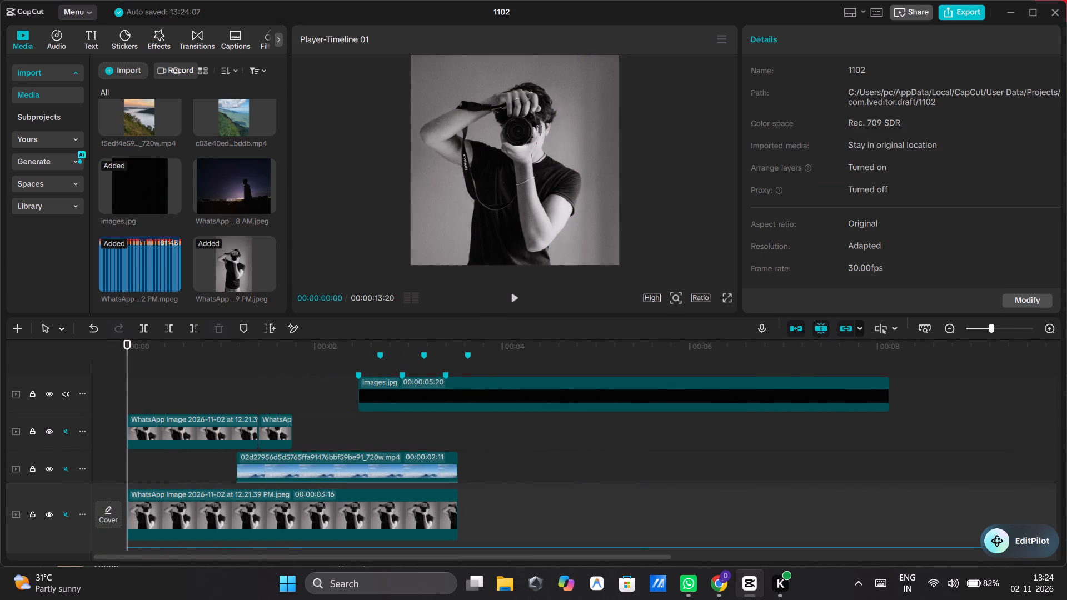
pyautogui.click(509, 294)
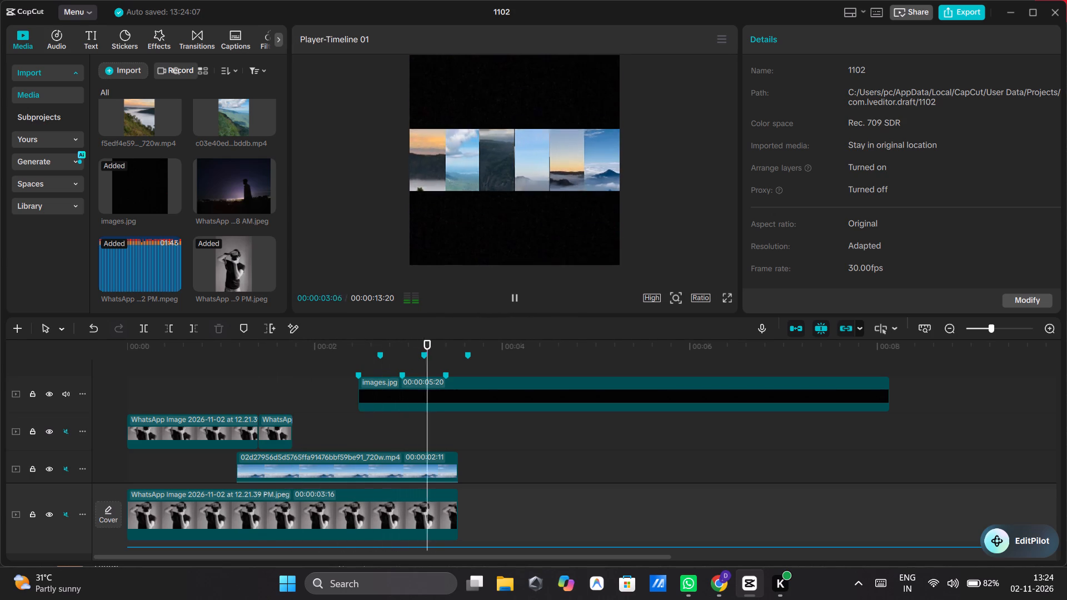
pyautogui.click(509, 294)
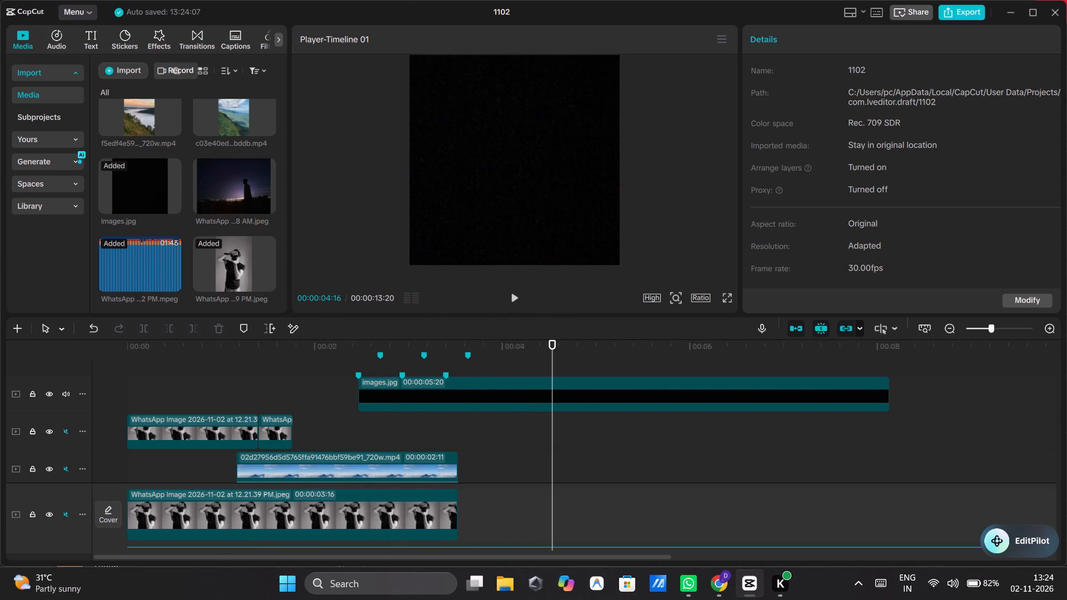
# Extend the landscape video overlay and the main-track photo so both end at the 00:00:03:19 timeline marker.
pyautogui.click(377, 394)
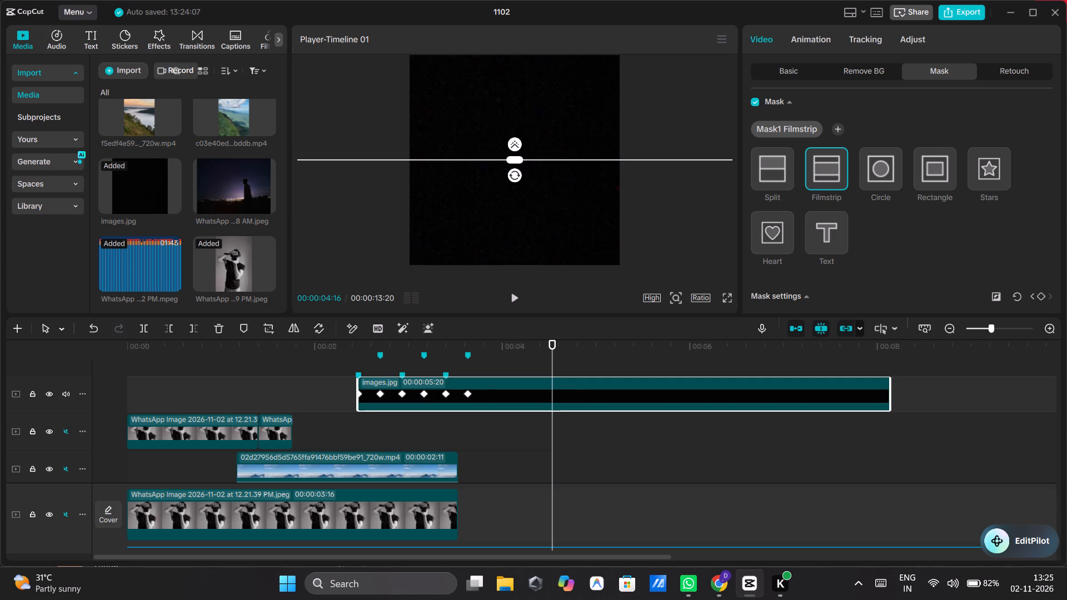
pyautogui.click(466, 421)
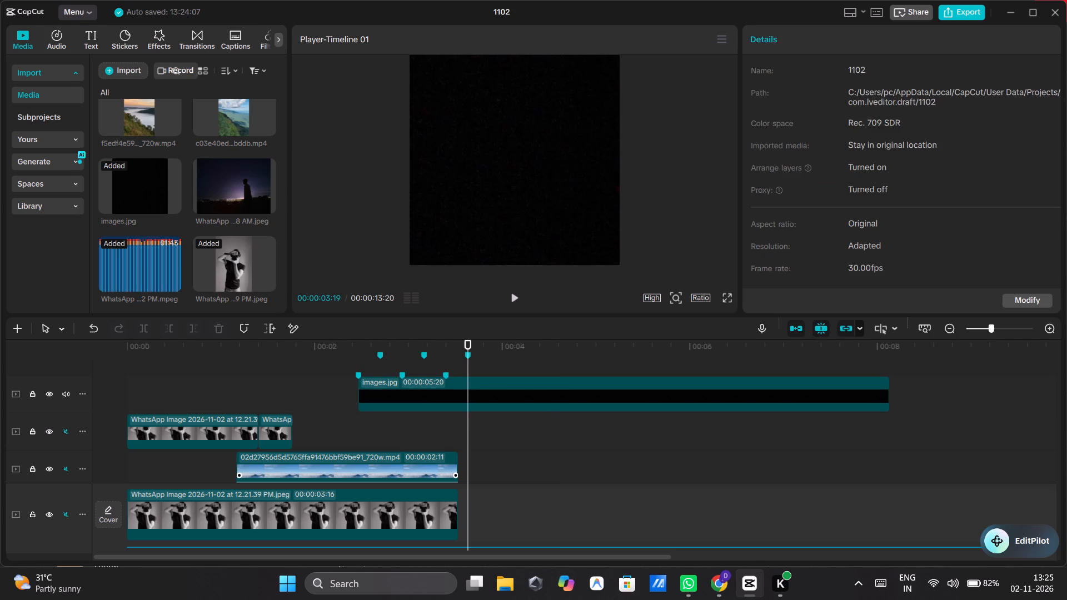
pyautogui.click(443, 466)
pyautogui.moveTo(459, 467); pyautogui.dragTo(466, 468)
# Extend the five remaining landscape video overlays and the main-track photo so they all end at the 00:00:03:19 timeline marker.
pyautogui.scroll(-1, 493, 433)
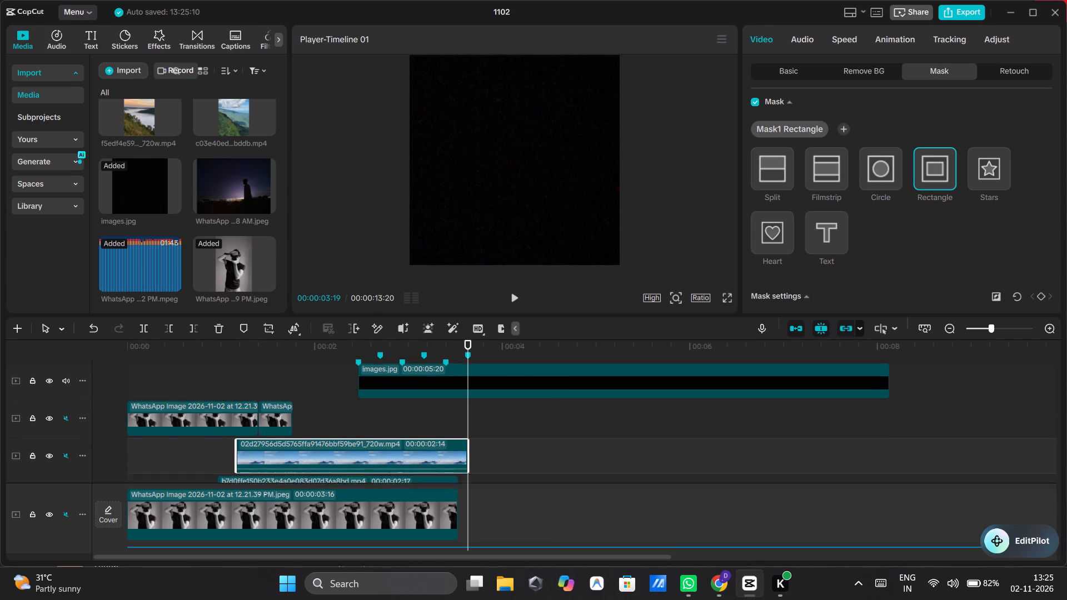
pyautogui.scroll(-2, 493, 433)
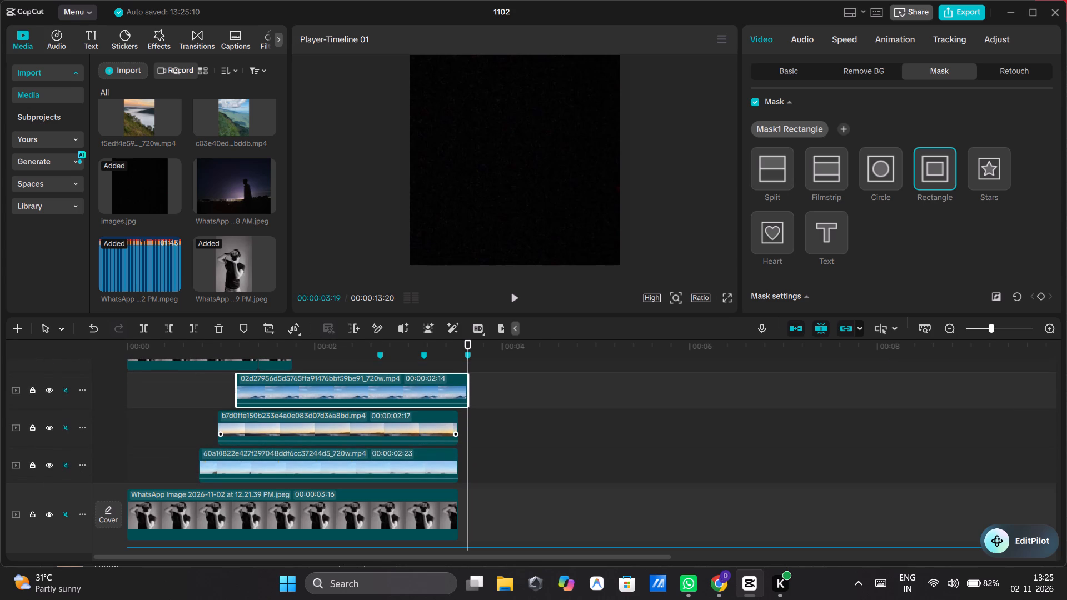
pyautogui.moveTo(457, 419); pyautogui.dragTo(468, 419)
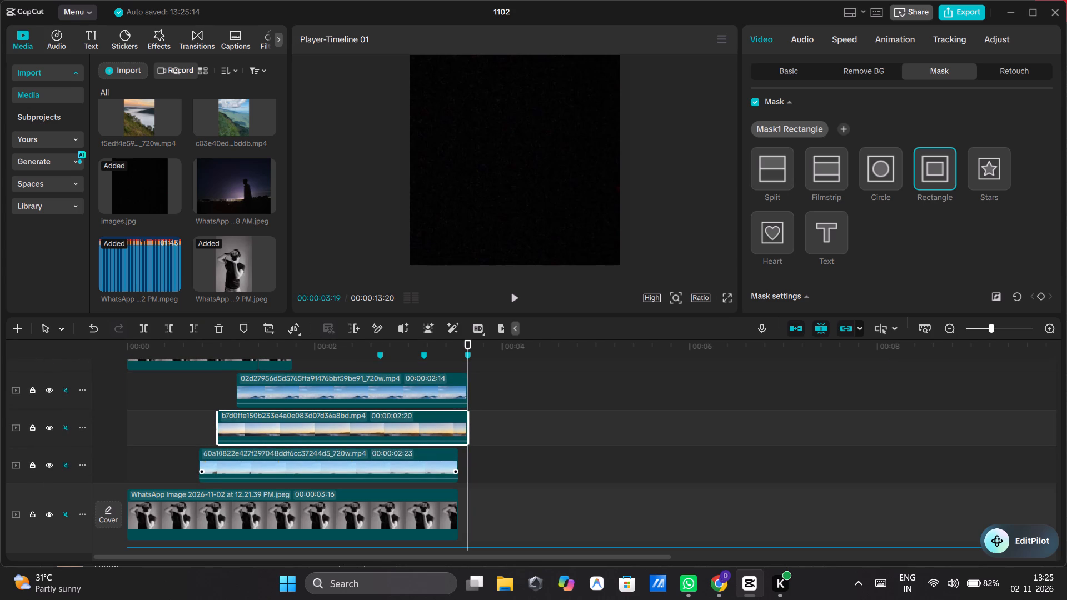
pyautogui.click(454, 463)
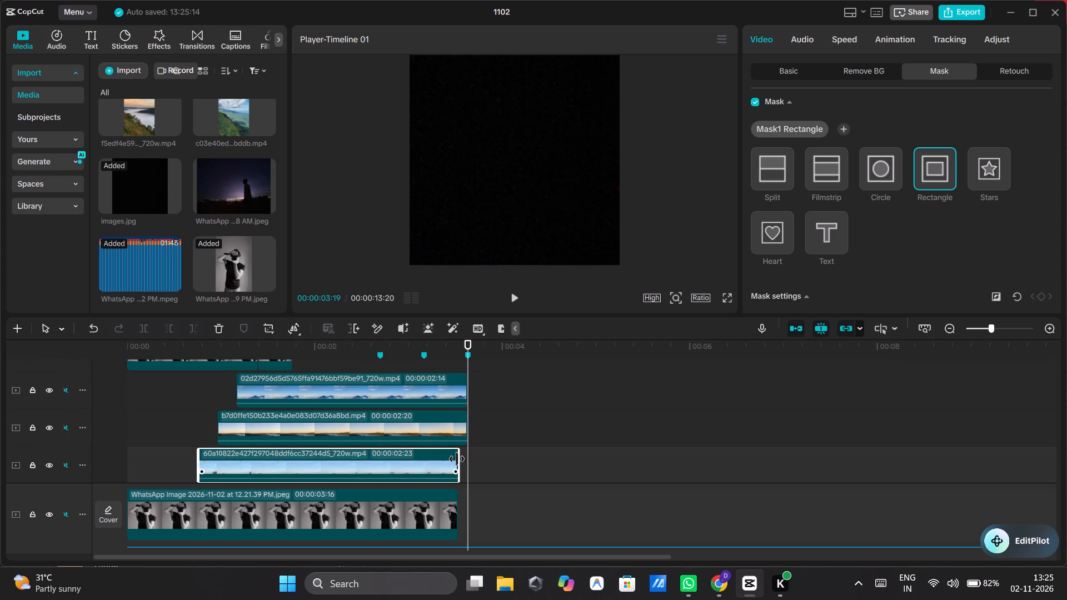
pyautogui.moveTo(457, 459); pyautogui.dragTo(467, 459)
pyautogui.scroll(-1, 464, 498)
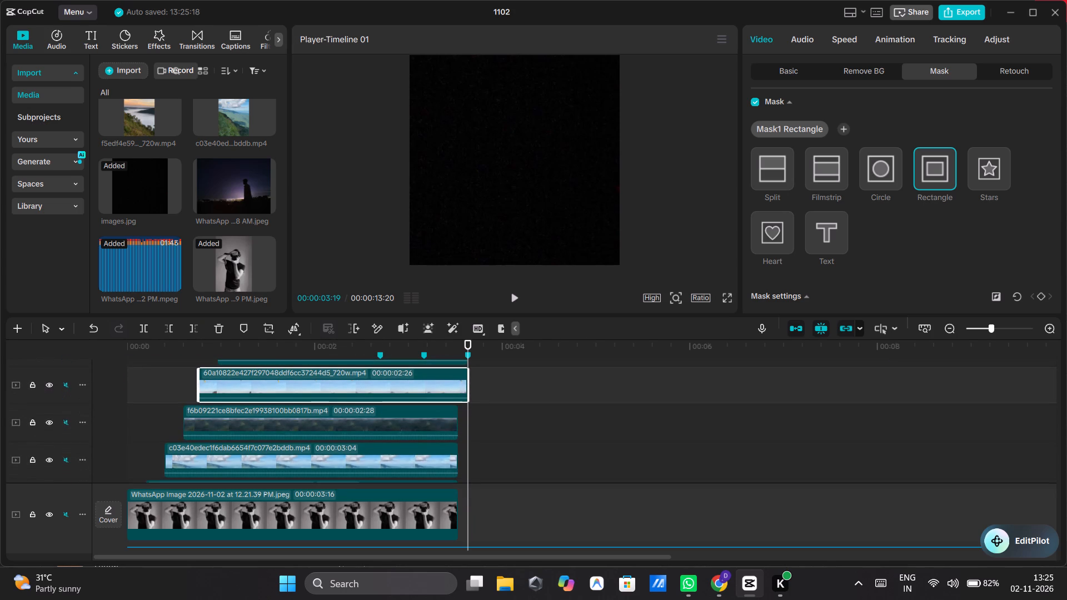
pyautogui.click(456, 417)
pyautogui.moveTo(456, 417); pyautogui.dragTo(458, 417)
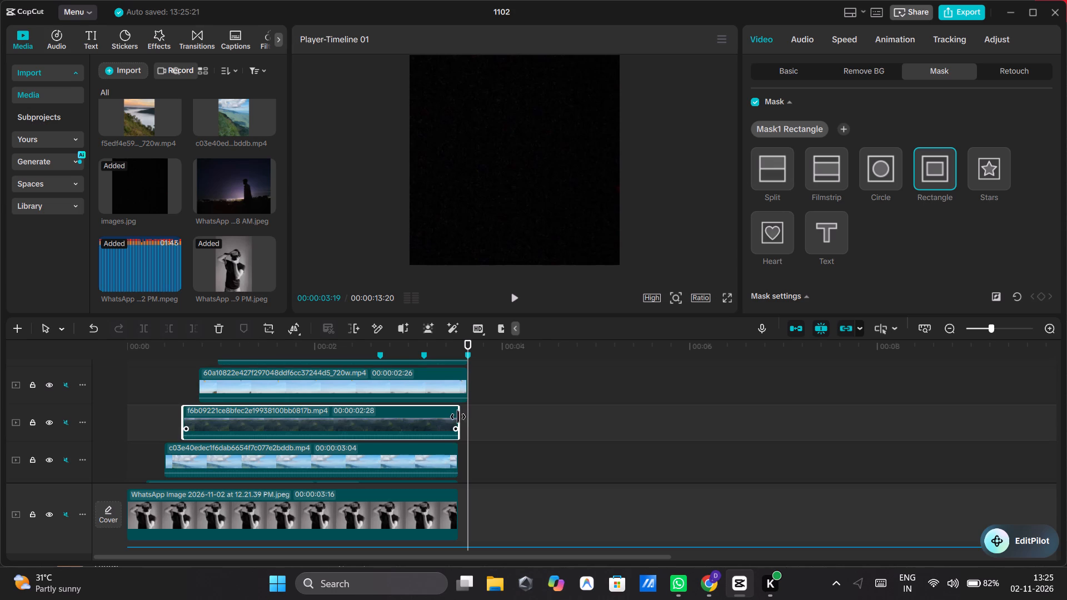
pyautogui.moveTo(458, 417); pyautogui.dragTo(464, 417)
pyautogui.moveTo(460, 414); pyautogui.dragTo(470, 416)
pyautogui.moveTo(456, 454); pyautogui.dragTo(463, 454)
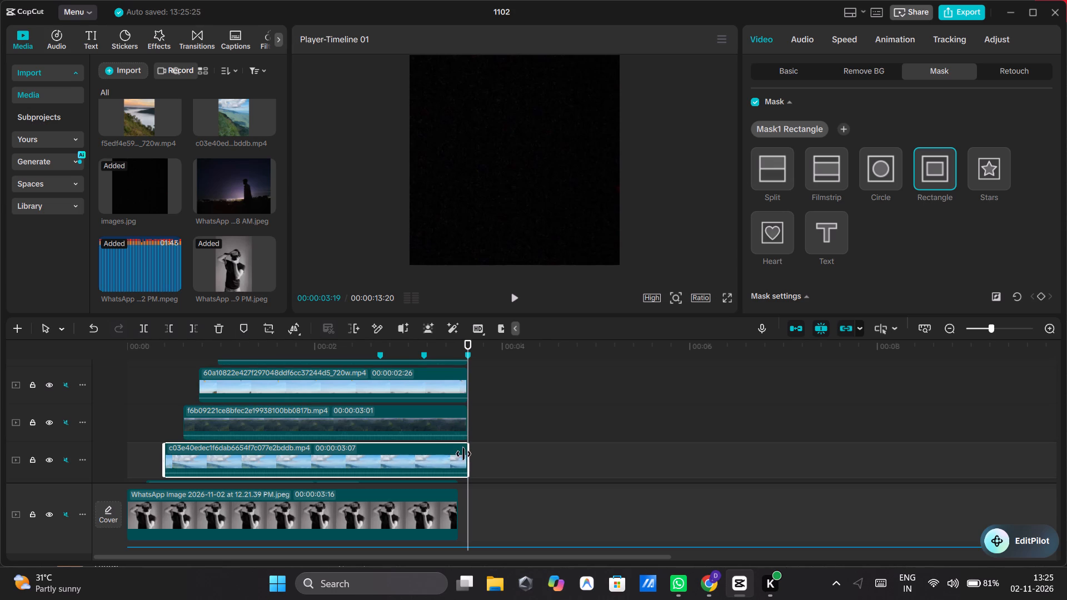
pyautogui.scroll(-2, 457, 477)
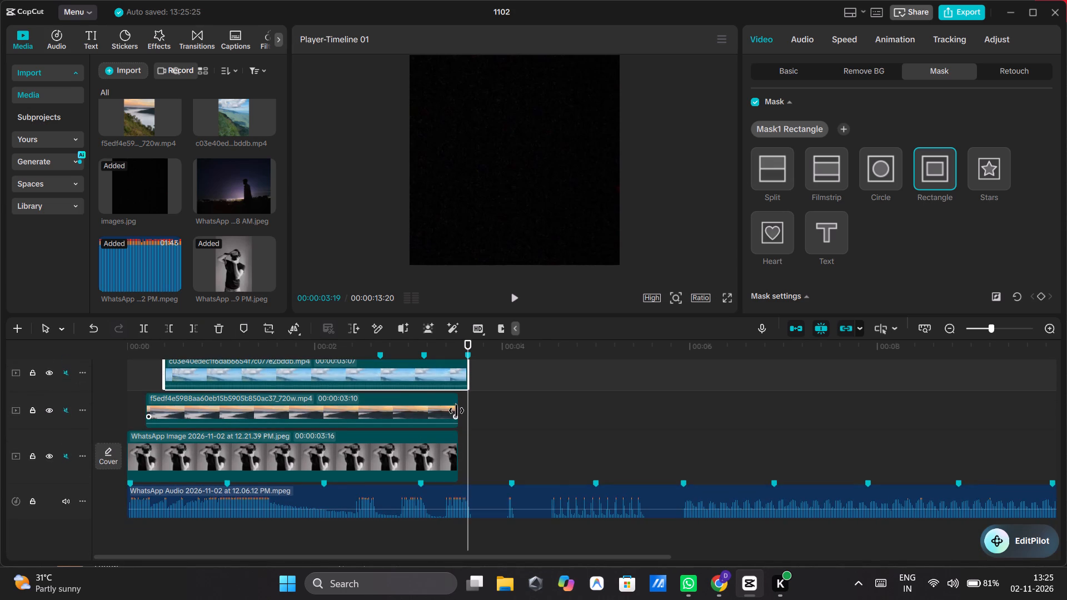
pyautogui.moveTo(456, 411); pyautogui.dragTo(461, 411)
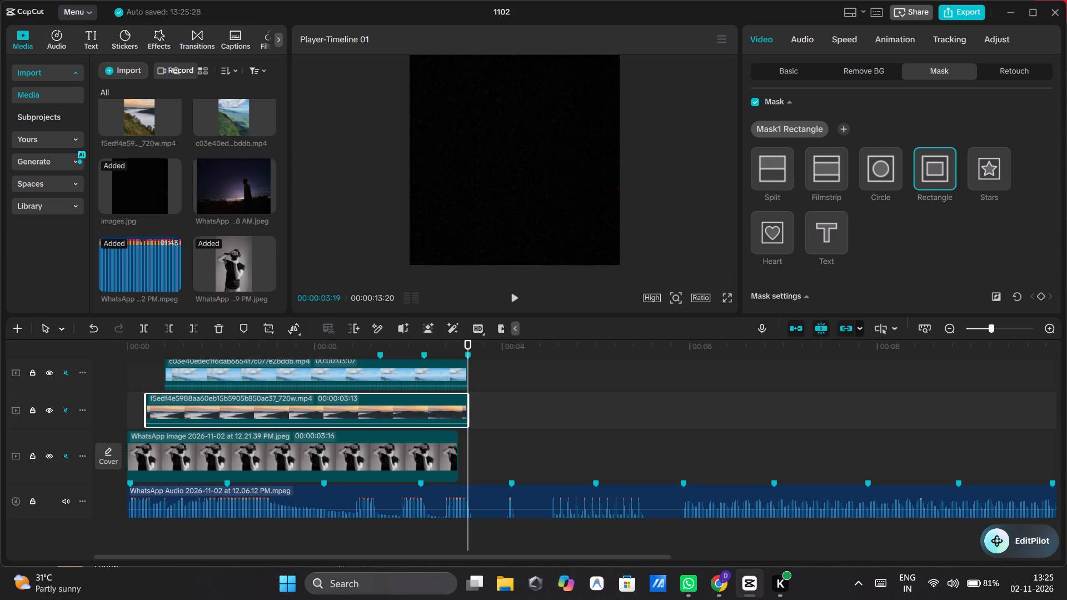
pyautogui.moveTo(457, 457); pyautogui.dragTo(462, 457)
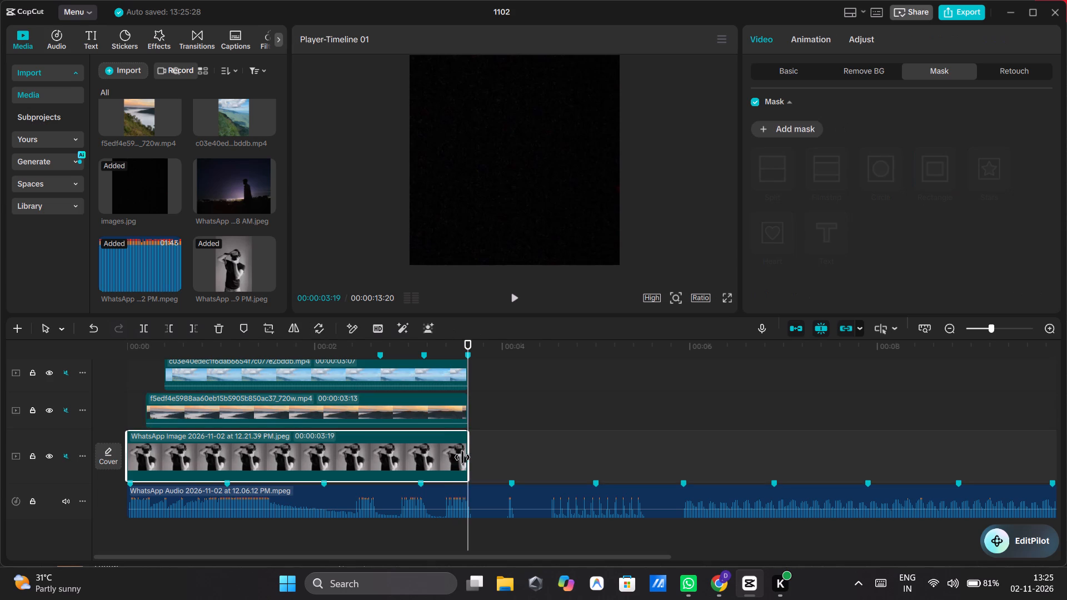
# Play the timeline from 00:00:02:04 and scrub around 00:00:02:14 to inspect the start of the images.jpg overlay's mask animation.
pyautogui.scroll(4, 510, 405)
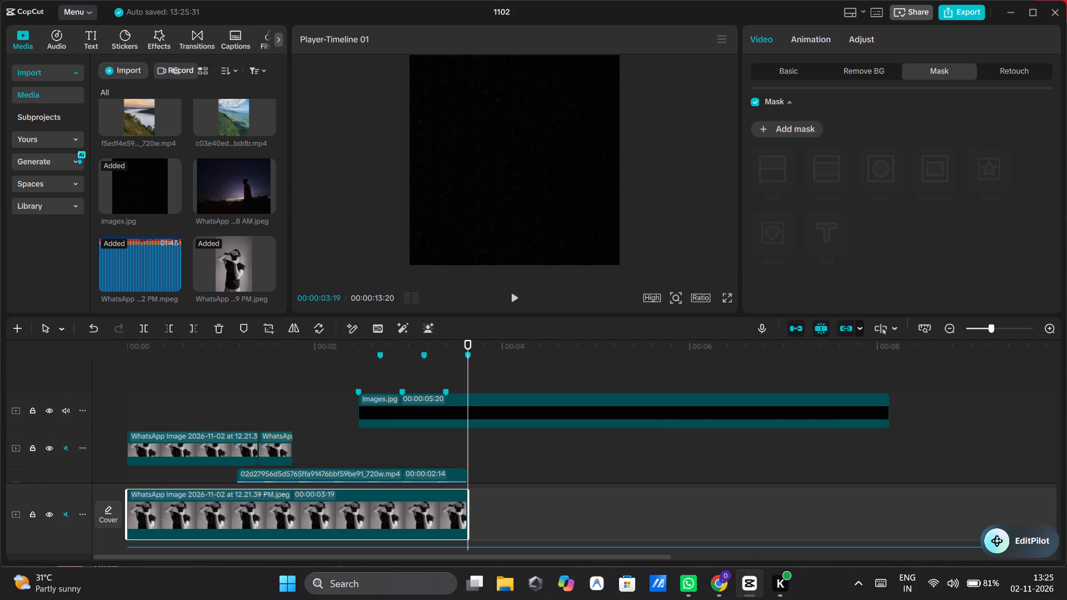
pyautogui.click(328, 379)
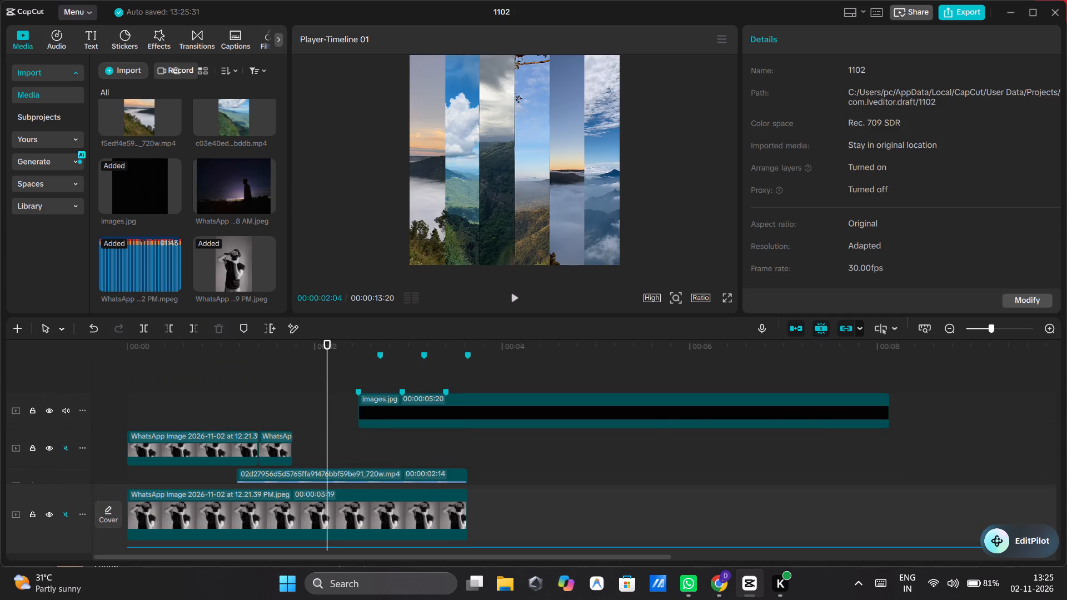
pyautogui.click(477, 411)
pyautogui.click(516, 297)
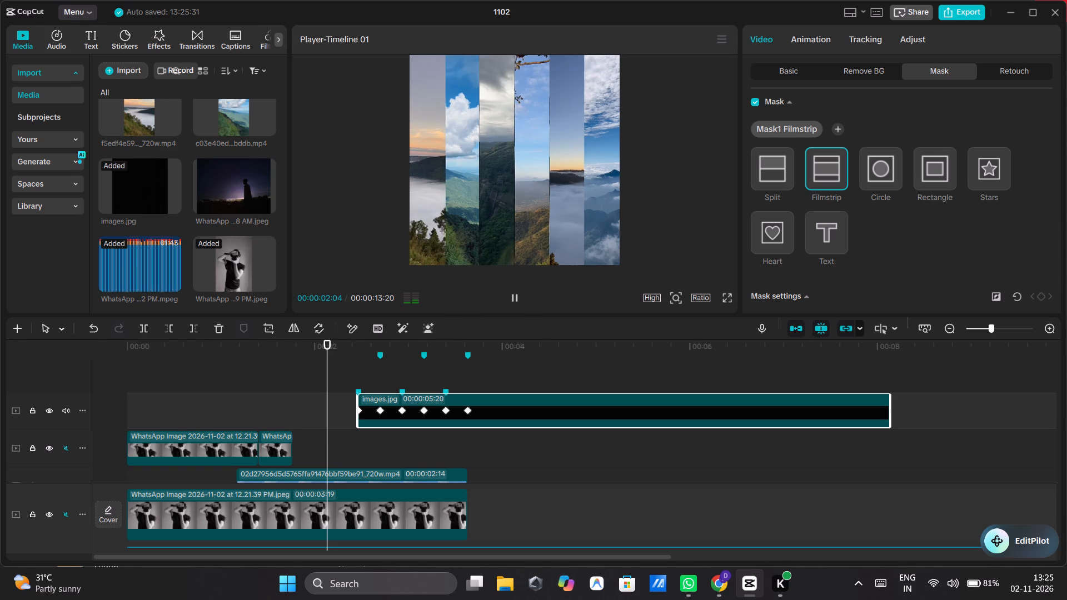
pyautogui.click(516, 297)
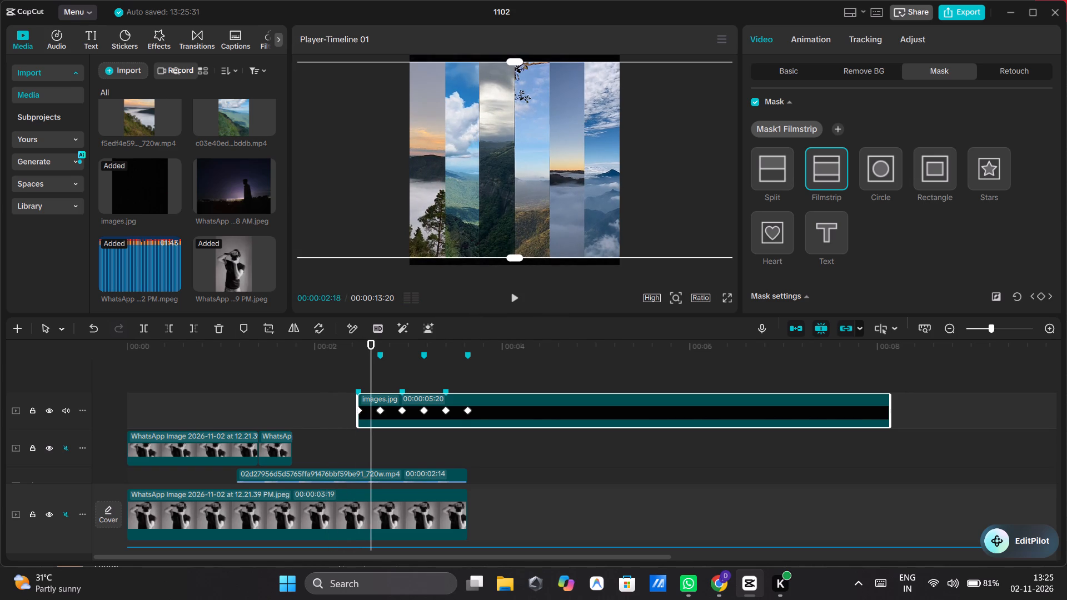
pyautogui.moveTo(371, 371); pyautogui.dragTo(362, 371)
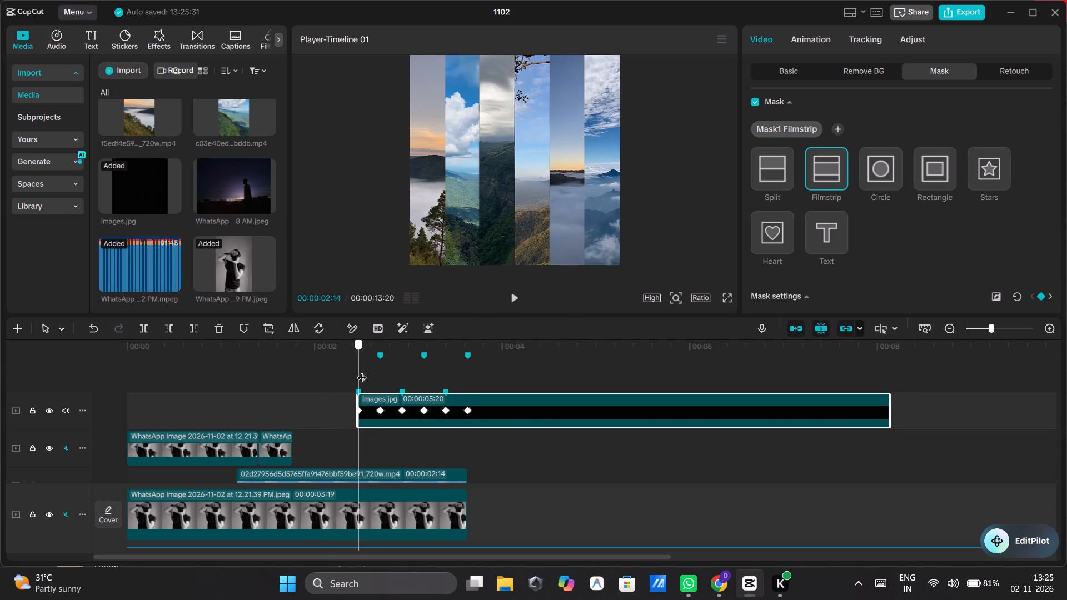
pyautogui.moveTo(362, 371); pyautogui.dragTo(363, 370)
pyautogui.click(363, 370)
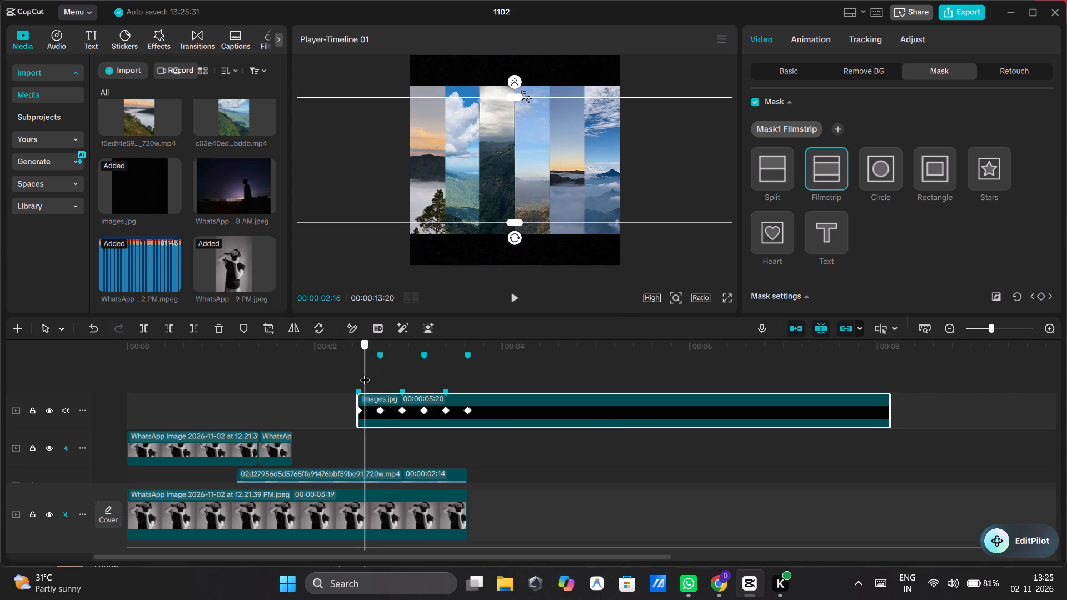
# Select the images.jpg overlay's mask keyframe at 00:00:02:21 and choose one of its keyframe options.
pyautogui.click(380, 409)
pyautogui.click(380, 409)
pyautogui.rightClick(380, 409)
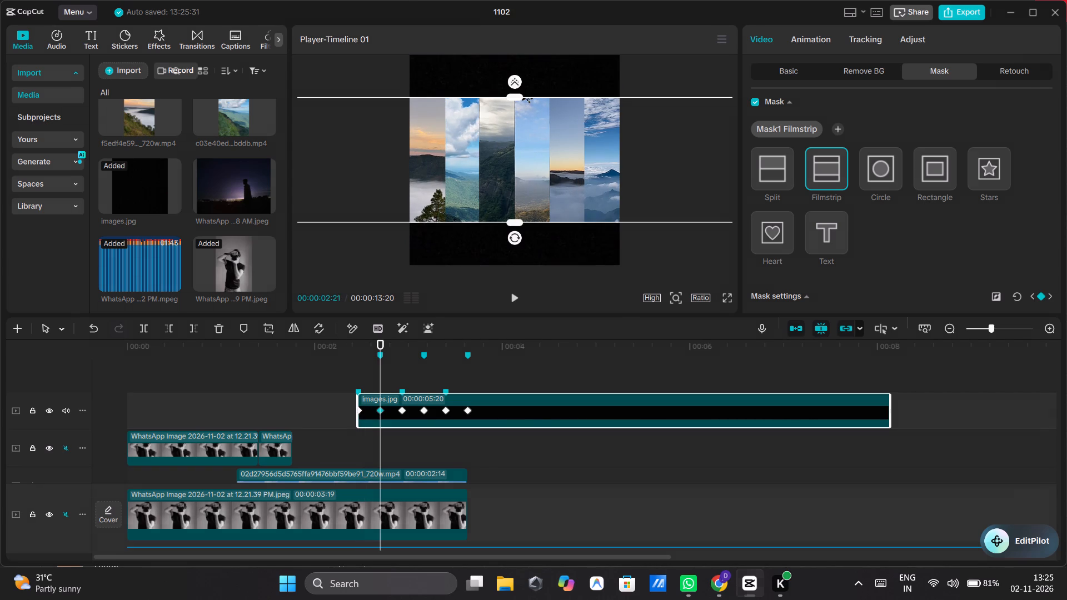
pyautogui.click(435, 459)
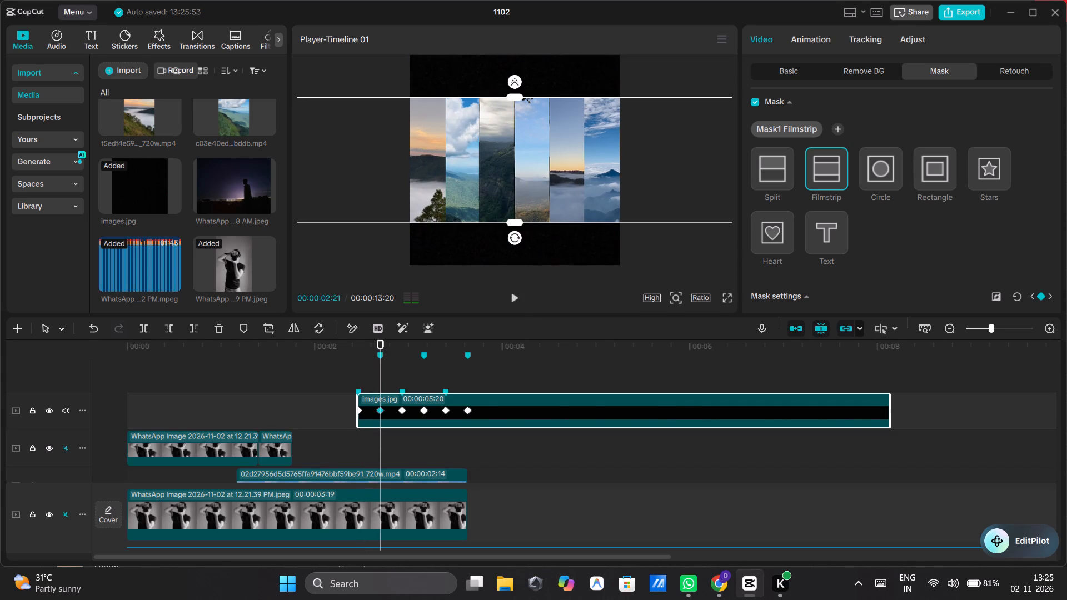
# Apply the Ease Out preset curve to the images.jpg overlay's mask keyframe at 00:00:02:21.
pyautogui.rightClick(380, 409)
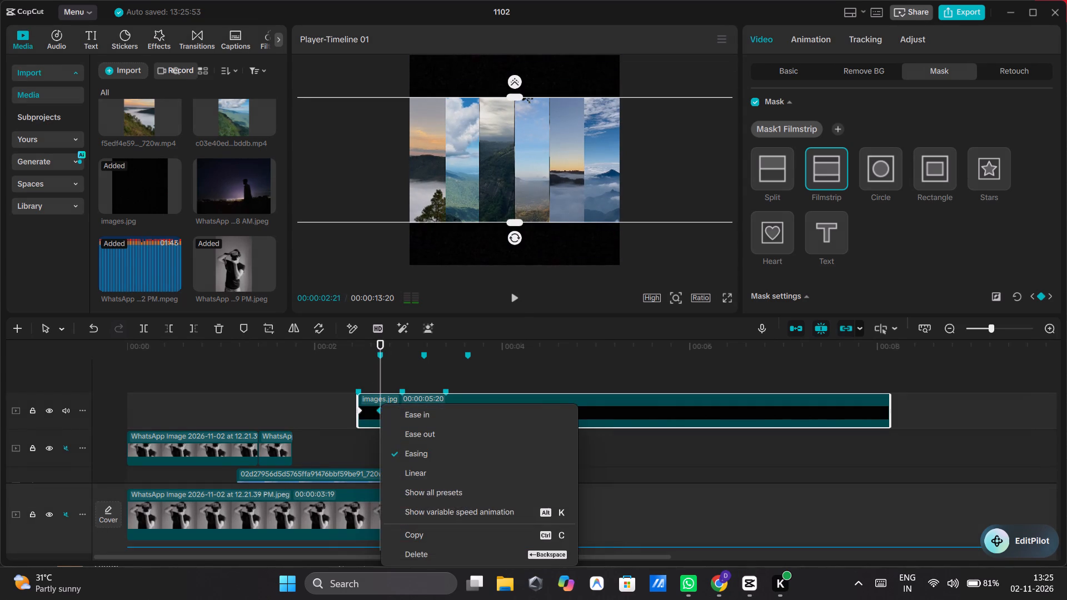
pyautogui.click(430, 489)
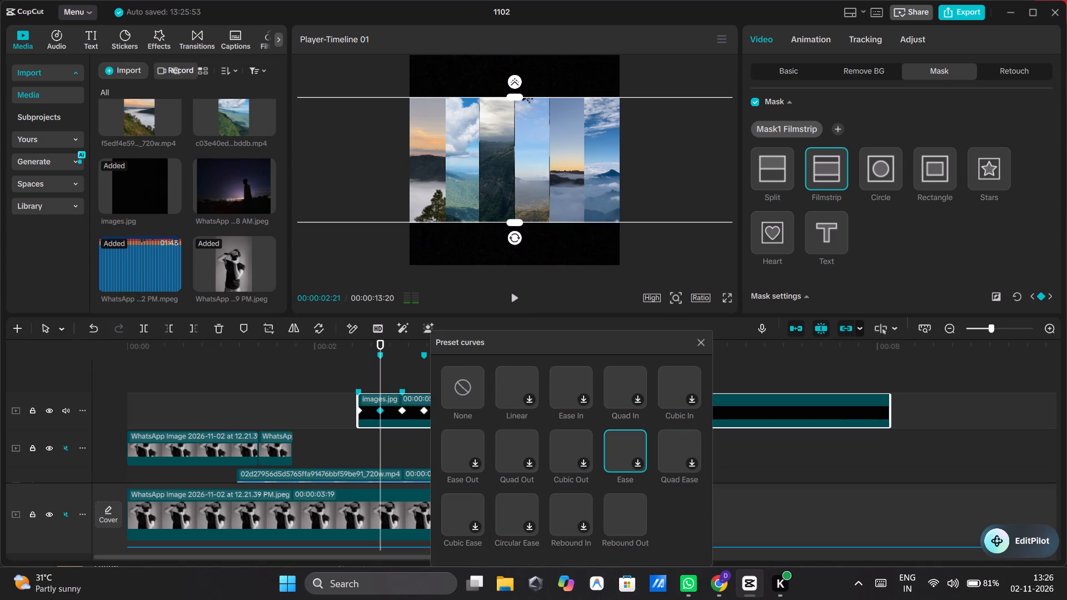
pyautogui.click(475, 464)
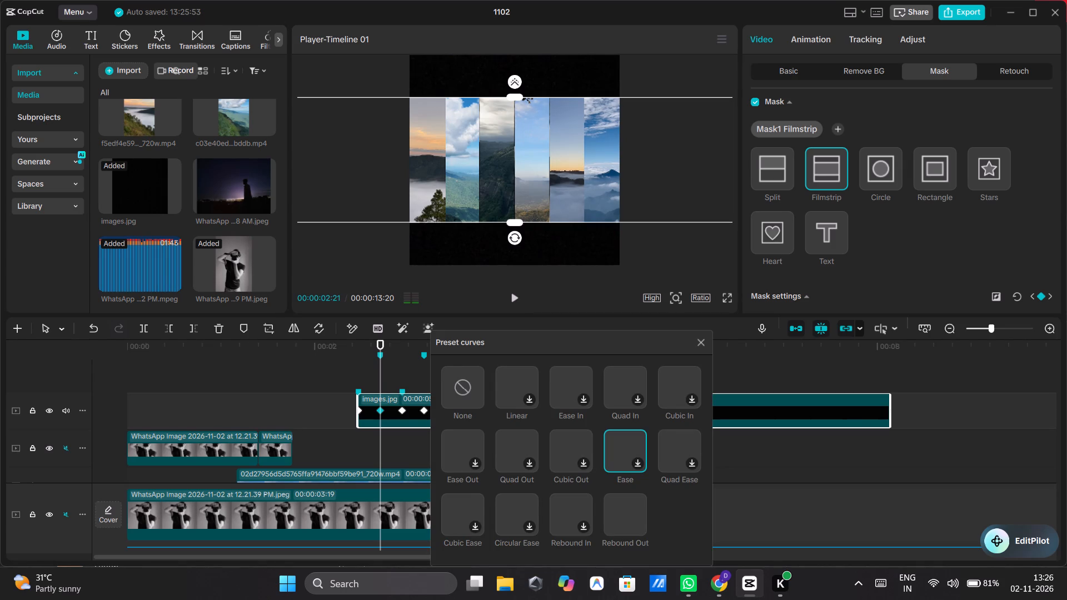
pyautogui.click(475, 464)
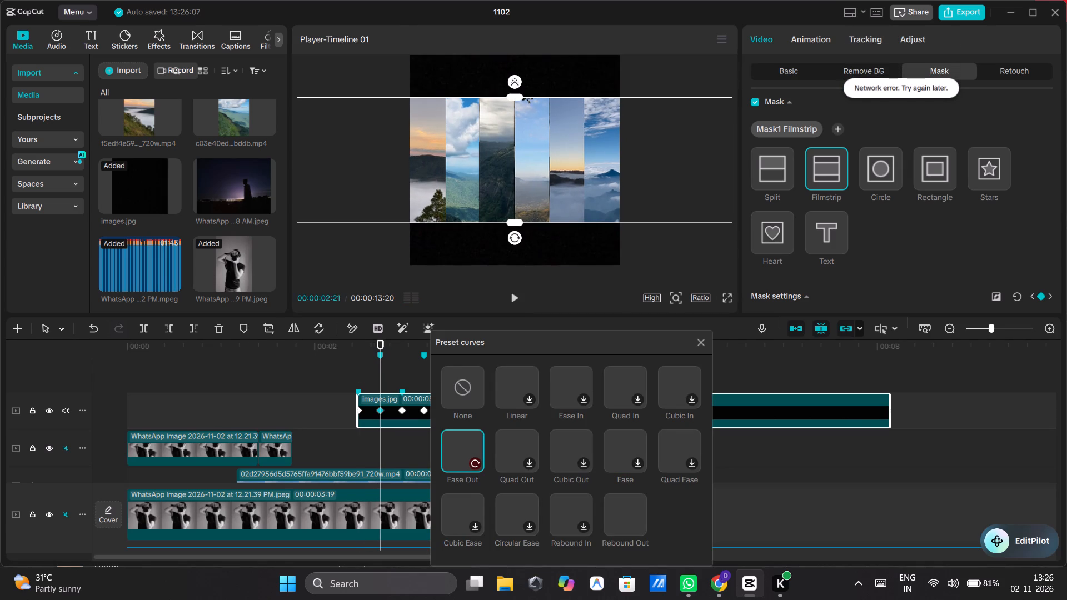
# Close the video editor window.
pyautogui.click(1065, 13)
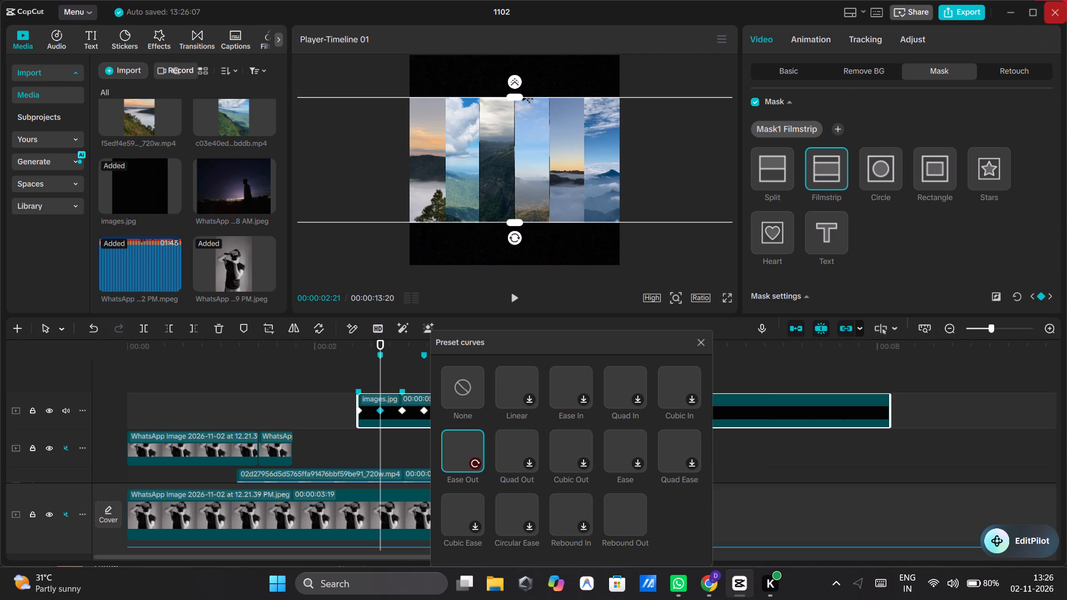
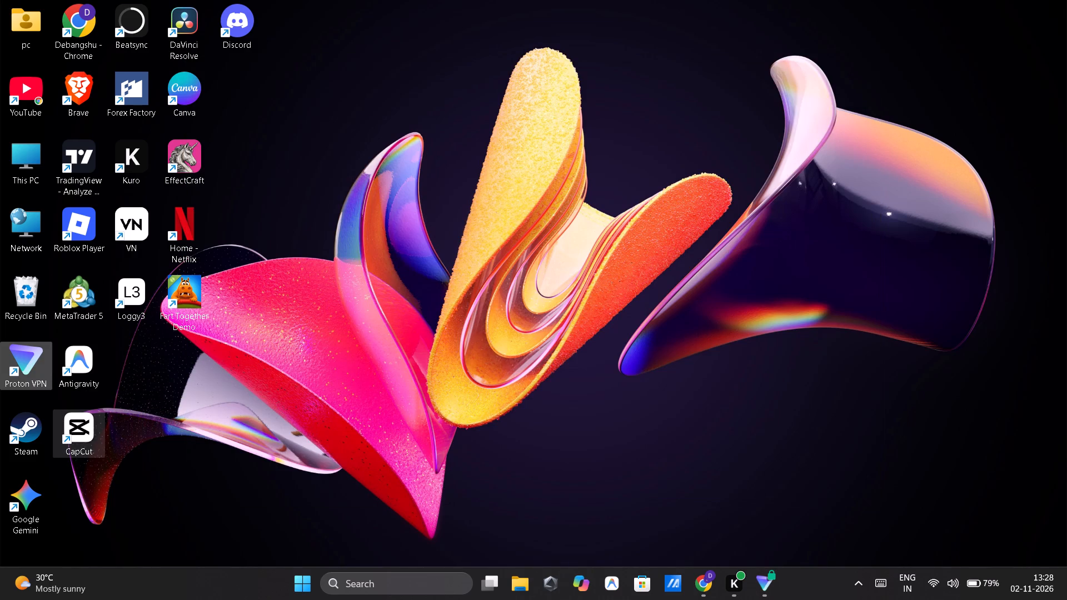
# Launch the CapCut video editor from the desktop.
pyautogui.doubleClick(81, 421)
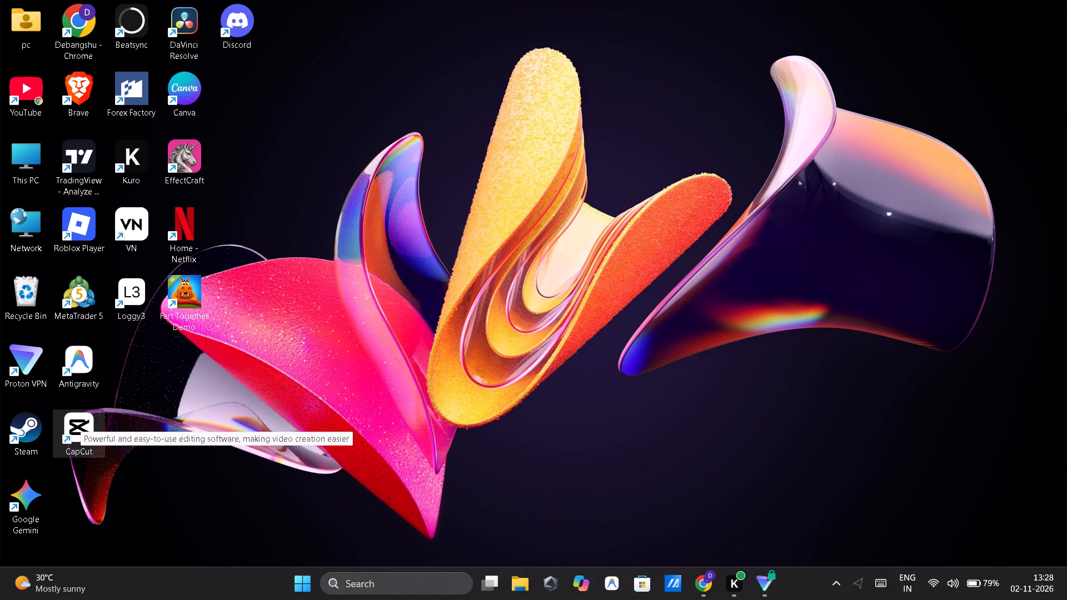
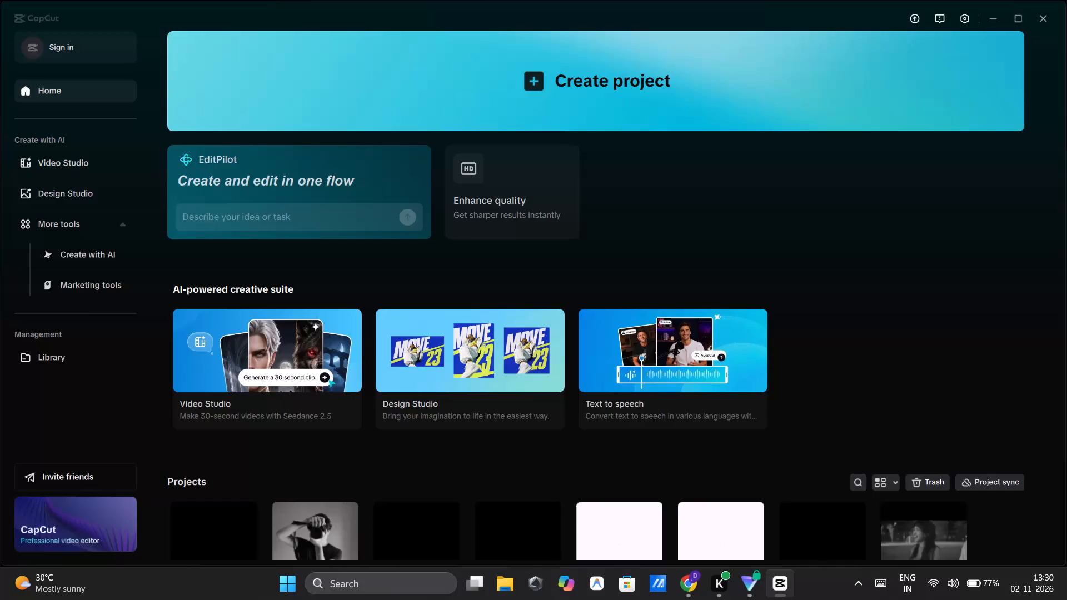
# Look through the saved projects on the home page for project 1102.
pyautogui.scroll(-2, 1, 201)
pyautogui.scroll(-2, 285, 291)
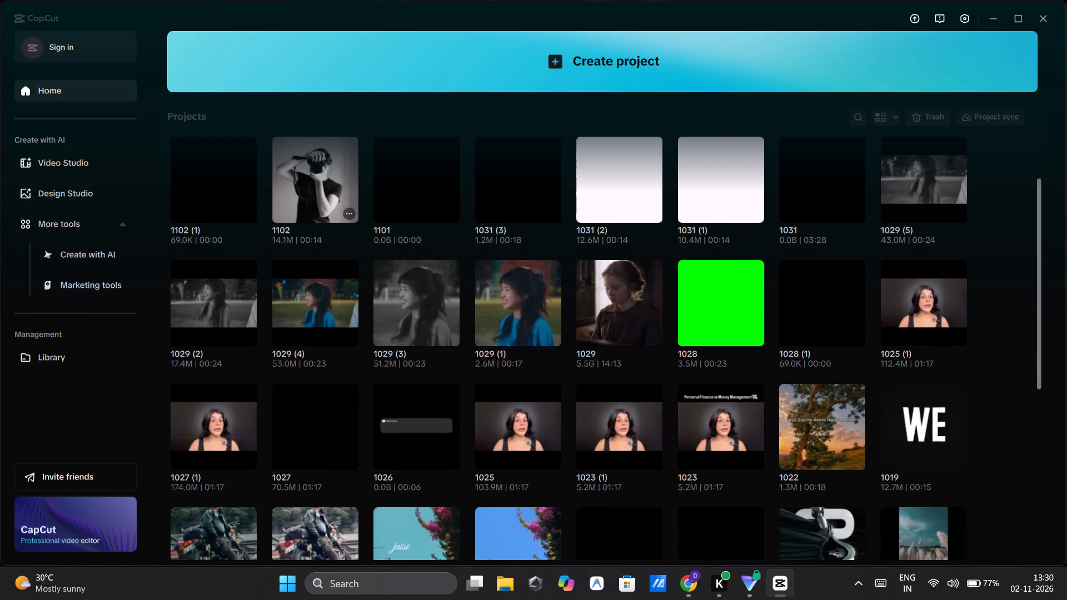
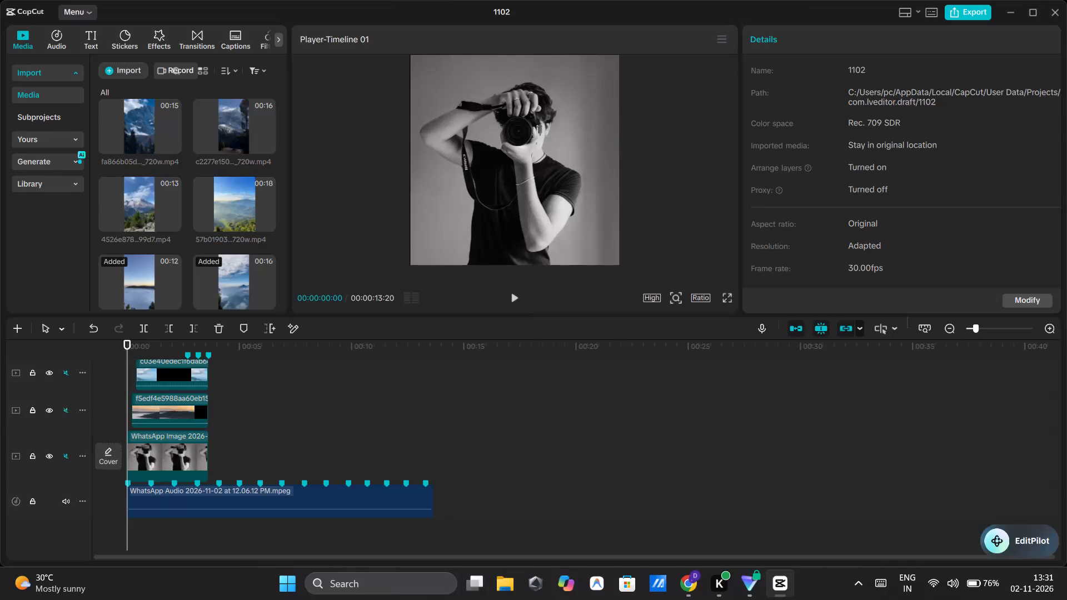
# Examine the reopened project's timeline up close, up to the images.jpg overlay on the upper tracks.
pyautogui.keyDown('ctrl'); pyautogui.scroll(13, 275, 401); pyautogui.keyUp('ctrl')
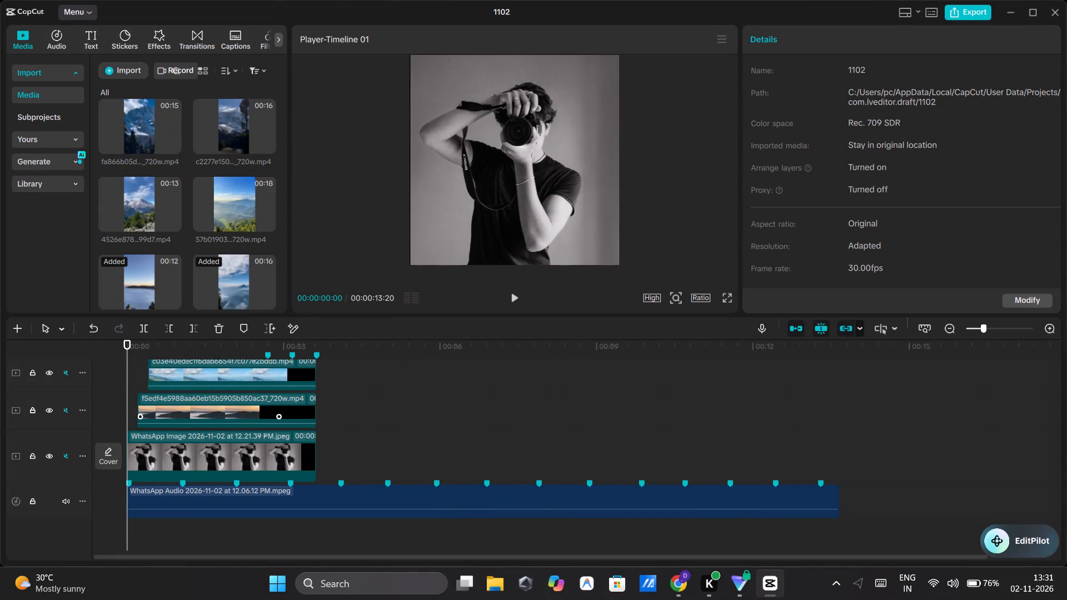
pyautogui.keyDown('ctrl'); pyautogui.scroll(7, 275, 401); pyautogui.keyUp('ctrl')
pyautogui.scroll(4, 455, 422)
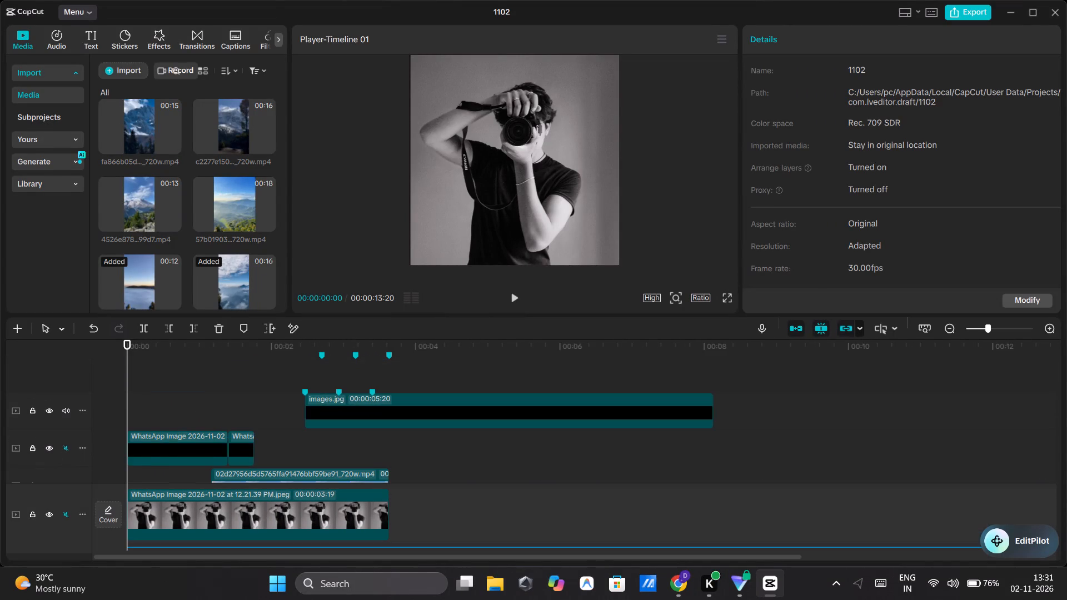
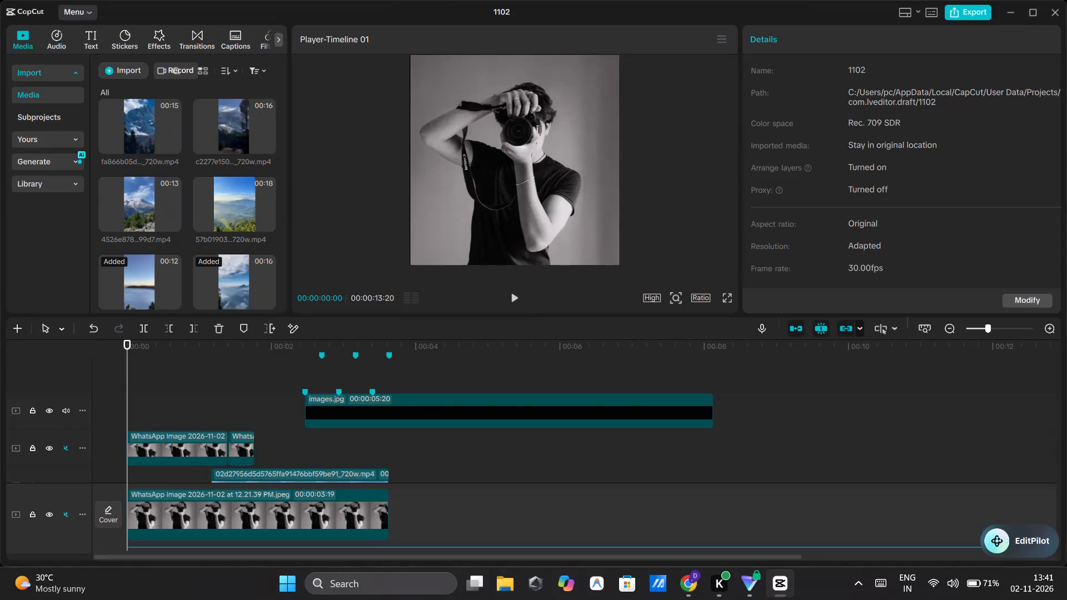
# Open all preset curves for the first keyframe of the images.jpg clip and pick Ease Out.
pyautogui.click(318, 411)
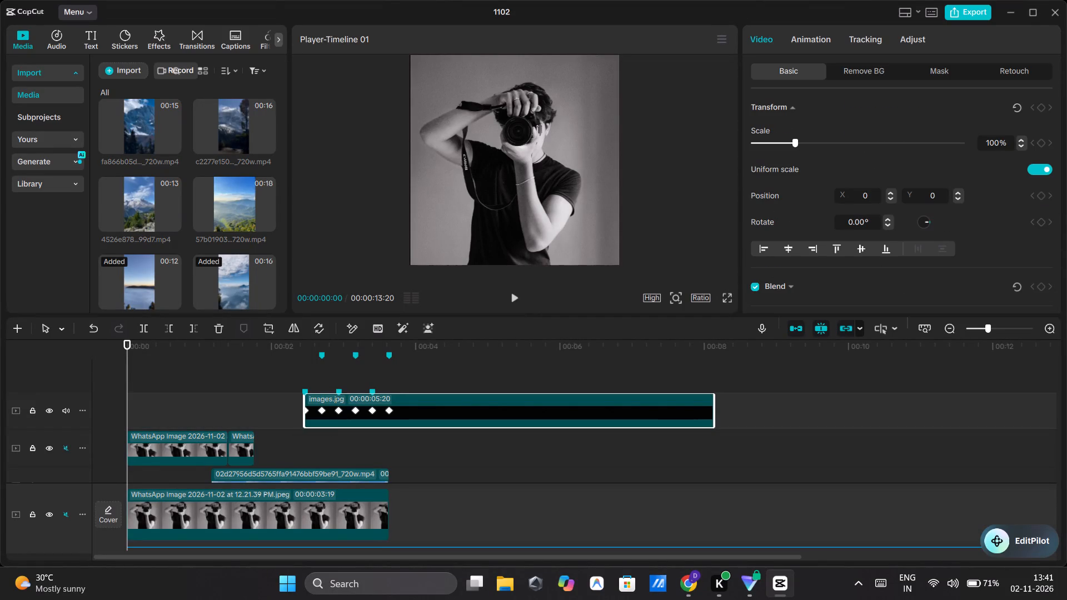
pyautogui.click(323, 411)
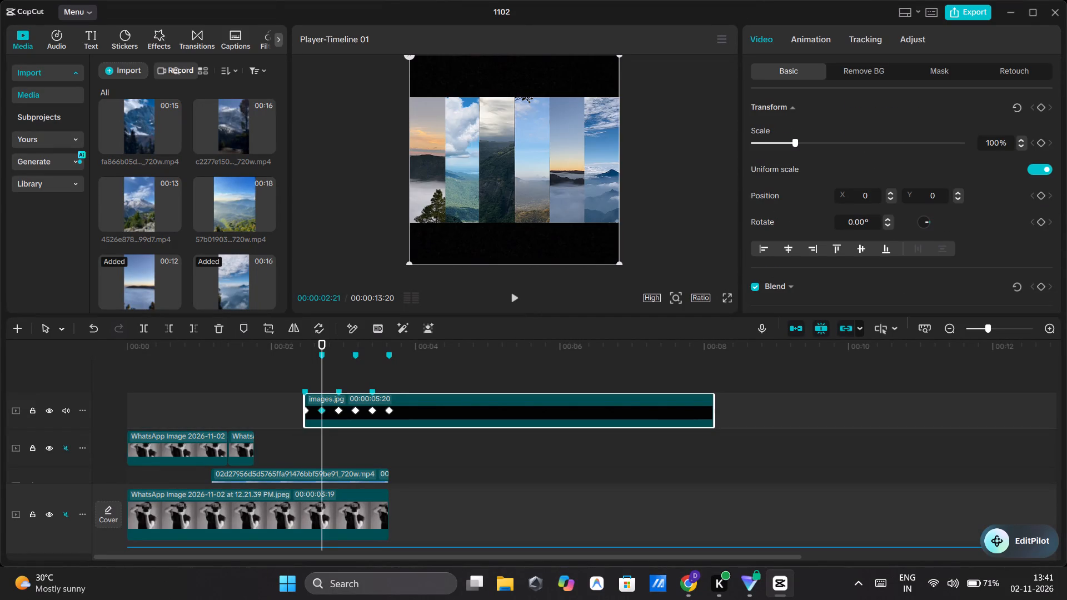
pyautogui.click(306, 409)
pyautogui.rightClick(306, 409)
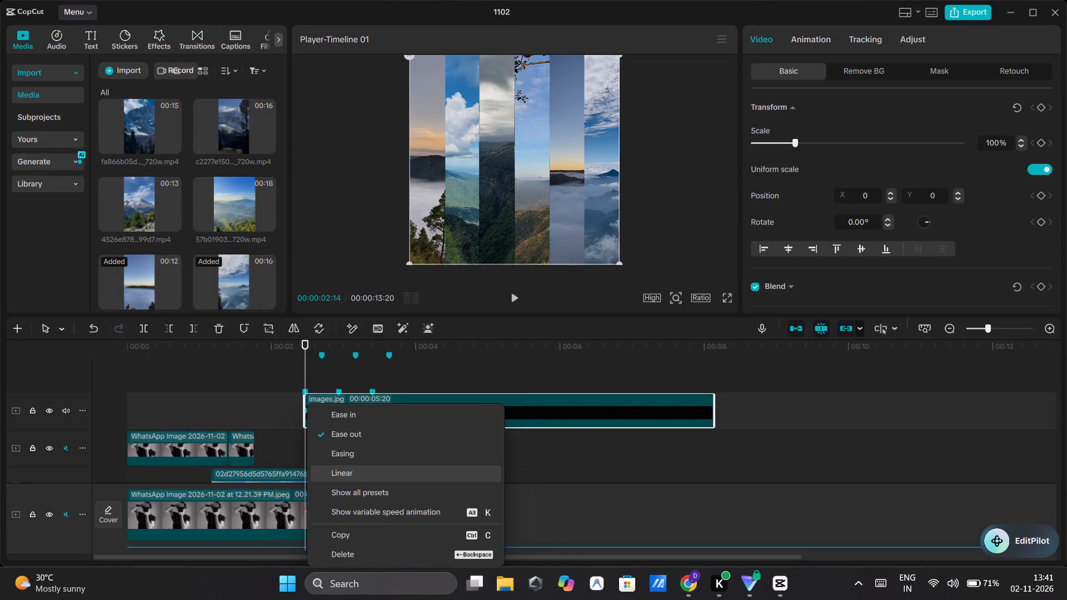
pyautogui.click(365, 492)
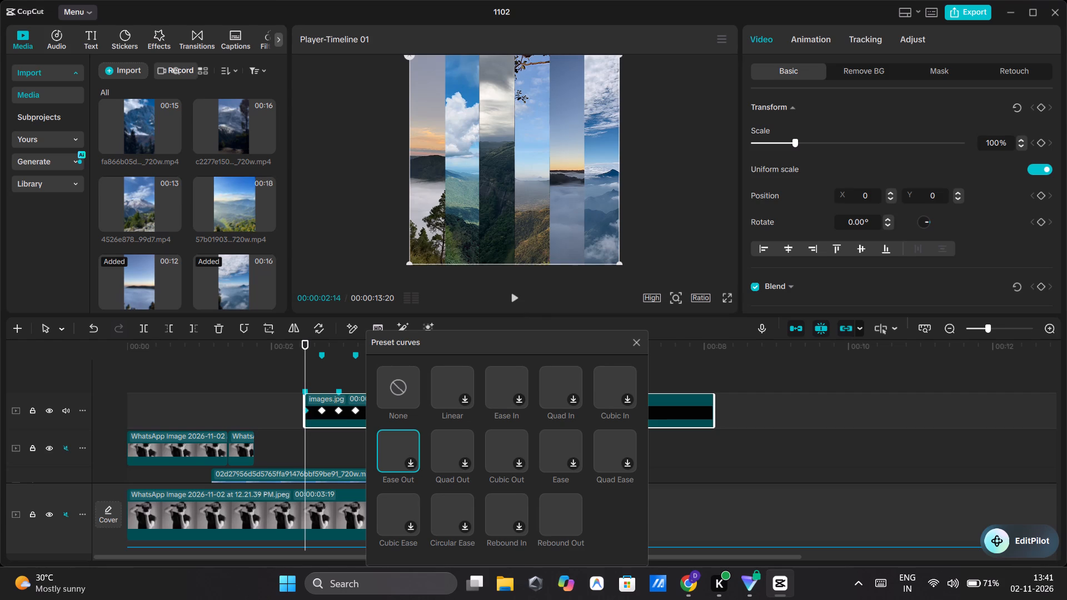
pyautogui.click(409, 463)
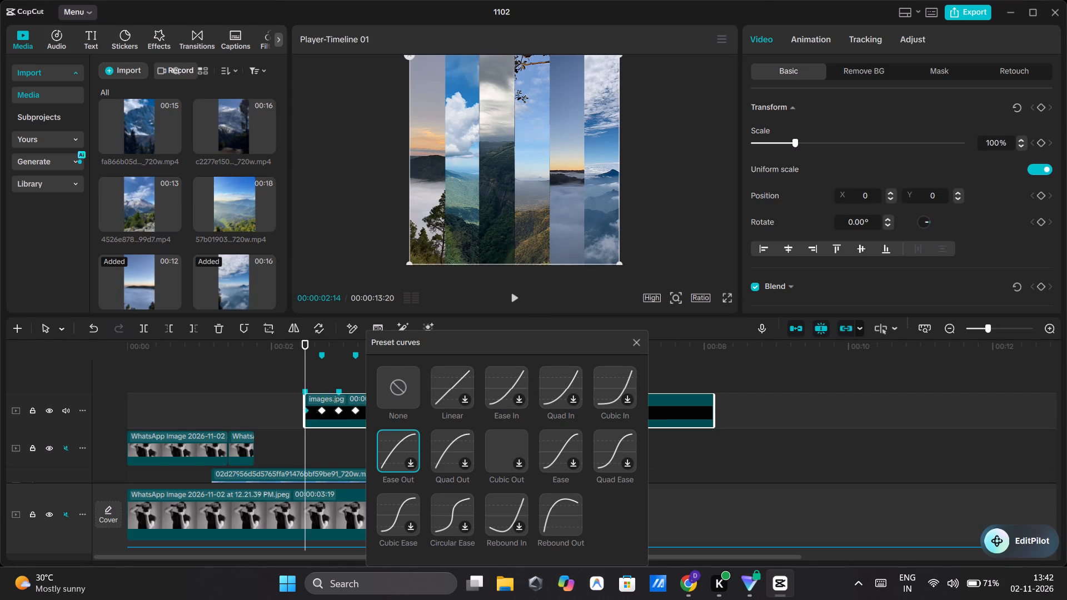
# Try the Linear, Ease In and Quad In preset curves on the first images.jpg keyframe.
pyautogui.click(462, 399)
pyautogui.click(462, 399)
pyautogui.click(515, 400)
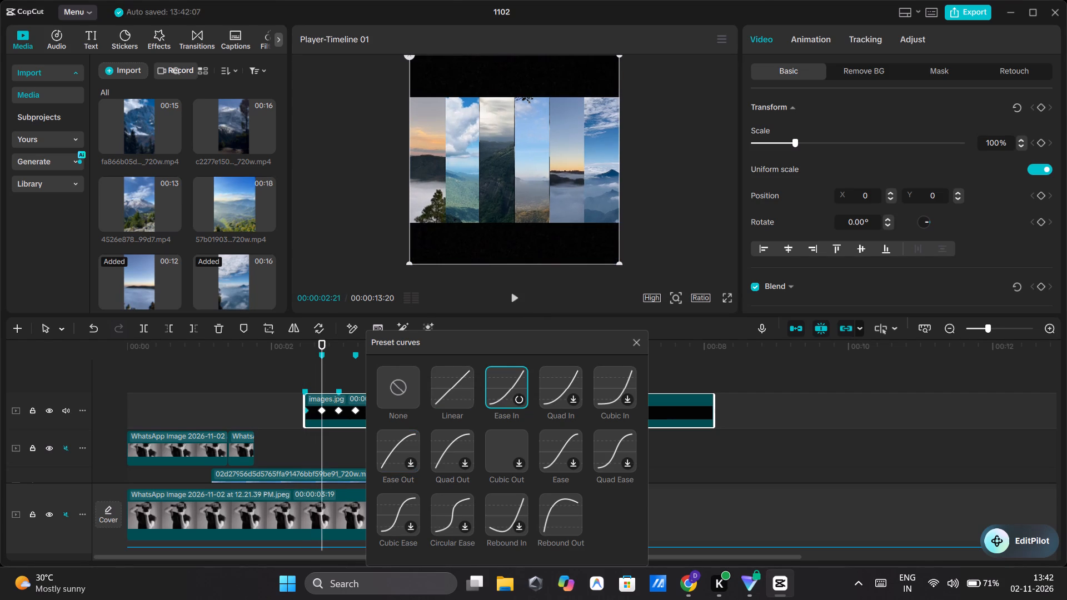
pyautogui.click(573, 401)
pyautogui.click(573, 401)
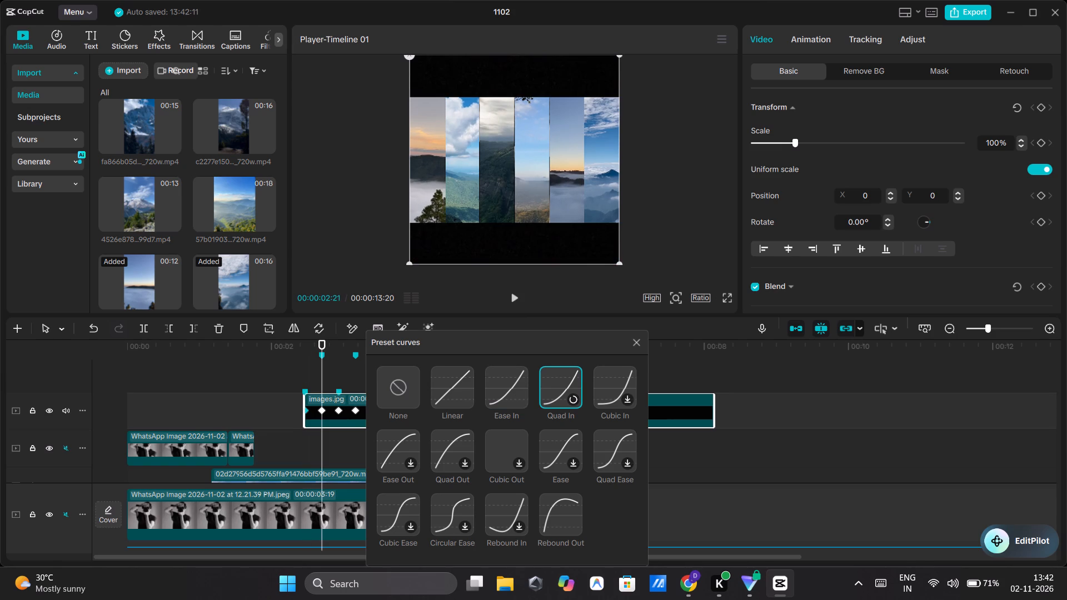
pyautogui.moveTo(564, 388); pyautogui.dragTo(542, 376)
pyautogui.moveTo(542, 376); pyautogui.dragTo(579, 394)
# Apply the Ease Out preset curve to the first keyframe of the images.jpg clip.
pyautogui.click(405, 463)
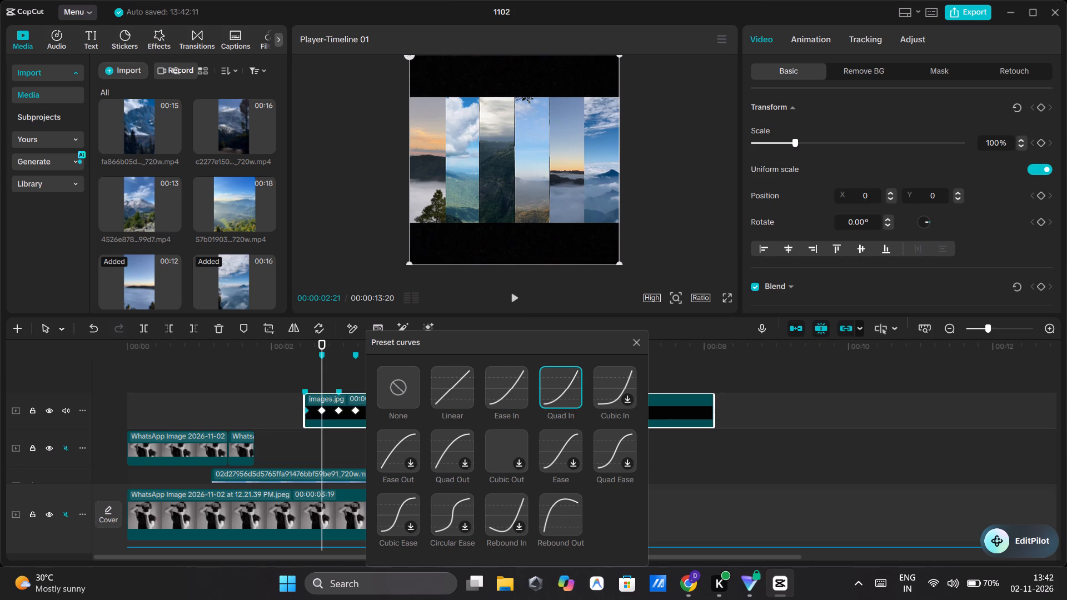
pyautogui.click(411, 463)
pyautogui.click(411, 463)
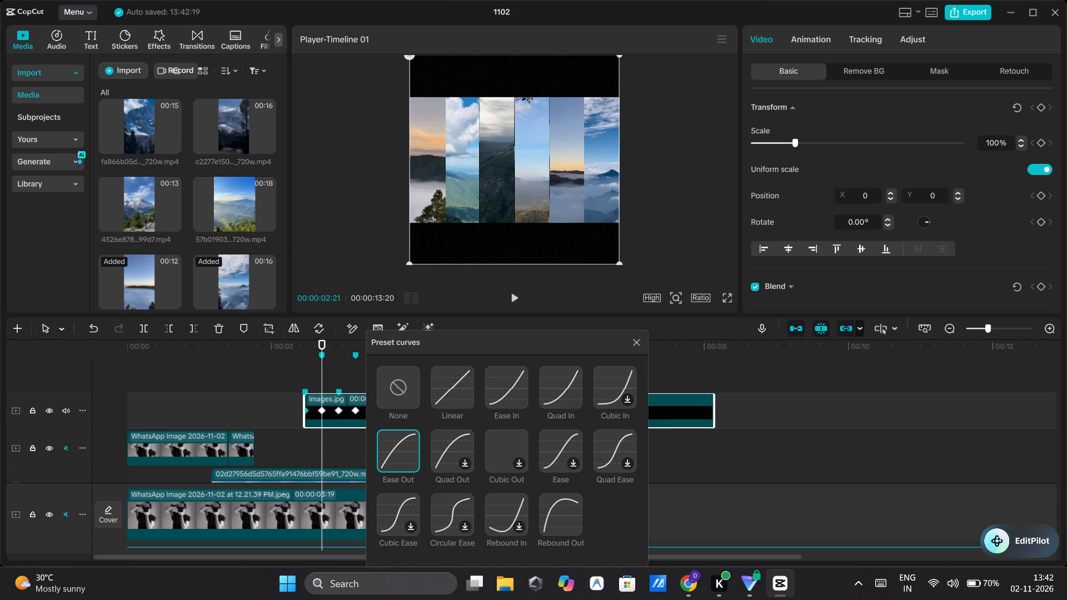
# Check which preset curve is assigned to each of the first three images.jpg keyframes.
pyautogui.click(346, 449)
pyautogui.click(326, 415)
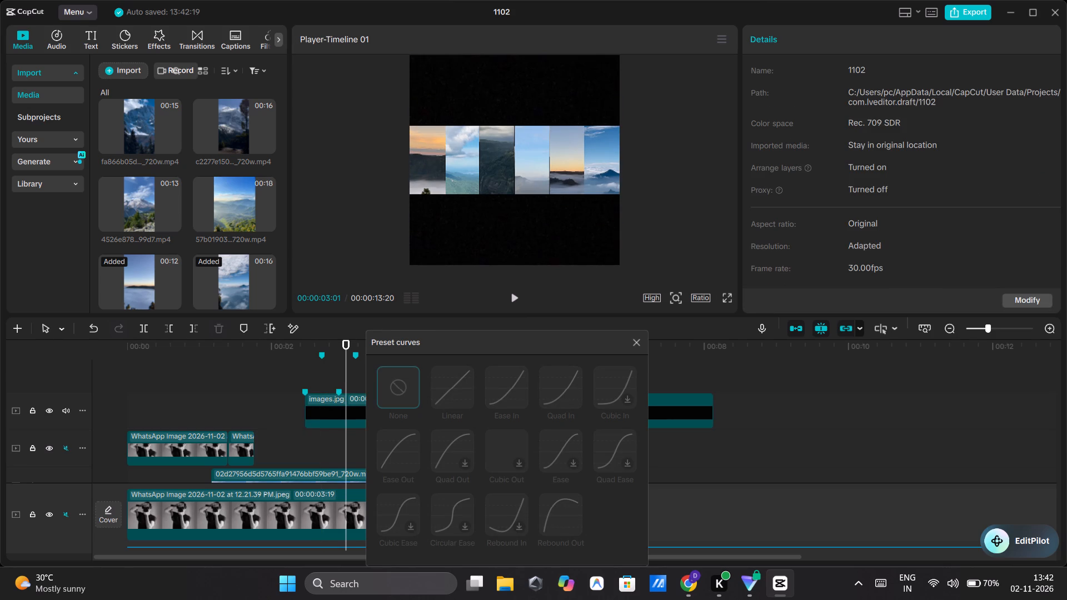
pyautogui.click(322, 409)
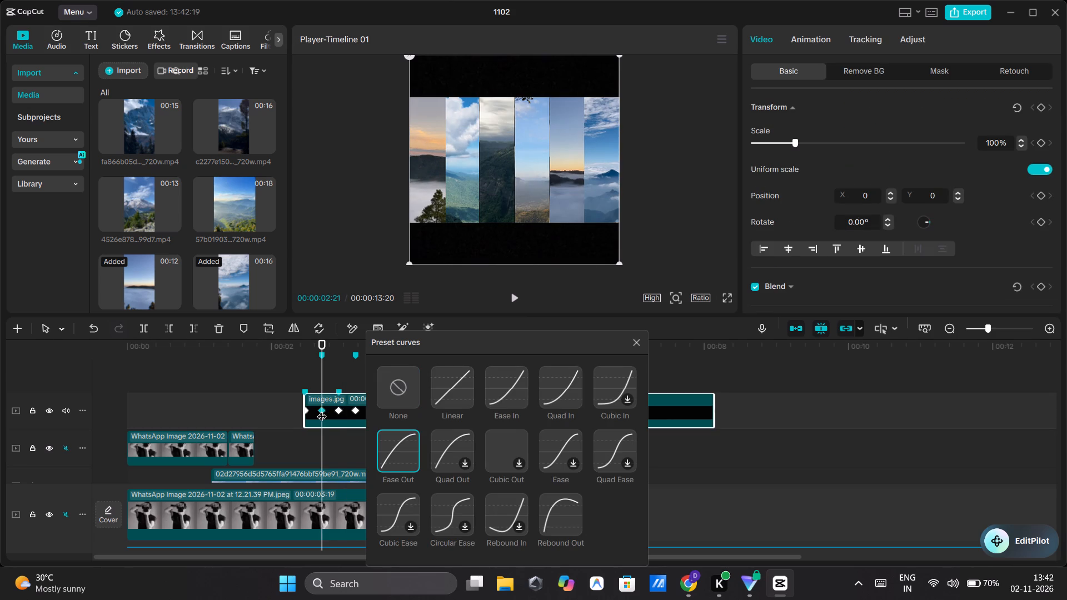
pyautogui.click(337, 409)
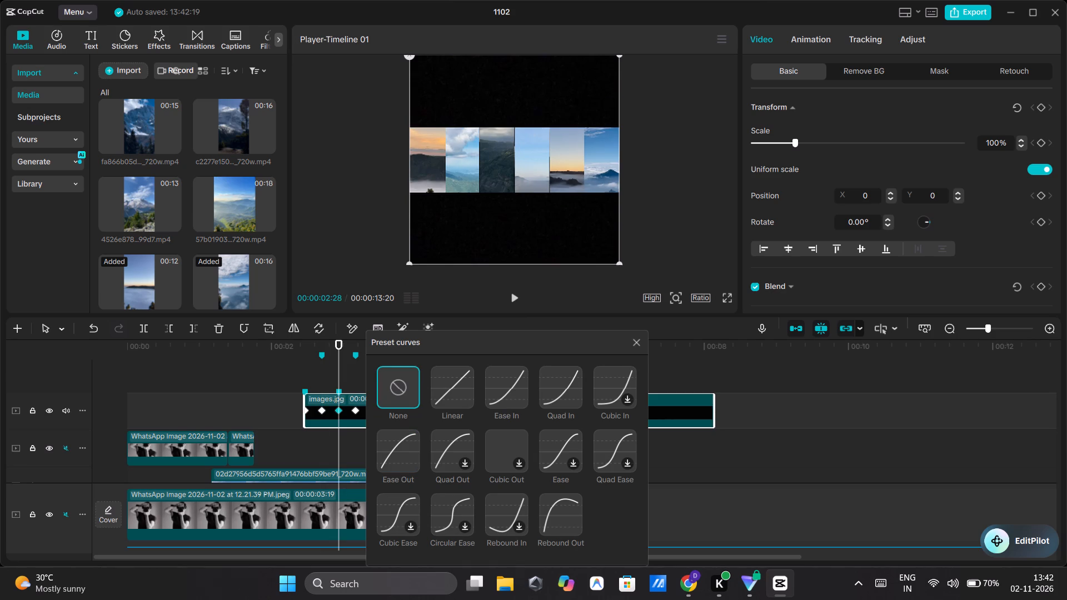
pyautogui.click(305, 410)
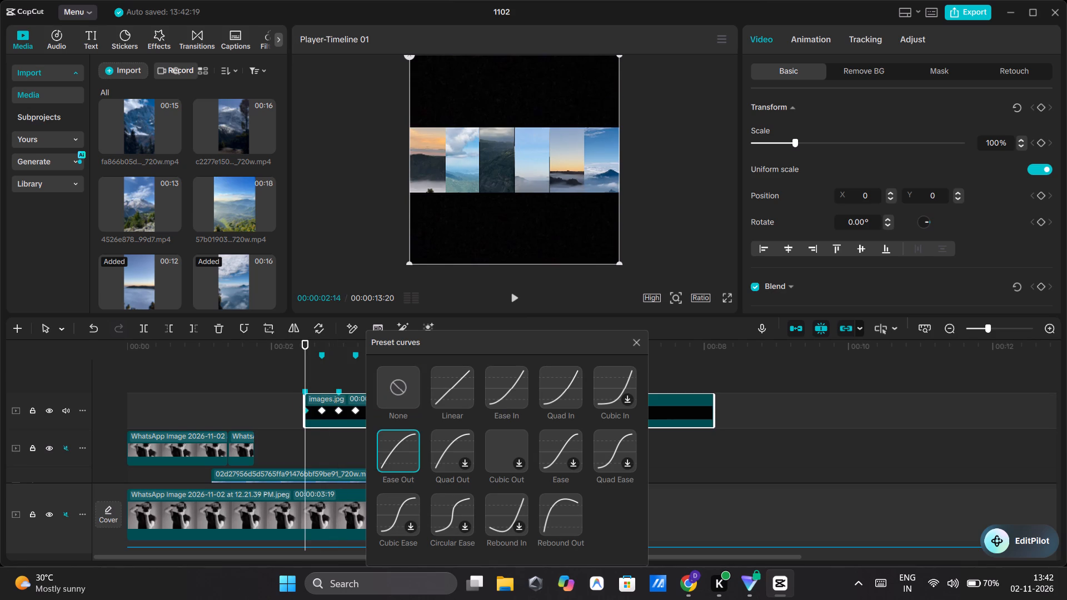
pyautogui.click(320, 412)
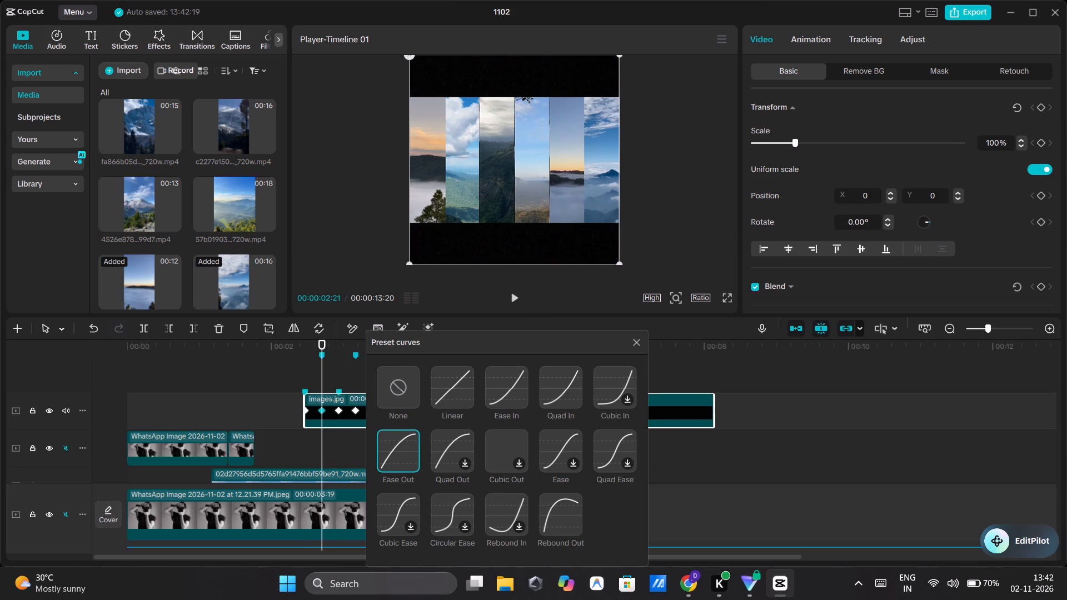
# Apply the Ease Out preset curve to the third and fourth images.jpg keyframes, at 00:00:02:28 and 00:00:03:05.
pyautogui.click(338, 414)
pyautogui.click(386, 434)
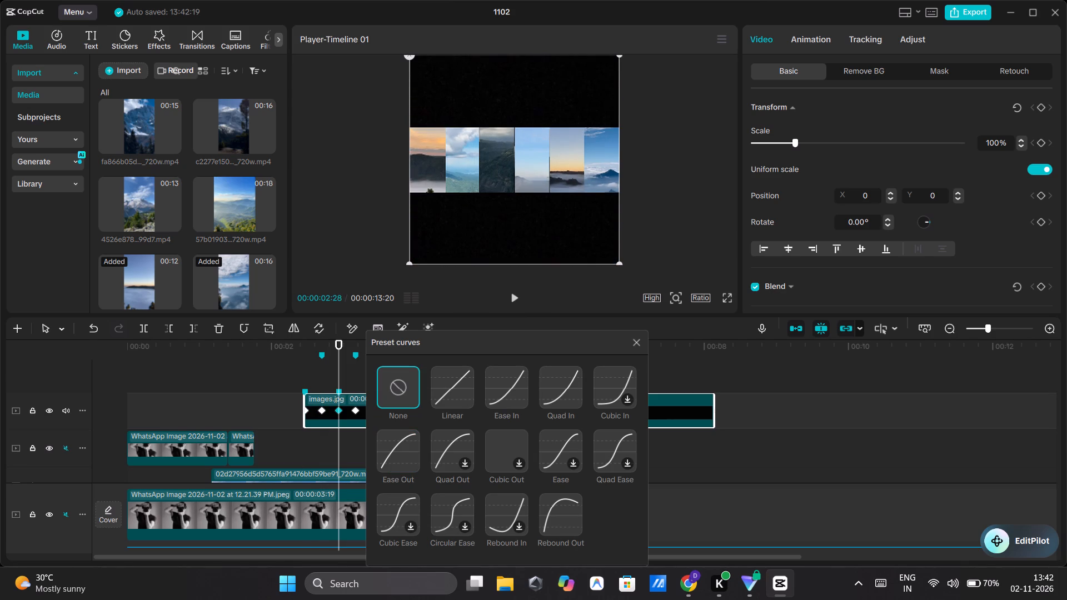
pyautogui.click(393, 444)
pyautogui.doubleClick(391, 450)
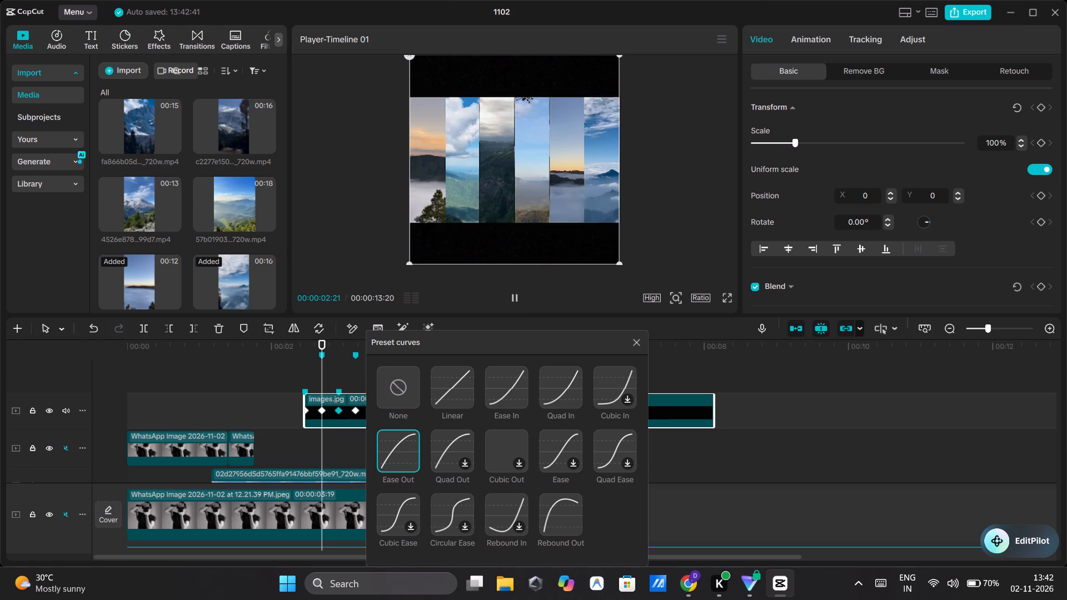
pyautogui.click(355, 409)
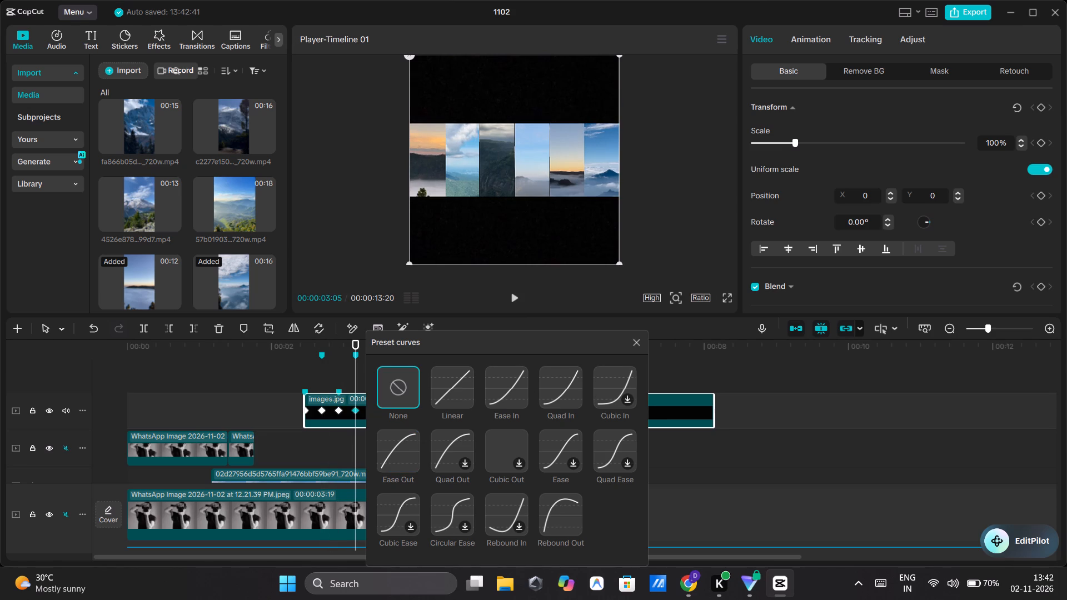
pyautogui.click(407, 449)
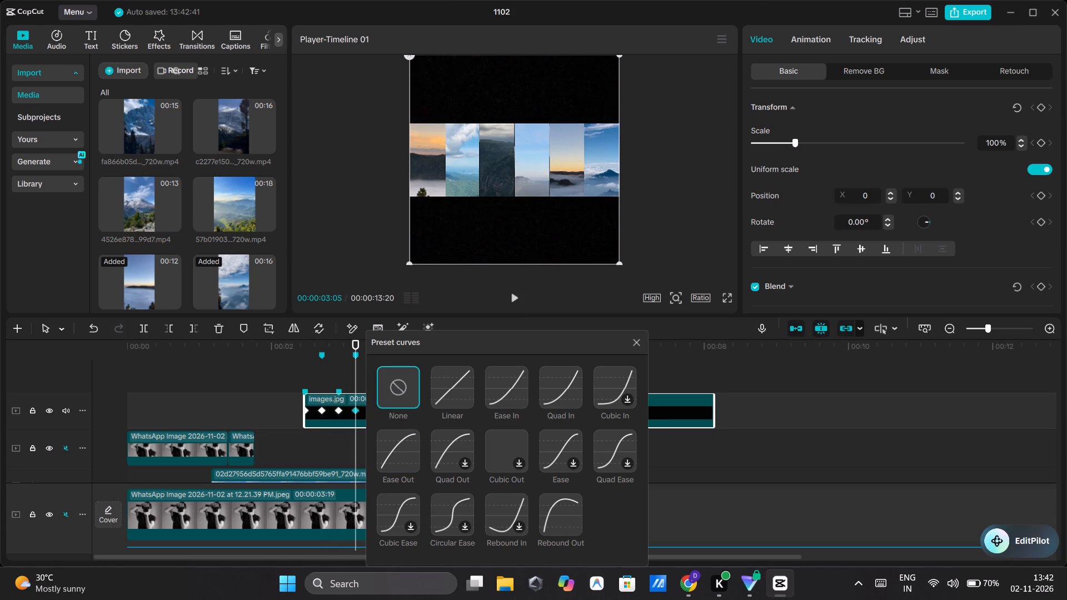
pyautogui.click(407, 449)
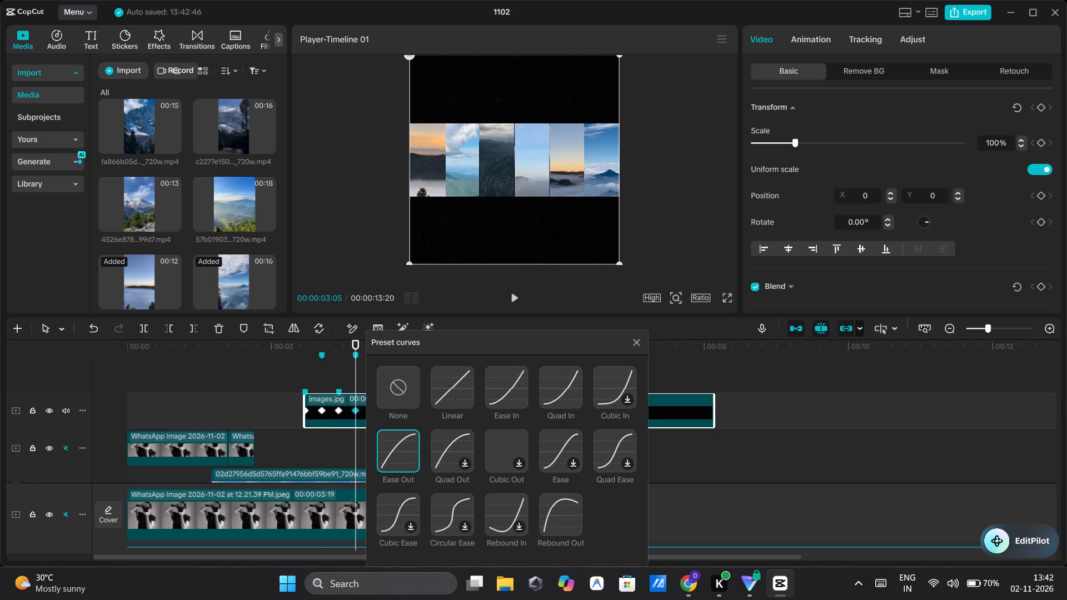
# Apply the Ease Out preset curve to the last two images.jpg keyframes, at 00:00:03:12 and 00:00:03:19, and close the preset curves.
pyautogui.moveTo(438, 338); pyautogui.dragTo(585, 358)
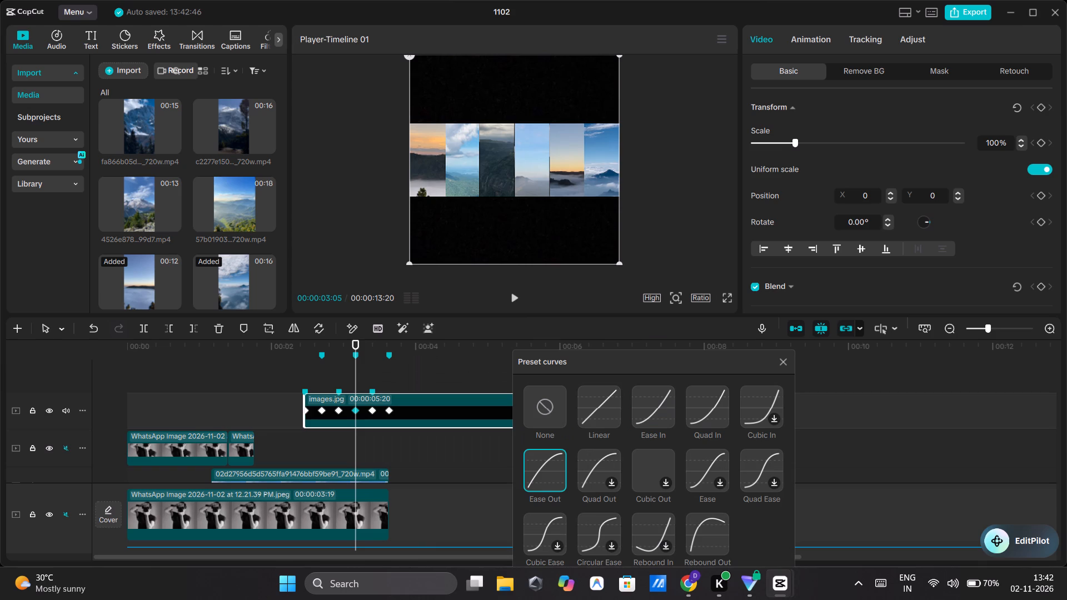
pyautogui.click(370, 411)
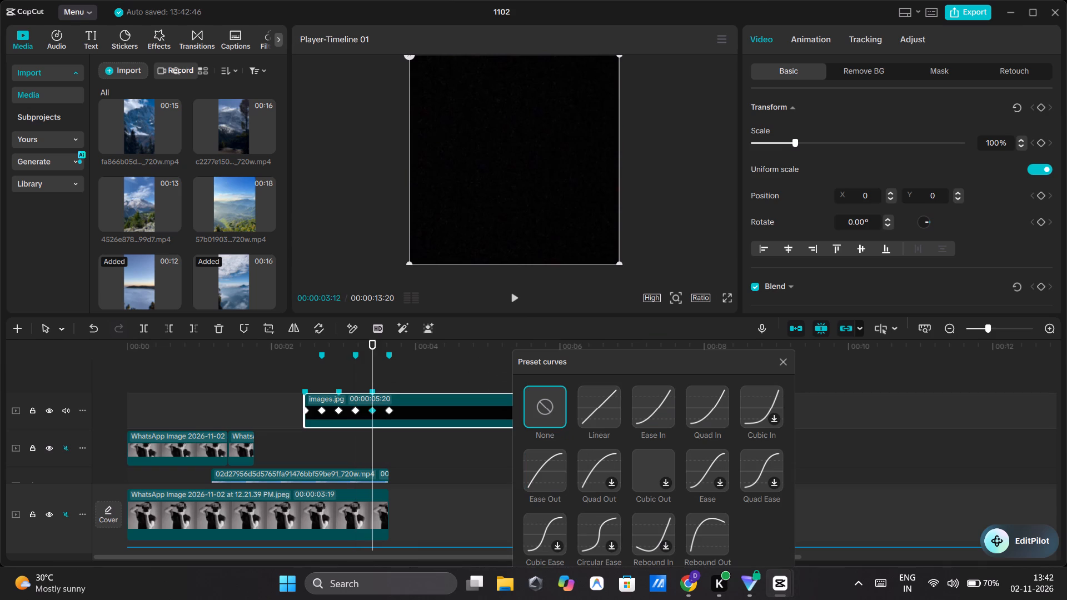
pyautogui.click(549, 477)
pyautogui.click(549, 477)
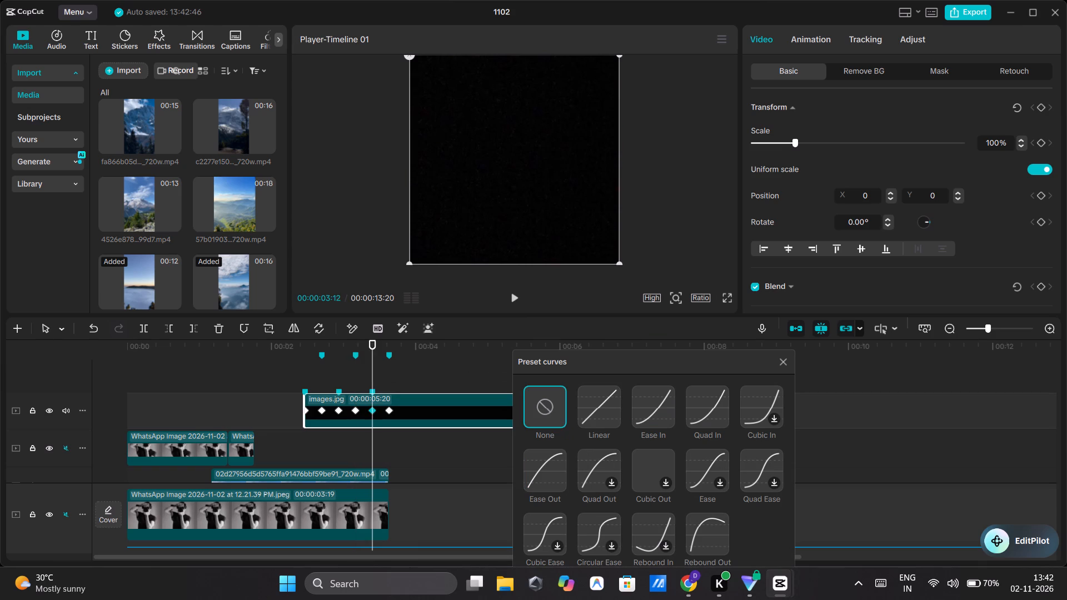
pyautogui.click(558, 473)
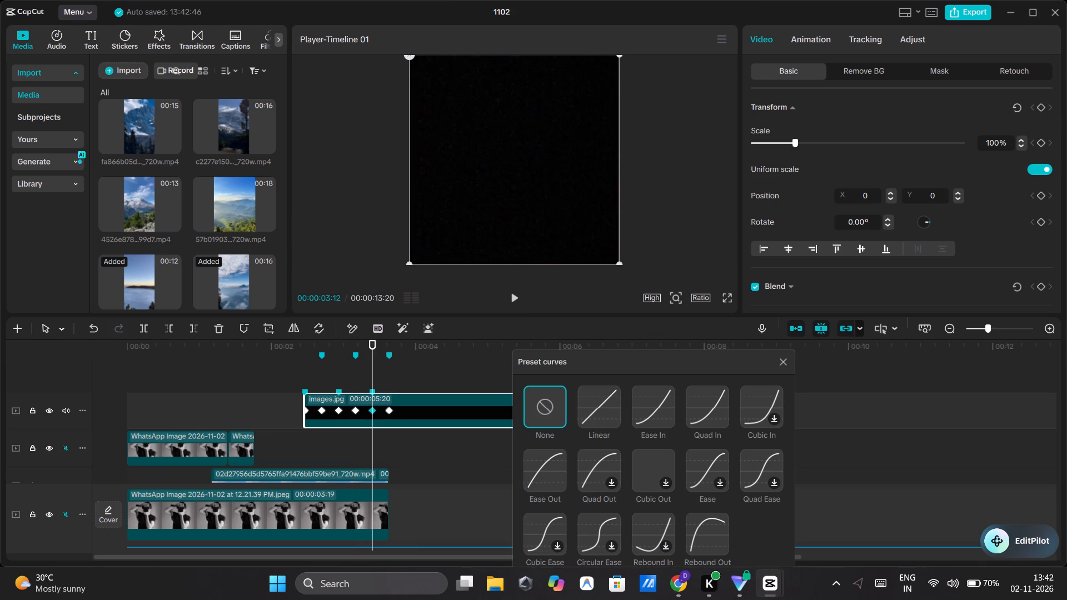
pyautogui.tripleClick(558, 473)
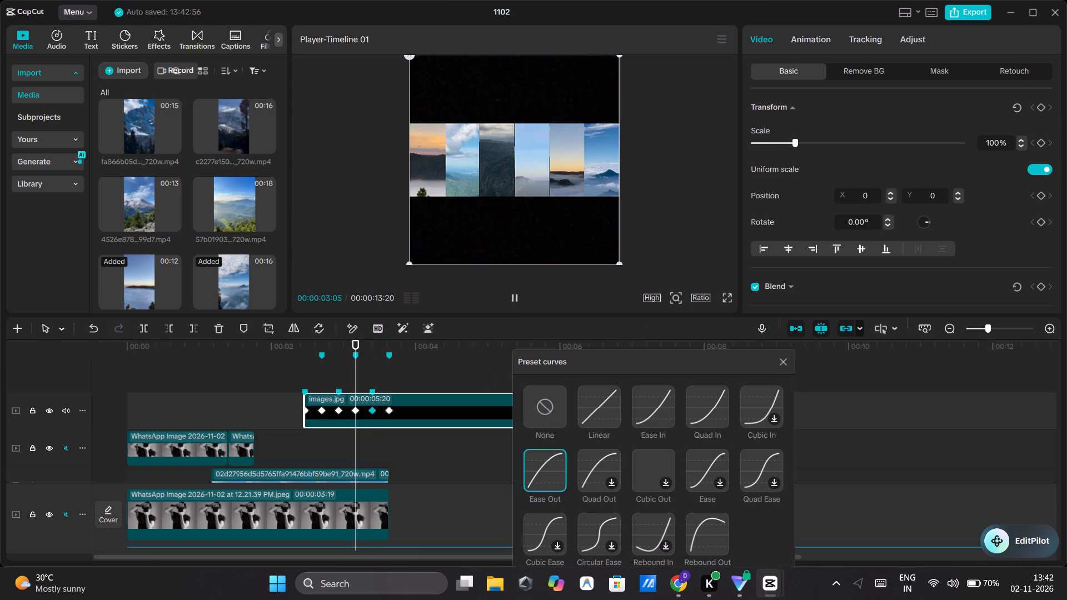
pyautogui.click(388, 407)
pyautogui.doubleClick(544, 470)
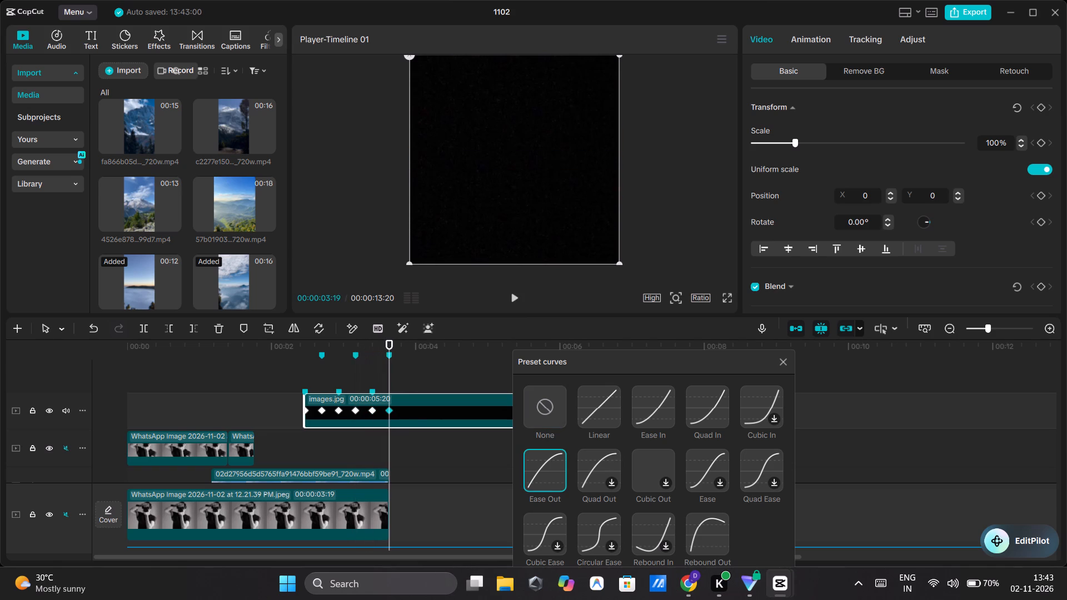
pyautogui.click(276, 374)
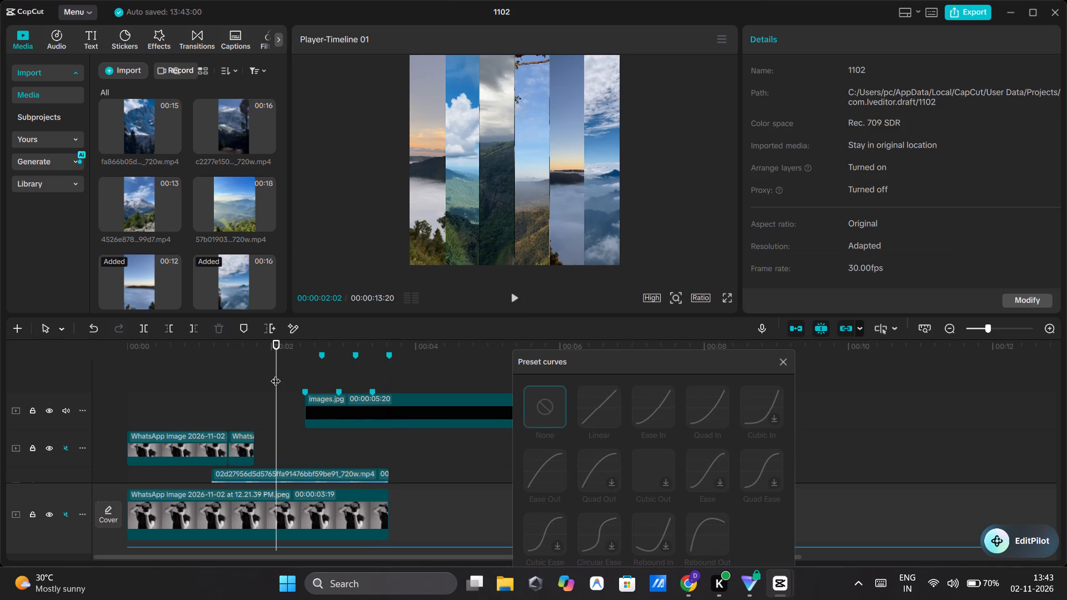
pyautogui.click(783, 364)
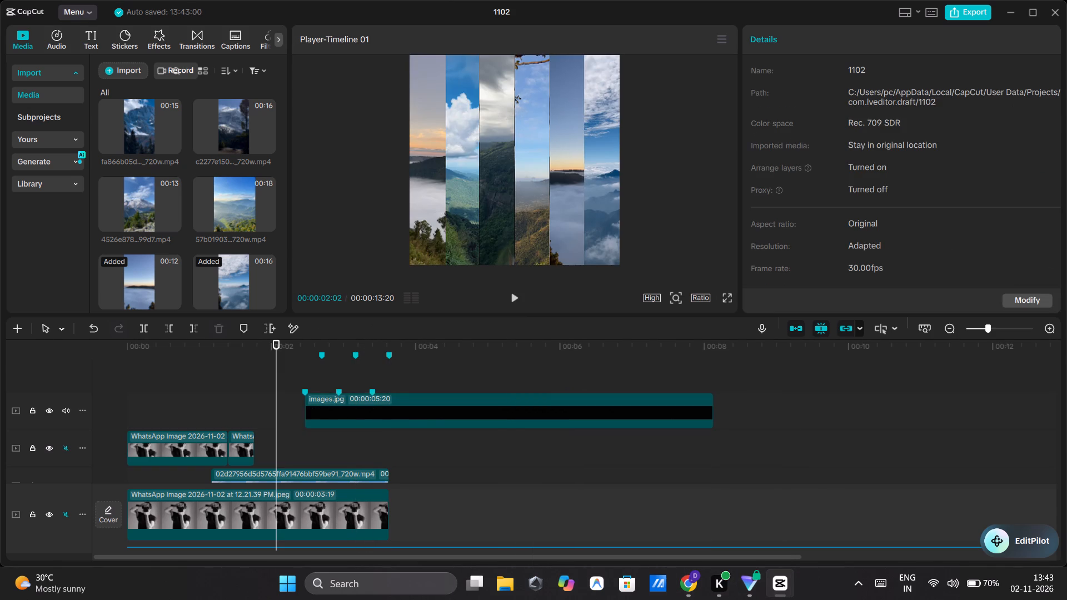
# Play back the letterbox animation from 00:00:02:02 and examine the mask movement around the first images.jpg keyframes.
pyautogui.click(521, 291)
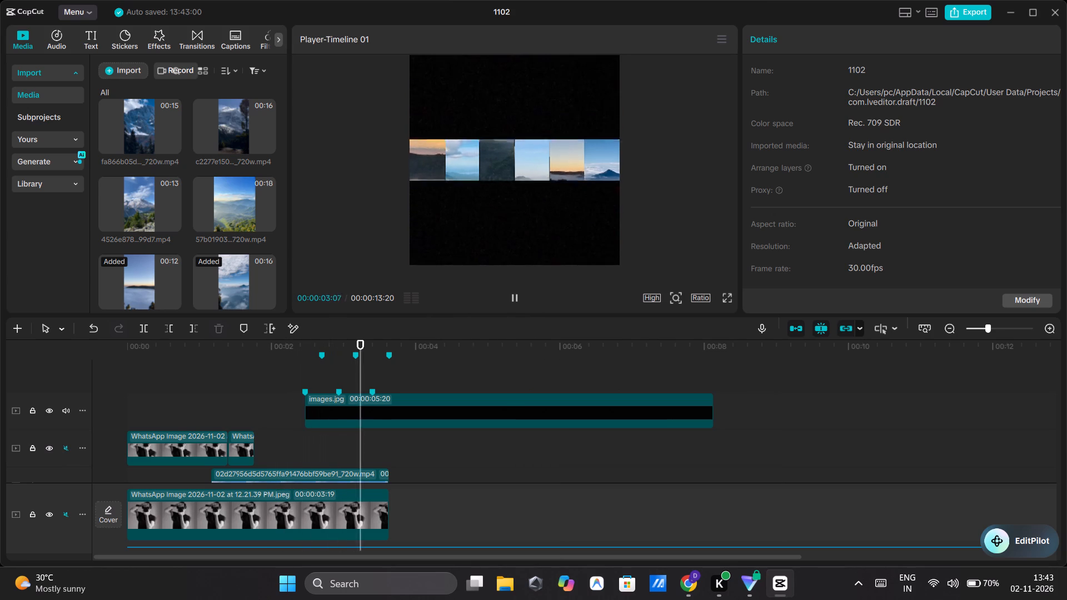
pyautogui.click(512, 296)
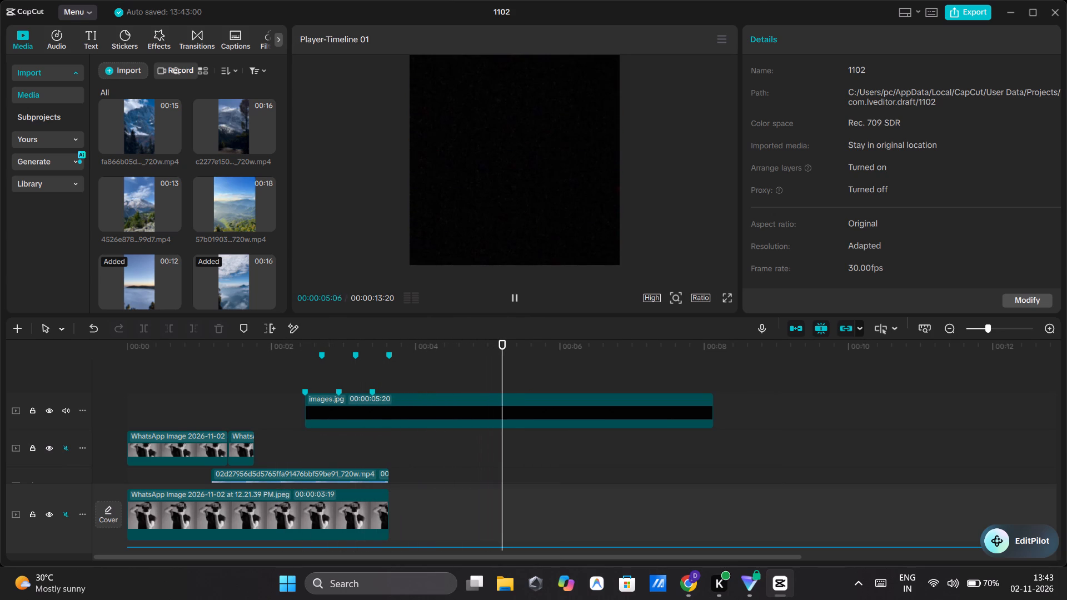
pyautogui.moveTo(516, 361); pyautogui.dragTo(339, 401)
pyautogui.click(339, 401)
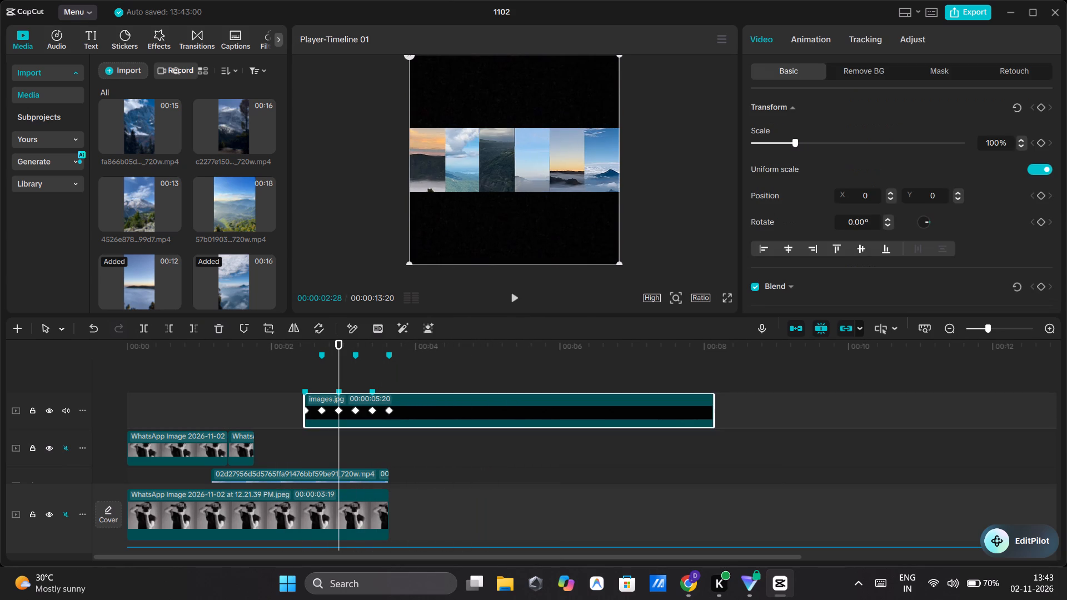
pyautogui.click(321, 412)
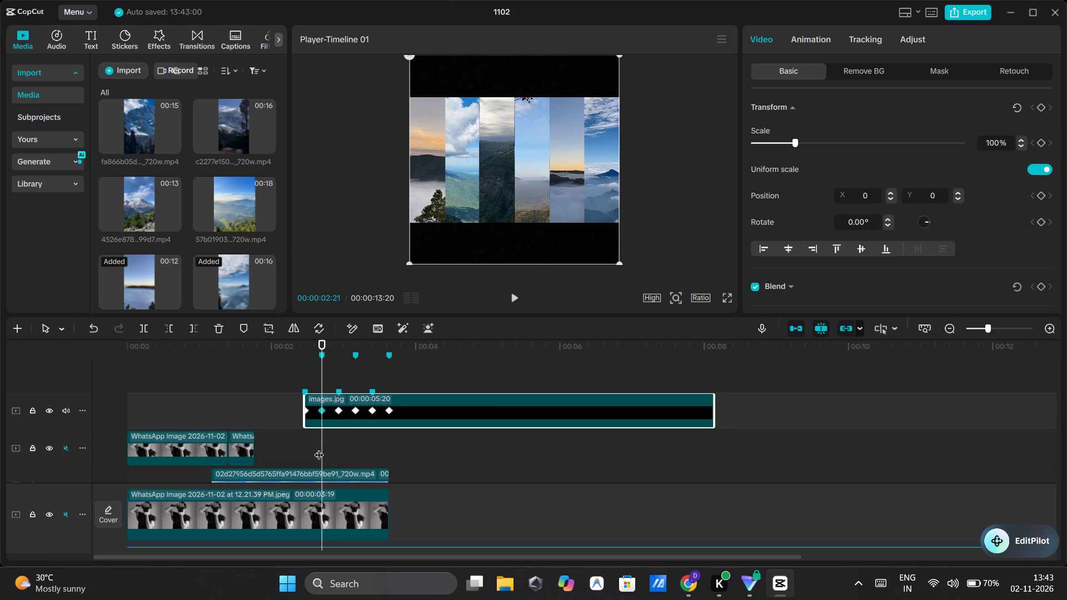
pyautogui.keyDown('ctrl'); pyautogui.scroll(8, 319, 448); pyautogui.keyUp('ctrl')
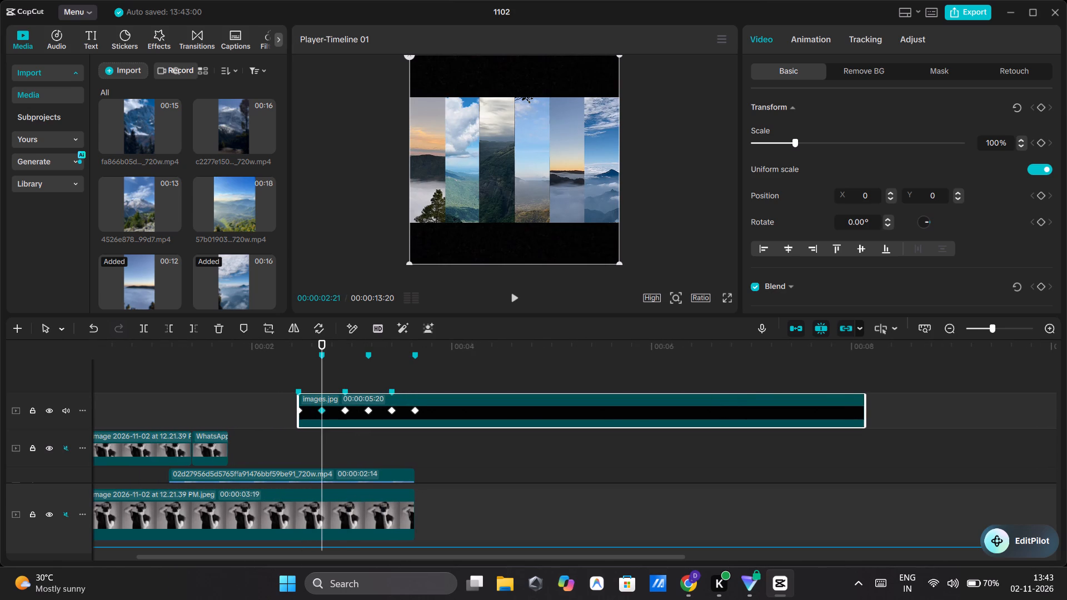
pyautogui.click(296, 365)
pyautogui.moveTo(296, 365); pyautogui.dragTo(315, 367)
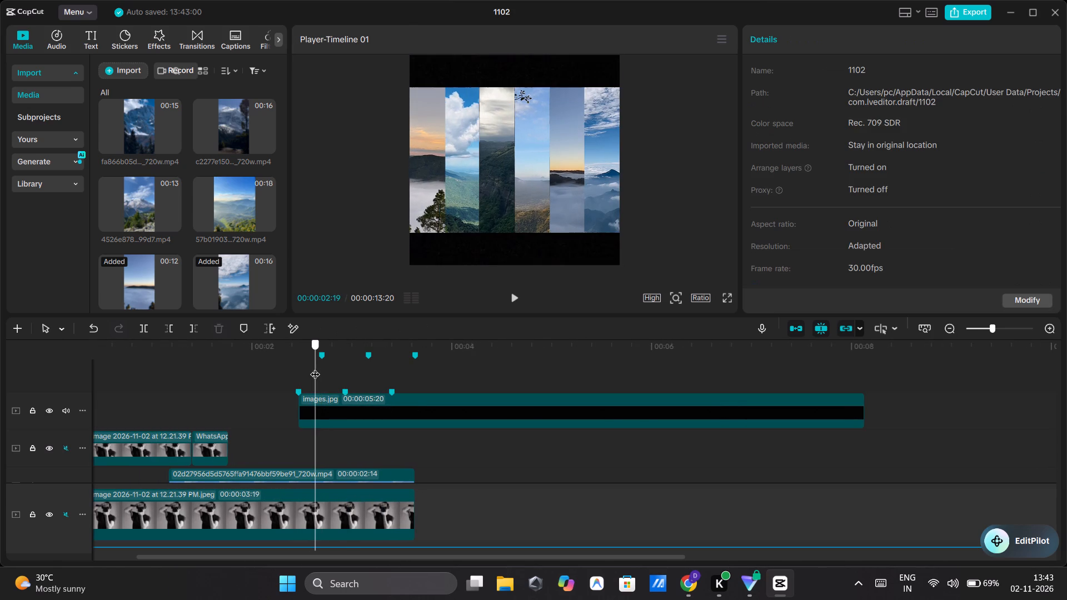
# Widen the images.jpg Filstrip mask opening at the 00:00:02:28 keyframe to match the opening at the 00:00:02:21 keyframe.
pyautogui.moveTo(315, 367); pyautogui.dragTo(319, 368)
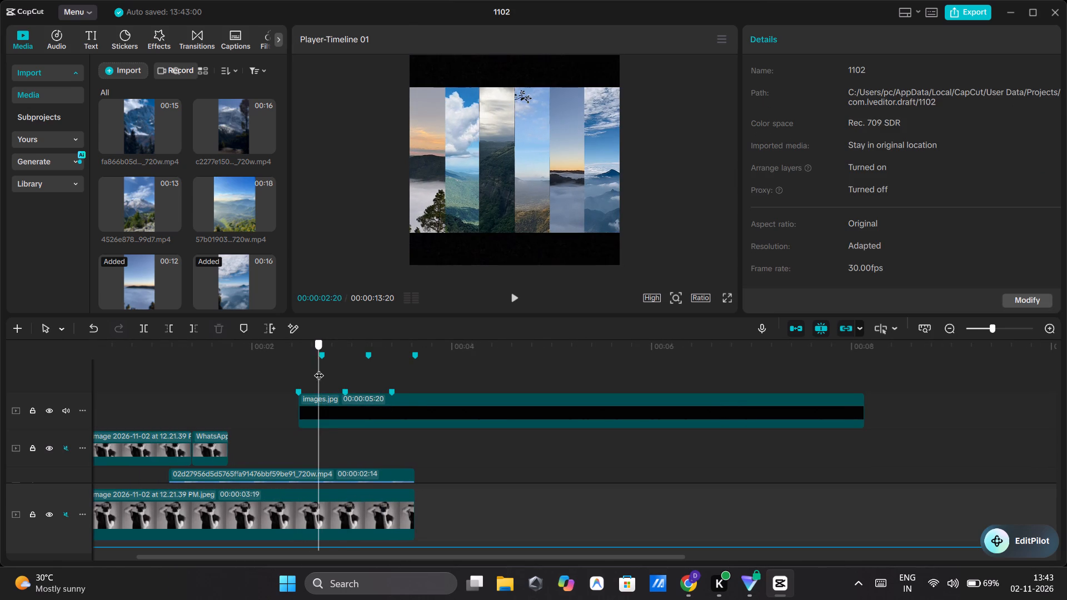
pyautogui.moveTo(319, 368); pyautogui.dragTo(325, 402)
pyautogui.click(325, 402)
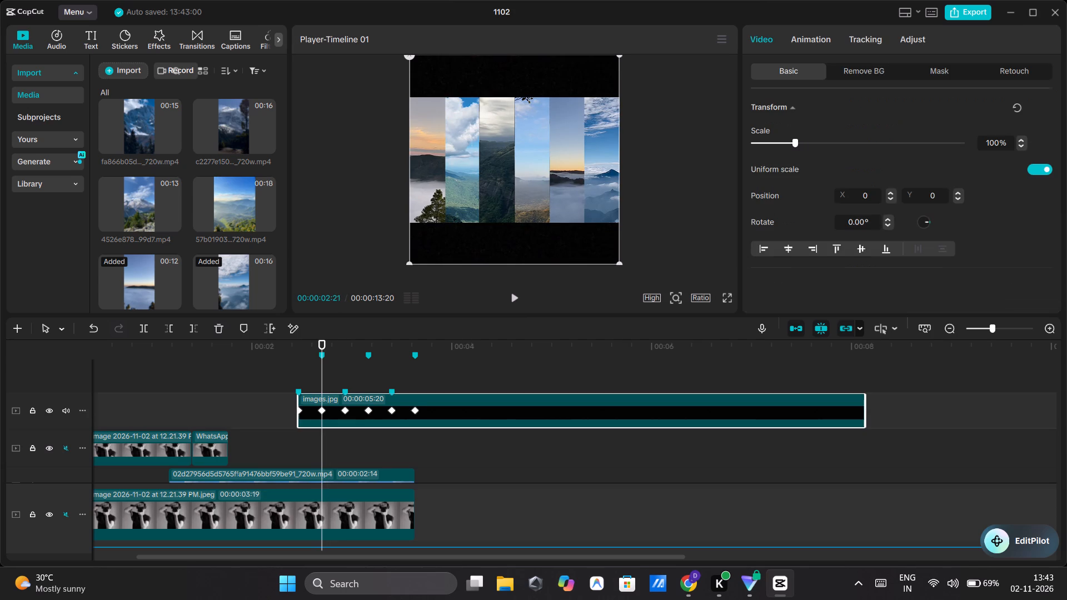
pyautogui.click(345, 408)
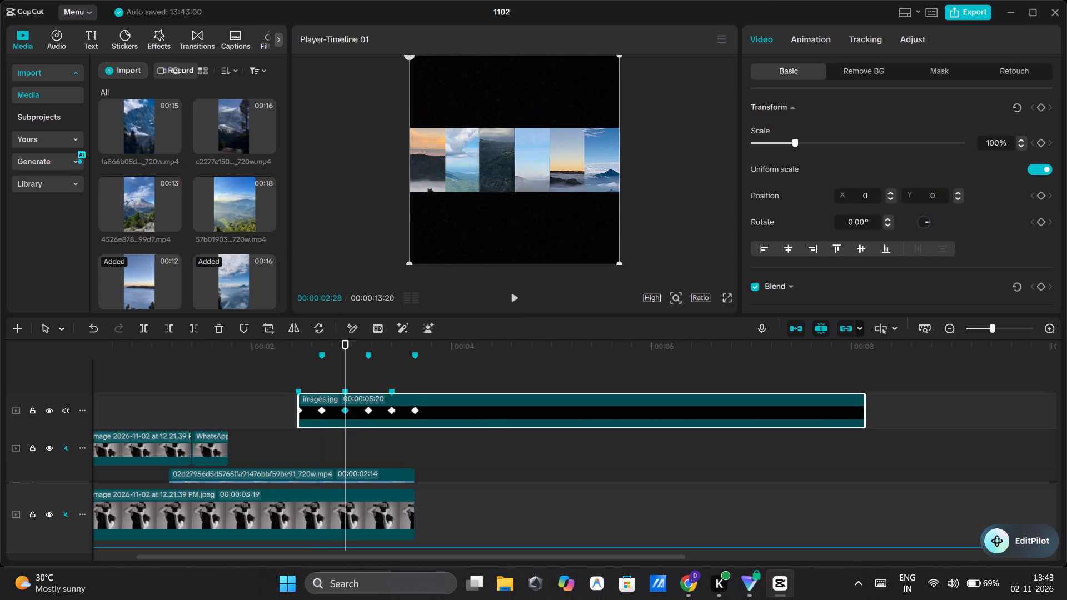
pyautogui.click(316, 411)
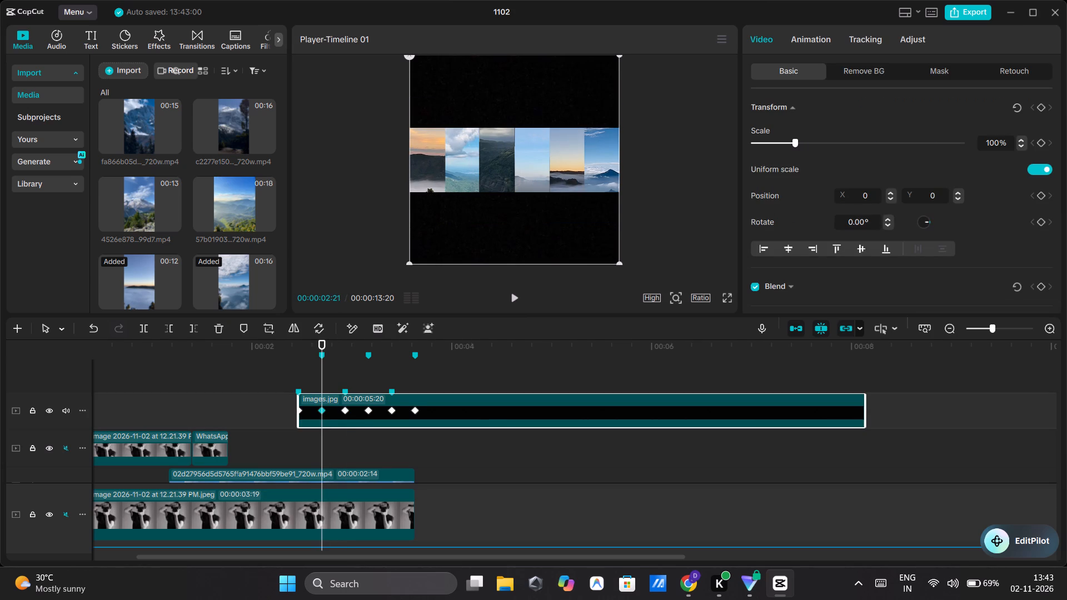
pyautogui.click(371, 412)
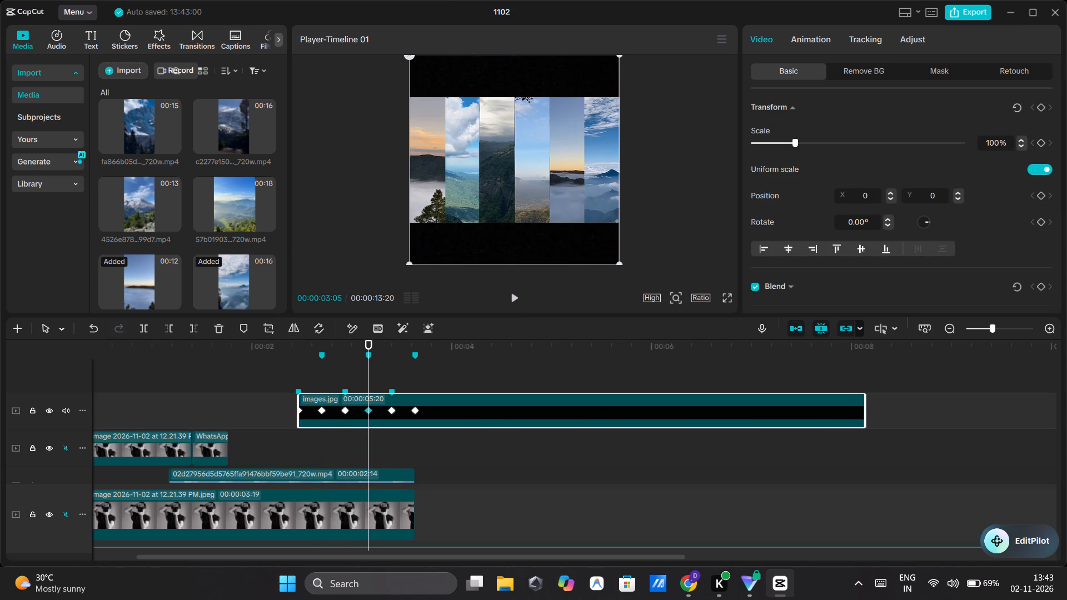
pyautogui.click(344, 412)
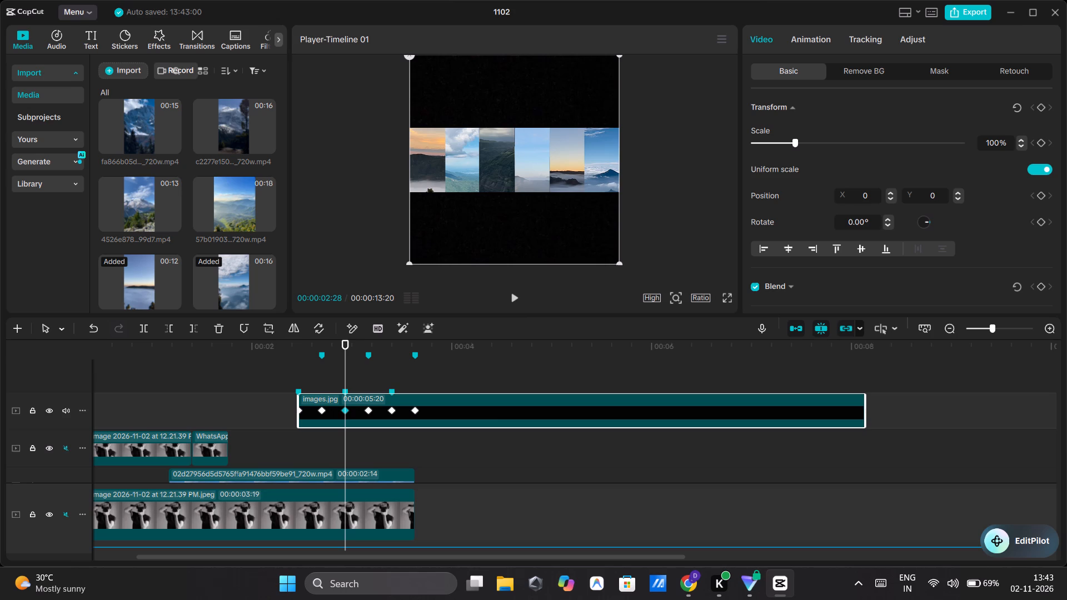
pyautogui.click(531, 192)
pyautogui.click(526, 159)
pyautogui.click(946, 68)
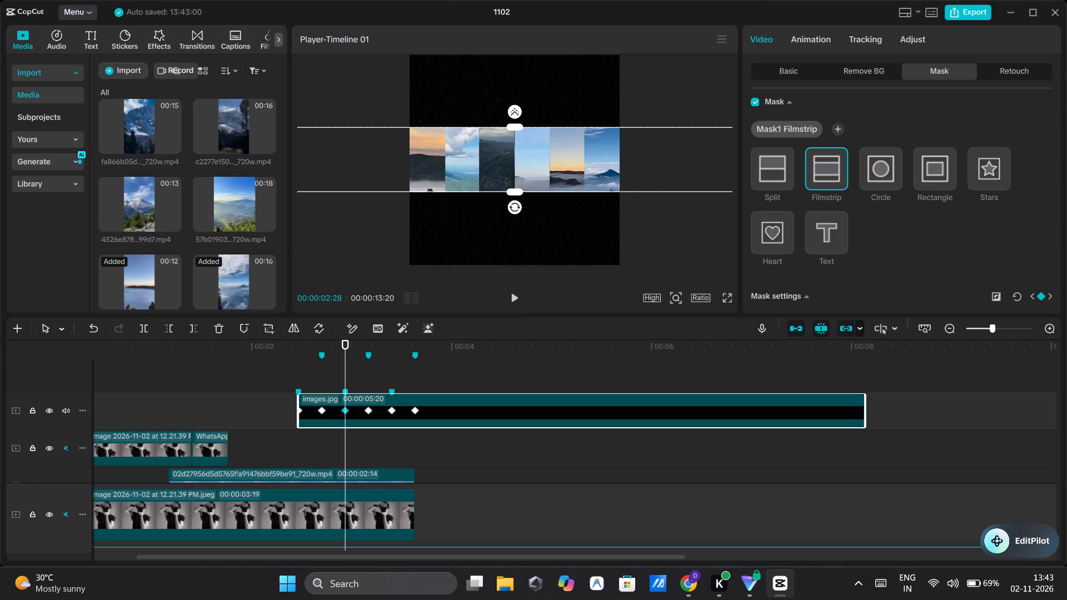
pyautogui.moveTo(518, 191); pyautogui.dragTo(518, 192)
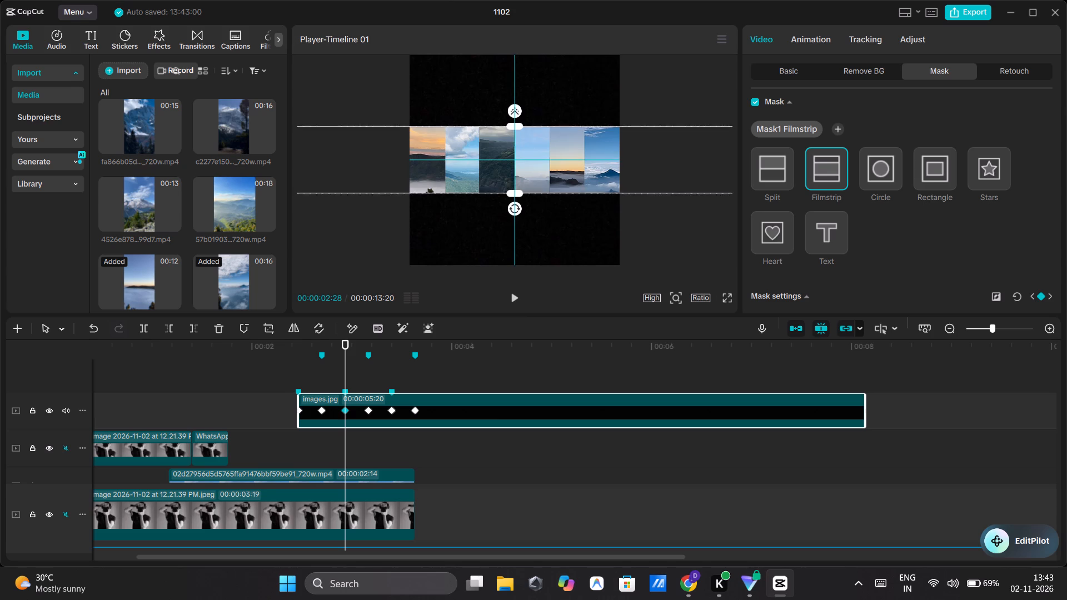
pyautogui.moveTo(518, 192); pyautogui.dragTo(518, 226)
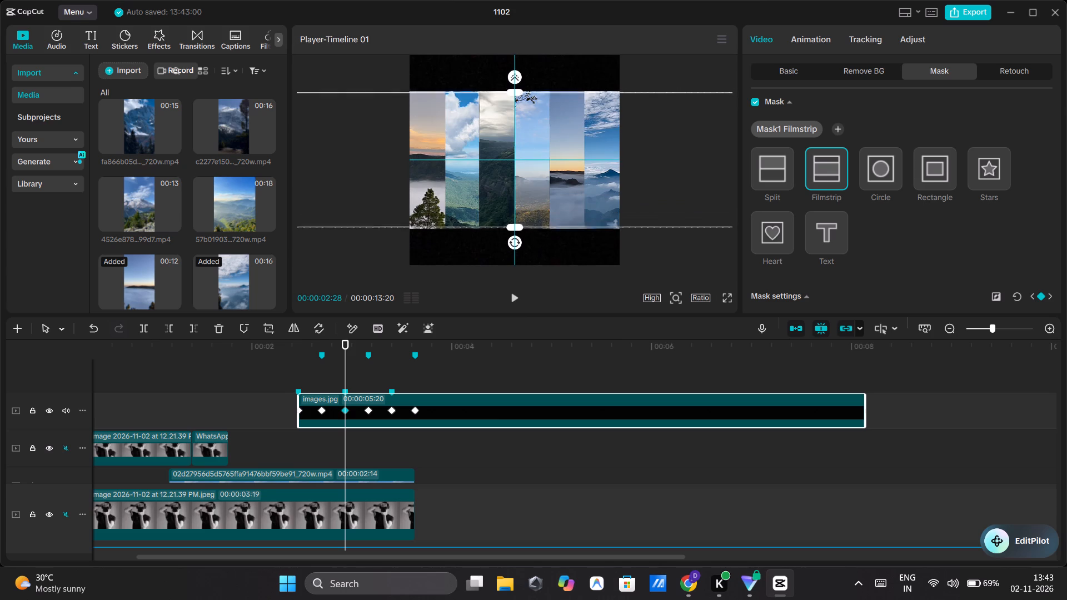
pyautogui.moveTo(518, 226); pyautogui.dragTo(518, 222)
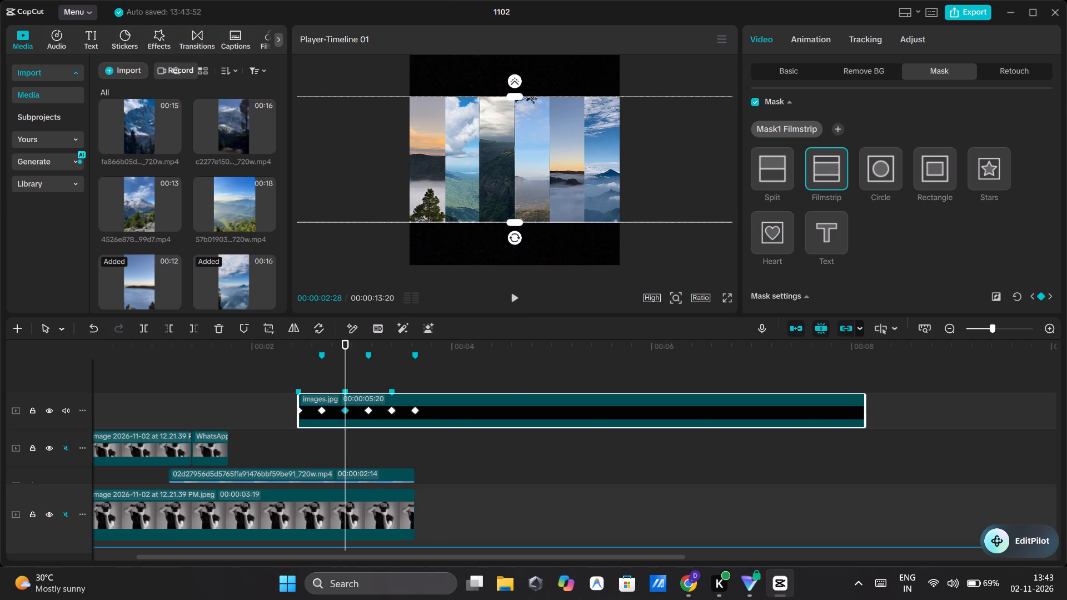
pyautogui.click(321, 408)
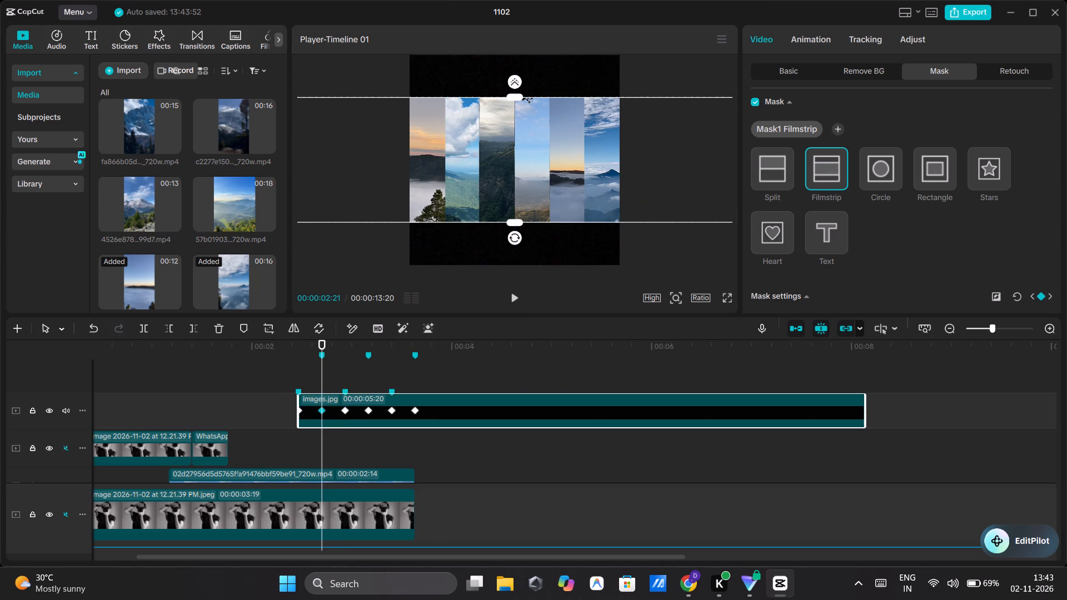
pyautogui.click(348, 408)
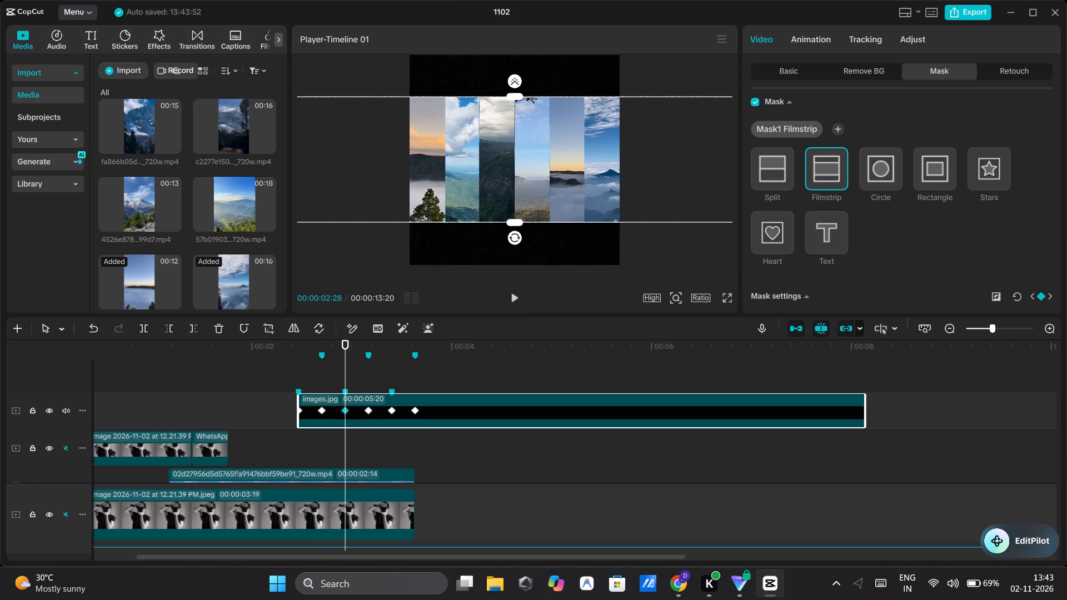
# Open the closed Filmstrip mask at the 00:00:03:12 keyframe to a horizontal band about a quarter of the frame height.
pyautogui.click(368, 411)
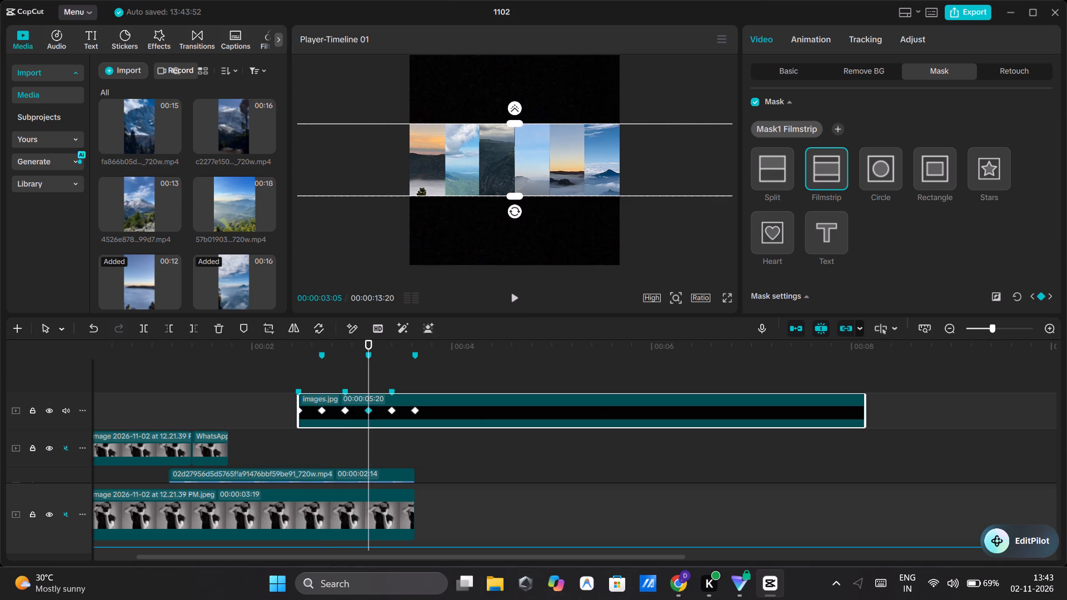
pyautogui.click(390, 410)
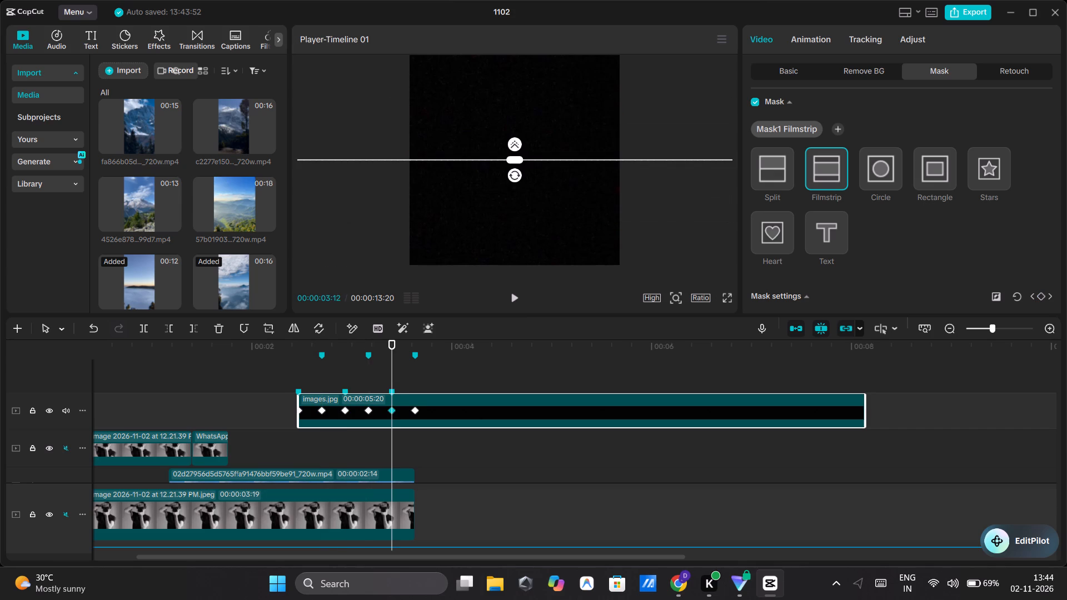
pyautogui.moveTo(516, 161); pyautogui.dragTo(516, 183)
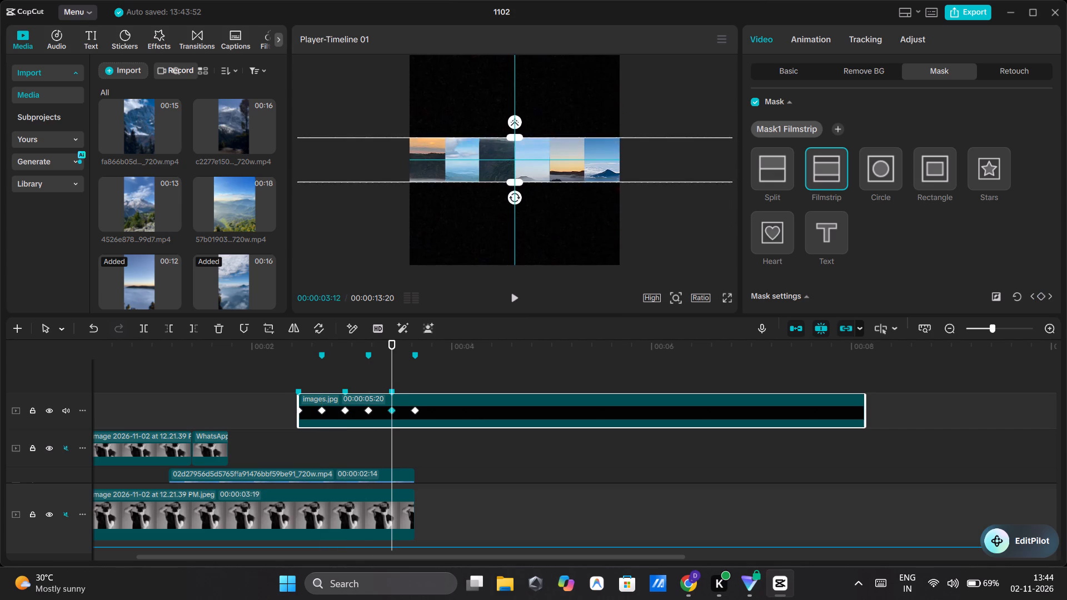
pyautogui.moveTo(516, 183); pyautogui.dragTo(516, 187)
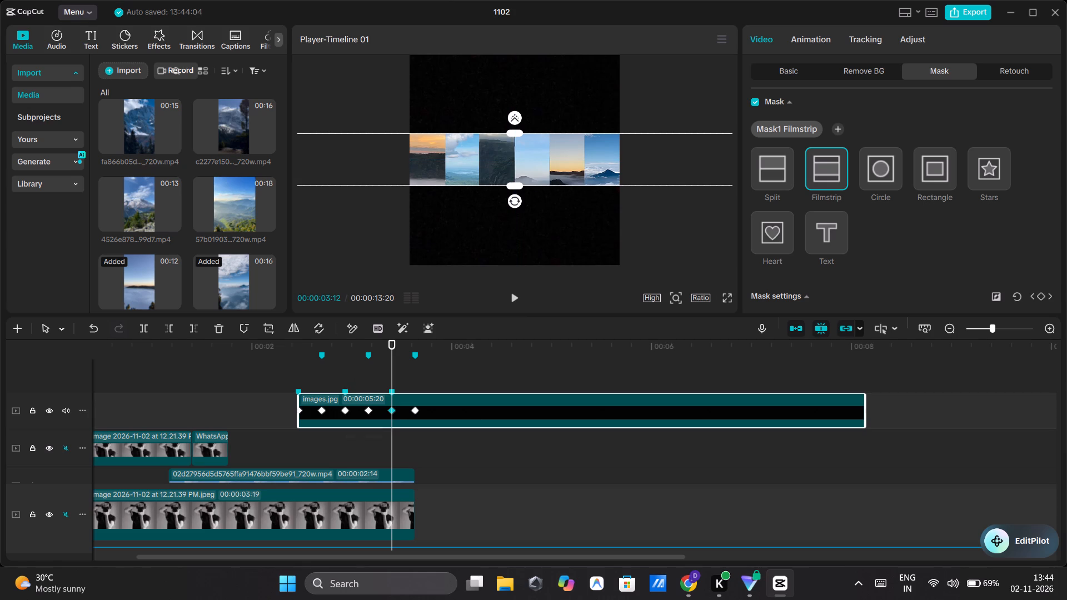
# Fine-tune the Filmstrip mask band at the 00:00:03:12 keyframe until its height matches the 00:00:03:05 keyframe.
pyautogui.click(369, 410)
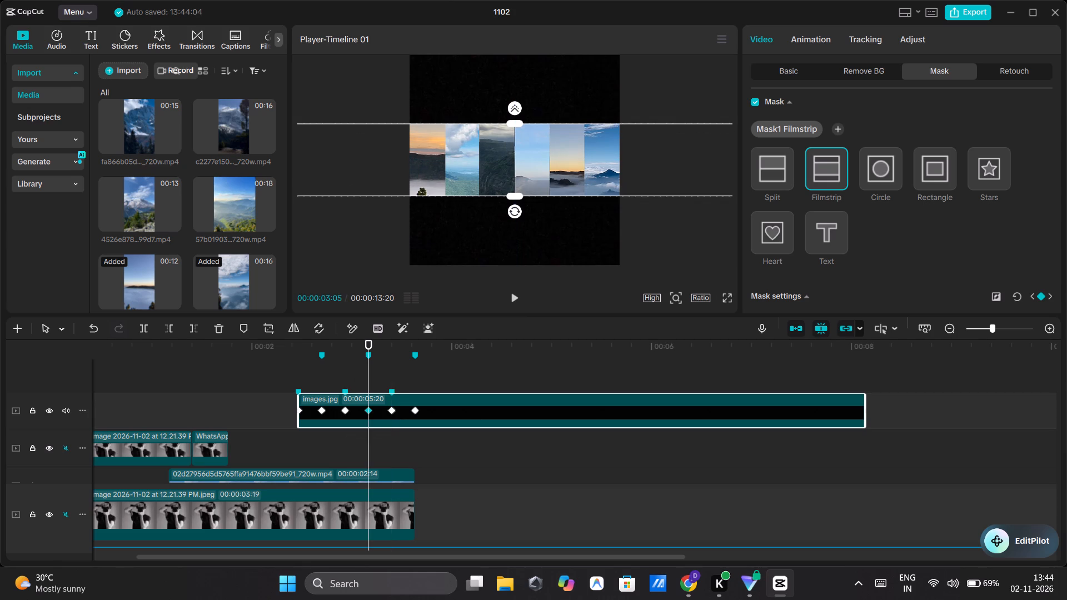
pyautogui.click(387, 410)
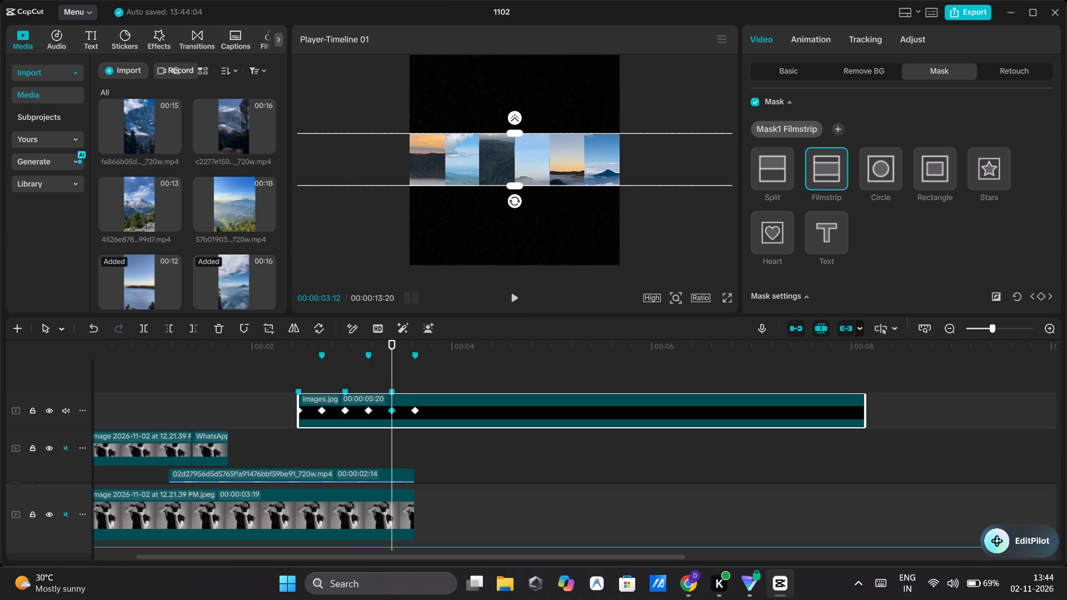
pyautogui.moveTo(515, 187); pyautogui.dragTo(514, 194)
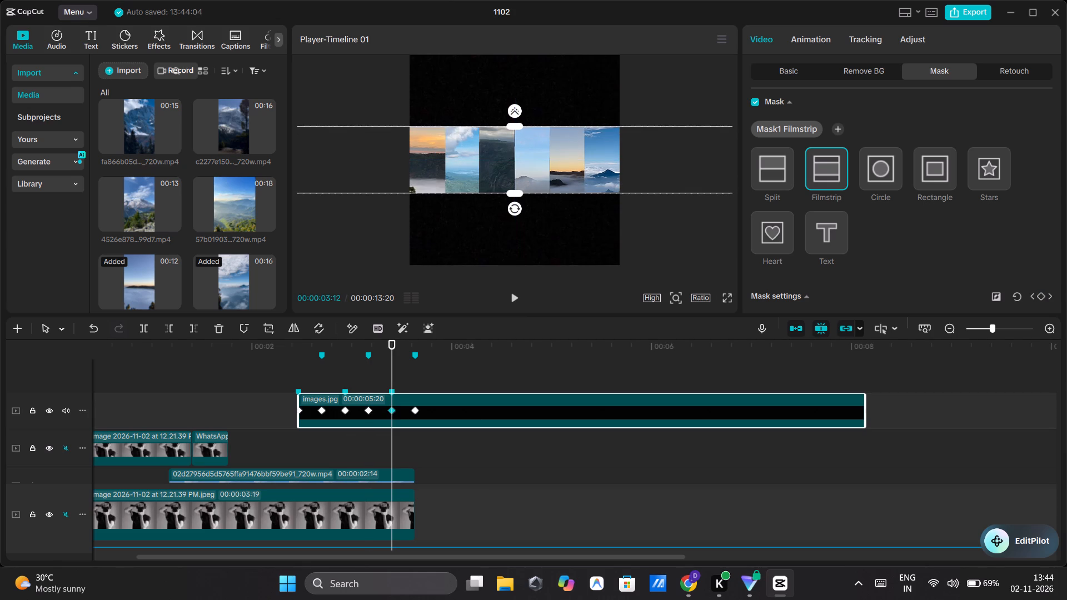
pyautogui.click(368, 412)
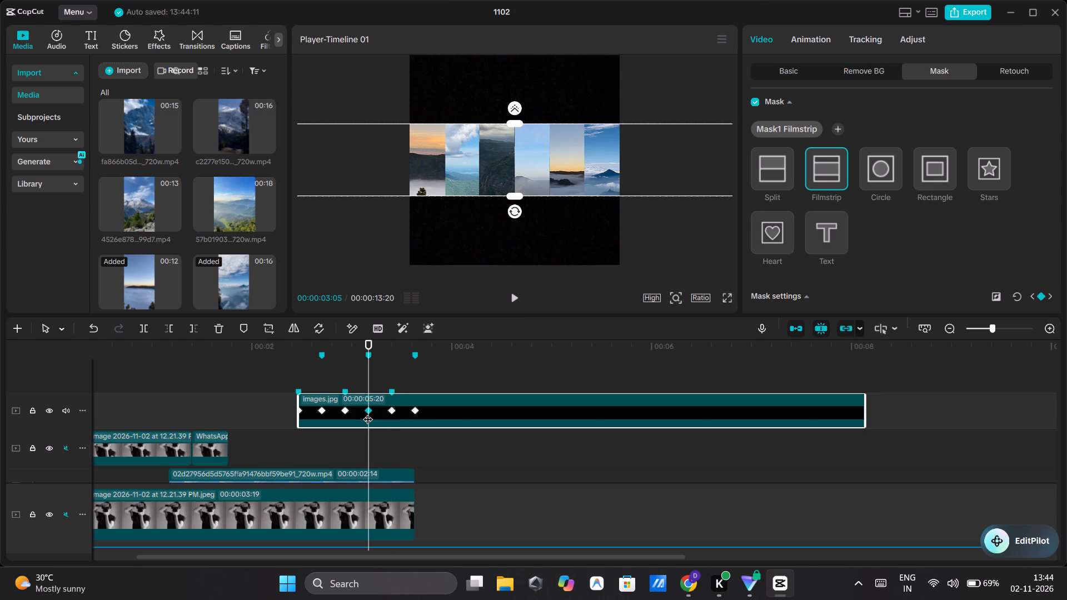
pyautogui.click(391, 409)
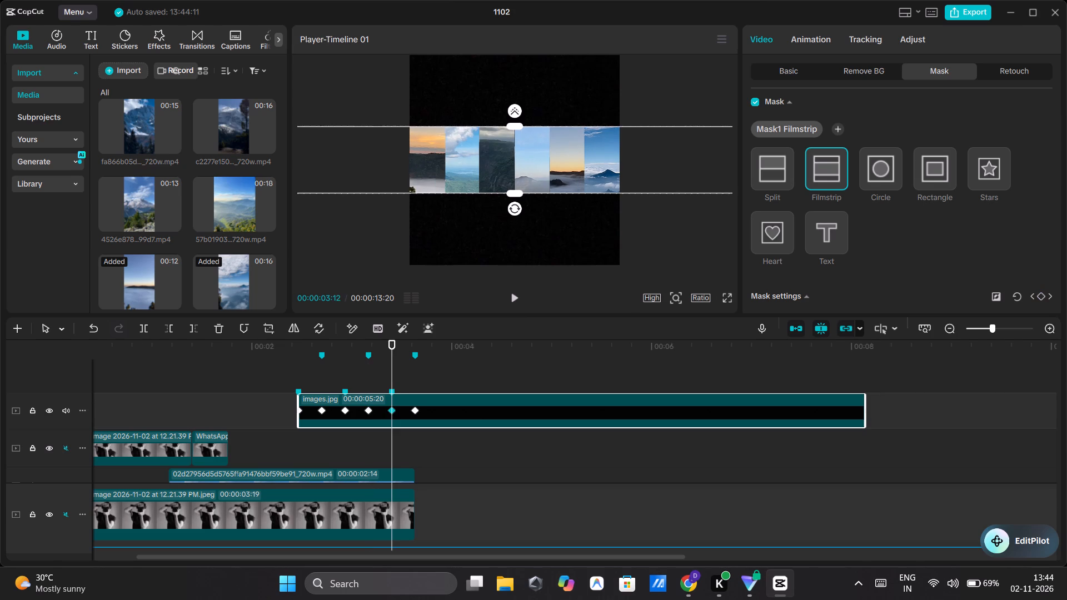
pyautogui.click(512, 191)
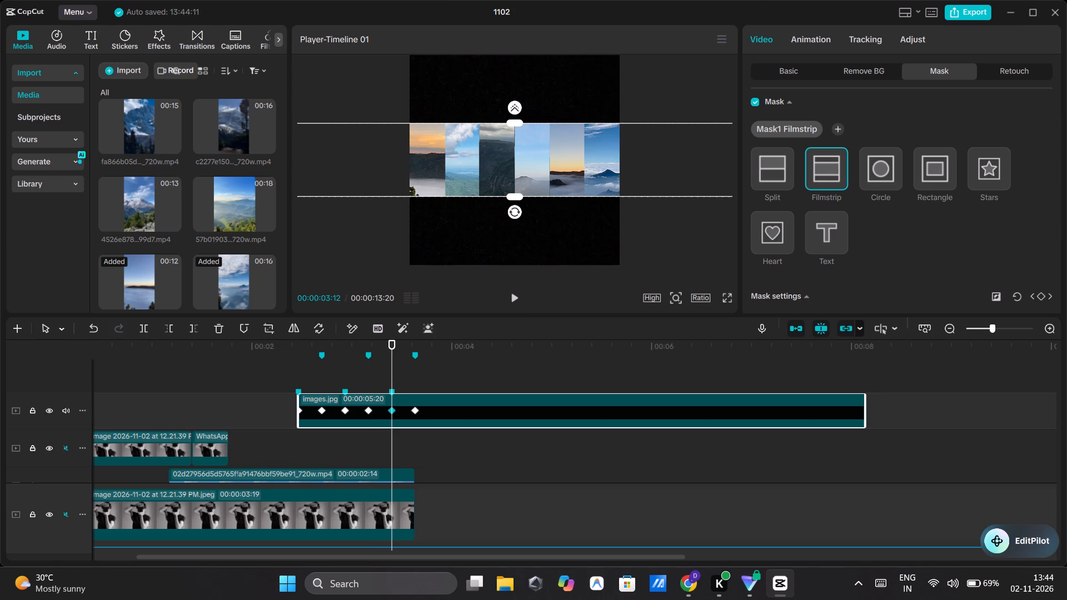
pyautogui.click(371, 409)
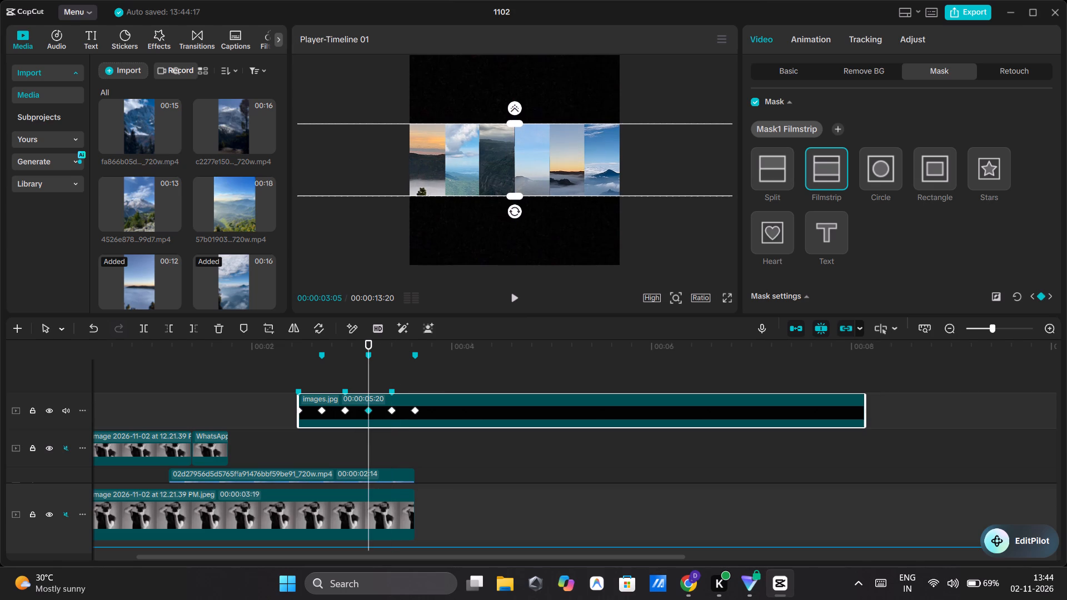
pyautogui.click(390, 408)
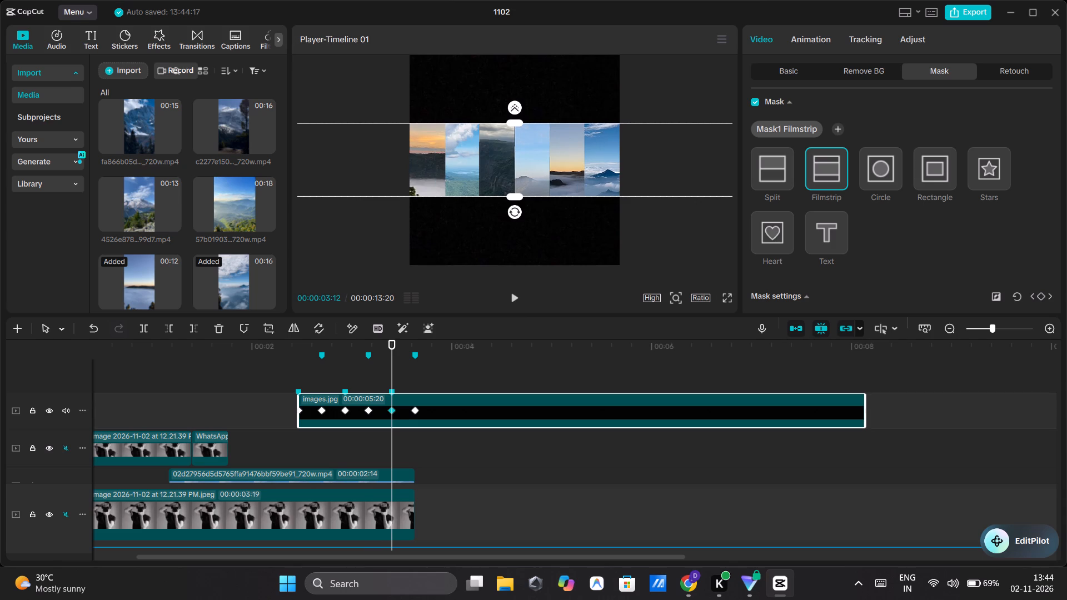
pyautogui.click(517, 196)
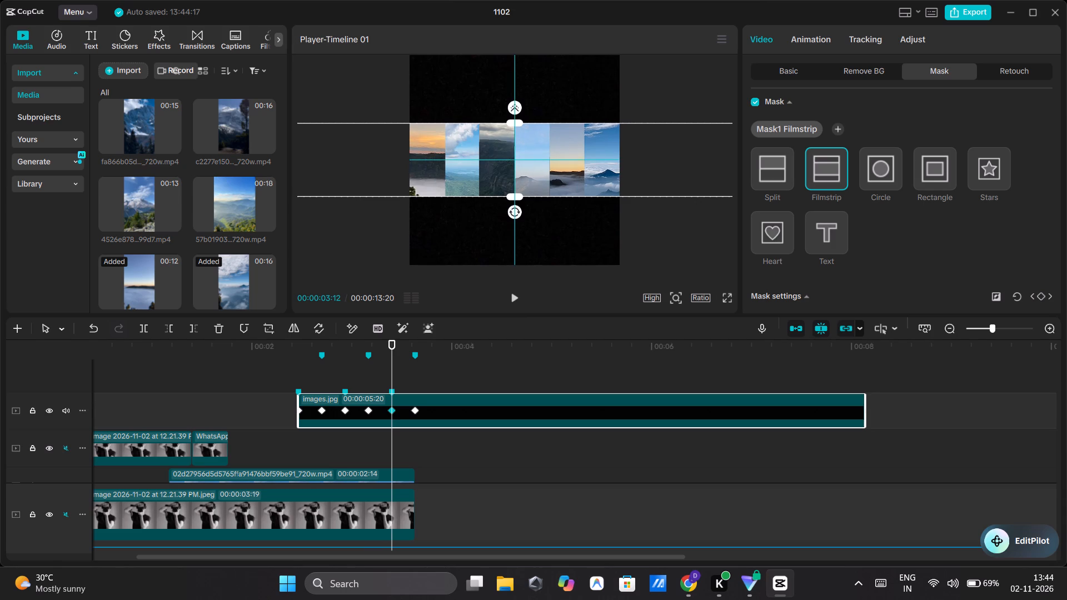
pyautogui.click(367, 408)
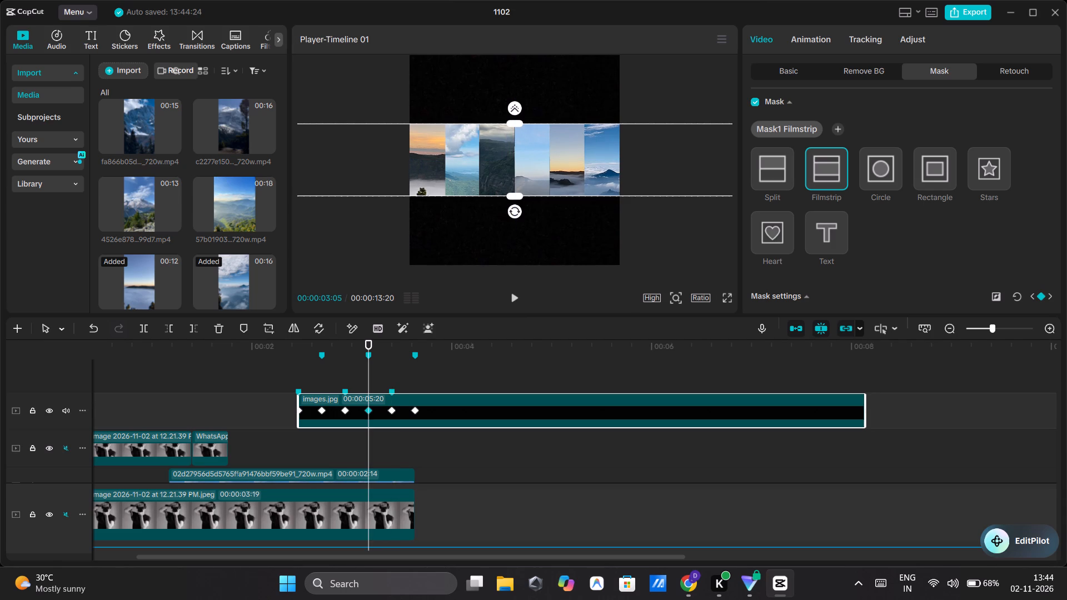
pyautogui.click(393, 411)
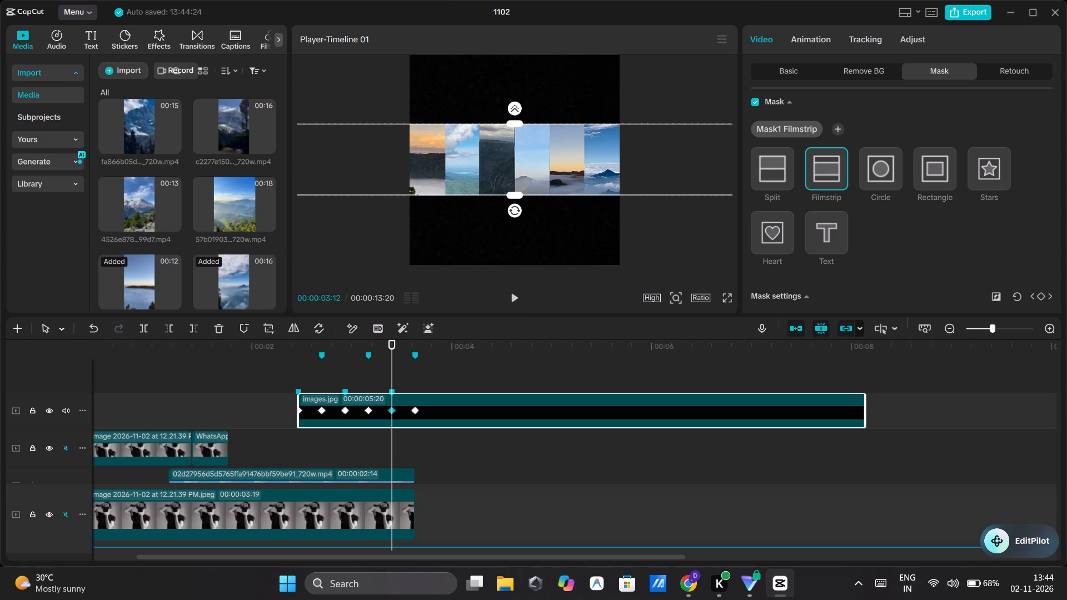
pyautogui.click(519, 194)
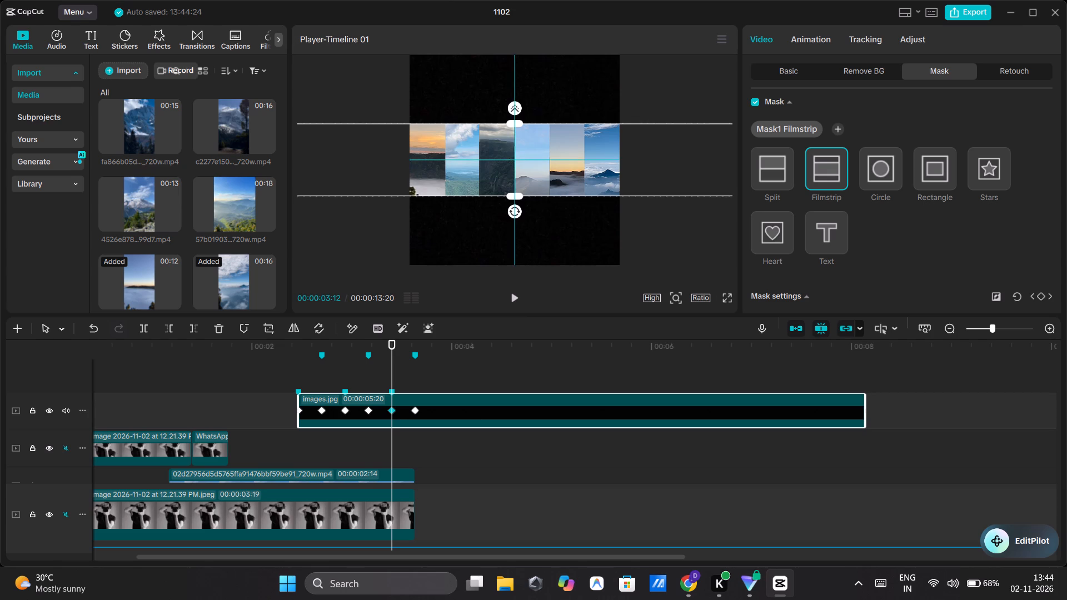
pyautogui.click(371, 407)
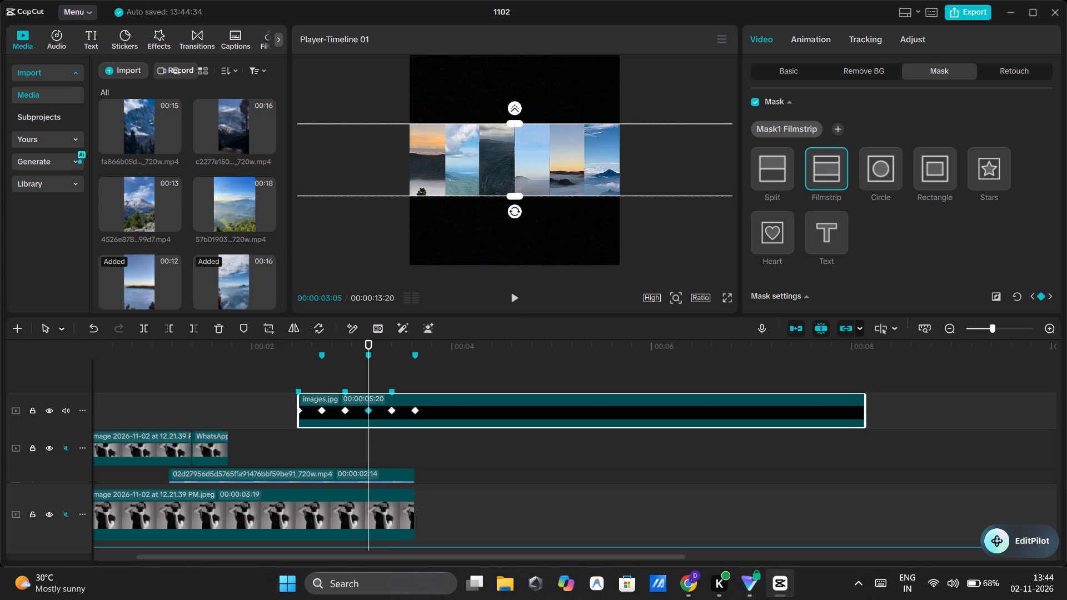
# Play back the closing letterbox animation on images.jpg and the opening photo-strip sequence, and examine how they run.
pyautogui.click(227, 375)
pyautogui.click(506, 294)
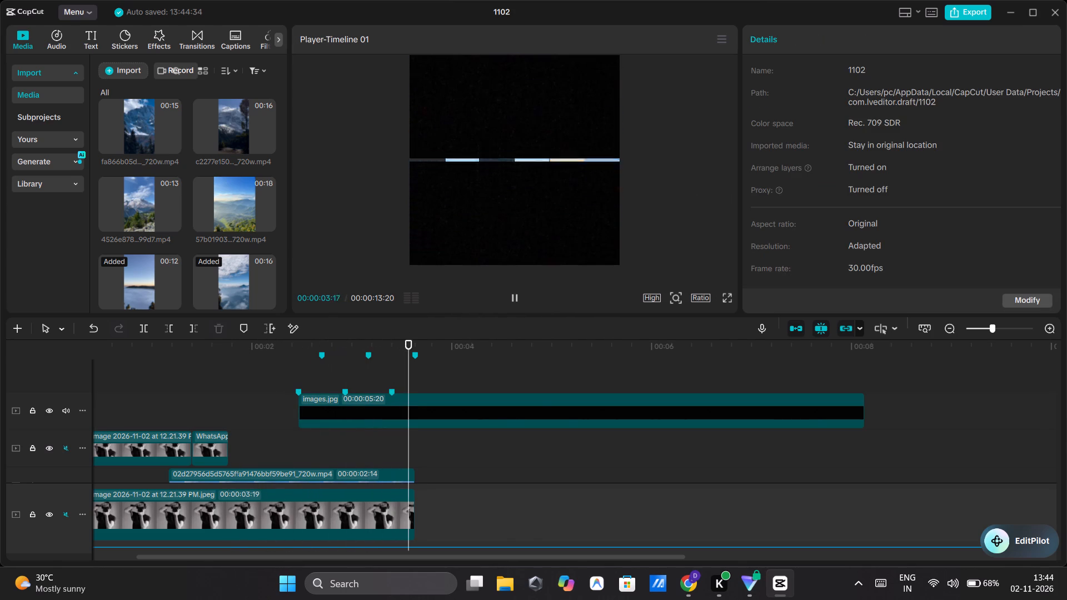
pyautogui.click(515, 296)
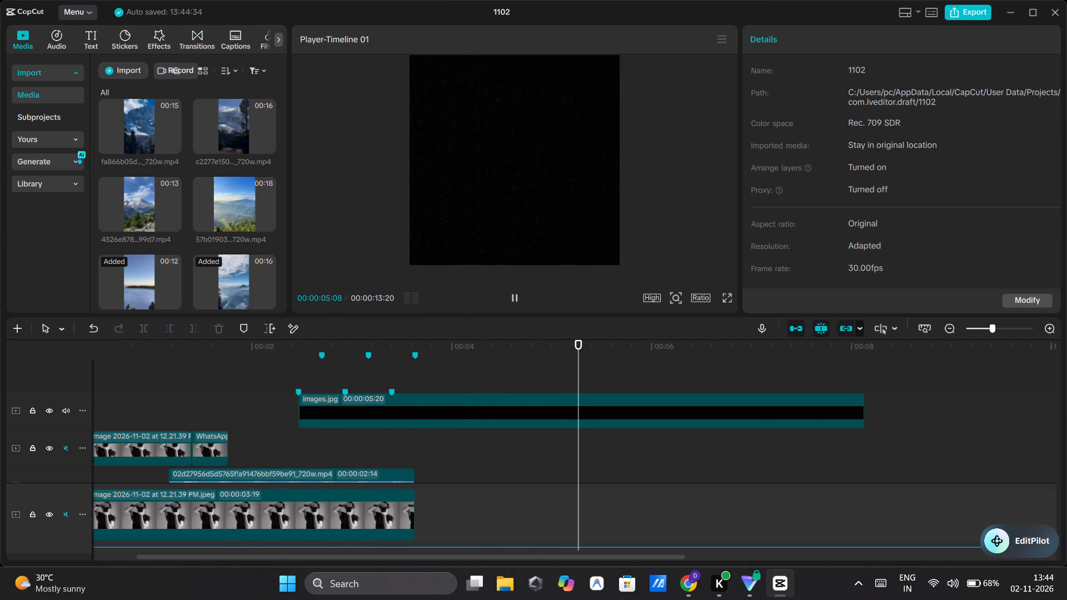
pyautogui.click(221, 373)
pyautogui.hscroll(8, 221, 373)
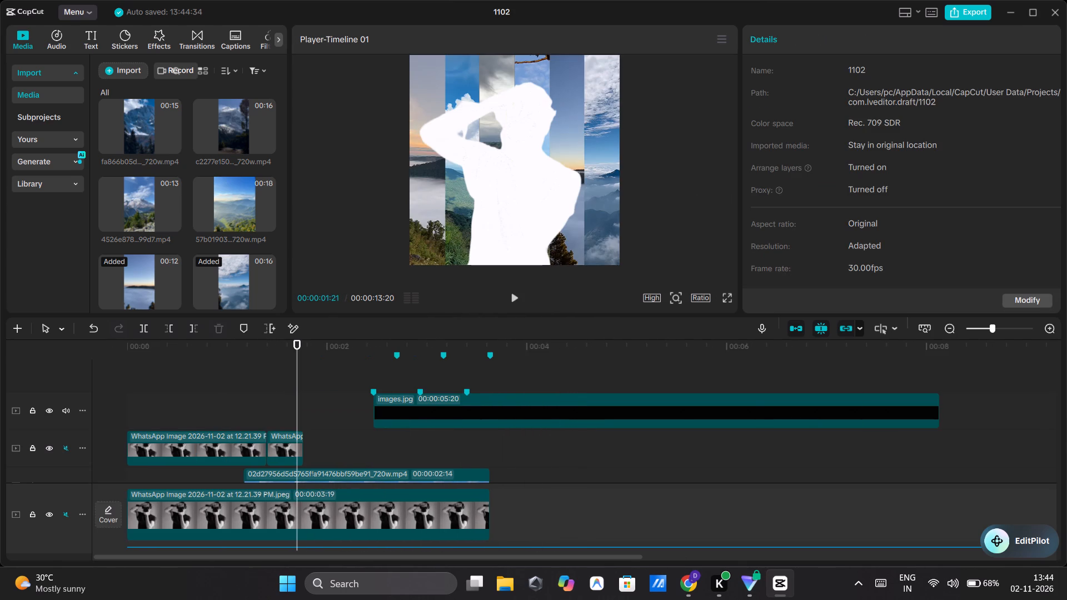
pyautogui.click(119, 361)
pyautogui.click(514, 296)
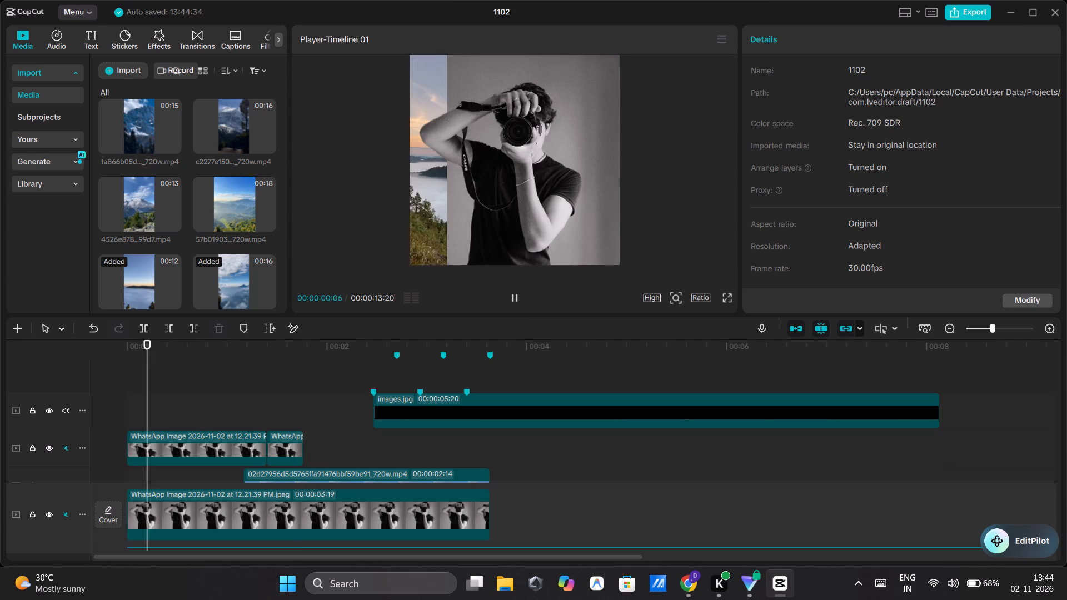
pyautogui.click(514, 296)
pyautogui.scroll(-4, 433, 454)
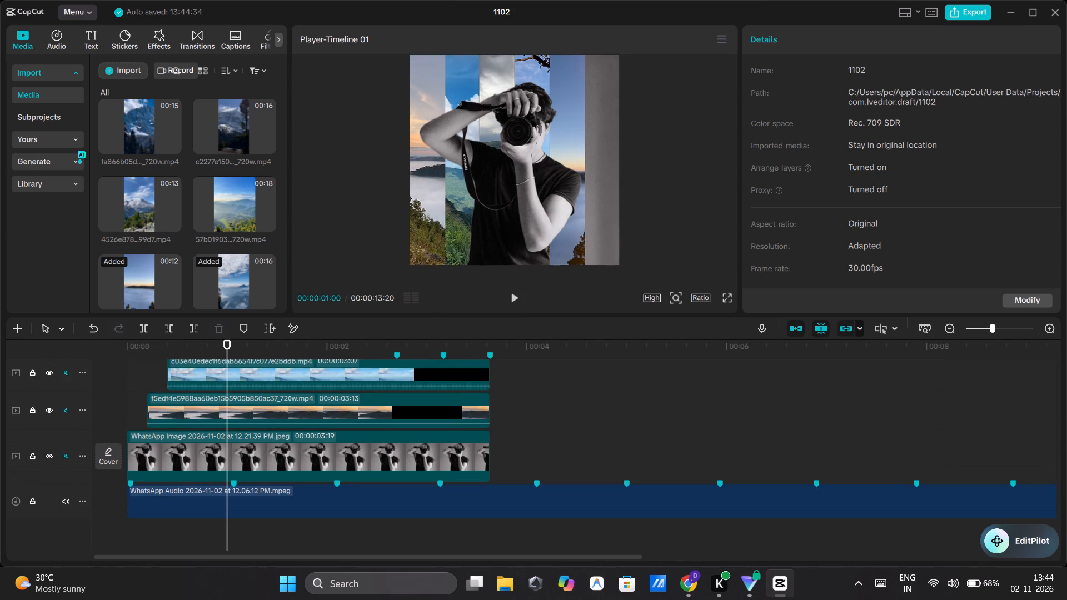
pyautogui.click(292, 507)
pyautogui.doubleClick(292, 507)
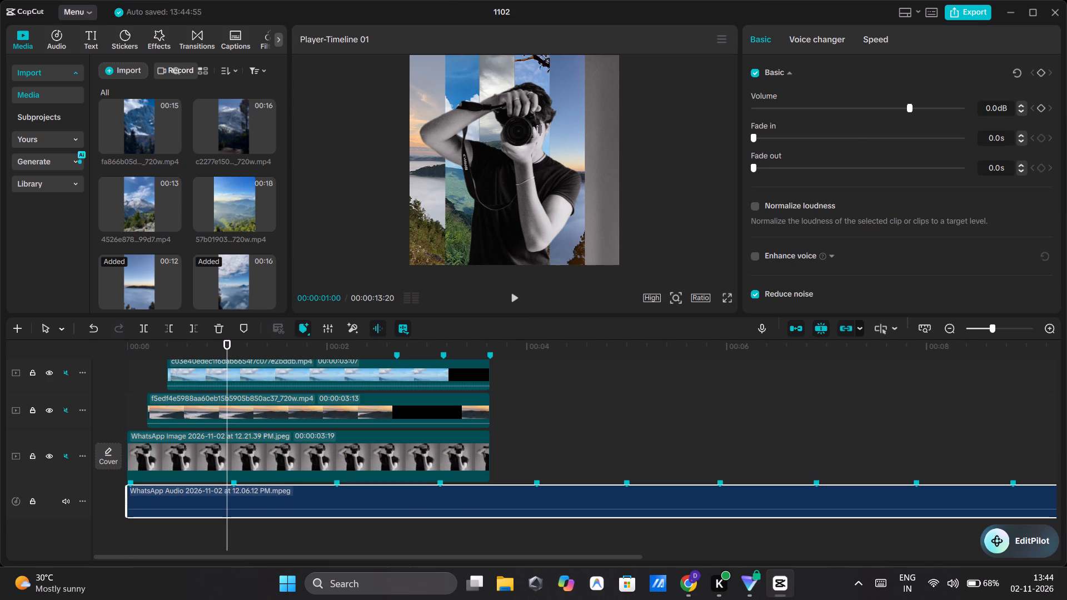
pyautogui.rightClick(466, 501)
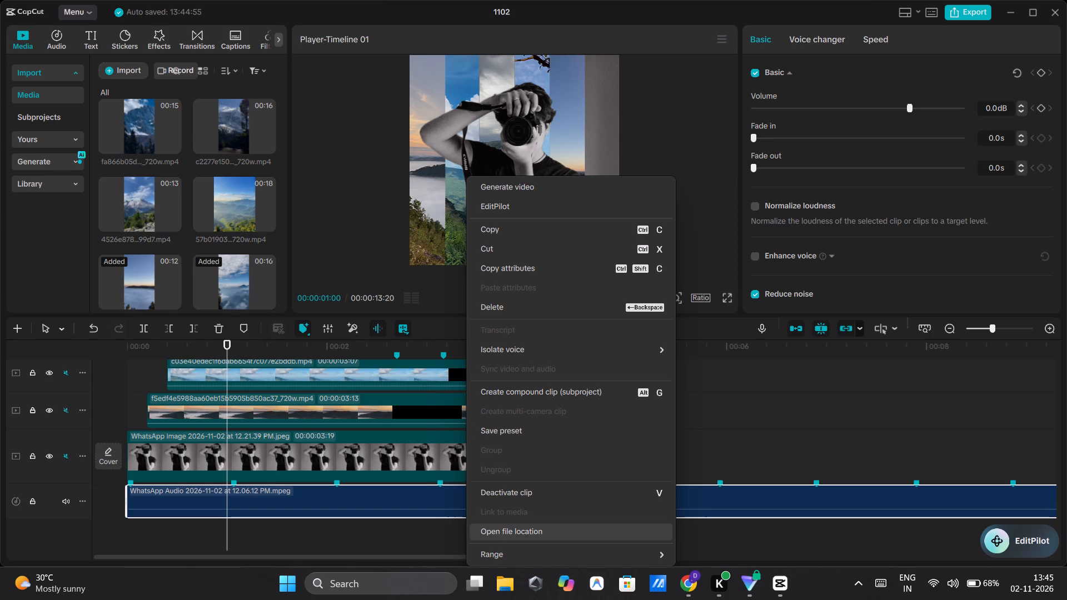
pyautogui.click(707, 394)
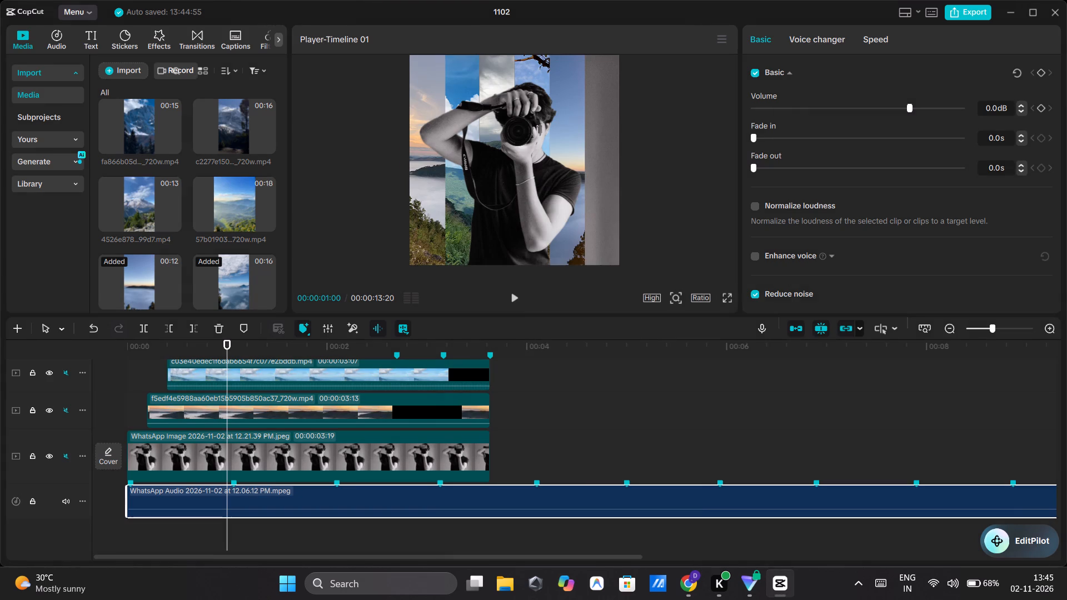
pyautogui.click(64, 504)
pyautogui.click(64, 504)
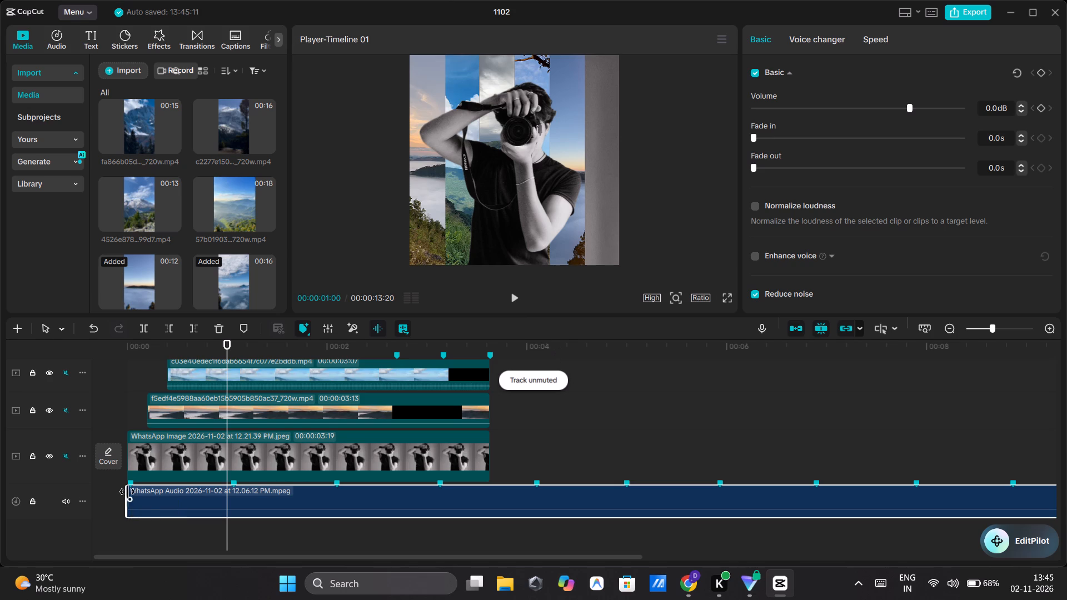
# Turn off Reduce noise and Isolate voice on the WhatsApp Audio clip.
pyautogui.click(115, 502)
pyautogui.moveTo(115, 502); pyautogui.dragTo(110, 502)
pyautogui.click(268, 498)
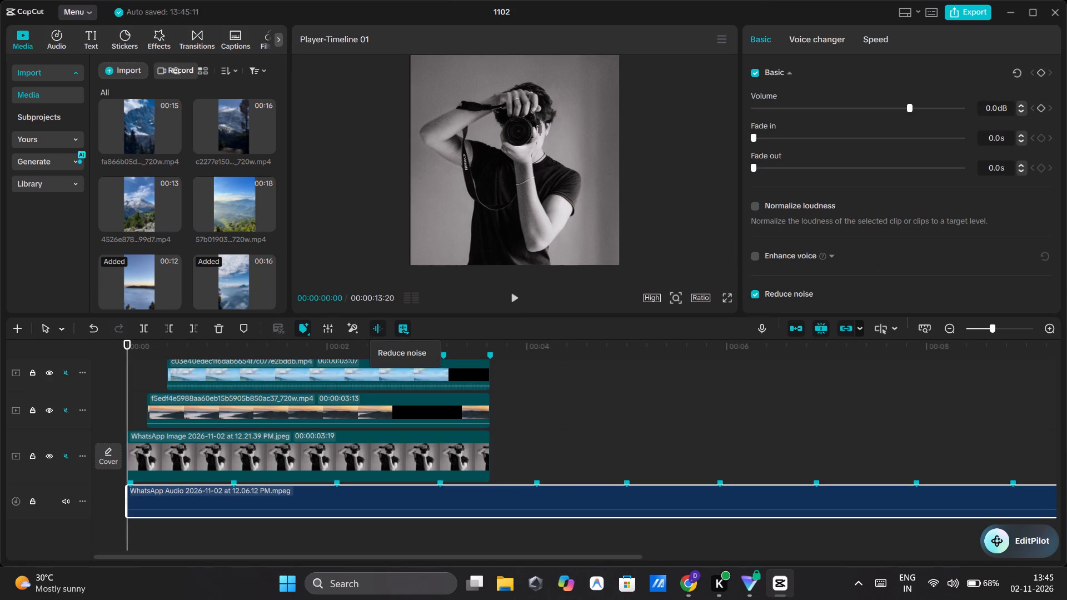
pyautogui.click(375, 329)
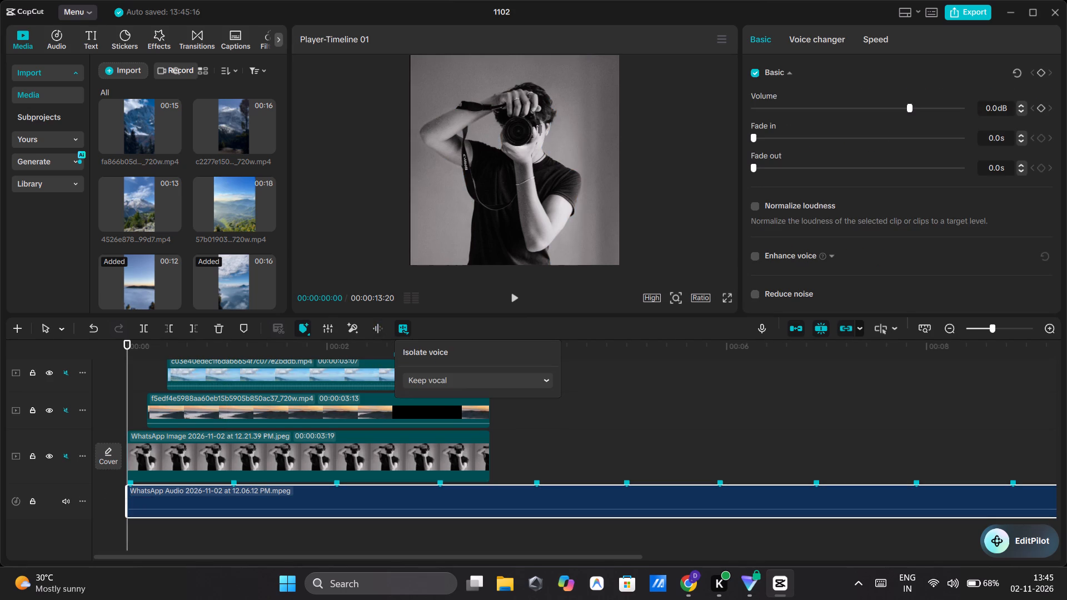
pyautogui.click(400, 327)
pyautogui.click(400, 327)
pyautogui.click(400, 327)
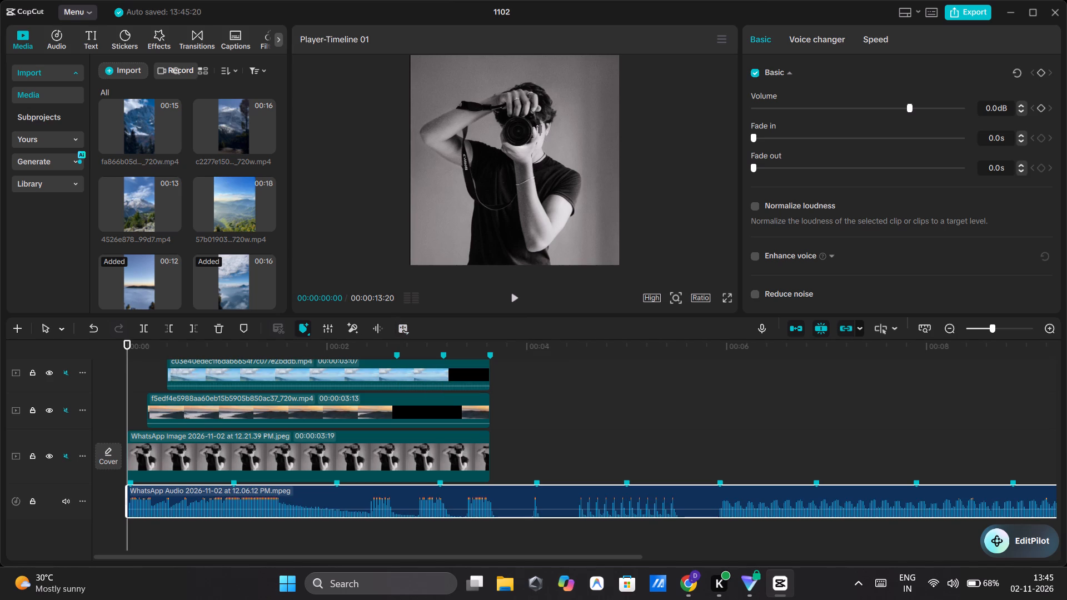
# Play the timeline from 00:00:00:00 with the audio and examine how the letterbox animation syncs to the beats.
pyautogui.click(512, 296)
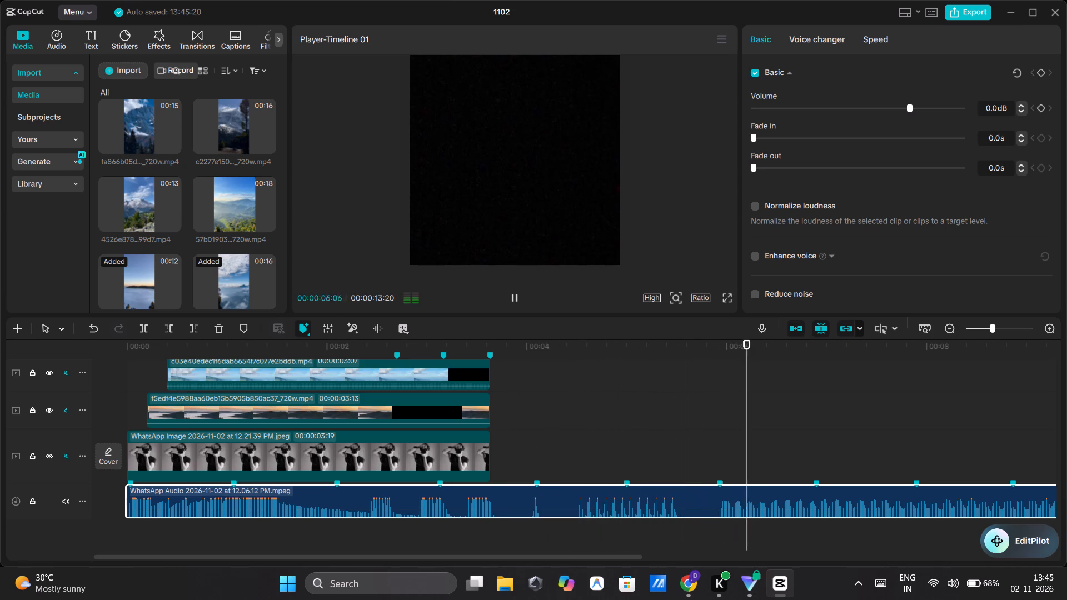
pyautogui.scroll(3, 573, 392)
pyautogui.click(515, 296)
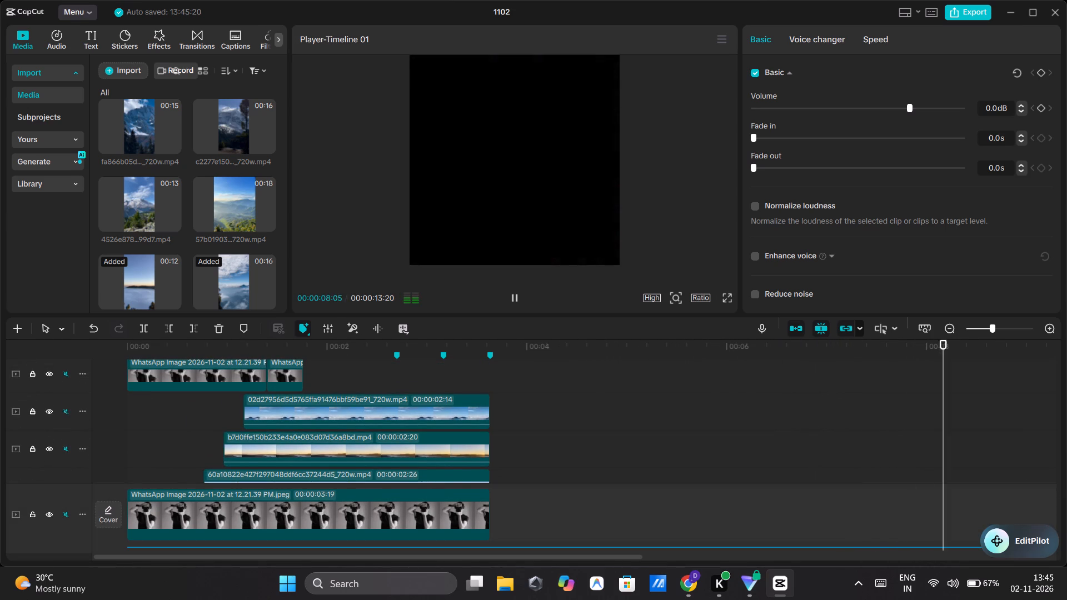
# Move the playhead to the timeline marker at 00:00:03:19, where the base photo clip ends.
pyautogui.scroll(2, 568, 395)
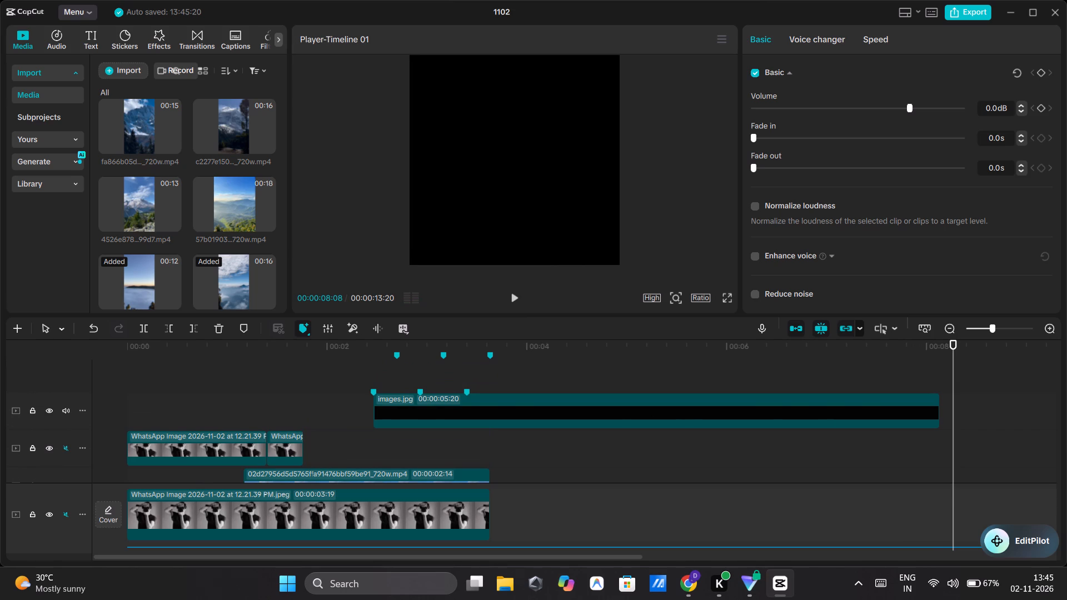
pyautogui.click(488, 450)
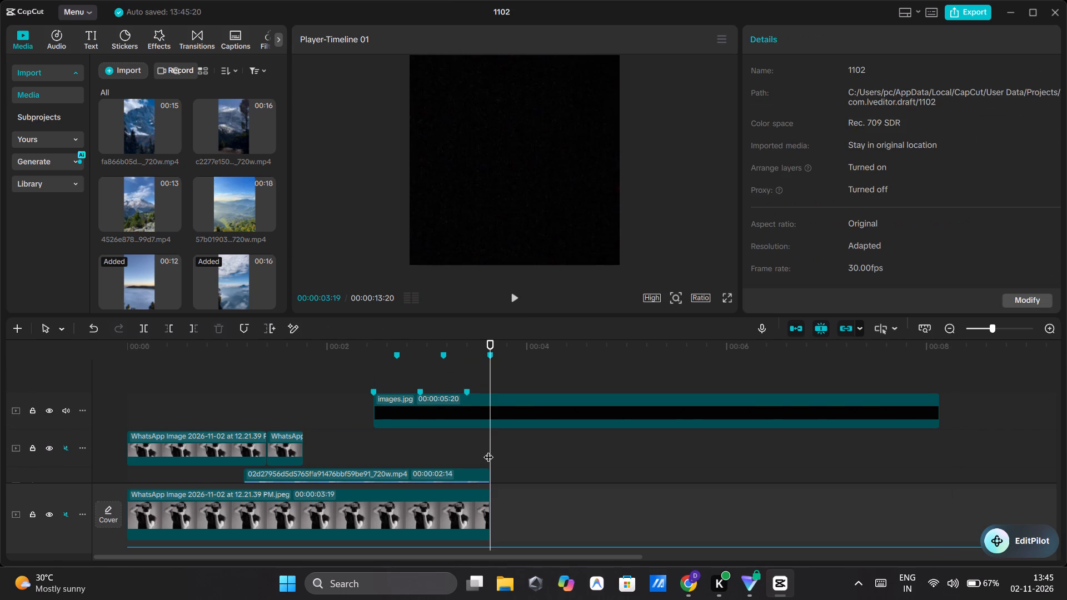
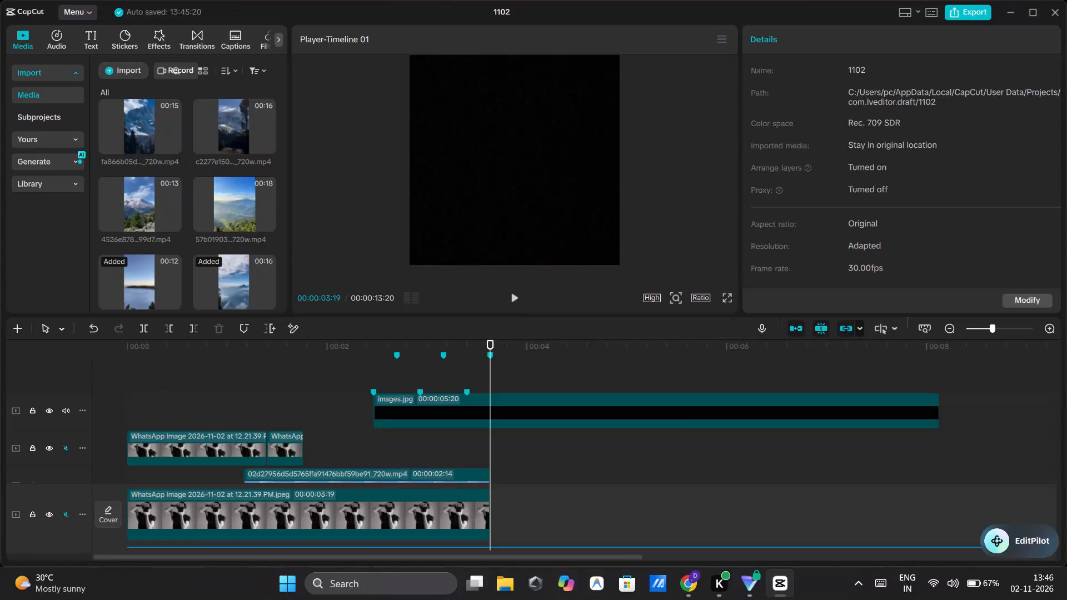
# Trim the end of the images.jpg overlay back to 00:00:03:19, level with the end of the base photo clip.
pyautogui.click(493, 399)
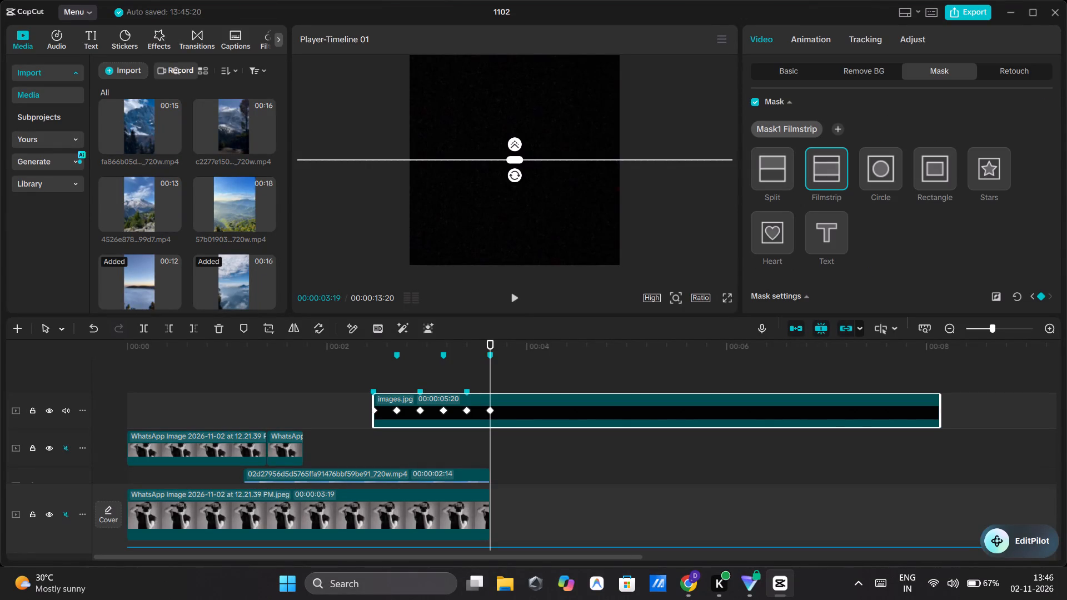
pyautogui.moveTo(940, 411); pyautogui.dragTo(490, 462)
# Export the timeline as video 1102 at 1080P, H.264, mp4 and 30fps, and dismiss the sharing options without posting.
pyautogui.scroll(-6, 579, 507)
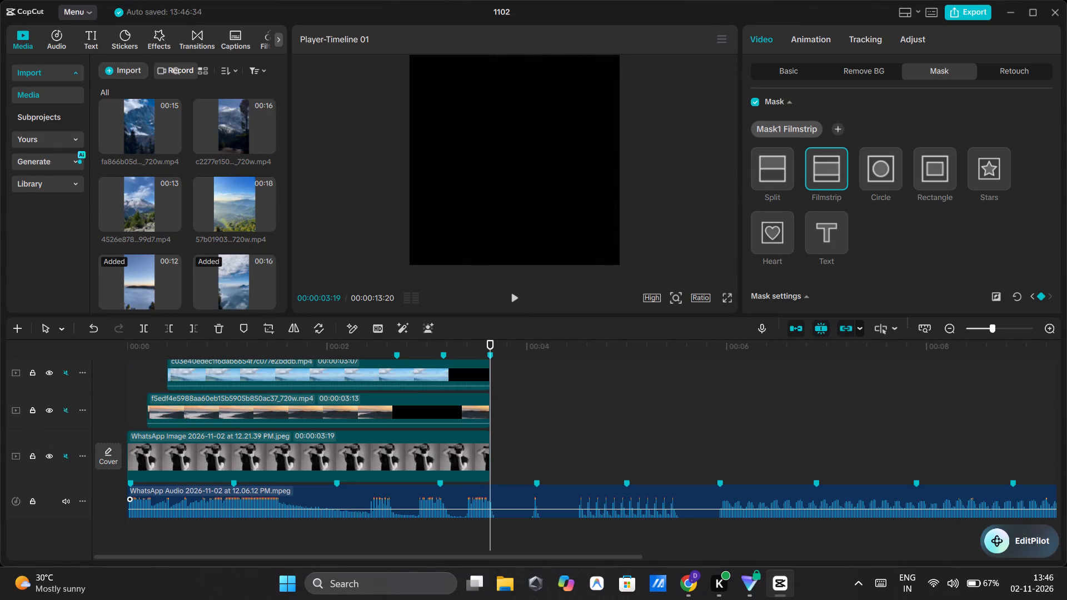
pyautogui.scroll(-1, 579, 507)
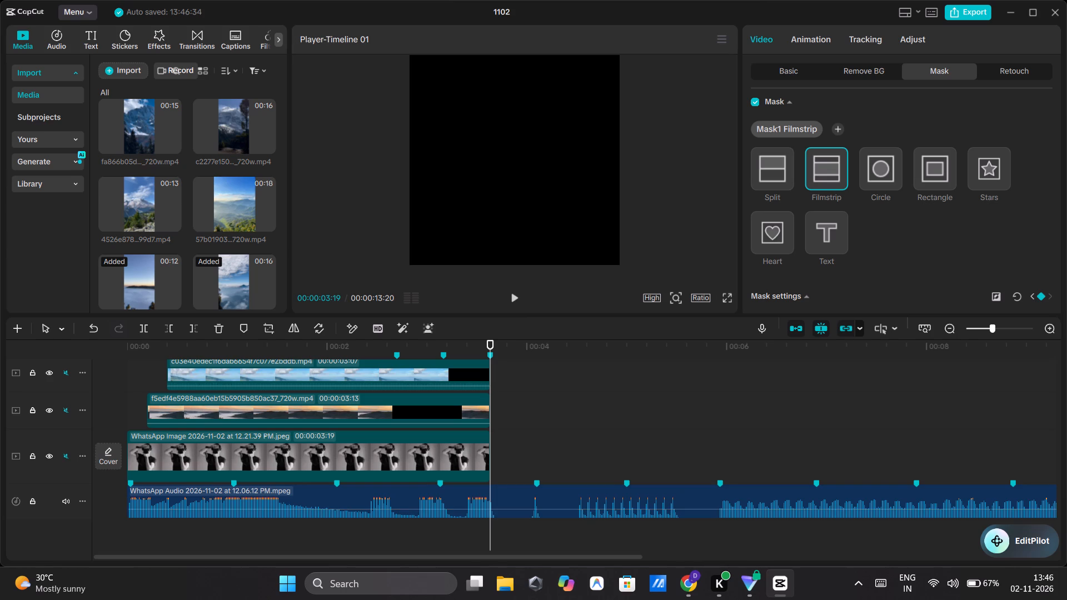
pyautogui.click(965, 16)
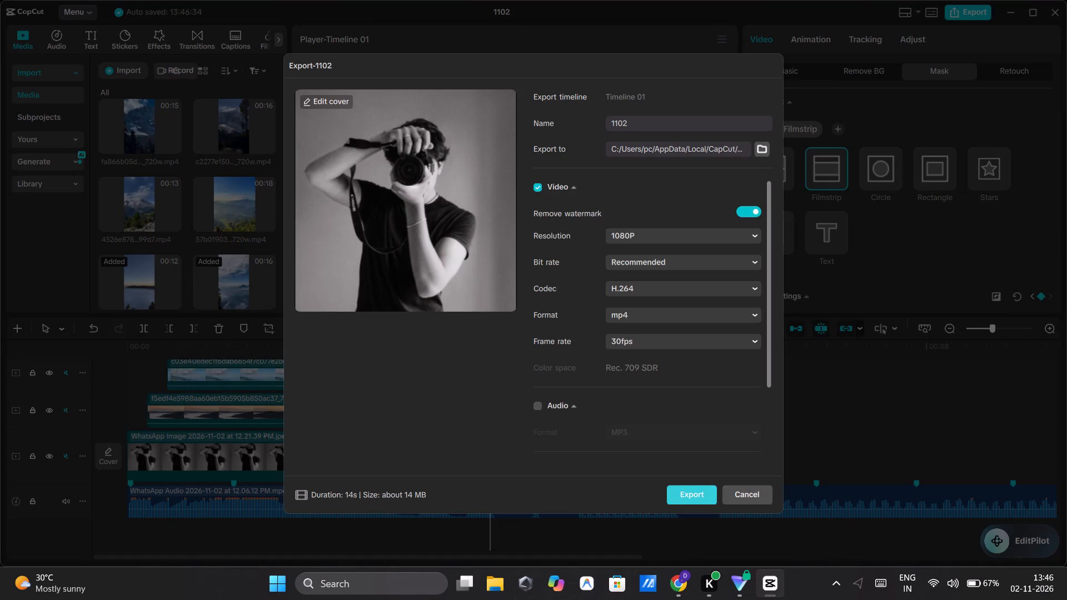
pyautogui.click(697, 496)
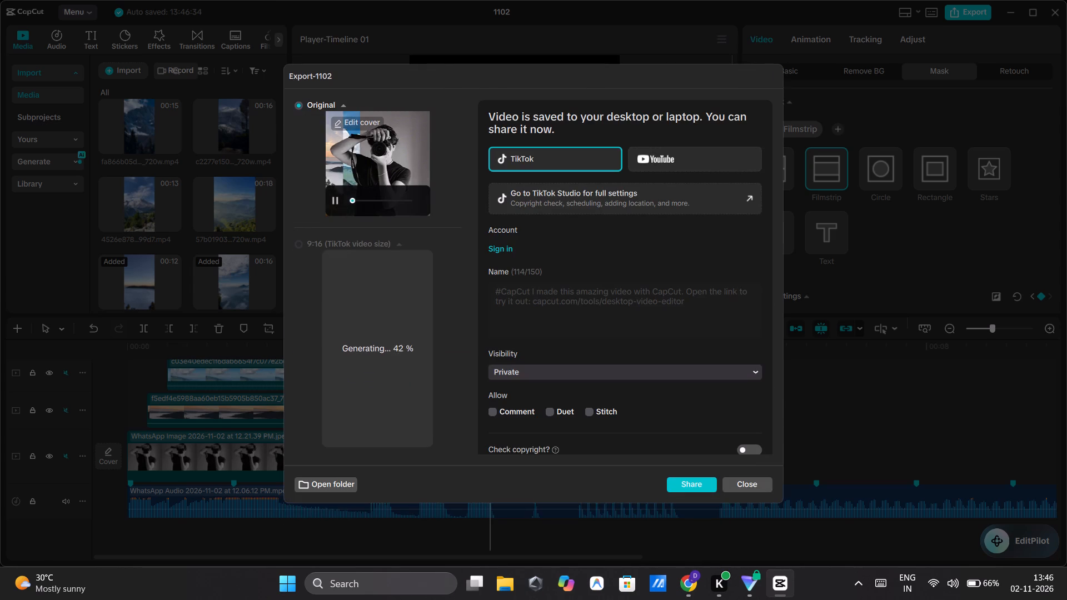
pyautogui.click(747, 487)
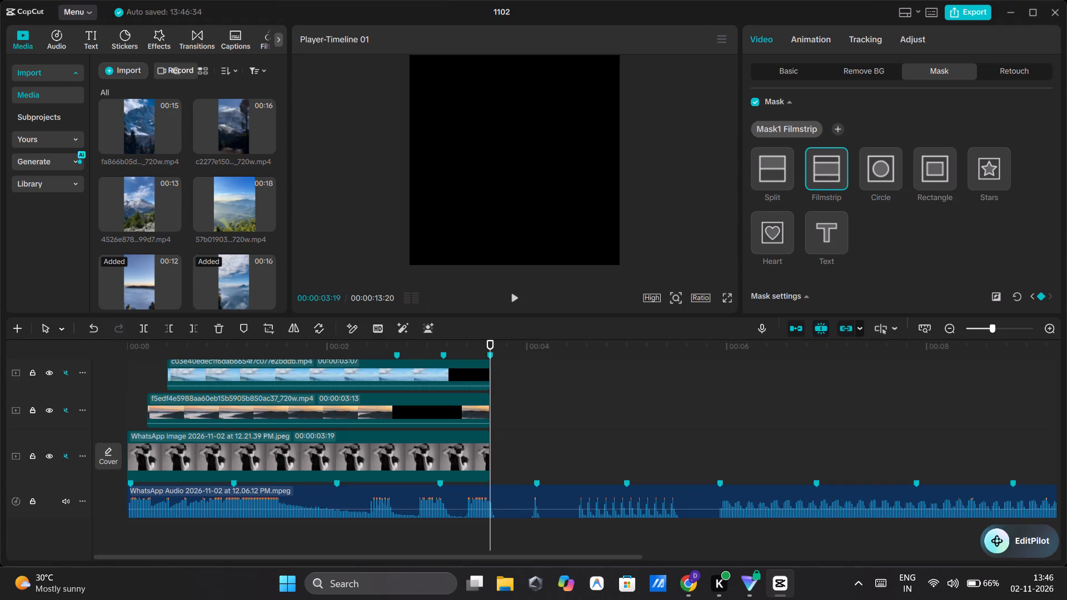
# Leave the 1102 project and return to the home page.
pyautogui.click(68, 14)
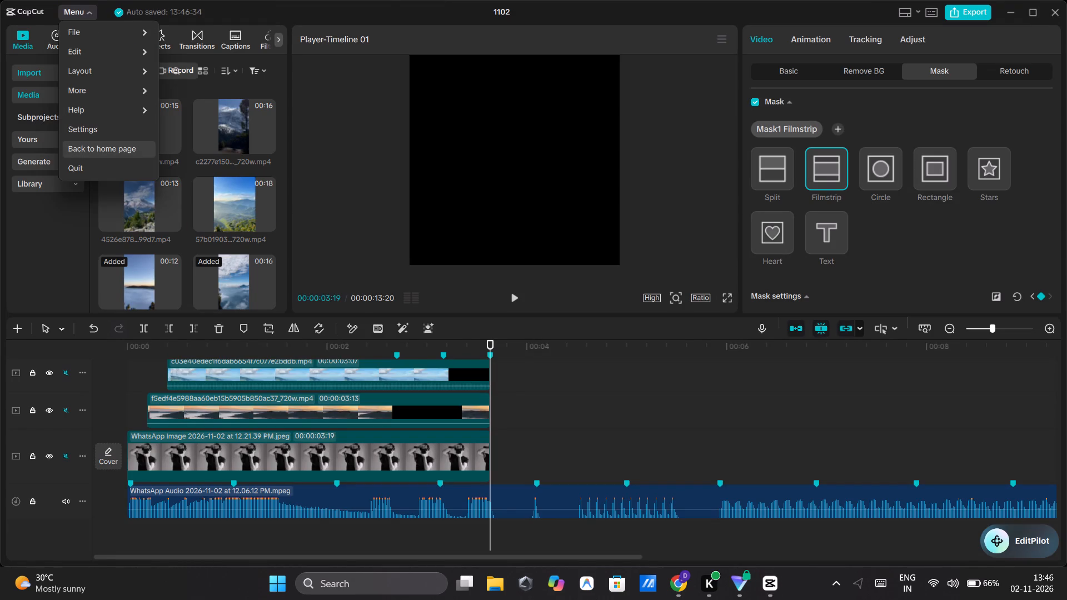
pyautogui.click(102, 153)
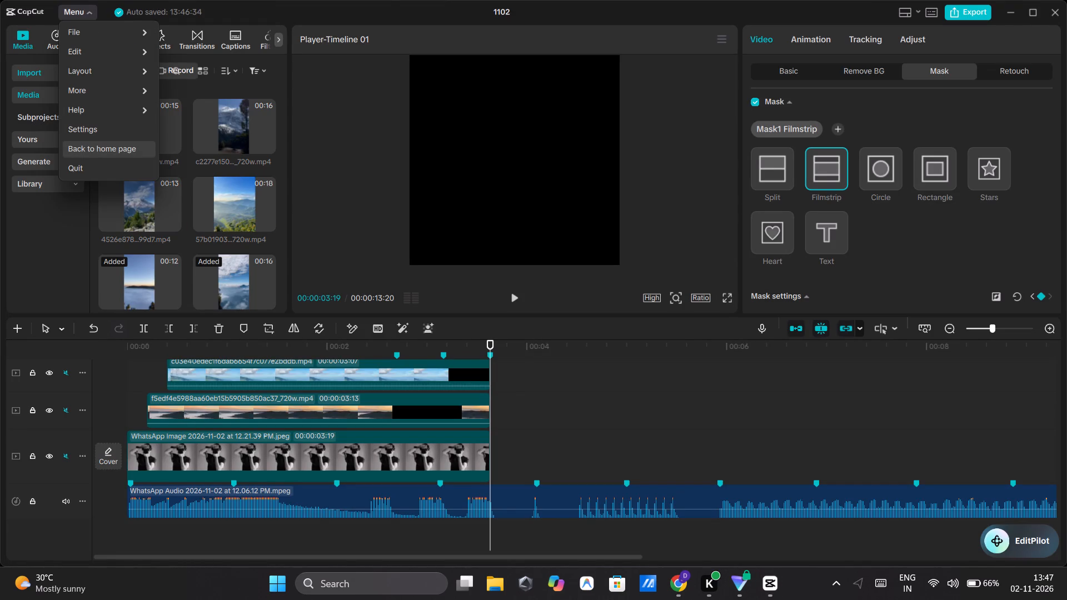